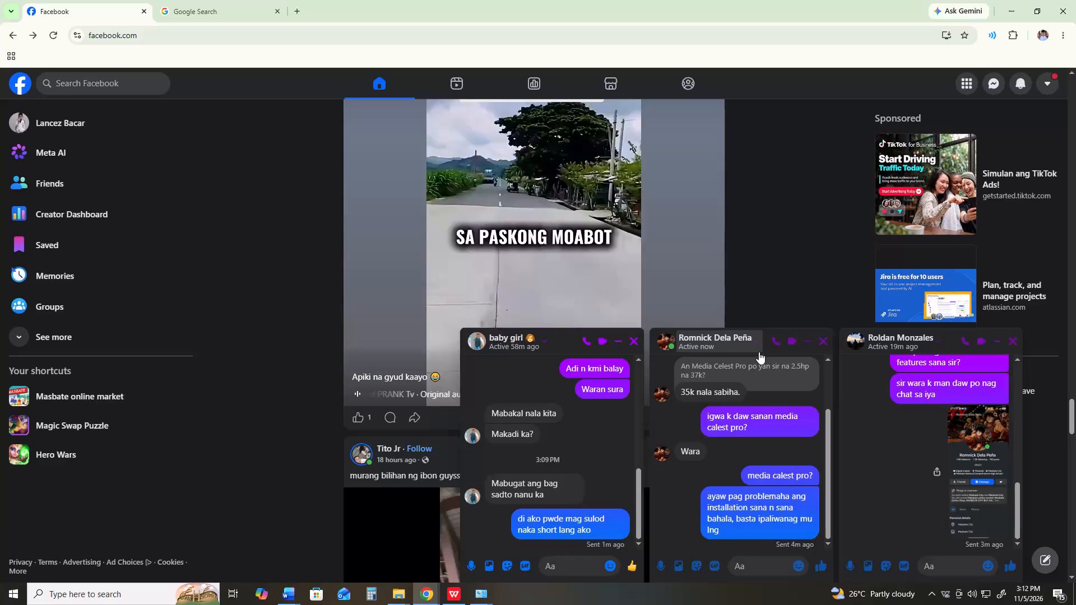
# Close two of the three open chat windows over the Facebook feed, keeping only the last chat open.
pyautogui.scroll(-7, 495, 377)
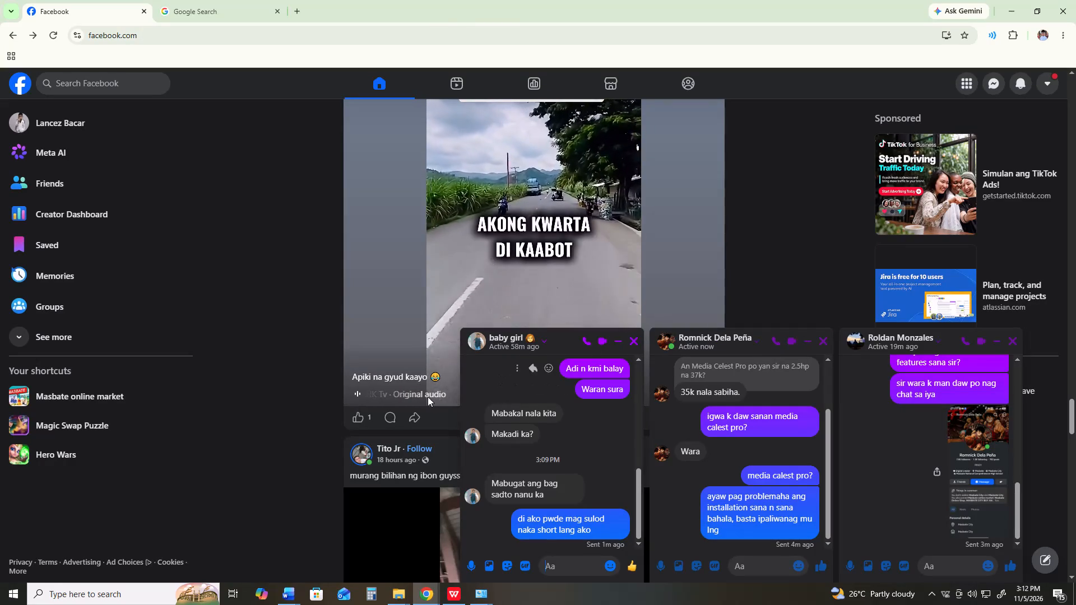
pyautogui.scroll(-5, 428, 397)
pyautogui.click(632, 340)
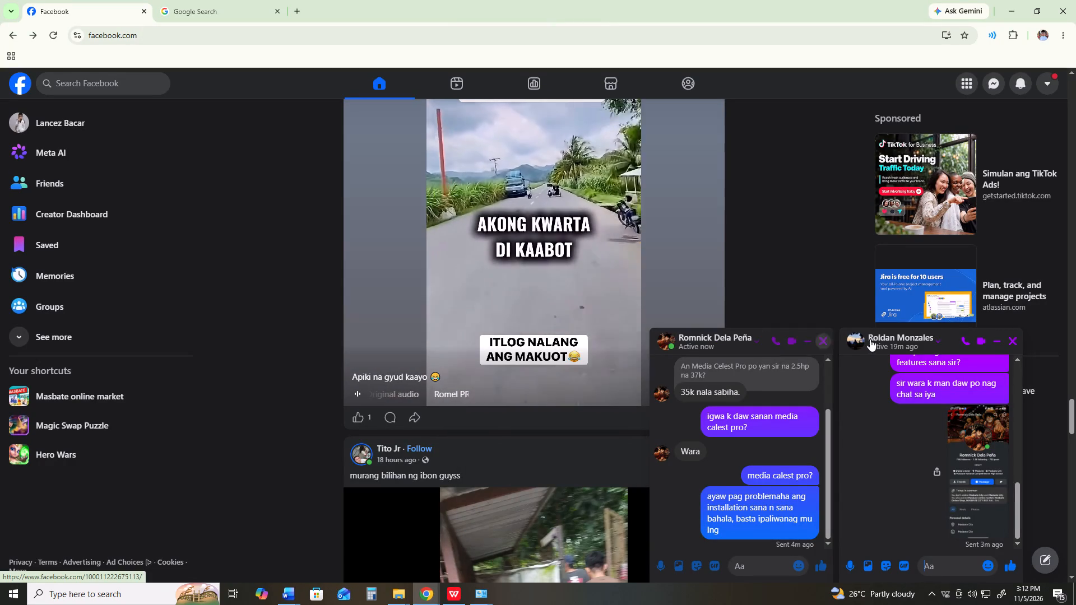
pyautogui.click(825, 341)
# Switch to the Word document Document1 containing the two-column booklet pages.
pyautogui.hotkey('alt', 'Tab')
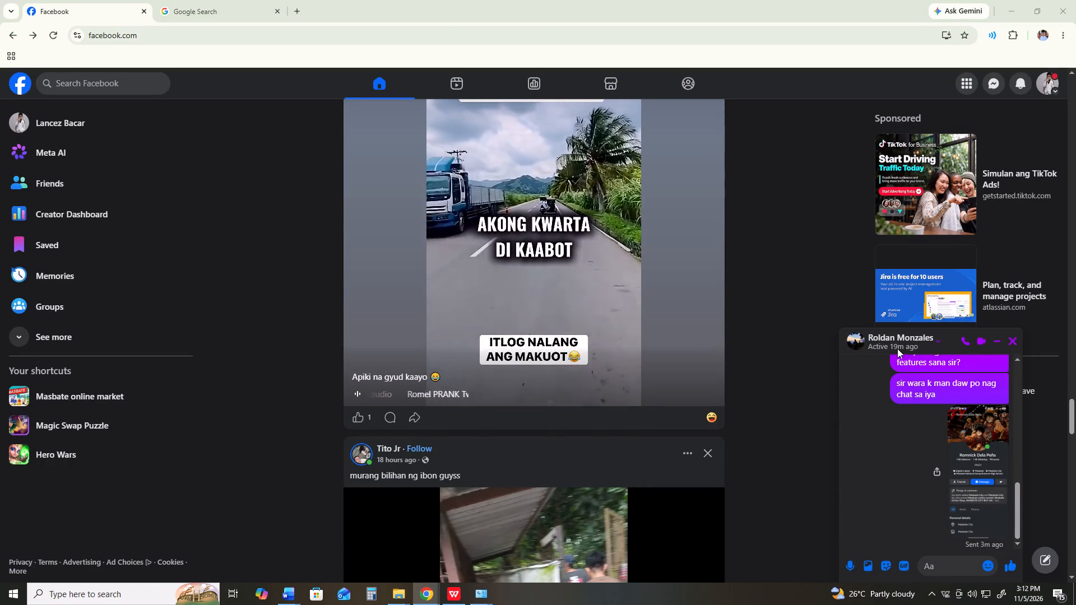
pyautogui.hotkey('alt', 'Tab')
pyautogui.hotkey('alt', 'Tab')
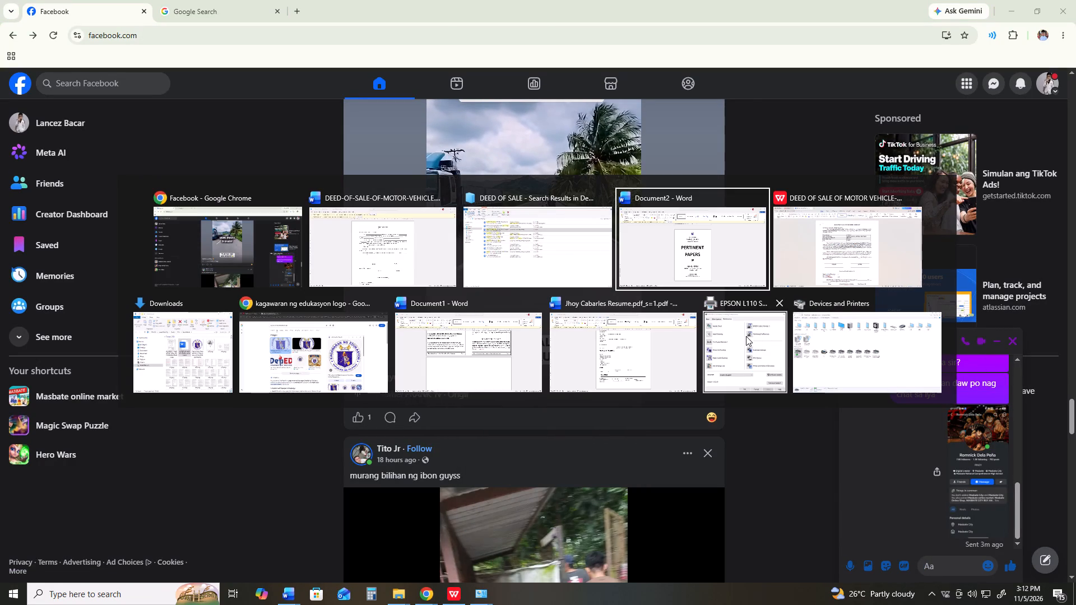
pyautogui.hotkey('alt', 'Tab')
pyautogui.hotkey('alt', 'Tab')
pyautogui.hotkey('alt', 'Tab')
pyautogui.hotkey('alt', 'Tab')
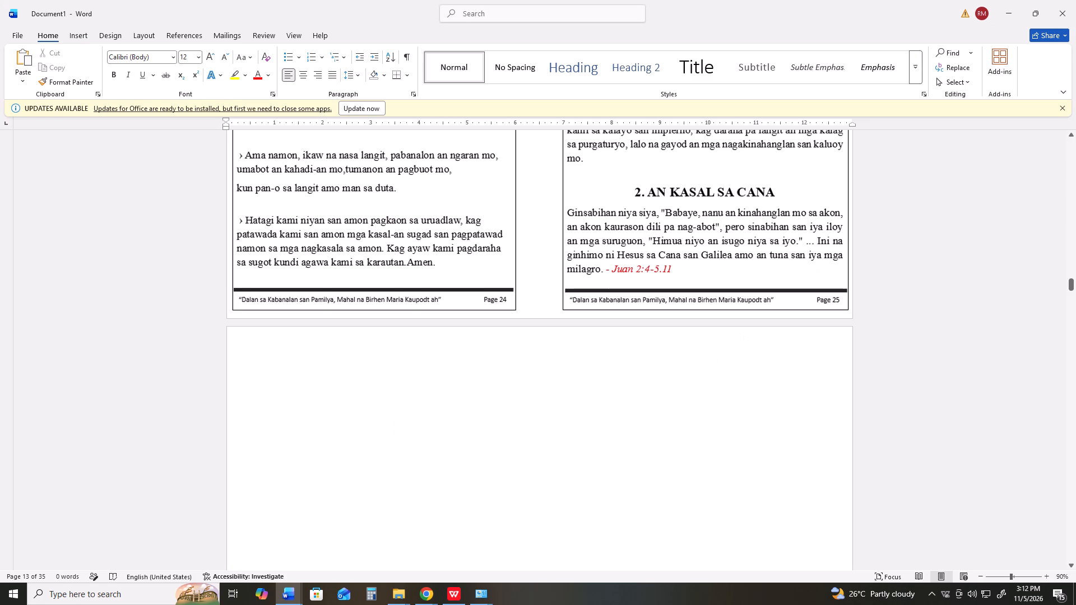
# Start inserting a picture file from this computer on the blank page following booklet pages 24 and 25.
pyautogui.scroll(-7, 660, 317)
pyautogui.scroll(-5, 563, 333)
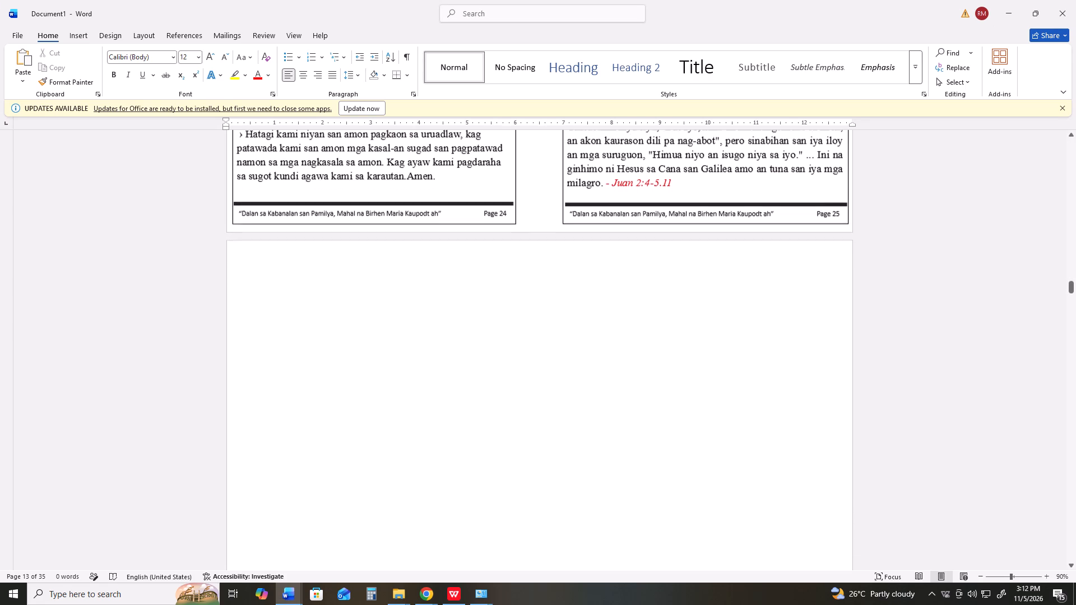
pyautogui.click(463, 327)
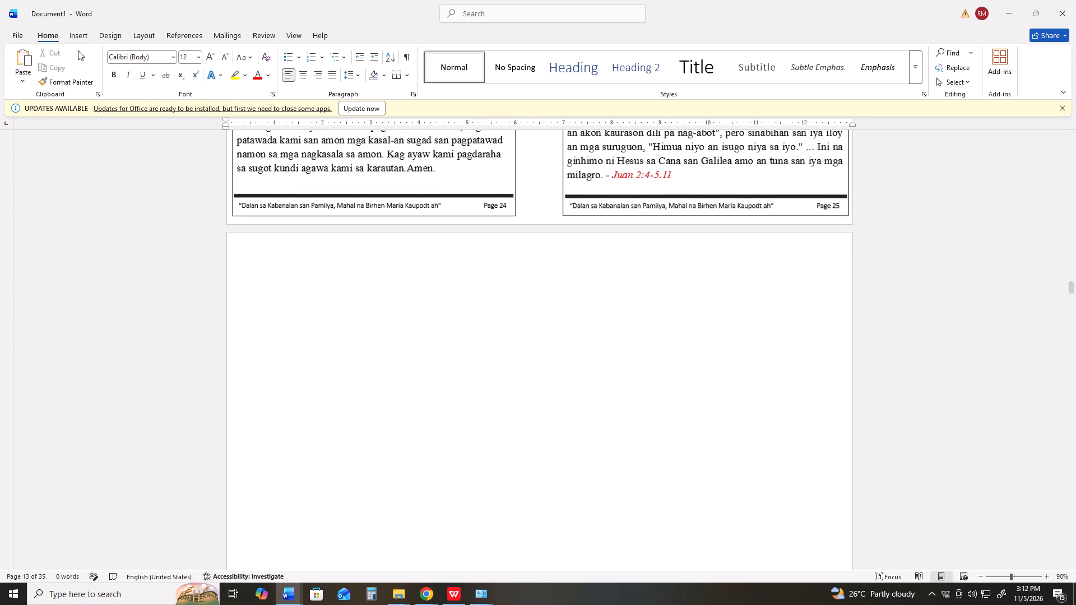
pyautogui.click(89, 36)
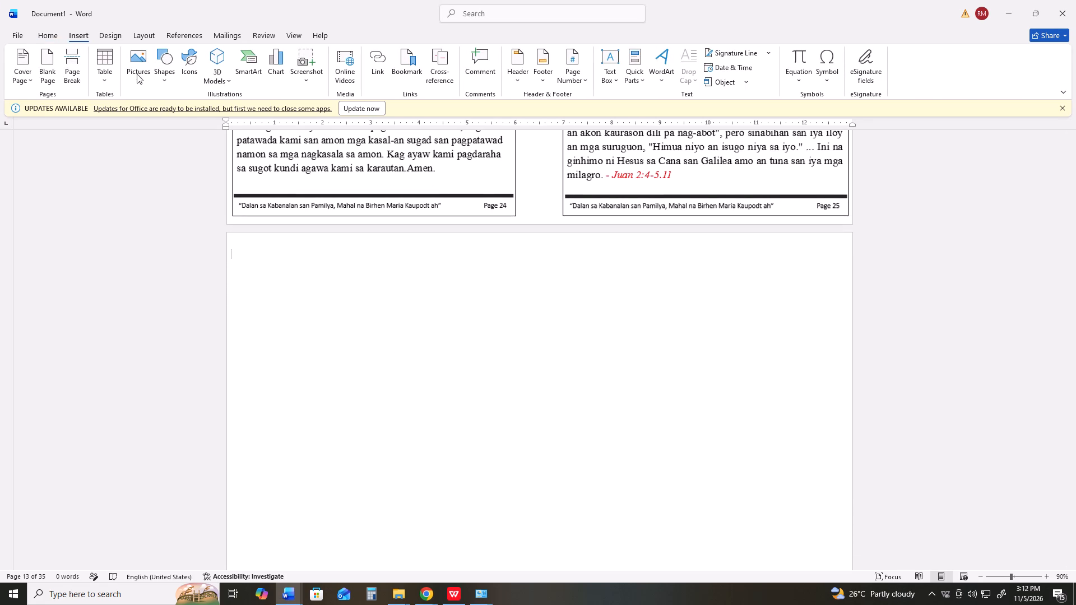
pyautogui.click(137, 74)
pyautogui.click(165, 114)
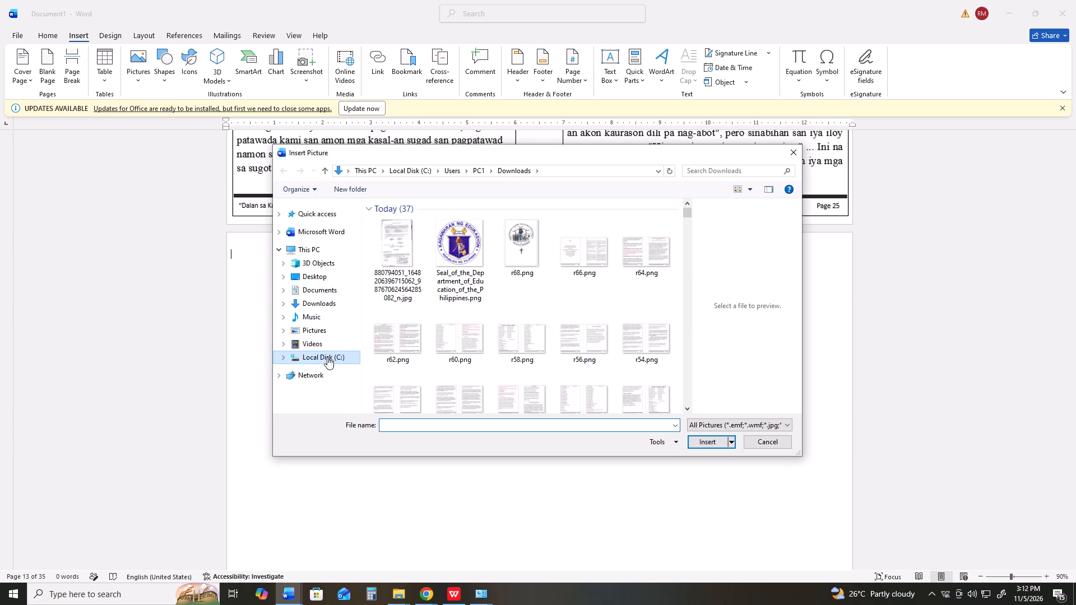
# Insert the picture r26.png from the Downloads folder on the blank page following page 25's spread.
pyautogui.click(333, 290)
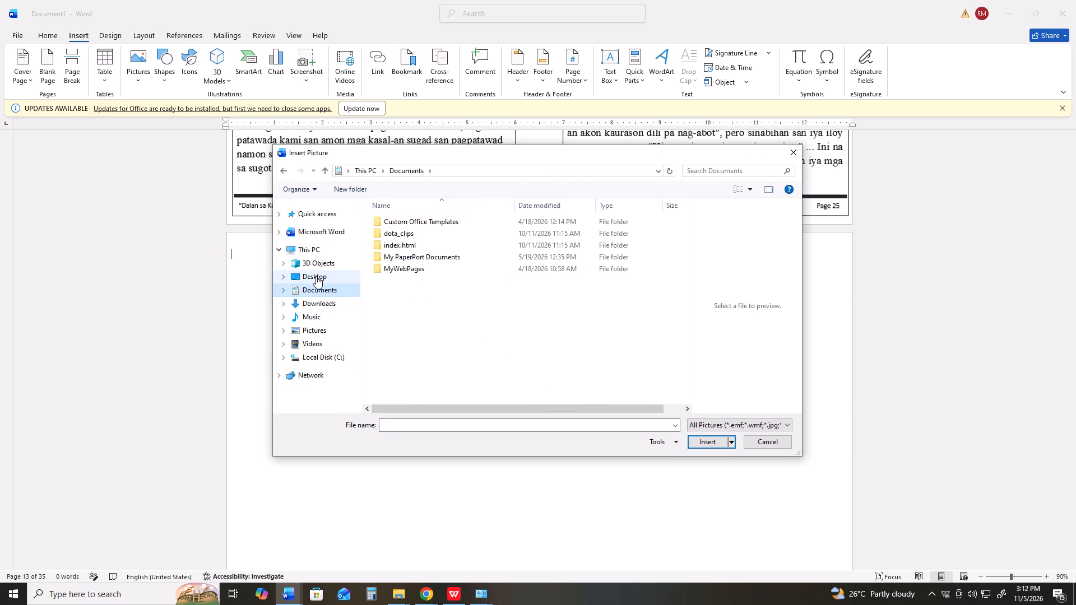
pyautogui.click(319, 306)
pyautogui.scroll(-3, 593, 279)
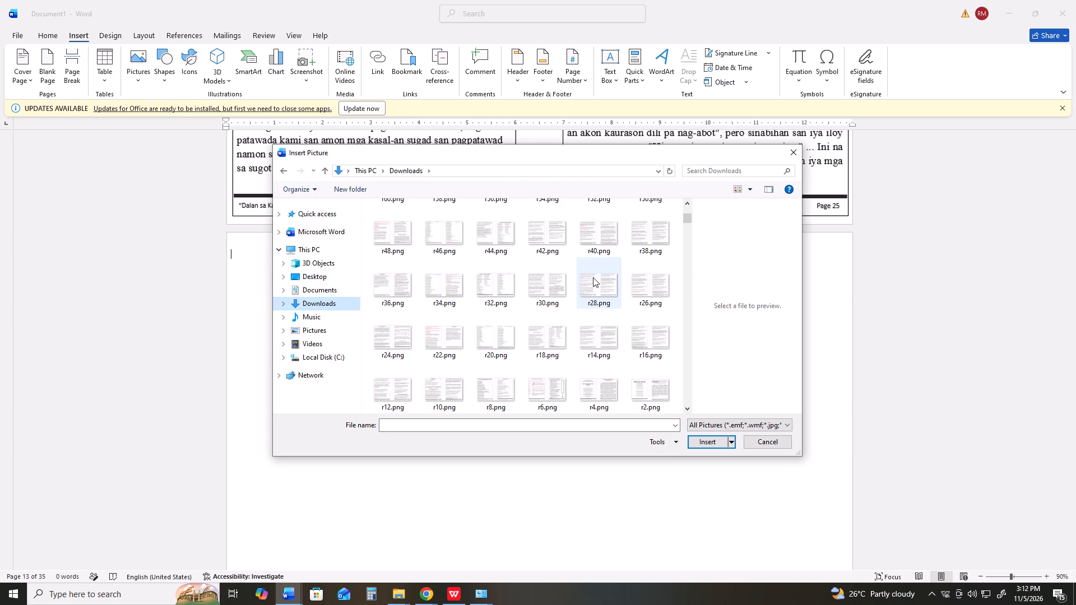
pyautogui.scroll(-1, 572, 318)
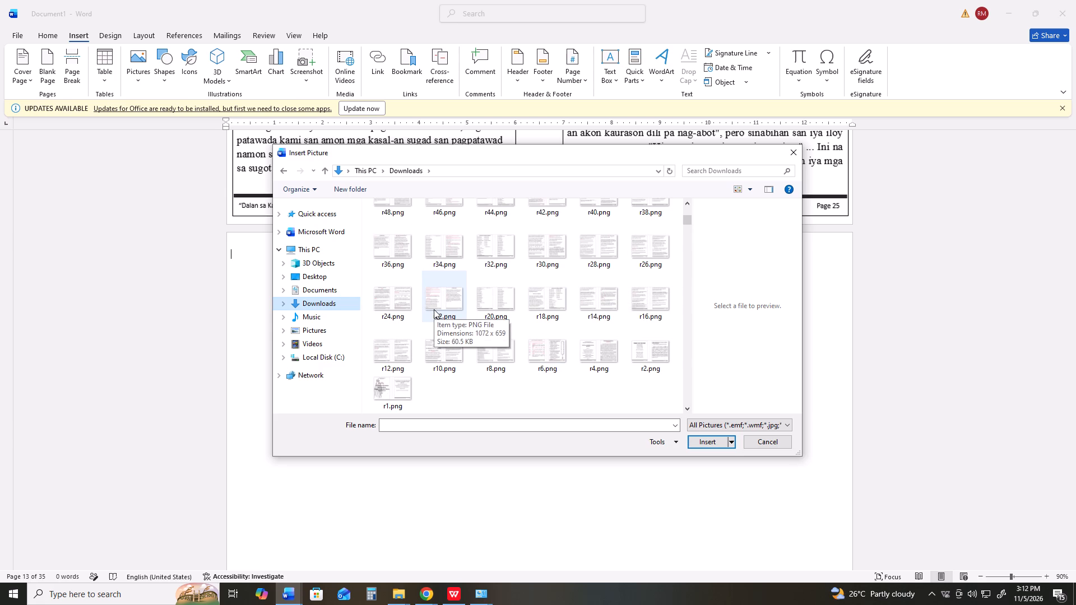
pyautogui.doubleClick(655, 259)
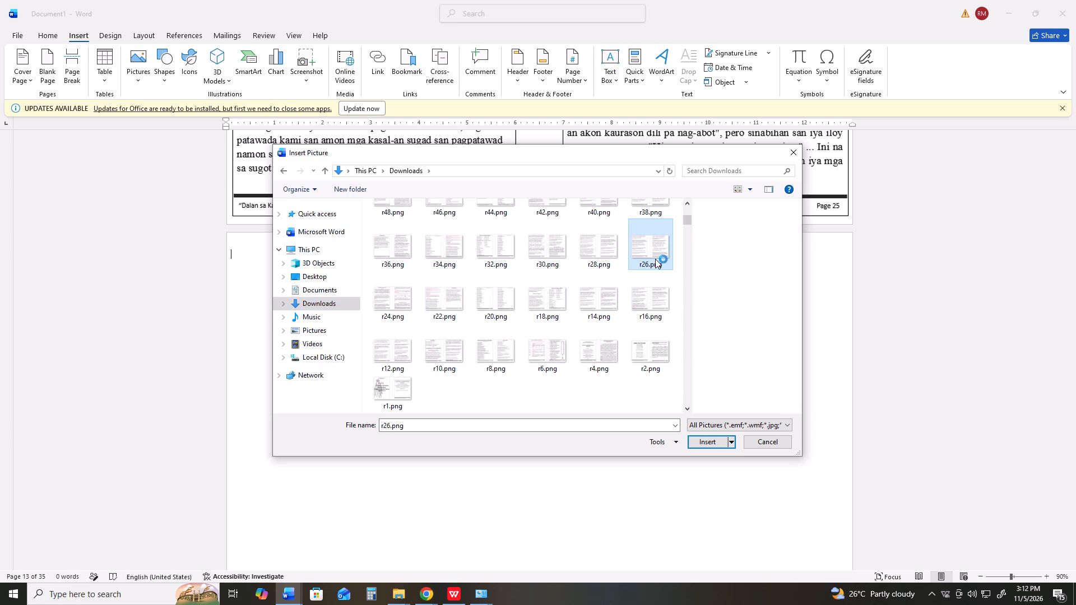
pyautogui.press('Return')
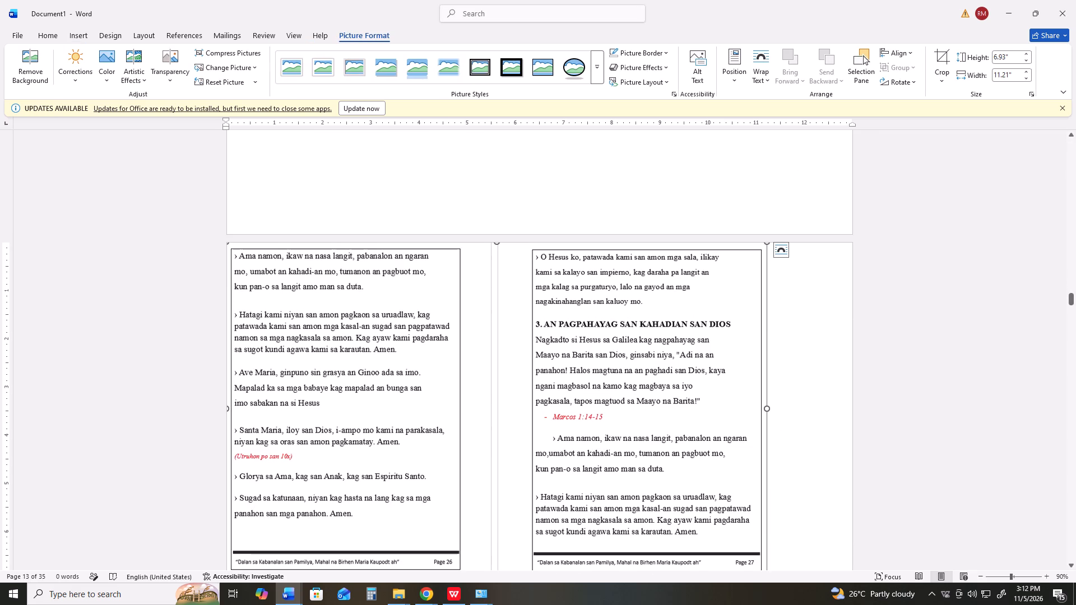
# Set the inserted picture's wrapping to In Front of Text and move it to the upper-left corner of its page.
pyautogui.click(776, 251)
pyautogui.click(862, 346)
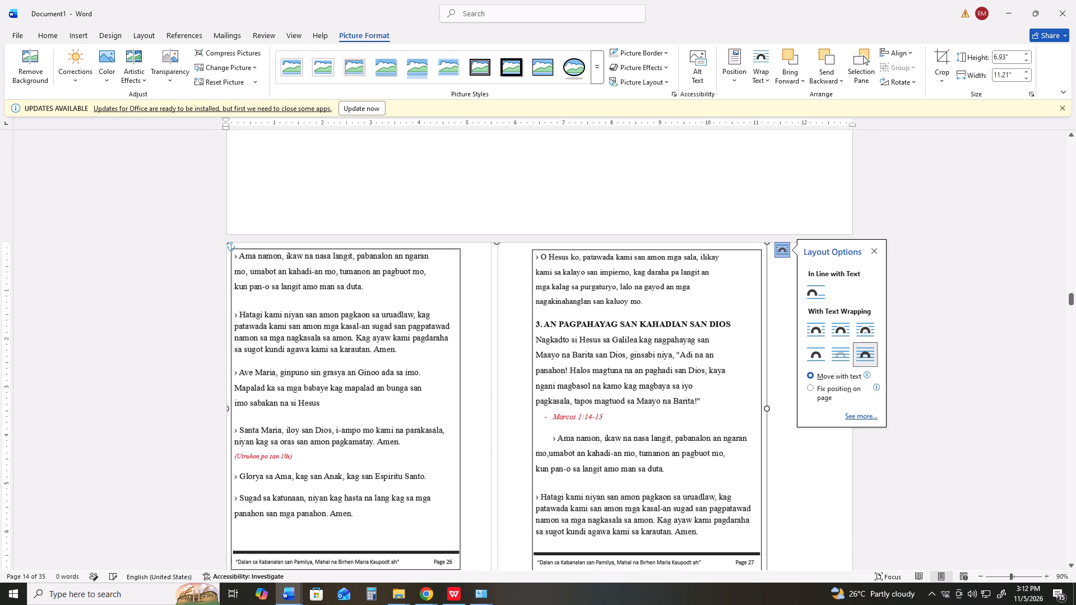
pyautogui.moveTo(509, 437); pyautogui.dragTo(548, 143)
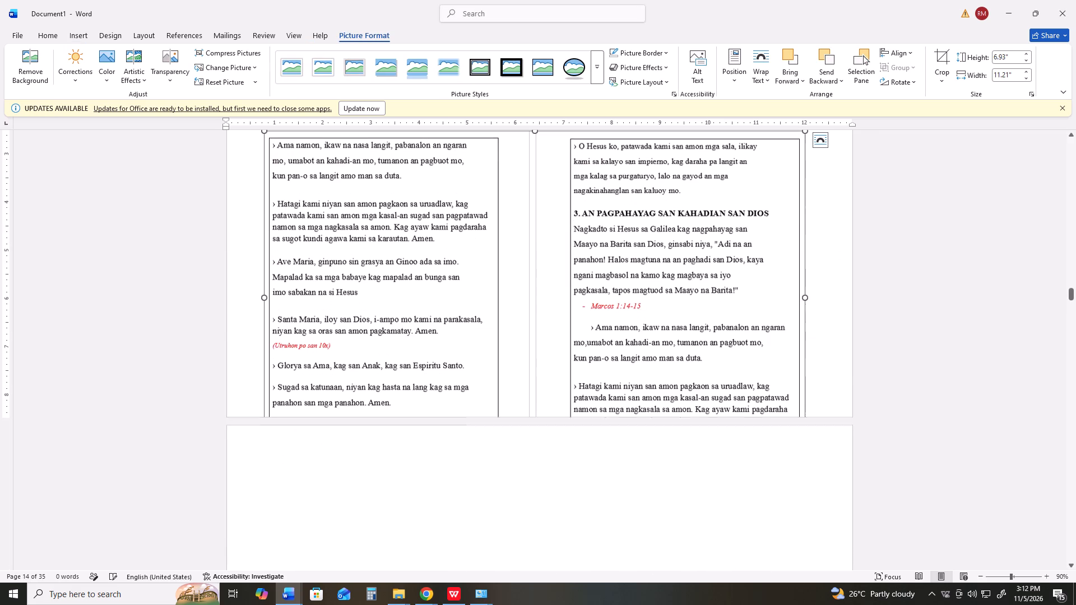
pyautogui.scroll(18, 568, 241)
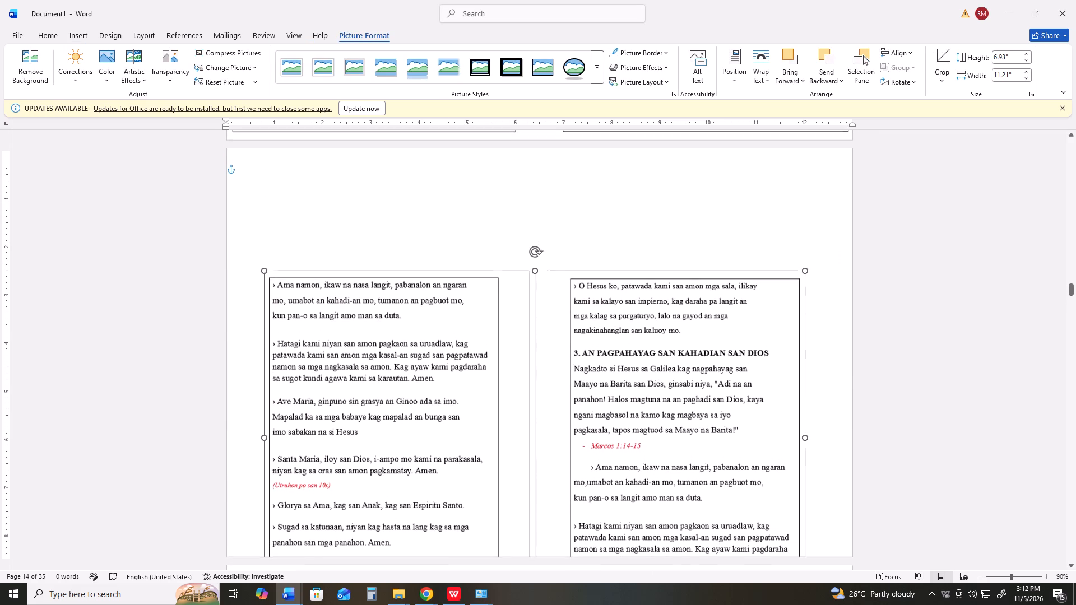
pyautogui.moveTo(481, 432); pyautogui.dragTo(453, 314)
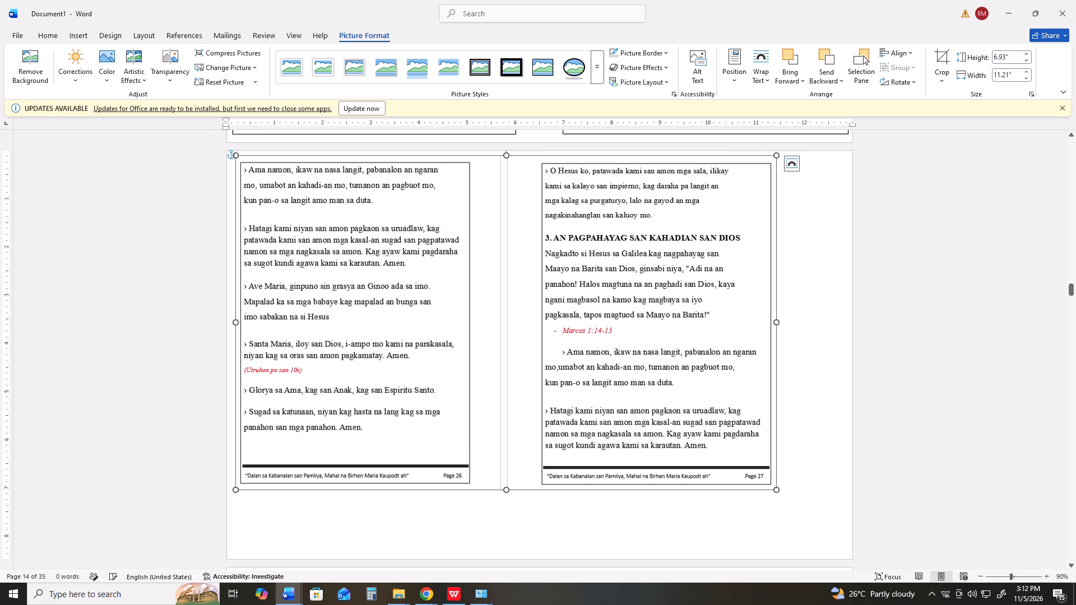
# Duplicate the picture, placing the copy lower and further right on the same page.
pyautogui.keyDown('ctrl'); pyautogui.moveTo(460, 318); pyautogui.dragTo(521, 369); pyautogui.keyUp('ctrl')
# Crop the original picture down to the bordered Page 26 frame, trimming all four sides.
pyautogui.click(437, 183)
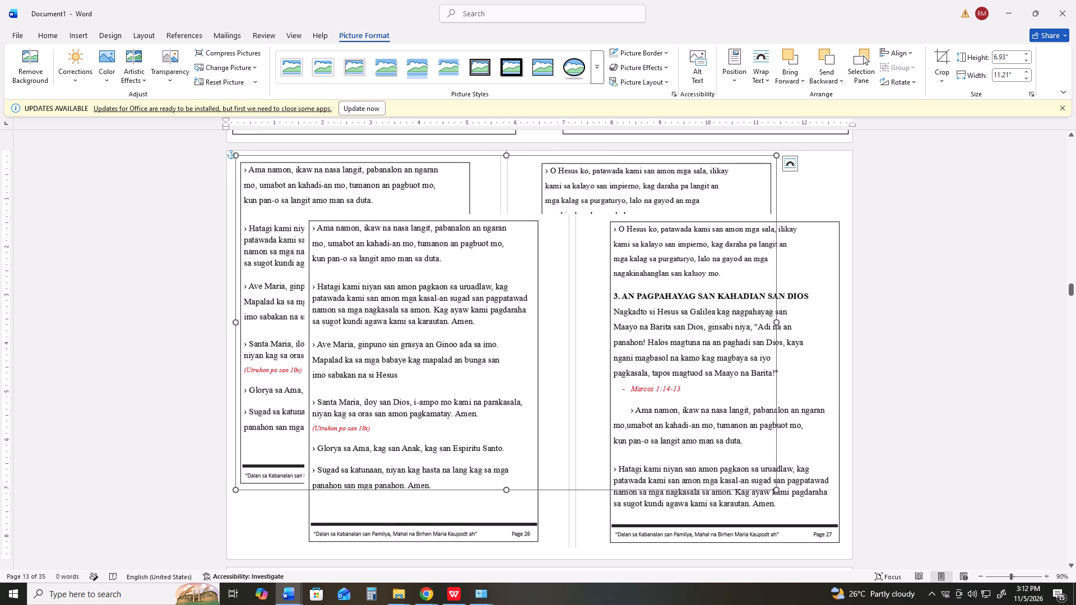
pyautogui.rightClick(447, 183)
pyautogui.rightClick(447, 183)
pyautogui.click(489, 149)
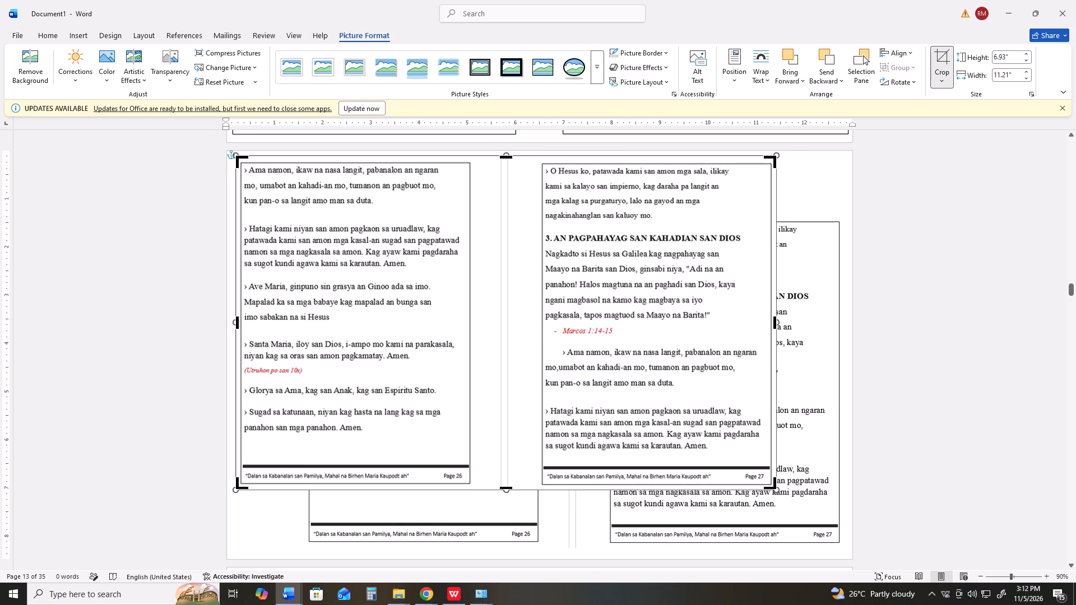
pyautogui.moveTo(776, 319); pyautogui.dragTo(476, 300)
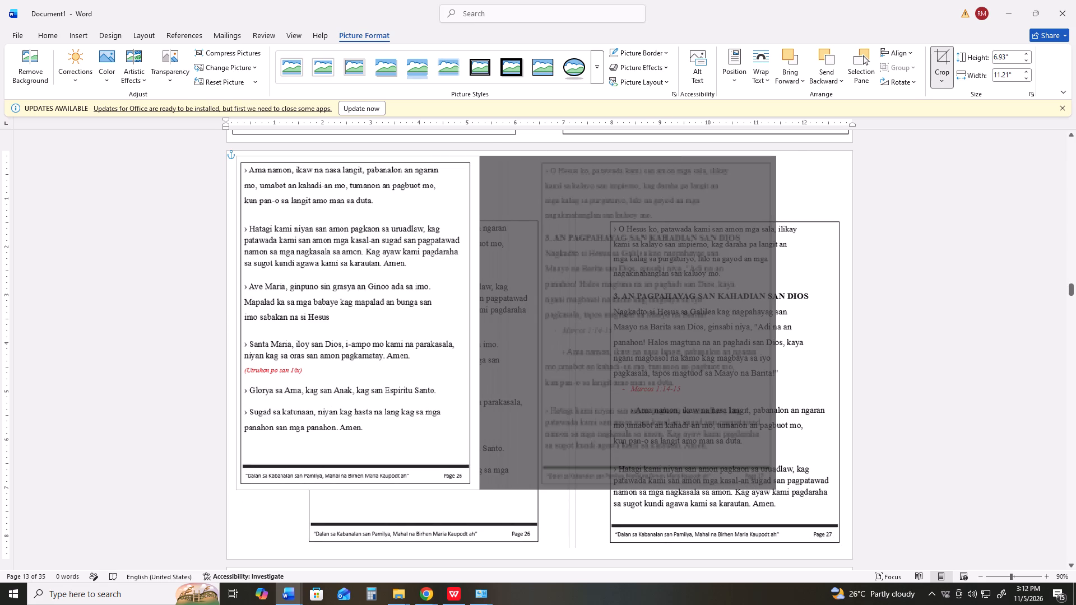
pyautogui.moveTo(476, 300); pyautogui.dragTo(471, 304)
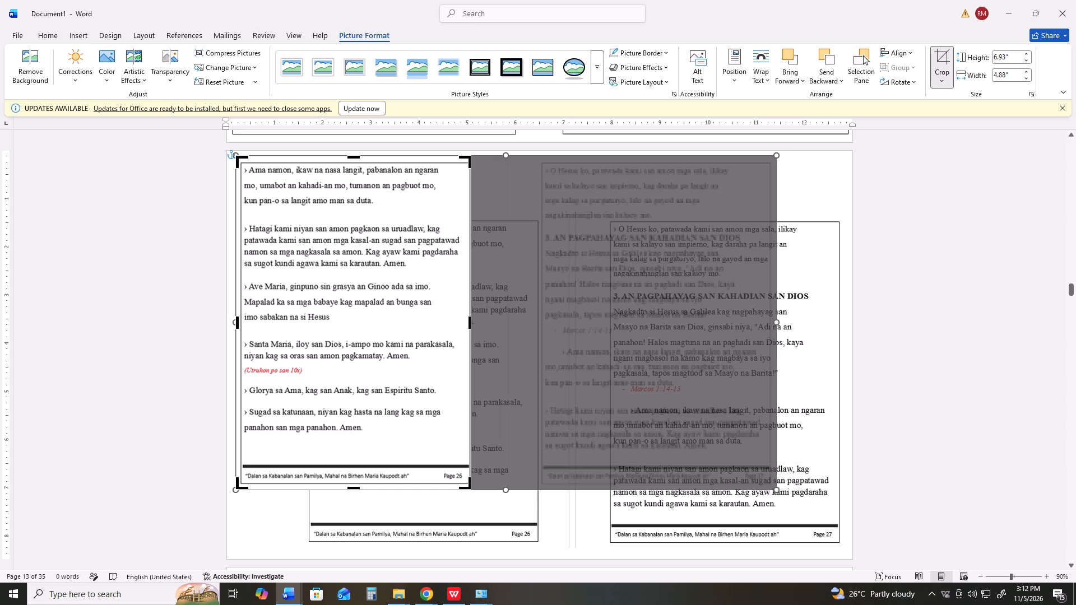
pyautogui.click(235, 323)
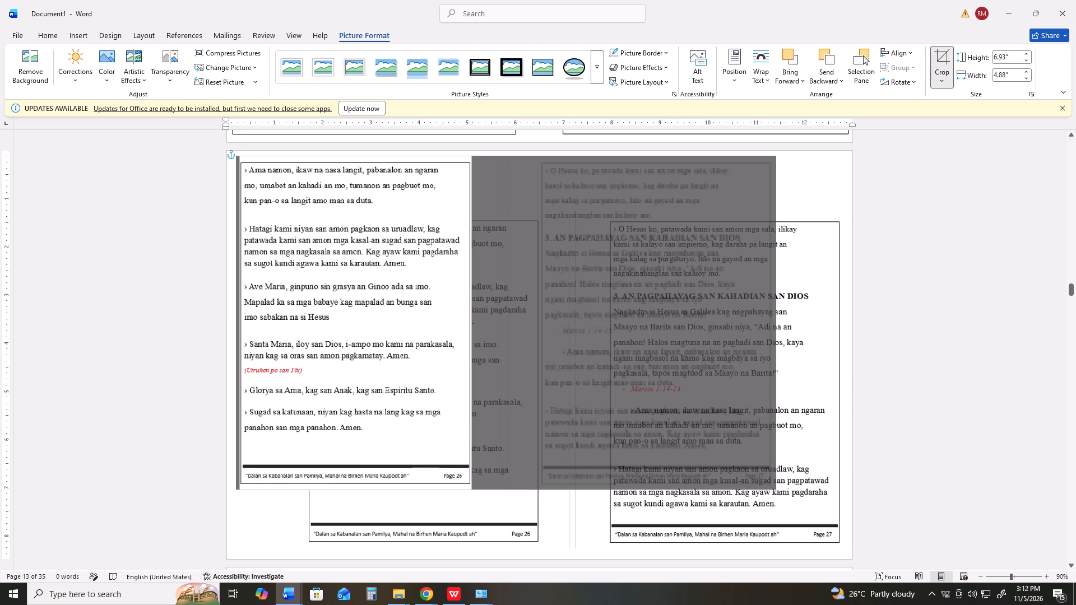
pyautogui.click(351, 158)
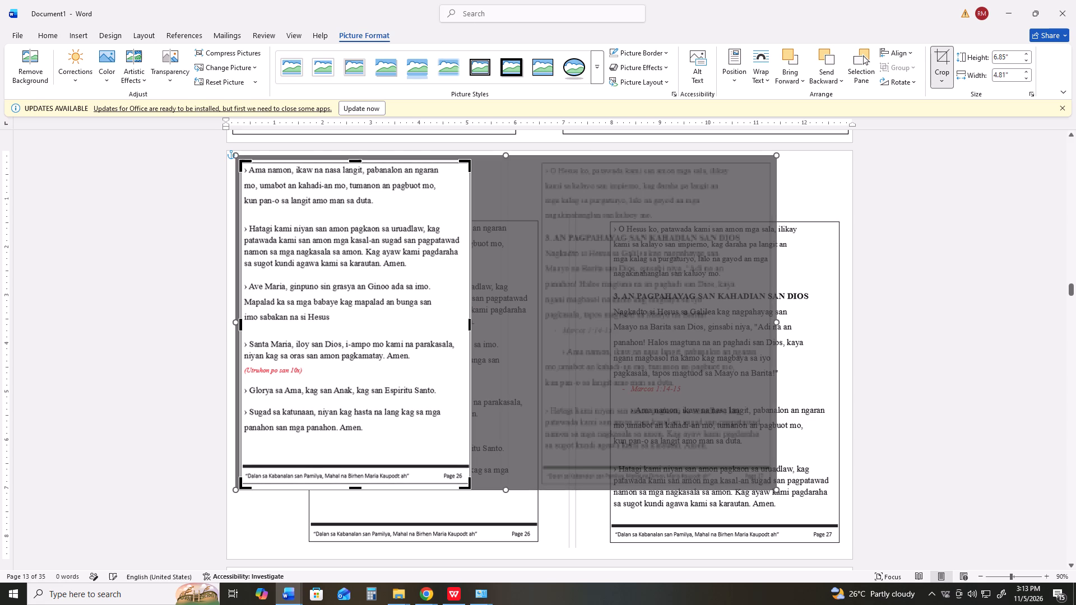
pyautogui.click(354, 488)
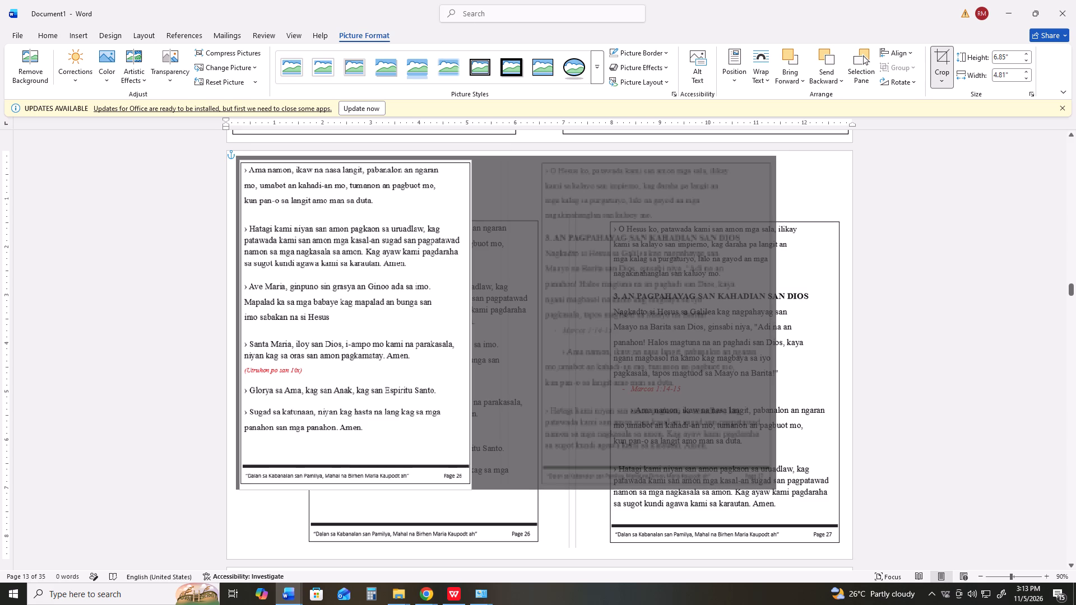
# Crop the duplicate picture down to the bordered Page 27 frame, trimming all four sides.
pyautogui.click(535, 522)
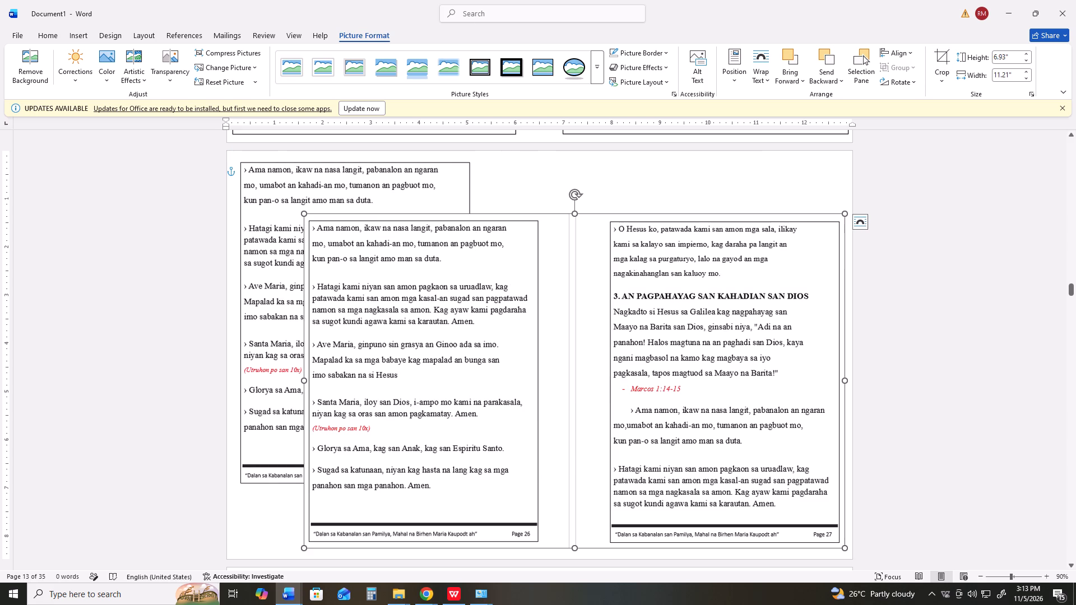
pyautogui.rightClick(562, 434)
pyautogui.rightClick(562, 434)
pyautogui.click(596, 454)
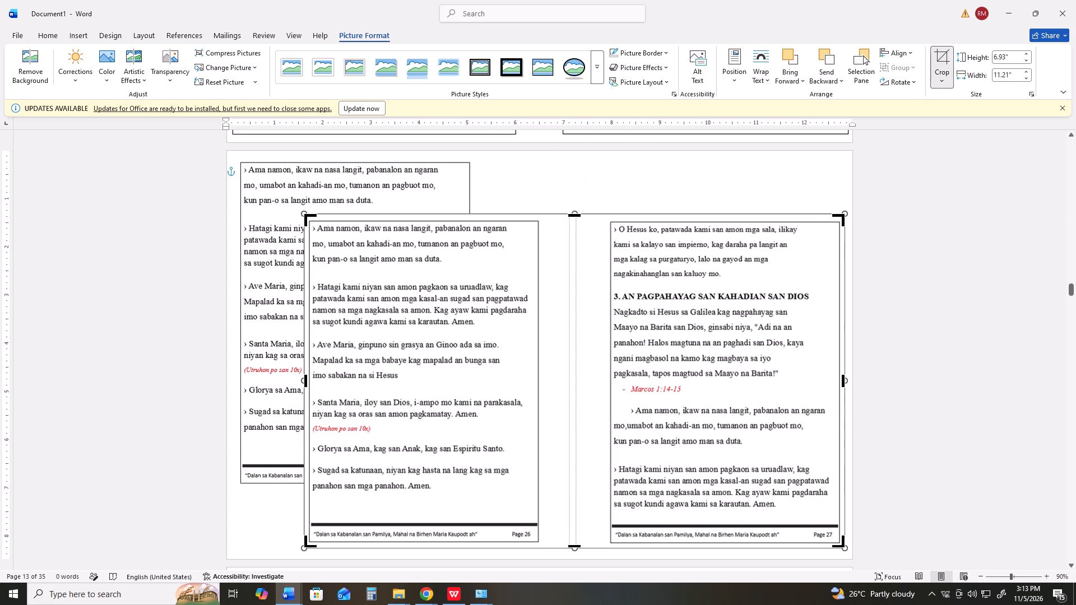
pyautogui.moveTo(306, 383); pyautogui.dragTo(604, 397)
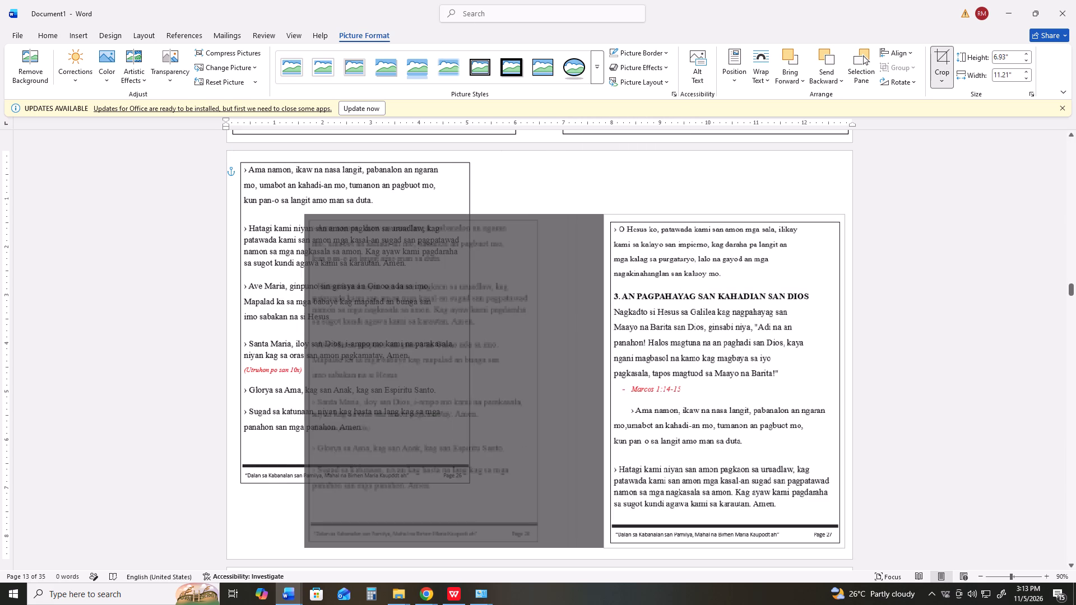
pyautogui.moveTo(604, 397); pyautogui.dragTo(609, 402)
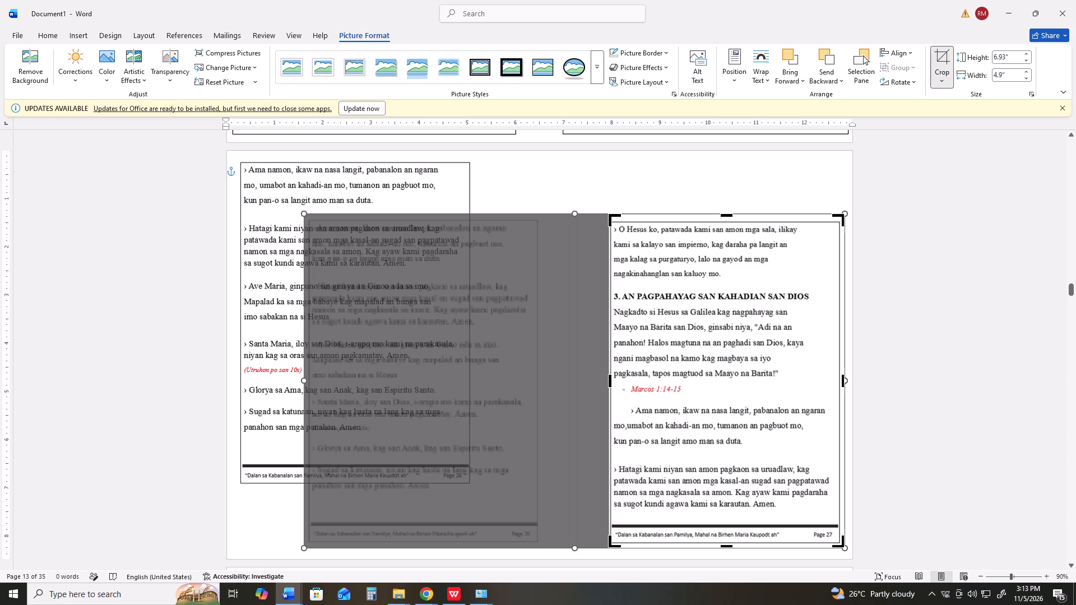
pyautogui.click(843, 380)
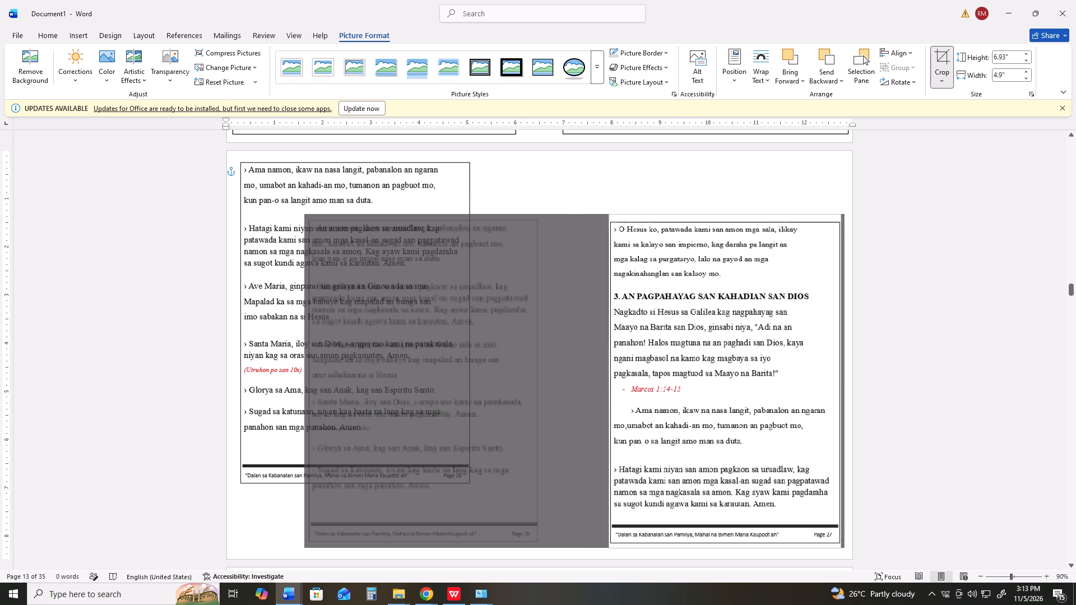
pyautogui.click(726, 216)
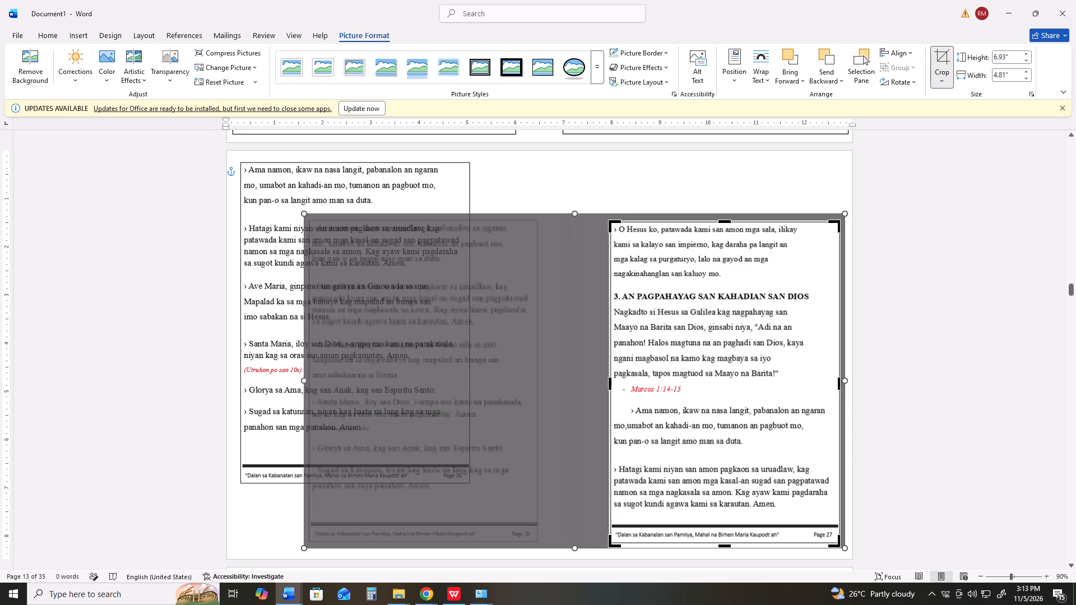
pyautogui.click(727, 546)
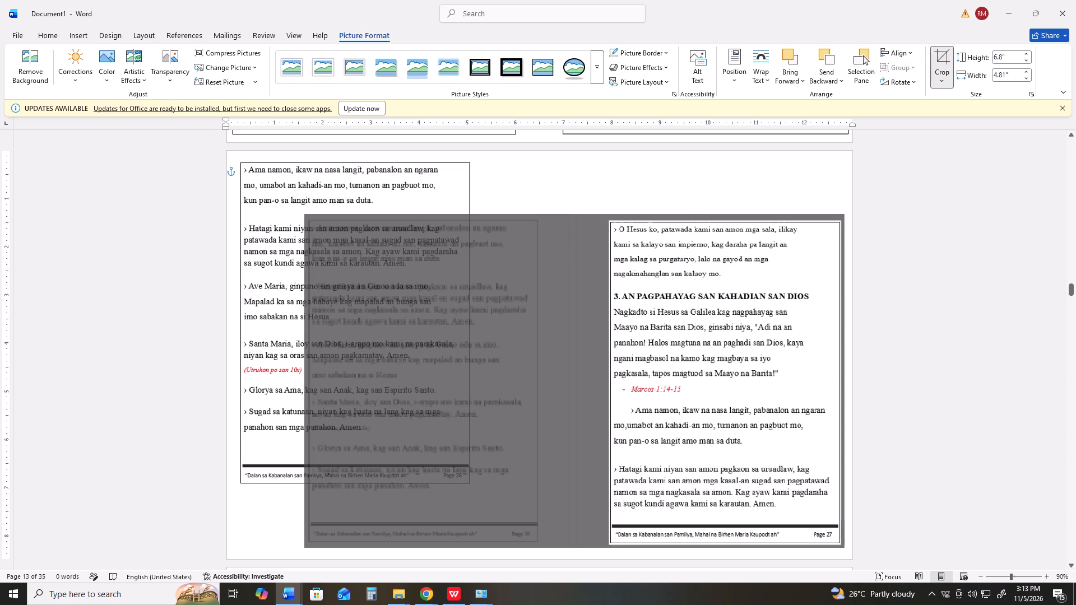
pyautogui.click(709, 200)
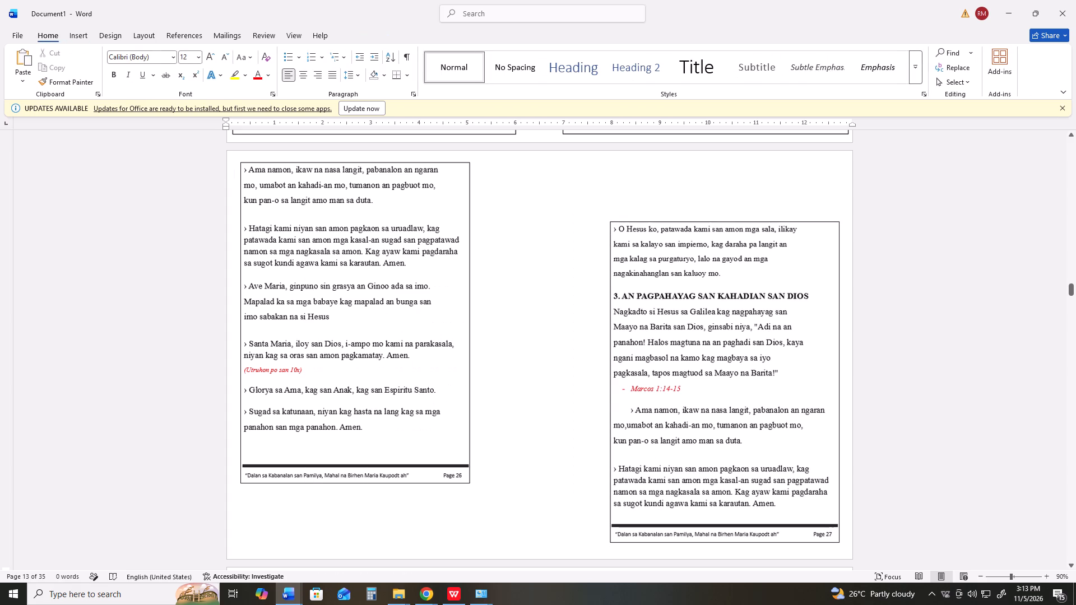
# Move the Page 27 picture to the sheet's upper-right corner and enlarge it to fill most of the right half.
pyautogui.moveTo(708, 370); pyautogui.dragTo(716, 307)
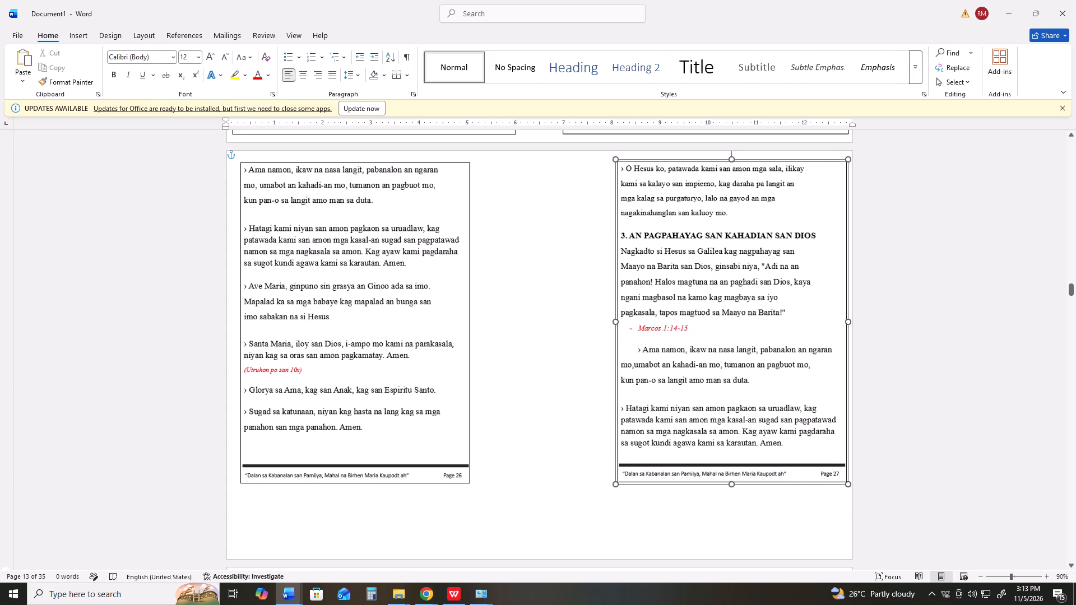
pyautogui.moveTo(716, 307); pyautogui.dragTo(717, 307)
pyautogui.moveTo(616, 488); pyautogui.dragTo(562, 506)
pyautogui.scroll(-4, 574, 462)
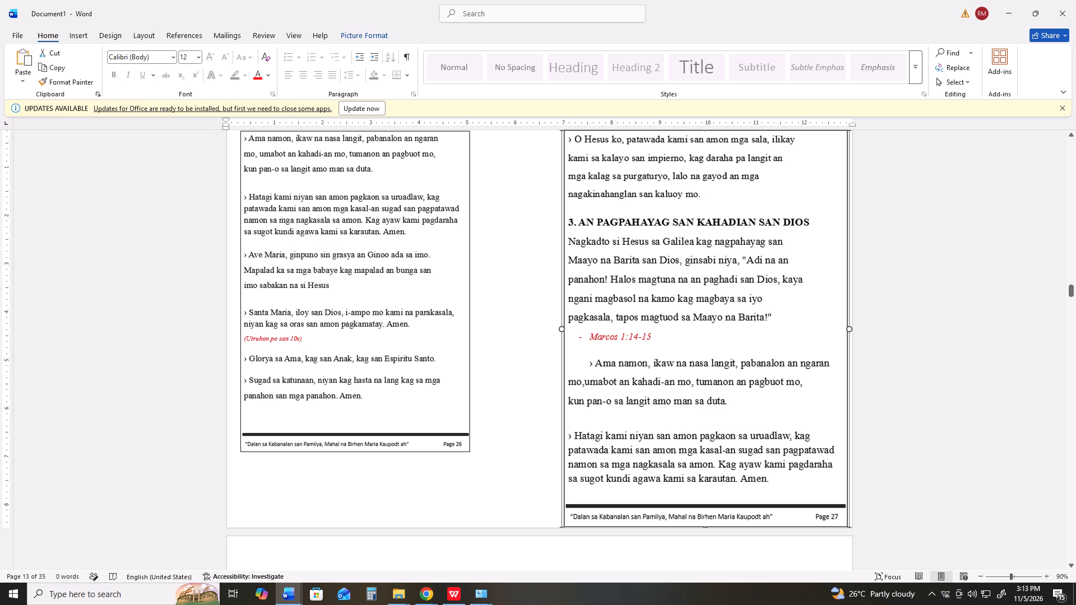
pyautogui.scroll(1, 563, 522)
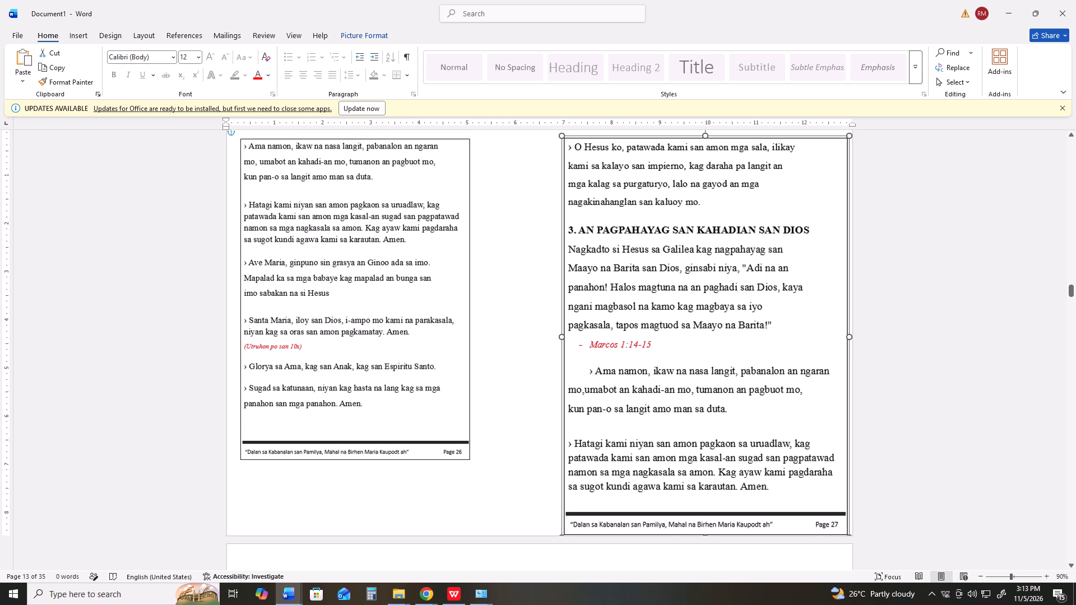
pyautogui.moveTo(563, 534); pyautogui.dragTo(565, 531)
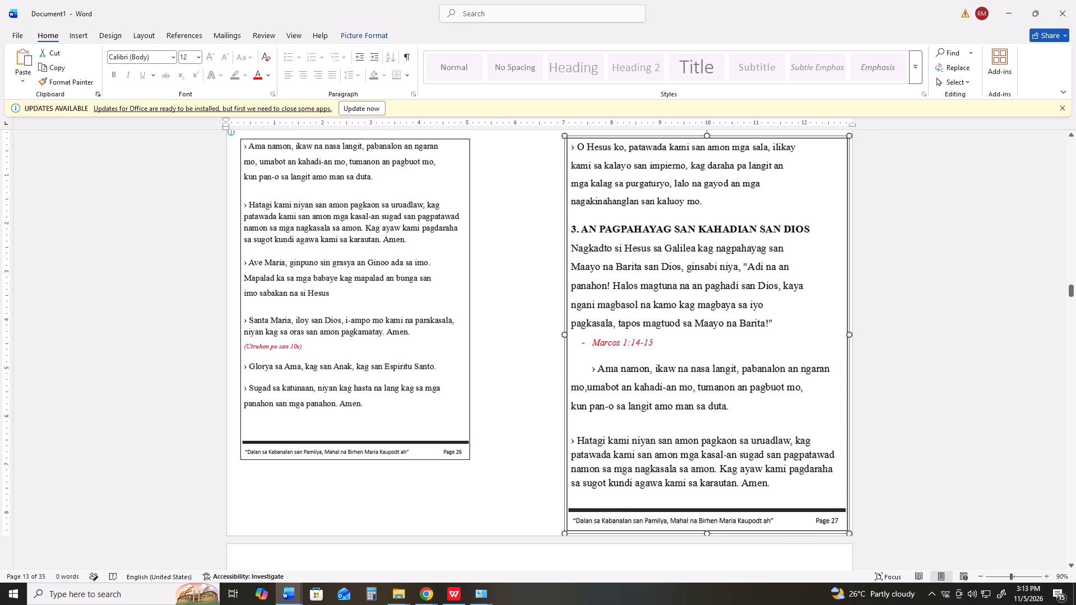
pyautogui.moveTo(565, 531); pyautogui.dragTo(567, 528)
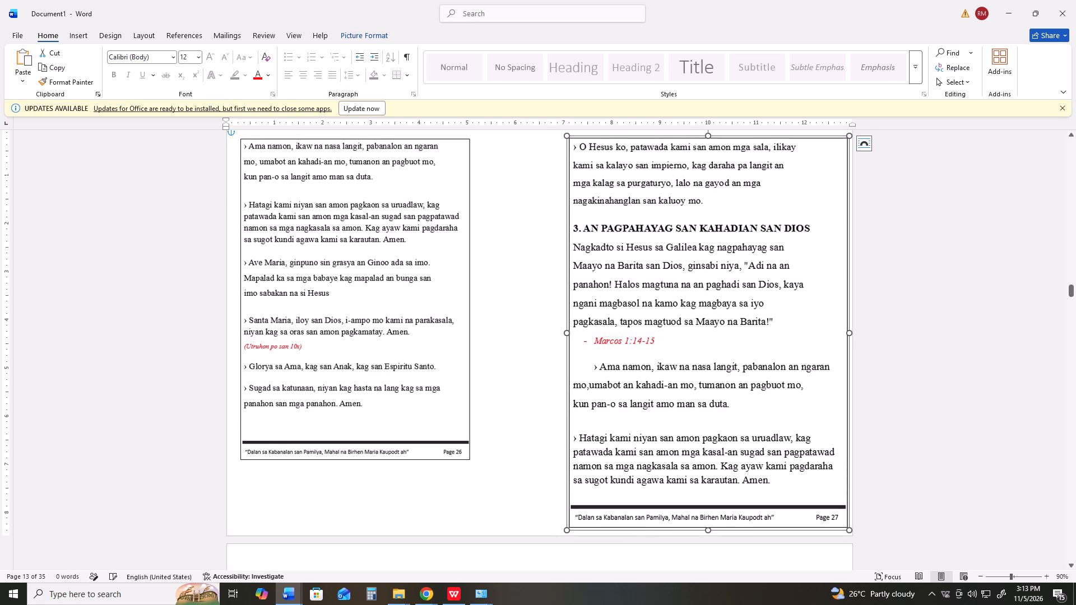
pyautogui.click(564, 333)
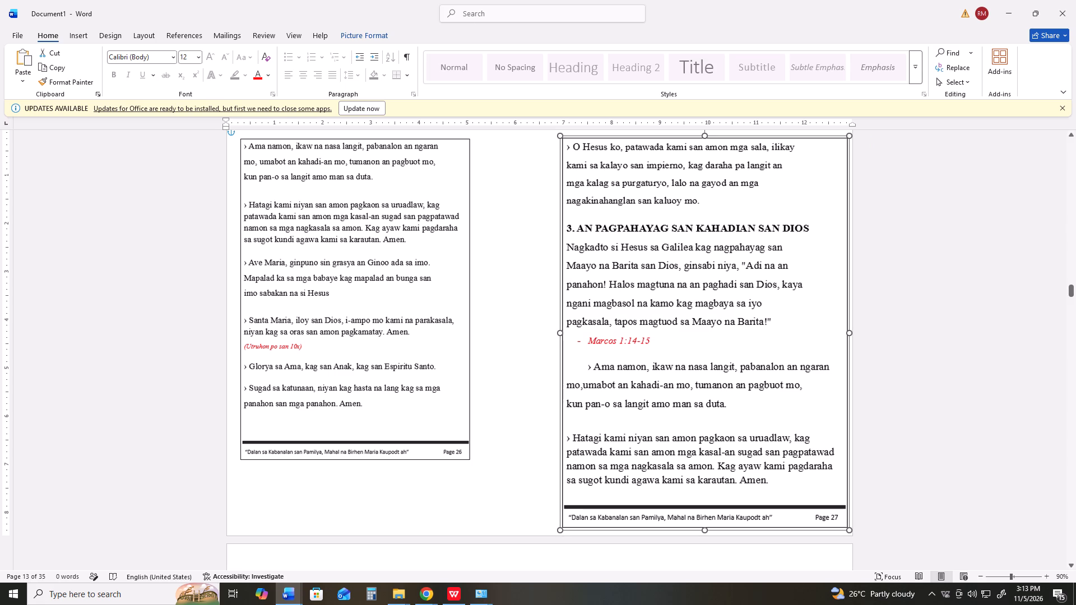
pyautogui.click(537, 374)
# Nudge the Page 27 picture slightly to the right.
pyautogui.scroll(-3, 537, 373)
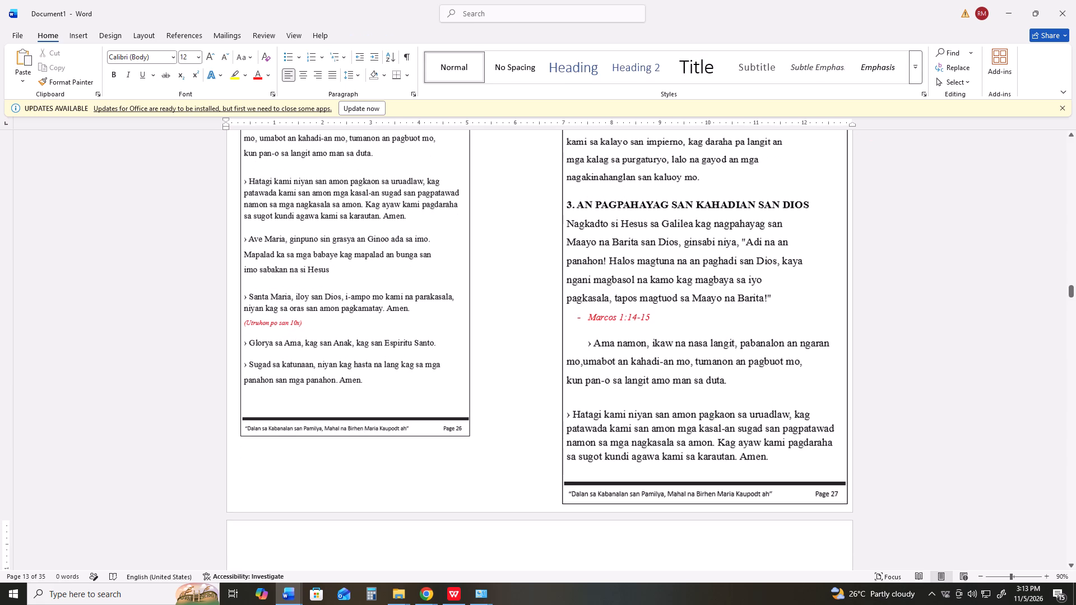
pyautogui.click(618, 334)
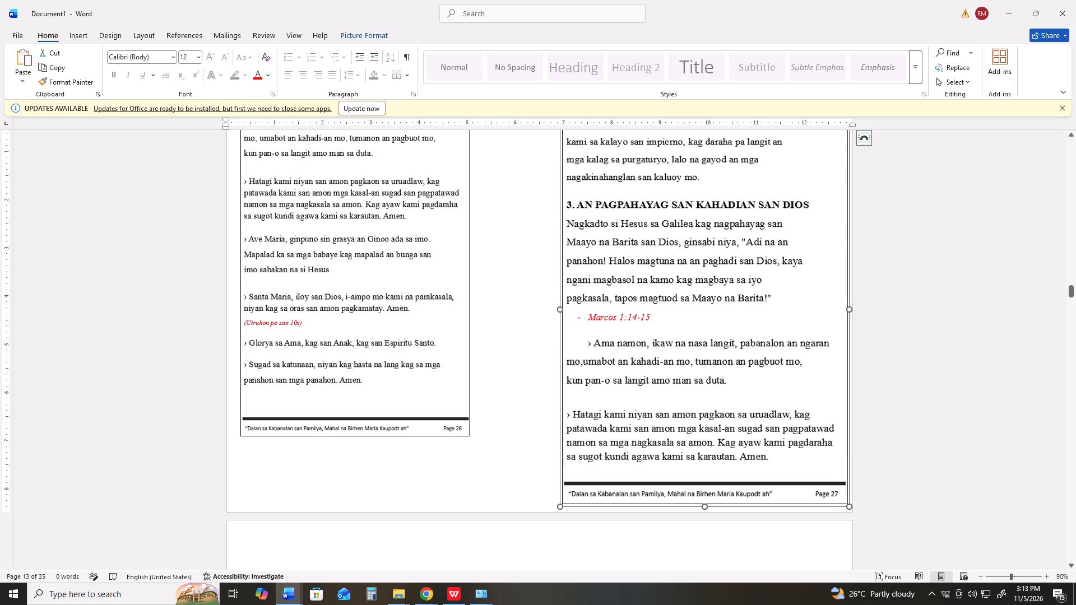
pyautogui.press('Right')
pyautogui.click(508, 342)
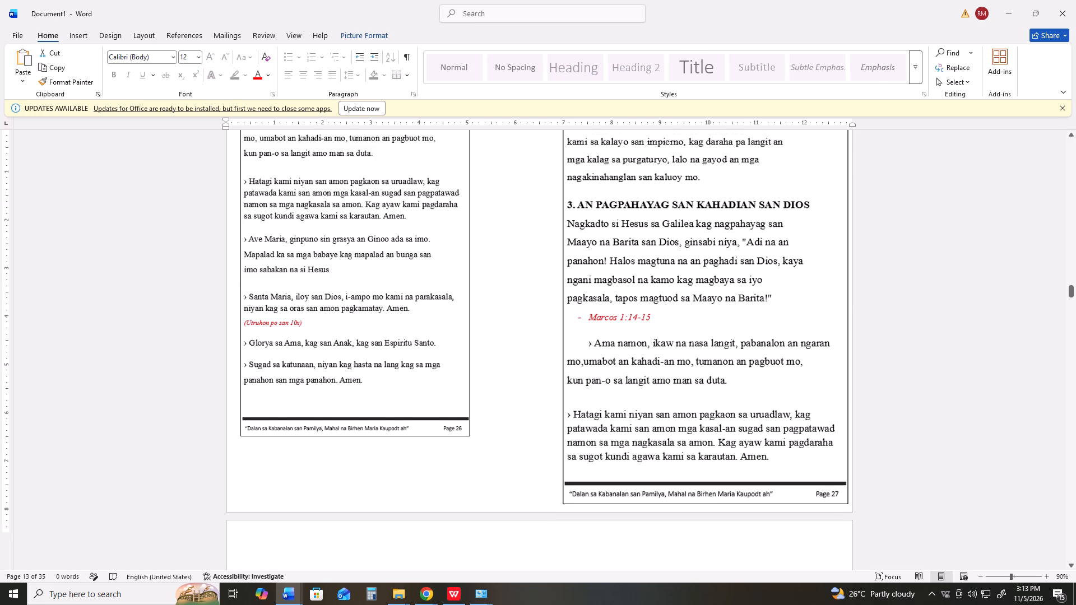
# Move the Page 26 picture snugly into the upper-left corner of the sheet.
pyautogui.scroll(3, 512, 361)
pyautogui.moveTo(345, 330); pyautogui.dragTo(340, 325)
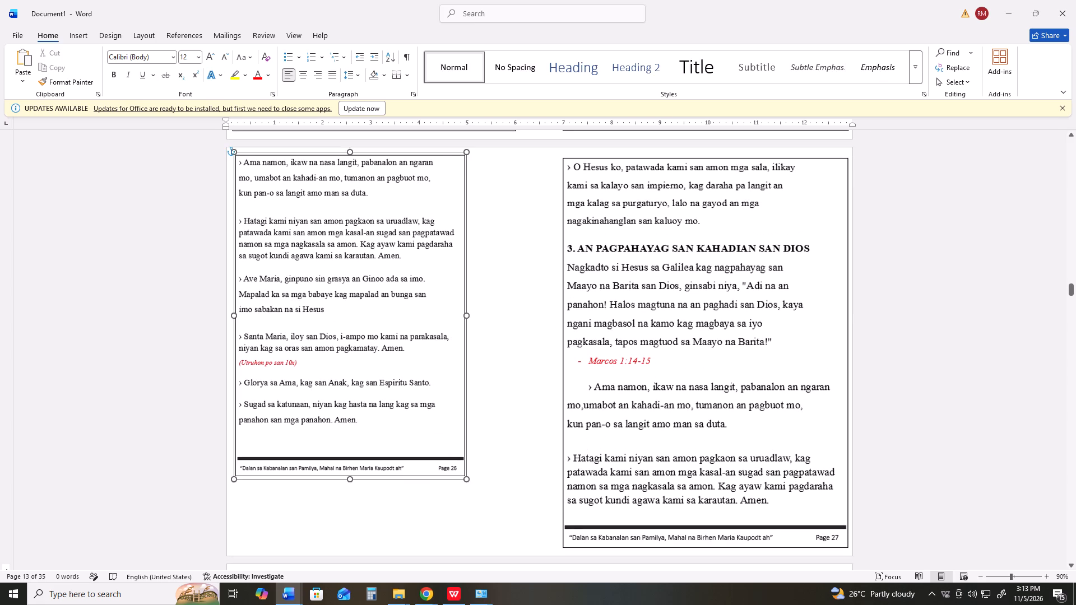
pyautogui.moveTo(340, 325); pyautogui.dragTo(337, 326)
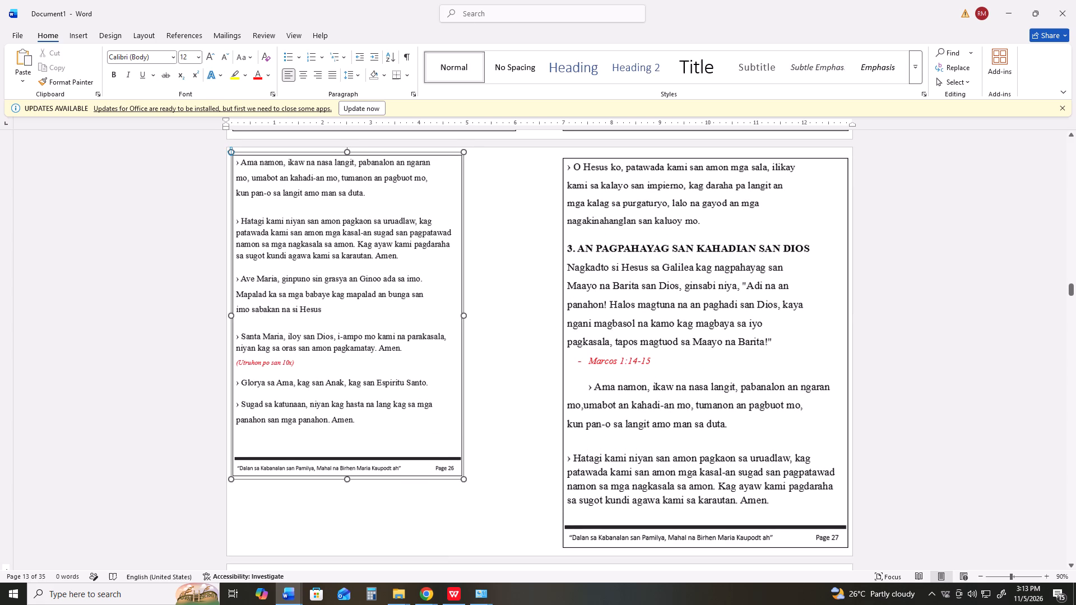
# Shift the Page 26 picture down slightly and enlarge it to about the height of the Page 27 picture.
pyautogui.moveTo(337, 326); pyautogui.dragTo(337, 327)
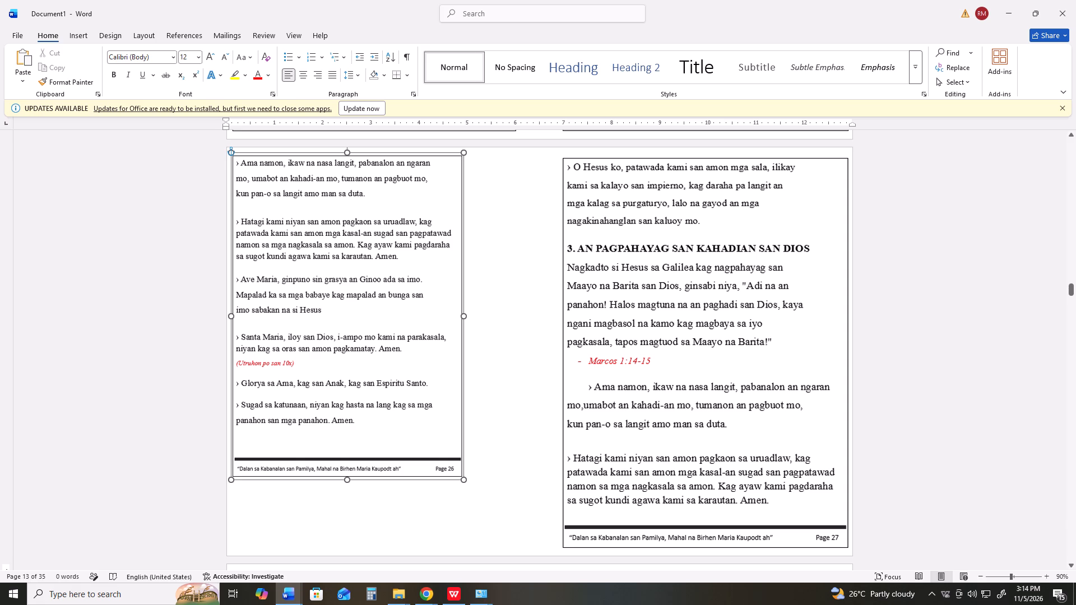
pyautogui.moveTo(337, 327); pyautogui.dragTo(337, 328)
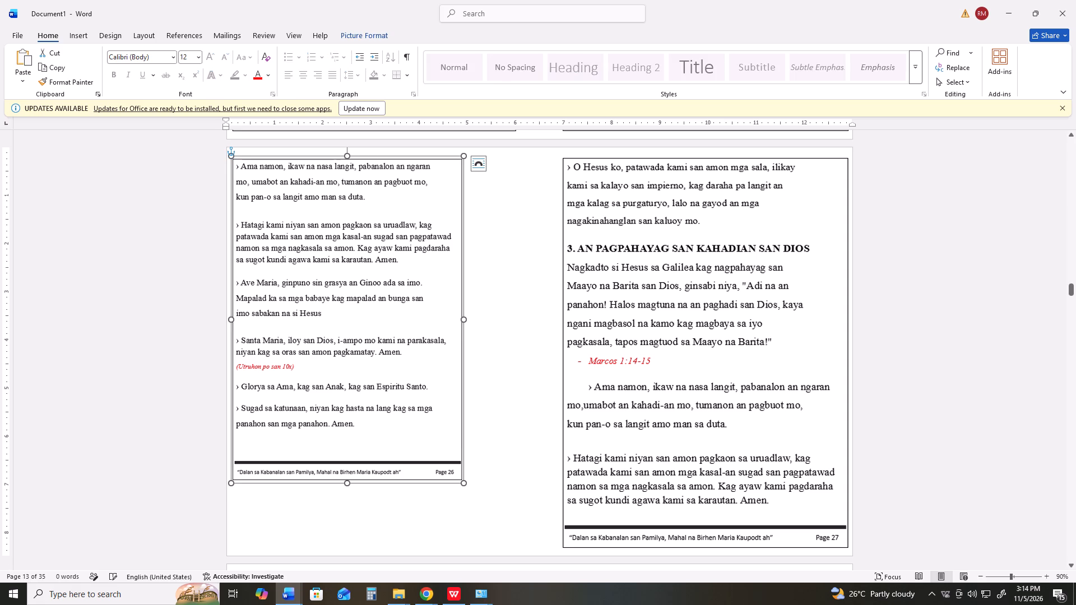
pyautogui.moveTo(461, 482); pyautogui.dragTo(508, 519)
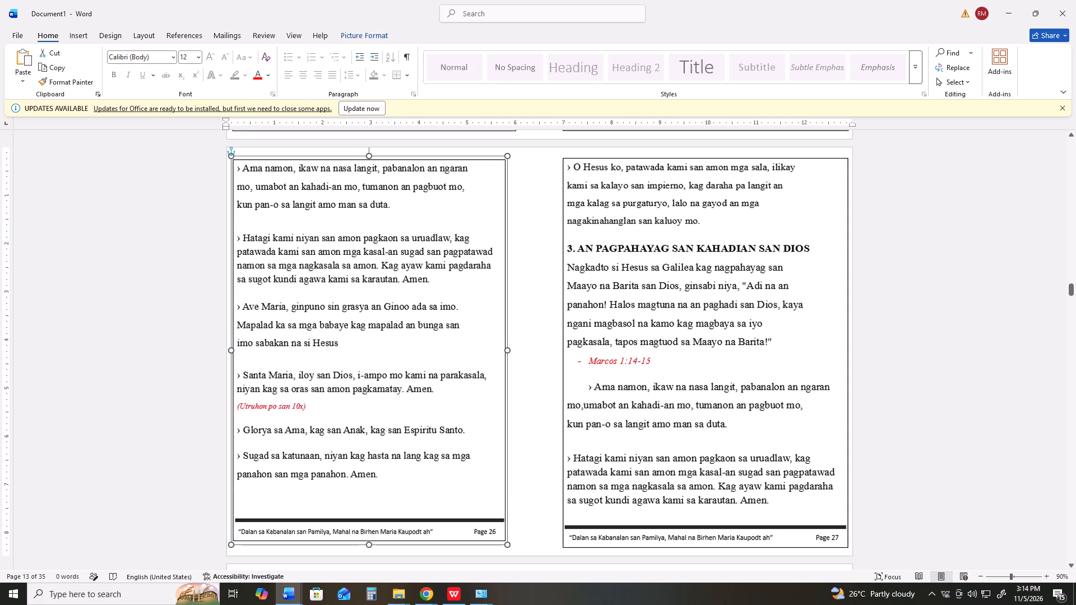
pyautogui.moveTo(508, 519); pyautogui.dragTo(511, 527)
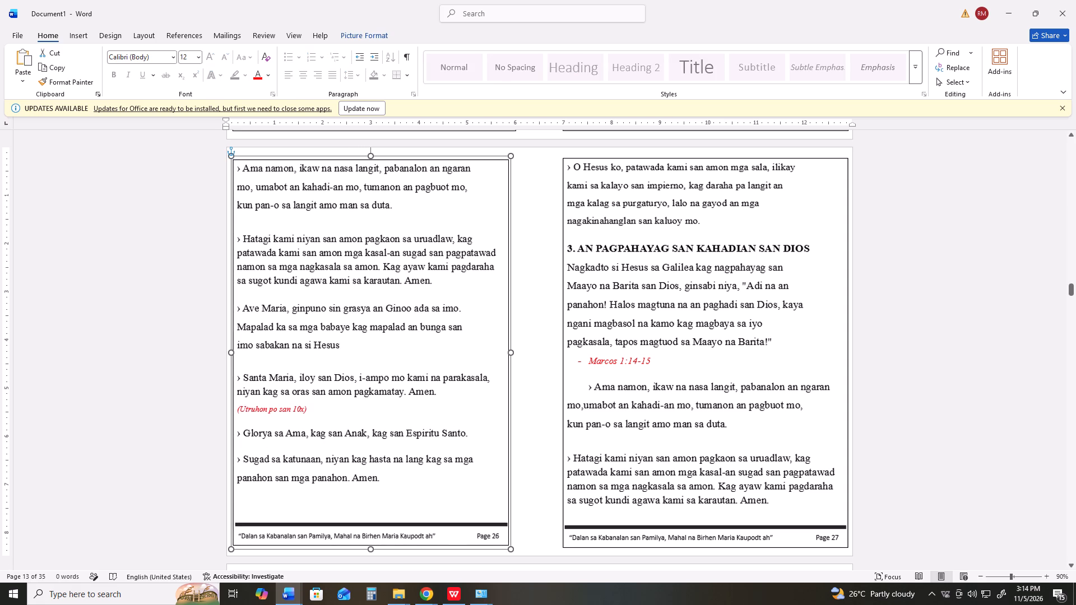
pyautogui.moveTo(511, 527); pyautogui.dragTo(512, 528)
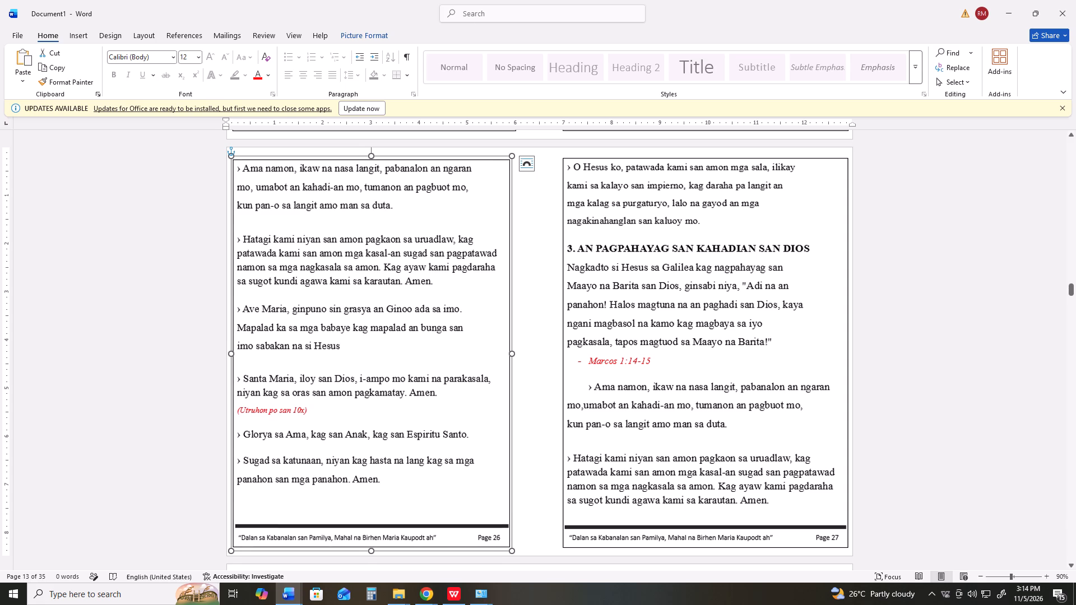
# Nudge the Page 26 picture up slightly and widen it a little towards the middle of the sheet.
pyautogui.press('Up')
pyautogui.press('Up')
pyautogui.press('Up')
pyautogui.press('Up')
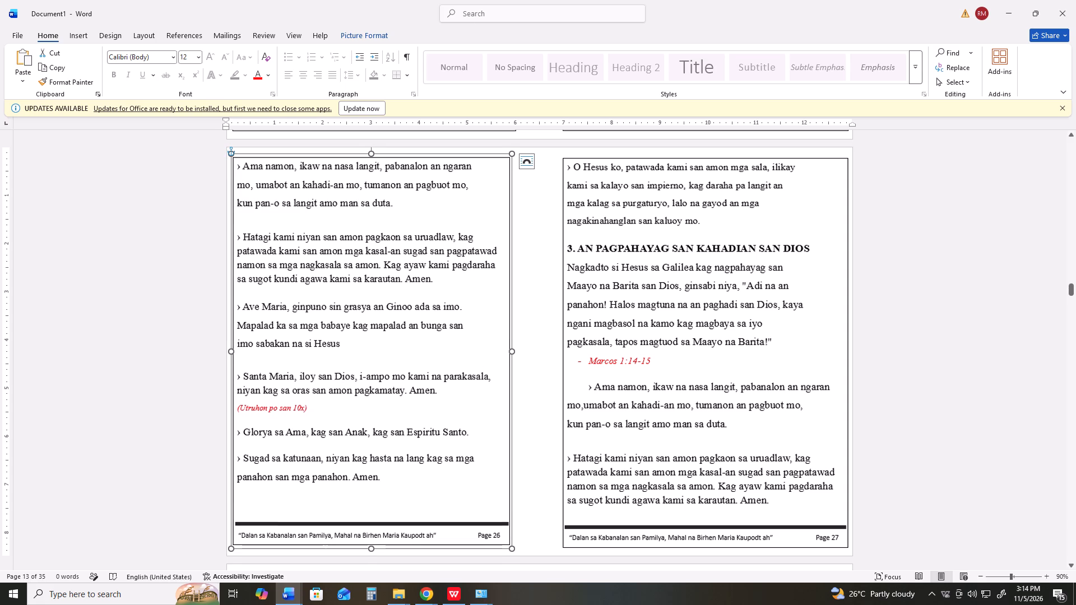
pyautogui.click(511, 549)
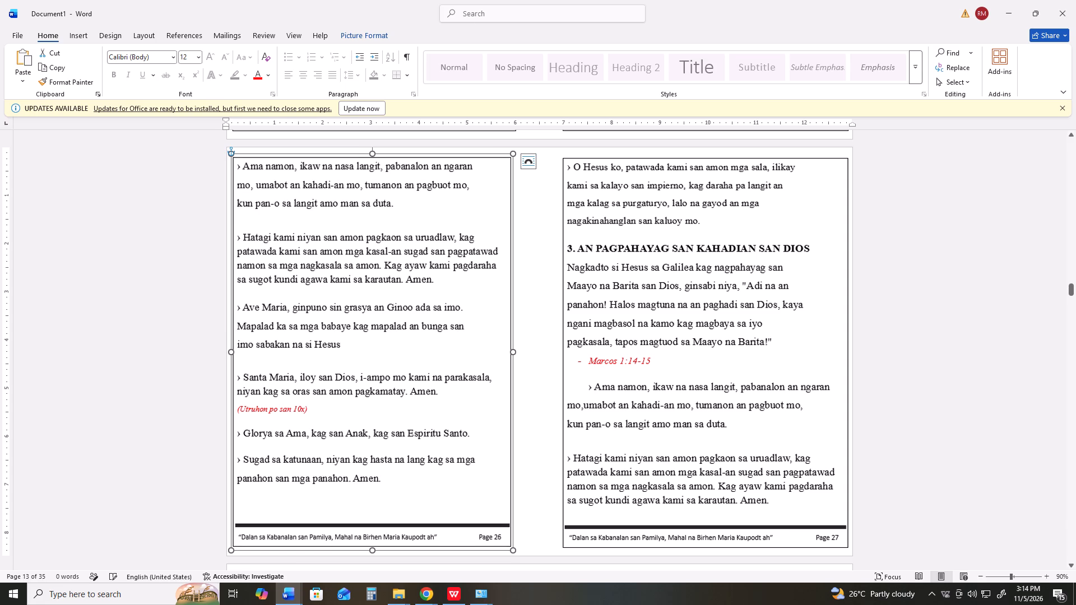
pyautogui.moveTo(513, 349); pyautogui.dragTo(517, 354)
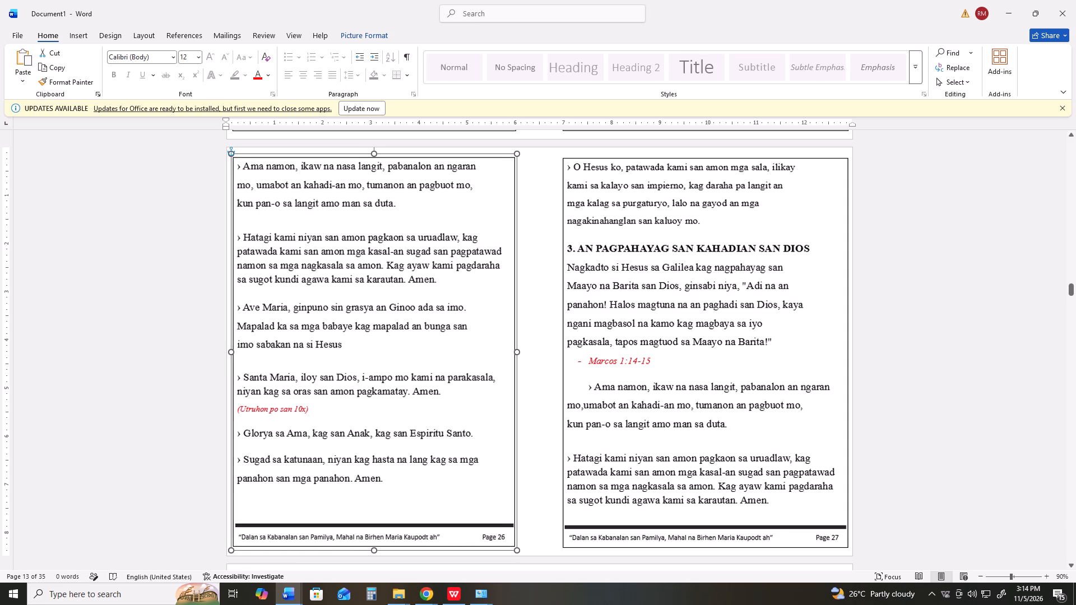
pyautogui.moveTo(517, 354); pyautogui.dragTo(518, 355)
pyautogui.scroll(-3, 532, 358)
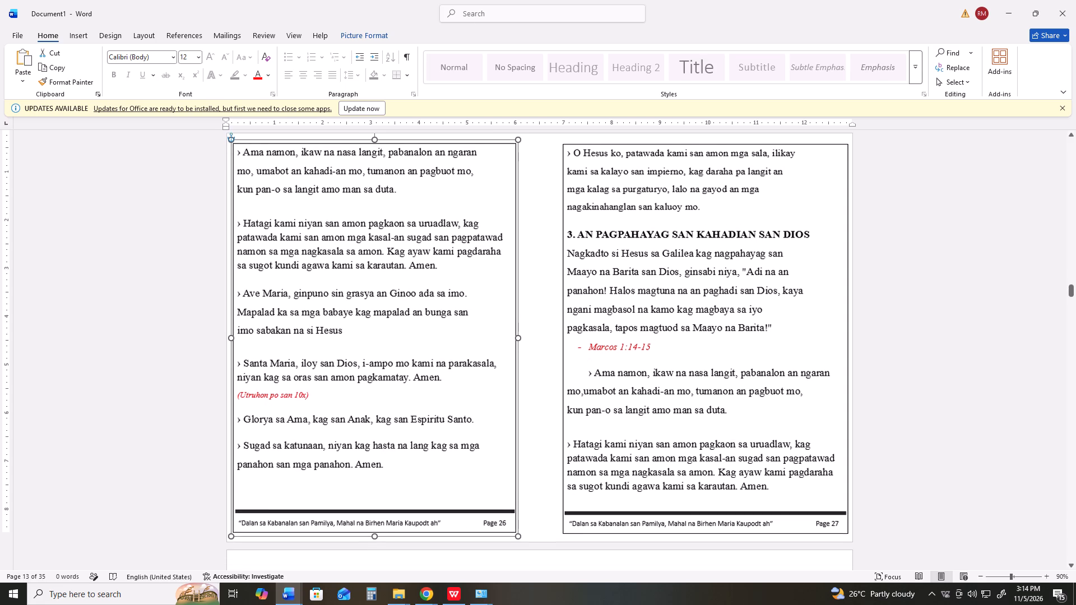
pyautogui.scroll(-3, 532, 358)
pyautogui.click(546, 364)
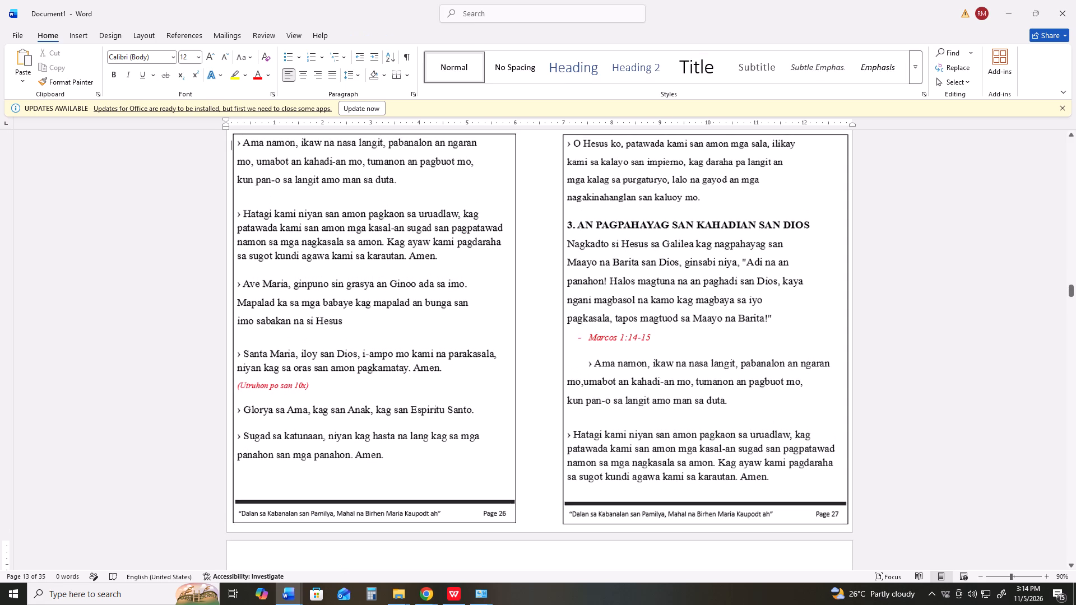
# Insert the picture r28.png from the Downloads folder on the blank sheet after the Page 26–27 spread.
pyautogui.scroll(-10, 546, 364)
pyautogui.click(484, 482)
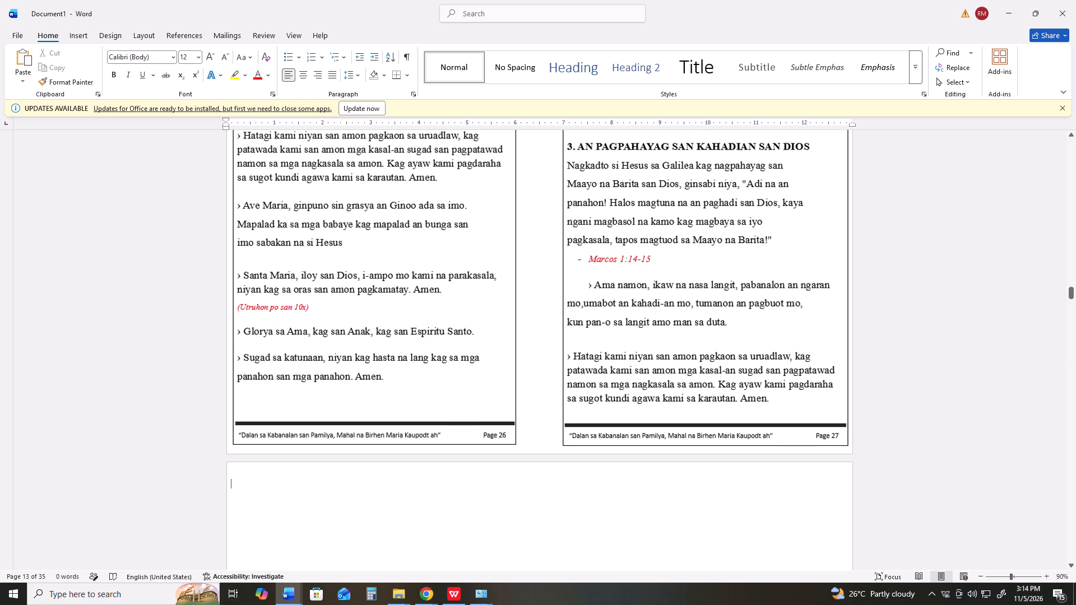
pyautogui.scroll(-20, 477, 450)
pyautogui.scroll(-4, 477, 450)
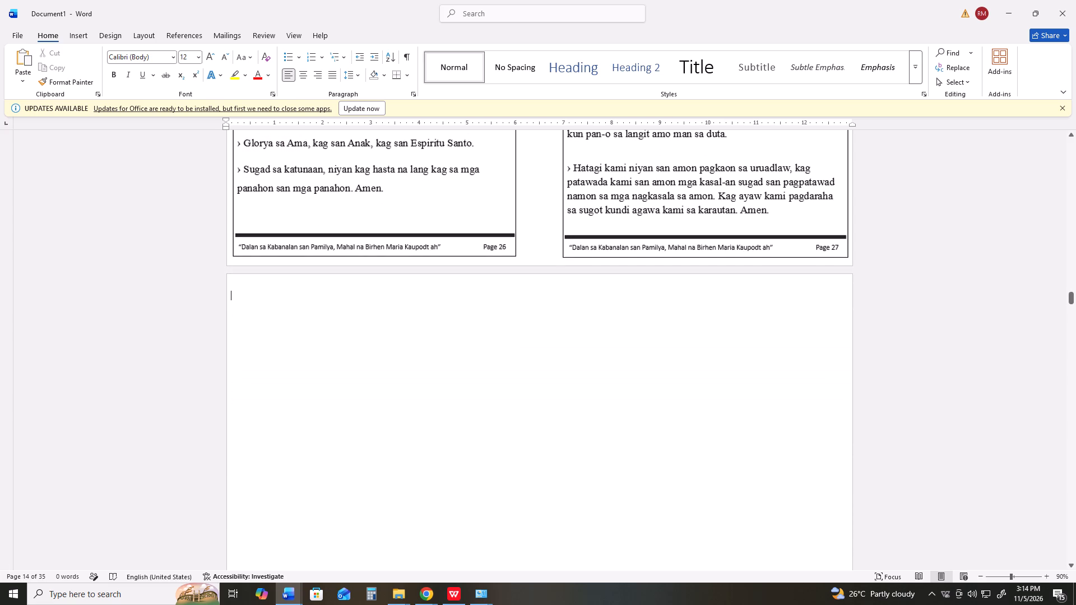
pyautogui.click(76, 34)
pyautogui.click(147, 65)
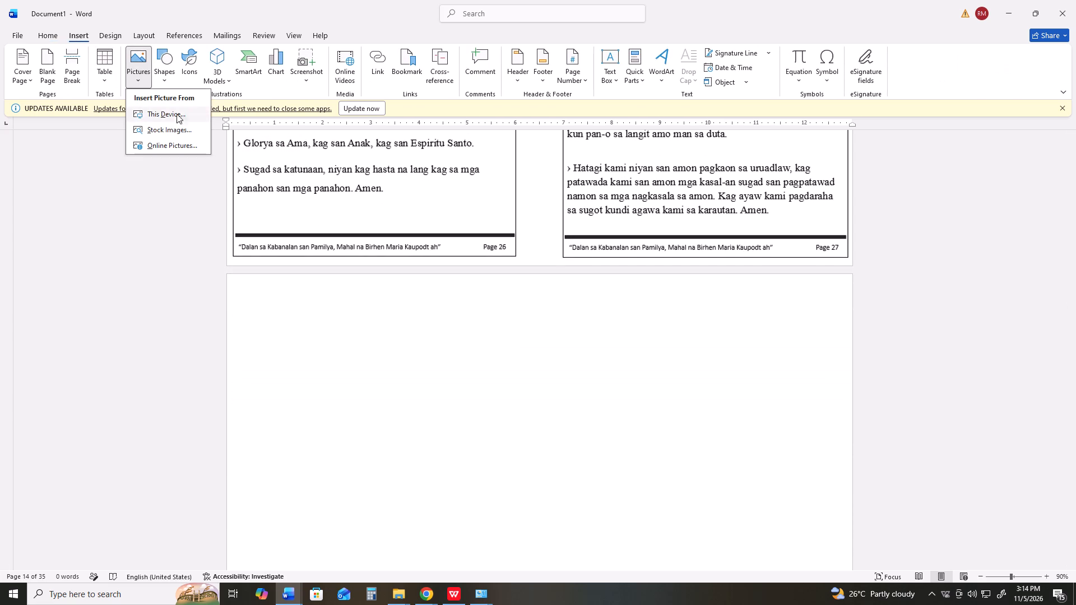
pyautogui.click(168, 109)
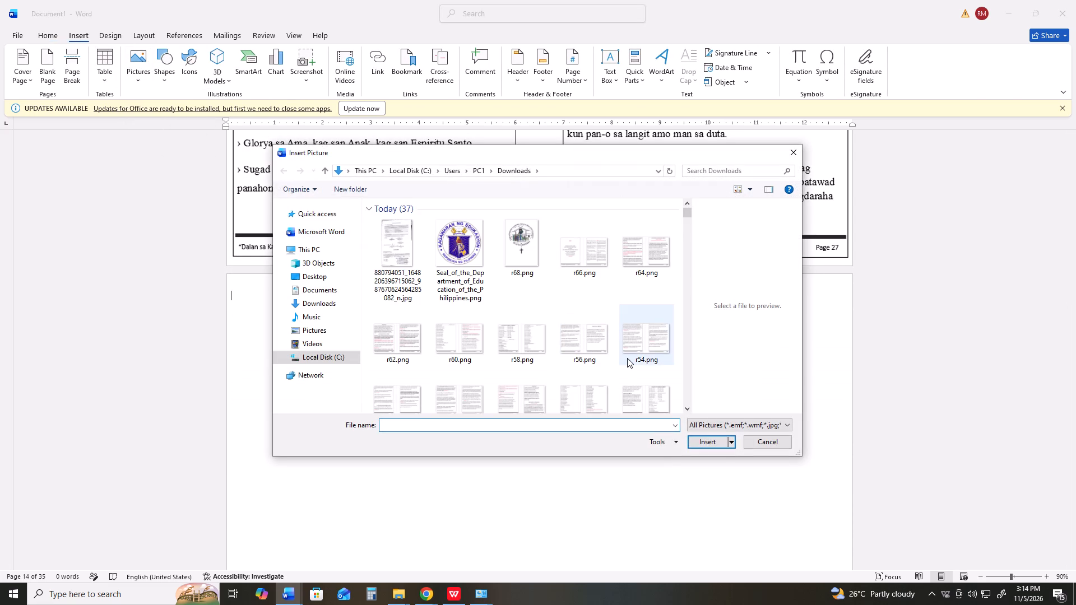
pyautogui.scroll(-4, 627, 354)
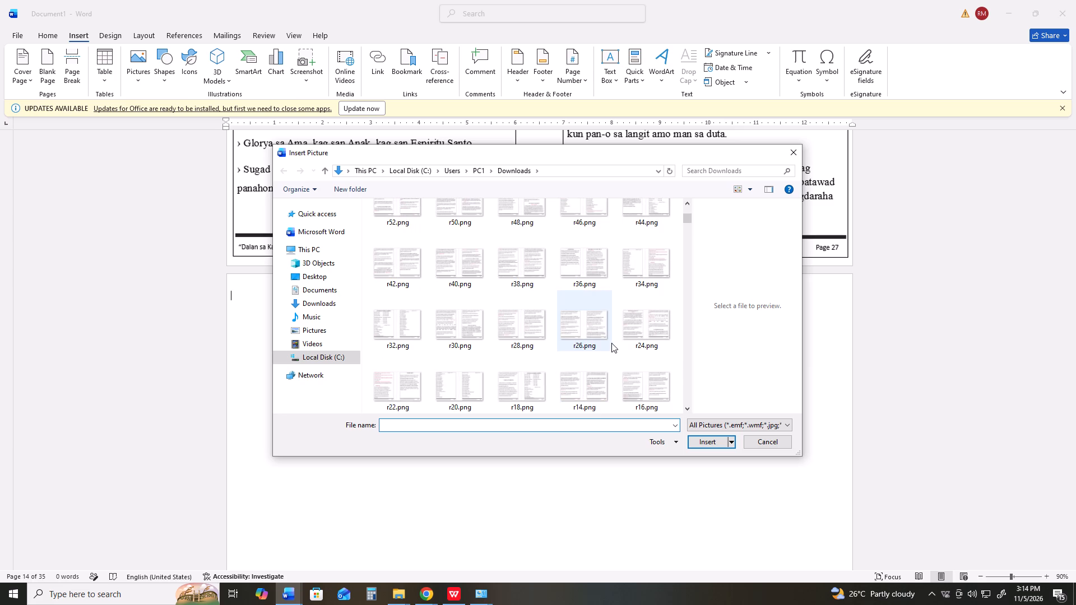
pyautogui.doubleClick(535, 336)
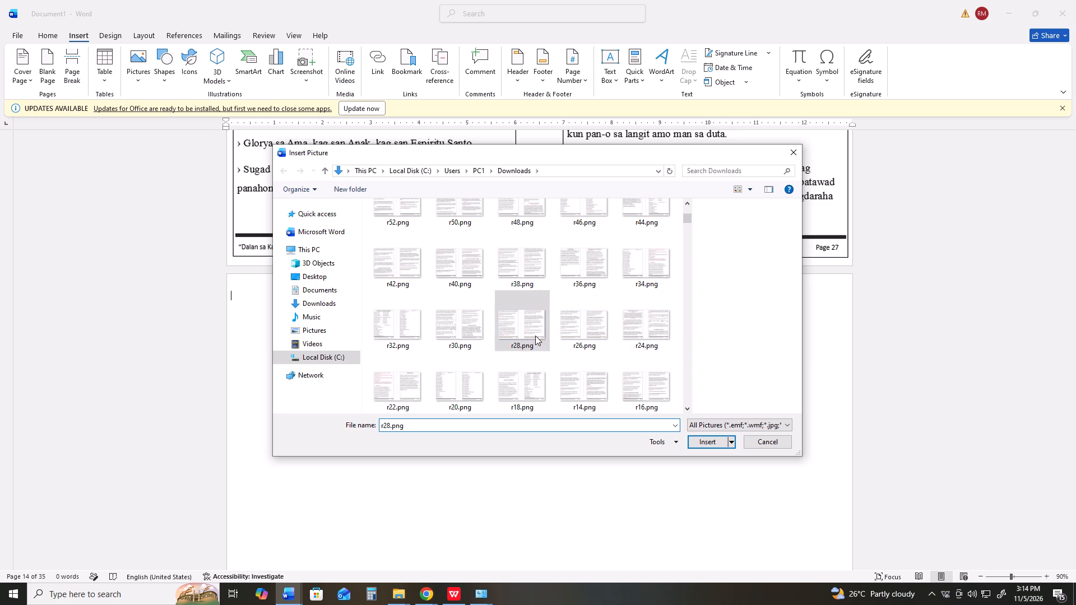
pyautogui.press('Return')
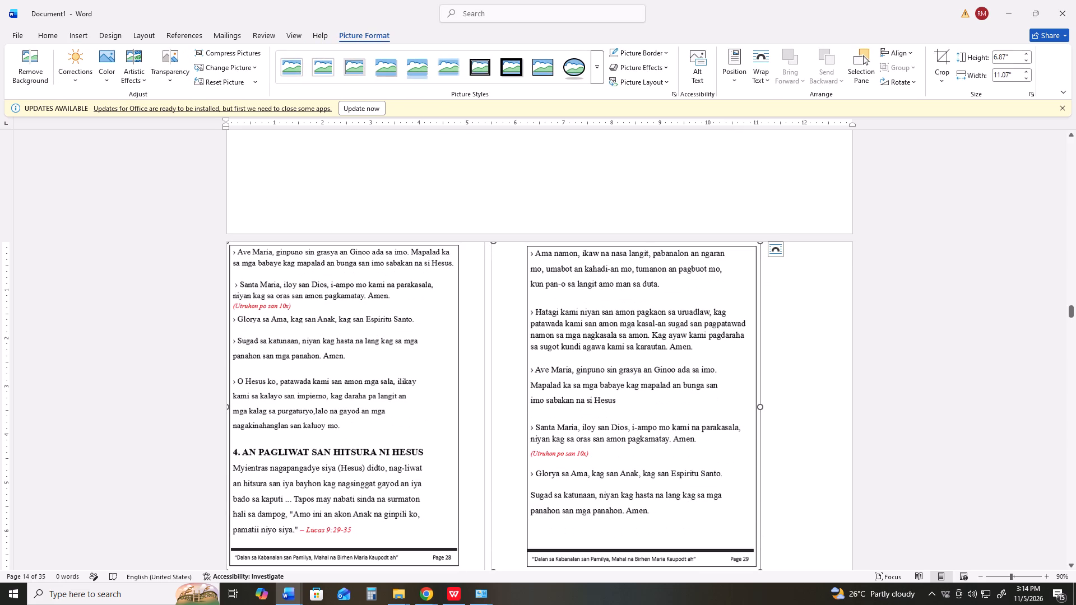
# Set the Page 28–29 spread picture in front of text and move it to the upper-left corner of the preceding blank sheet.
pyautogui.click(579, 401)
pyautogui.click(772, 250)
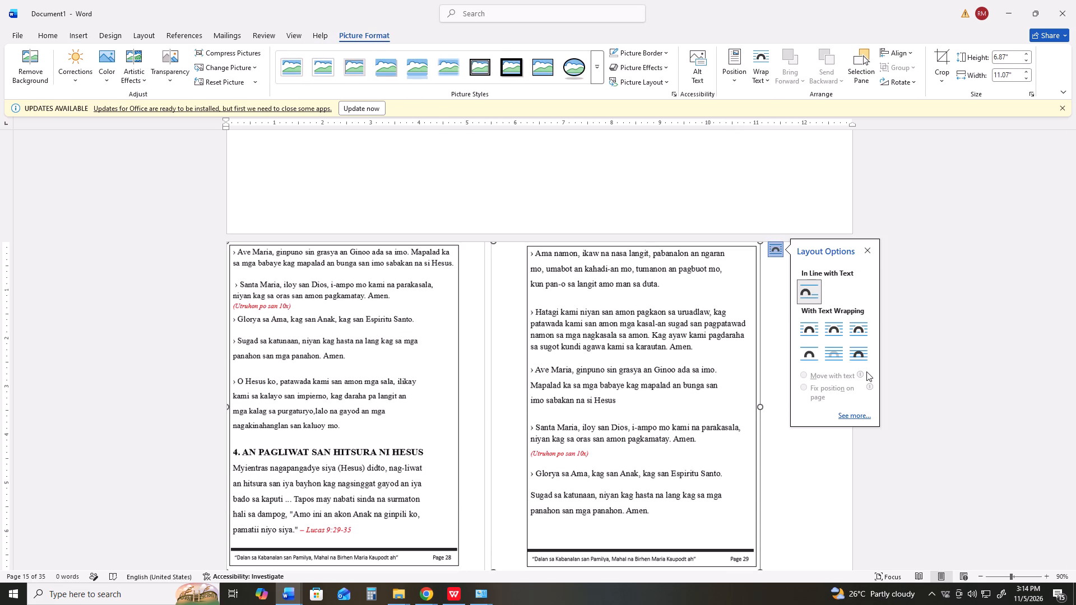
pyautogui.click(857, 356)
pyautogui.moveTo(563, 407); pyautogui.dragTo(558, 162)
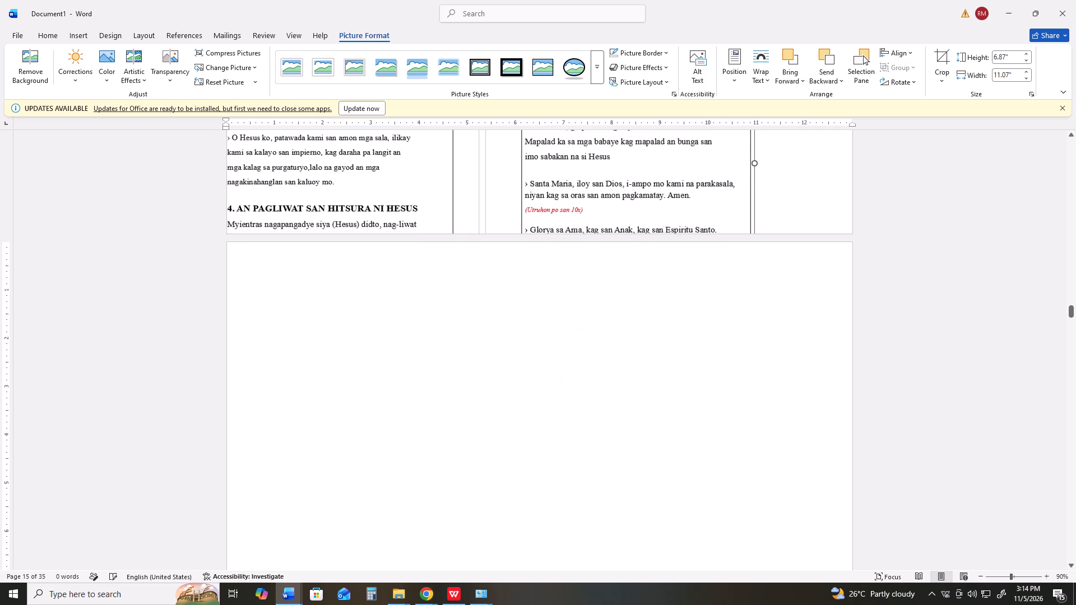
pyautogui.moveTo(558, 162); pyautogui.dragTo(558, 158)
pyautogui.scroll(14, 587, 440)
pyautogui.moveTo(565, 407); pyautogui.dragTo(564, 406)
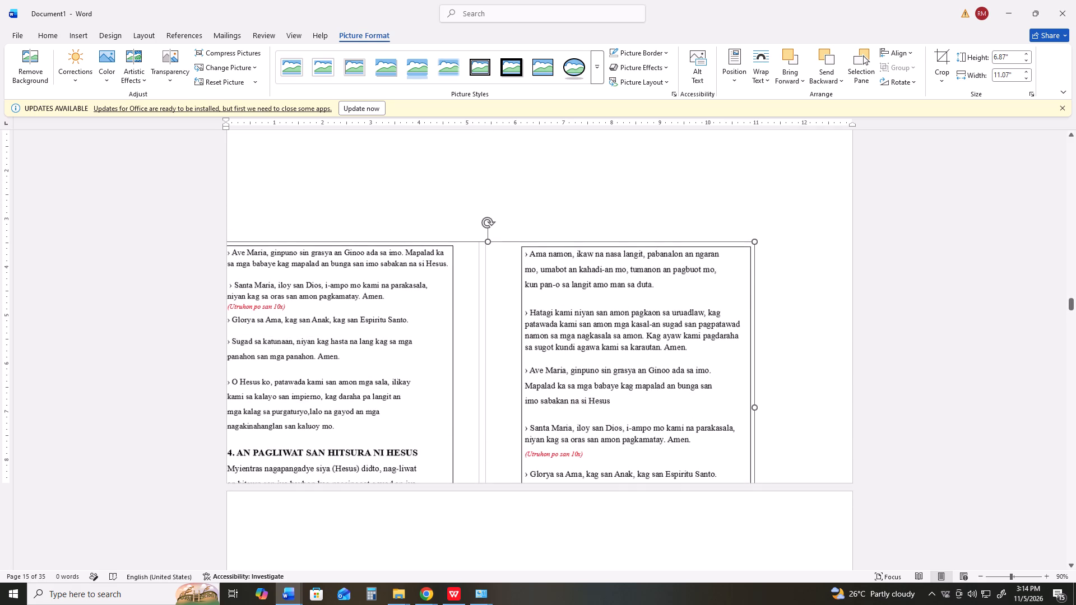
pyautogui.moveTo(564, 406); pyautogui.dragTo(588, 304)
pyautogui.scroll(8, 585, 355)
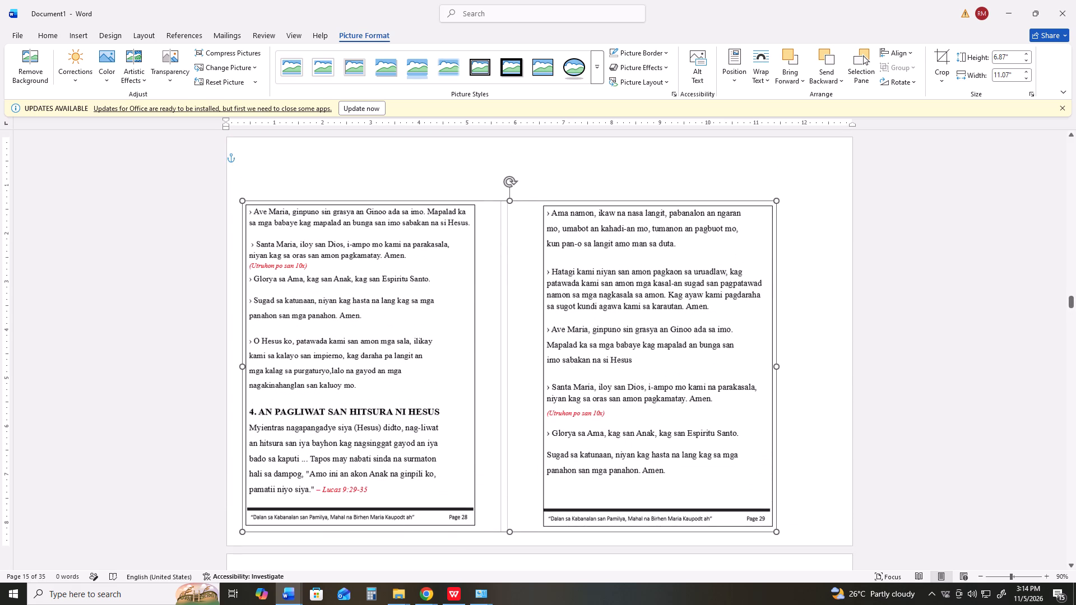
pyautogui.moveTo(548, 373); pyautogui.dragTo(536, 315)
# Duplicate the Page 28–29 spread picture, placing the copy lower and to the right of the original.
pyautogui.keyDown('ctrl'); pyautogui.moveTo(537, 316); pyautogui.dragTo(592, 388); pyautogui.keyUp('ctrl')
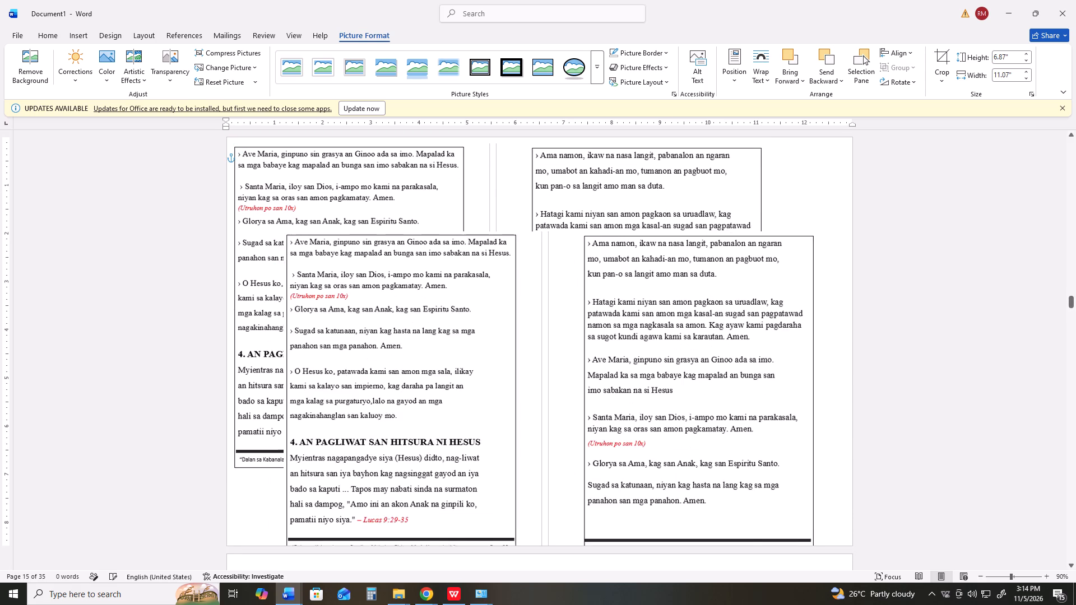
pyautogui.keyDown('ctrl'); pyautogui.moveTo(592, 388); pyautogui.dragTo(596, 362); pyautogui.keyUp('ctrl')
# Crop the original spread picture down to the Page 28 frame, trimming its right and left sides.
pyautogui.click(495, 189)
pyautogui.rightClick(495, 189)
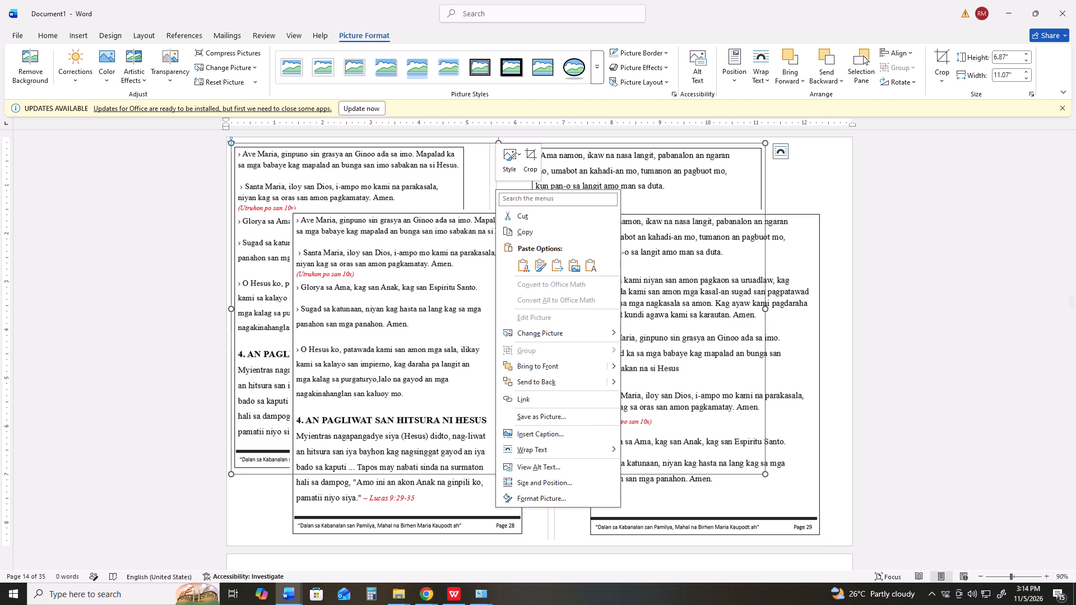
pyautogui.click(530, 164)
pyautogui.moveTo(764, 309); pyautogui.dragTo(467, 312)
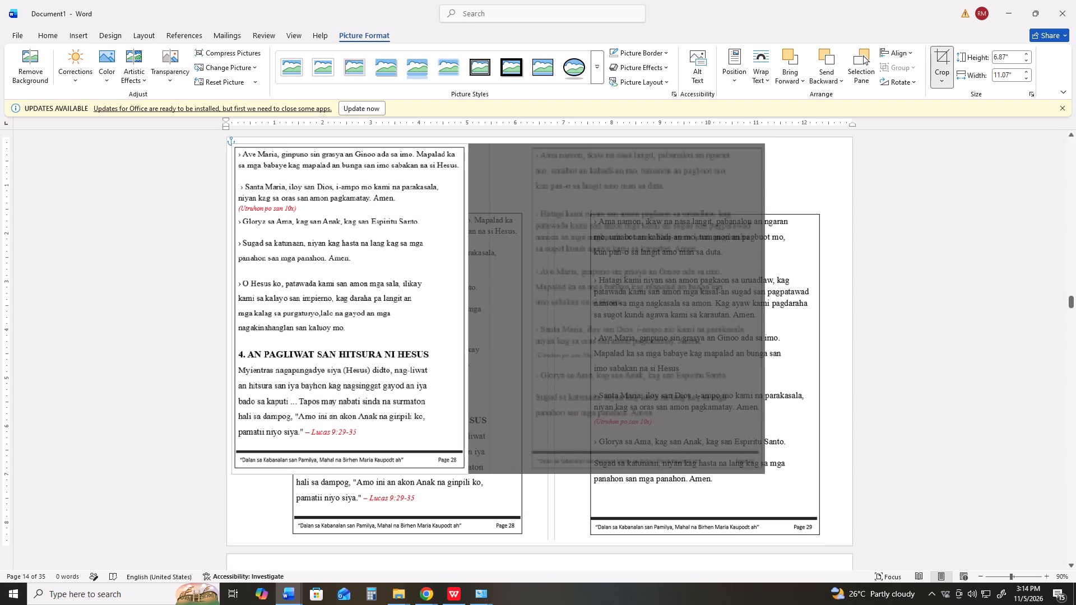
pyautogui.moveTo(467, 312); pyautogui.dragTo(466, 315)
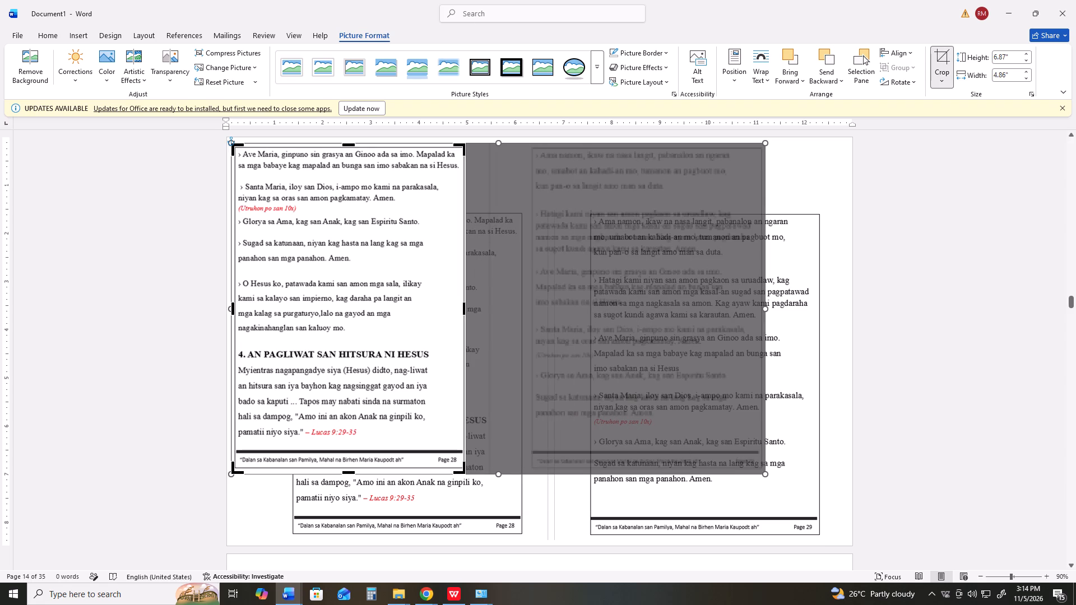
pyautogui.moveTo(231, 309); pyautogui.dragTo(233, 309)
pyautogui.moveTo(233, 309); pyautogui.dragTo(235, 314)
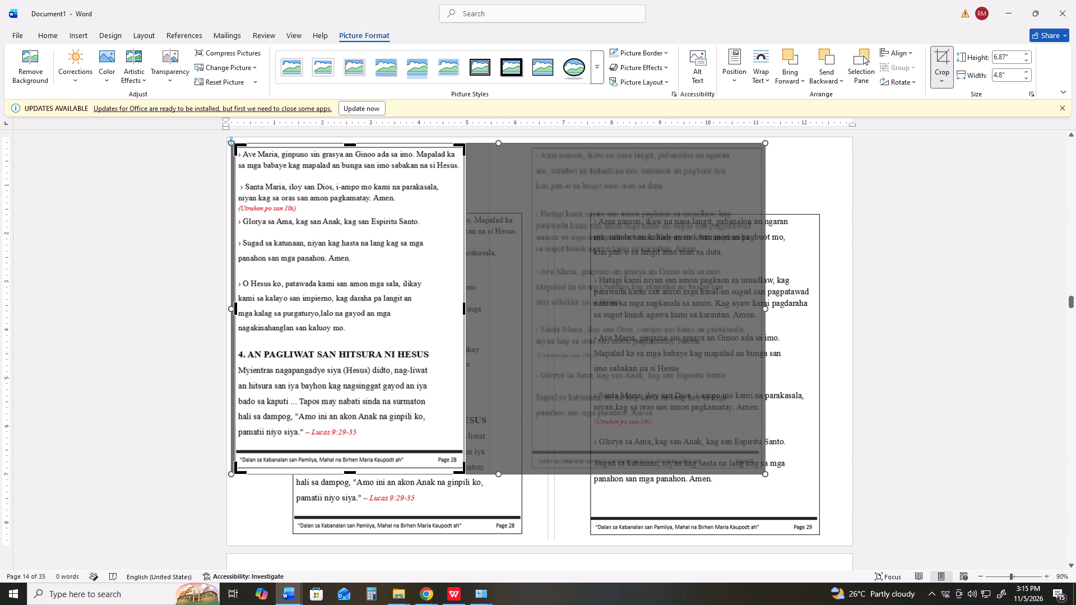
# Trim the bottom and top edges of the Page 28 picture to a 6.78" crop height and apply the crop.
pyautogui.click(347, 472)
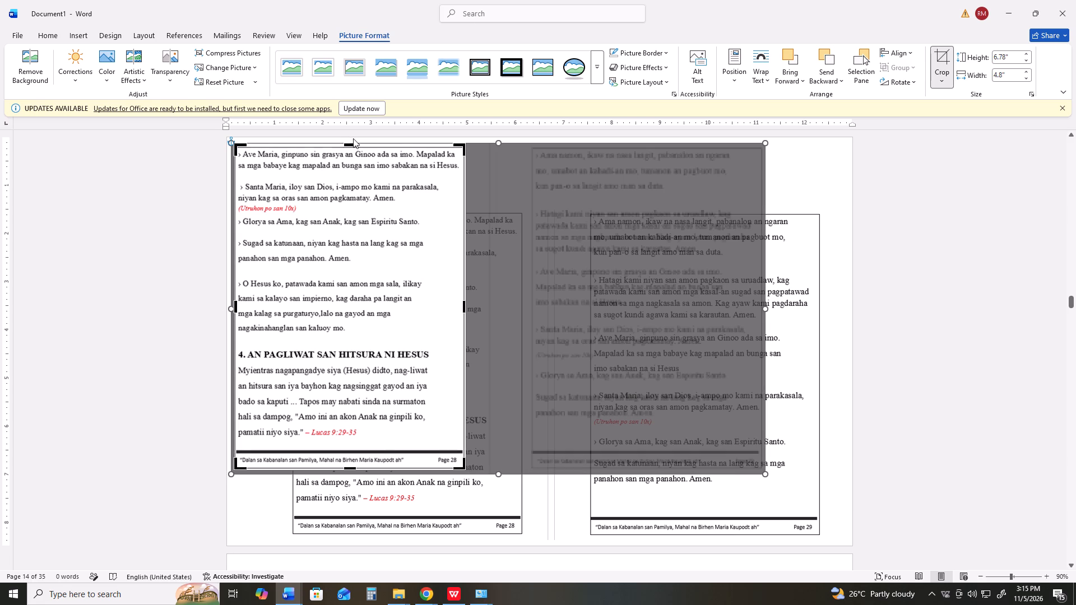
pyautogui.click(350, 144)
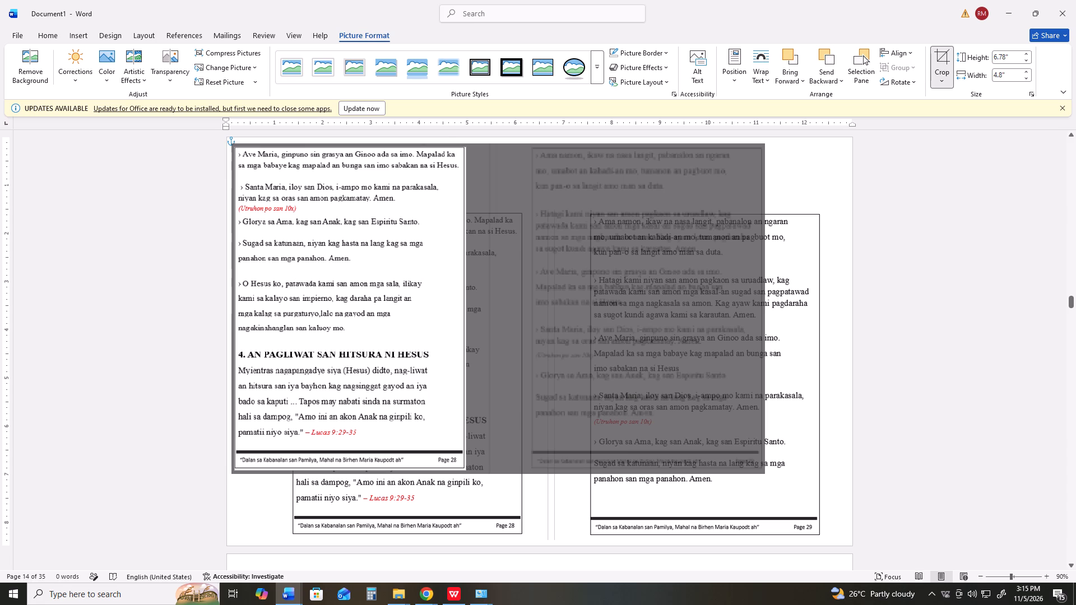
pyautogui.press('Return')
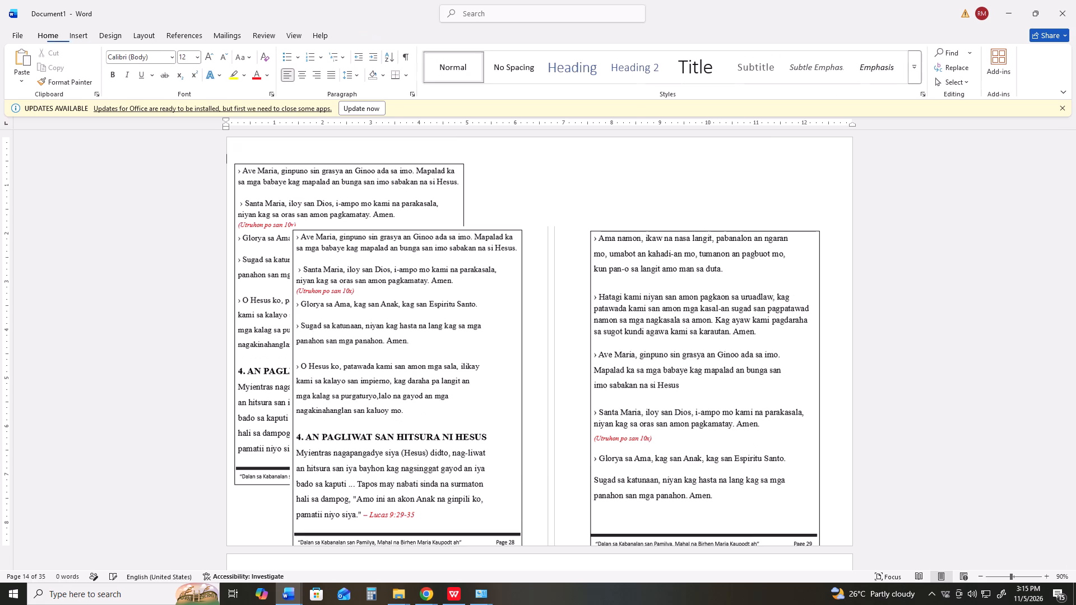
# Switch to the Chrome window with the logo search and resume the Bakit Labis Kitang Mahal video on YouTube.
pyautogui.hotkey('alt', 'Tab')
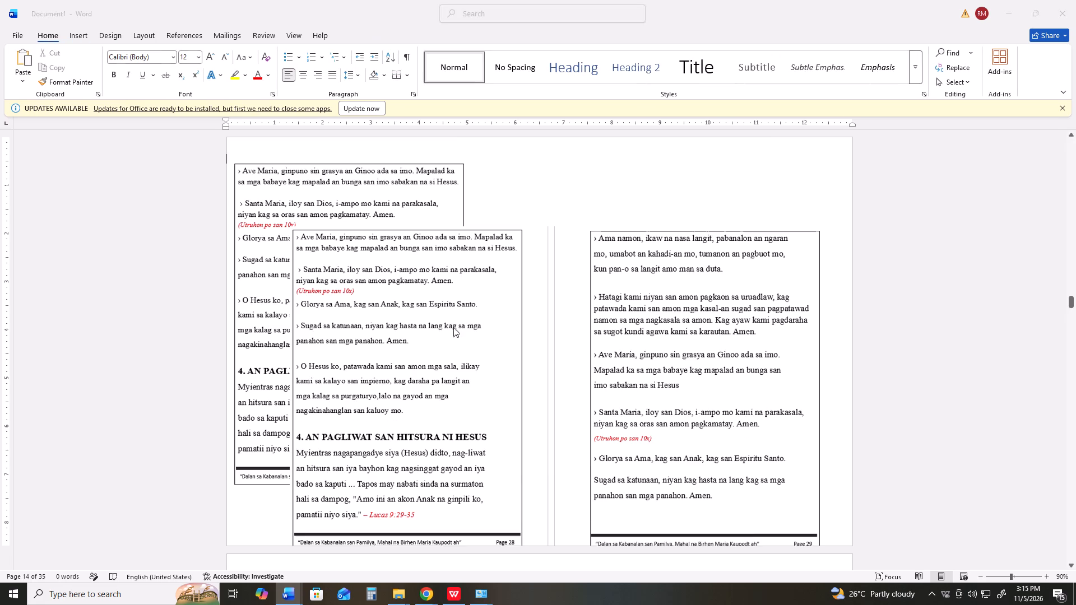
pyautogui.hotkey('alt', 'Tab')
pyautogui.hotkey('alt', 'Tab')
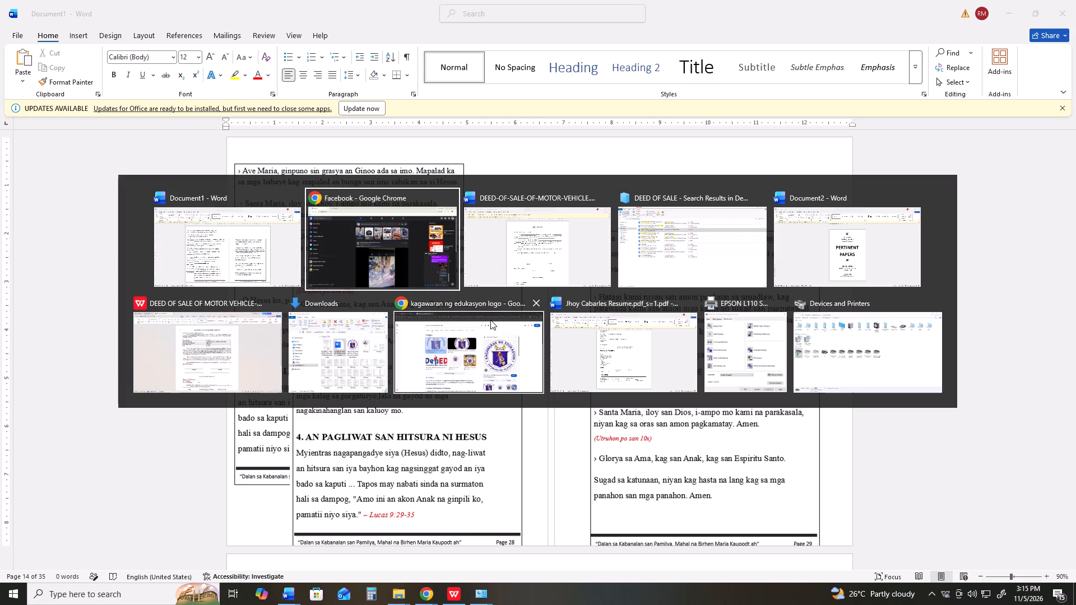
pyautogui.keyDown('alt'); pyautogui.click(474, 340); pyautogui.keyUp('alt')
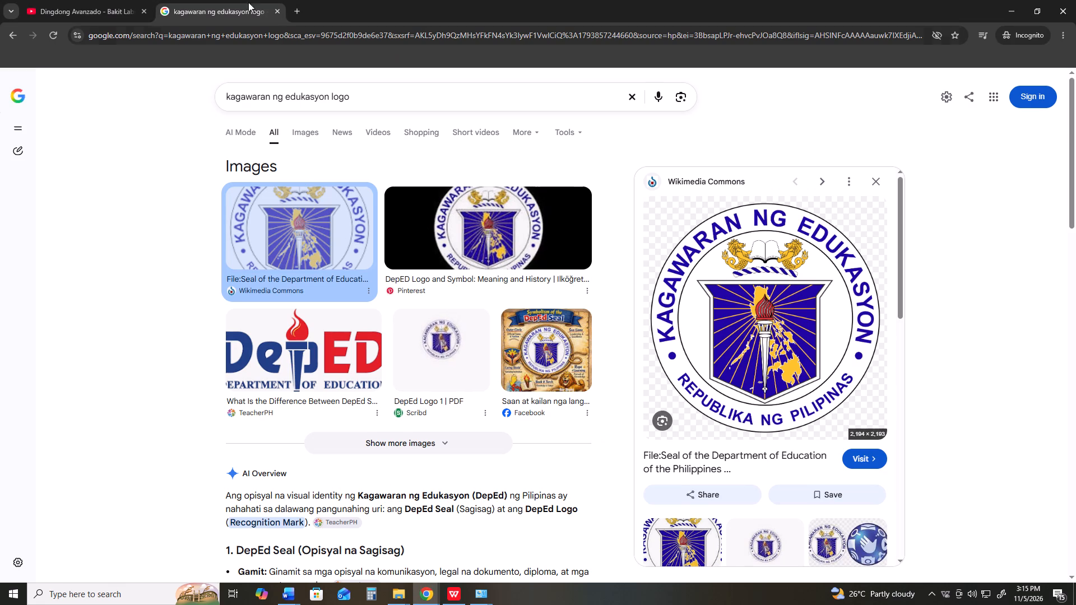
pyautogui.click(101, 13)
pyautogui.click(402, 276)
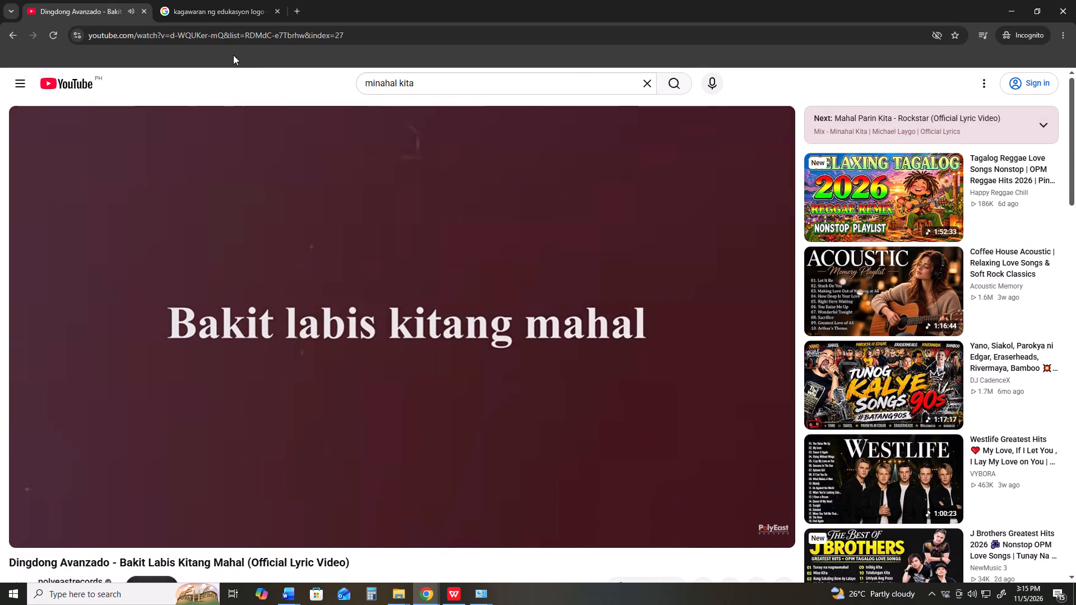
# Close the "kagawaran ng edukasyon logo" search page and switch back to Document1 in Word.
pyautogui.click(282, 11)
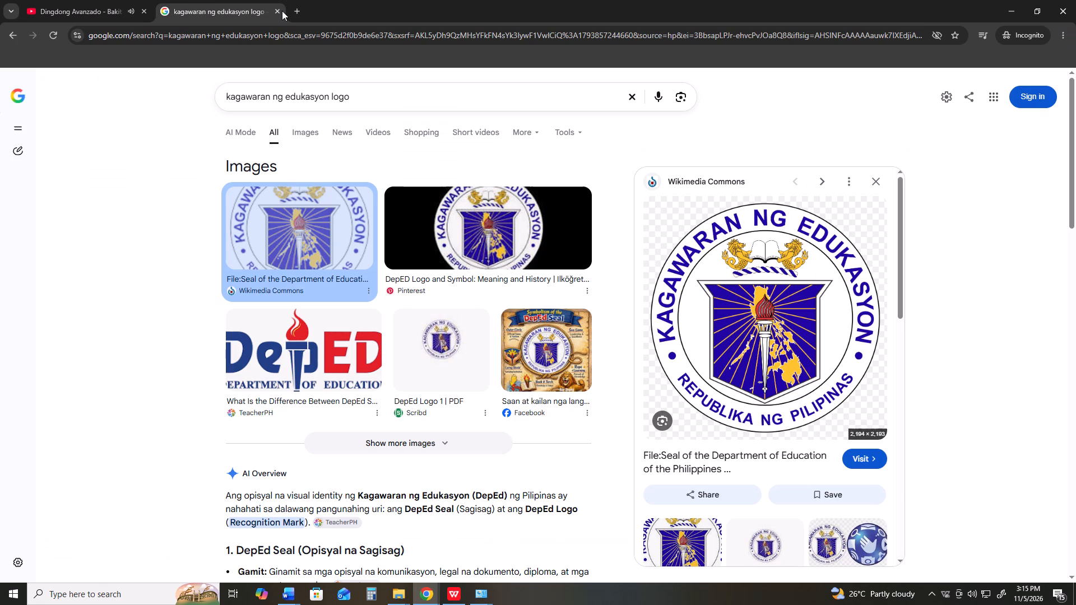
pyautogui.keyDown('alt'); pyautogui.click(281, 11); pyautogui.keyUp('alt')
pyautogui.click(279, 12)
pyautogui.hotkey('alt', 'Tab')
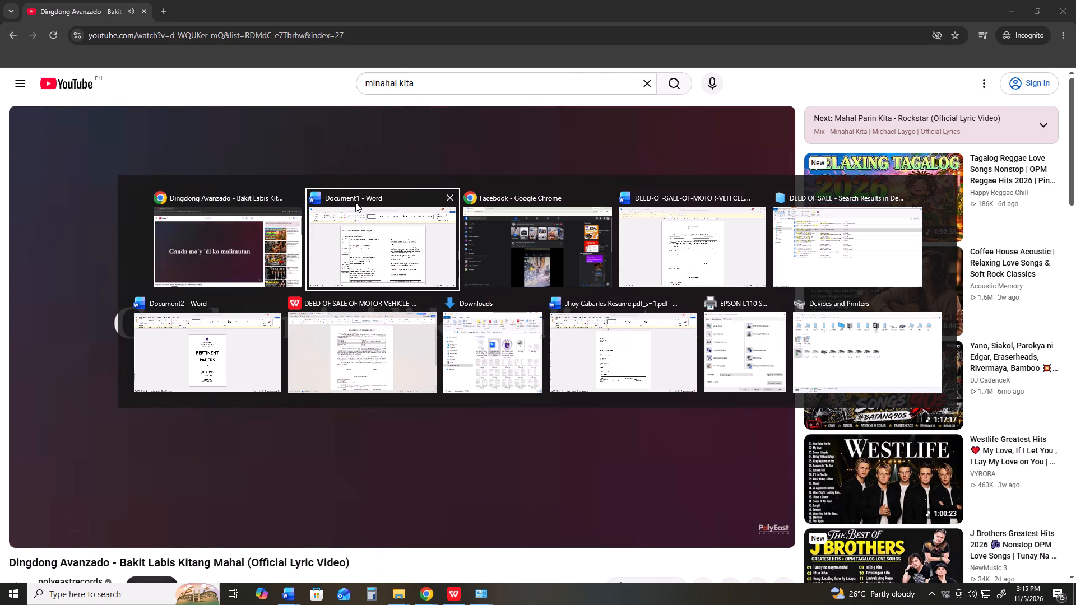
# Return to Document1 in Word and move the duplicate spread picture up level with the cropped Page 28 picture.
pyautogui.hotkey('alt', 'Tab')
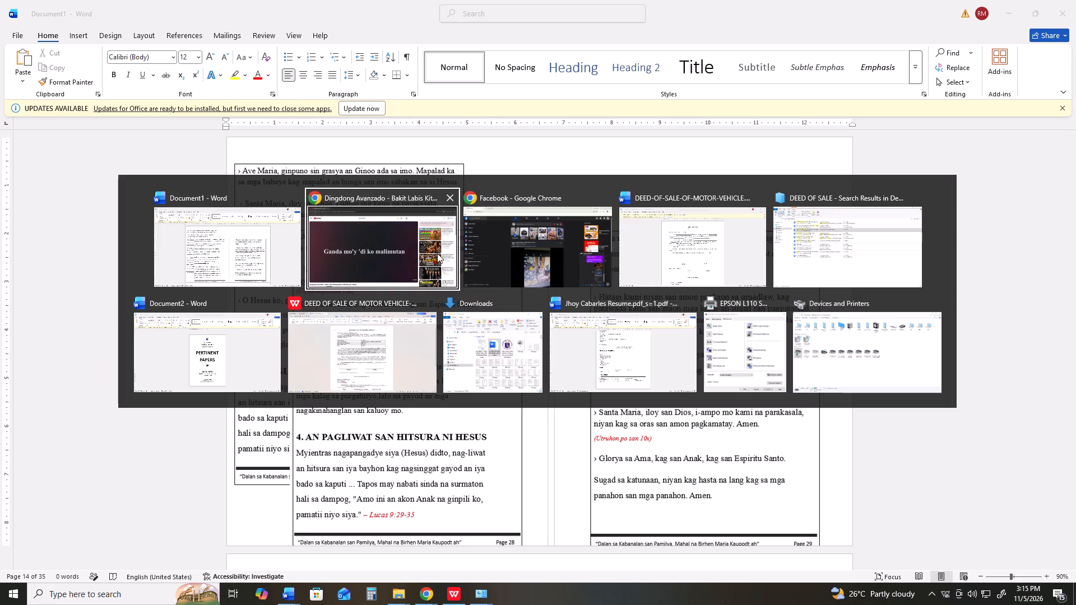
pyautogui.keyDown('alt'); pyautogui.click(235, 237); pyautogui.keyUp('alt')
pyautogui.click(484, 313)
pyautogui.rightClick(484, 313)
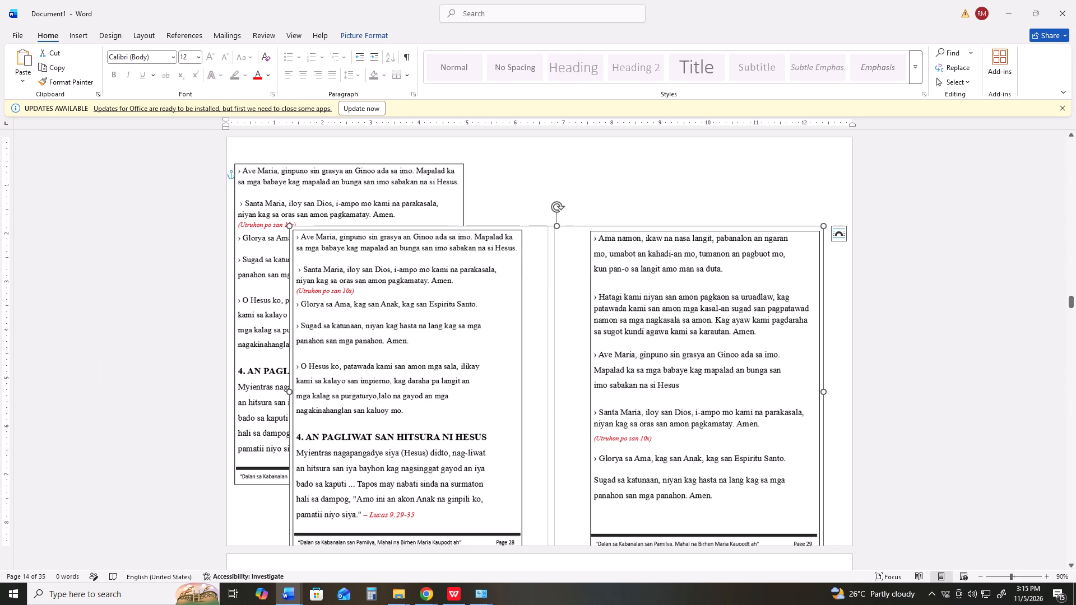
pyautogui.click(427, 303)
pyautogui.moveTo(428, 316); pyautogui.dragTo(423, 251)
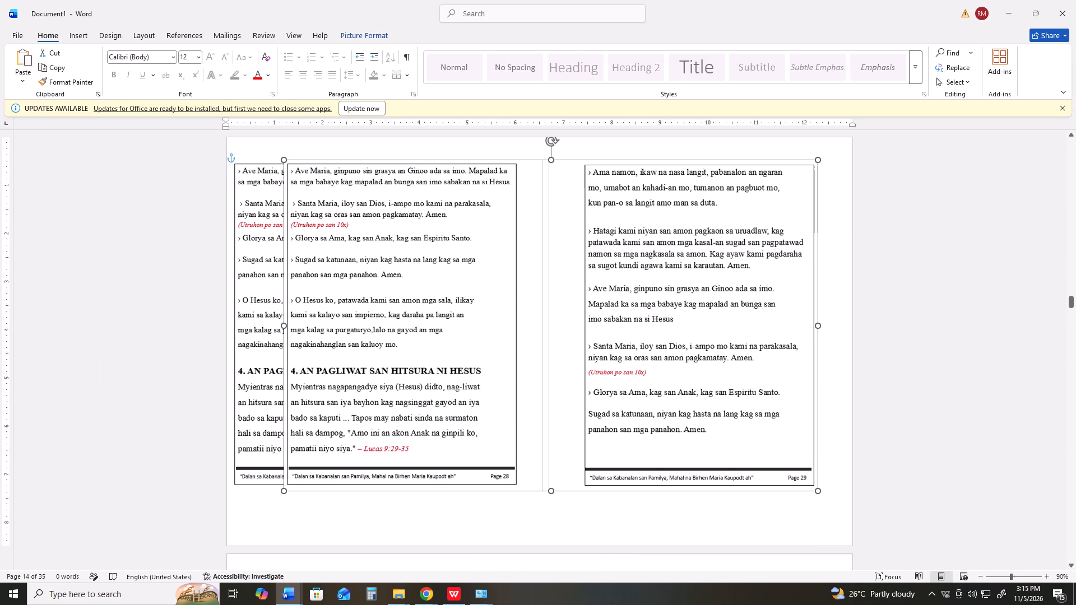
pyautogui.moveTo(423, 251); pyautogui.dragTo(421, 251)
# Crop the duplicate spread picture down to the Page 29 frame, trimming its left, bottom, top and right sides.
pyautogui.rightClick(421, 251)
pyautogui.rightClick(421, 251)
pyautogui.click(456, 215)
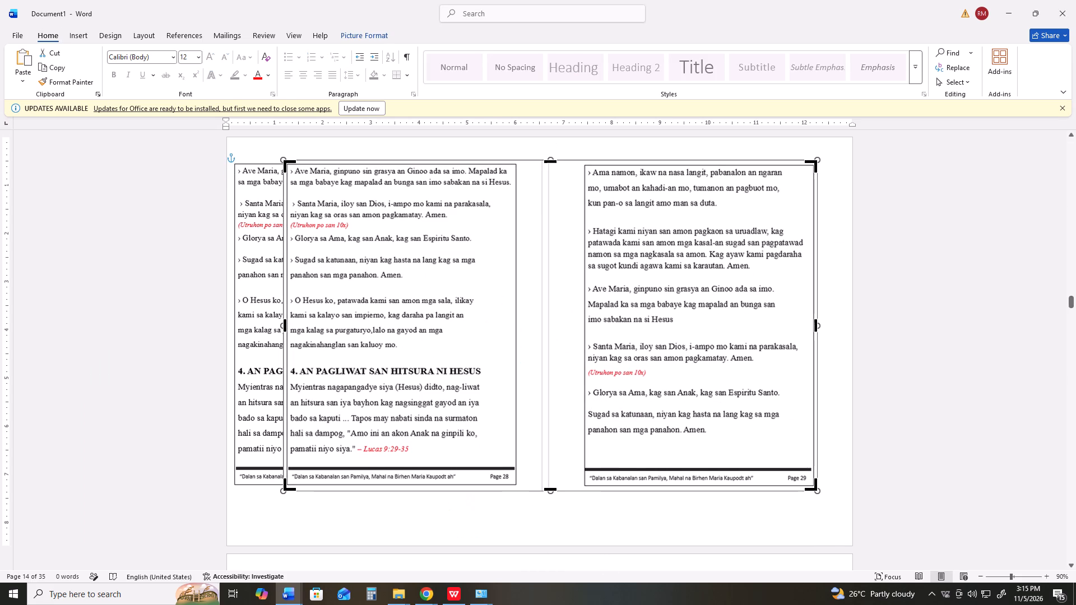
pyautogui.moveTo(284, 324); pyautogui.dragTo(581, 324)
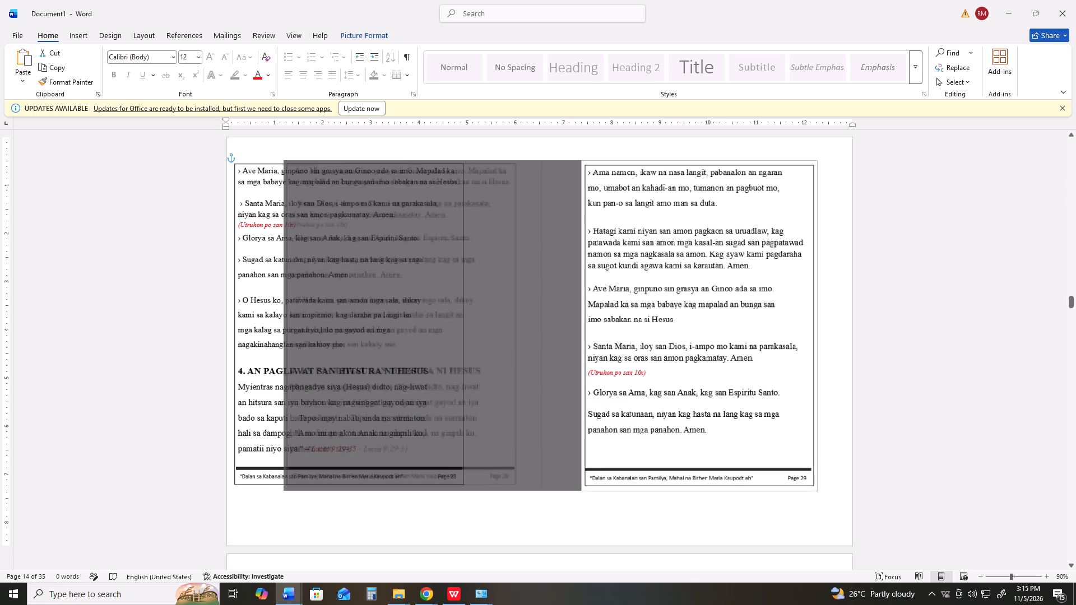
pyautogui.moveTo(581, 324); pyautogui.dragTo(583, 325)
pyautogui.click(703, 490)
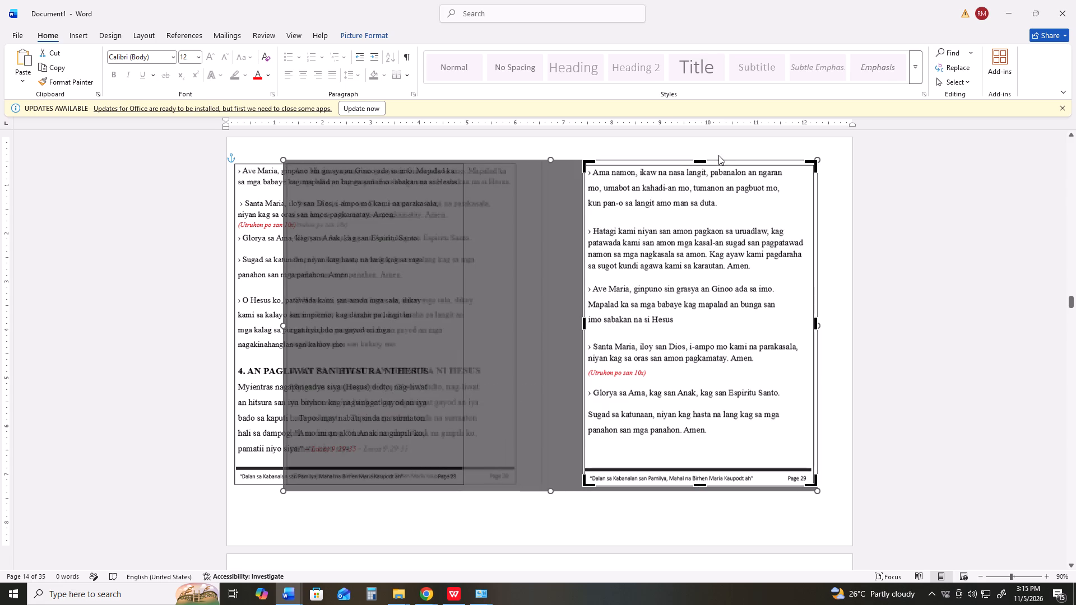
pyautogui.click(699, 161)
pyautogui.click(814, 323)
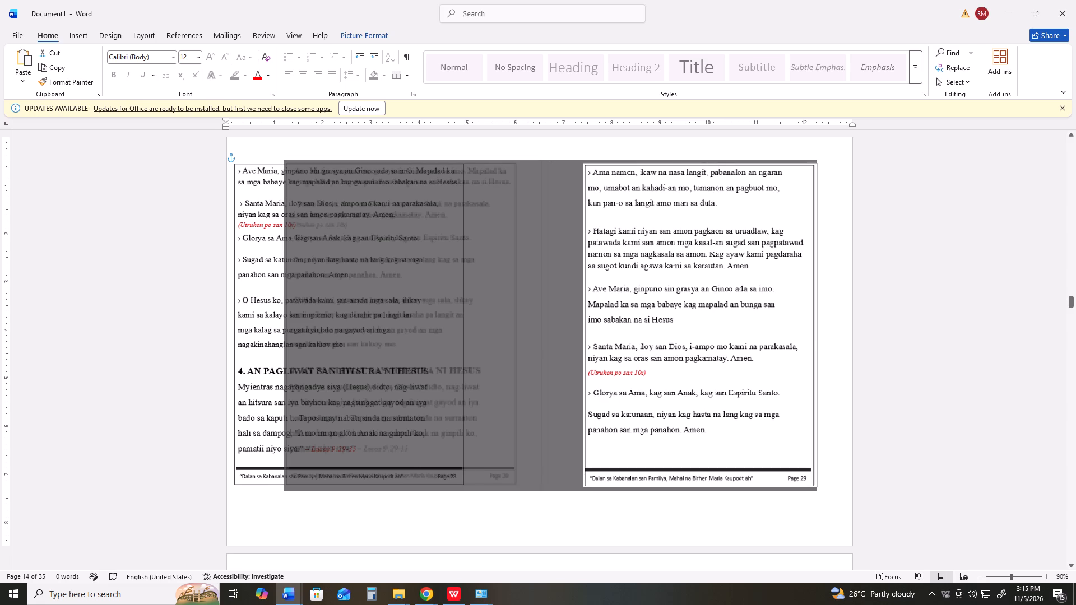
pyautogui.click(835, 337)
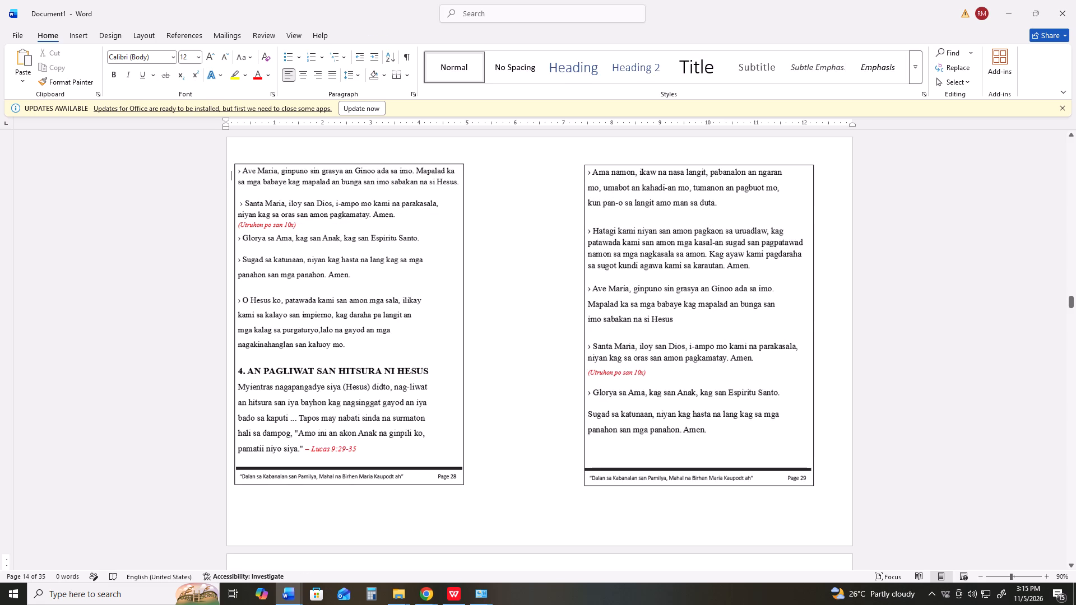
# Move the cropped Page 28 picture up and slightly left into the upper-left corner of its sheet.
pyautogui.click(721, 333)
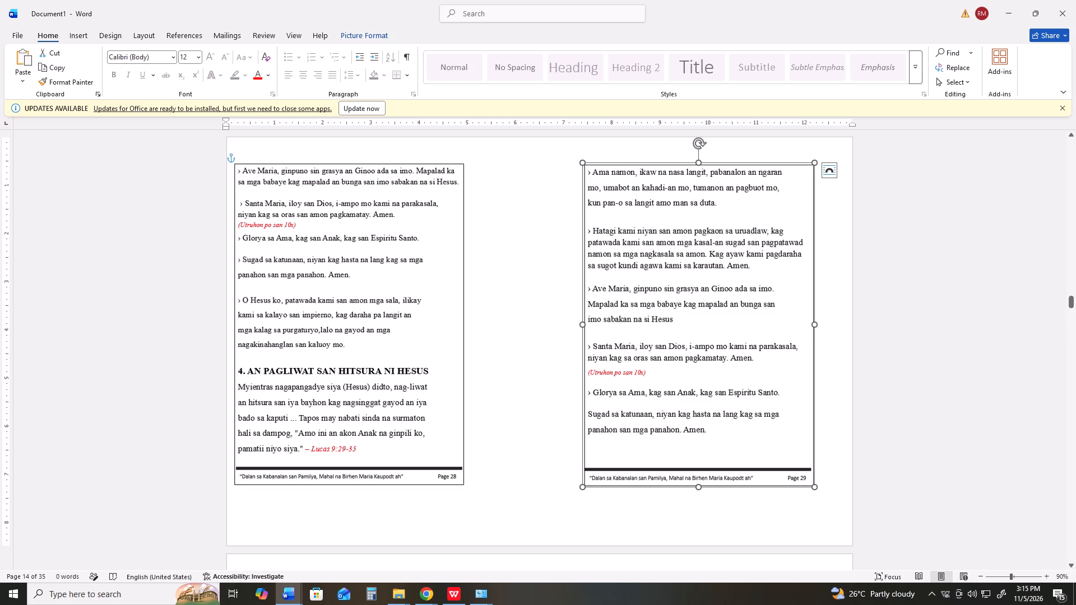
pyautogui.scroll(2, 416, 339)
pyautogui.moveTo(307, 373); pyautogui.dragTo(306, 353)
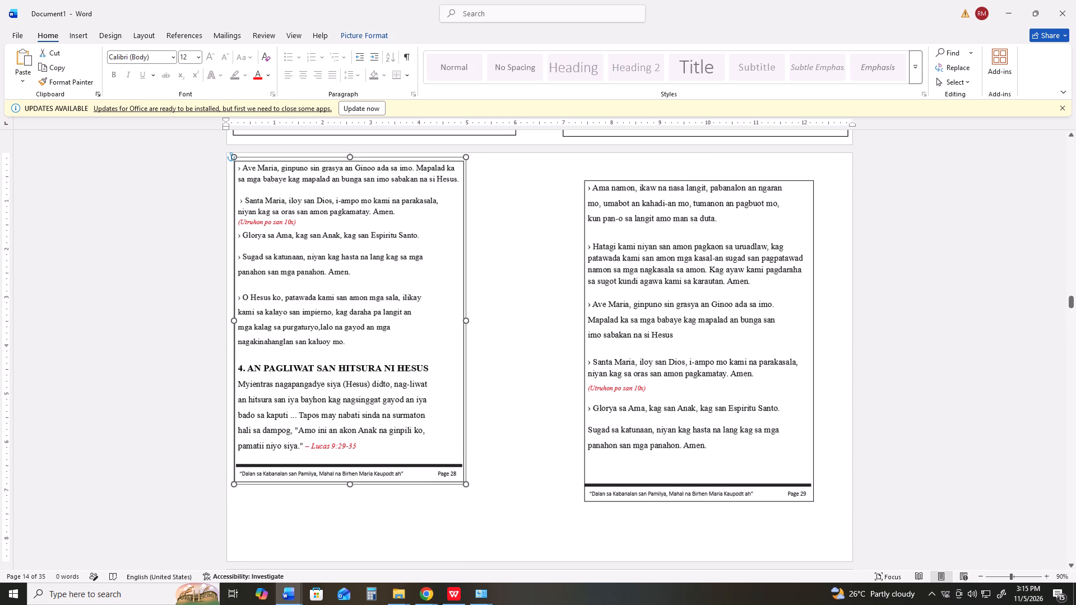
pyautogui.moveTo(306, 353); pyautogui.dragTo(305, 357)
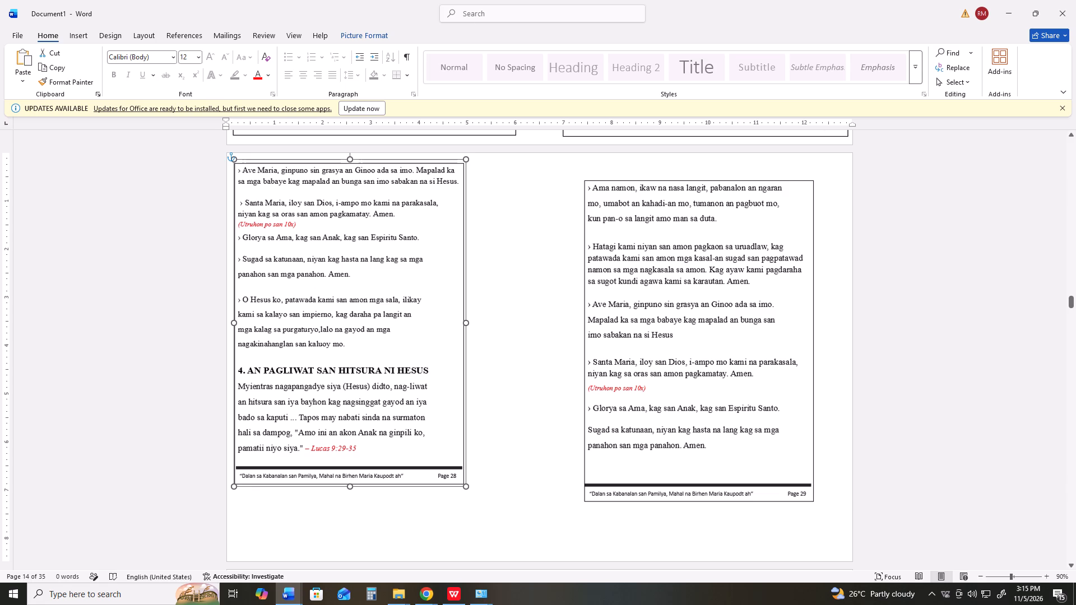
pyautogui.moveTo(305, 357); pyautogui.dragTo(304, 357)
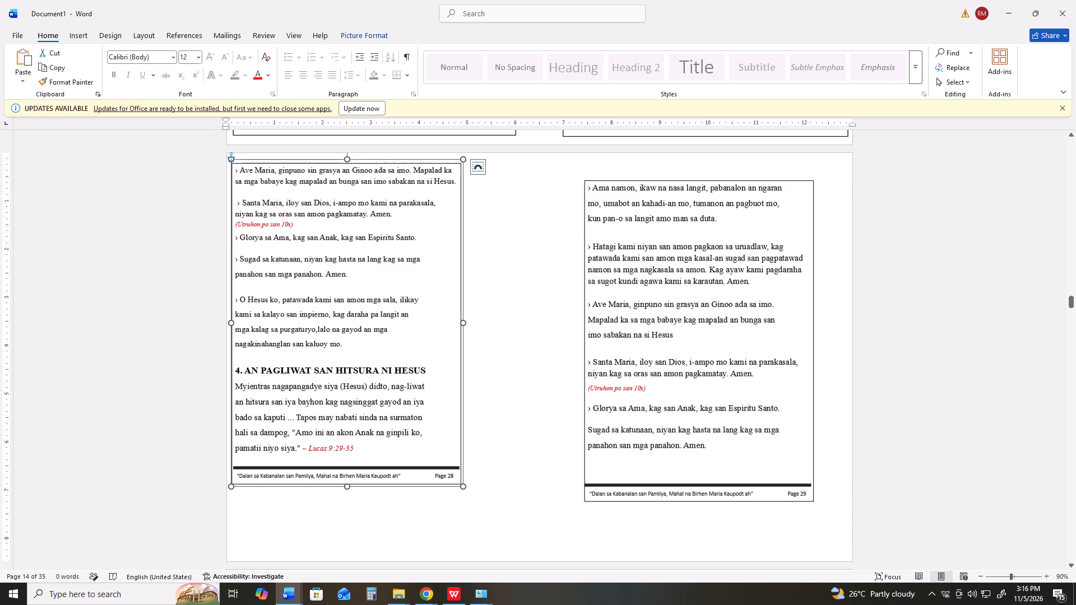
# Enlarge the Page 28 picture to nearly the full sheet height, nudge it slightly right and widen its right edge.
pyautogui.moveTo(463, 486); pyautogui.dragTo(495, 507)
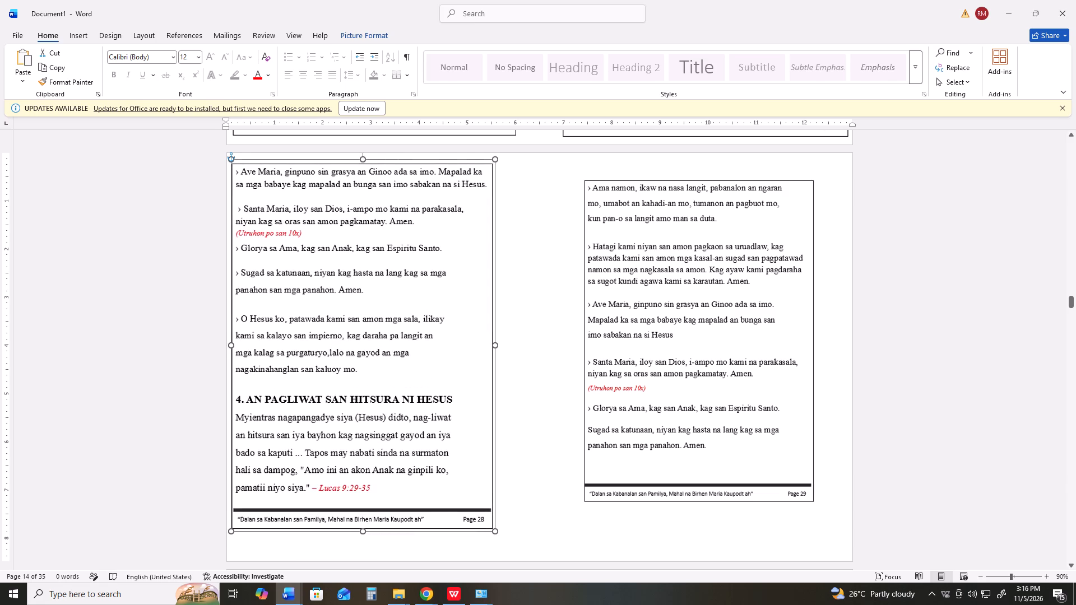
pyautogui.moveTo(495, 507); pyautogui.dragTo(509, 519)
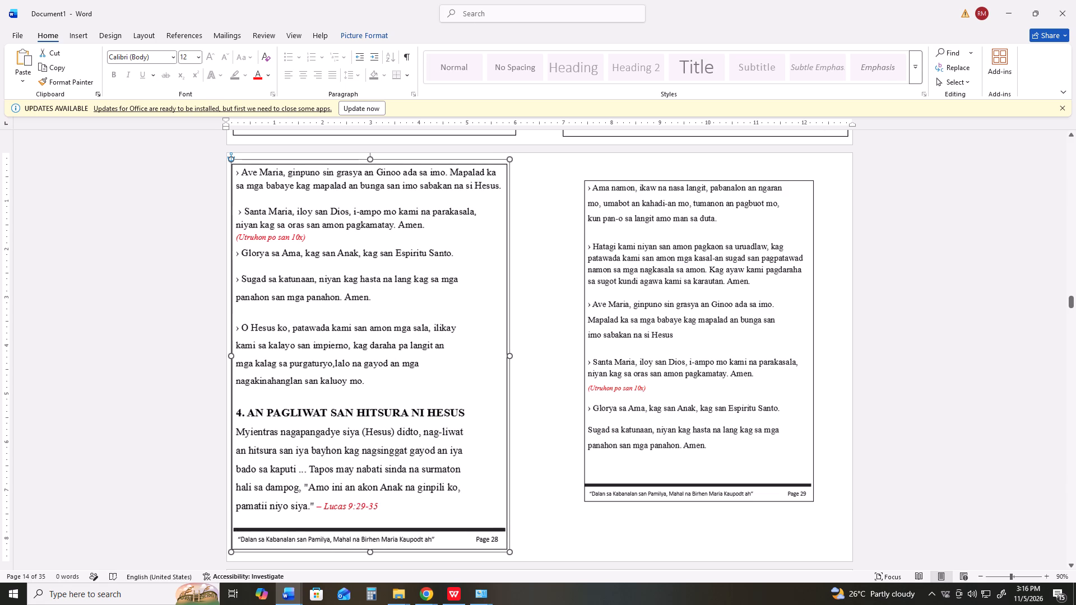
pyautogui.moveTo(509, 519); pyautogui.dragTo(512, 522)
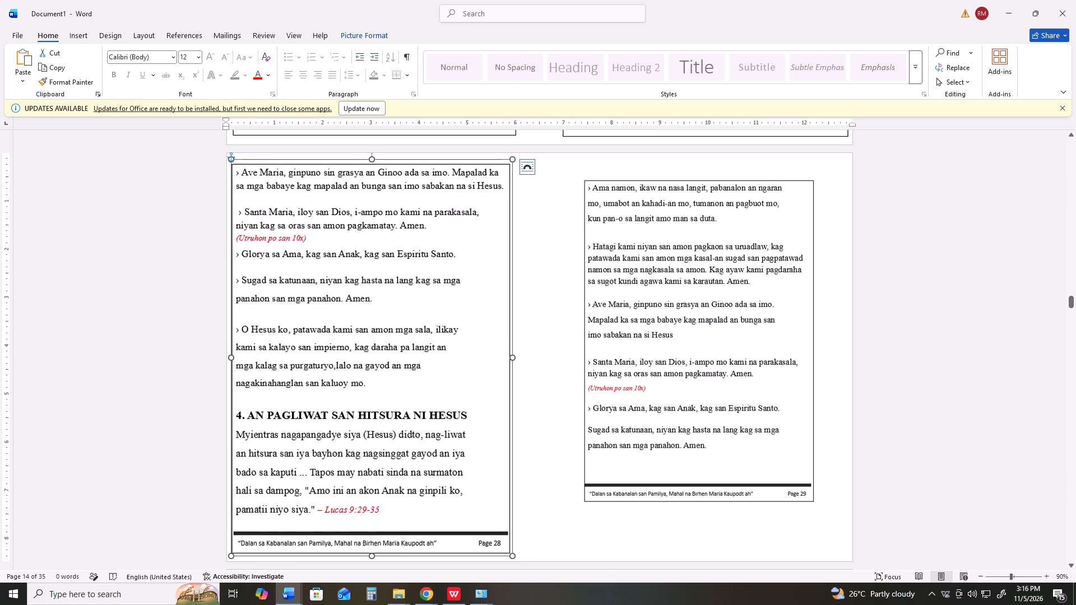
pyautogui.press('Right')
pyautogui.press('Right')
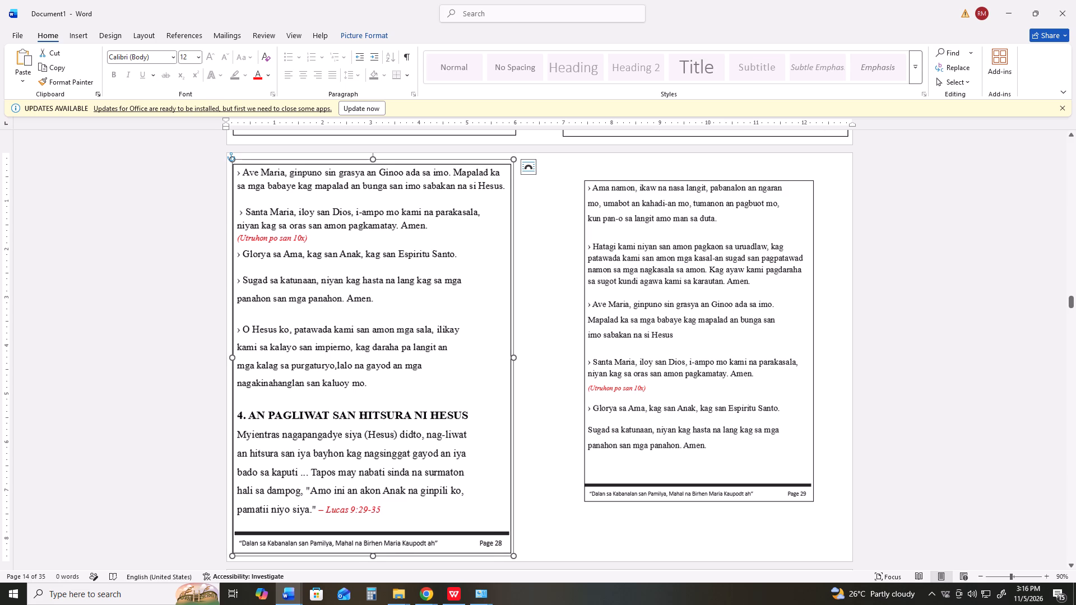
pyautogui.moveTo(512, 358); pyautogui.dragTo(516, 358)
pyautogui.moveTo(516, 358); pyautogui.dragTo(518, 358)
# Stretch the Page 28 picture's top edge slightly upward and nudge the picture down to even out its margins.
pyautogui.scroll(-3, 533, 350)
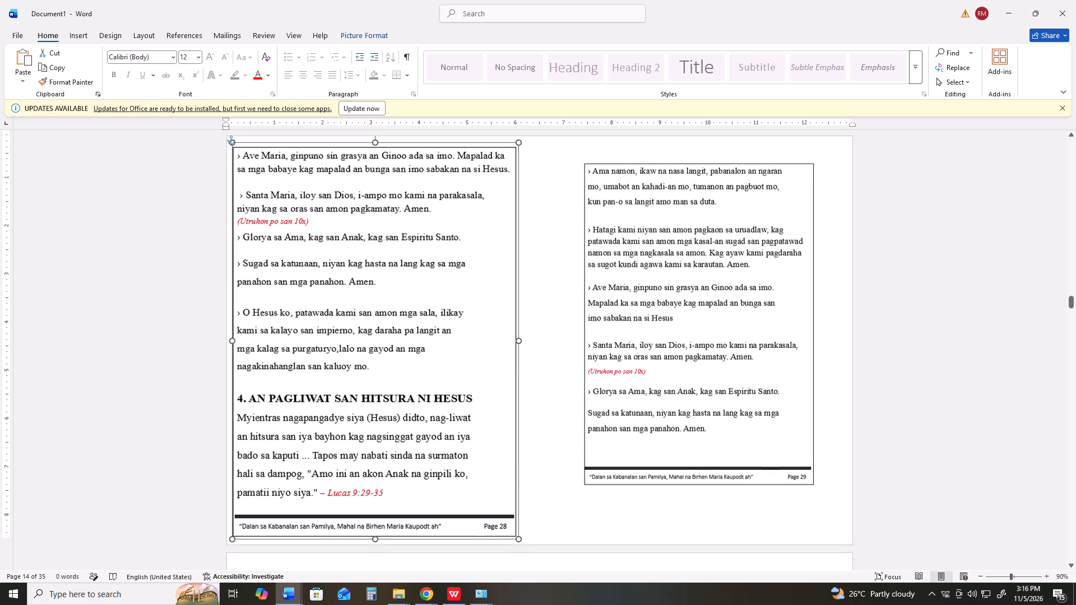
pyautogui.scroll(-4, 533, 350)
pyautogui.scroll(3, 533, 350)
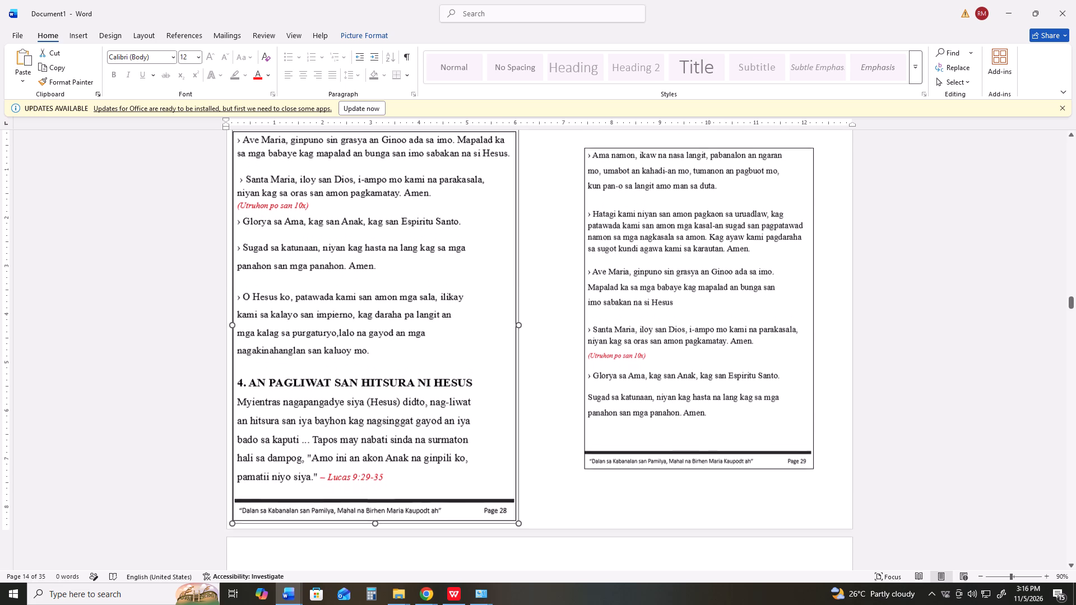
pyautogui.click(426, 353)
pyautogui.scroll(8, 426, 352)
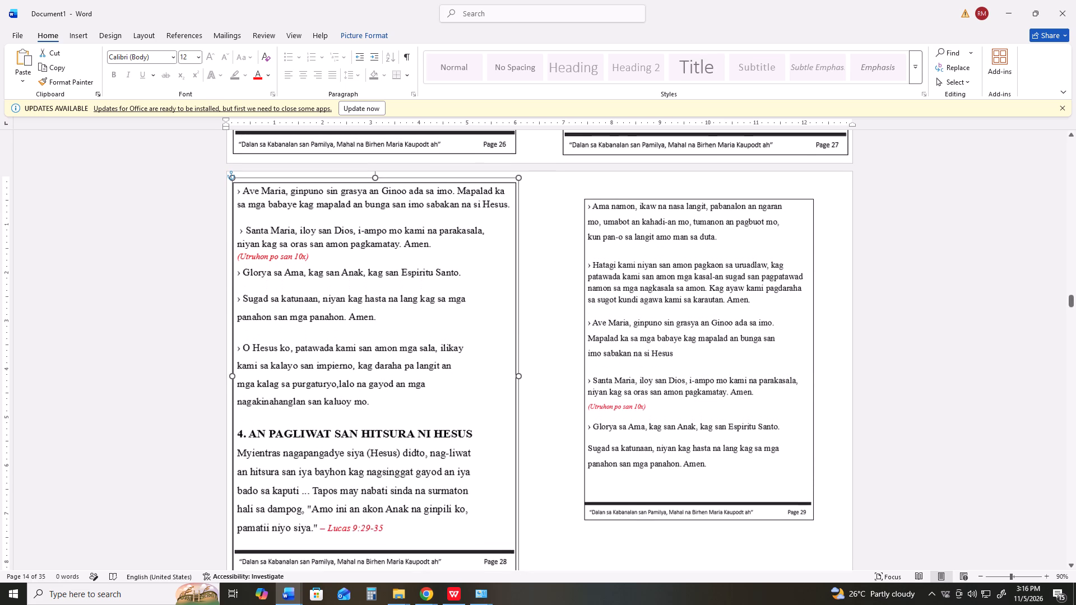
pyautogui.click(376, 191)
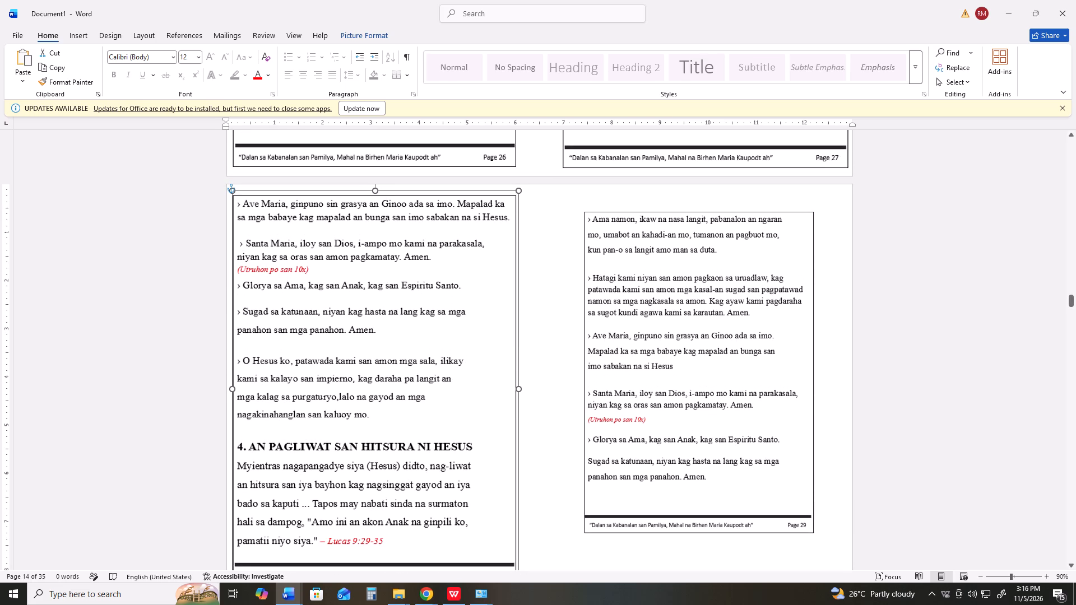
pyautogui.click(558, 276)
pyautogui.scroll(-7, 546, 289)
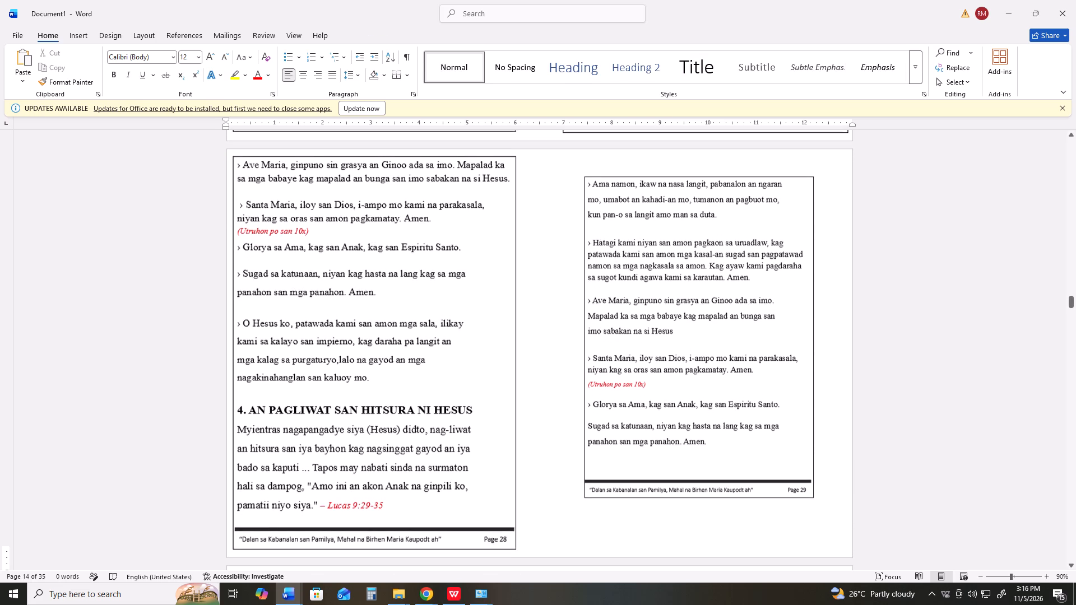
pyautogui.click(409, 320)
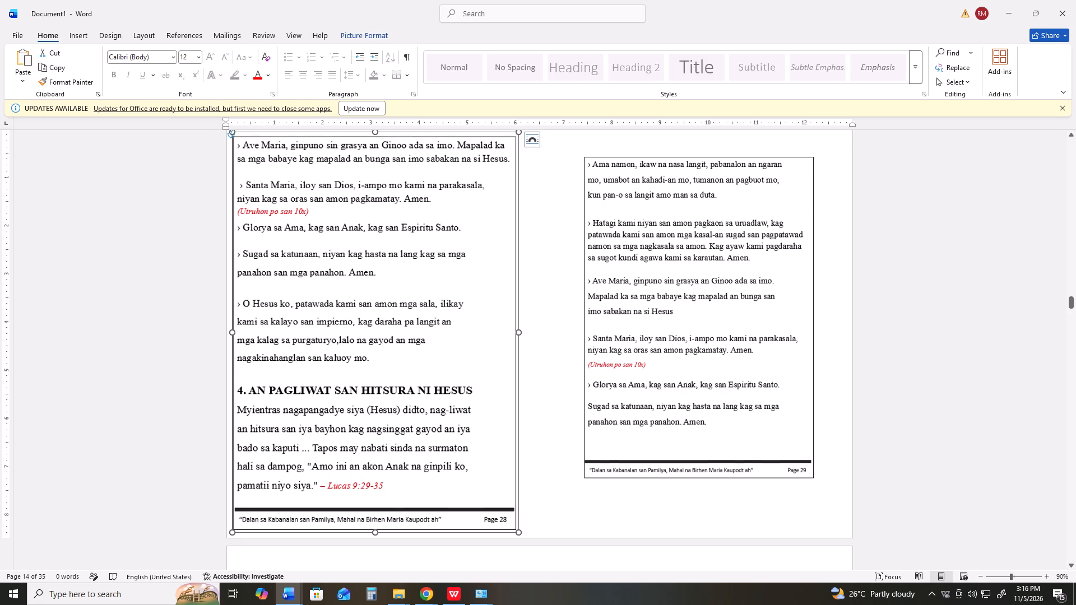
pyautogui.press('Down')
# Move the cropped Page 29 picture into the upper-right corner of the sheet, level with the Page 28 picture's top.
pyautogui.click(706, 308)
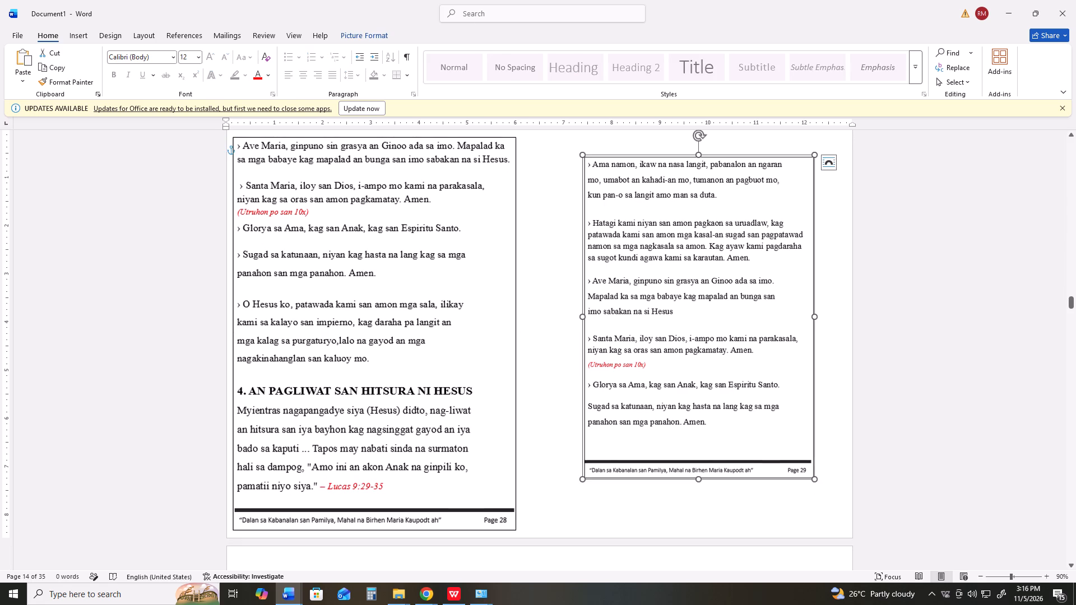
pyautogui.scroll(8, 699, 312)
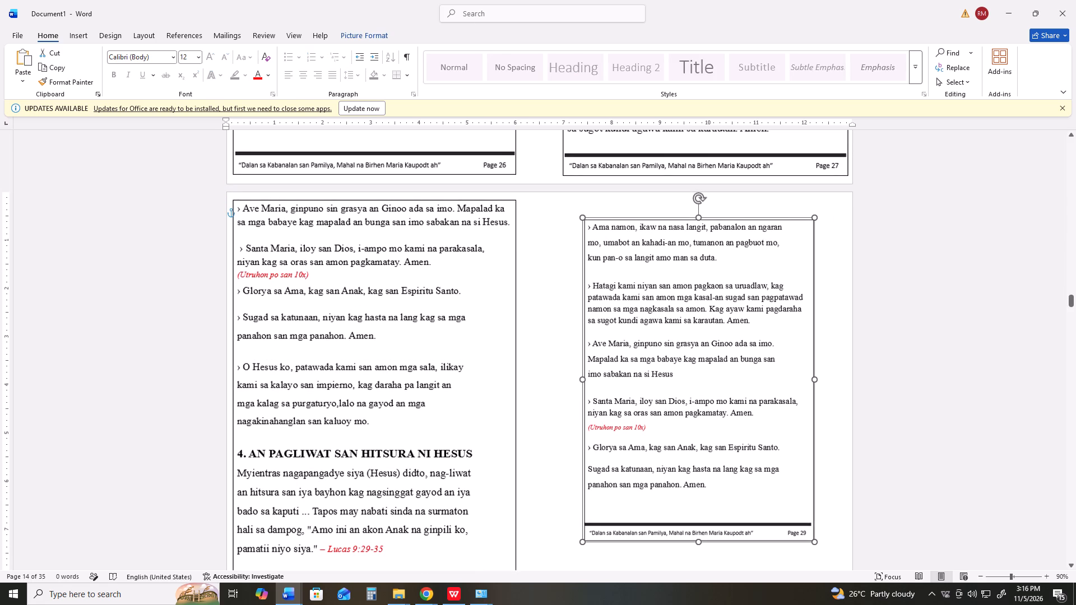
pyautogui.moveTo(726, 342); pyautogui.dragTo(760, 319)
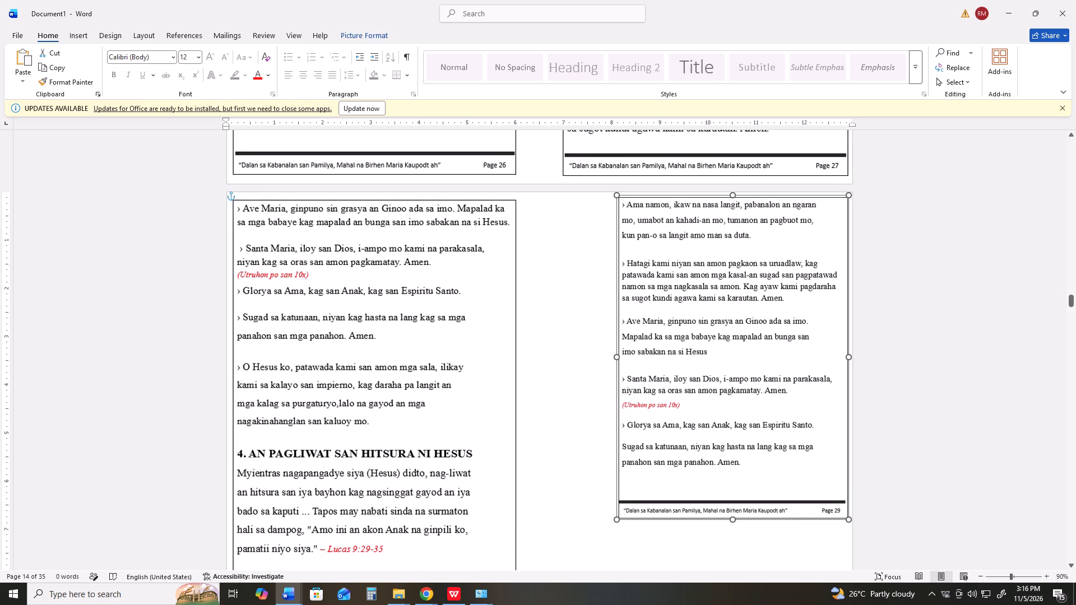
pyautogui.moveTo(760, 319); pyautogui.dragTo(759, 323)
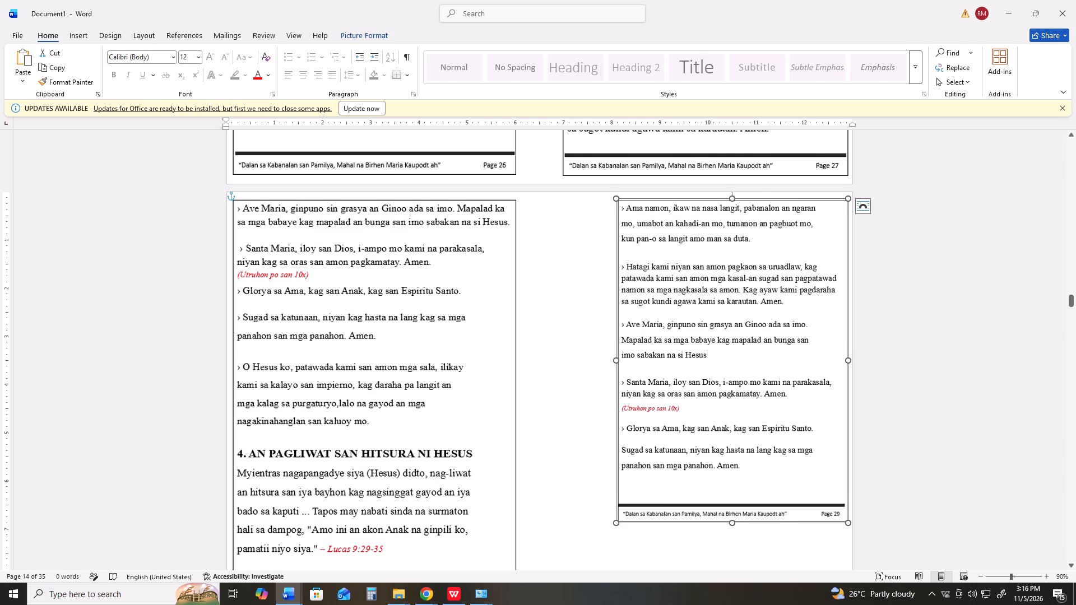
# Enlarge the Page 29 picture from its lower-left corner to match the Page 28 picture's size, and widen its left edge slightly.
pyautogui.scroll(-3, 614, 515)
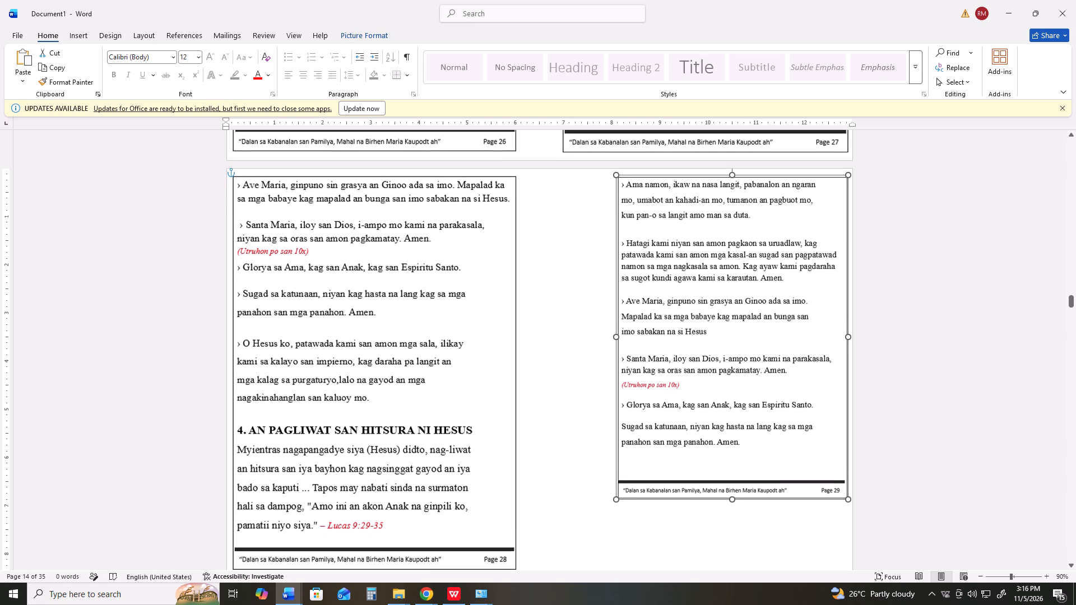
pyautogui.scroll(-2, 609, 515)
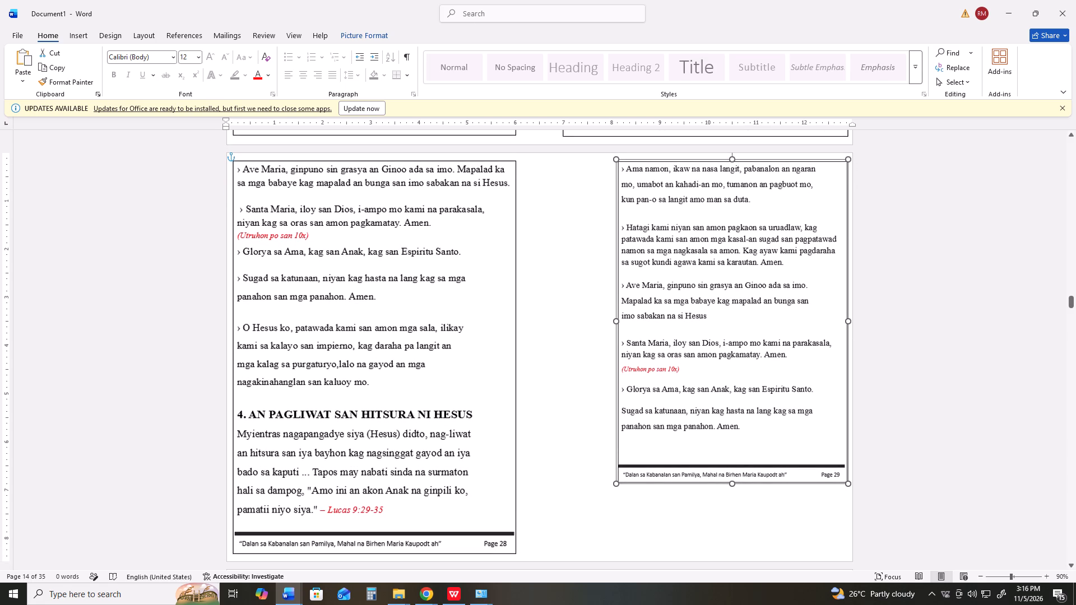
pyautogui.moveTo(618, 483); pyautogui.dragTo(574, 519)
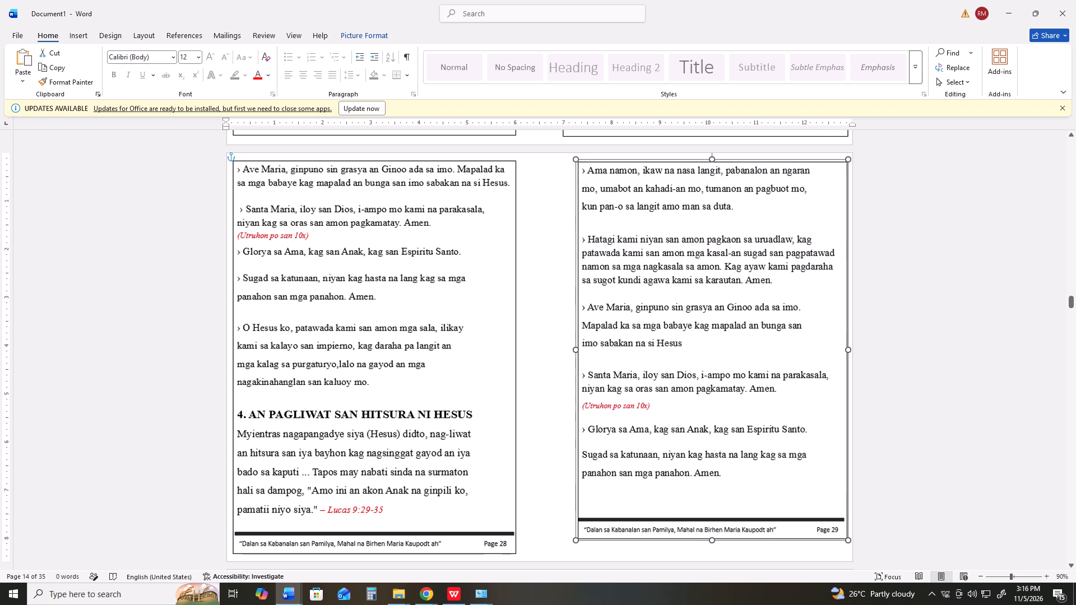
pyautogui.moveTo(574, 519); pyautogui.dragTo(567, 525)
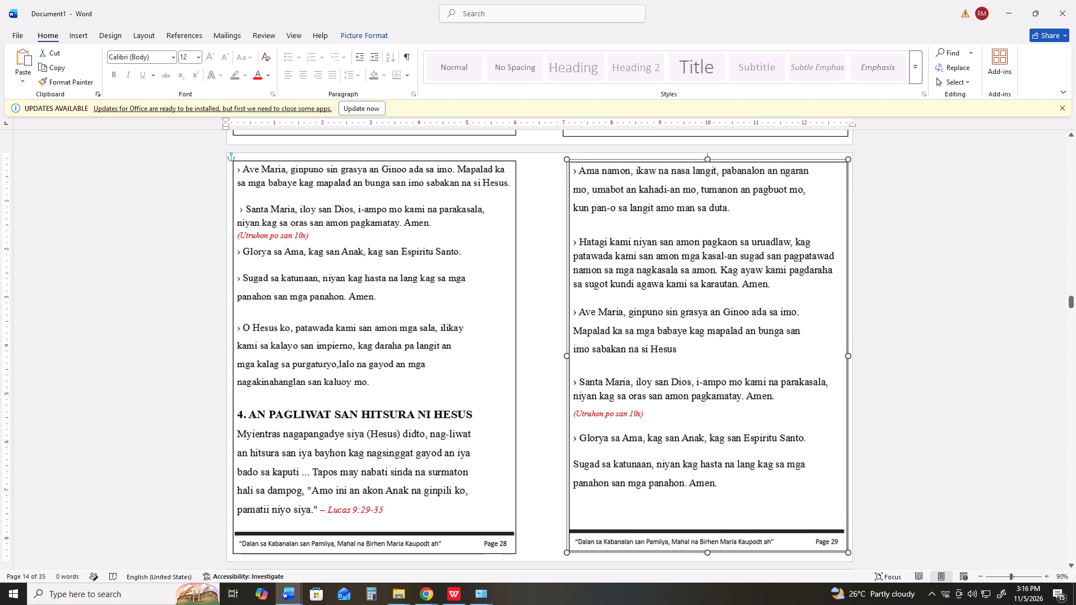
pyautogui.moveTo(567, 525); pyautogui.dragTo(565, 528)
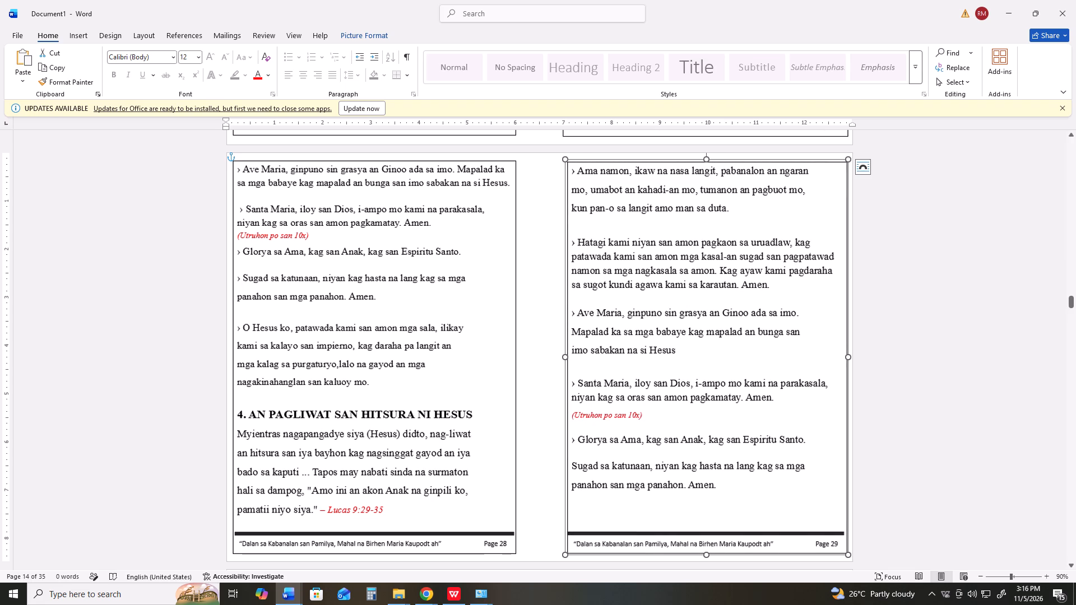
pyautogui.click(565, 357)
pyautogui.click(542, 371)
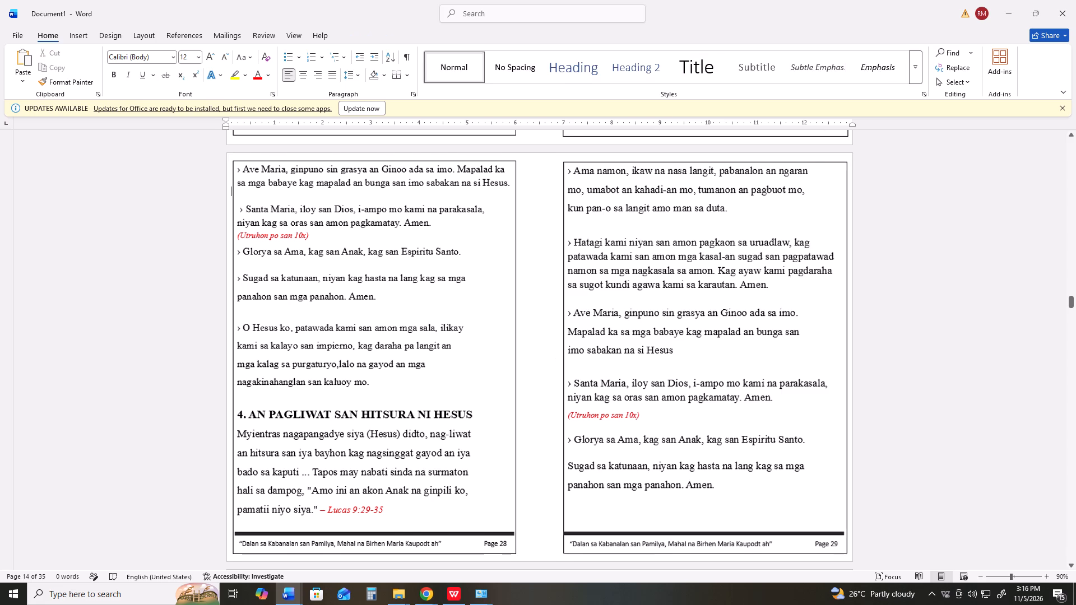
# Place the text cursor on the blank sheet following the Page 28–29 spread.
pyautogui.scroll(-6, 542, 371)
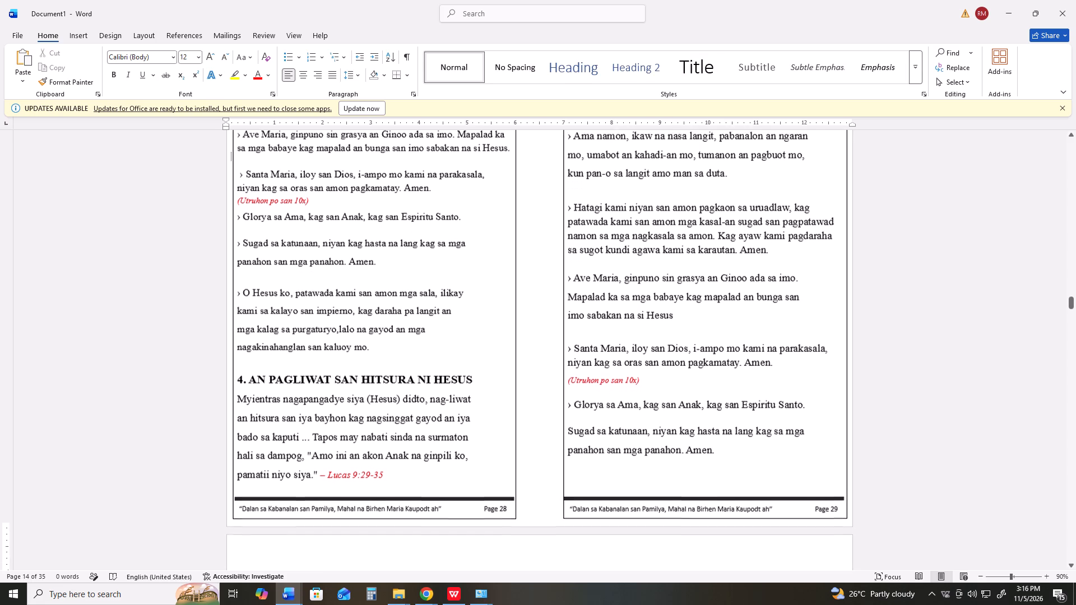
pyautogui.scroll(-20, 542, 371)
pyautogui.scroll(-2, 542, 371)
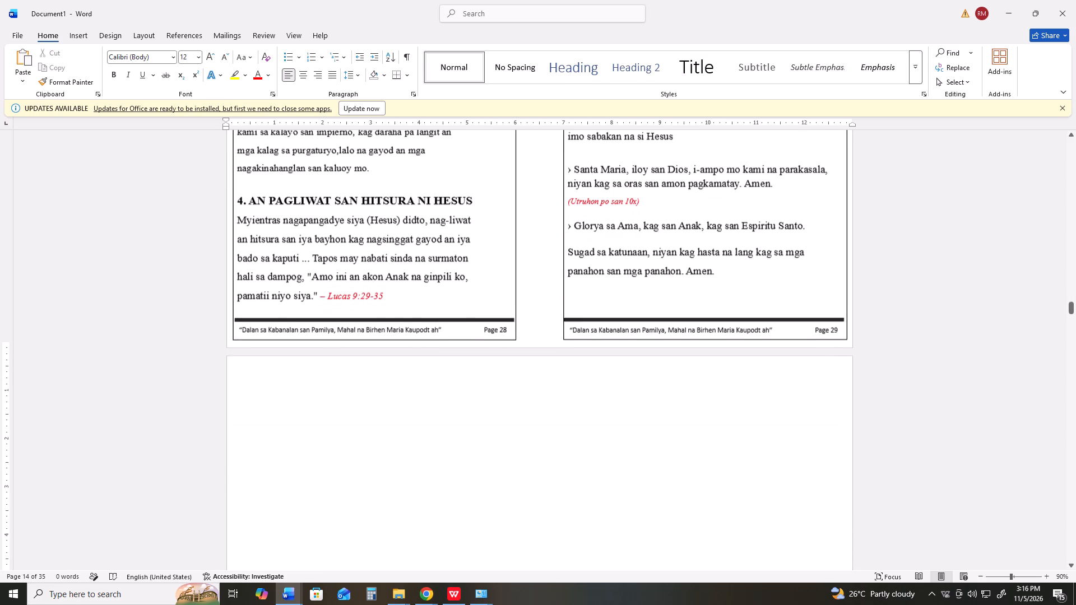
pyautogui.scroll(-8, 542, 371)
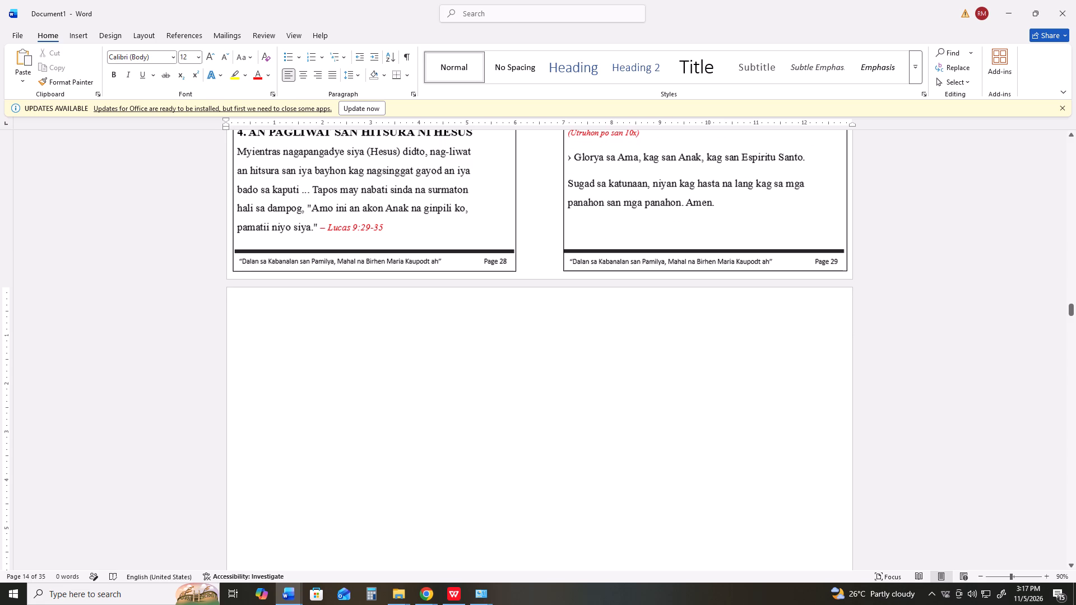
pyautogui.scroll(-3, 566, 379)
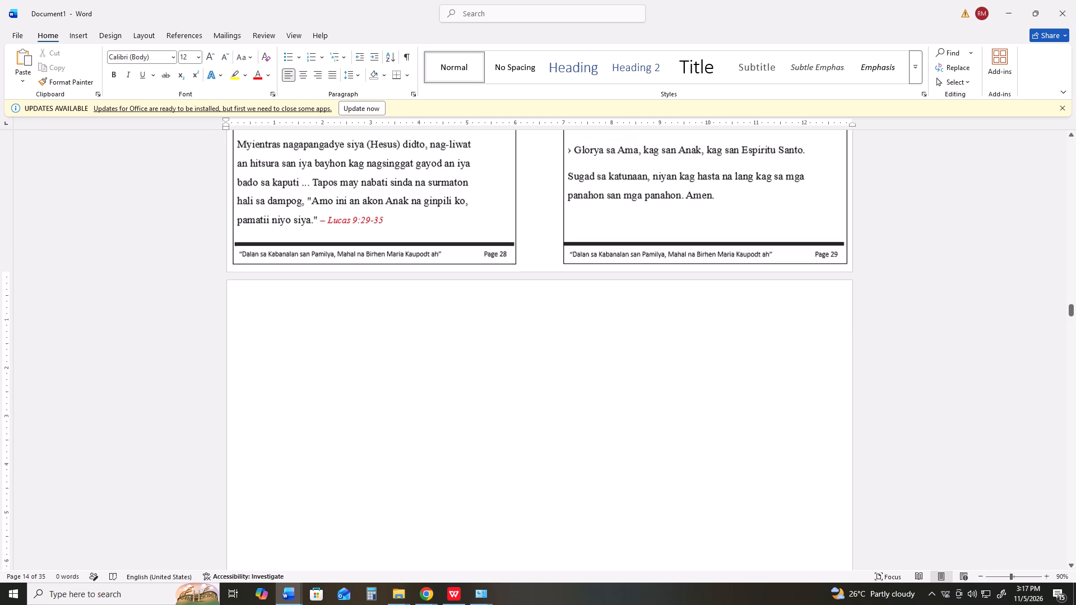
pyautogui.scroll(-14, 566, 379)
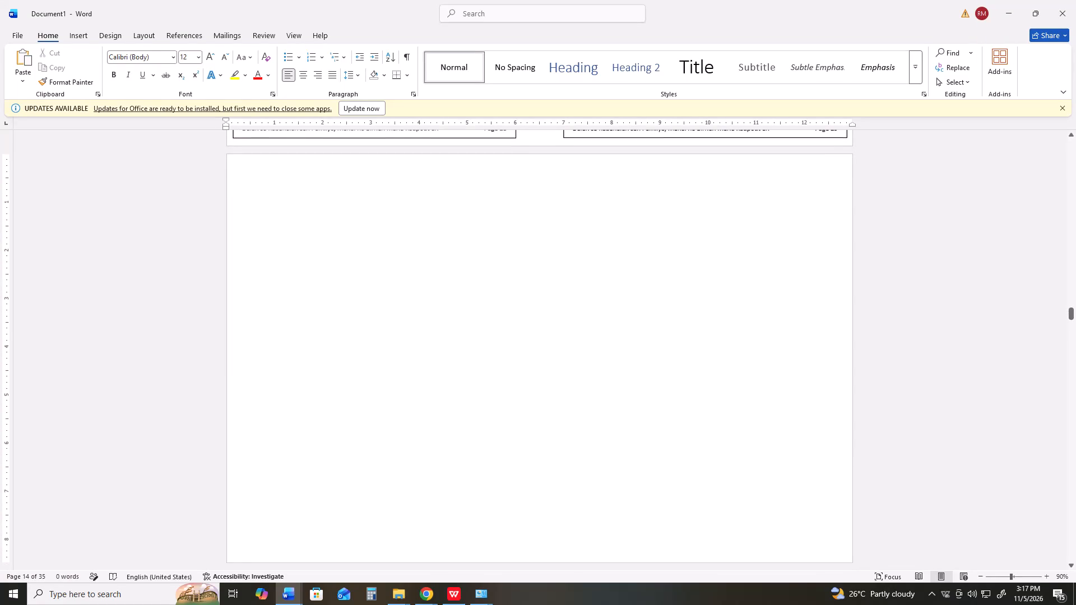
pyautogui.scroll(-7, 567, 379)
pyautogui.scroll(3, 567, 379)
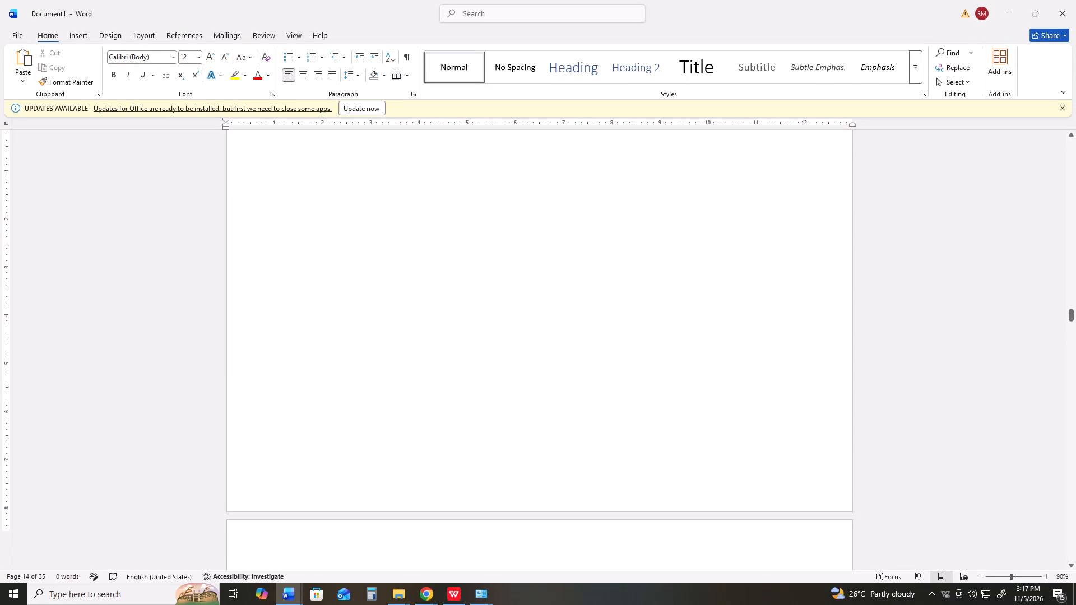
pyautogui.scroll(4, 567, 379)
pyautogui.click(567, 379)
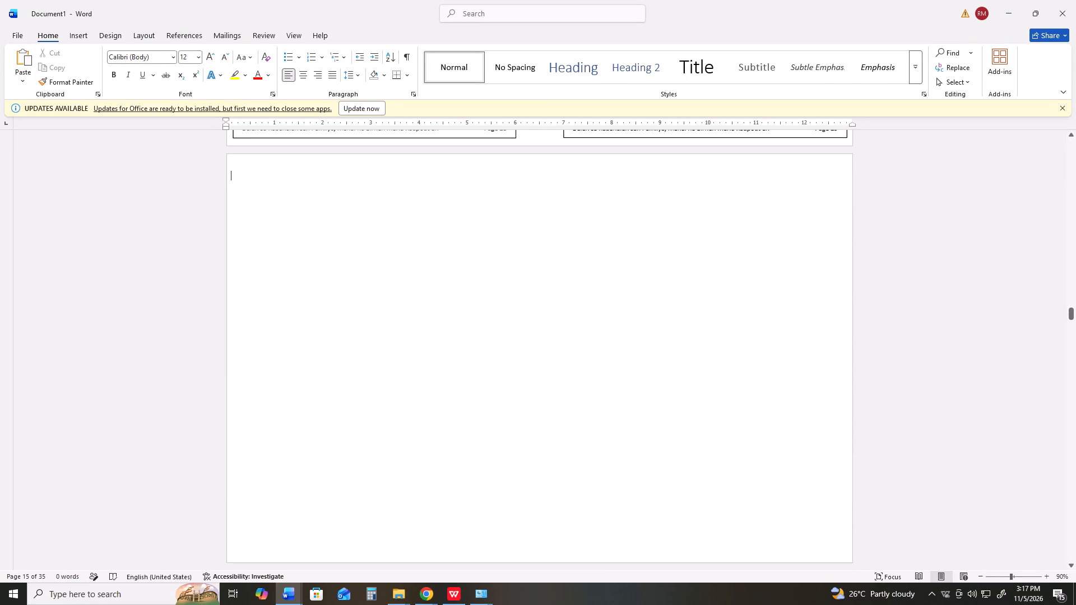
# Save the document as a Word document named "Rosary edit" in the Downloads folder.
pyautogui.click(26, 32)
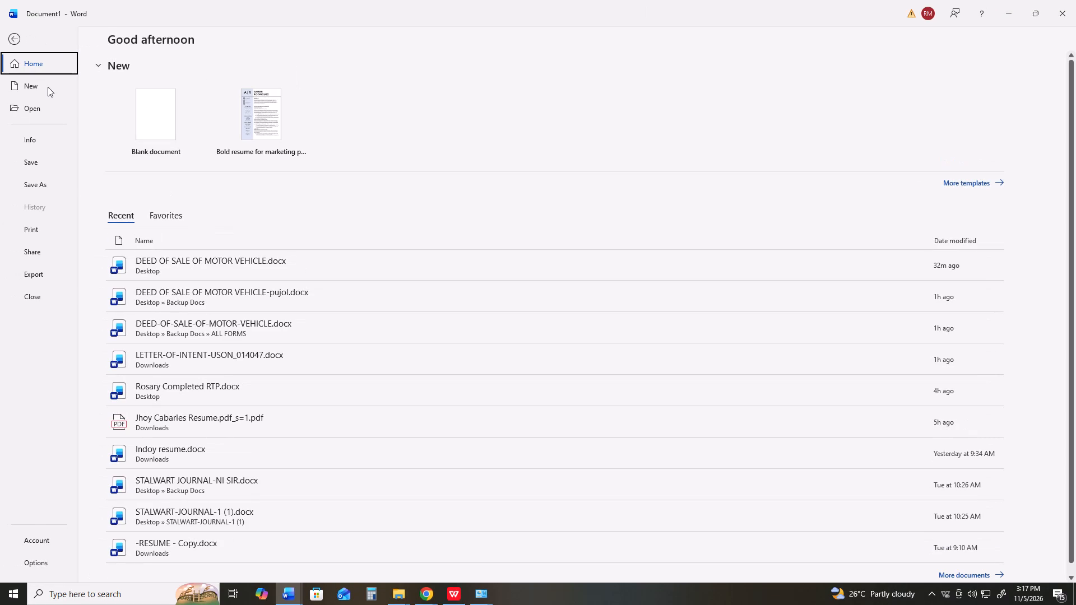
pyautogui.click(48, 187)
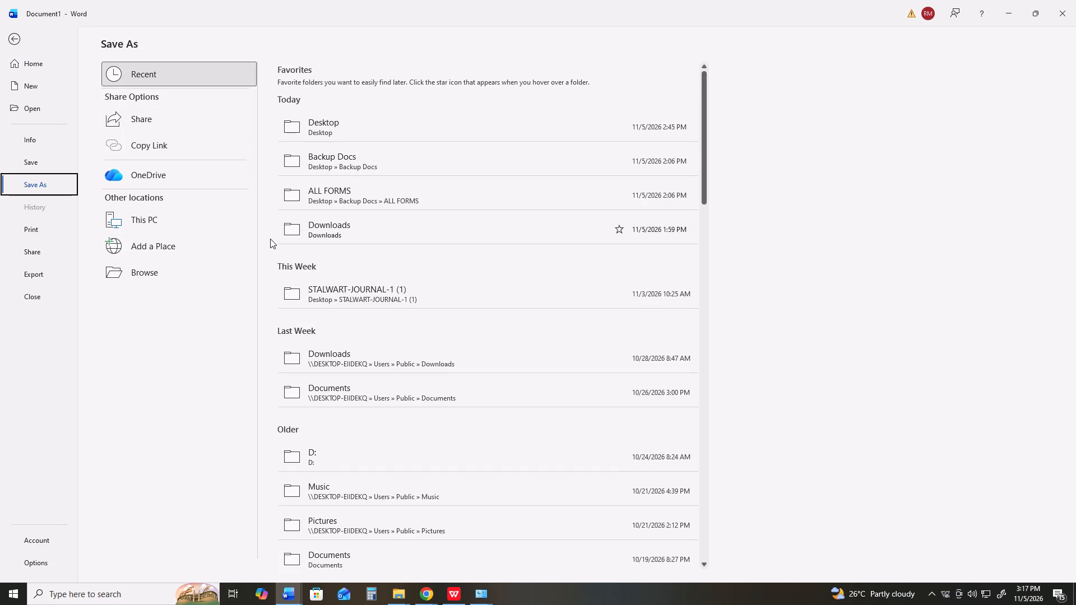
pyautogui.click(347, 133)
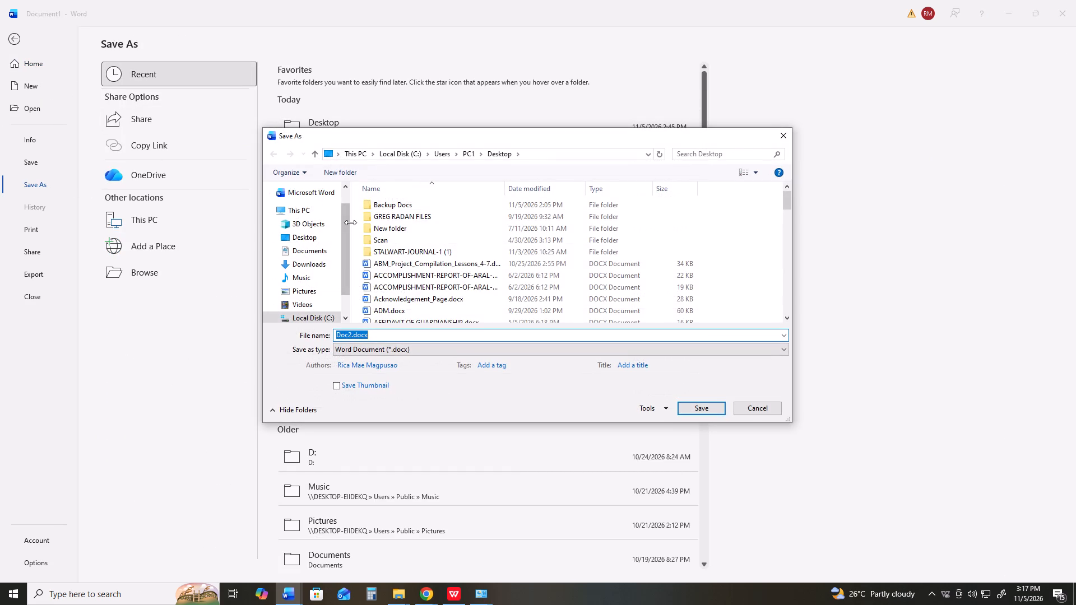
pyautogui.click(318, 267)
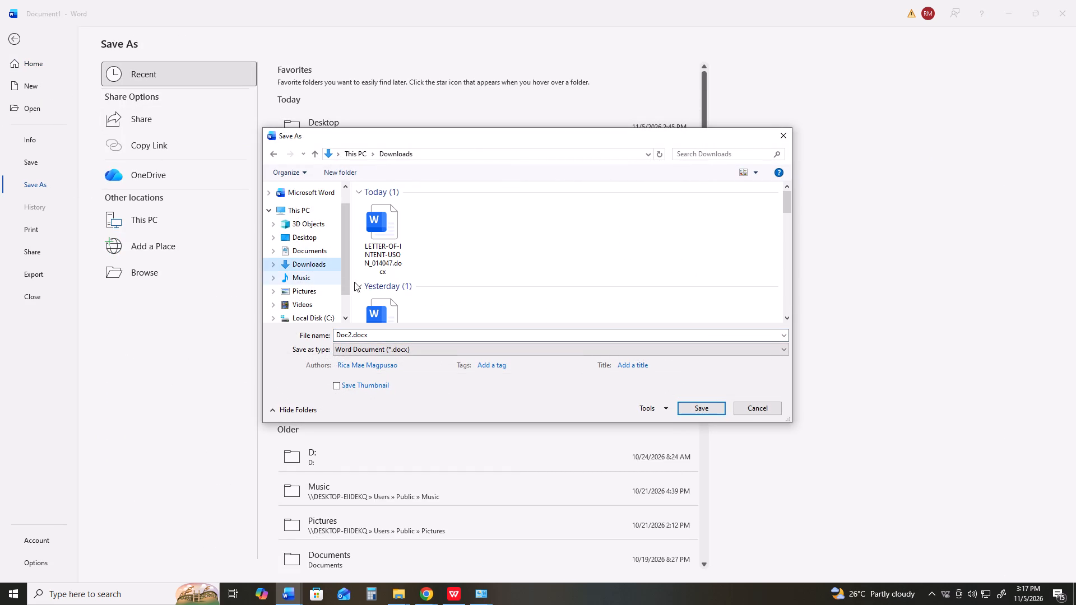
pyautogui.moveTo(377, 335); pyautogui.dragTo(328, 334)
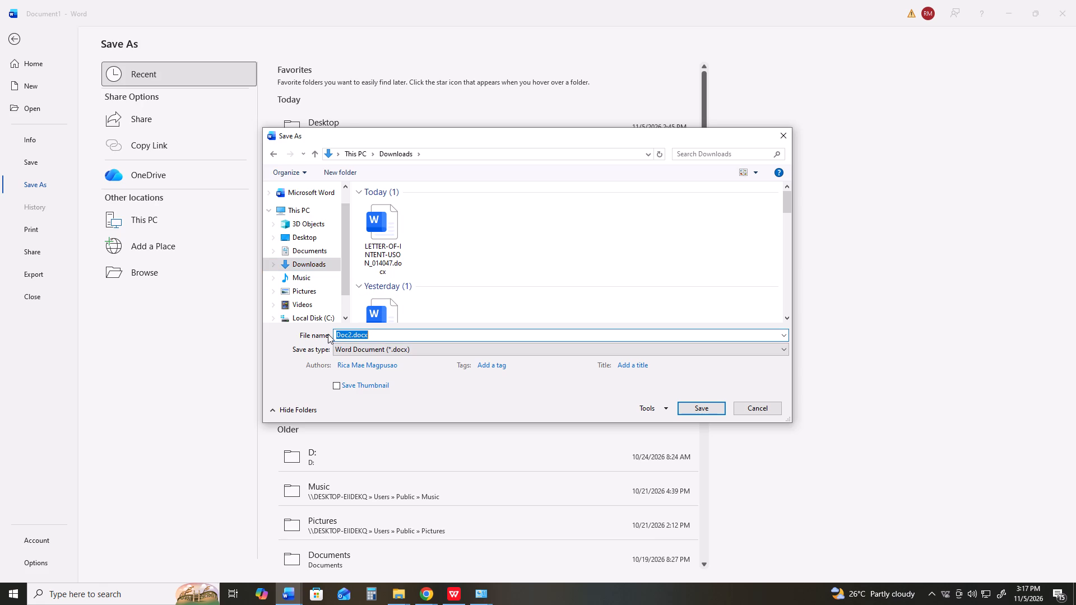
pyautogui.write('rosa')
pyautogui.press('BackSpace')
pyautogui.press('BackSpace')
pyautogui.press('BackSpace')
pyautogui.press('BackSpace')
pyautogui.hotkey('shift', 'r')
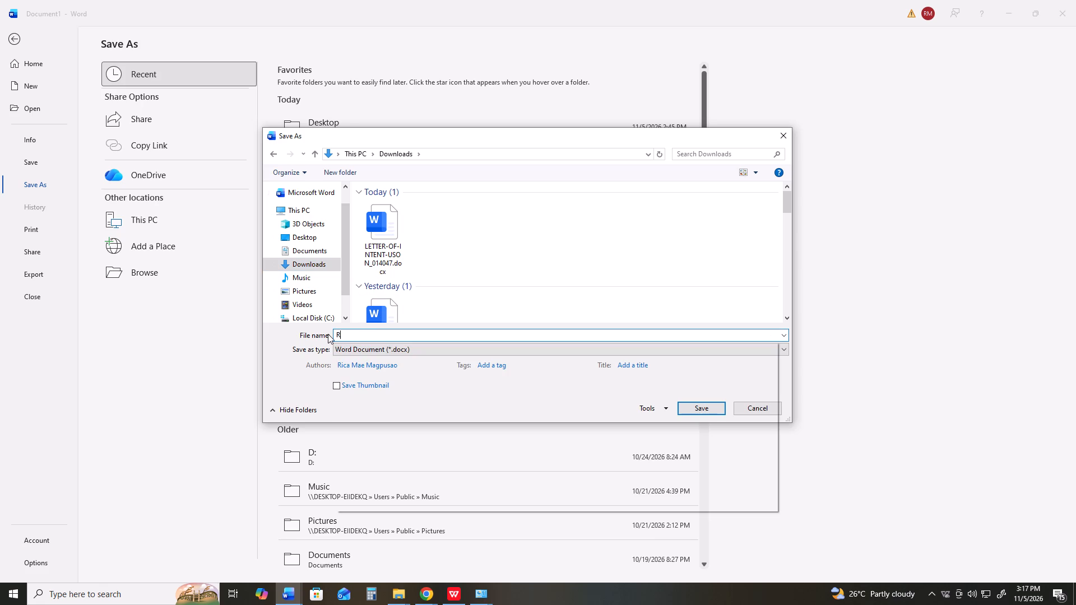
pyautogui.write('osa')
pyautogui.write('ry')
pyautogui.press('space')
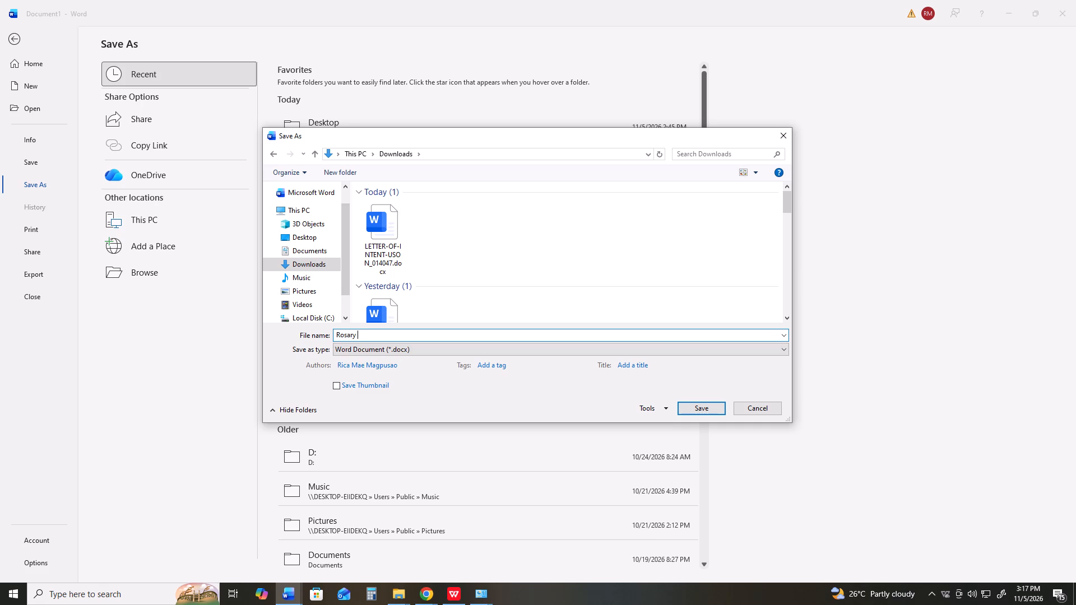
pyautogui.write('edit')
pyautogui.press('Return')
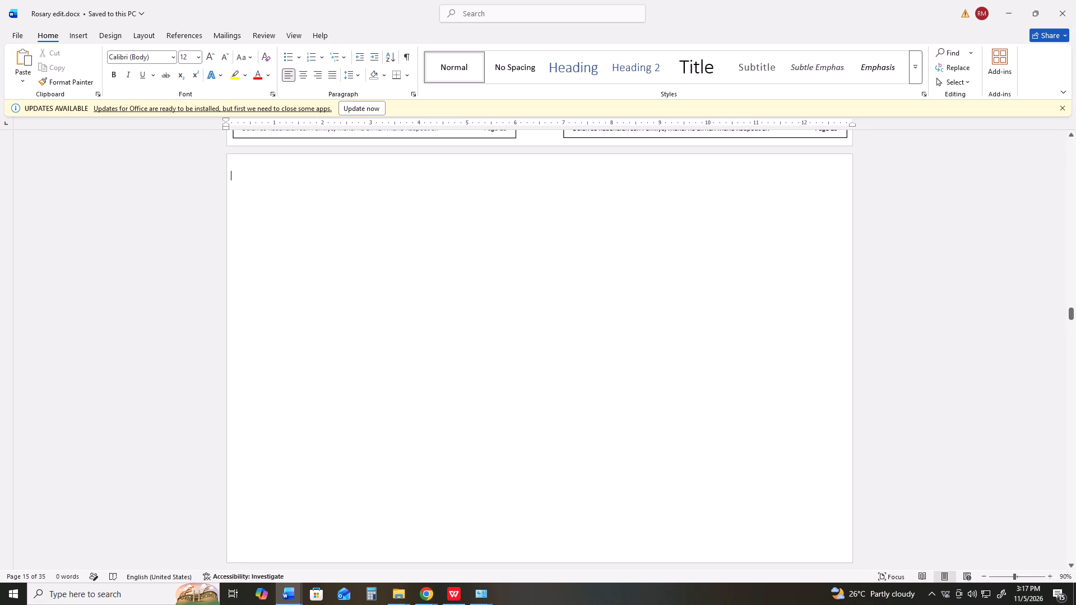
# Insert the picture r30.png from the Downloads folder at the cursor on the blank sheet.
pyautogui.scroll(-1, 270, 273)
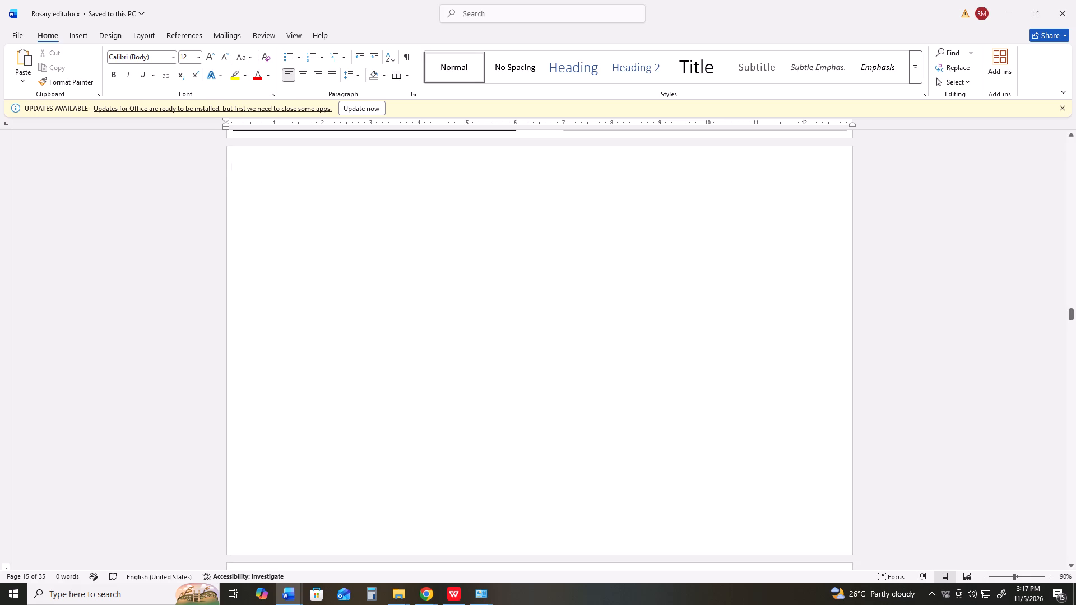
pyautogui.click(86, 40)
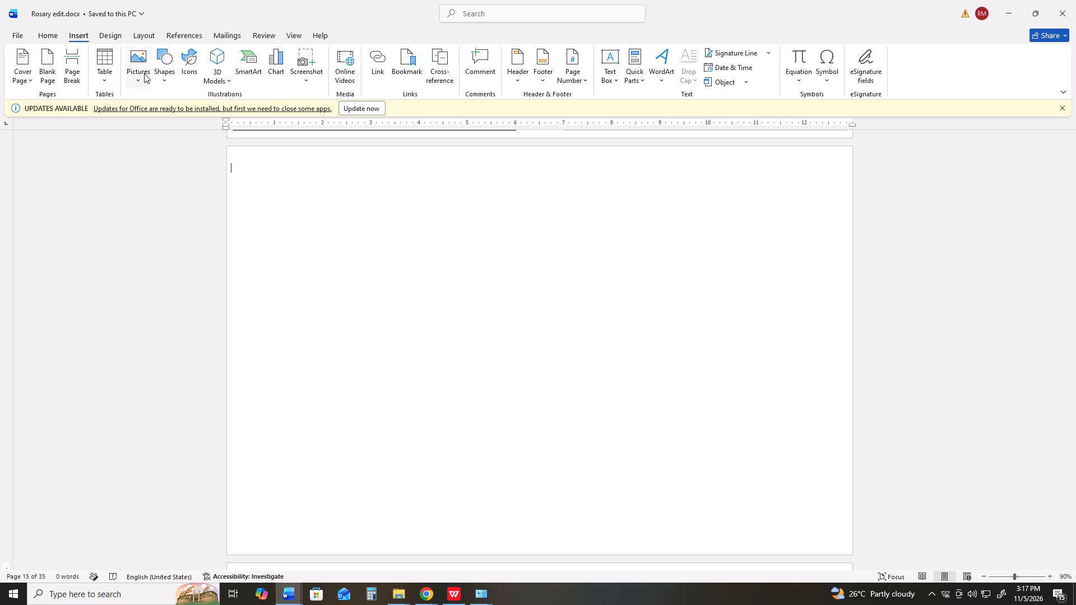
pyautogui.click(144, 73)
pyautogui.click(158, 109)
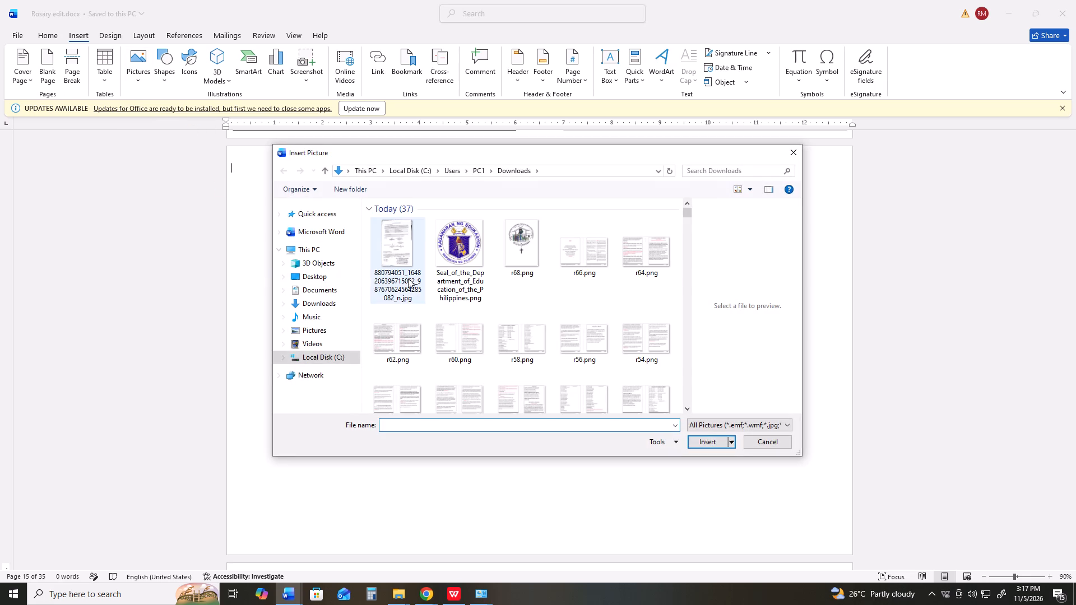
pyautogui.click(333, 305)
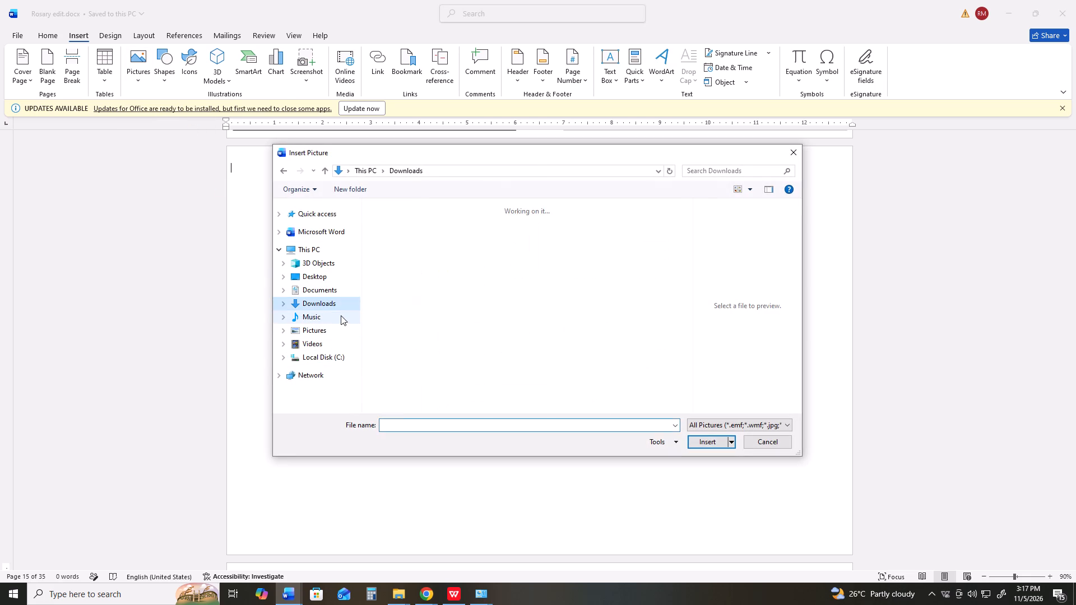
pyautogui.scroll(3, 727, 365)
pyautogui.scroll(3, 821, 342)
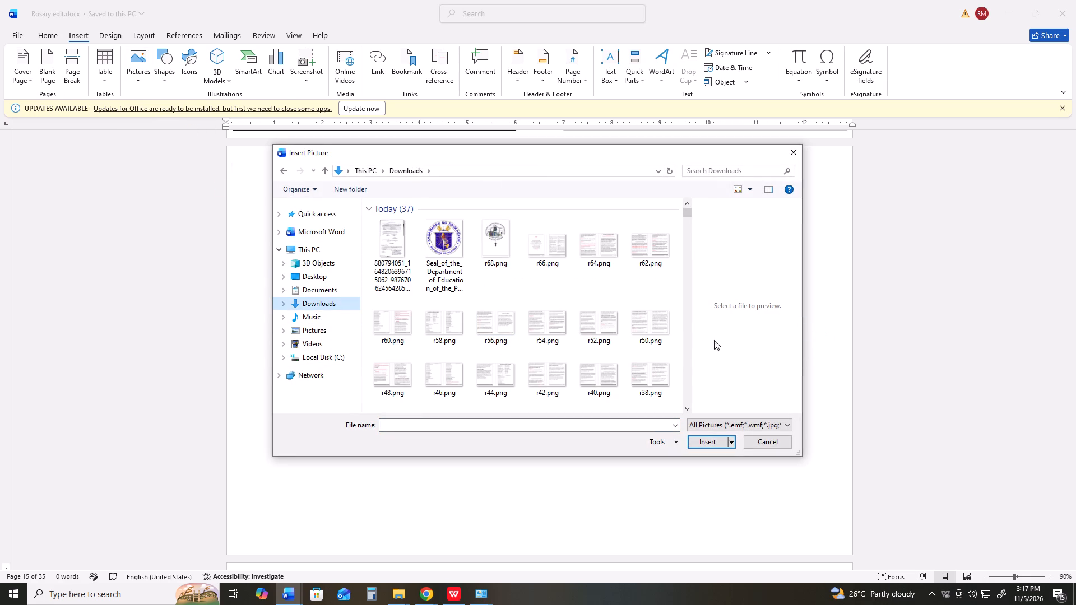
pyautogui.scroll(-4, 565, 322)
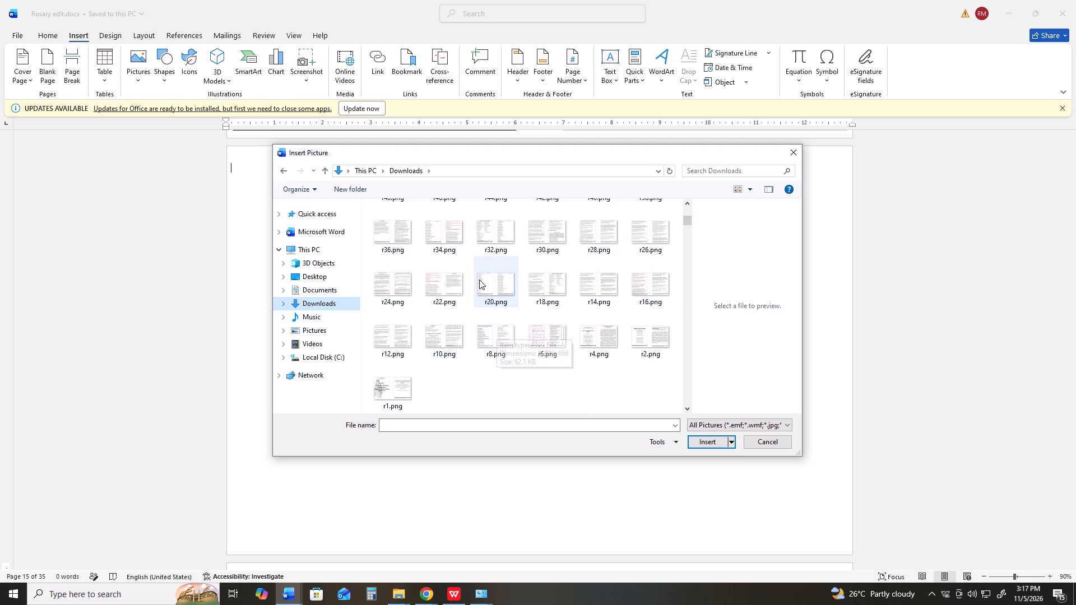
pyautogui.doubleClick(555, 234)
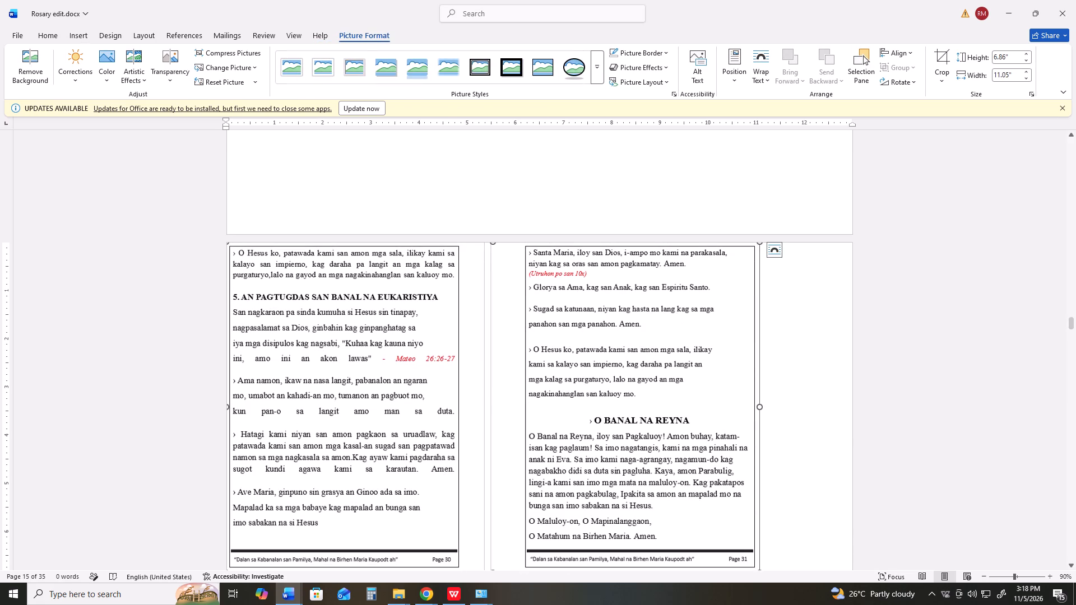
# Set the Page 30–31 picture in front of text and move it to the upper-left area of the sheet below the Page 28–29 spread.
pyautogui.click(776, 251)
pyautogui.click(851, 348)
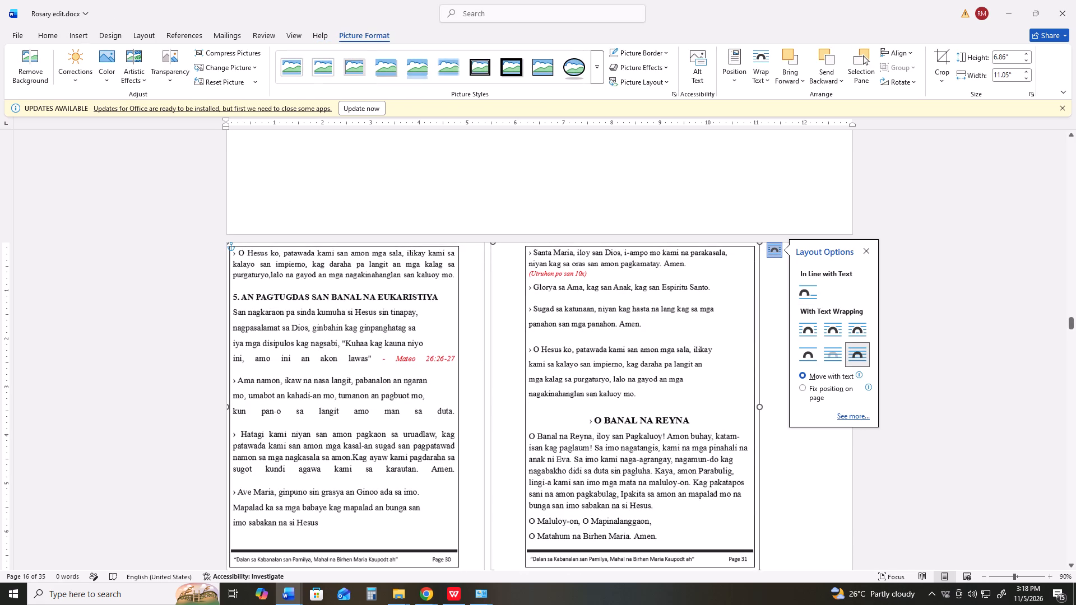
pyautogui.moveTo(517, 555); pyautogui.dragTo(573, 179)
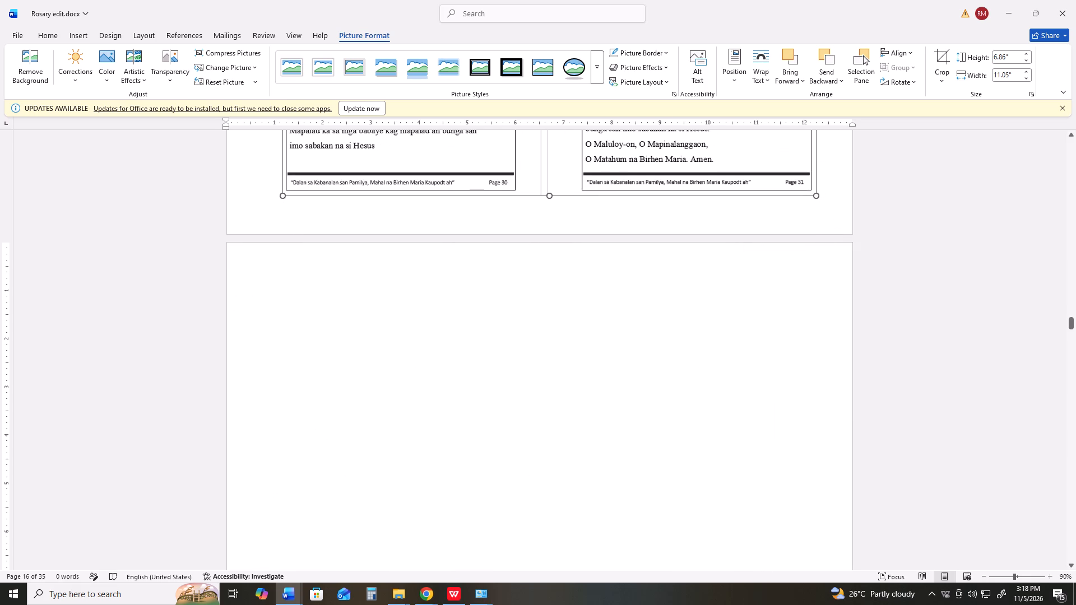
pyautogui.moveTo(573, 179); pyautogui.dragTo(568, 188)
pyautogui.scroll(11, 570, 185)
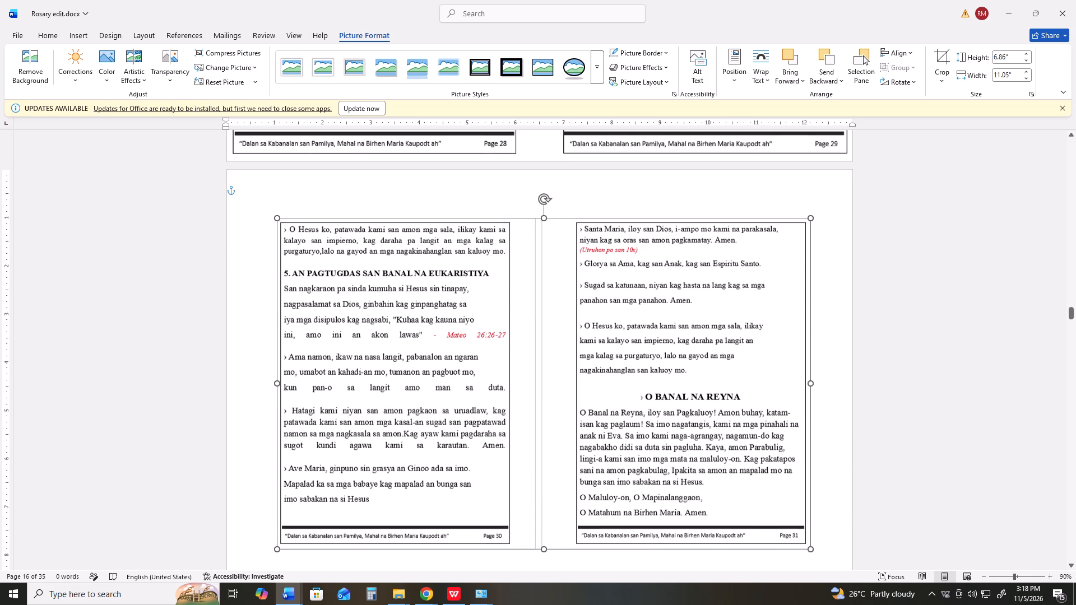
pyautogui.moveTo(454, 296); pyautogui.dragTo(449, 274)
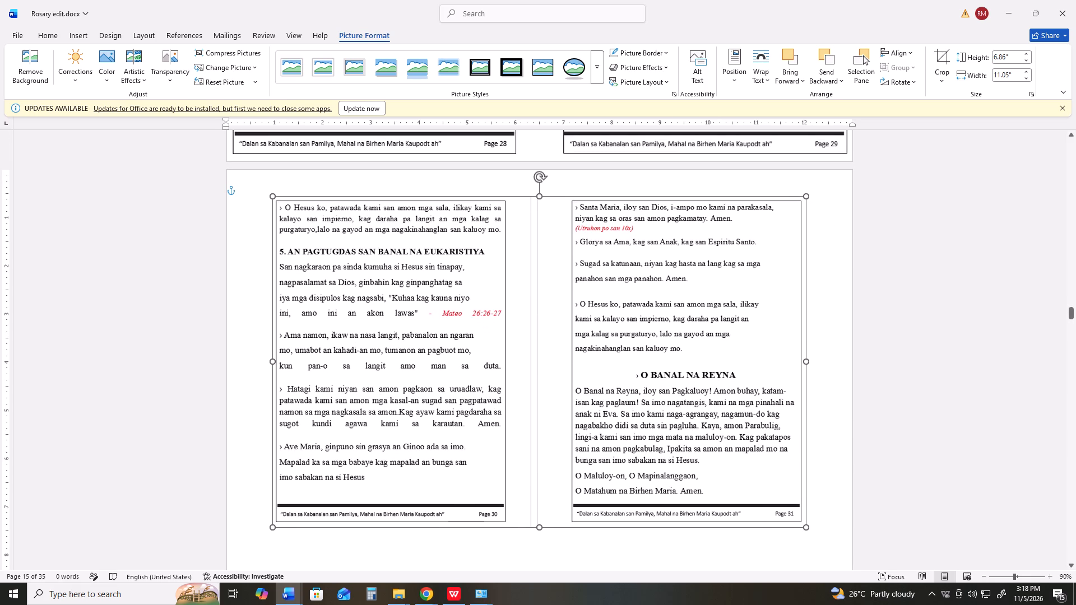
pyautogui.moveTo(449, 274); pyautogui.dragTo(415, 258)
# Duplicate the Page 30–31 picture, placing the copy lower and to the right of the original.
pyautogui.keyDown('ctrl'); pyautogui.moveTo(425, 273); pyautogui.dragTo(464, 330); pyautogui.keyUp('ctrl')
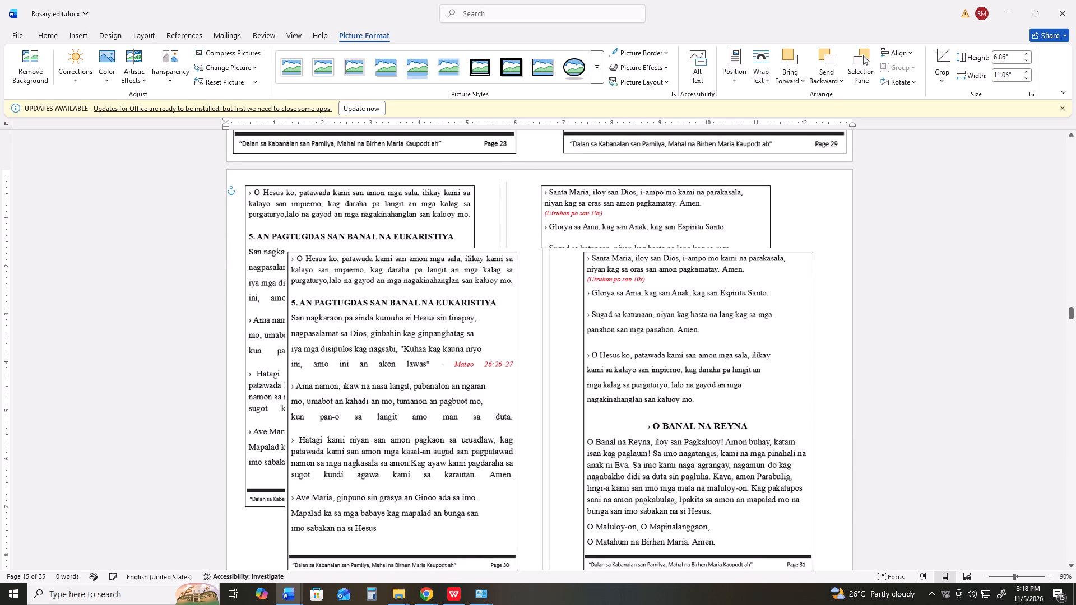
pyautogui.keyDown('ctrl'); pyautogui.moveTo(464, 330); pyautogui.dragTo(483, 336); pyautogui.keyUp('ctrl')
# Crop the original Page 30–31 picture on all sides so that only the bordered Page 30 remains.
pyautogui.click(435, 215)
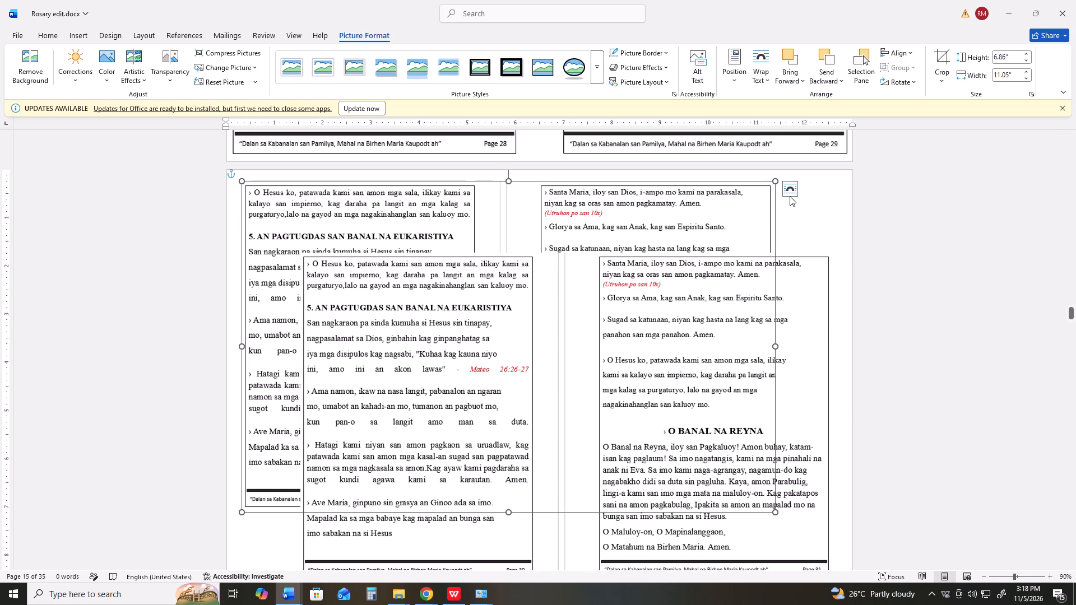
pyautogui.rightClick(731, 202)
pyautogui.click(766, 167)
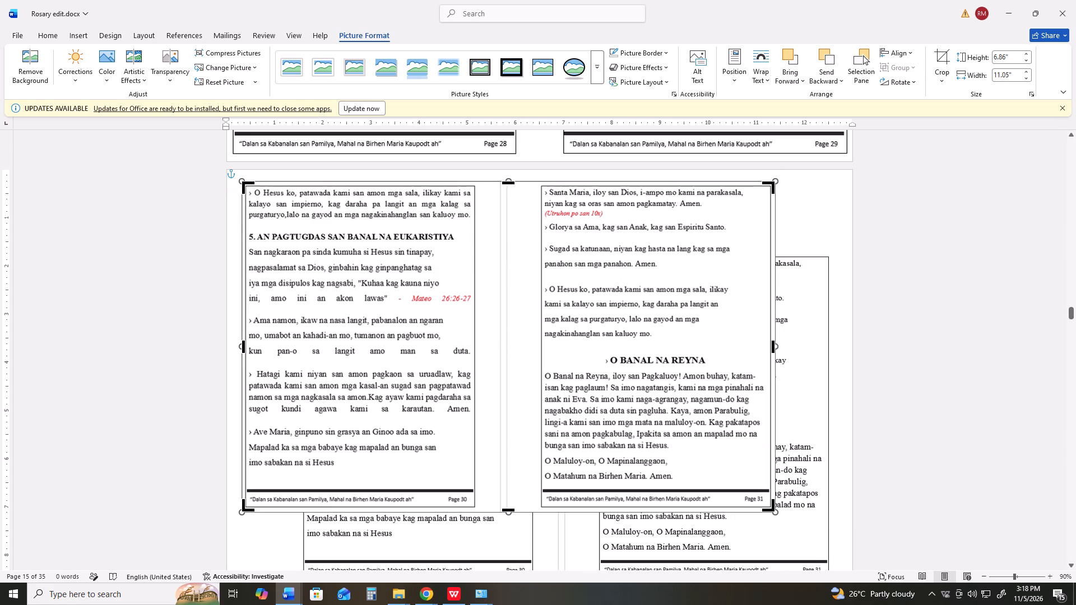
pyautogui.moveTo(773, 349); pyautogui.dragTo(471, 356)
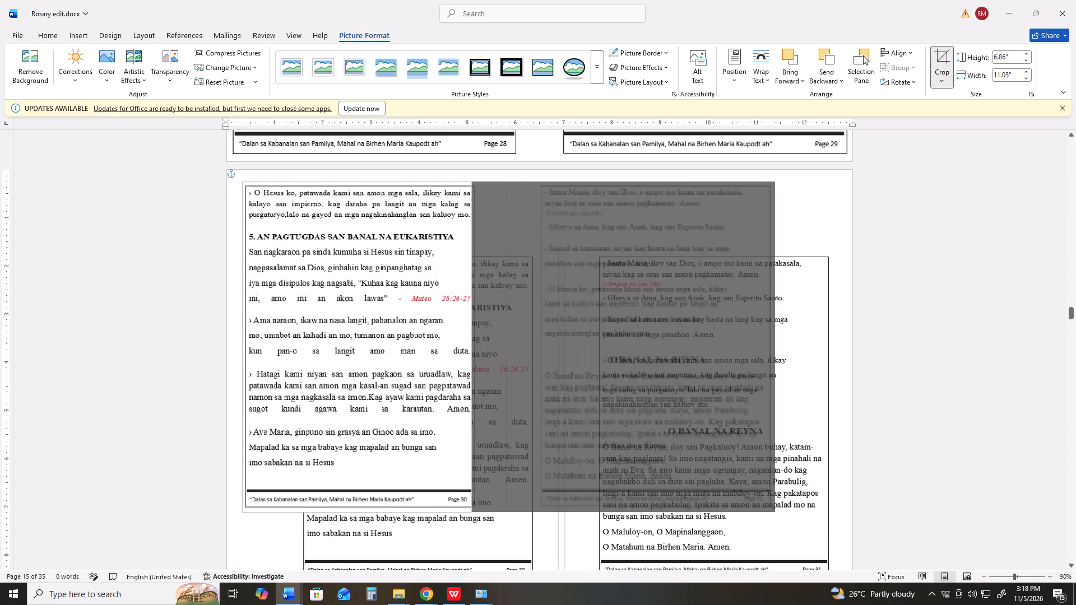
pyautogui.moveTo(471, 356); pyautogui.dragTo(477, 359)
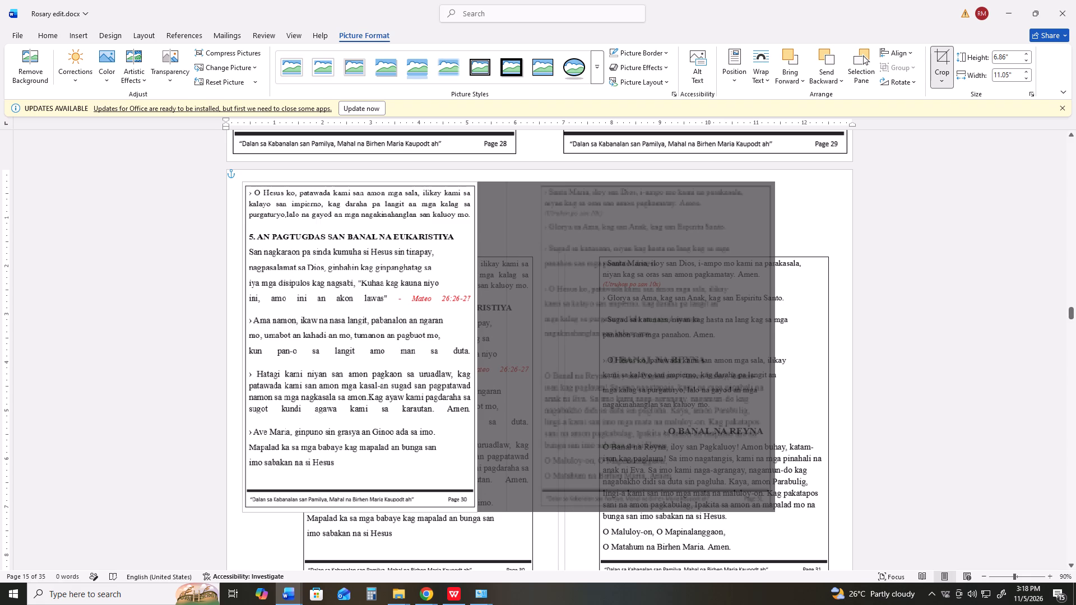
pyautogui.moveTo(477, 359); pyautogui.dragTo(477, 364)
pyautogui.moveTo(477, 364); pyautogui.dragTo(477, 364)
pyautogui.click(361, 511)
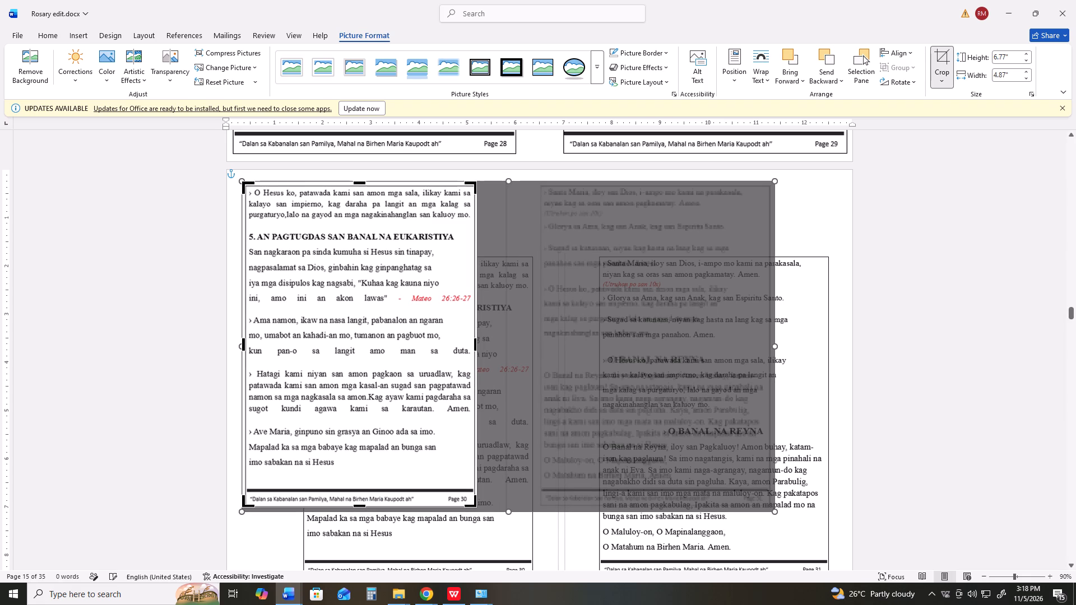
pyautogui.moveTo(243, 343); pyautogui.dragTo(245, 349)
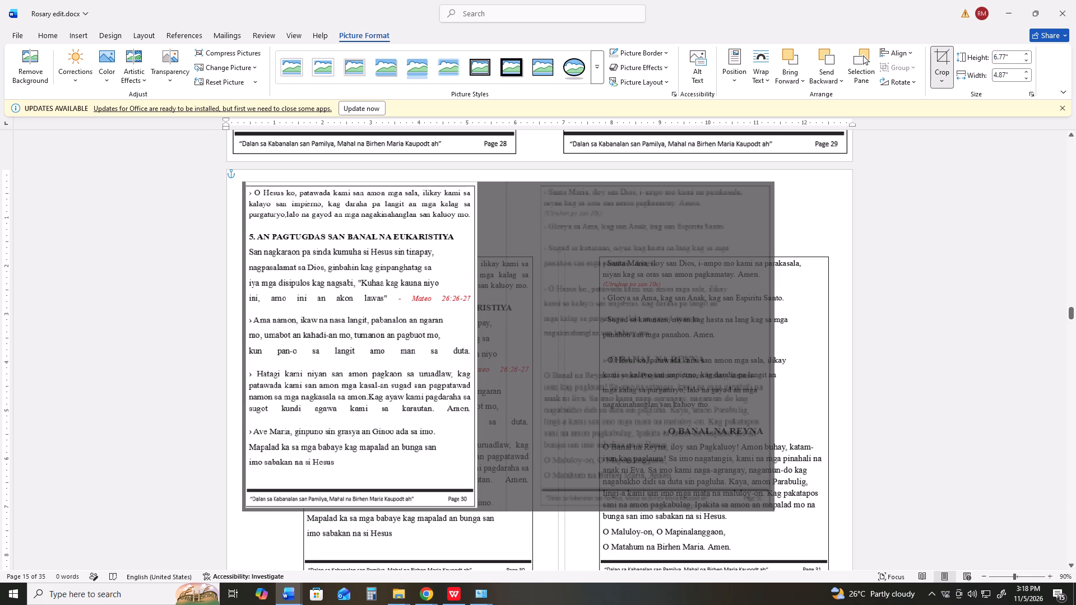
pyautogui.moveTo(245, 349); pyautogui.dragTo(244, 350)
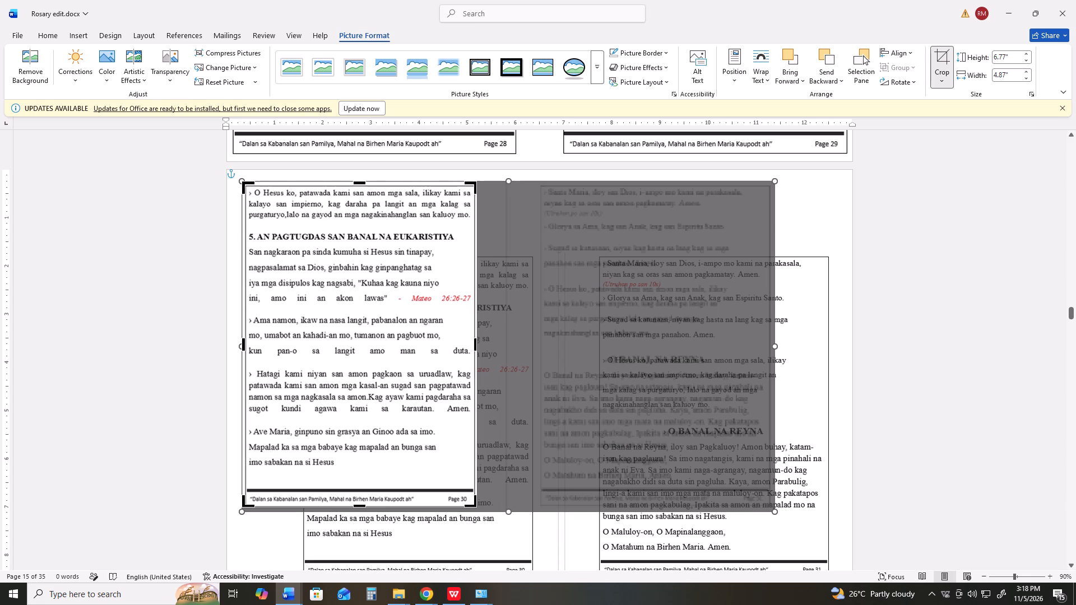
pyautogui.click(358, 182)
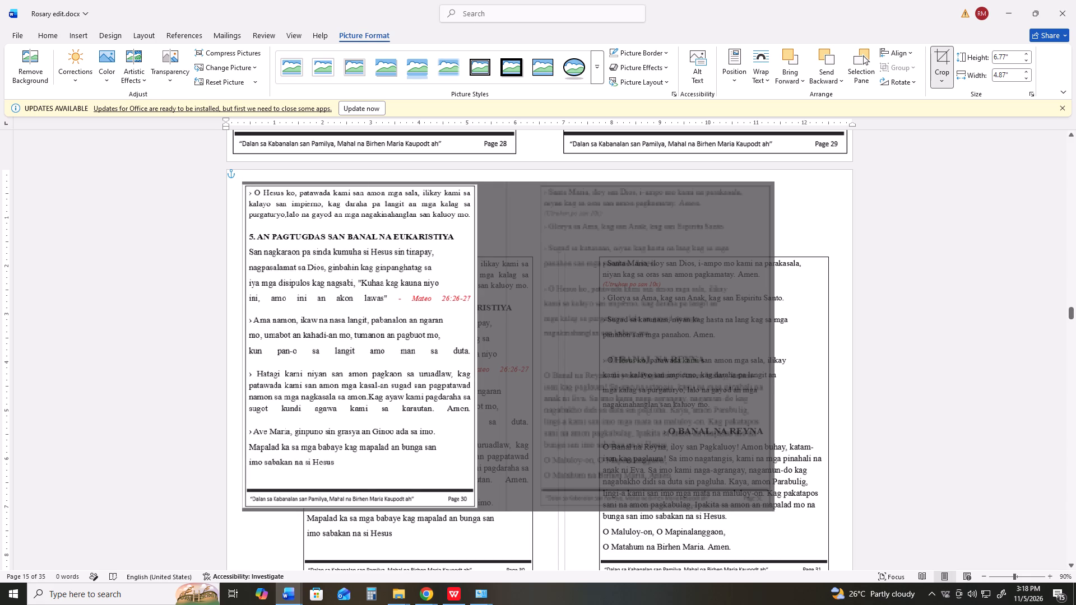
pyautogui.click(806, 305)
# Move the duplicate Page 30–31 picture slightly up and crop it to the bordered Page 31, about 6.8 by 4.8 inches.
pyautogui.click(550, 379)
pyautogui.moveTo(594, 410); pyautogui.dragTo(577, 354)
pyautogui.rightClick(577, 354)
pyautogui.rightClick(577, 354)
pyautogui.click(610, 371)
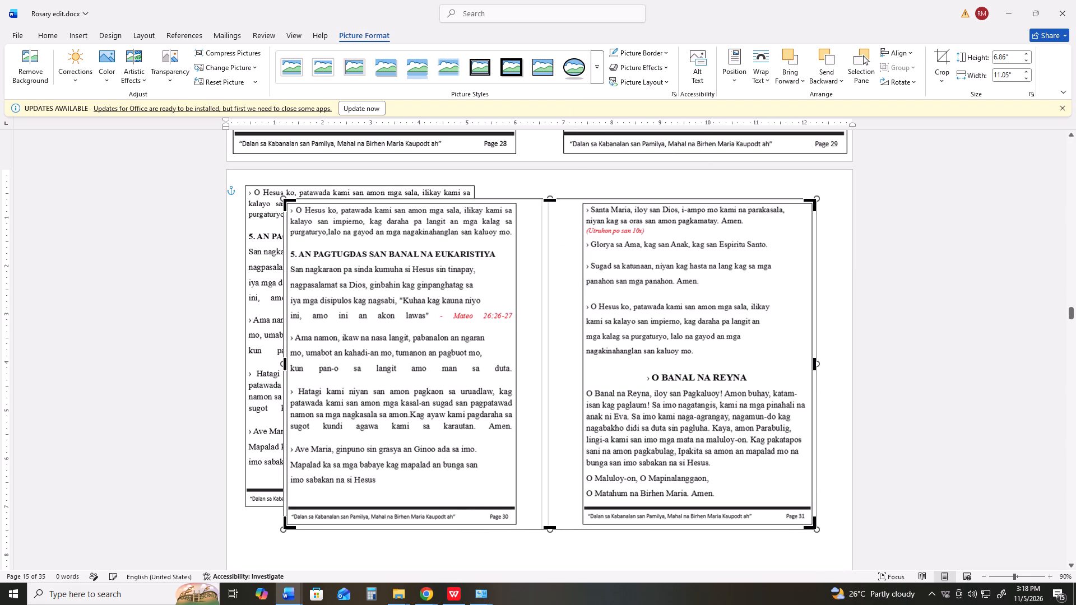
pyautogui.moveTo(283, 362); pyautogui.dragTo(568, 369)
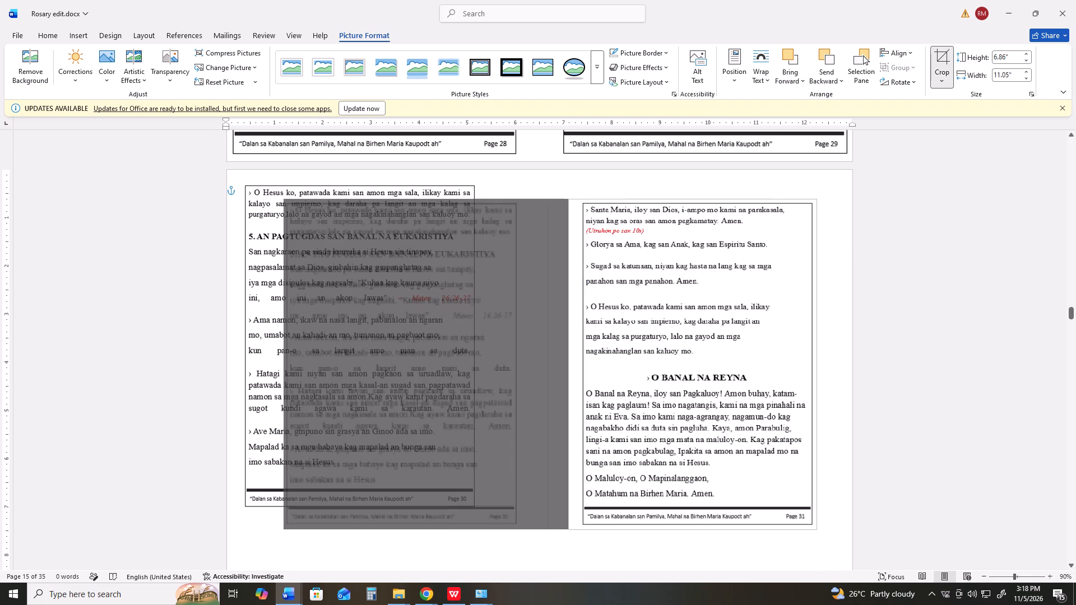
pyautogui.moveTo(568, 369); pyautogui.dragTo(581, 373)
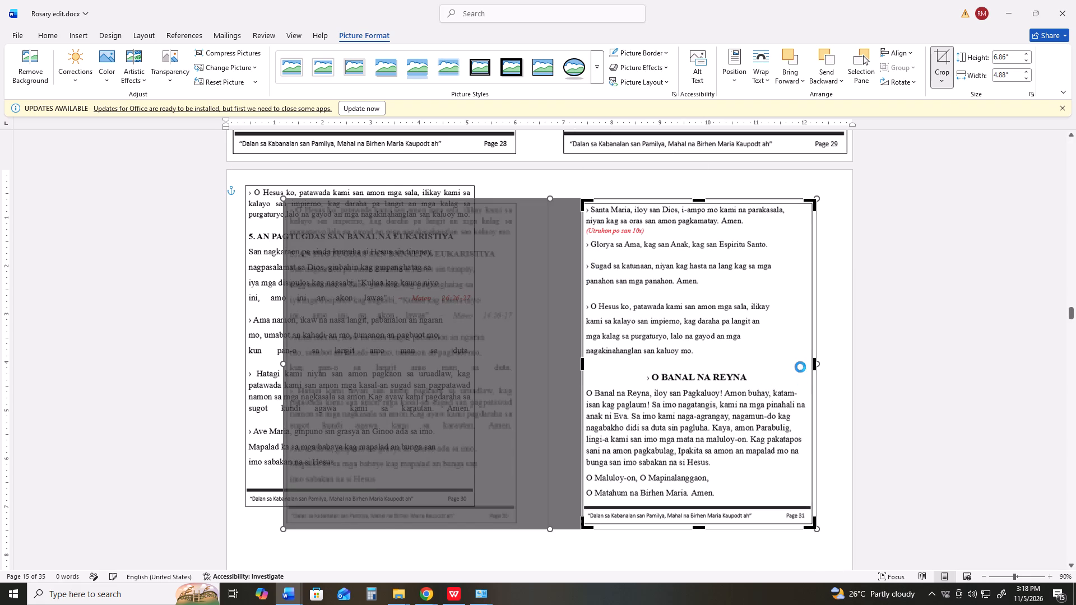
pyautogui.click(816, 364)
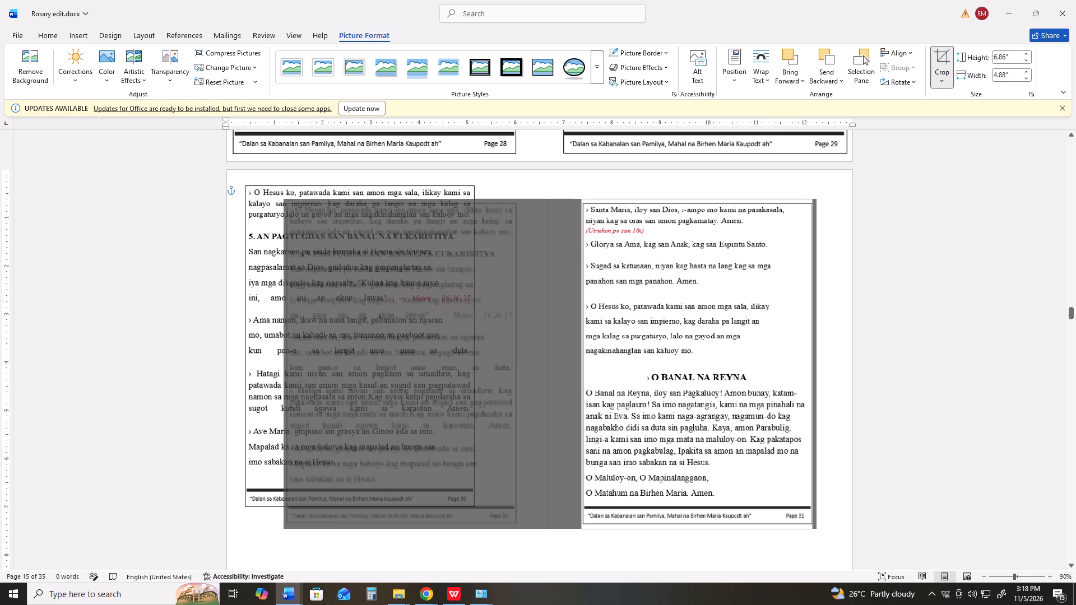
pyautogui.click(701, 527)
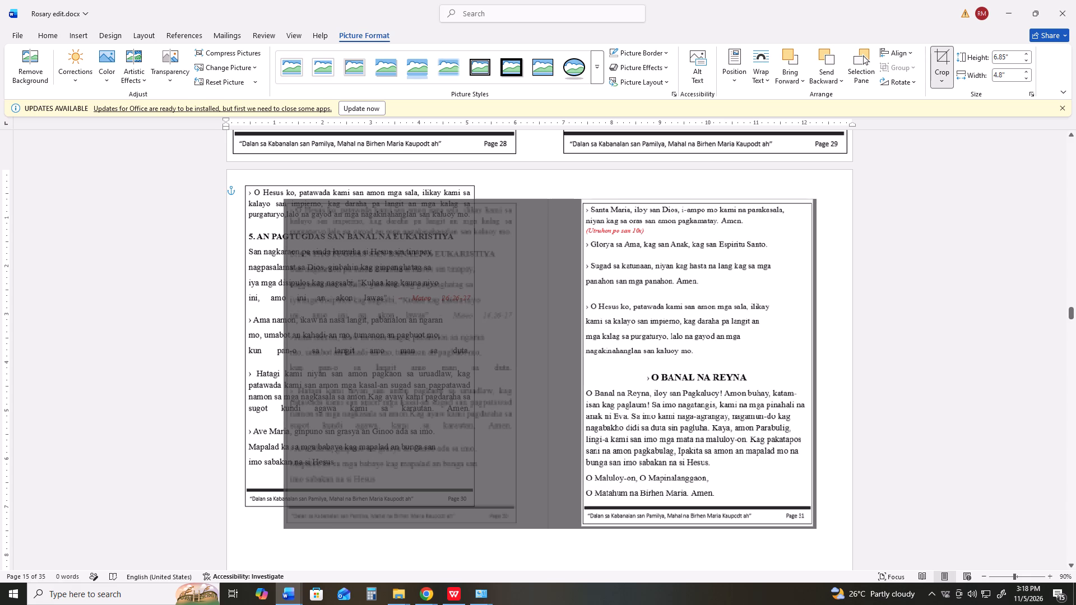
pyautogui.click(699, 201)
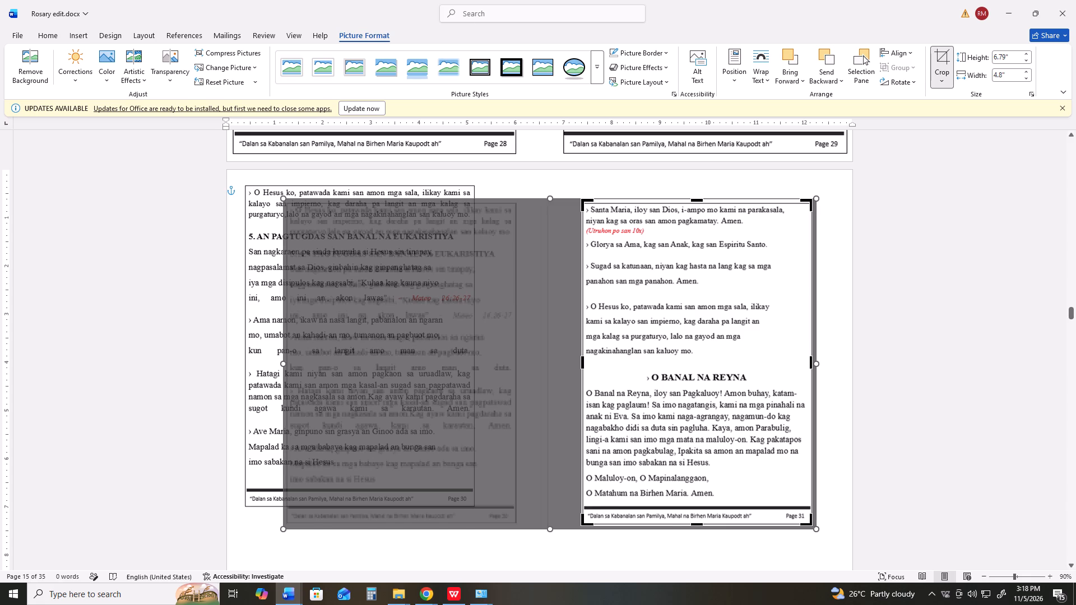
pyautogui.press('Return')
# Move the cropped Page 31 picture to the upper-right corner of the sheet, opposite Page 30.
pyautogui.moveTo(659, 292); pyautogui.dragTo(695, 257)
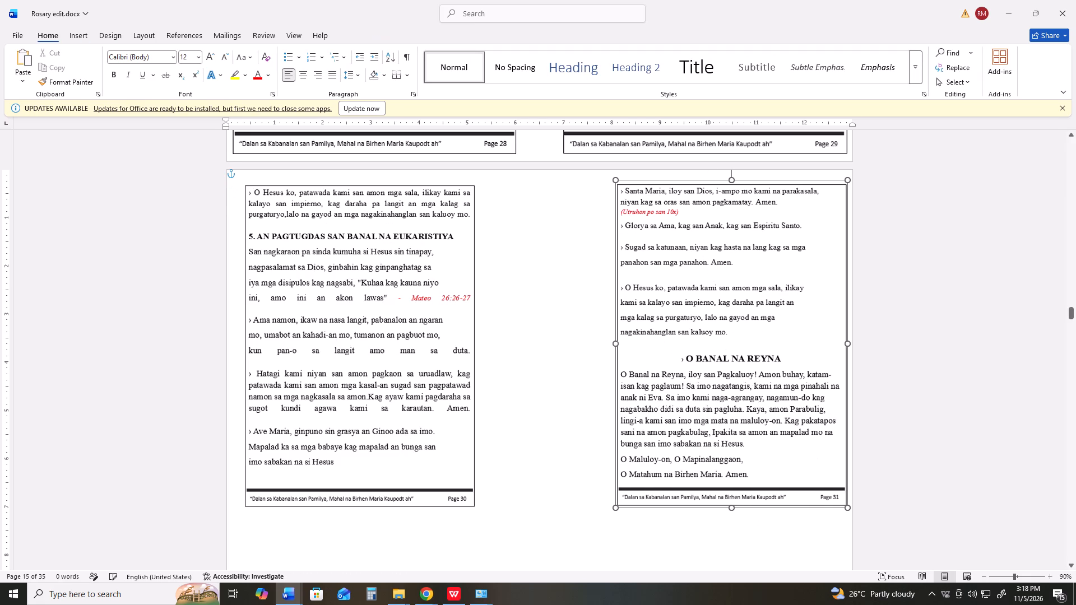
pyautogui.moveTo(695, 257); pyautogui.dragTo(693, 249)
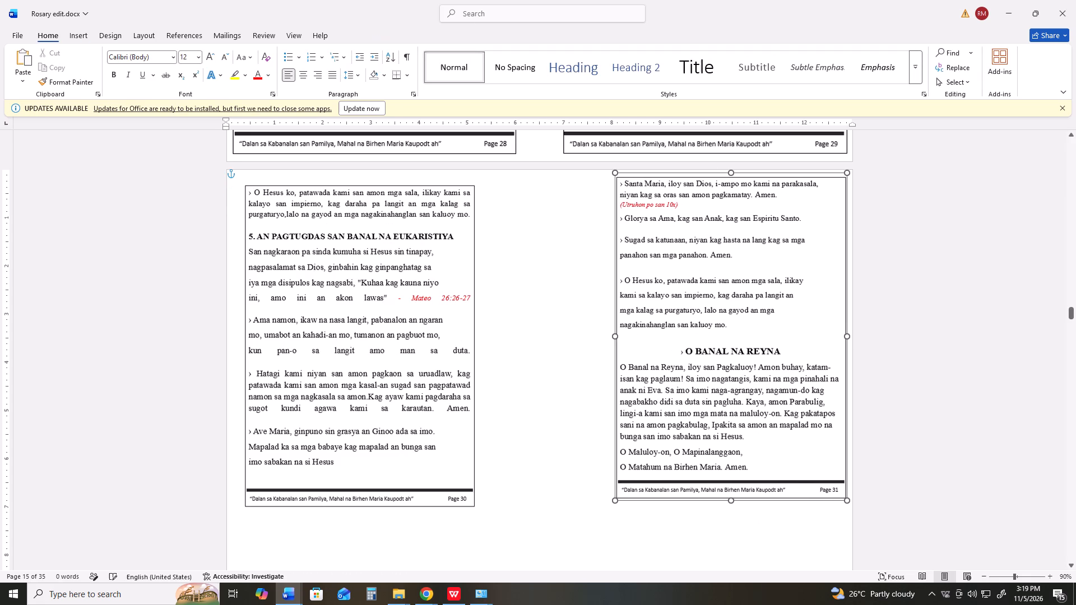
pyautogui.moveTo(693, 249); pyautogui.dragTo(694, 250)
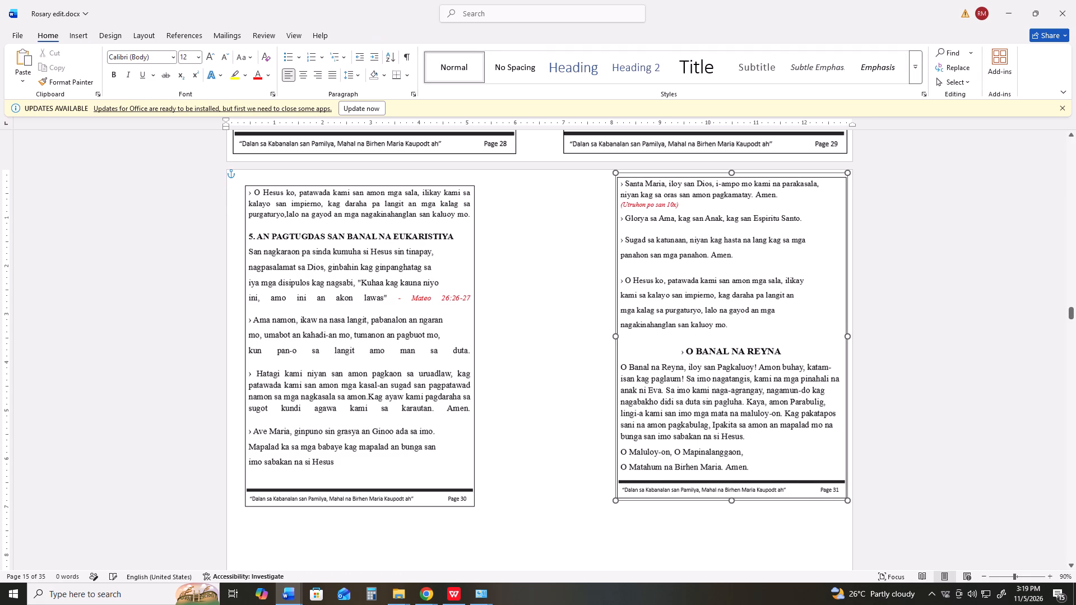
# Enlarge the Page 31 picture proportionally toward its lower left to nearly the full sheet height, then fine-tune its left edge.
pyautogui.moveTo(616, 503); pyautogui.dragTo(609, 509)
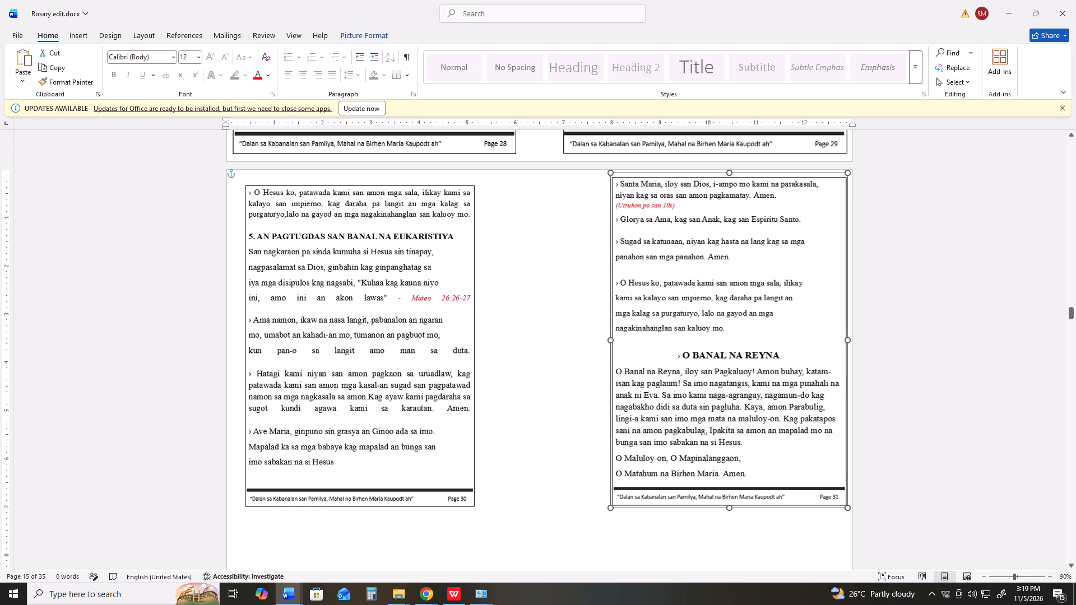
pyautogui.moveTo(609, 509); pyautogui.dragTo(563, 536)
pyautogui.scroll(-2, 564, 505)
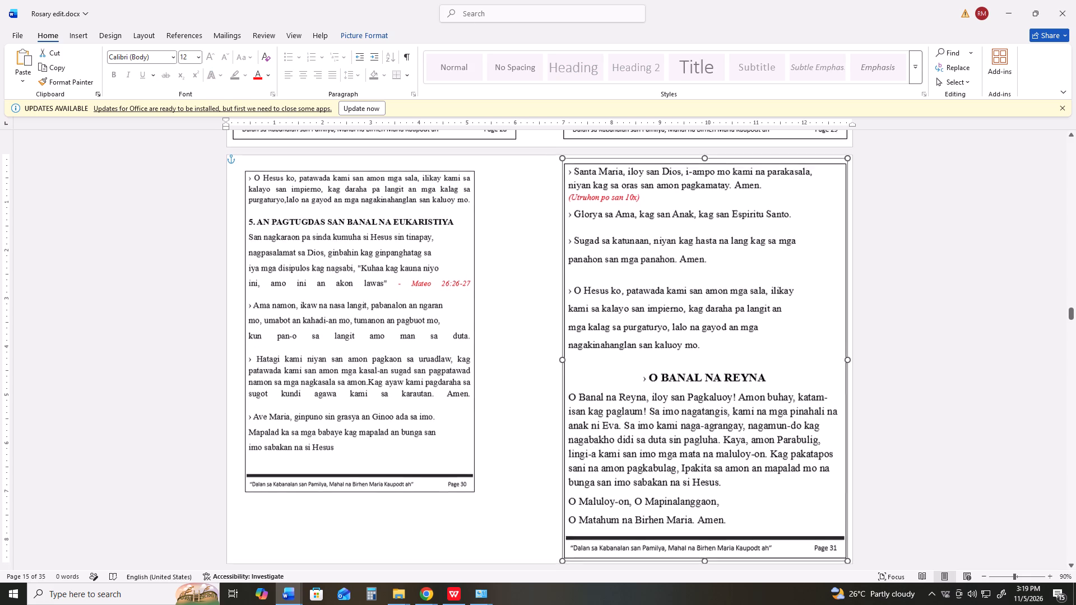
pyautogui.scroll(-1, 564, 505)
pyautogui.click(564, 552)
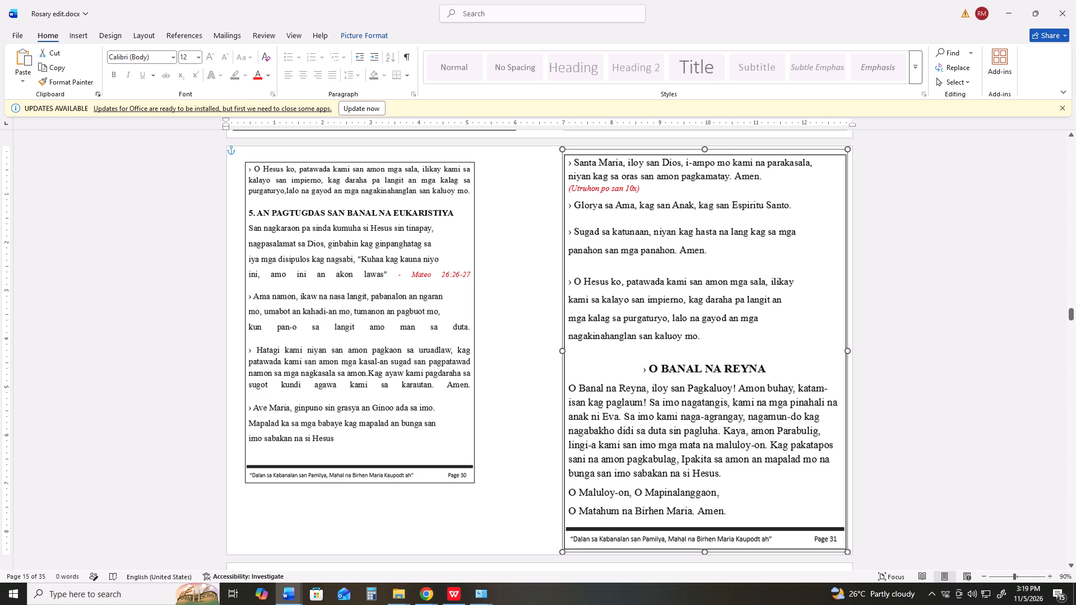
pyautogui.scroll(1, 569, 356)
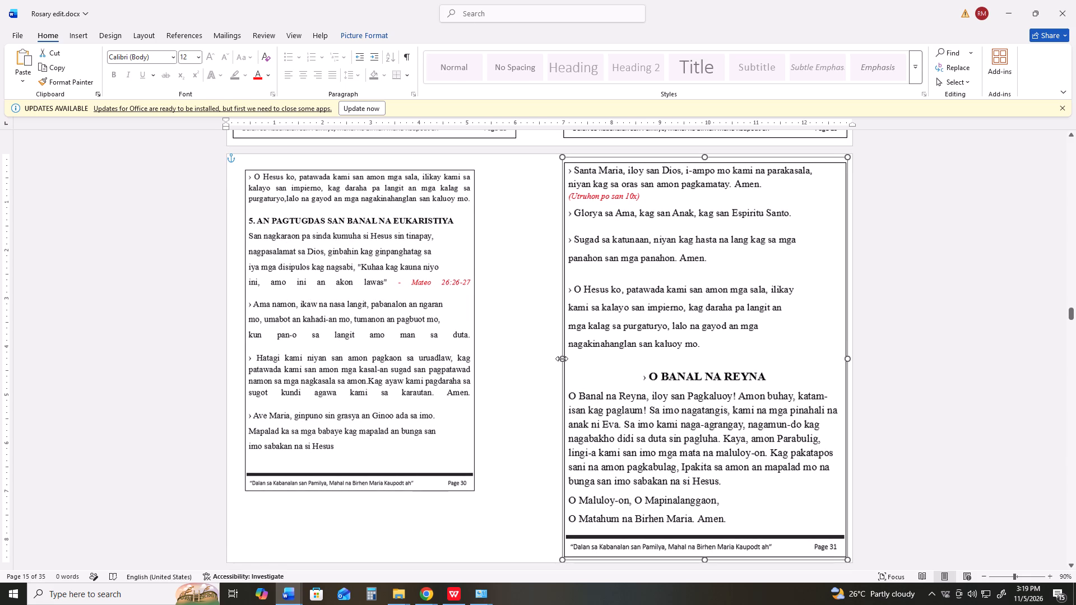
pyautogui.scroll(-7, 541, 362)
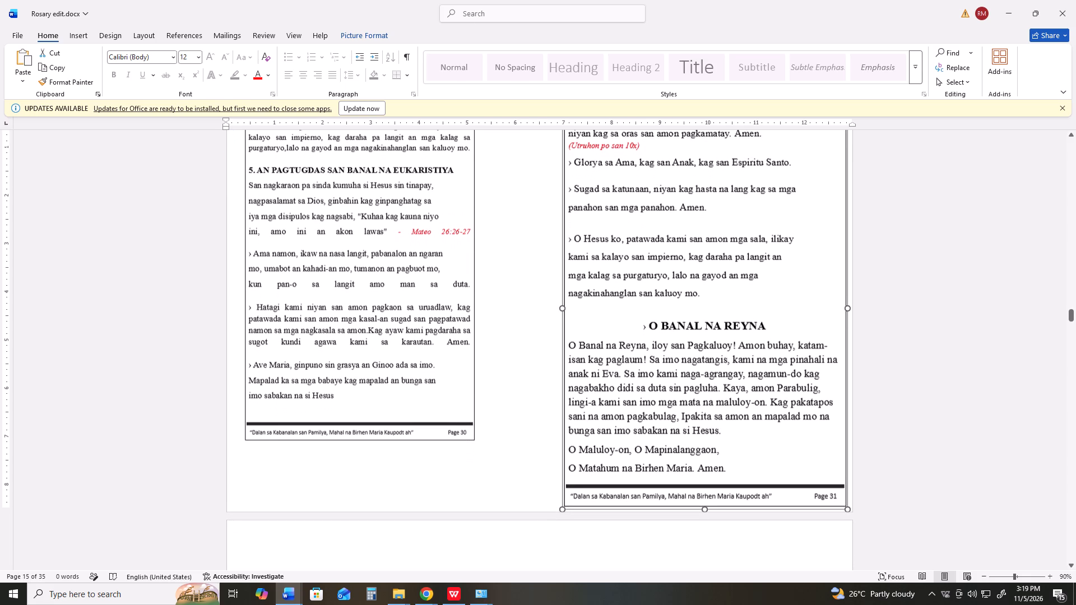
pyautogui.moveTo(562, 302); pyautogui.dragTo(559, 304)
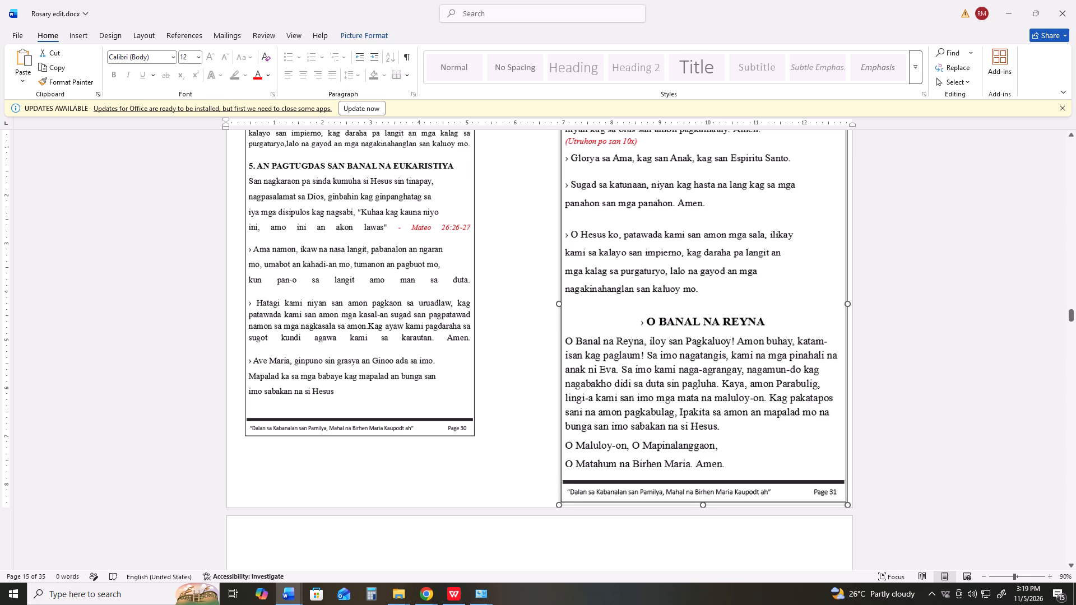
pyautogui.moveTo(559, 304); pyautogui.dragTo(560, 306)
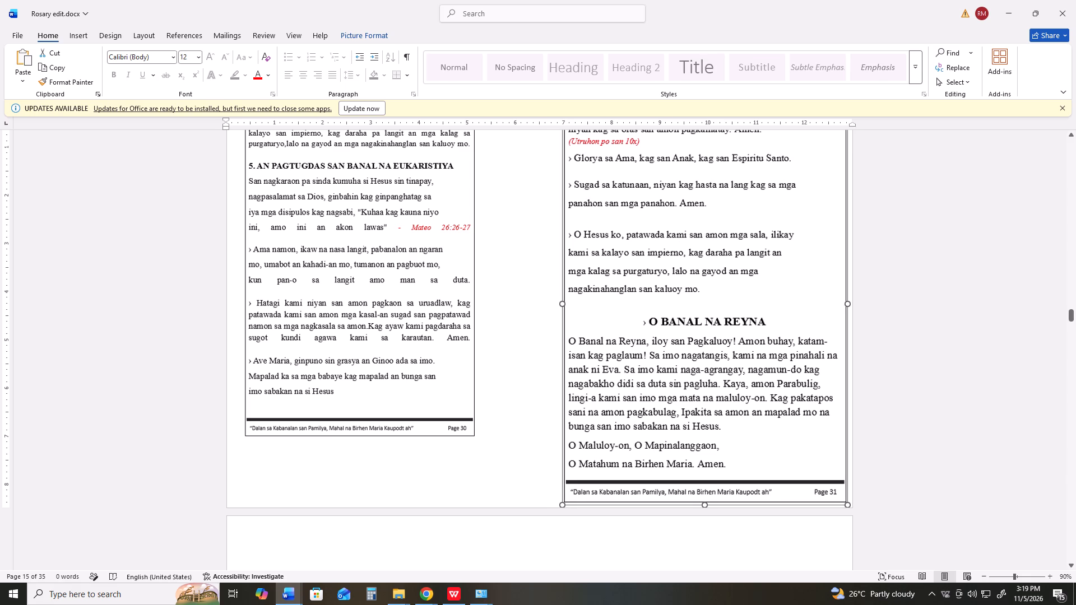
pyautogui.moveTo(560, 306); pyautogui.dragTo(559, 308)
# Nudge the Page 31 picture slightly to the right, in line with the Page 29 picture above, and deselect it.
pyautogui.click(593, 341)
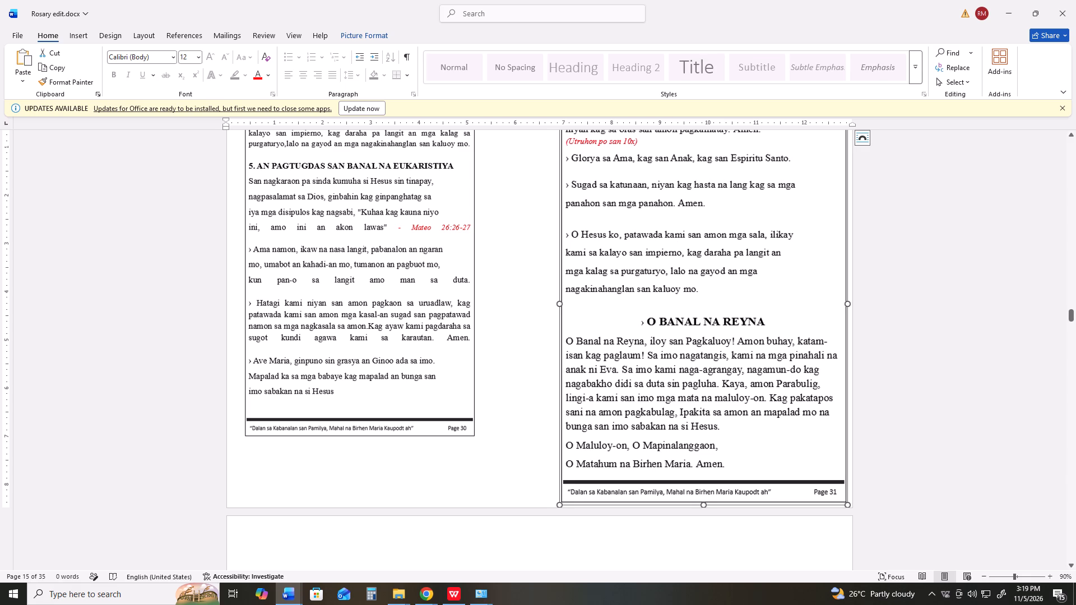
pyautogui.press('Right')
pyautogui.press('Right')
pyautogui.press('Right')
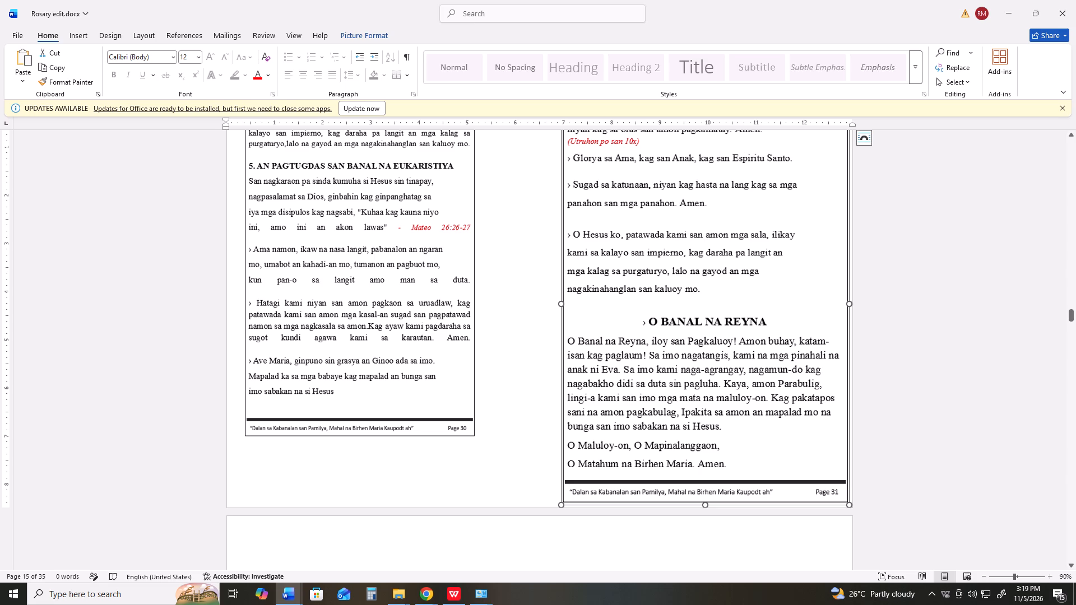
pyautogui.click(503, 351)
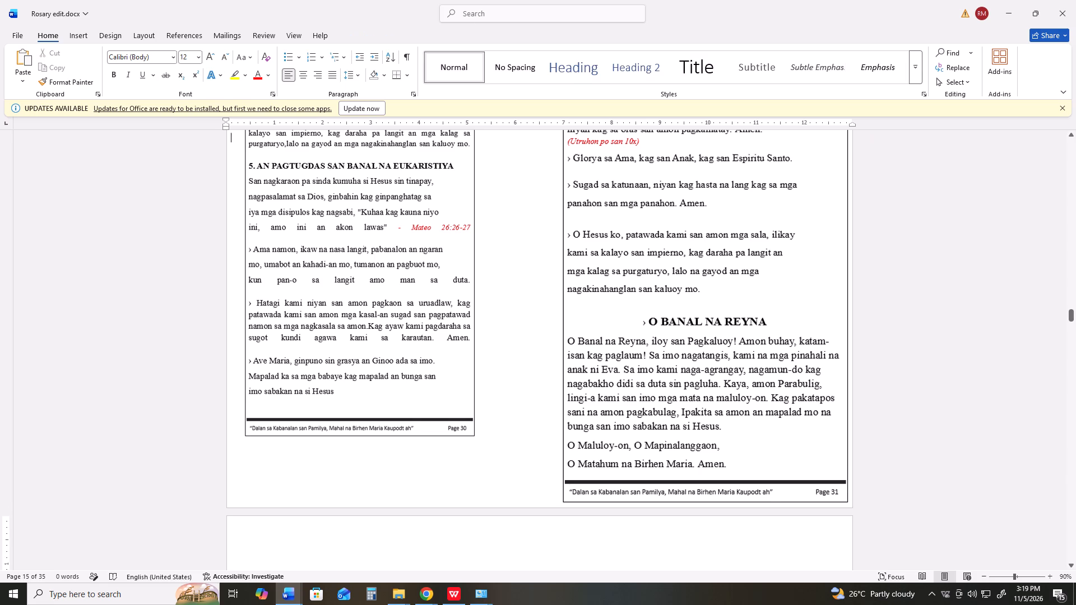
# Move the Page 30 picture into the upper-left corner of the sheet, level with the top of Page 31.
pyautogui.scroll(7, 394, 375)
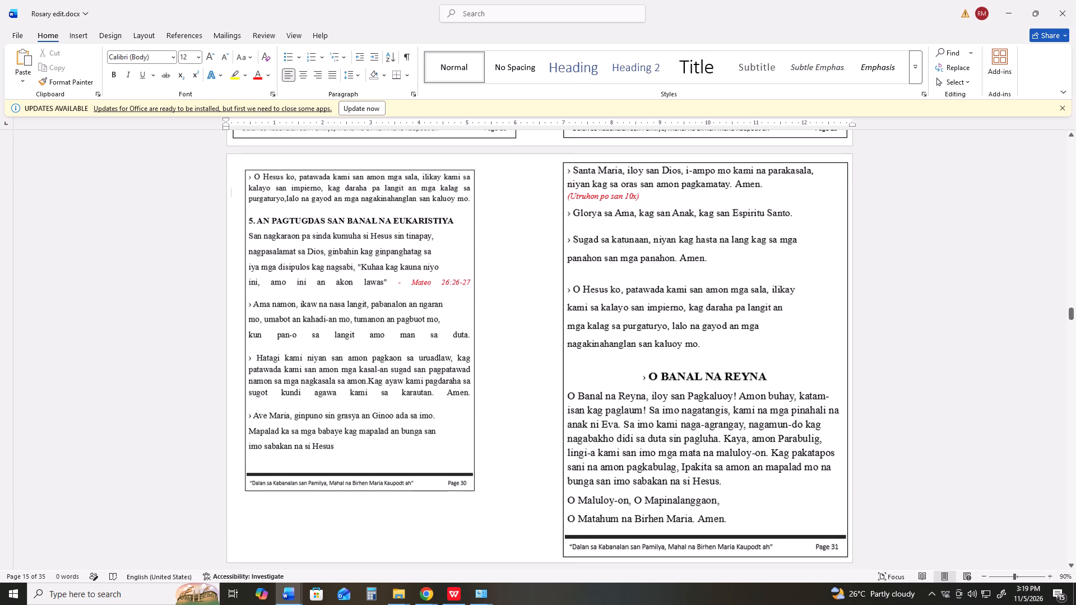
pyautogui.moveTo(364, 355); pyautogui.dragTo(355, 346)
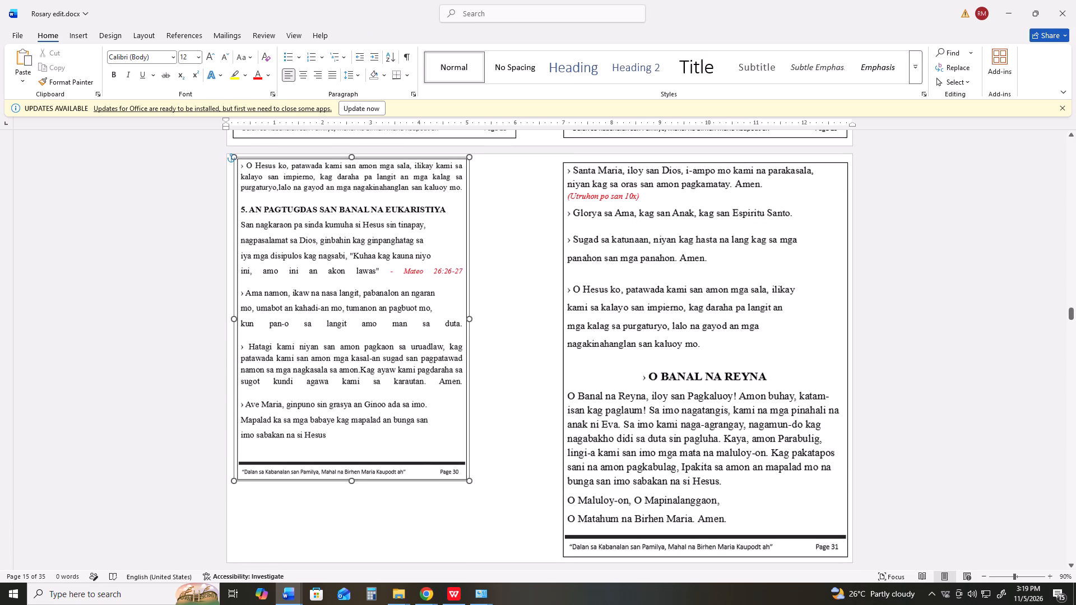
pyautogui.moveTo(355, 346); pyautogui.dragTo(354, 348)
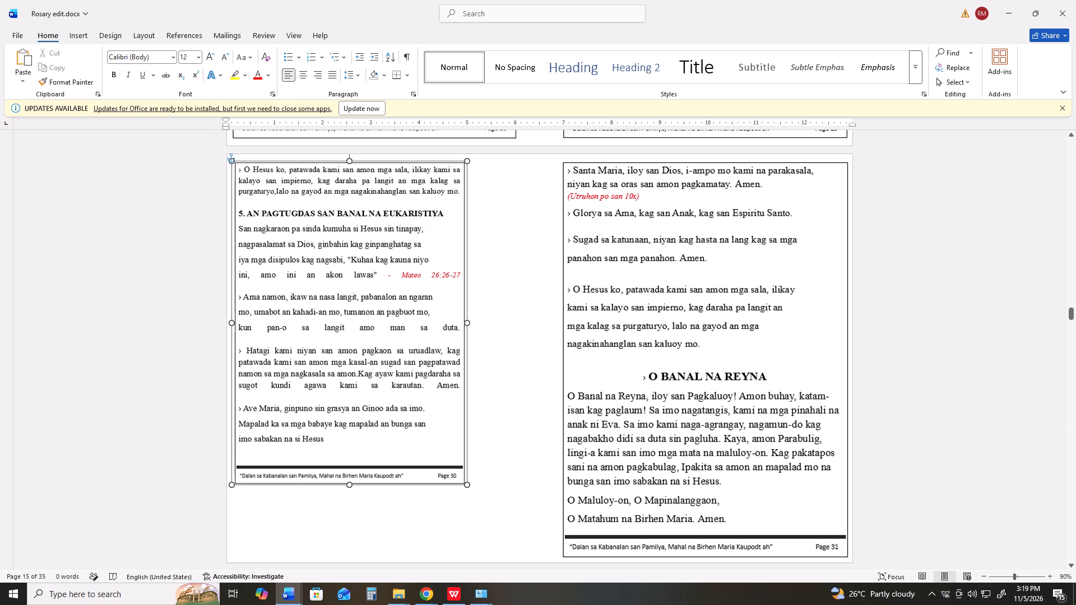
pyautogui.moveTo(354, 348); pyautogui.dragTo(353, 347)
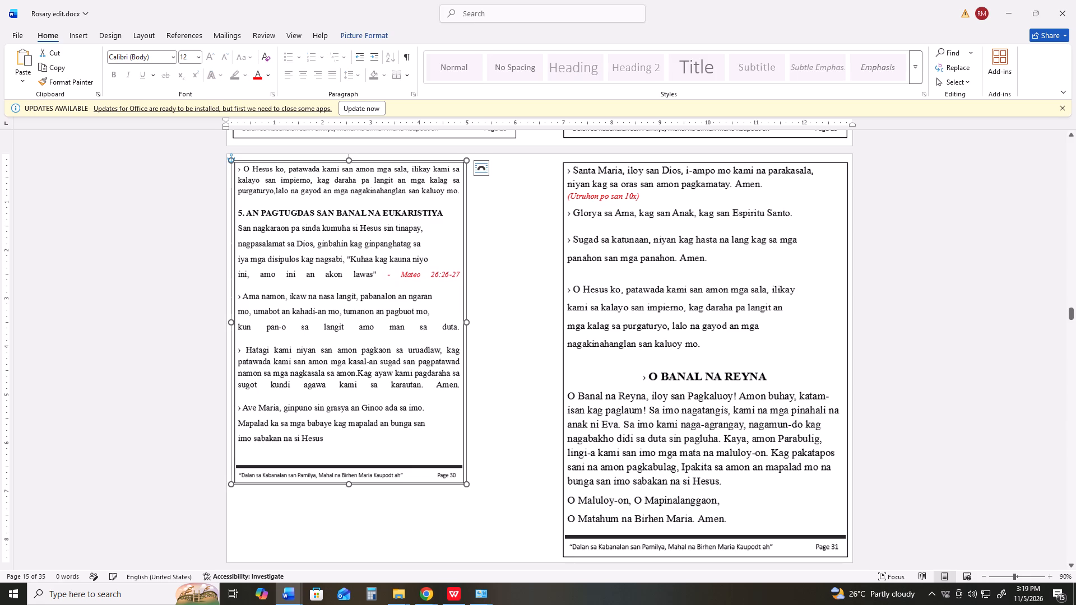
# Enlarge the Page 30 picture proportionally from its lower-right corner to match the height of the Page 31 picture.
pyautogui.moveTo(465, 484); pyautogui.dragTo(539, 511)
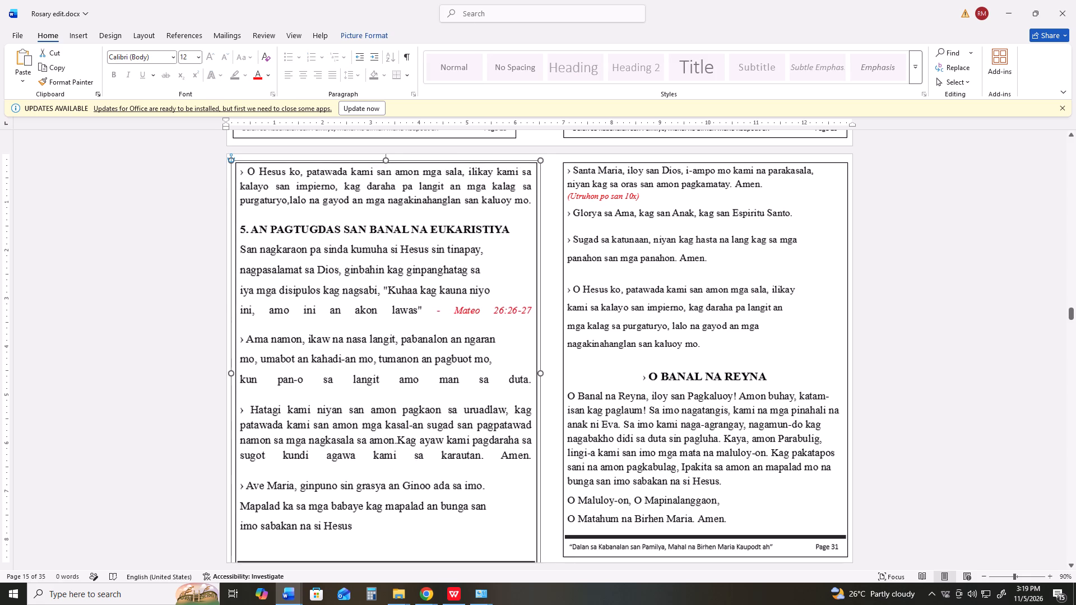
pyautogui.moveTo(539, 511); pyautogui.dragTo(520, 476)
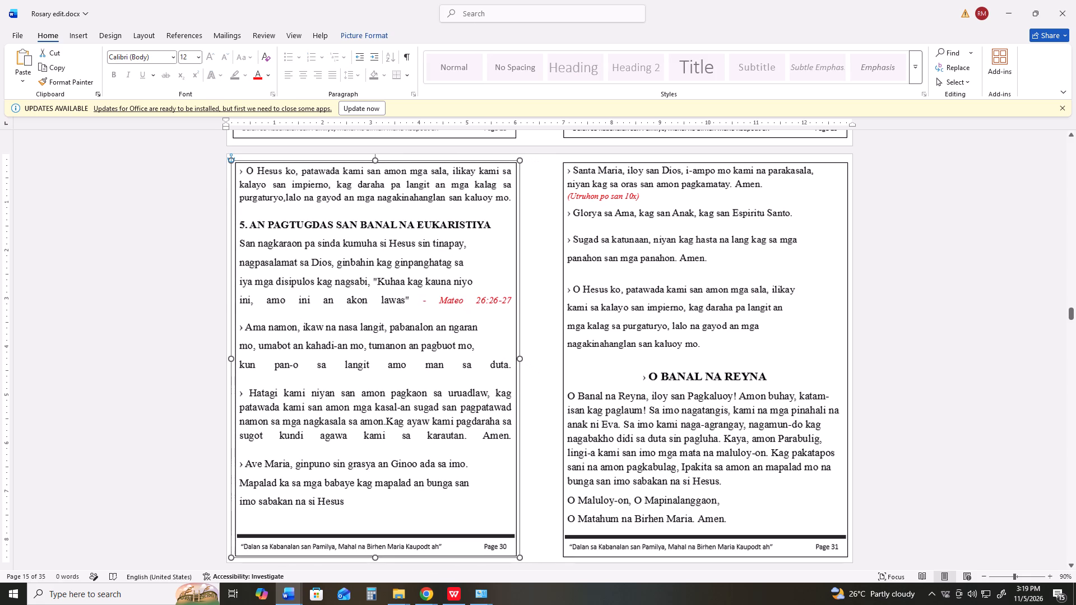
pyautogui.moveTo(520, 476); pyautogui.dragTo(520, 478)
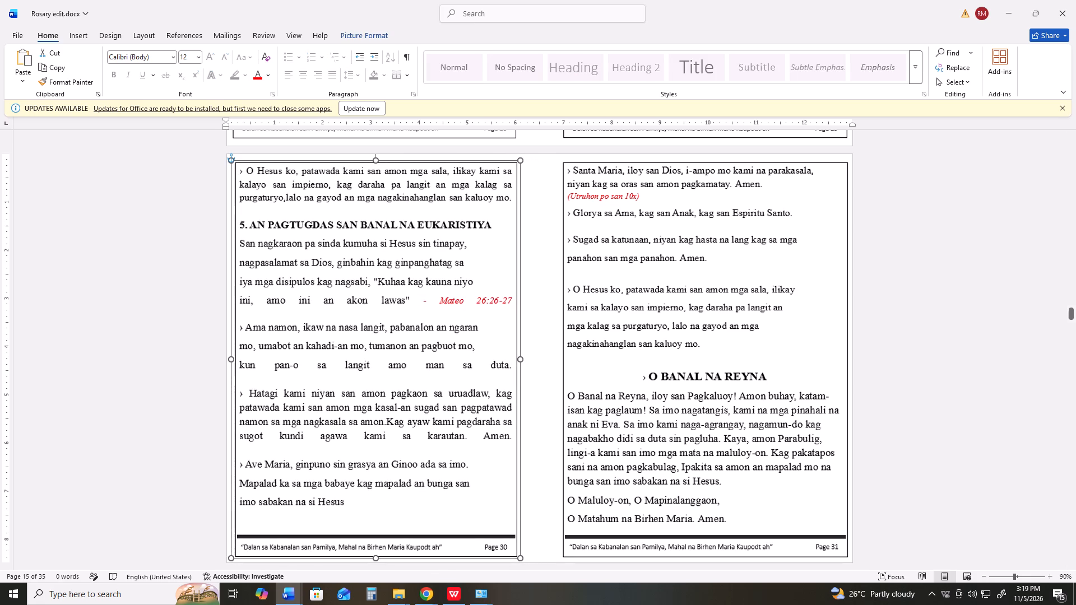
# Nudge the Page 30 picture slightly to the left within the sheet and deselect it.
pyautogui.moveTo(520, 478); pyautogui.dragTo(520, 477)
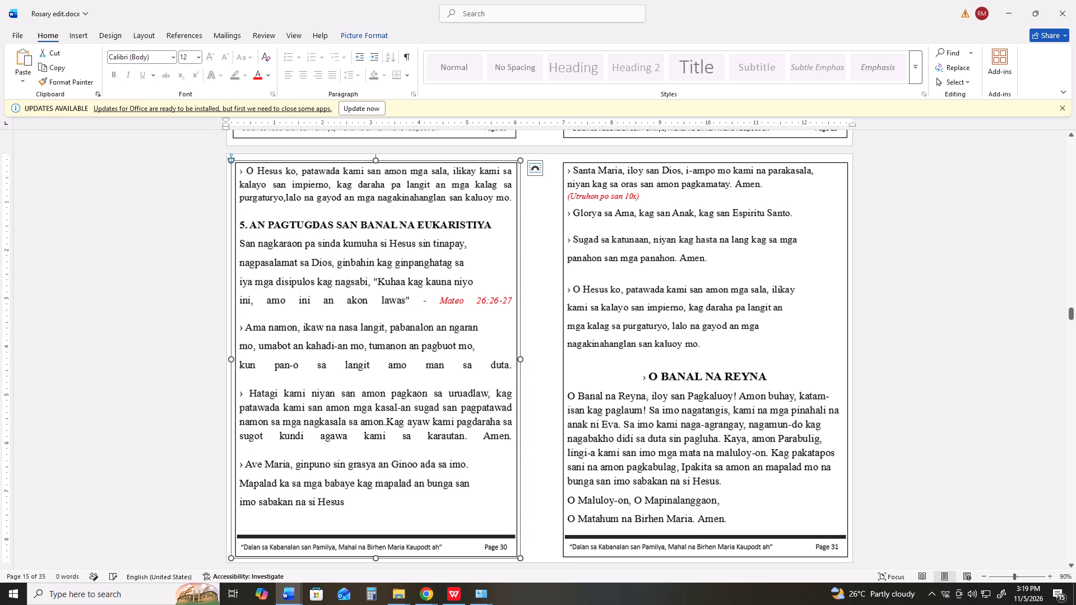
pyautogui.scroll(-2, 558, 407)
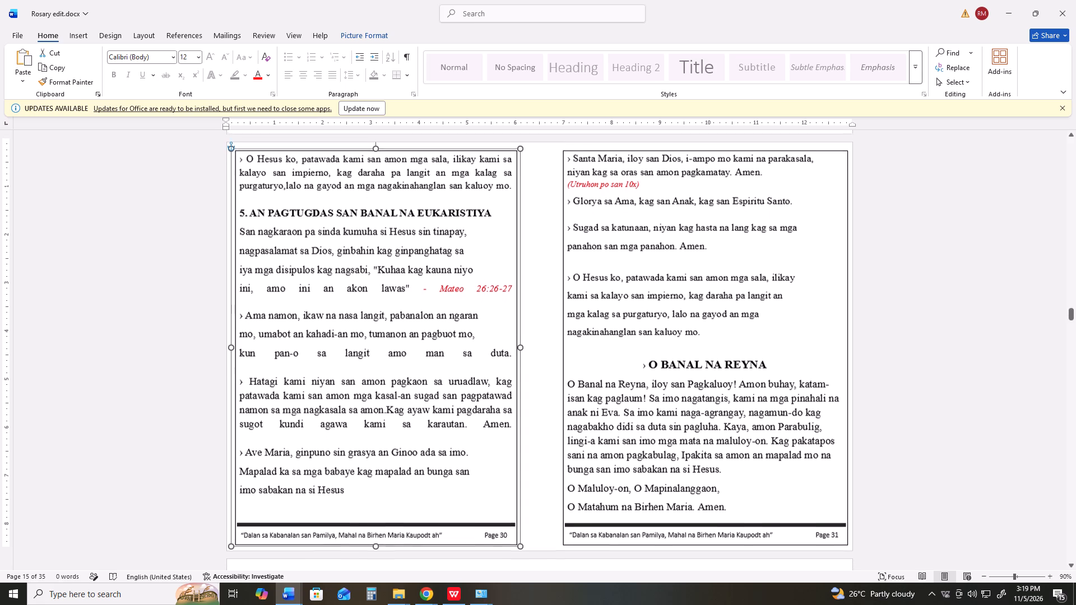
pyautogui.scroll(-3, 558, 407)
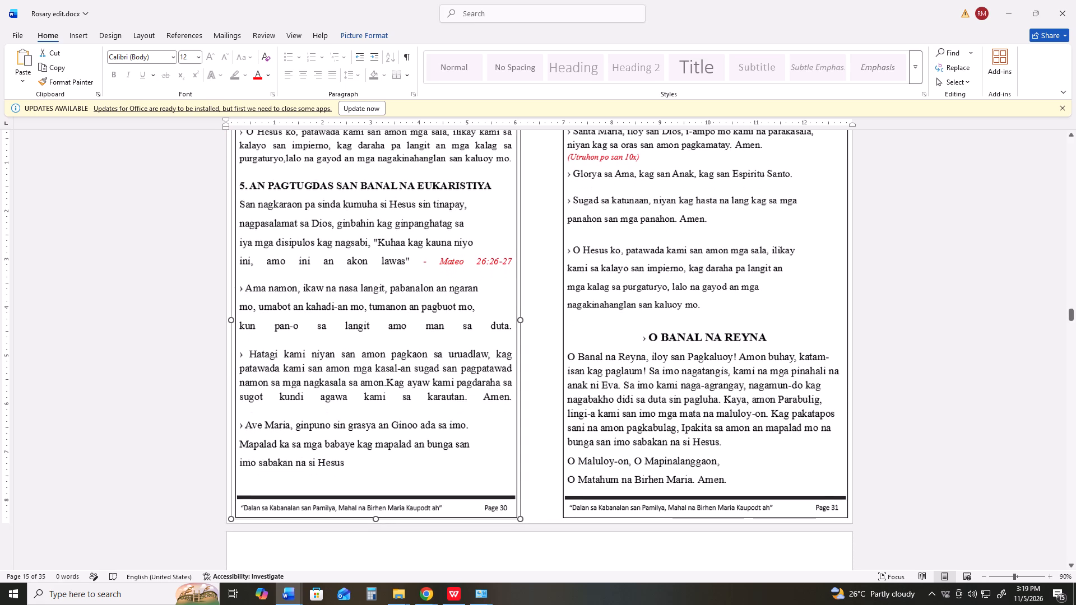
pyautogui.press('Left')
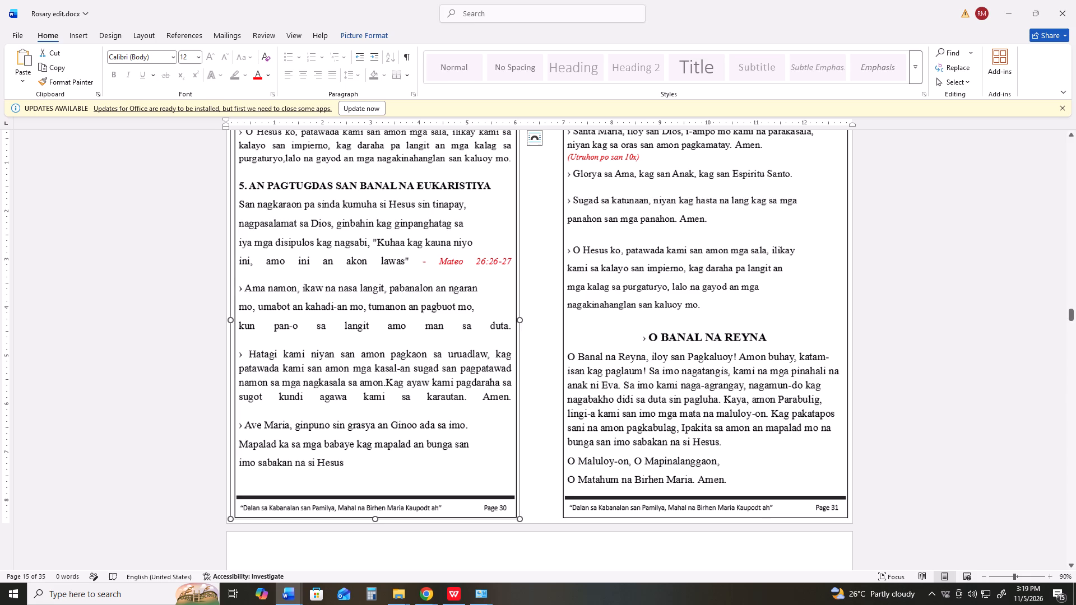
pyautogui.scroll(-2, 520, 406)
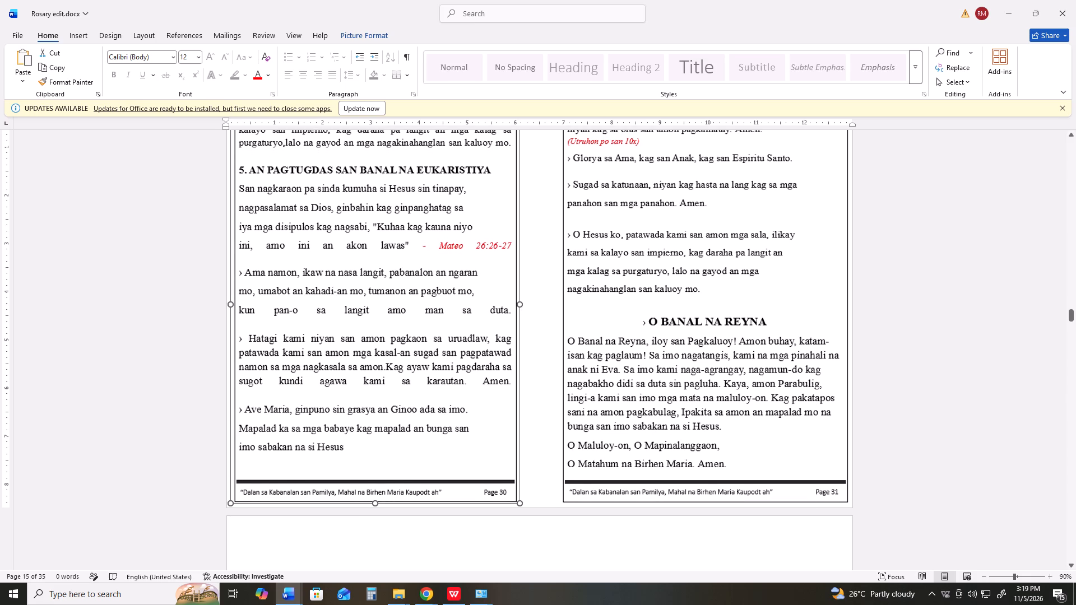
pyautogui.press('Left')
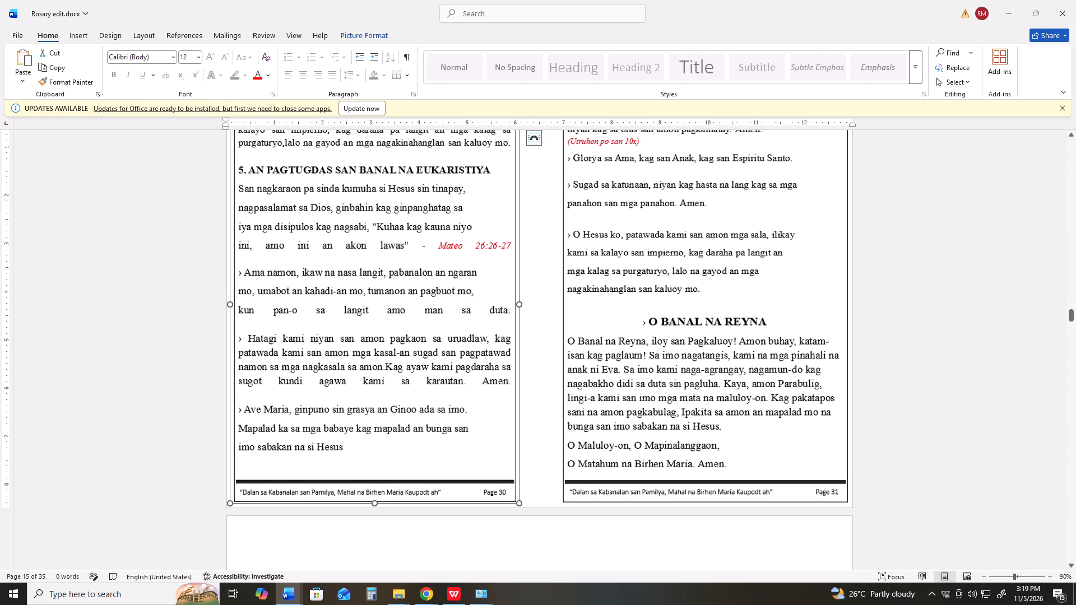
pyautogui.click(534, 397)
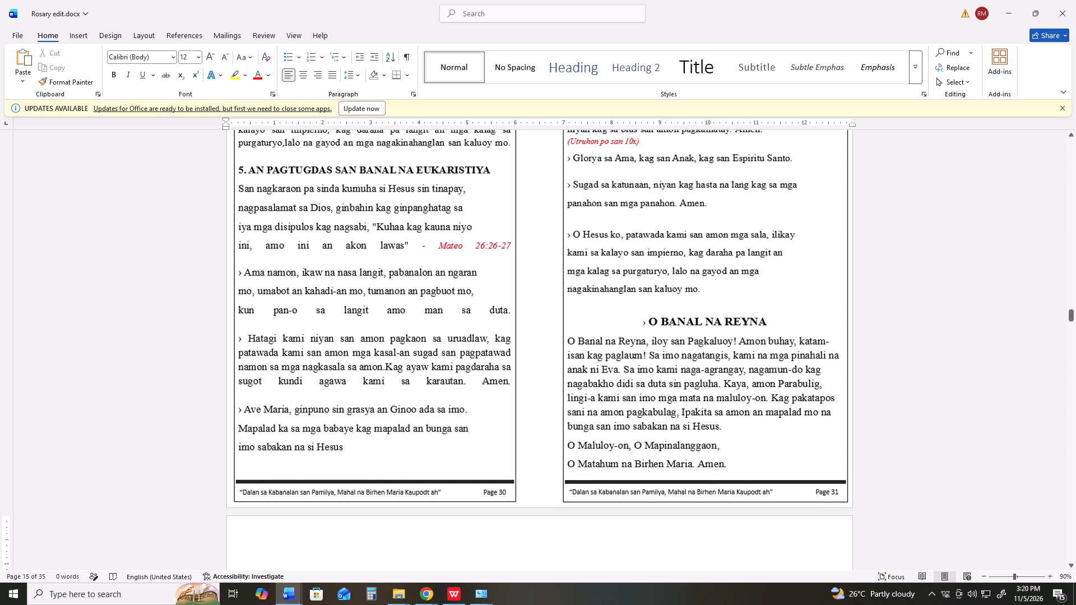
pyautogui.scroll(4, 541, 378)
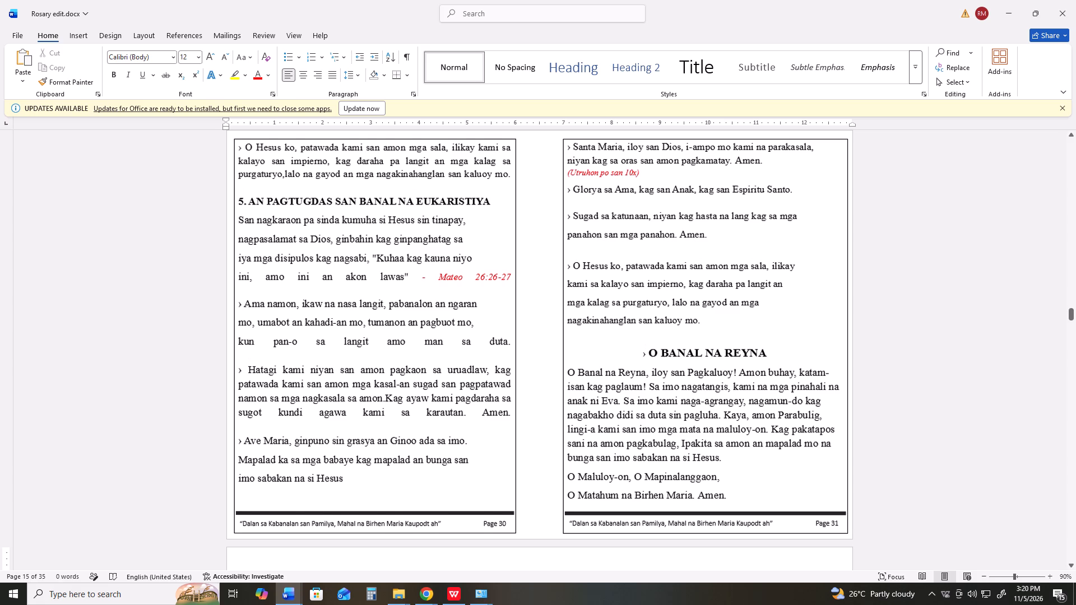
# Insert the picture r32.png from the Downloads folder onto the blank sheet after pages 30–31.
pyautogui.scroll(-18, 541, 378)
pyautogui.scroll(-9, 541, 381)
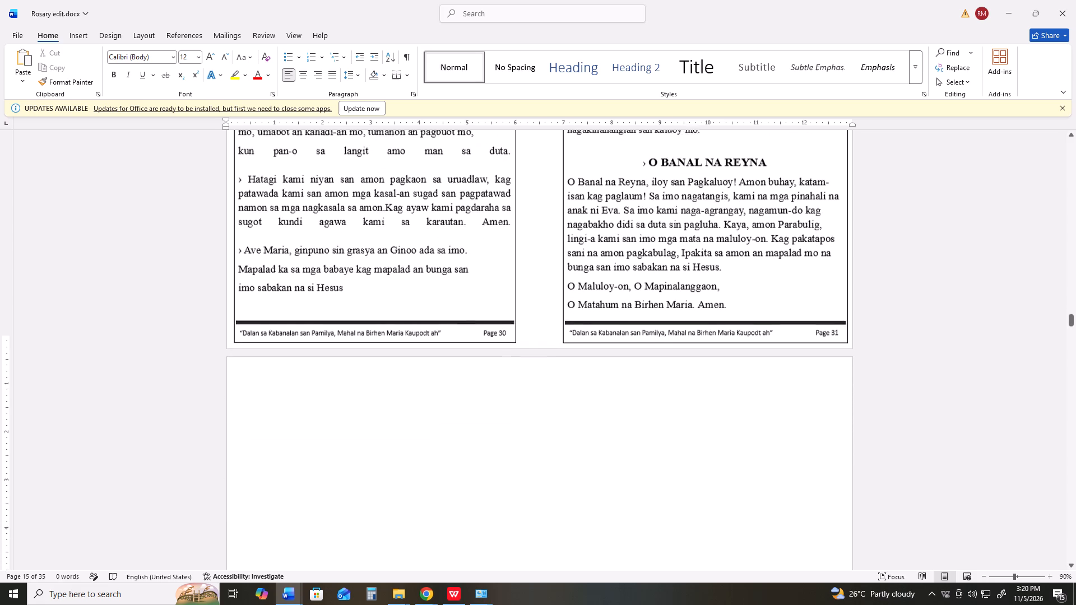
pyautogui.scroll(-9, 544, 388)
pyautogui.click(539, 388)
pyautogui.scroll(-4, 538, 385)
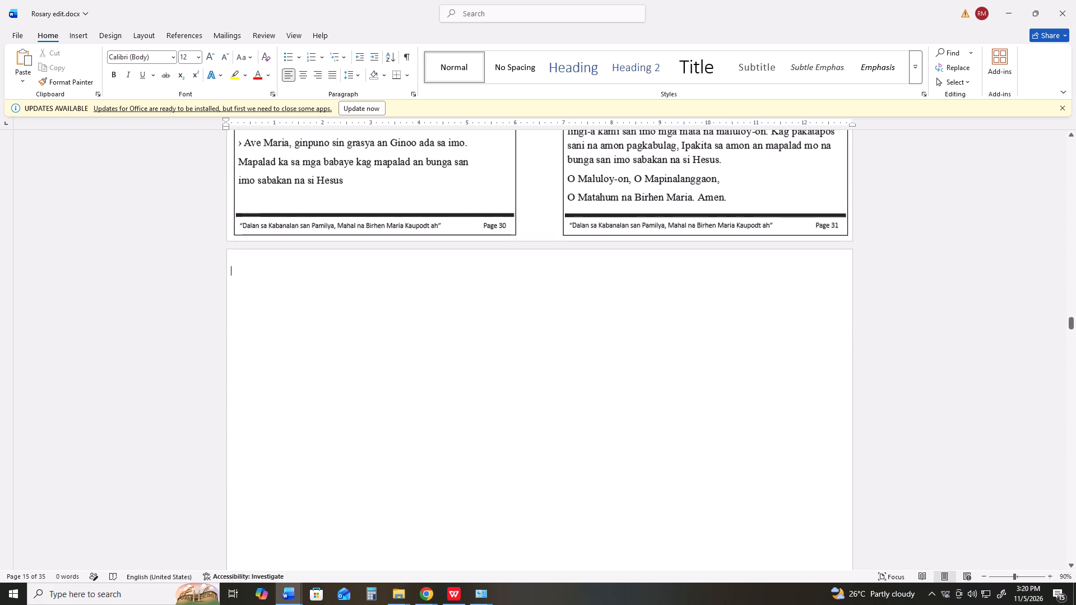
pyautogui.scroll(-5, 538, 385)
pyautogui.scroll(-3, 486, 394)
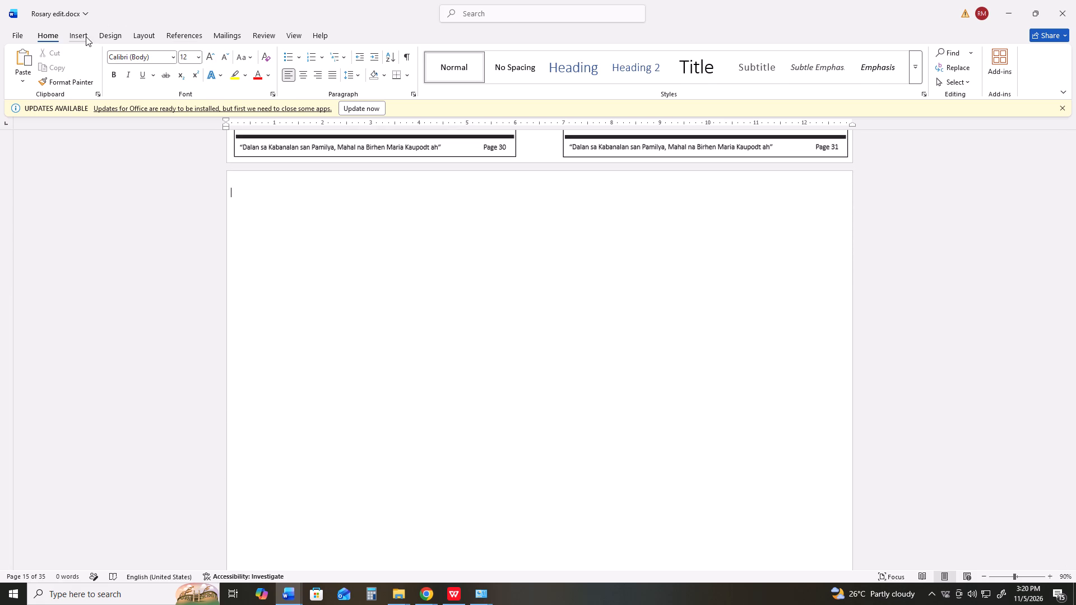
pyautogui.click(86, 36)
pyautogui.click(152, 72)
pyautogui.click(141, 73)
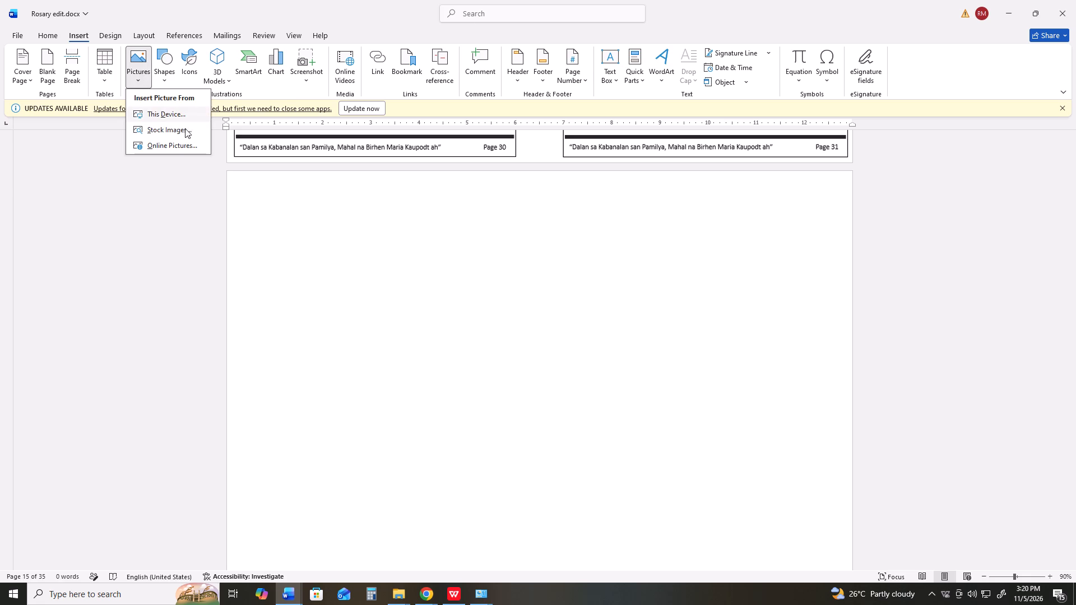
pyautogui.click(180, 116)
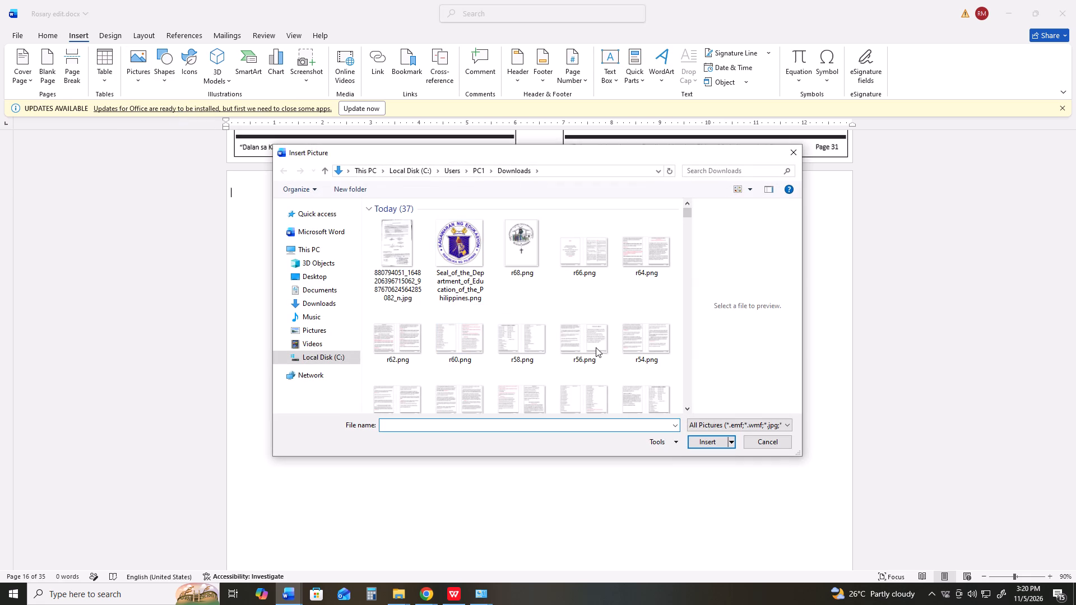
pyautogui.scroll(-3, 597, 341)
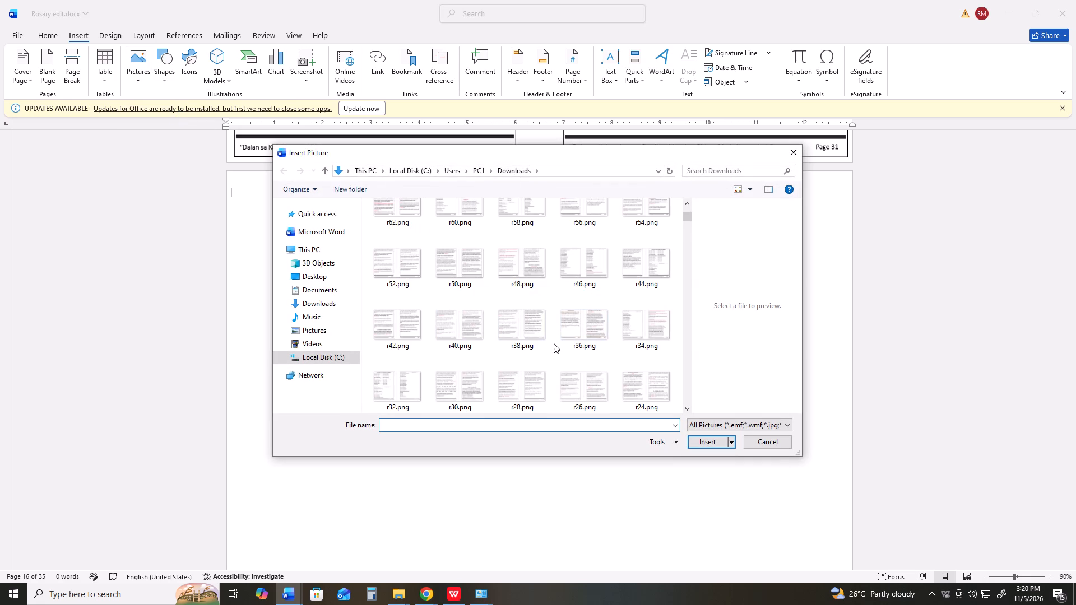
pyautogui.tripleClick(402, 392)
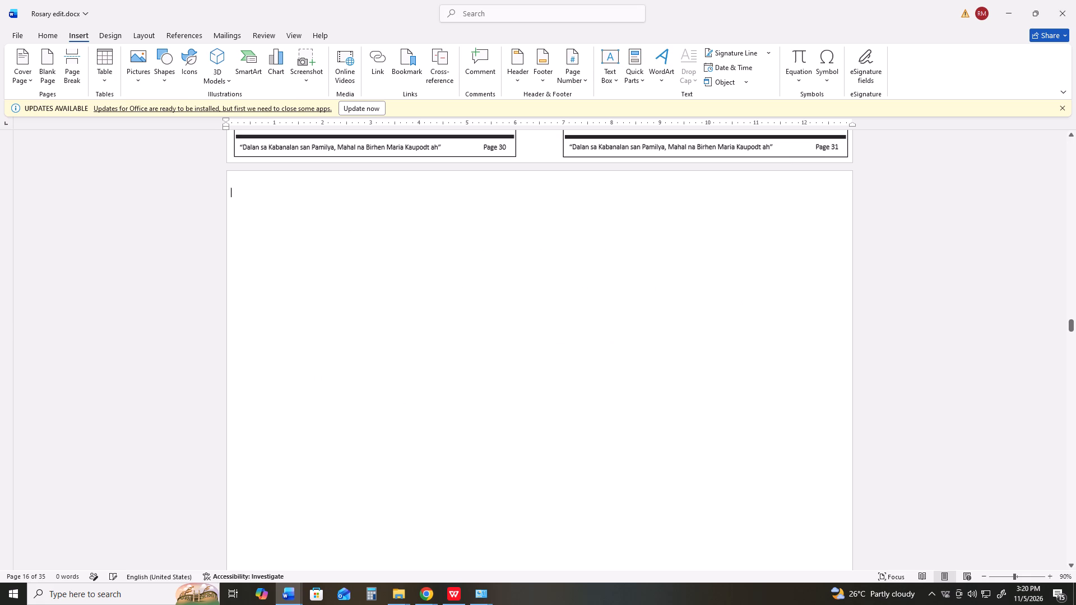
pyautogui.moveTo(469, 334); pyautogui.dragTo(471, 353)
pyautogui.moveTo(471, 353); pyautogui.dragTo(473, 359)
# Set the text wrapping of the inserted pages 32–33 picture to In Front of Text.
pyautogui.scroll(-10, 483, 346)
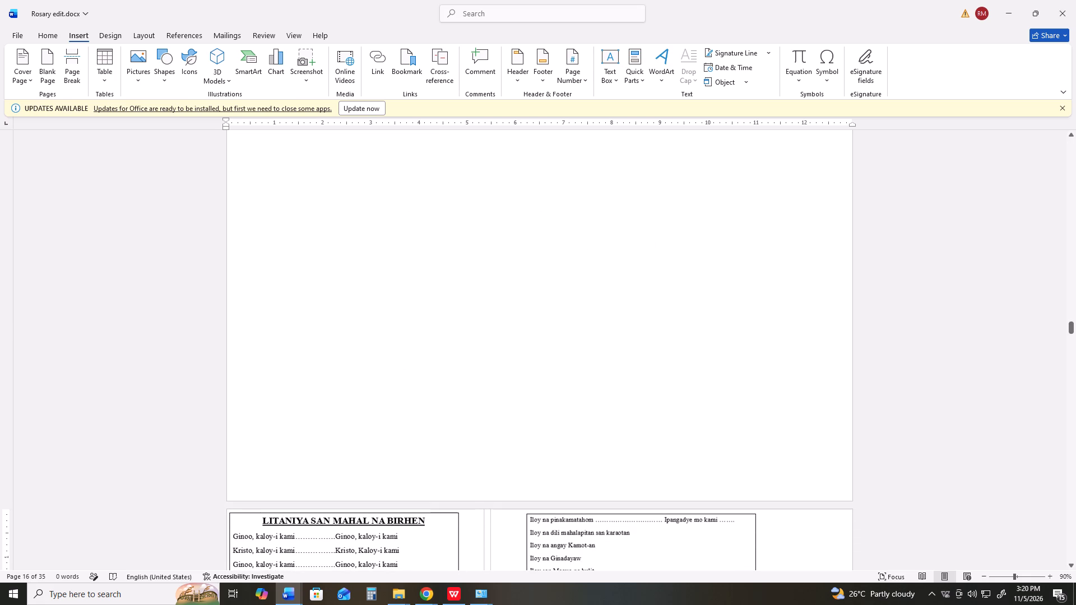
pyautogui.click(502, 542)
pyautogui.click(781, 518)
pyautogui.click(862, 510)
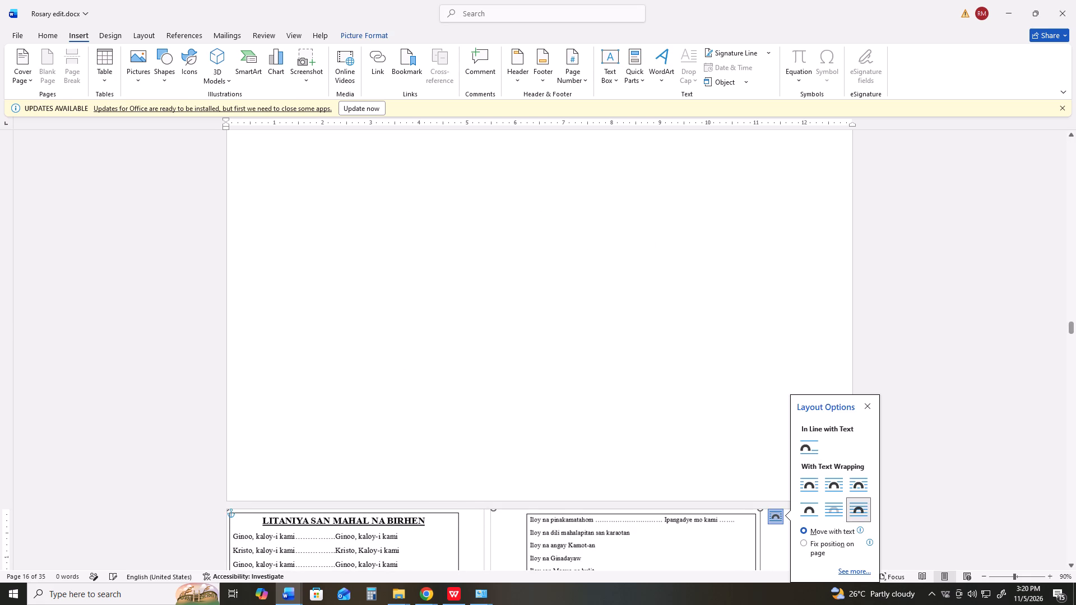
# Move the pages 32–33 picture up into the upper-left corner of the blank sheet below pages 30–31.
pyautogui.moveTo(636, 551); pyautogui.dragTo(665, 185)
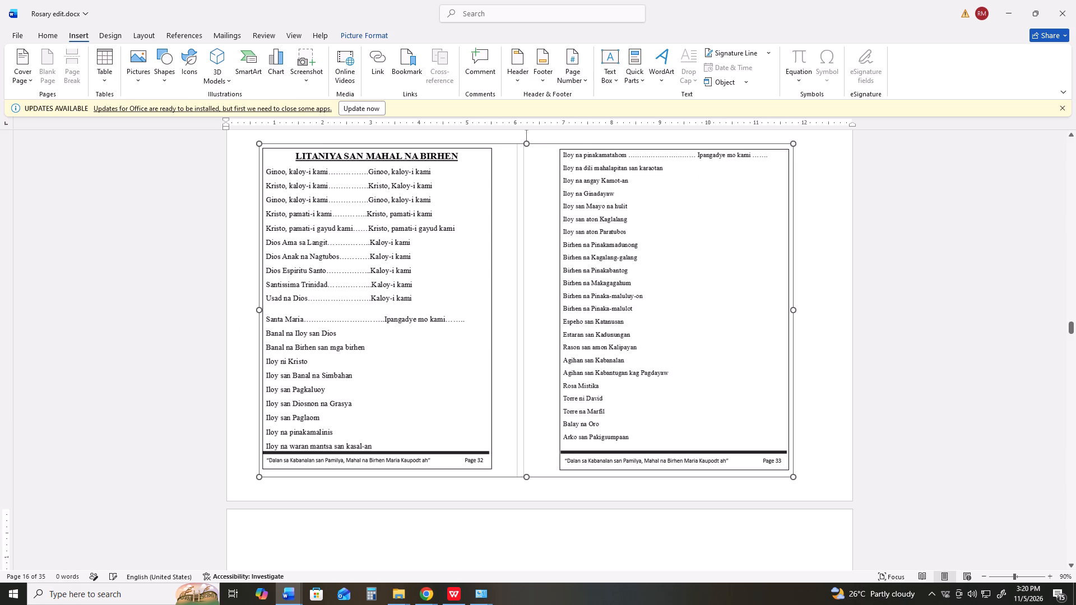
pyautogui.scroll(9, 610, 286)
pyautogui.moveTo(565, 369); pyautogui.dragTo(559, 337)
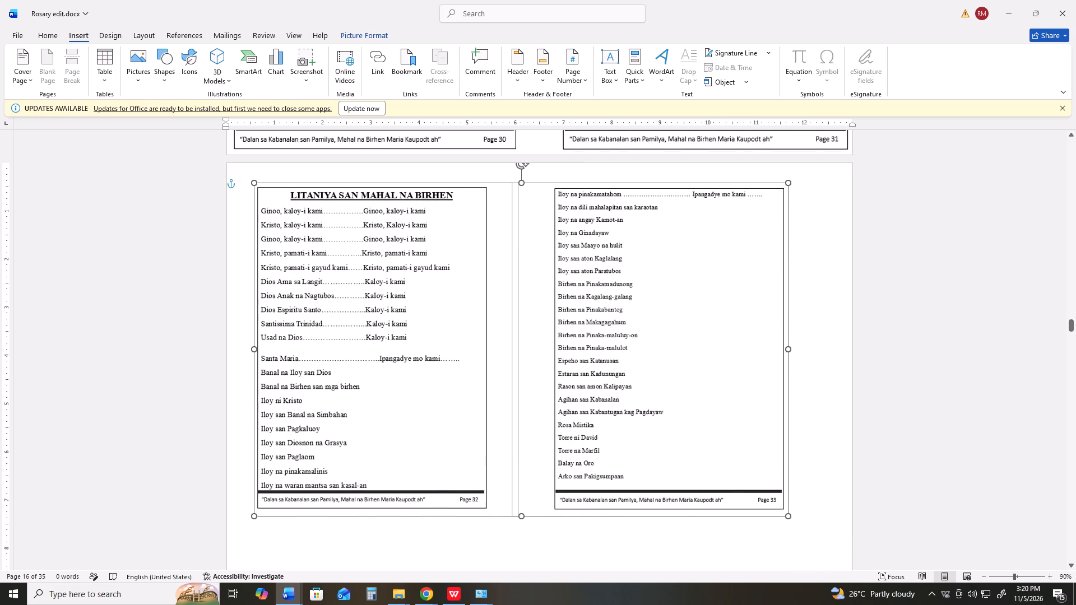
pyautogui.moveTo(559, 337); pyautogui.dragTo(543, 324)
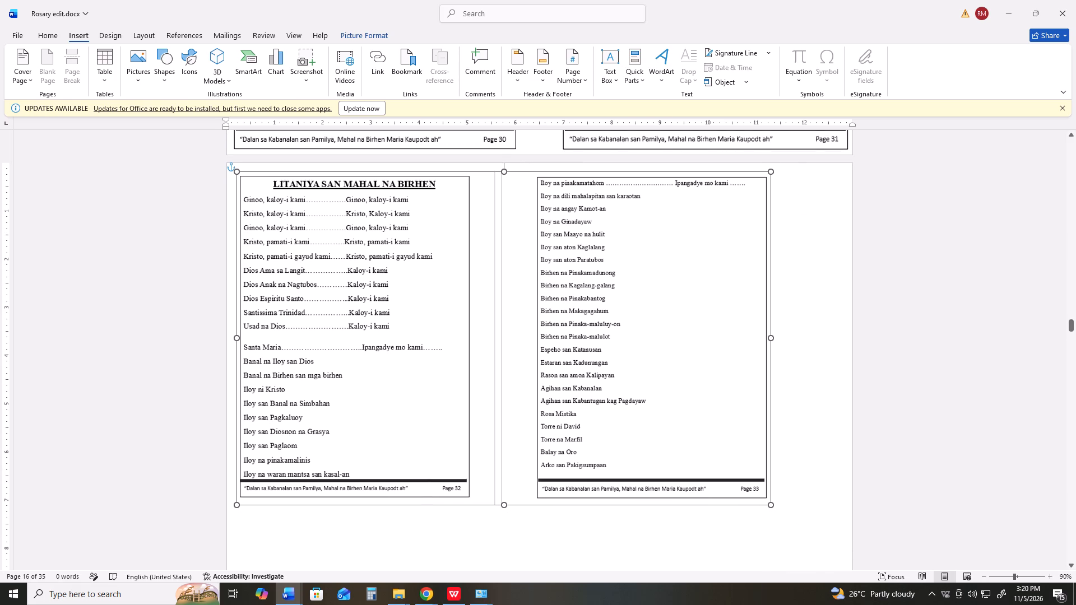
pyautogui.moveTo(543, 324); pyautogui.dragTo(543, 322)
# Duplicate the pages 32–33 picture, placing the copy lower and to the right on the same sheet.
pyautogui.keyDown('ctrl'); pyautogui.moveTo(543, 322); pyautogui.dragTo(594, 379); pyautogui.keyUp('ctrl')
# Crop the original pages 32–33 picture to the Page 32 frame, trimming off Page 33 and the outer margins.
pyautogui.click(502, 178)
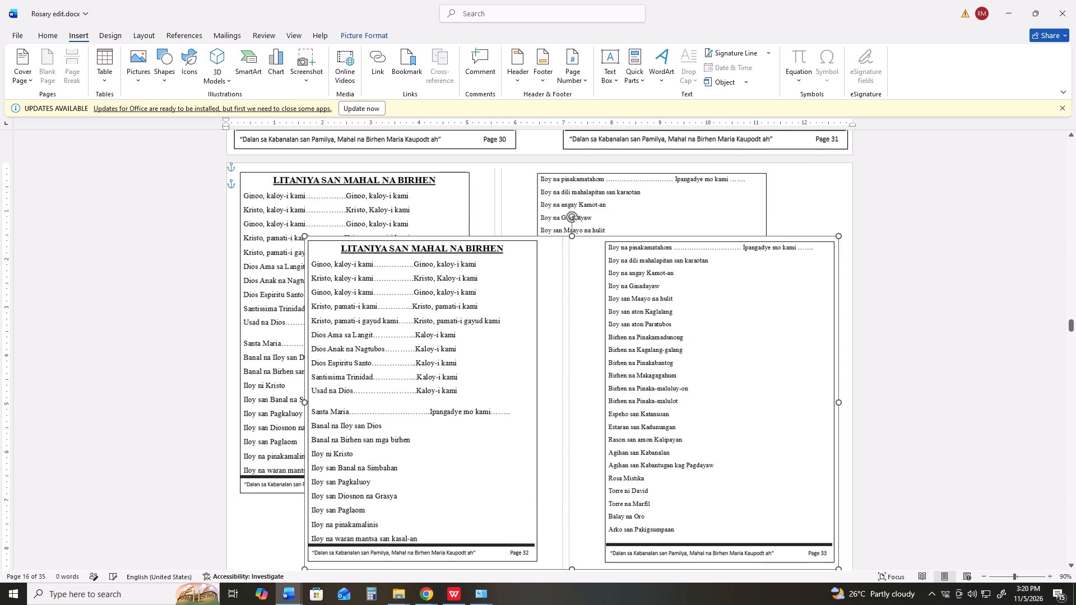
pyautogui.rightClick(504, 187)
pyautogui.click(536, 154)
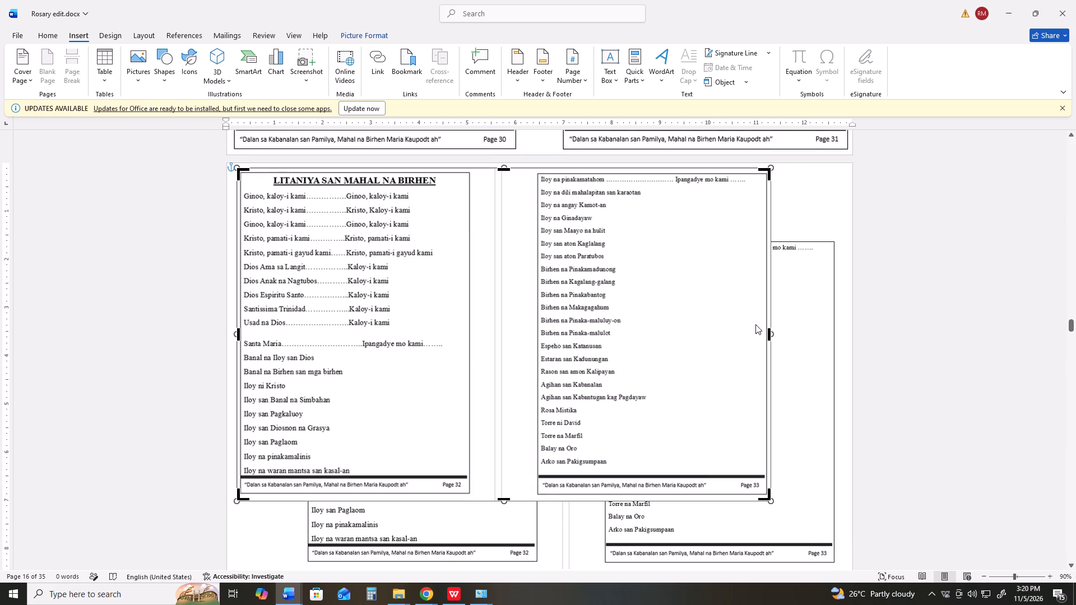
pyautogui.moveTo(768, 329); pyautogui.dragTo(490, 312)
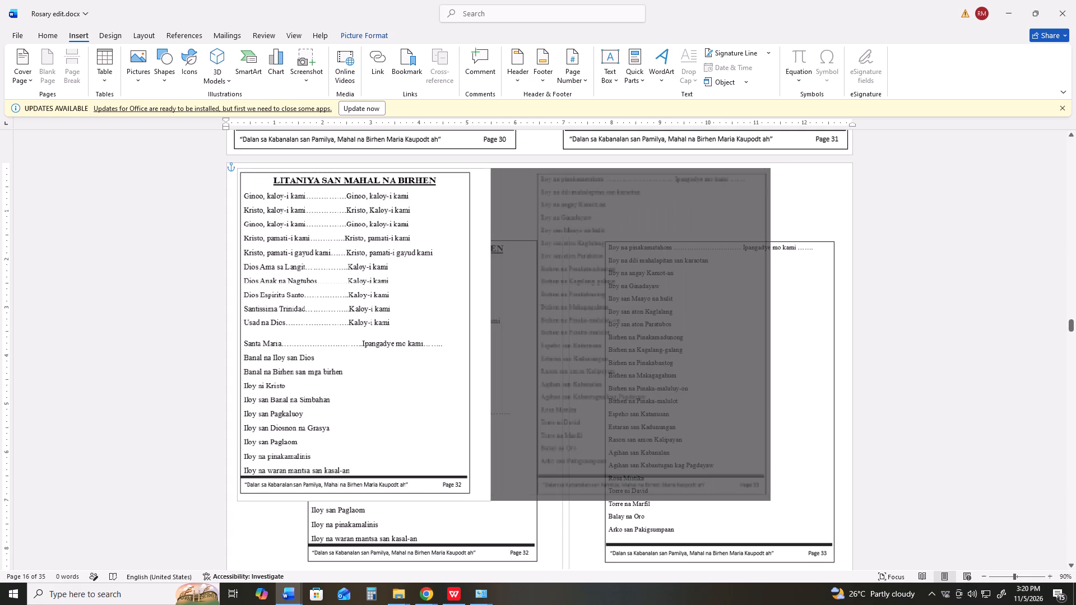
pyautogui.moveTo(490, 312); pyautogui.dragTo(471, 322)
pyautogui.moveTo(355, 500); pyautogui.dragTo(355, 498)
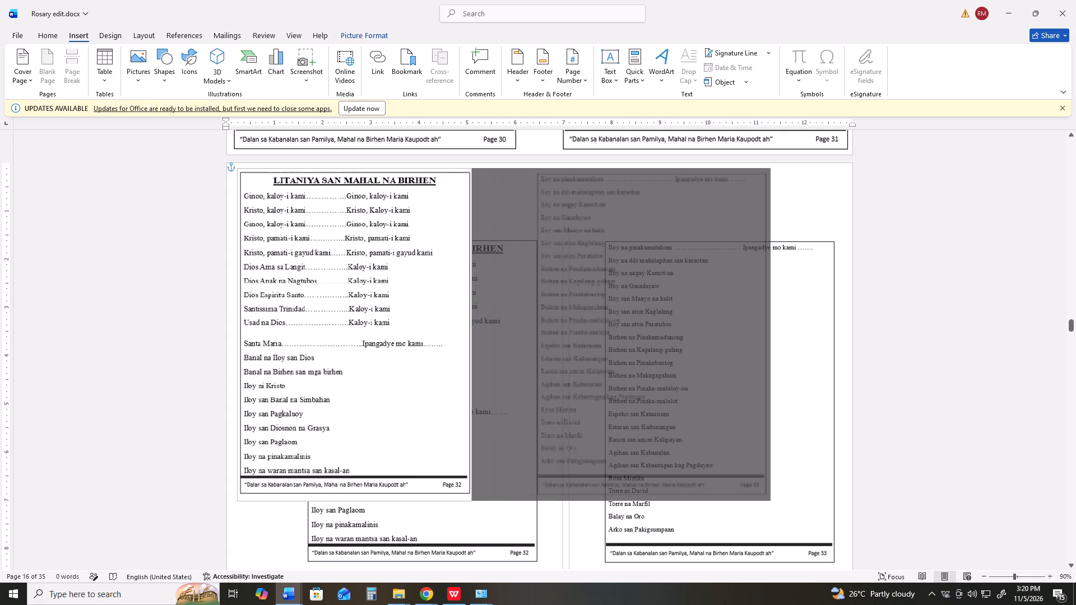
pyautogui.moveTo(355, 498); pyautogui.dragTo(355, 495)
pyautogui.click(239, 329)
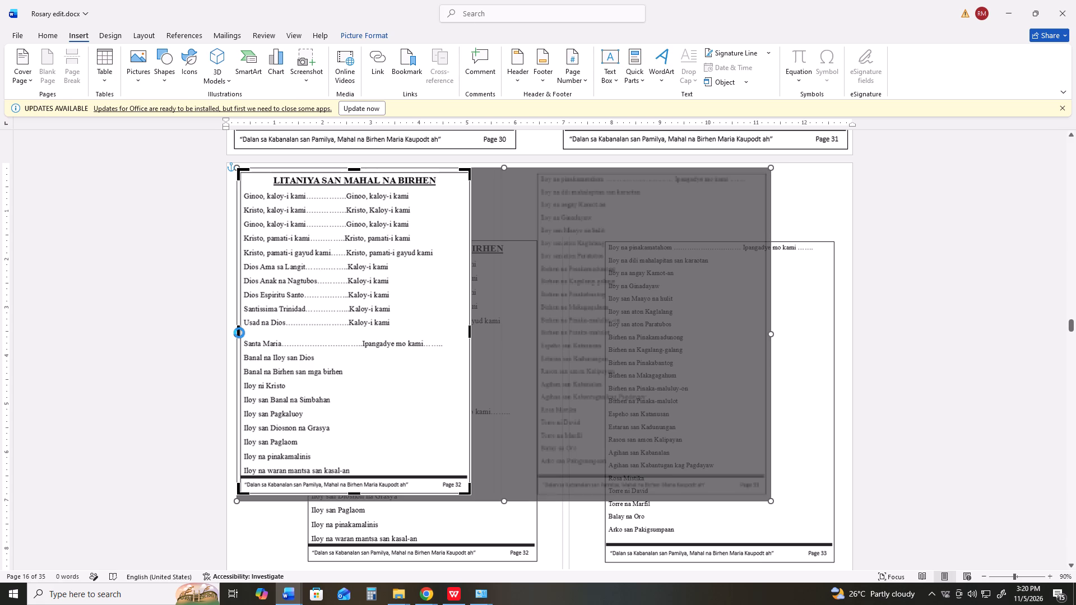
pyautogui.click(355, 169)
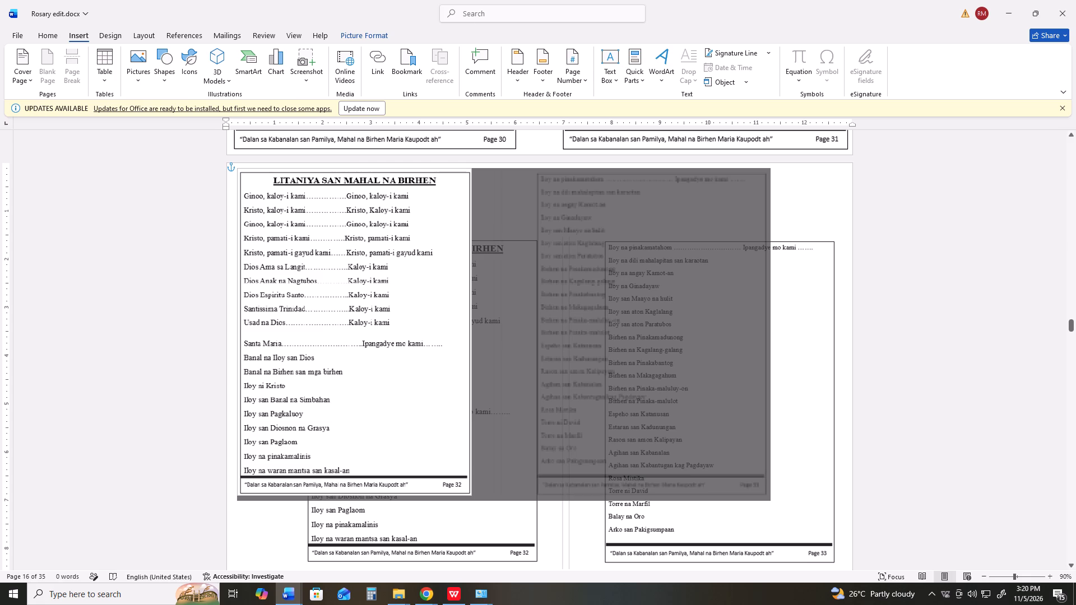
pyautogui.click(813, 320)
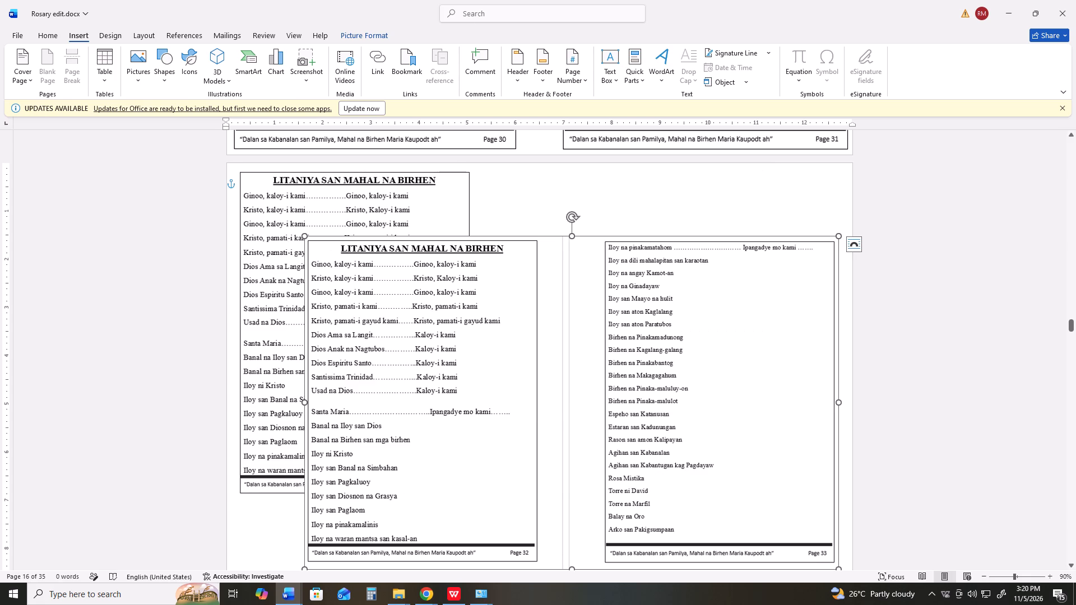
# Shift the duplicate pages 32–33 picture up and left, and crop it to the Page 33 frame, trimming off Page 32 and outer margins.
pyautogui.click(525, 427)
pyautogui.moveTo(533, 422); pyautogui.dragTo(508, 382)
pyautogui.rightClick(508, 382)
pyautogui.rightClick(508, 382)
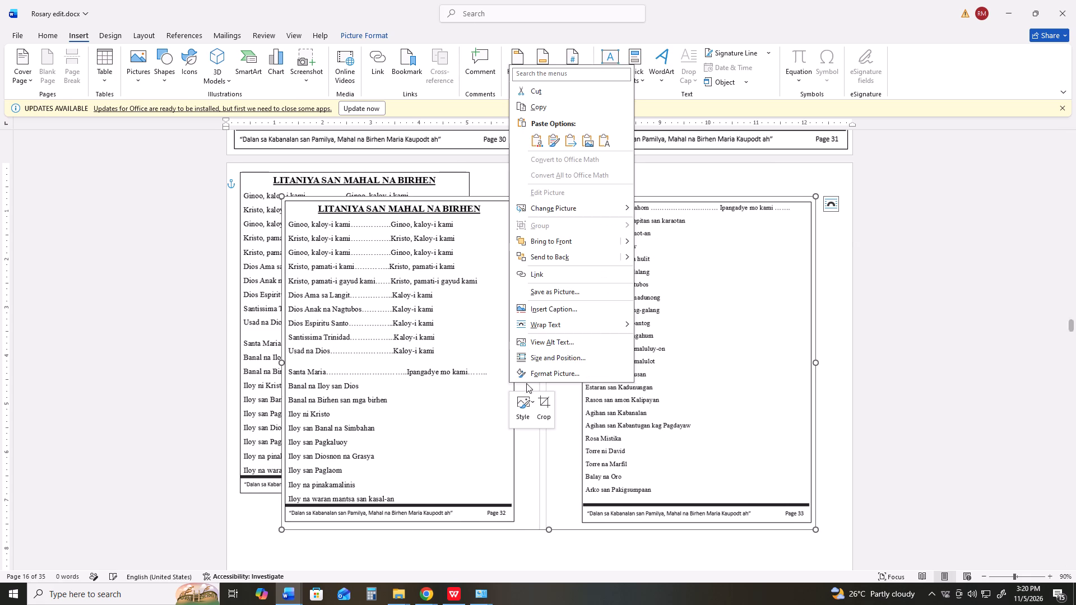
pyautogui.click(549, 403)
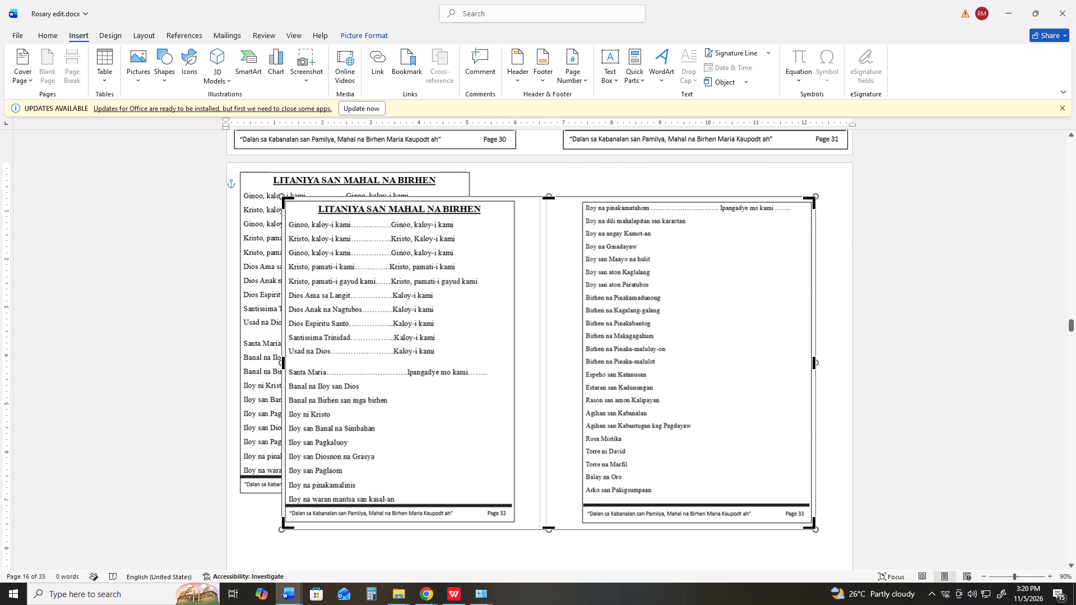
pyautogui.moveTo(283, 364); pyautogui.dragTo(590, 383)
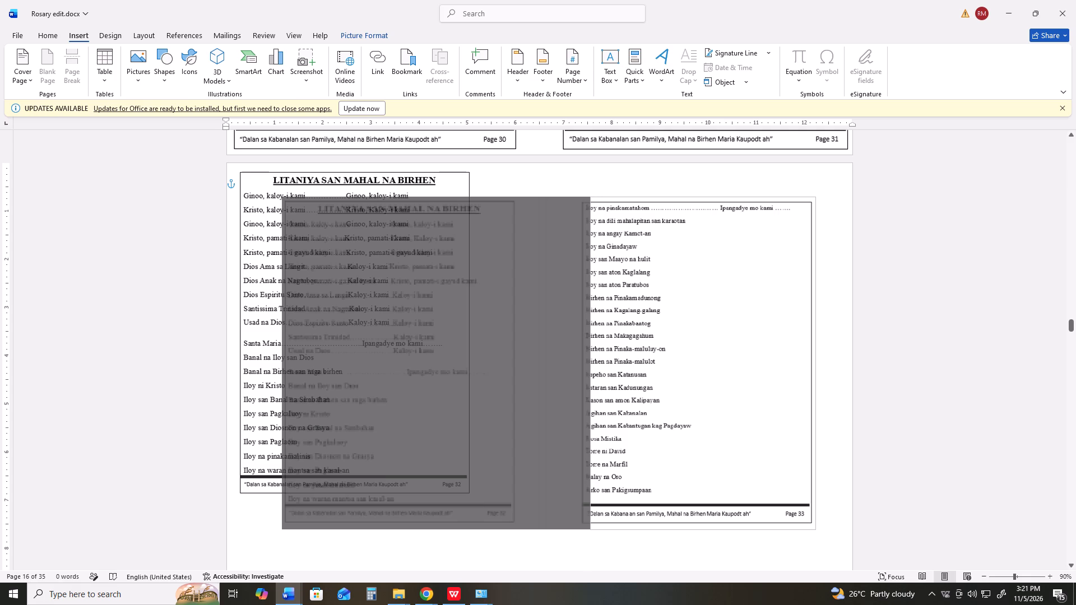
pyautogui.moveTo(590, 383); pyautogui.dragTo(582, 390)
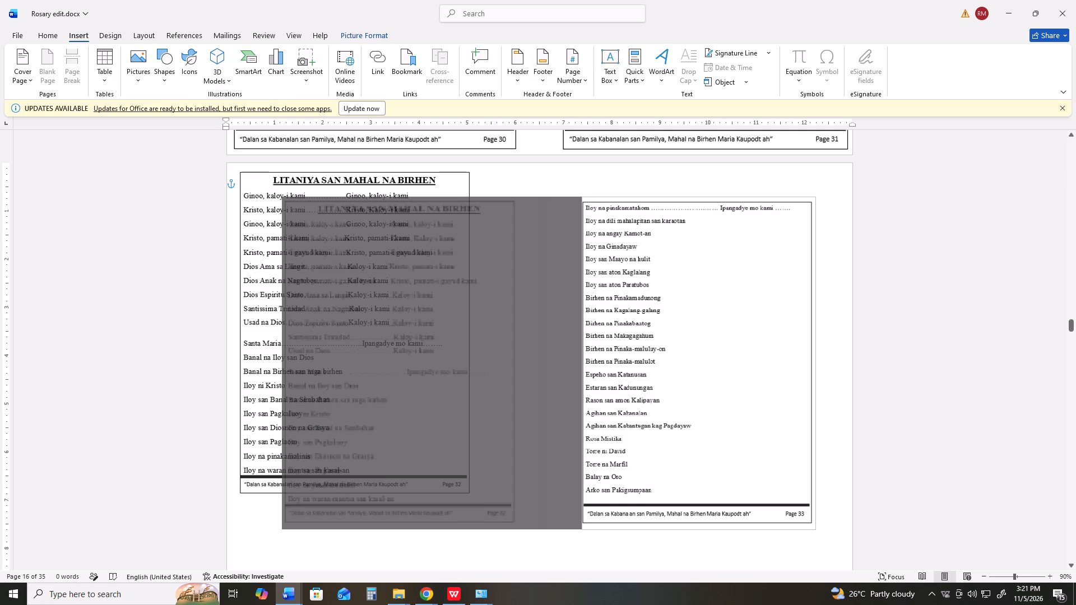
pyautogui.moveTo(582, 390); pyautogui.dragTo(581, 391)
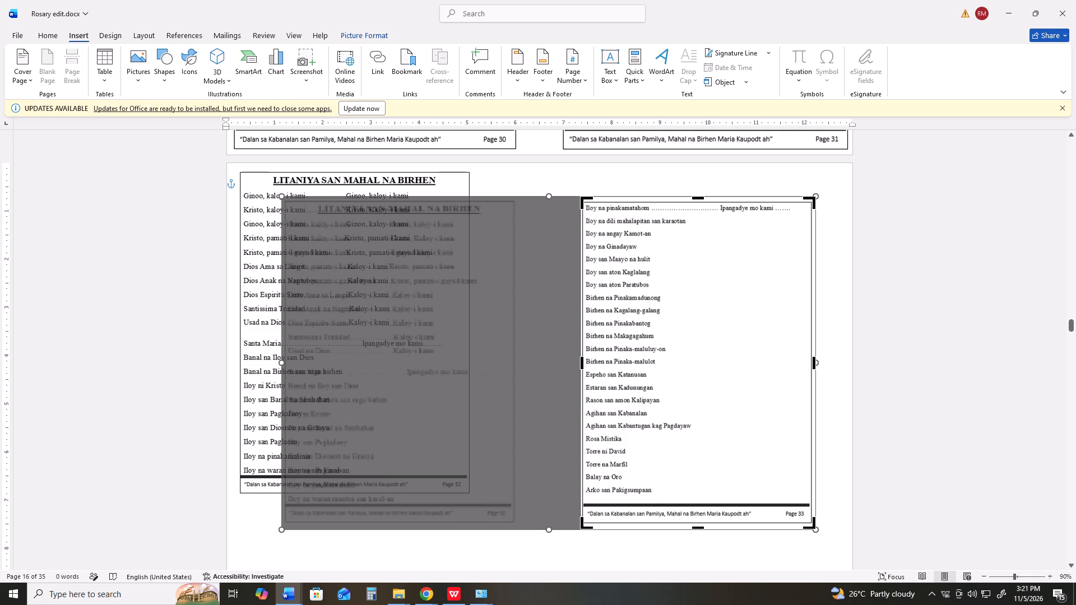
pyautogui.click(697, 528)
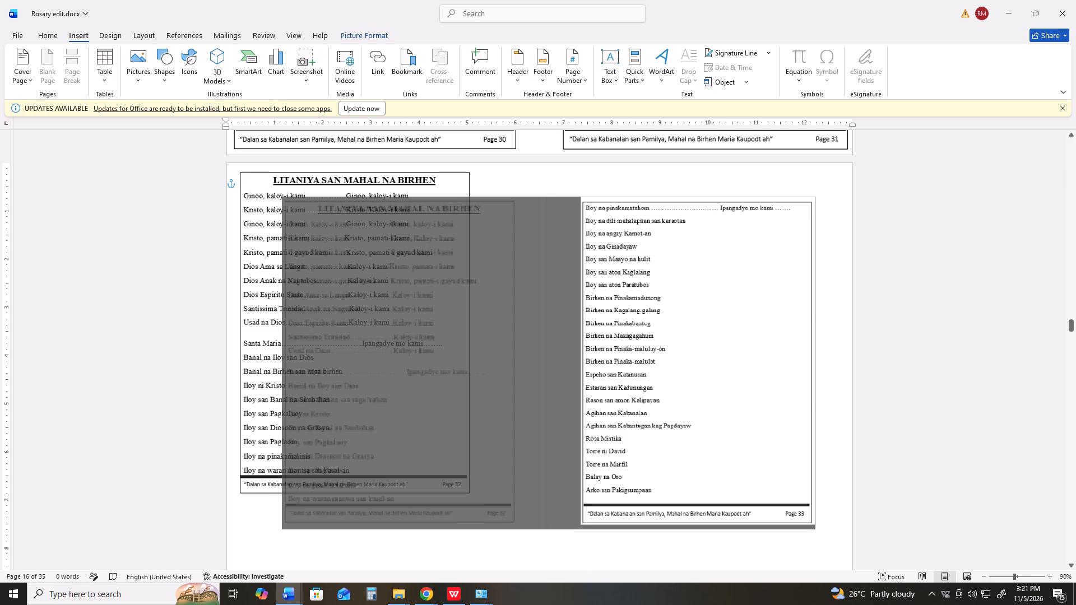
pyautogui.click(813, 361)
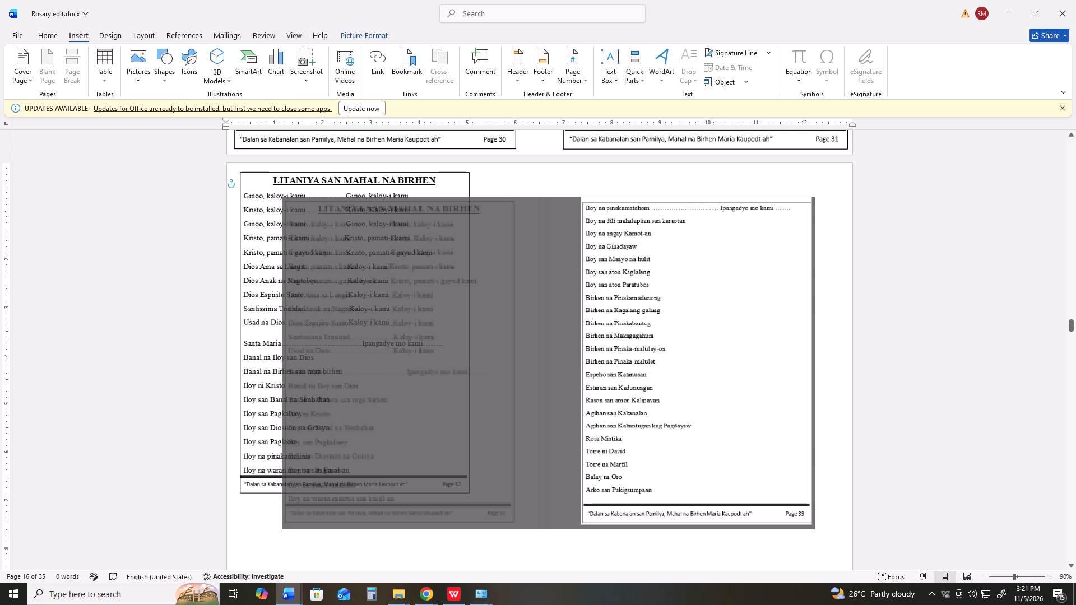
pyautogui.click(697, 197)
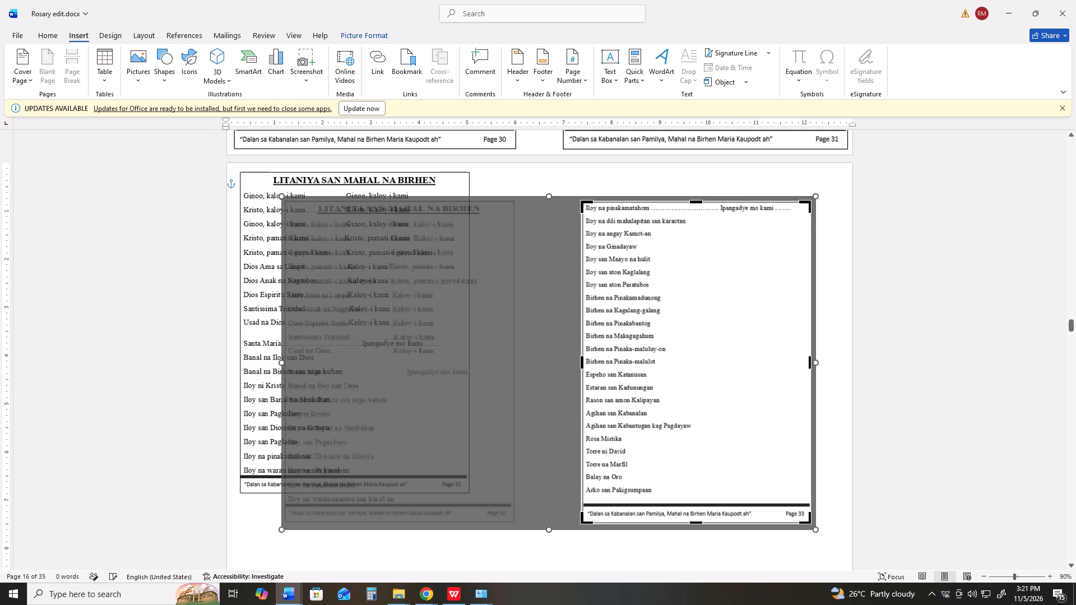
pyautogui.click(696, 184)
# Move the cropped Page 33 picture into the upper-right corner of the sheet, opposite Page 32.
pyautogui.moveTo(697, 320); pyautogui.dragTo(726, 295)
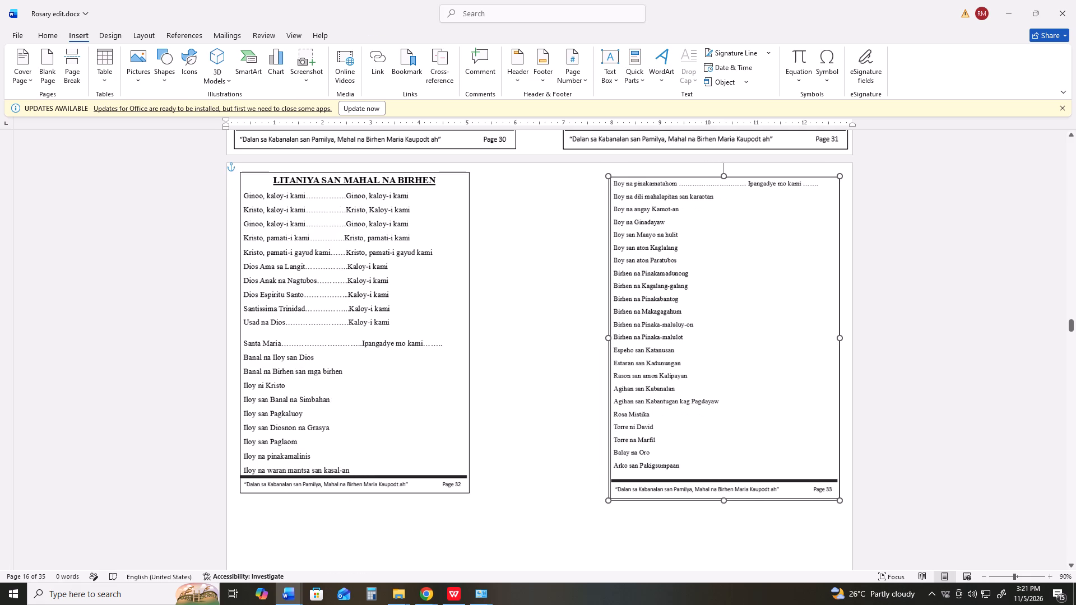
pyautogui.moveTo(726, 295); pyautogui.dragTo(733, 291)
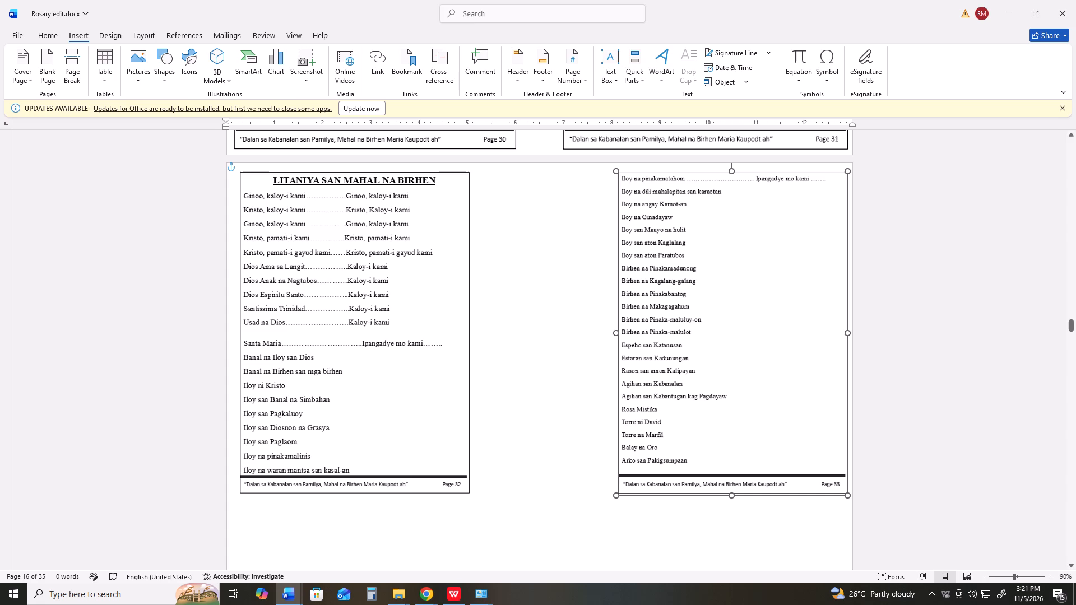
pyautogui.moveTo(733, 291); pyautogui.dragTo(734, 288)
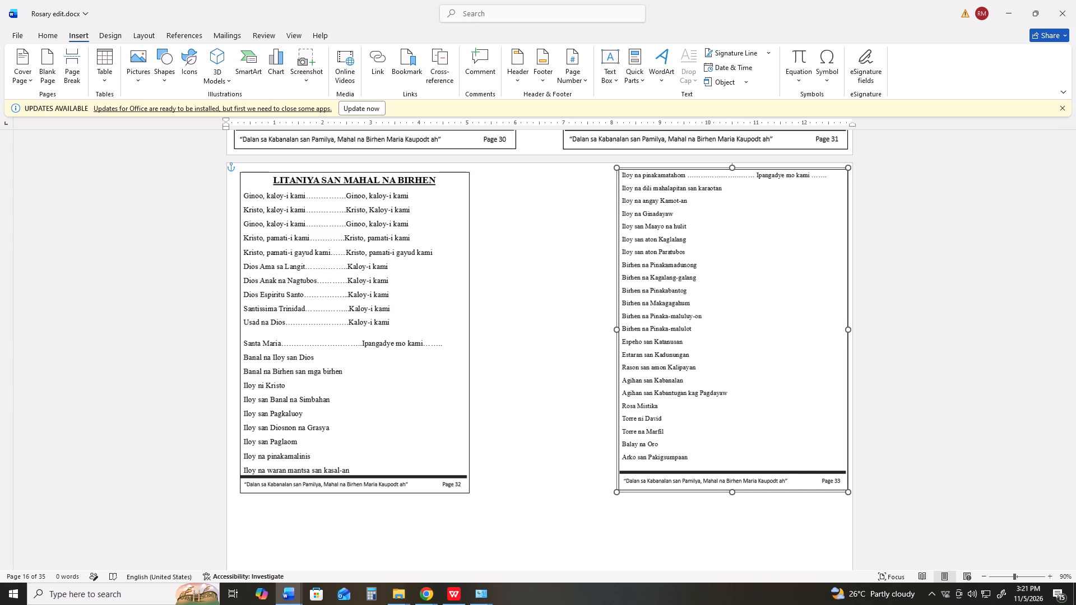
pyautogui.moveTo(734, 288); pyautogui.dragTo(732, 288)
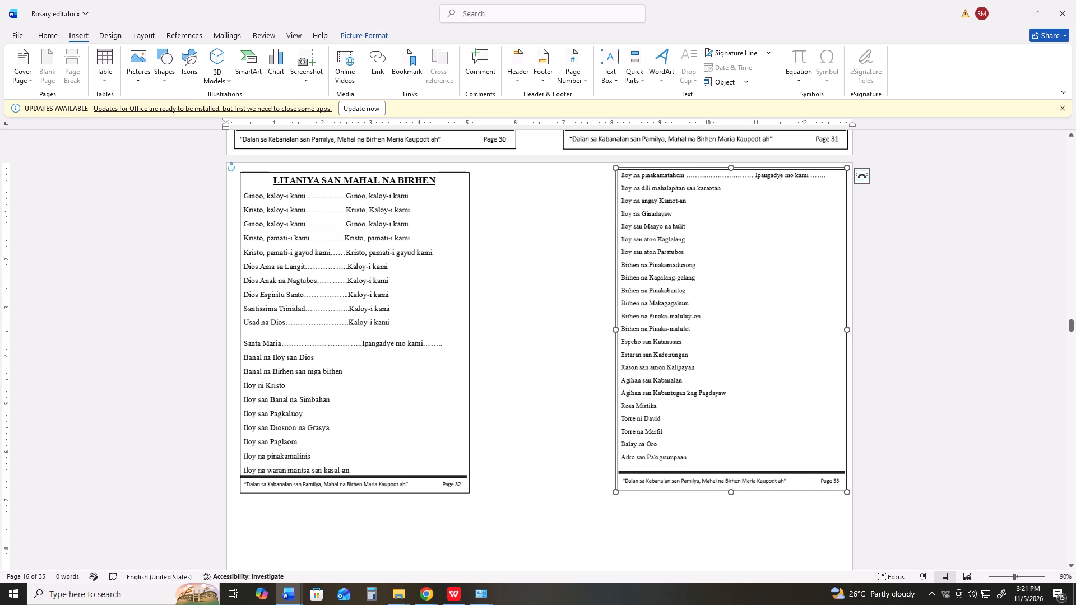
# Enlarge the Page 33 picture proportionally from its lower-left corner until it nearly fills the sheet's height.
pyautogui.scroll(-1, 615, 494)
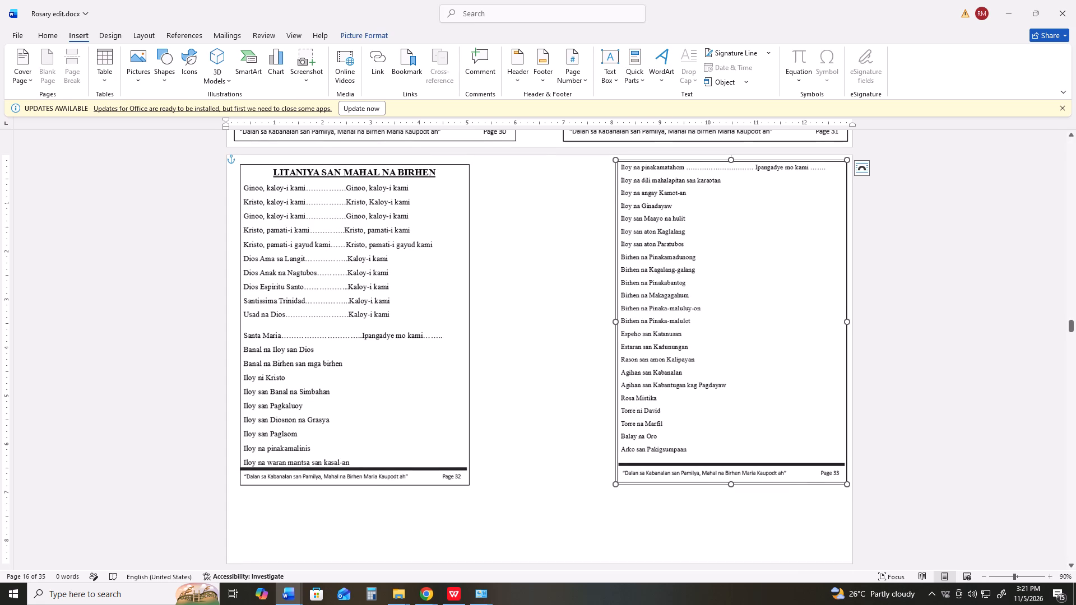
pyautogui.click(619, 481)
pyautogui.moveTo(615, 485); pyautogui.dragTo(613, 488)
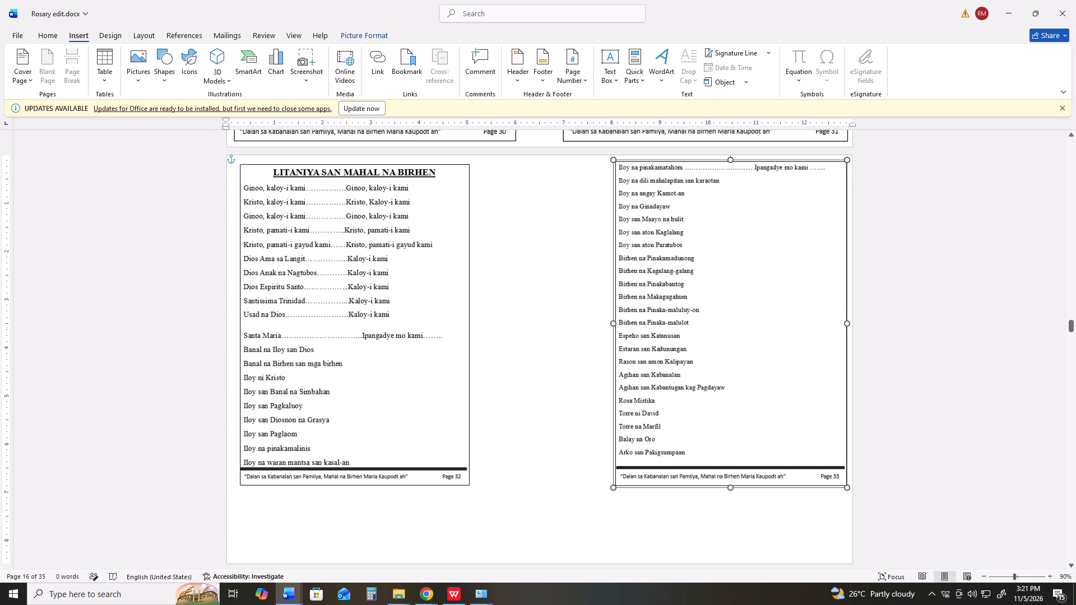
pyautogui.moveTo(613, 488); pyautogui.dragTo(569, 529)
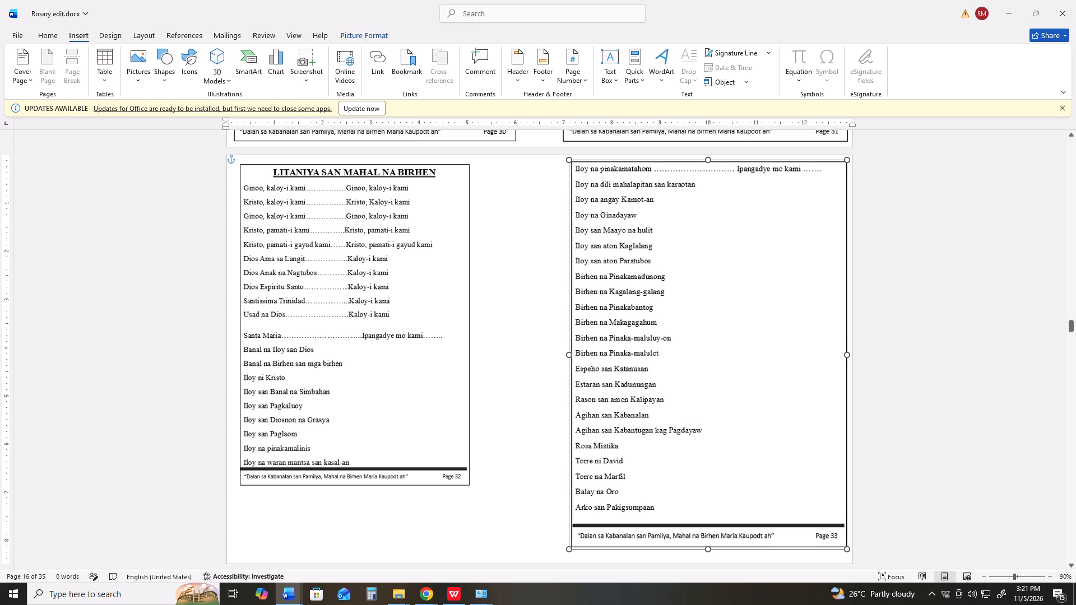
pyautogui.moveTo(569, 529); pyautogui.dragTo(562, 534)
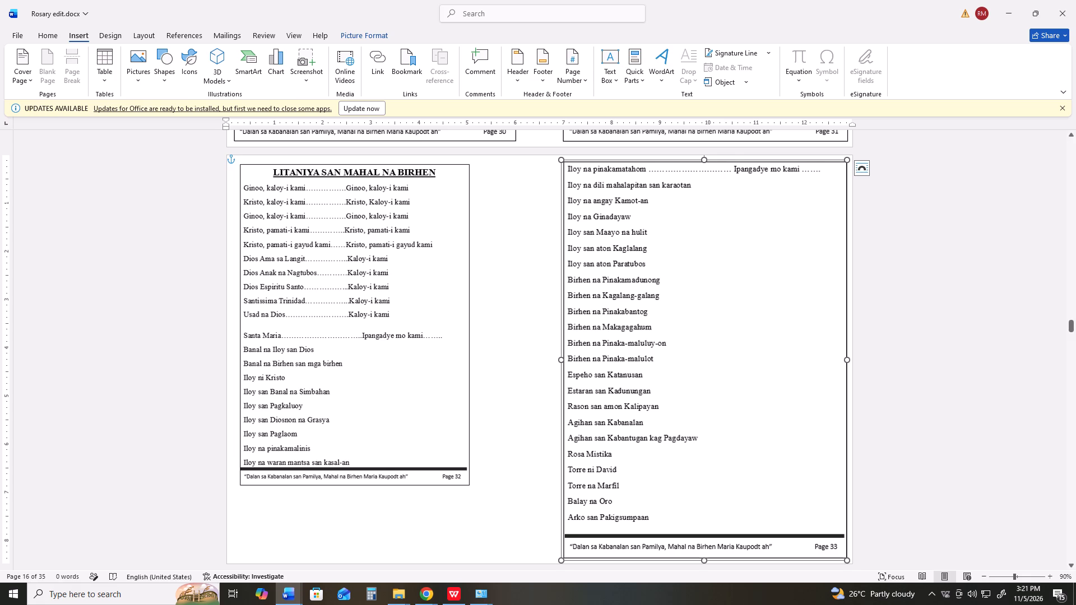
pyautogui.scroll(-6, 505, 450)
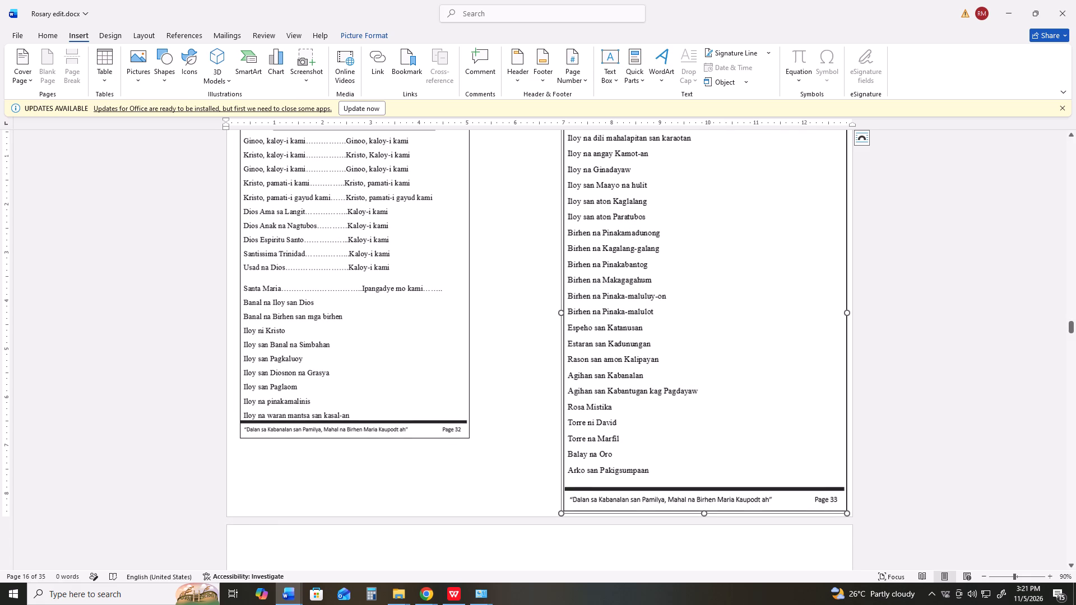
pyautogui.scroll(4, 535, 453)
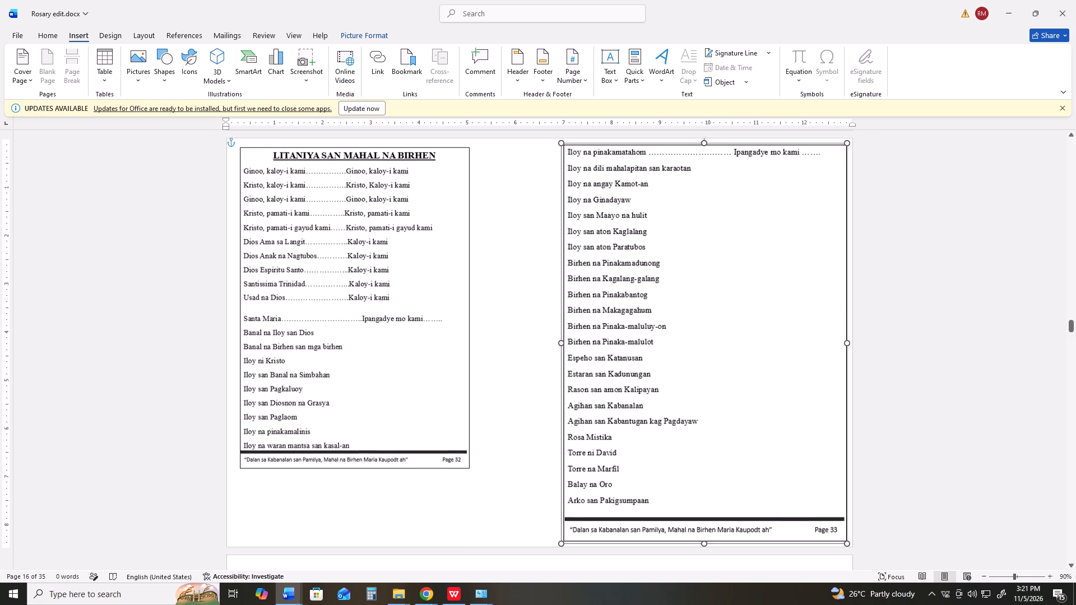
pyautogui.scroll(3, 534, 448)
pyautogui.scroll(-3, 534, 448)
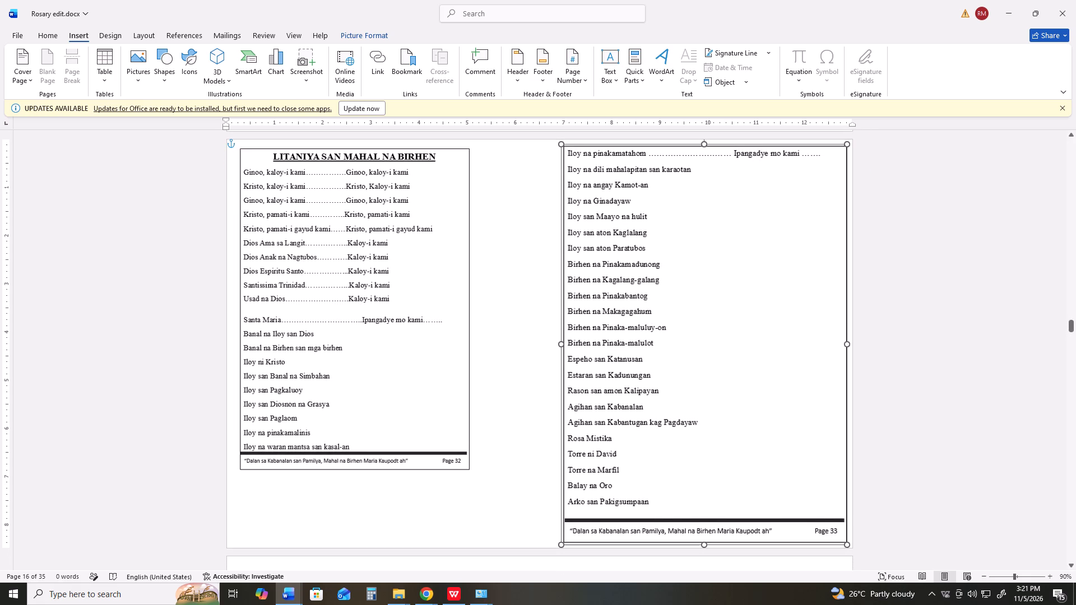
pyautogui.click(531, 446)
pyautogui.scroll(-4, 530, 446)
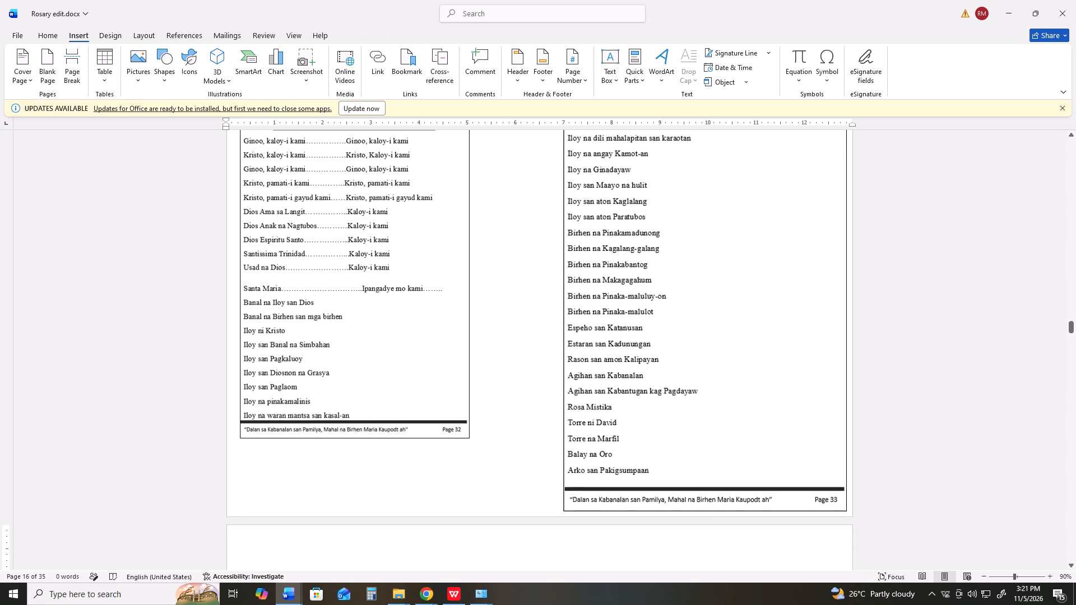
pyautogui.scroll(5, 530, 446)
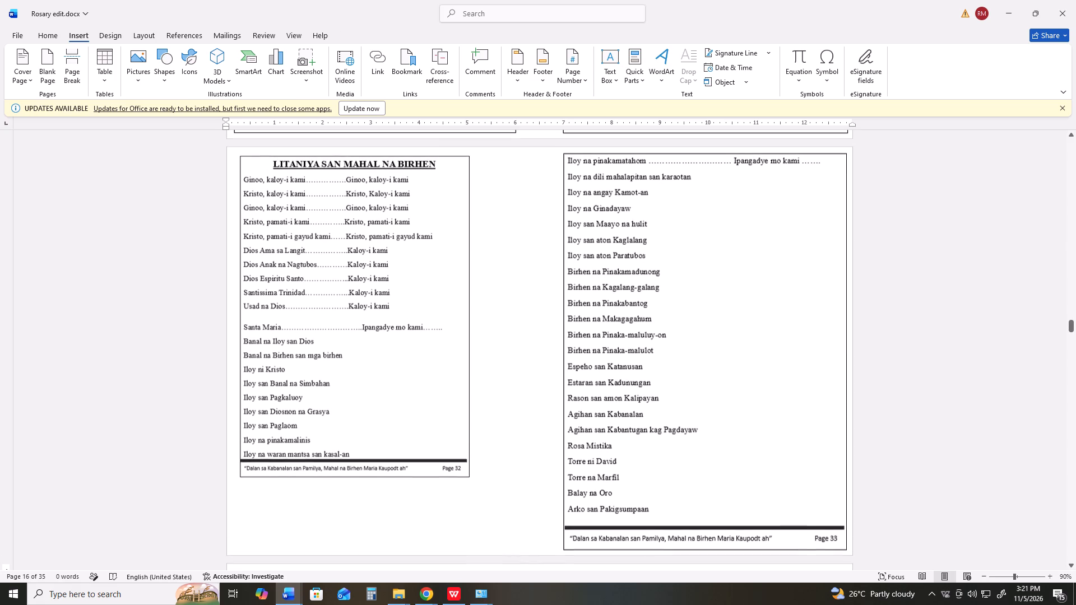
# Stretch the Page 33 picture slightly wider toward the middle of the sheet.
pyautogui.click(602, 432)
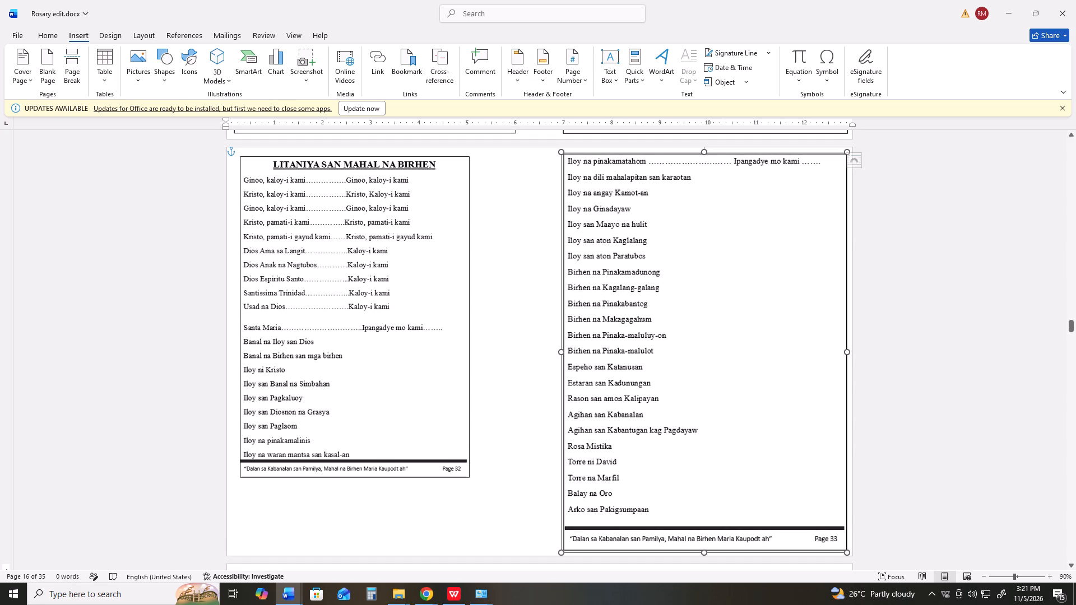
pyautogui.click(560, 551)
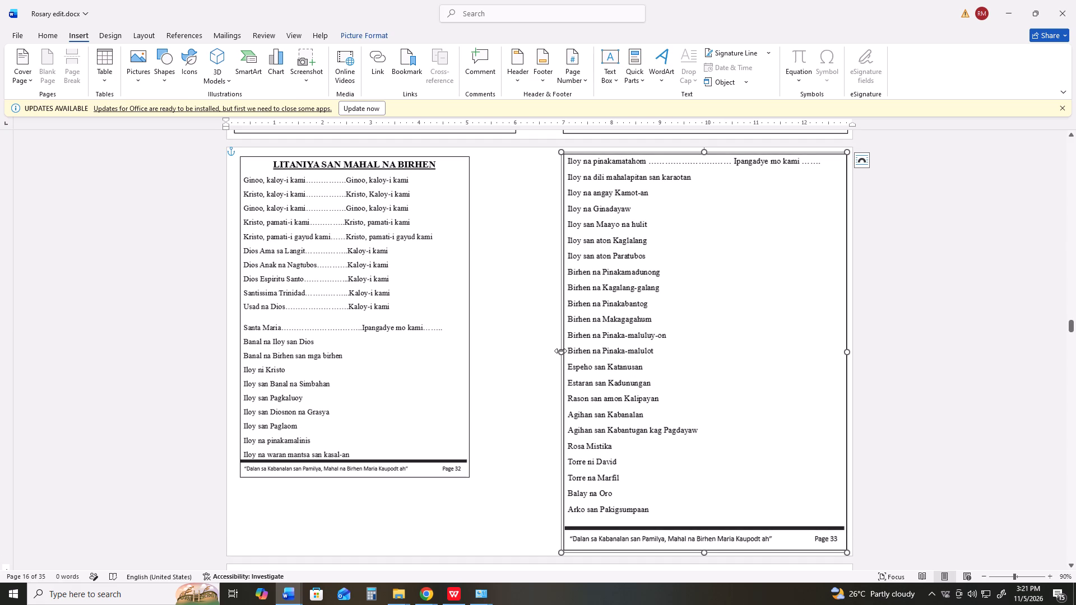
pyautogui.click(560, 351)
pyautogui.scroll(-2, 539, 369)
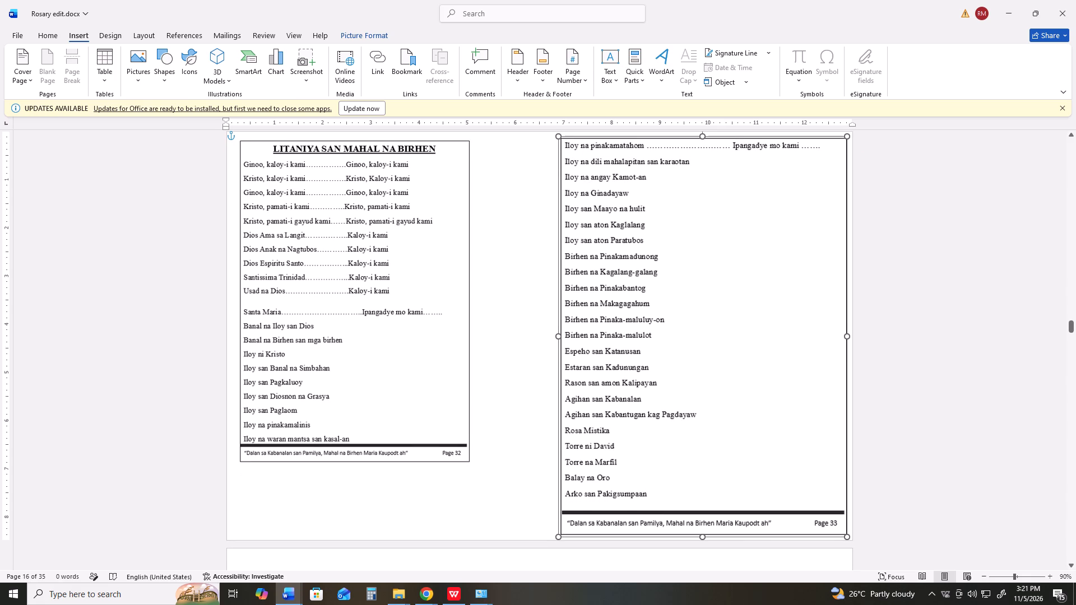
pyautogui.scroll(-2, 539, 369)
pyautogui.scroll(3, 539, 369)
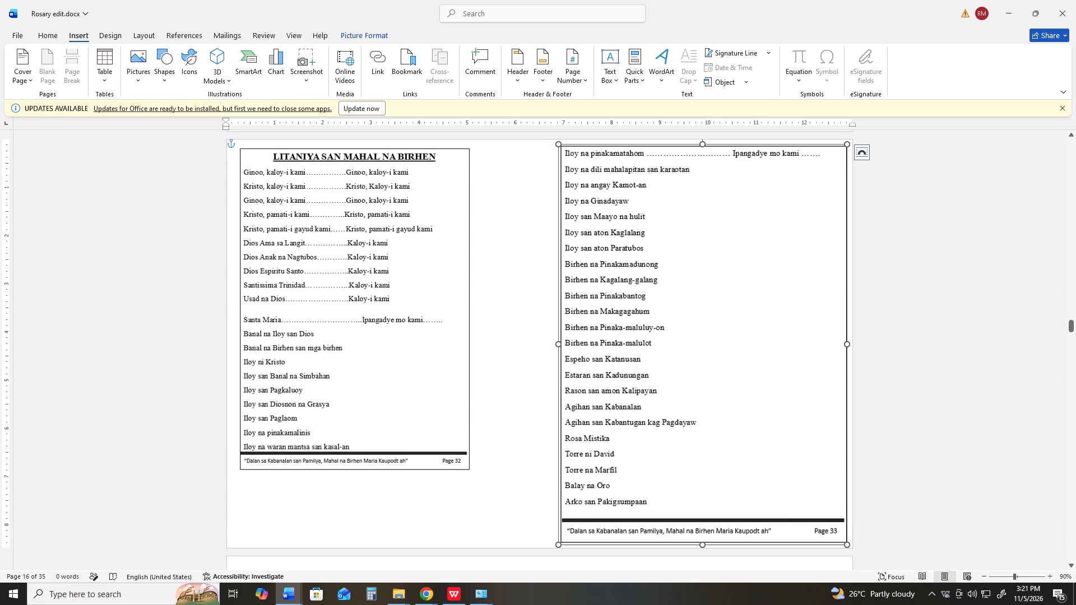
pyautogui.scroll(-4, 539, 369)
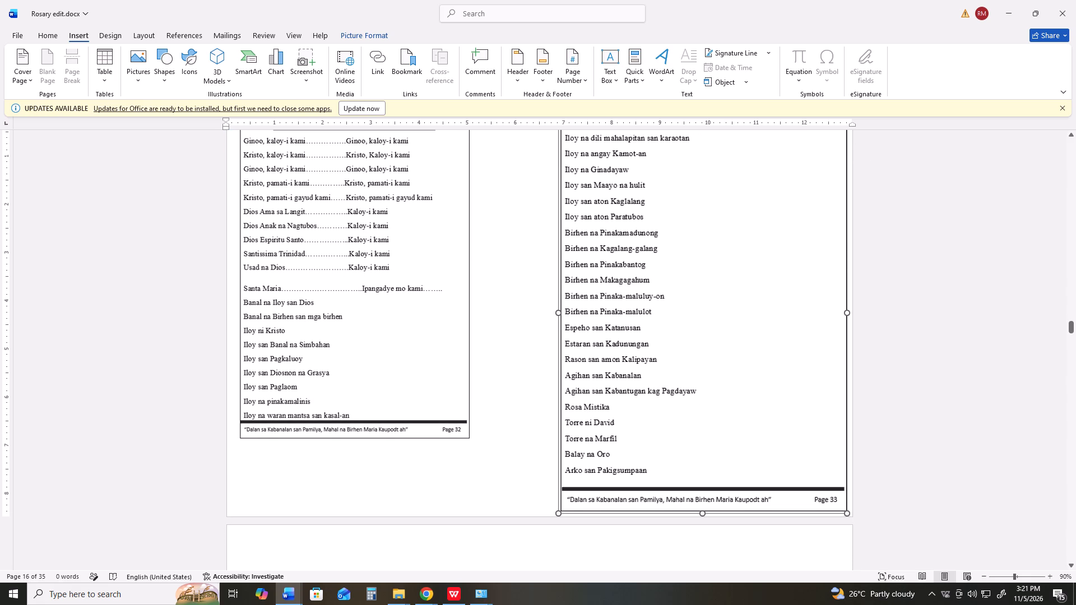
# Nudge the Page 33 picture slightly right, closer to the sheet's right edge.
pyautogui.press('Right')
pyautogui.press('Right')
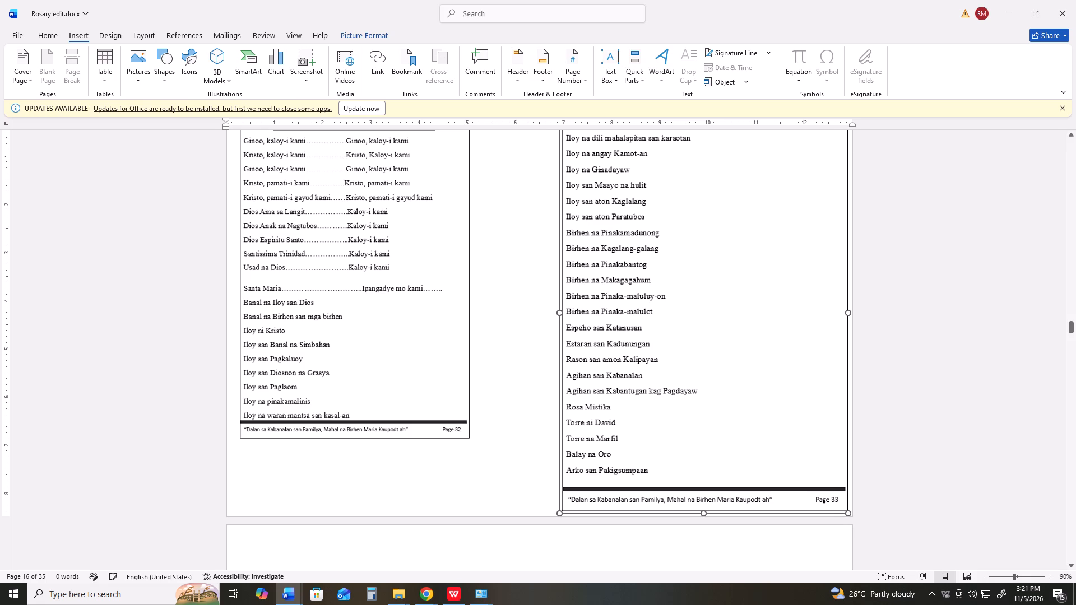
pyautogui.press('Right')
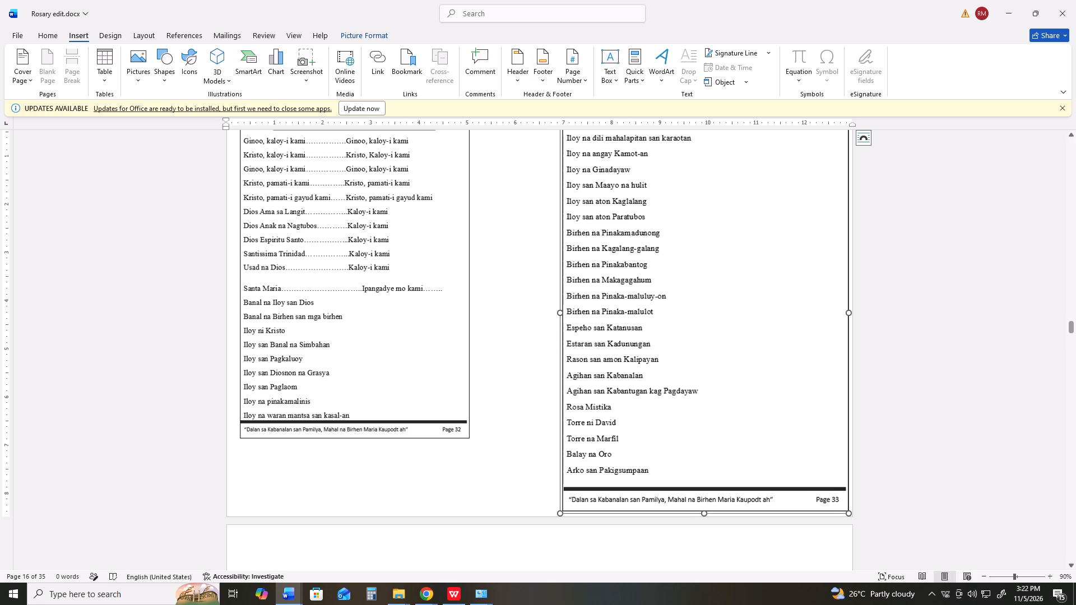
pyautogui.click(525, 348)
pyautogui.scroll(5, 523, 344)
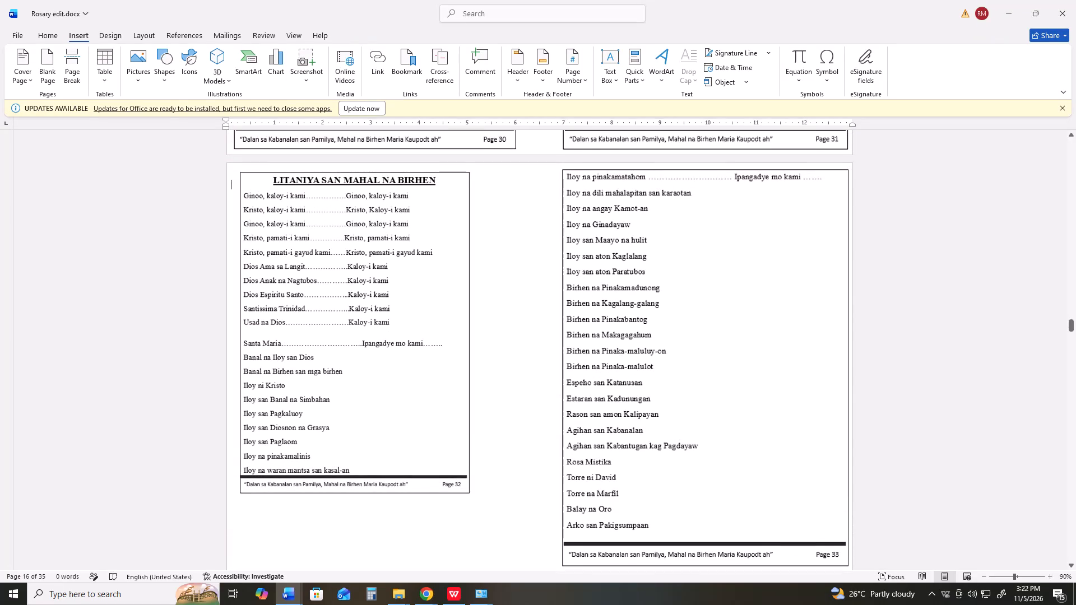
pyautogui.scroll(-2, 486, 367)
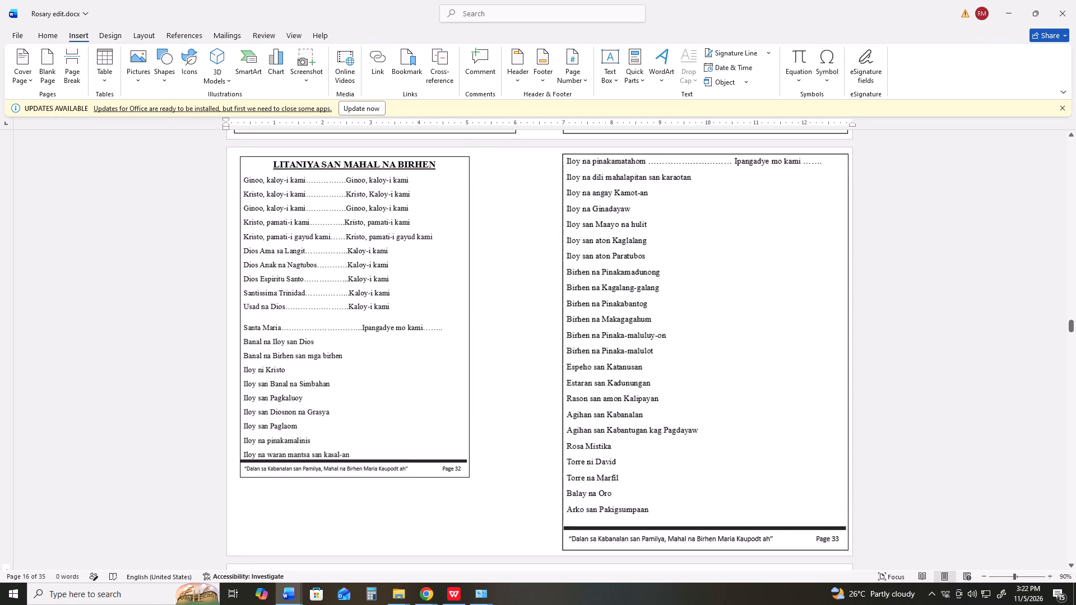
# Move the Page 32 picture slightly left, close to the sheet's left edge.
pyautogui.moveTo(370, 324); pyautogui.dragTo(364, 321)
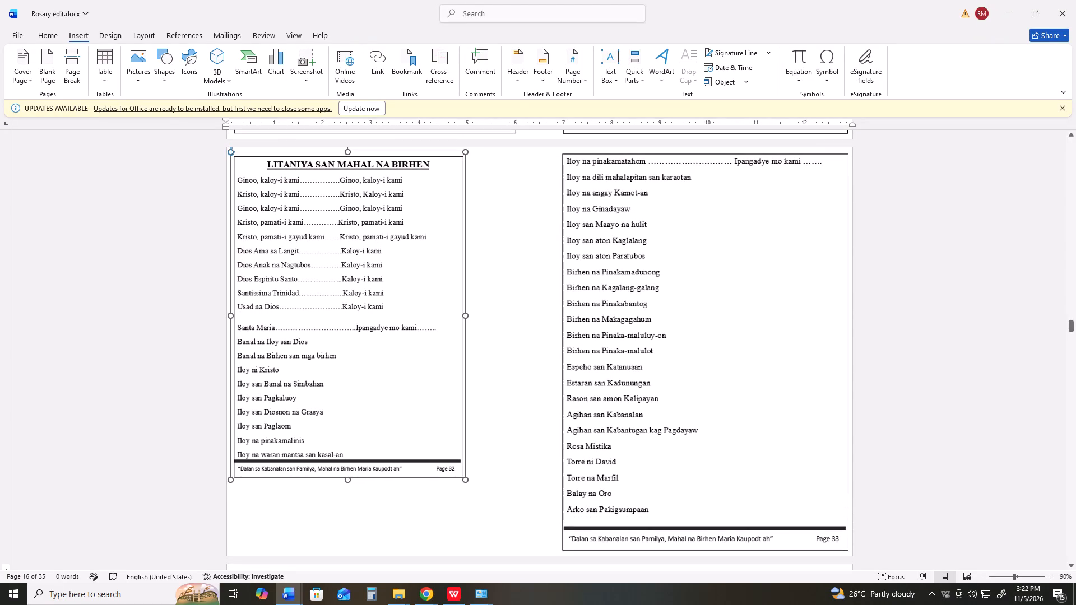
pyautogui.moveTo(364, 321); pyautogui.dragTo(363, 322)
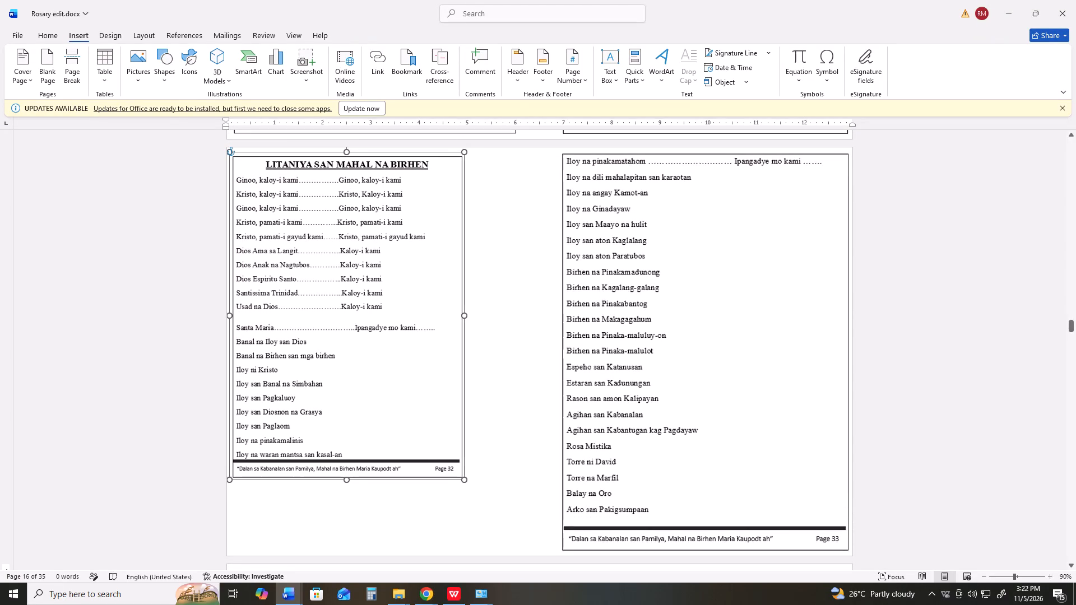
pyautogui.moveTo(363, 322); pyautogui.dragTo(364, 322)
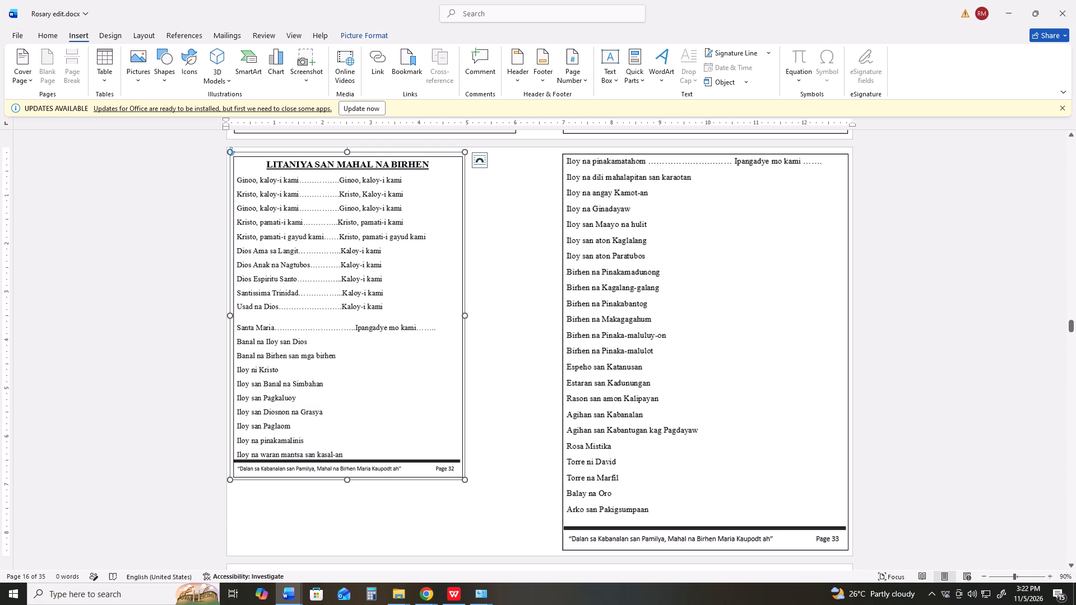
# Enlarge the Page 32 picture proportionally from its lower-right corner to about the same height as the Page 33 picture.
pyautogui.moveTo(465, 480); pyautogui.dragTo(516, 522)
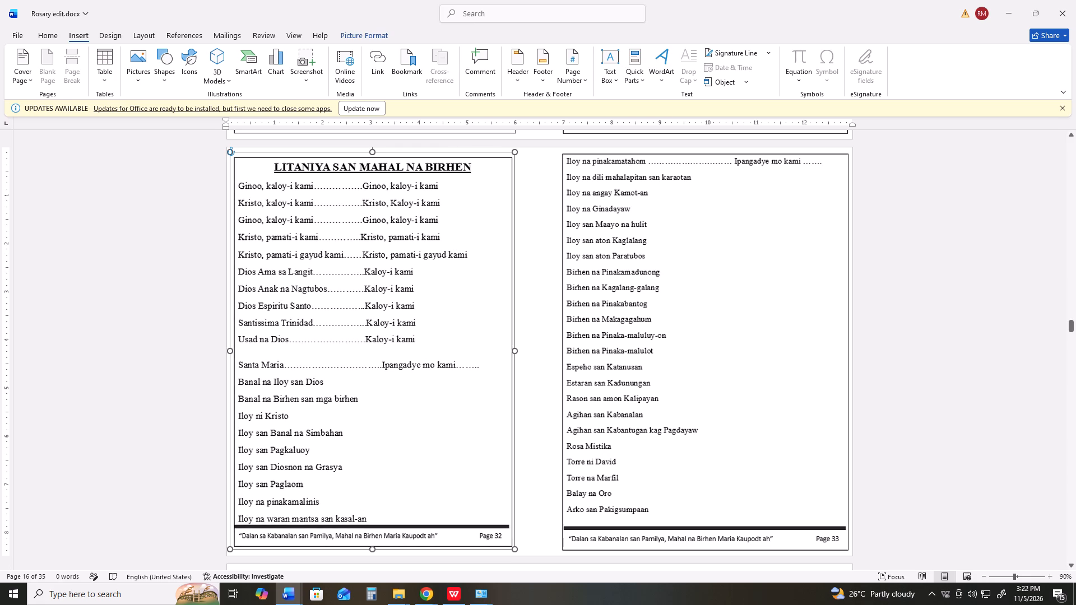
# Fine-tune the Page 32 picture's size to match the Page 33 picture's height, and stretch it slightly wider toward the middle of the sheet.
pyautogui.moveTo(516, 522); pyautogui.dragTo(517, 520)
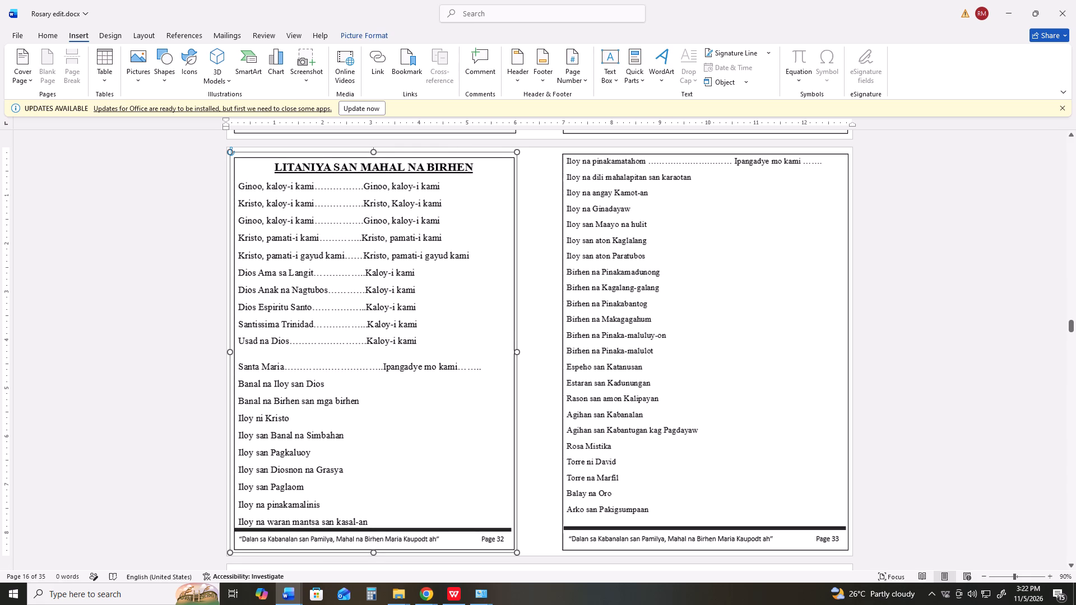
pyautogui.moveTo(517, 520); pyautogui.dragTo(516, 520)
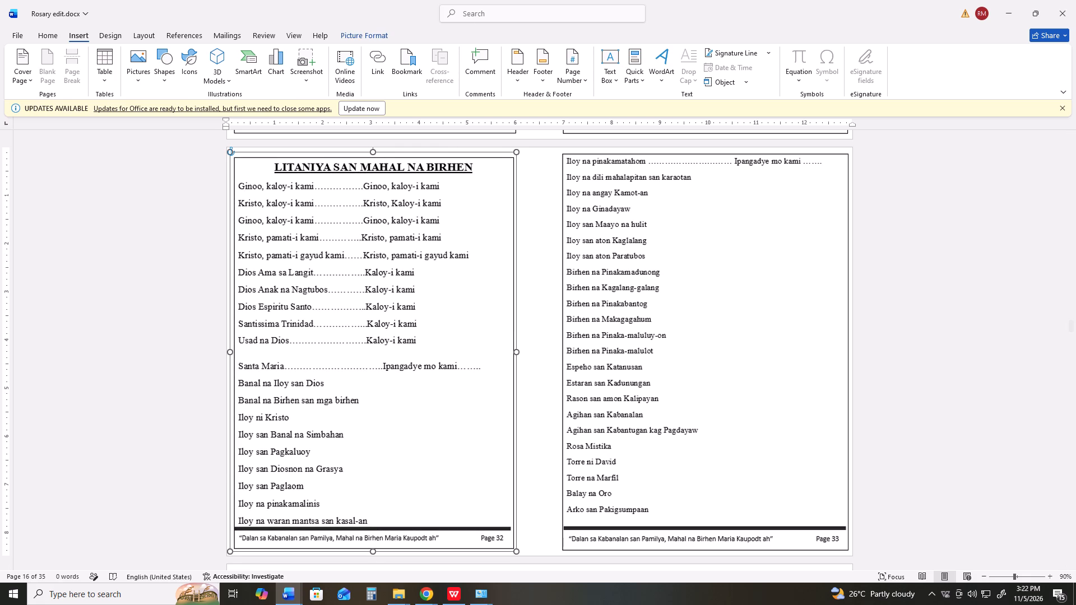
pyautogui.moveTo(516, 520); pyautogui.dragTo(517, 522)
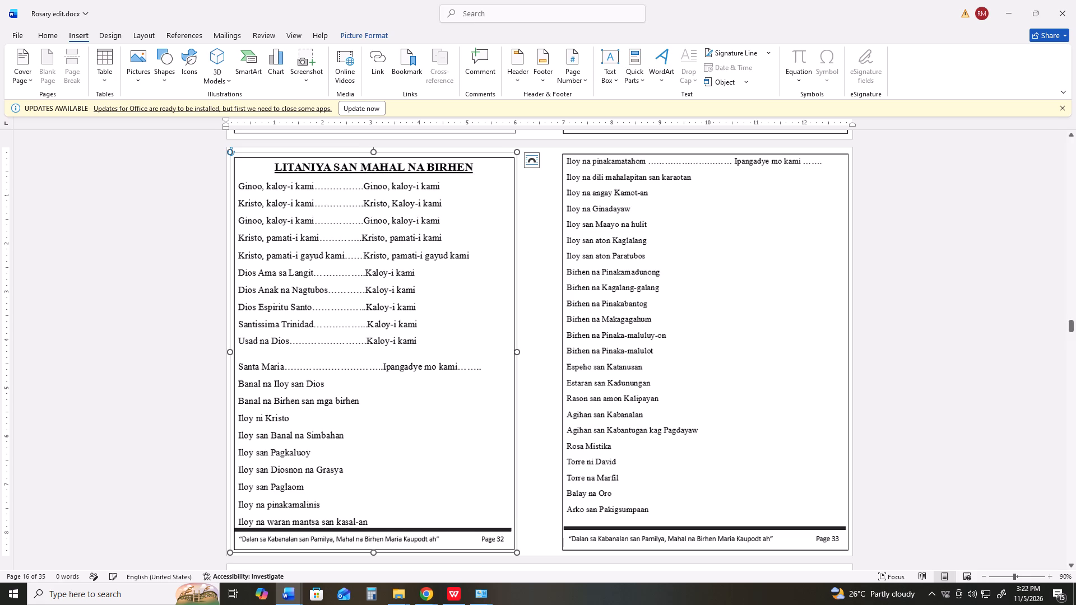
pyautogui.click(518, 353)
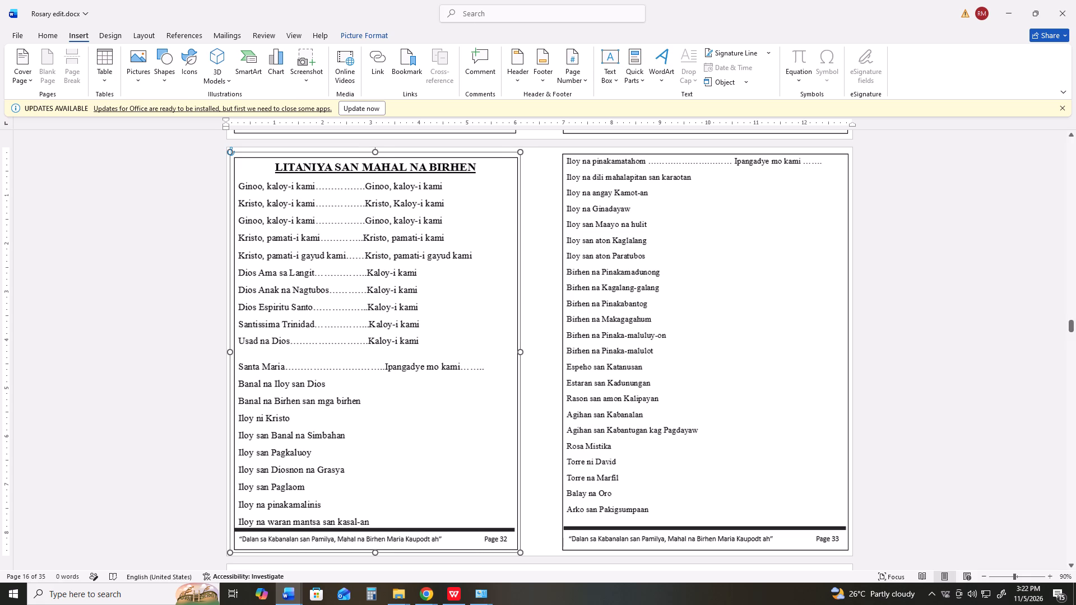
# Nudge the Page 32 picture slightly left, closer to the sheet's left edge.
pyautogui.press('Left')
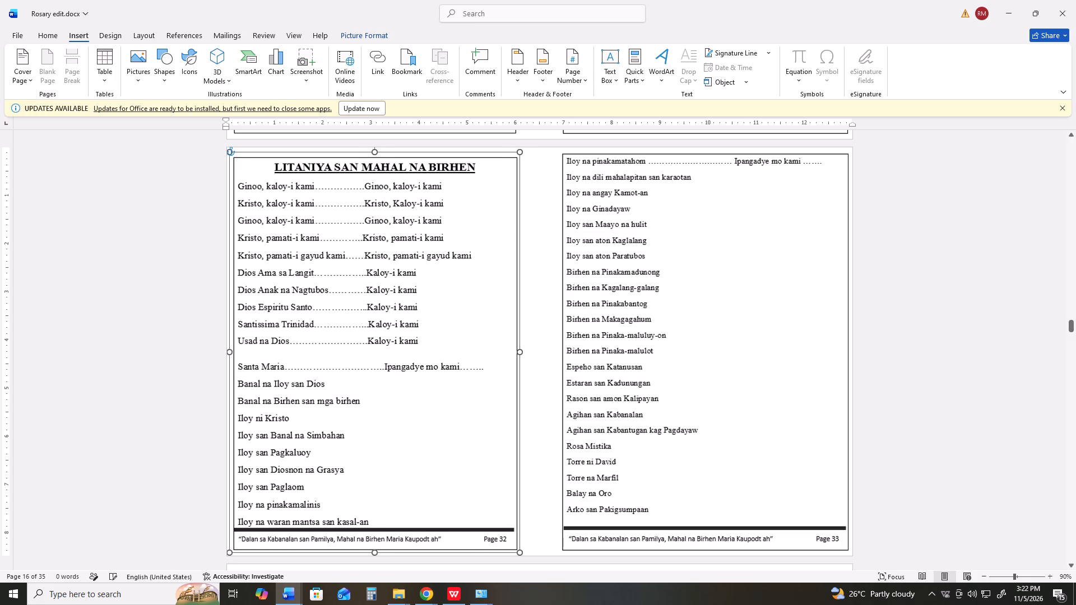
pyautogui.press('Left')
pyautogui.press('Left')
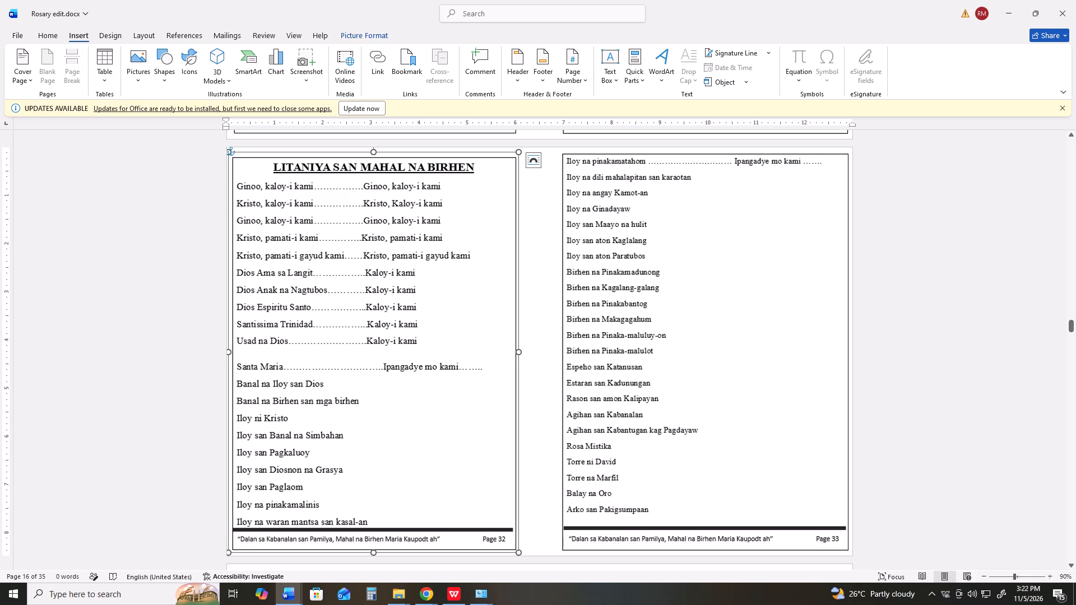
# Deselect the Page 32 picture and open the print preview to check the layout, then return to the document.
pyautogui.scroll(-8, 540, 367)
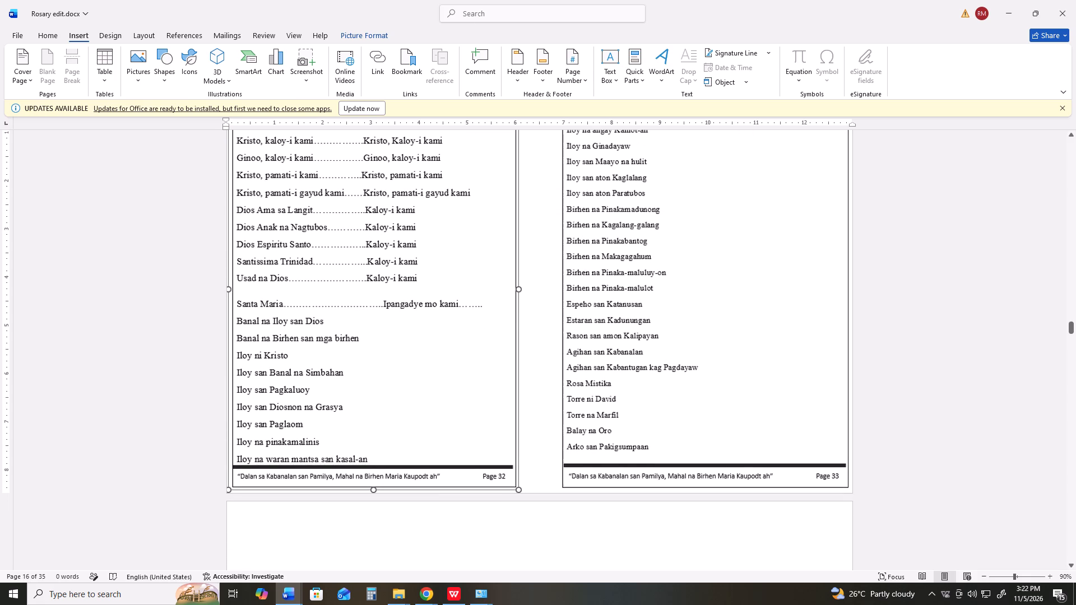
pyautogui.click(542, 373)
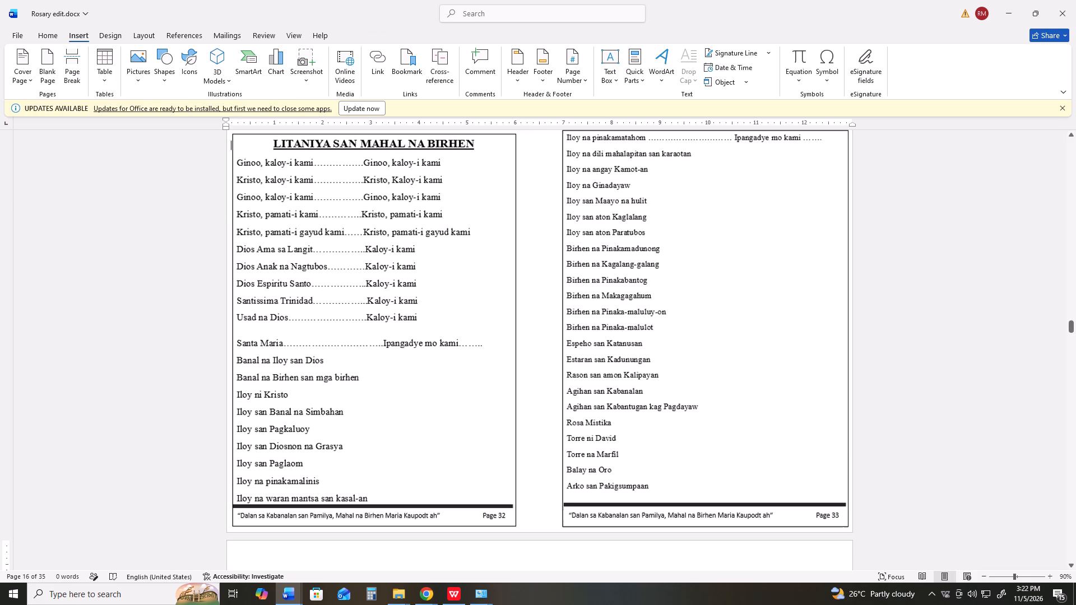
pyautogui.hotkey('ctrl', 'p')
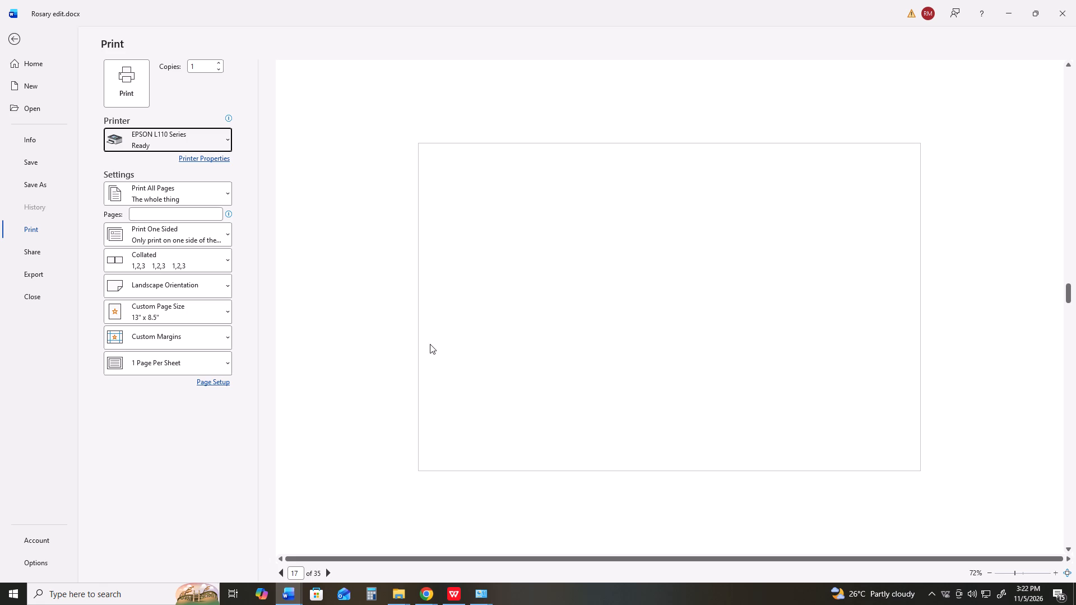
pyautogui.click(13, 37)
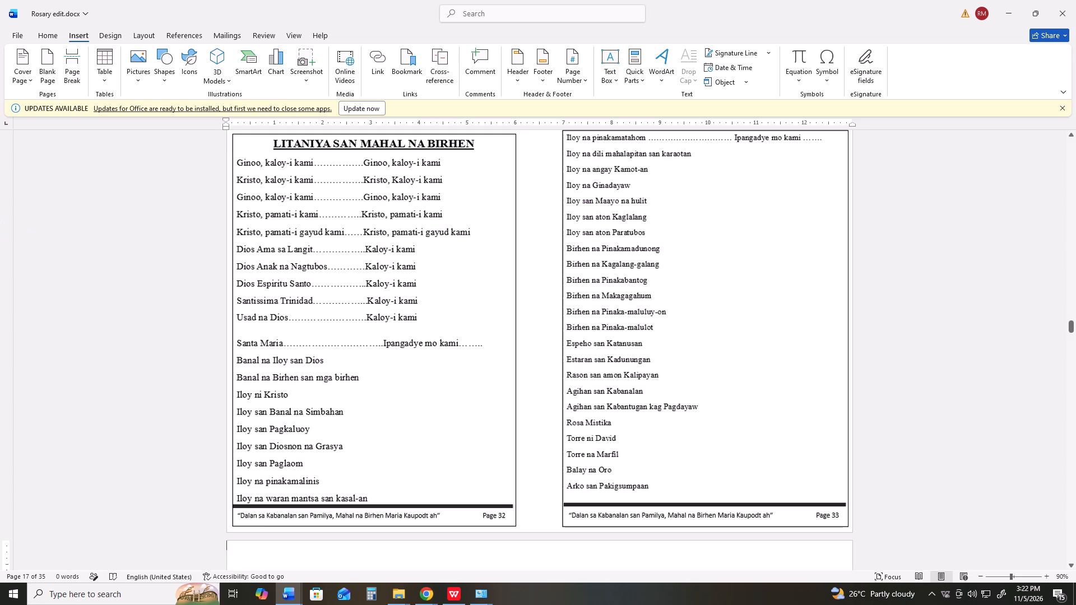
# Check the Page 28–29 spread in the print preview and return to the document.
pyautogui.moveTo(1070, 327); pyautogui.dragTo(1071, 313)
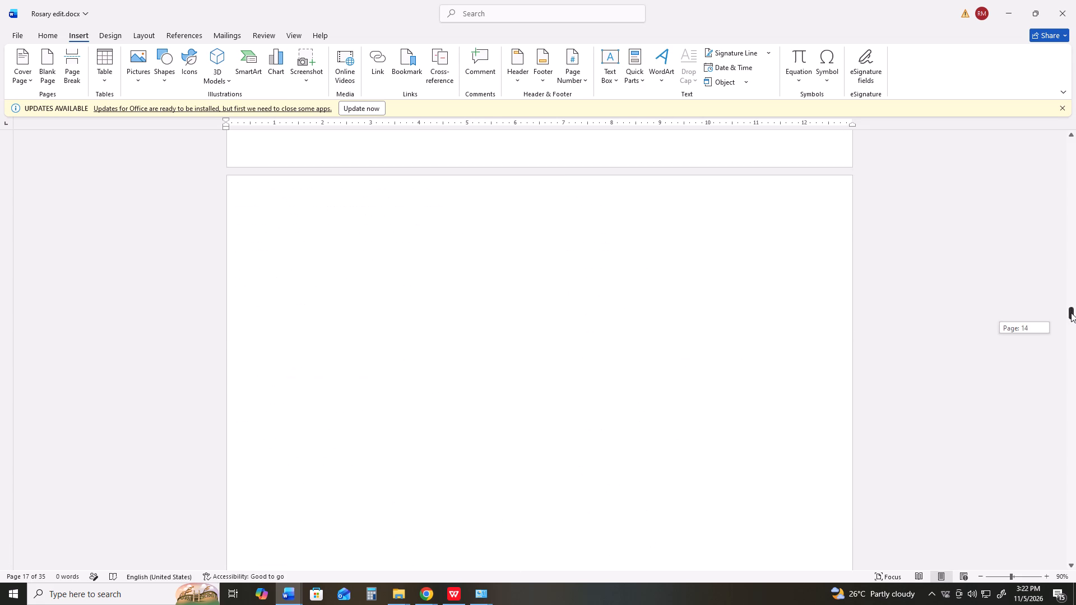
pyautogui.moveTo(1071, 313); pyautogui.dragTo(1071, 299)
pyautogui.click(785, 389)
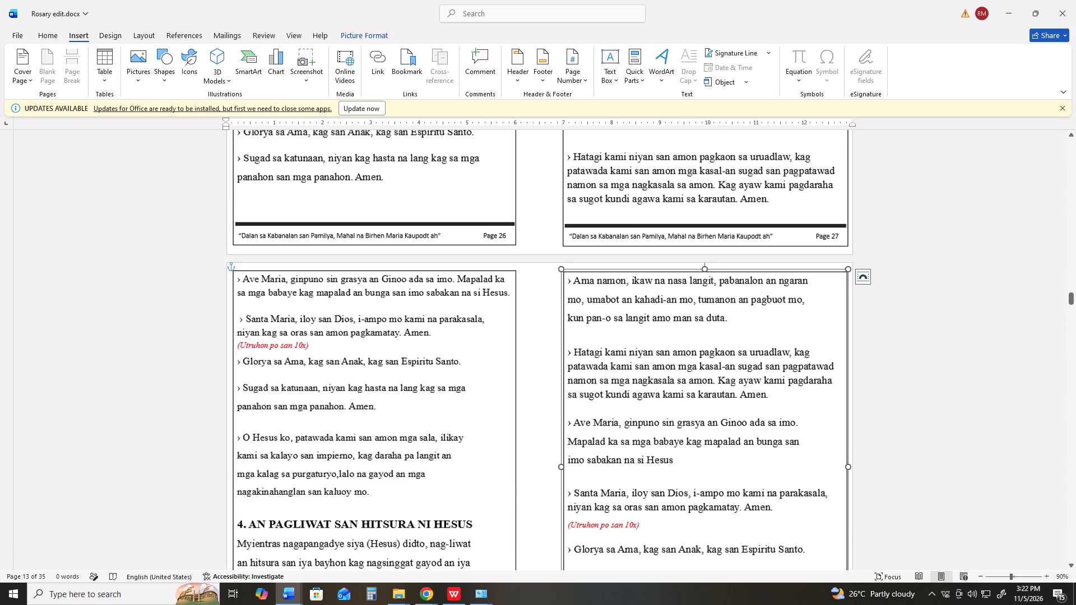
pyautogui.click(537, 368)
pyautogui.click(446, 364)
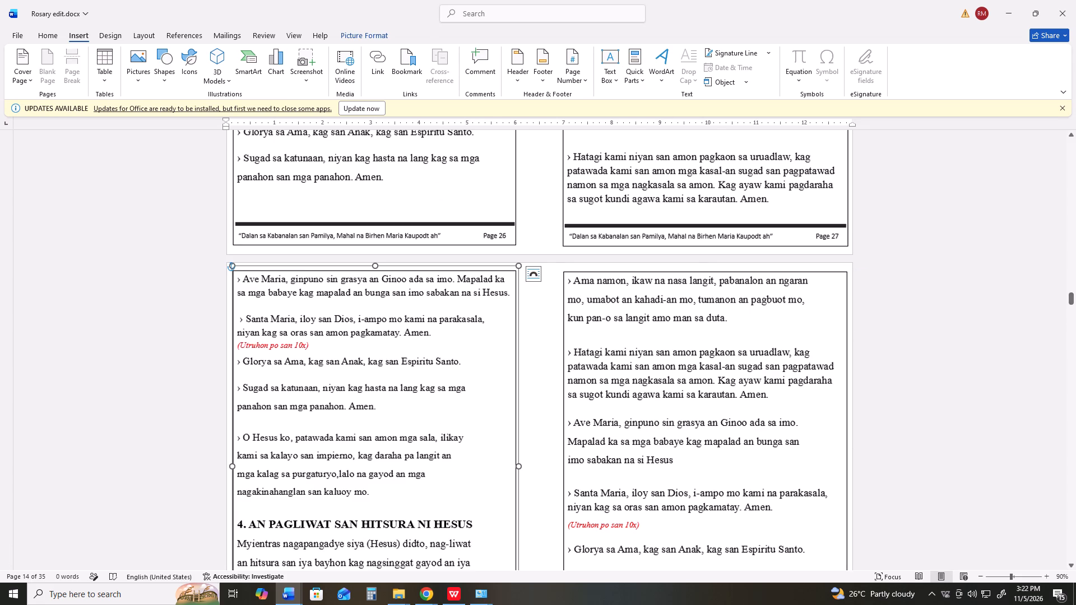
pyautogui.hotkey('ctrl', 'p')
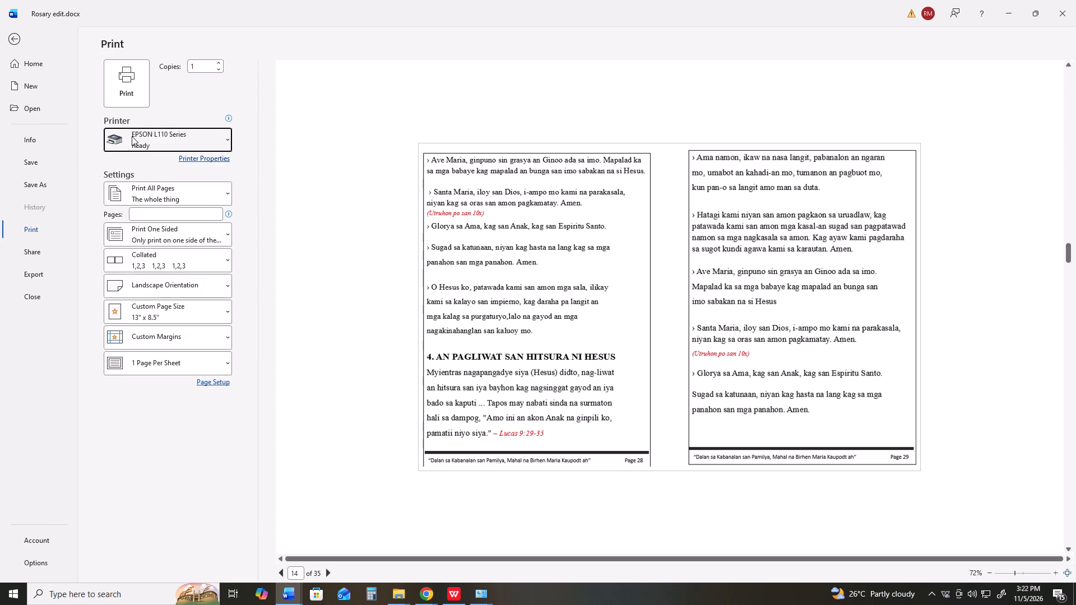
pyautogui.click(15, 43)
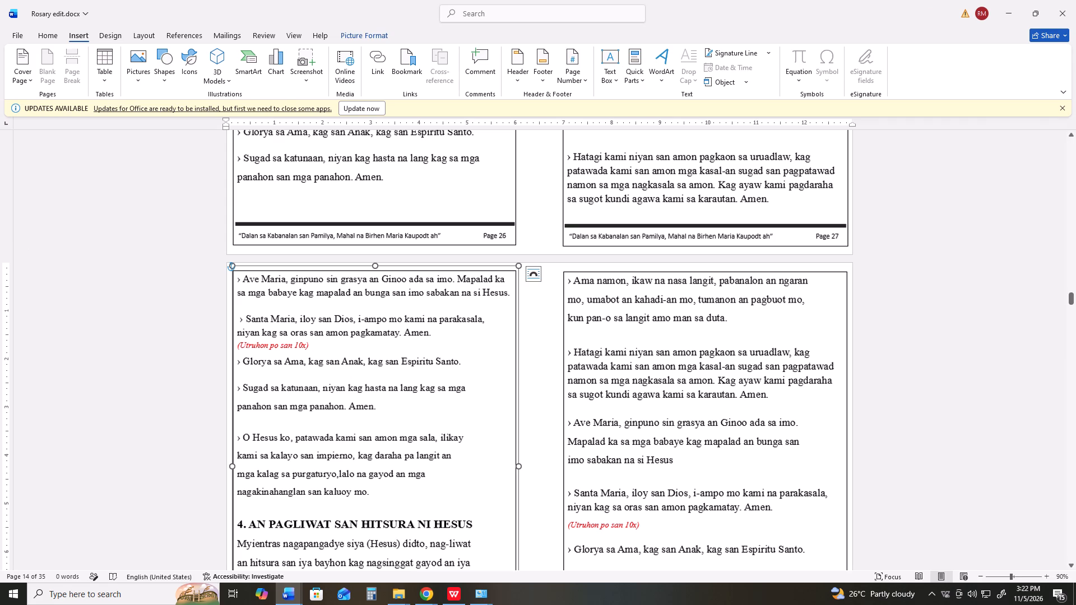
# Check the Page 32–33 spread in the print preview and return to the document.
pyautogui.moveTo(1074, 300); pyautogui.dragTo(1074, 324)
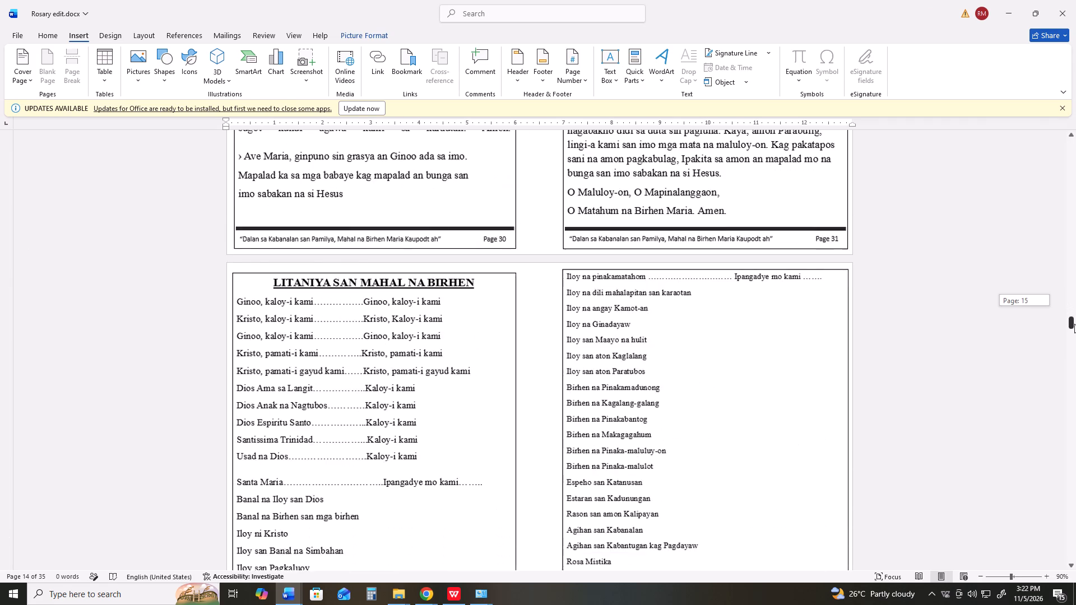
pyautogui.moveTo(1074, 324); pyautogui.dragTo(1072, 324)
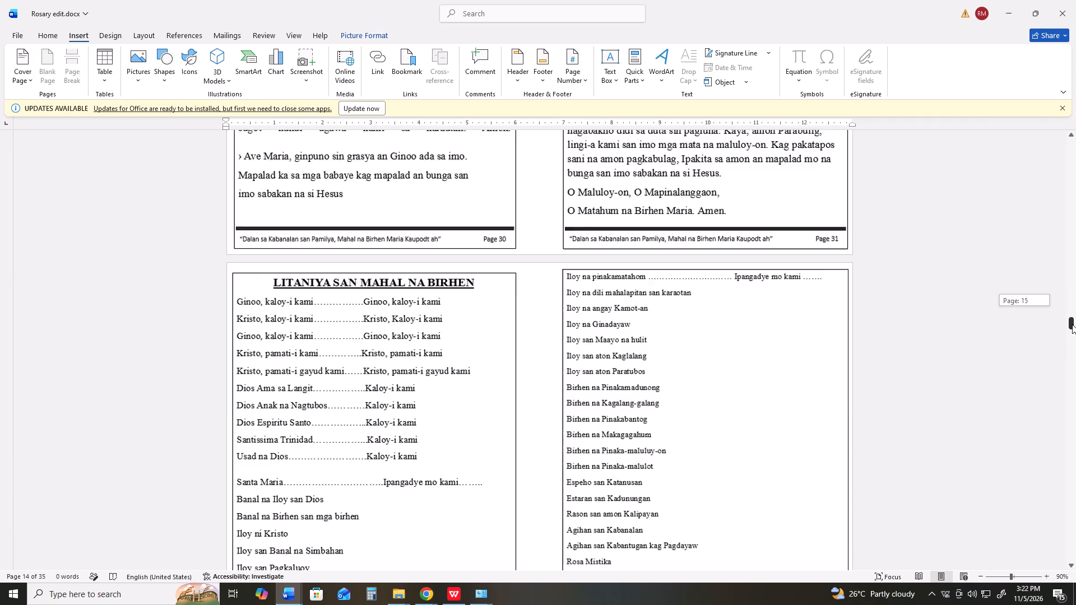
pyautogui.moveTo(1072, 324); pyautogui.dragTo(1072, 327)
pyautogui.click(473, 288)
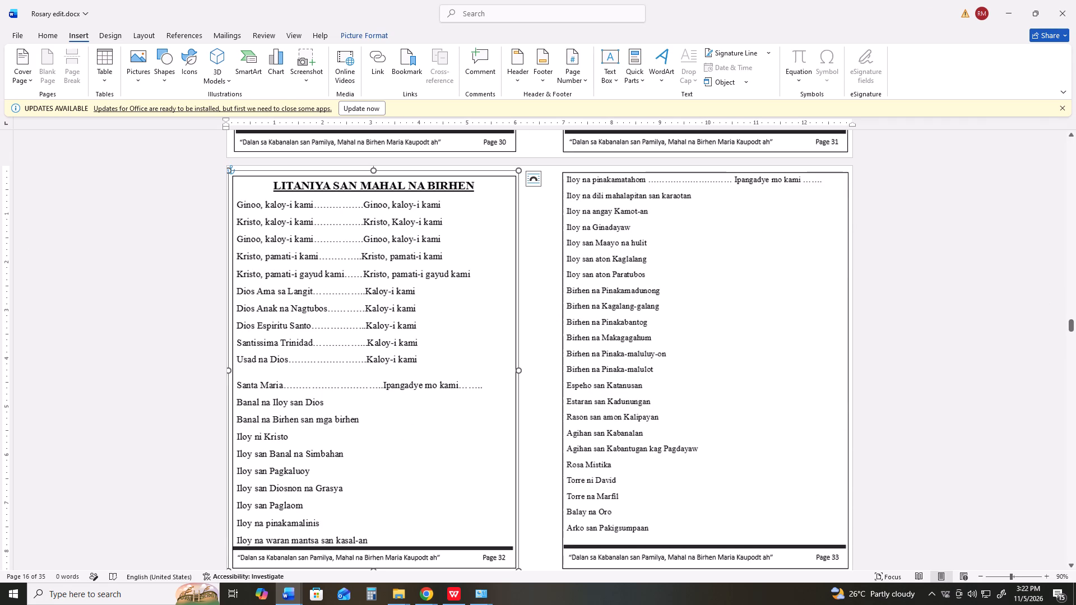
pyautogui.hotkey('ctrl', 'p')
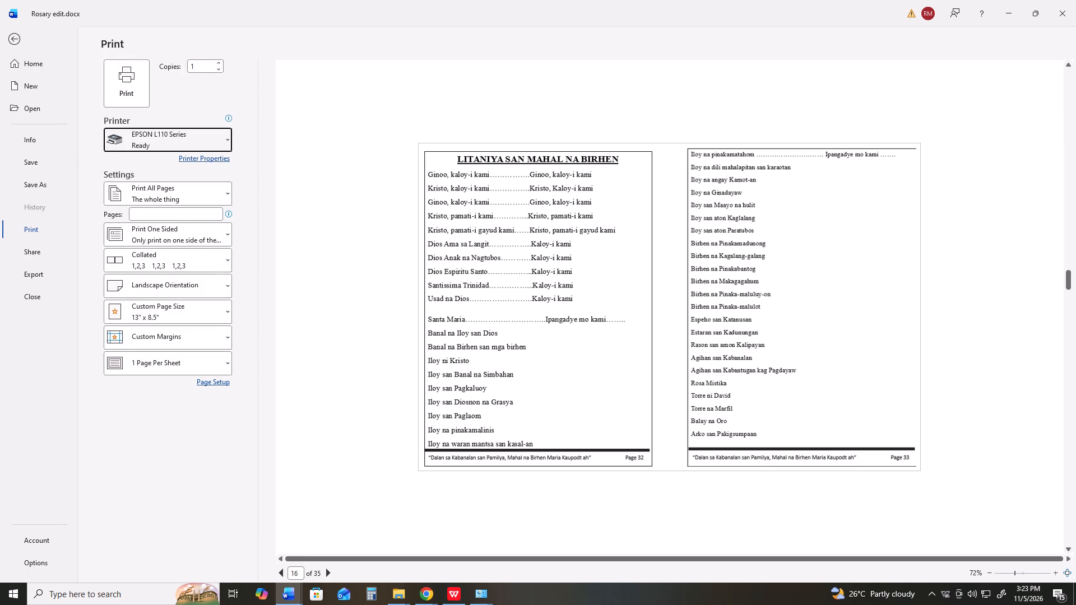
pyautogui.click(20, 42)
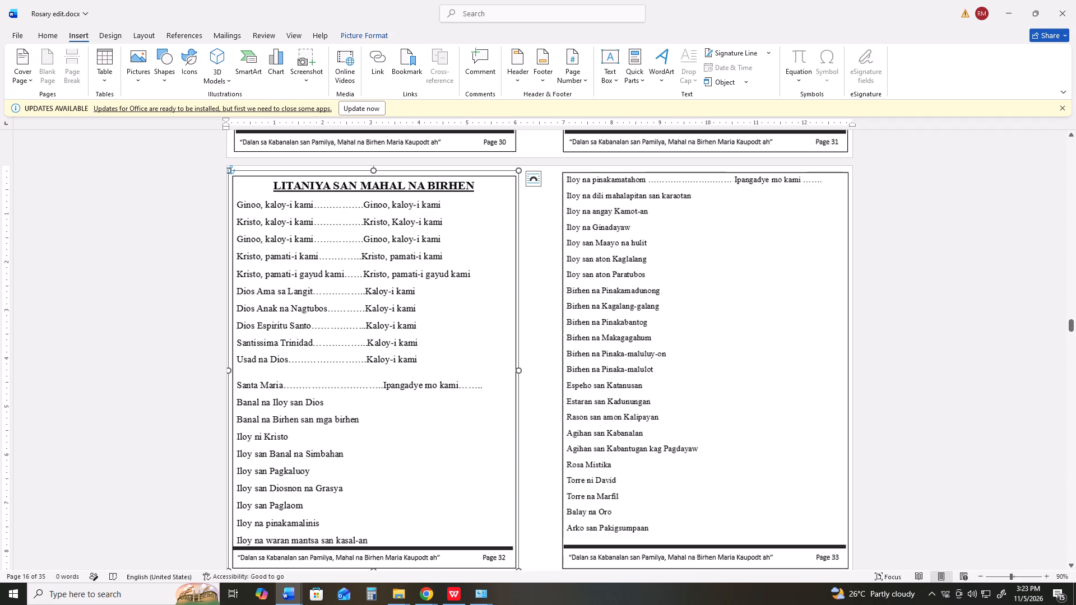
# Nudge the Page 33 picture slightly left and narrow it a little from its left edge.
pyautogui.click(723, 296)
pyautogui.press('Left')
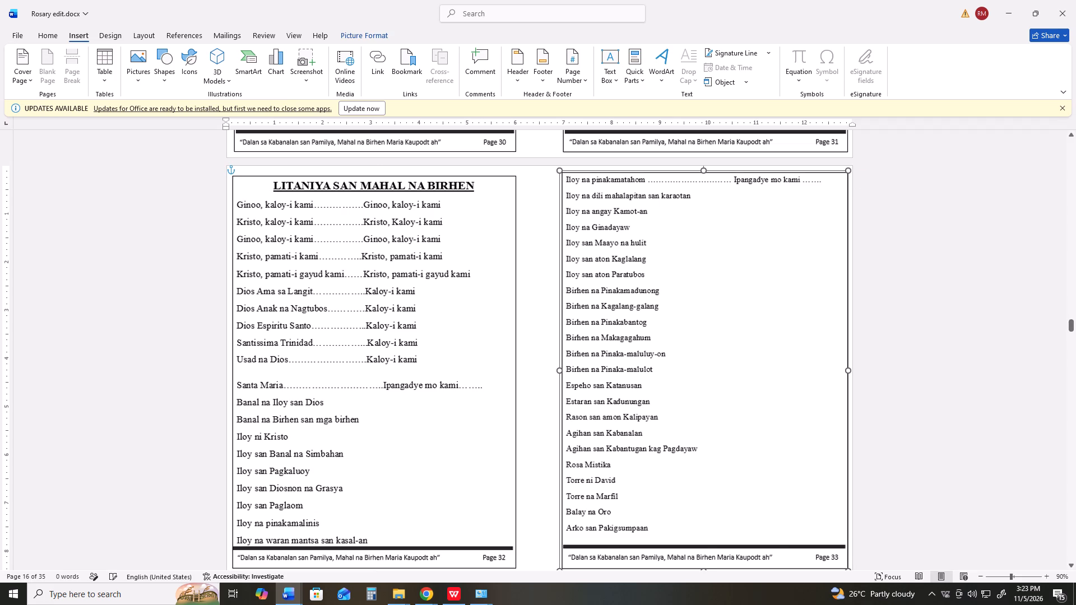
pyautogui.click(560, 371)
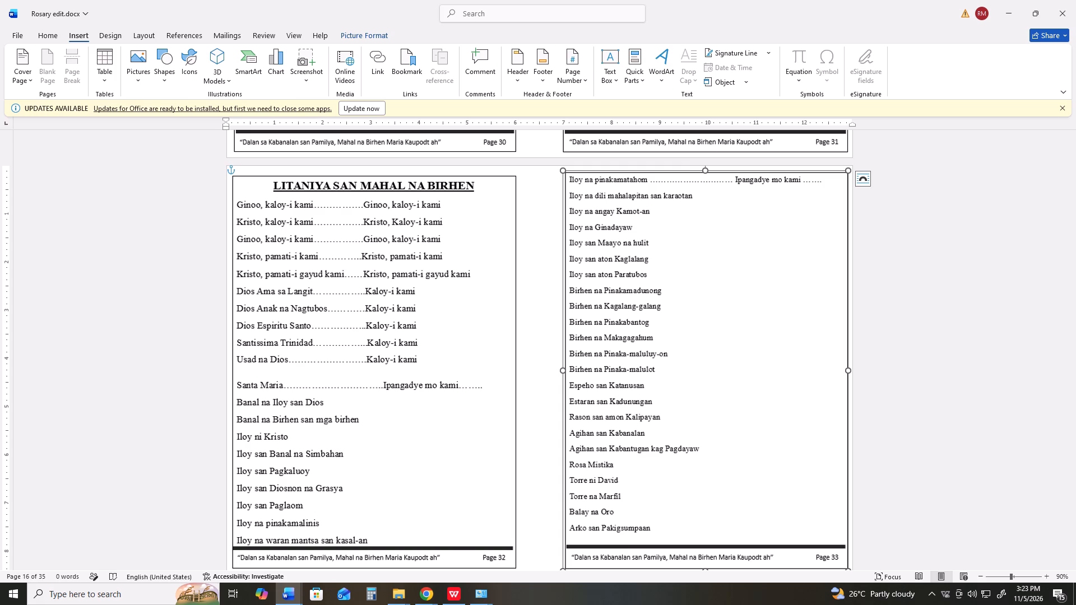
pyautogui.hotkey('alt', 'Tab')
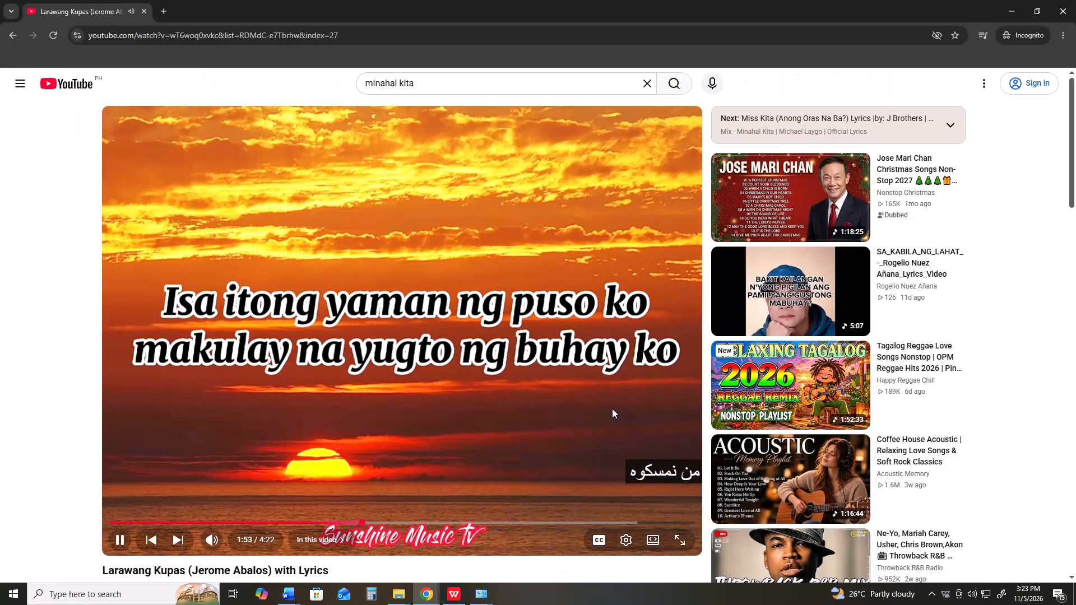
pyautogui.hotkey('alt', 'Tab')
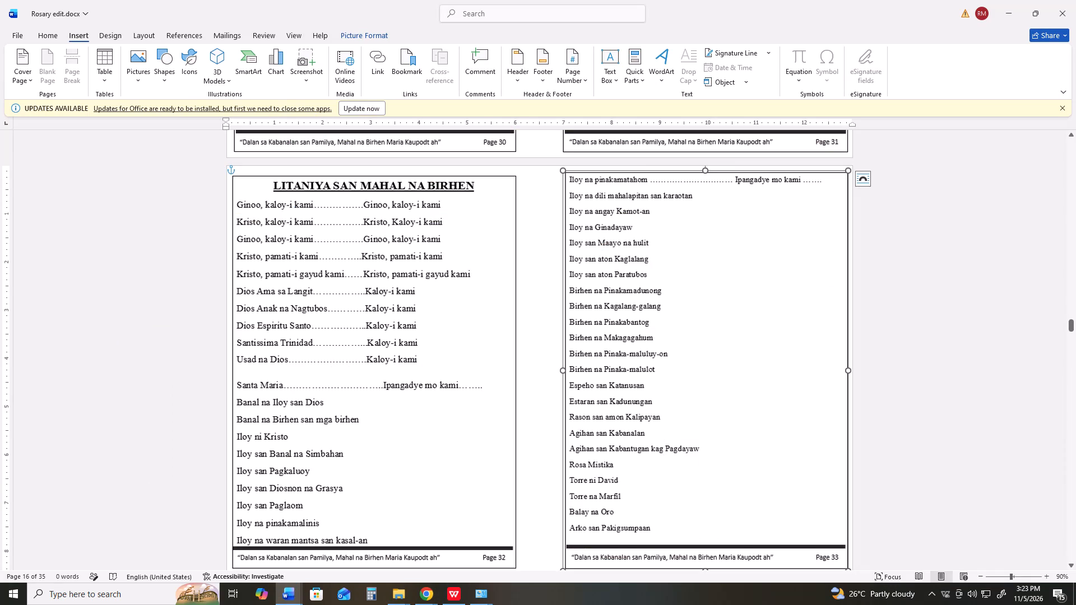
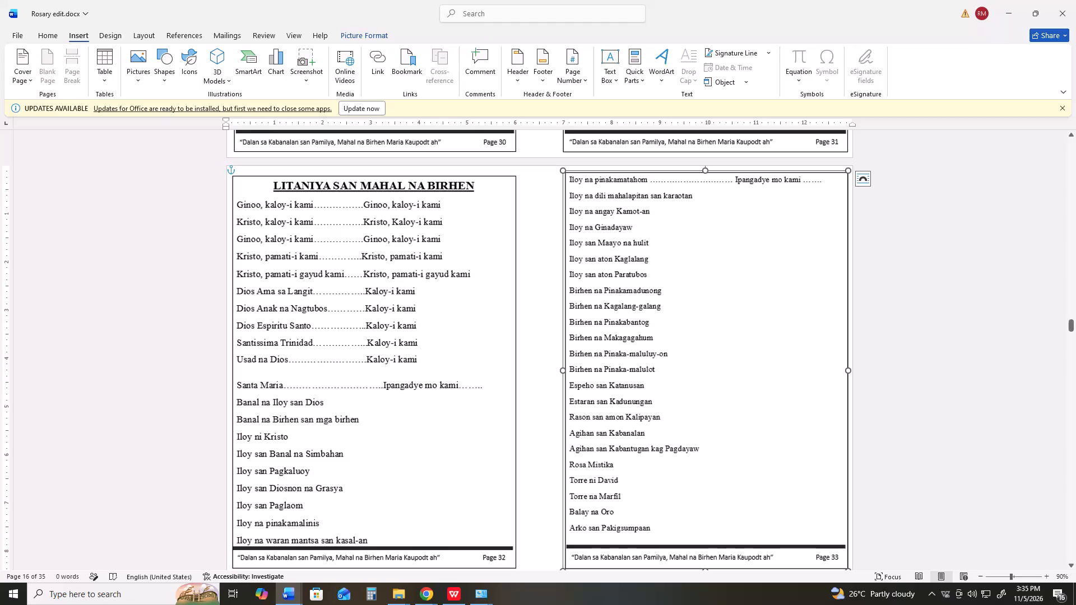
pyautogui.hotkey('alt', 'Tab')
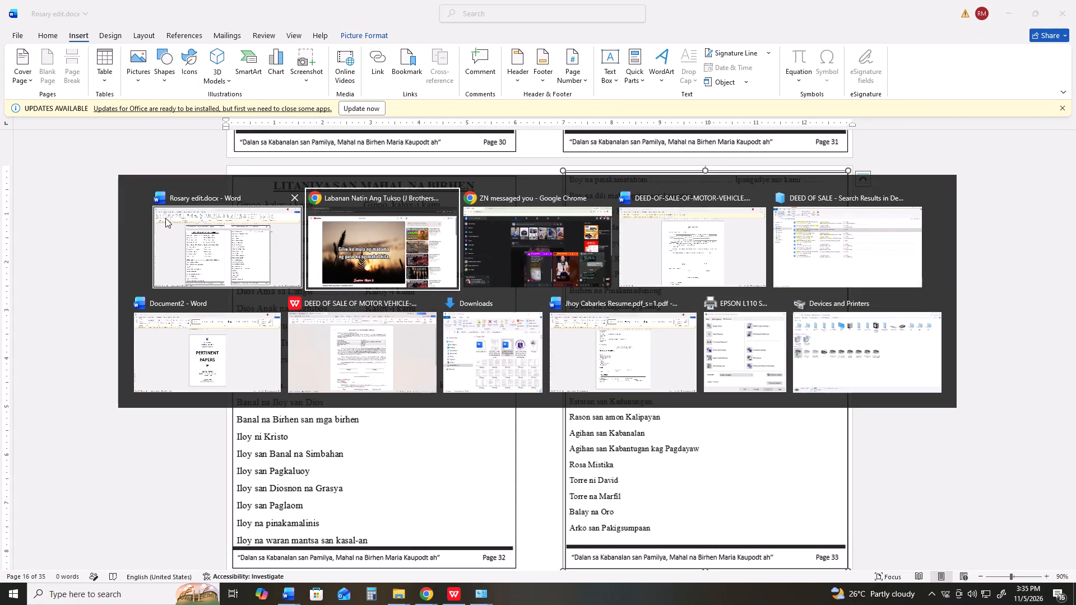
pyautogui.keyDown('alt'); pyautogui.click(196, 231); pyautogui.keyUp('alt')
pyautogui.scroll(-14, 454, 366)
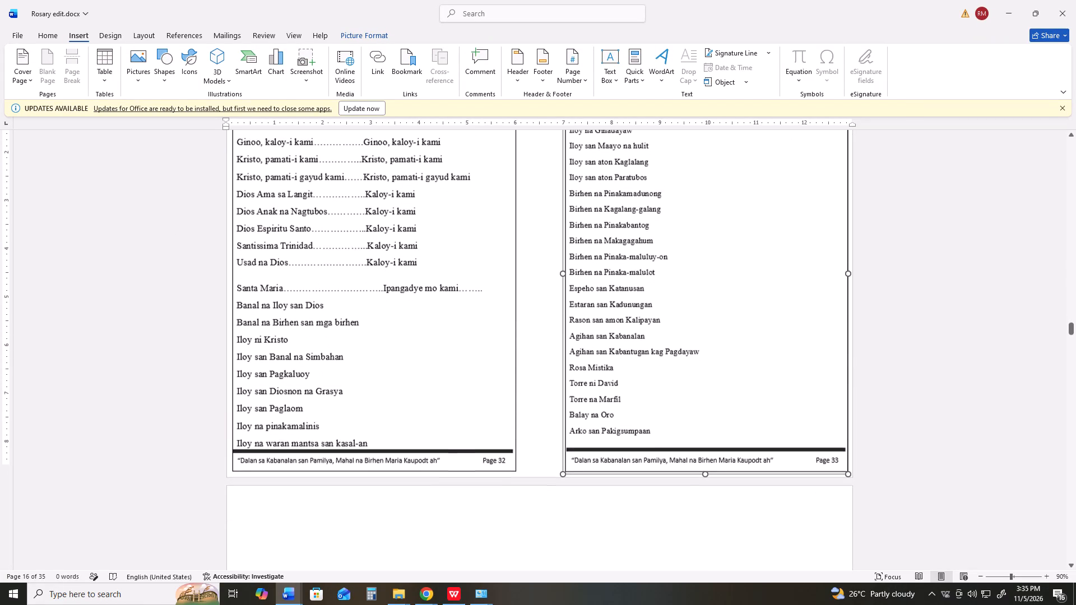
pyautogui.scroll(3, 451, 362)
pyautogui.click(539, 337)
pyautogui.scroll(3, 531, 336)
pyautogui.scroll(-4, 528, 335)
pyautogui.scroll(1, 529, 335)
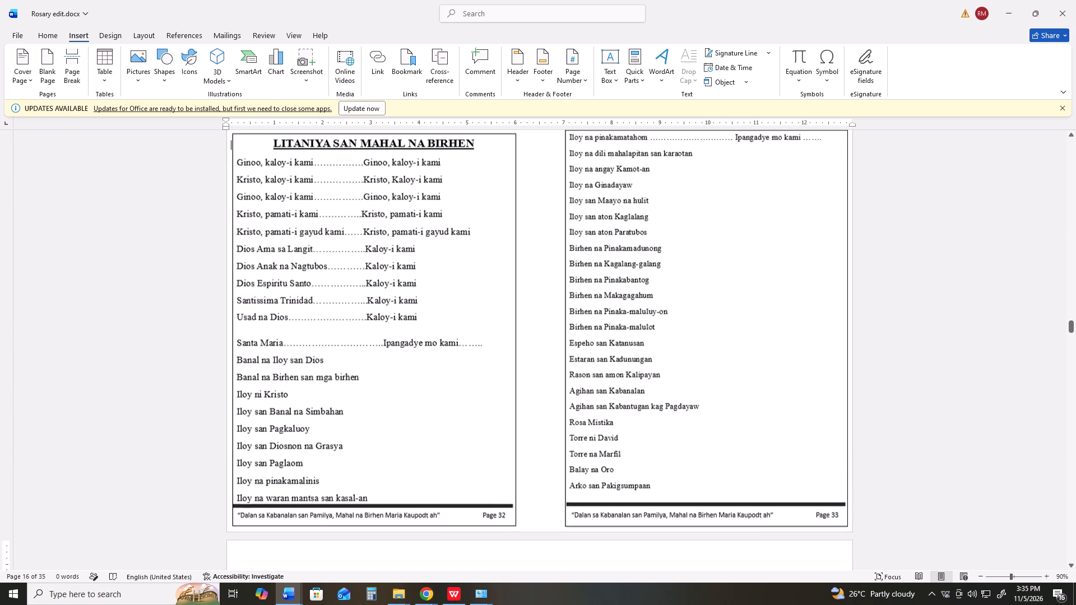
# Nudge the Page 33 picture two small increments to the left and deselect it.
pyautogui.scroll(1, 529, 335)
pyautogui.click(624, 340)
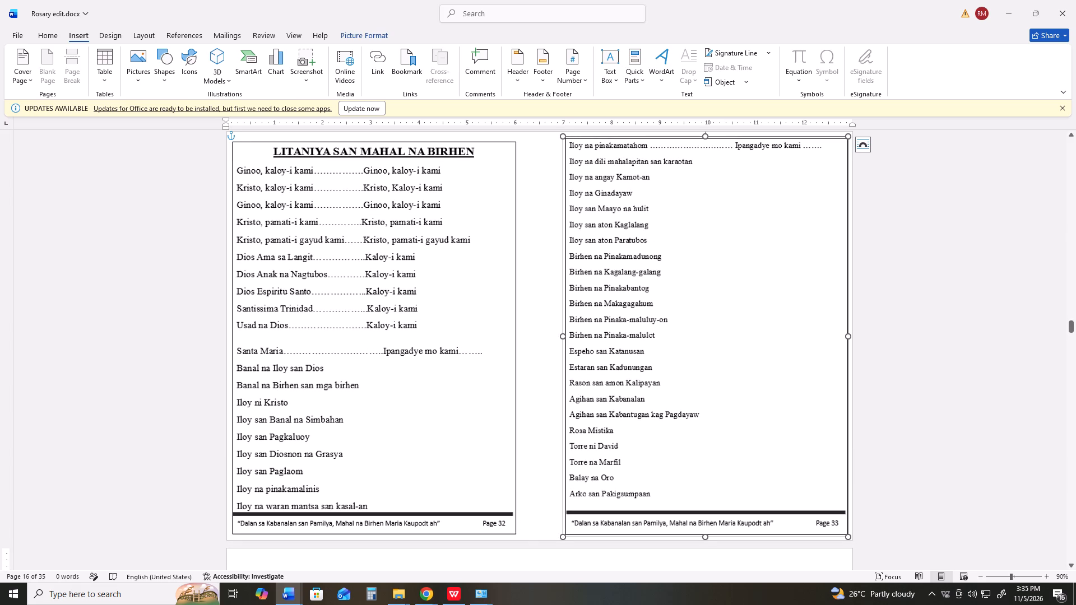
pyautogui.press('Left')
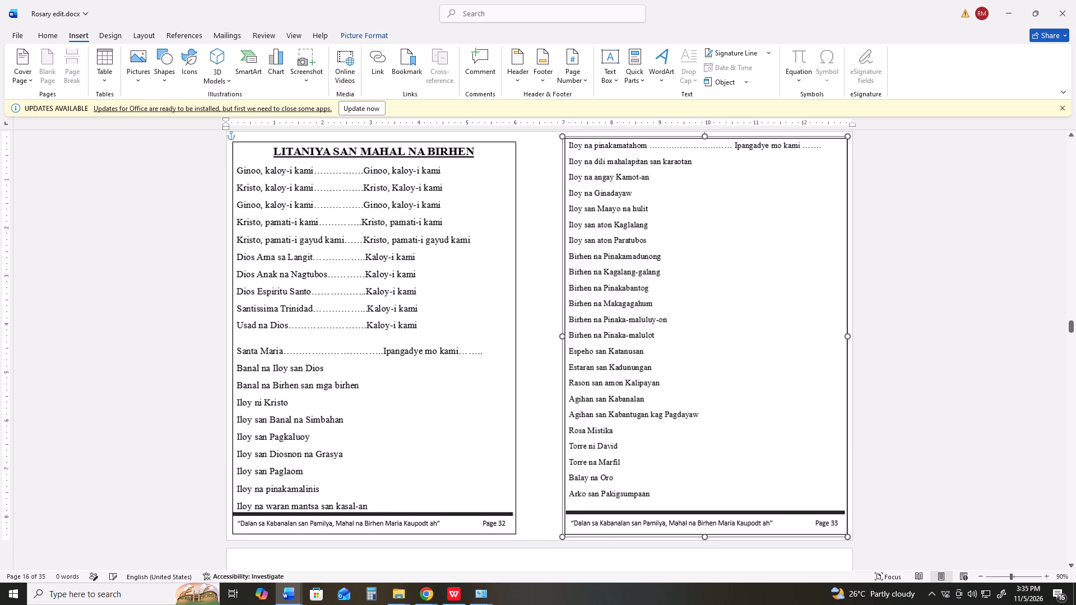
pyautogui.press('Left')
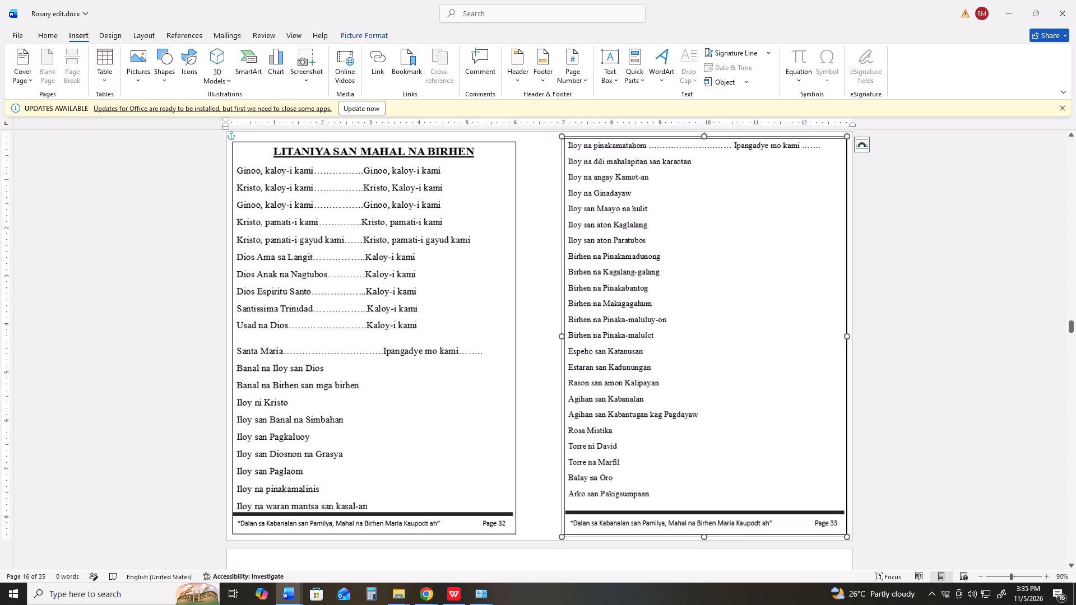
pyautogui.click(537, 333)
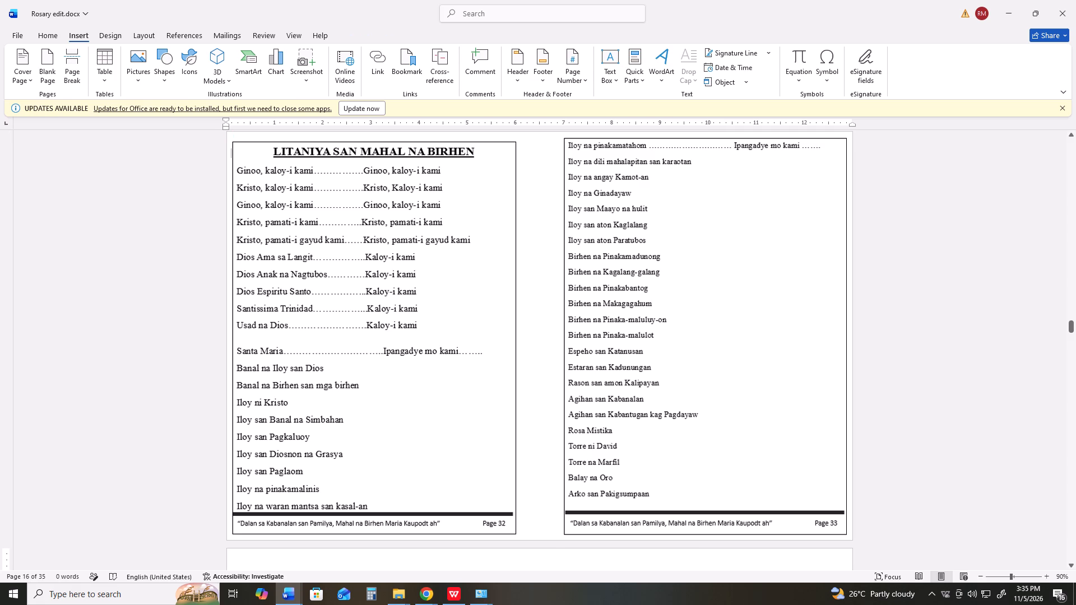
# Check the Page 32–33 spread in the print preview and return to the document.
pyautogui.hotkey('ctrl', 'p')
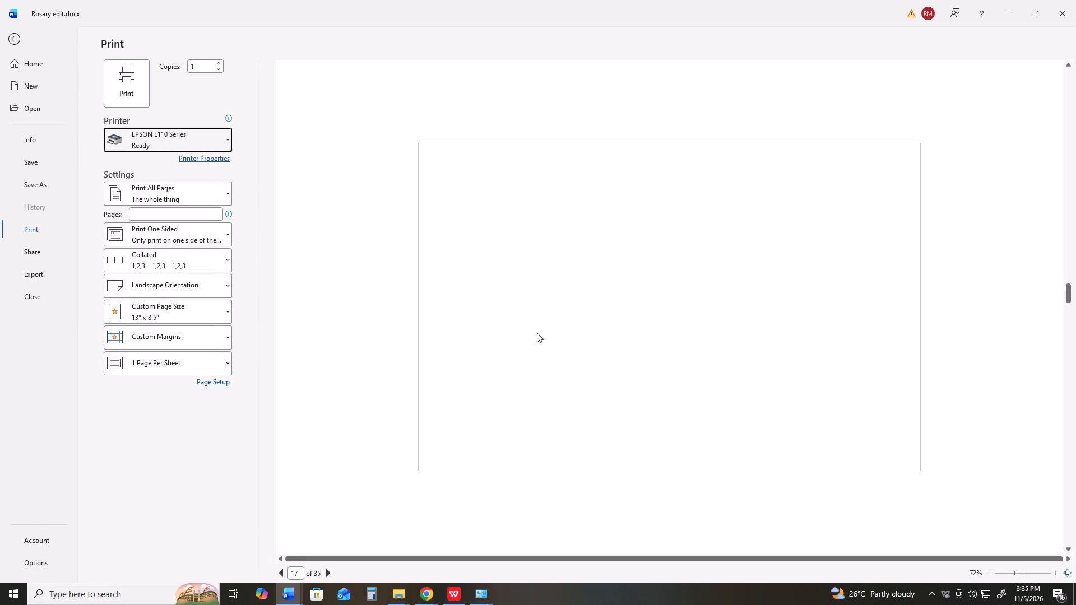
pyautogui.press('Escape')
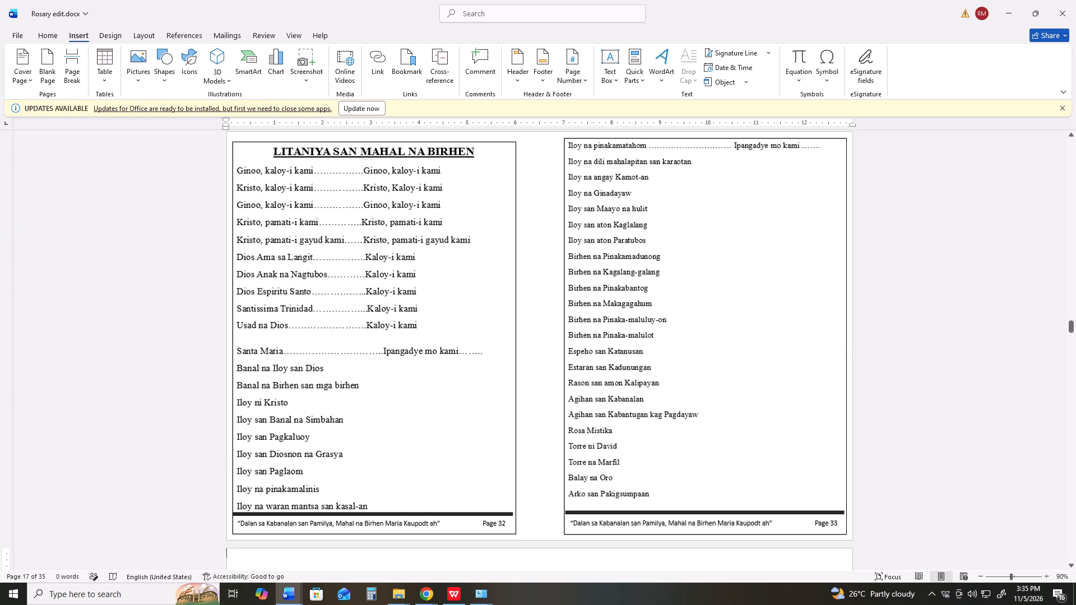
pyautogui.click(438, 341)
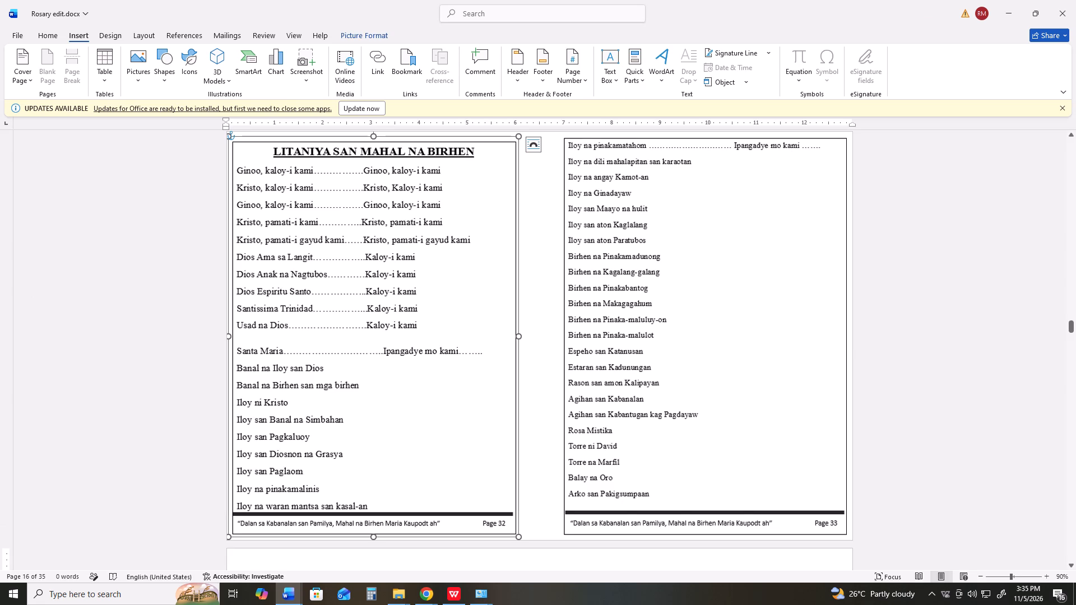
pyautogui.hotkey('ctrl', 'p')
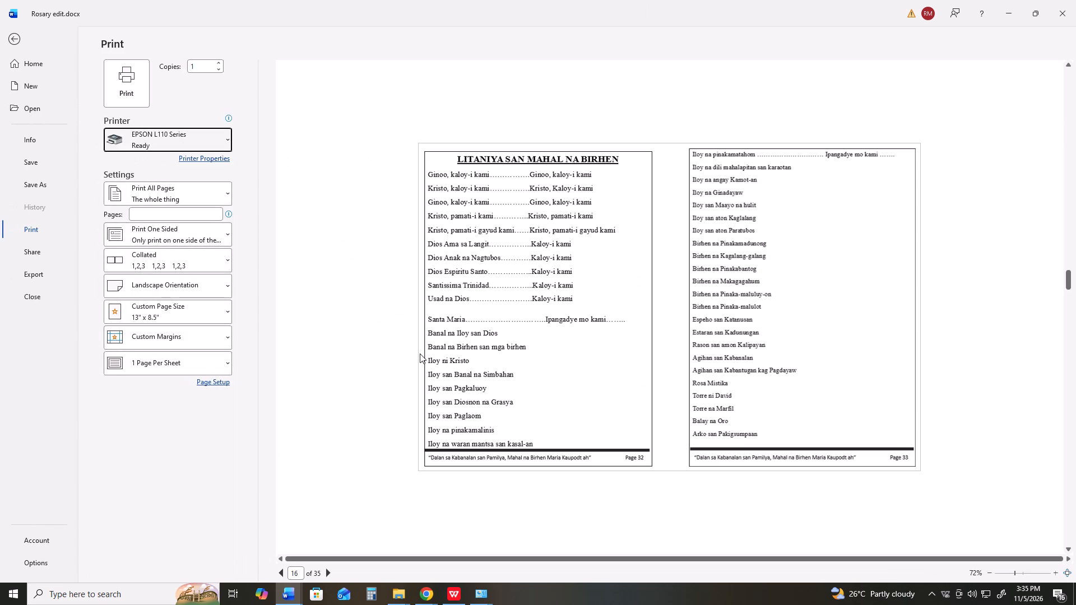
pyautogui.press('Escape')
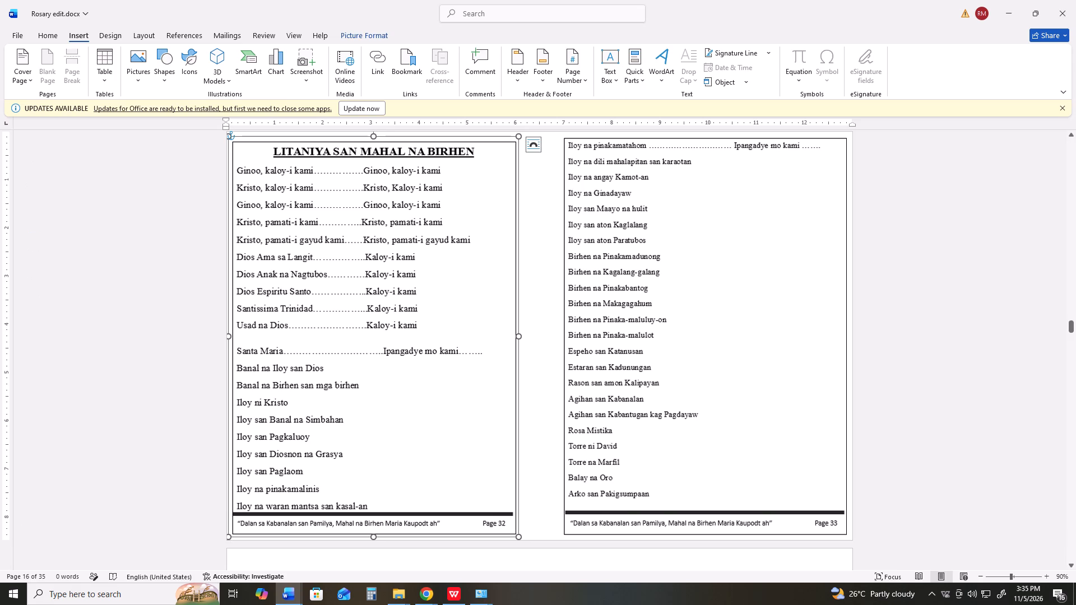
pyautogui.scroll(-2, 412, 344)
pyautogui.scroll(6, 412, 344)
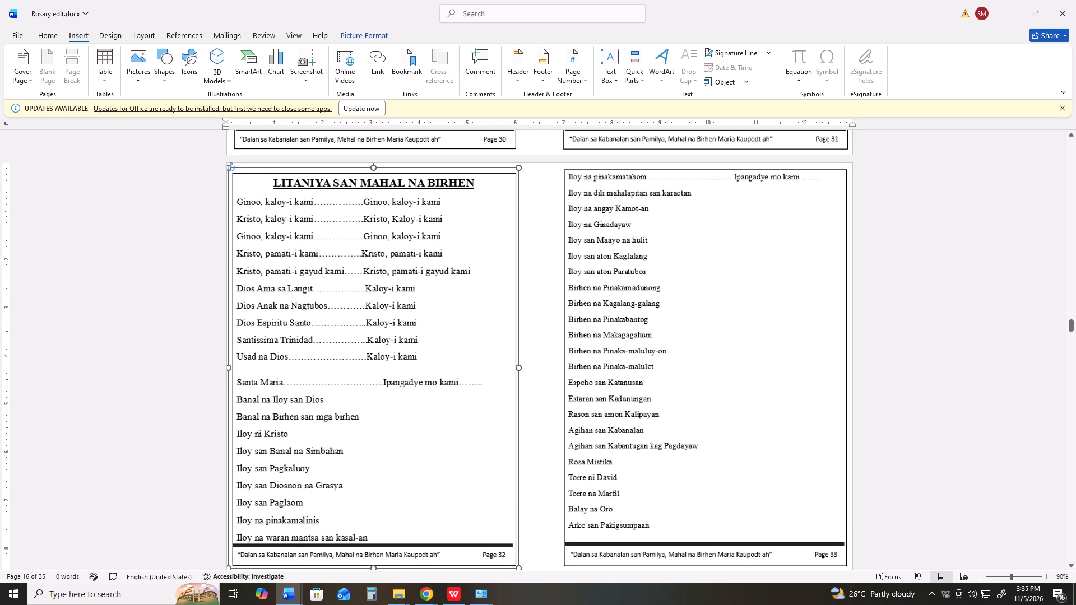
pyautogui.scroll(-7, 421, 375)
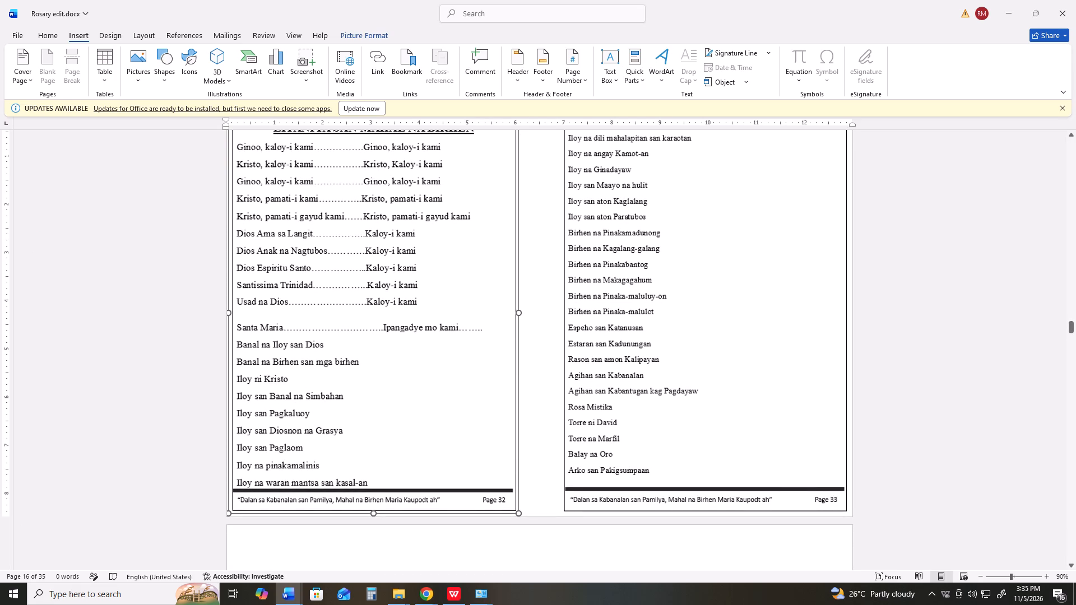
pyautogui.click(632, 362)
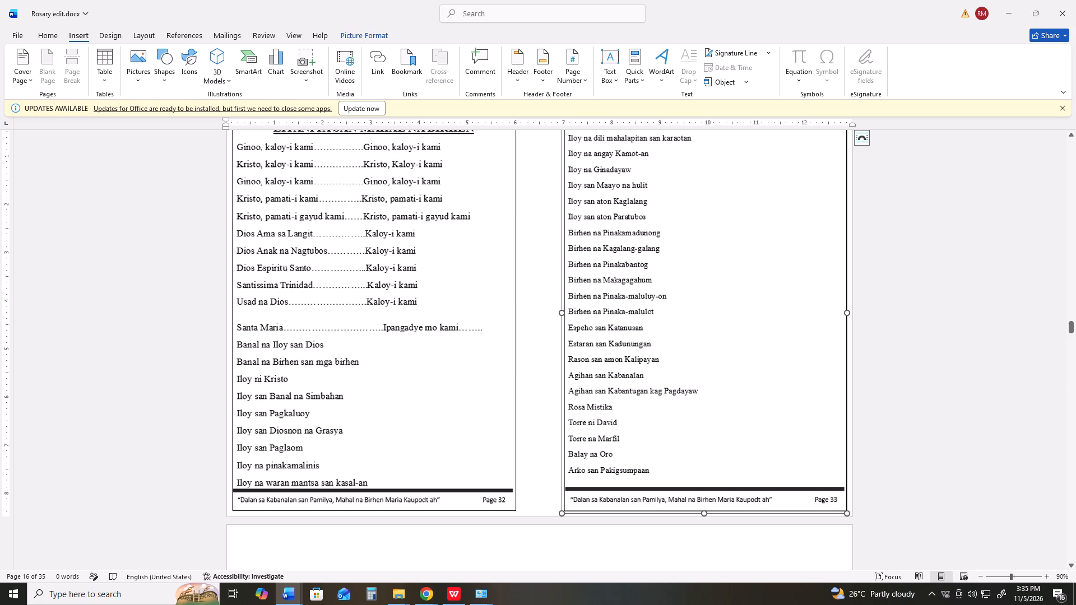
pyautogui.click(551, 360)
# Insert the picture r34.png from the Downloads folder for the next spread after pages 32–33.
pyautogui.scroll(-3, 543, 360)
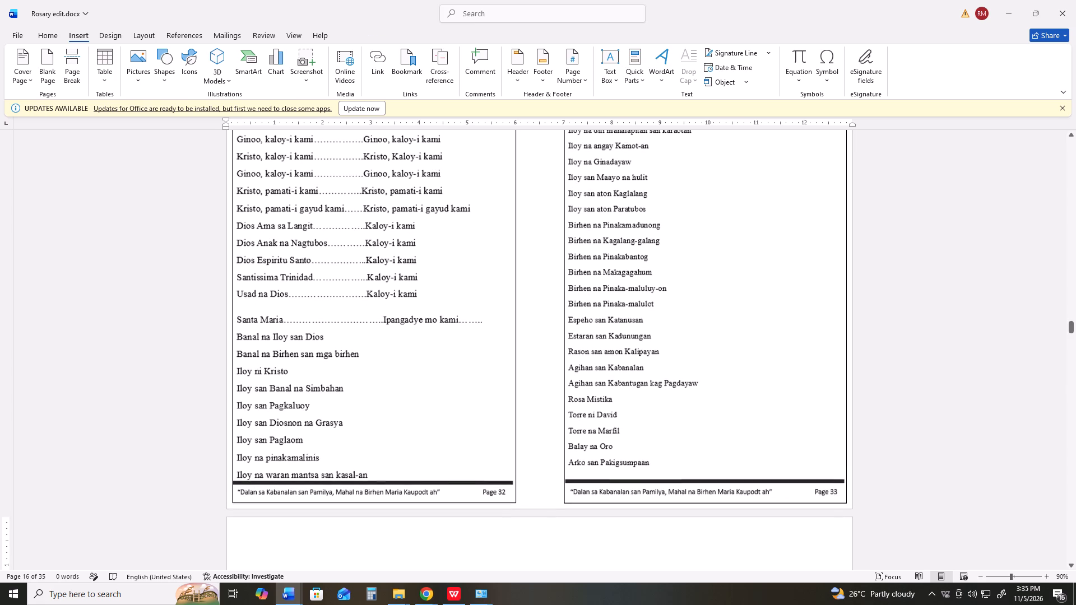
pyautogui.scroll(-13, 543, 359)
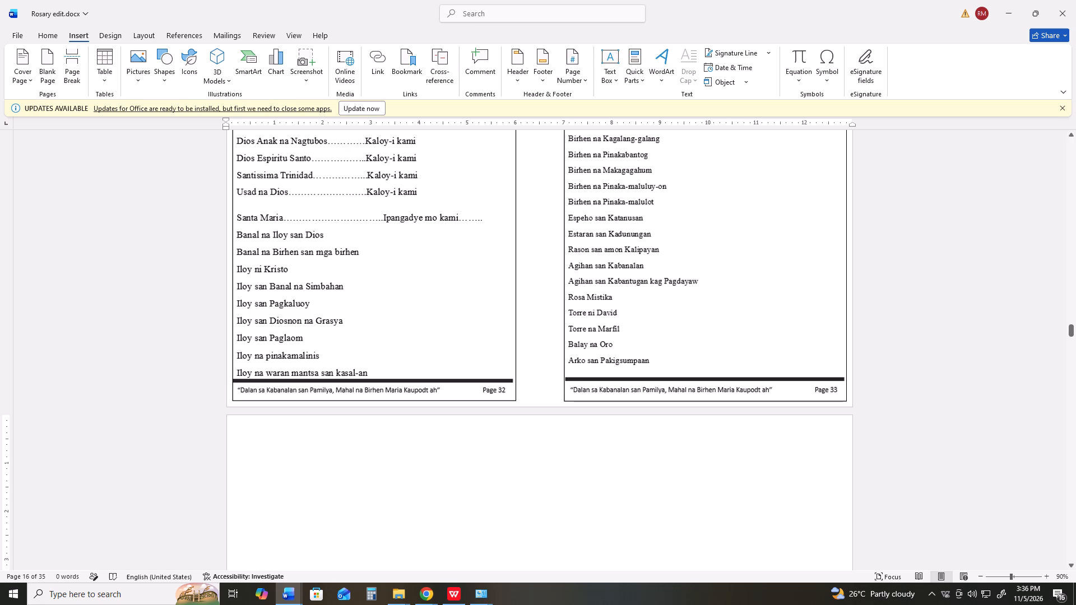
pyautogui.click(146, 69)
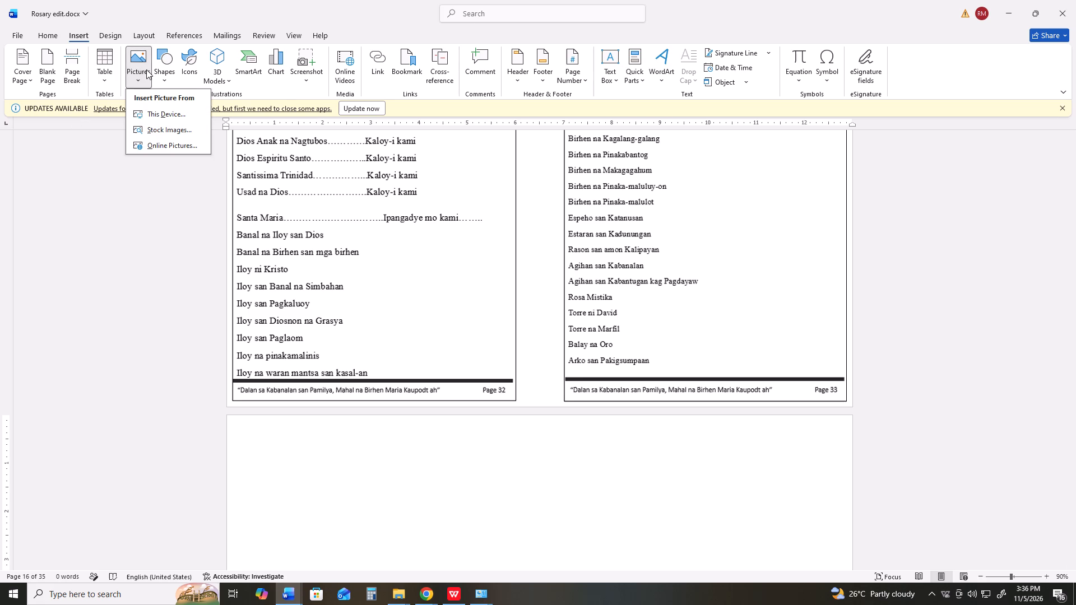
pyautogui.click(160, 111)
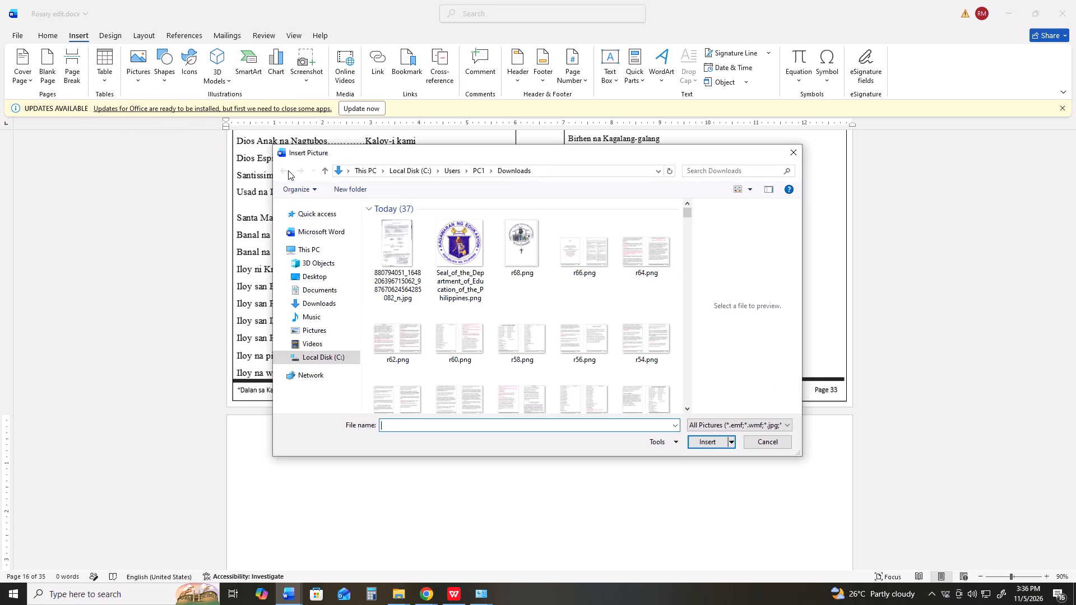
pyautogui.scroll(-2, 528, 290)
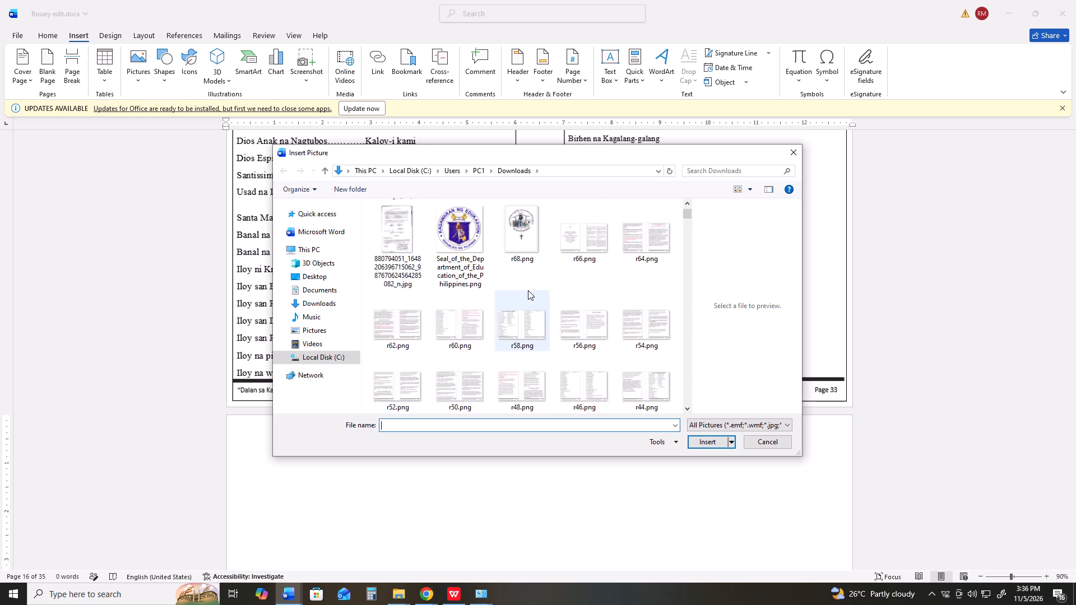
pyautogui.scroll(-3, 528, 290)
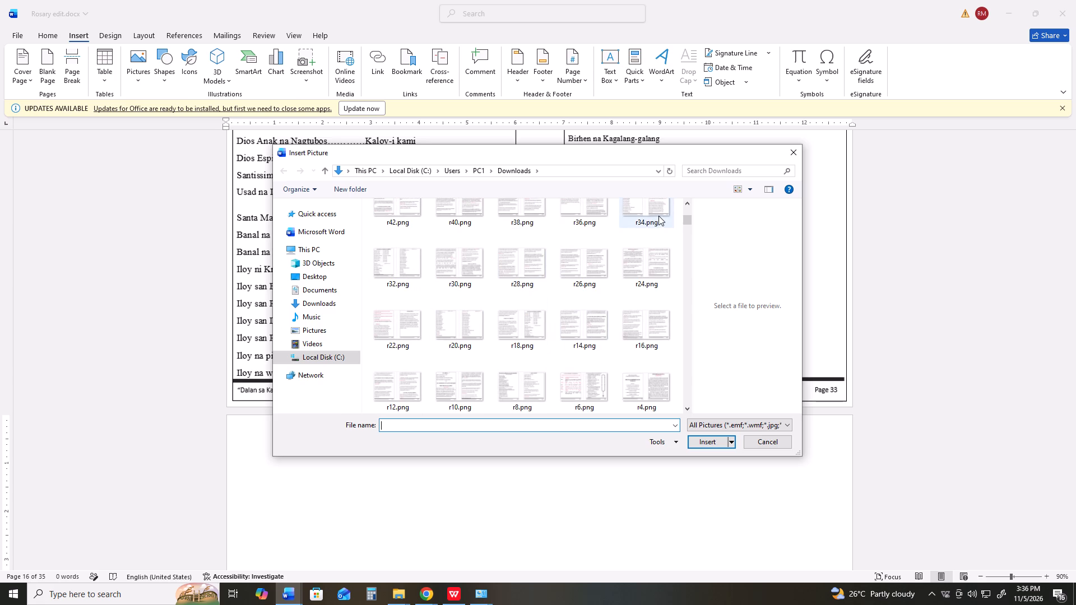
pyautogui.doubleClick(658, 216)
# Look over the inserted Page 34–35 picture and deselect it.
pyautogui.scroll(-1, 557, 324)
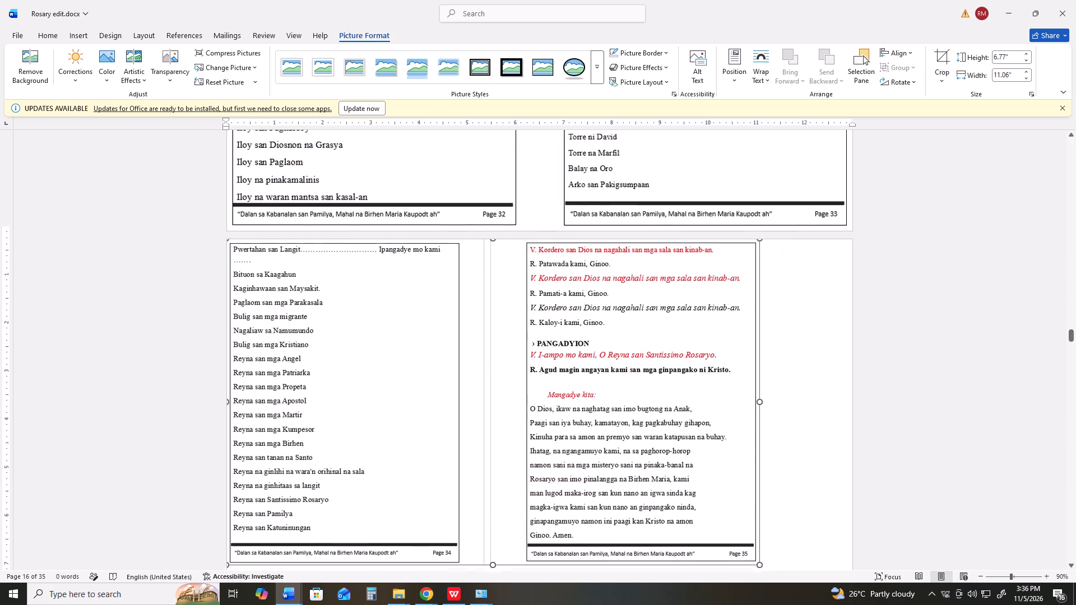
pyautogui.scroll(-16, 557, 324)
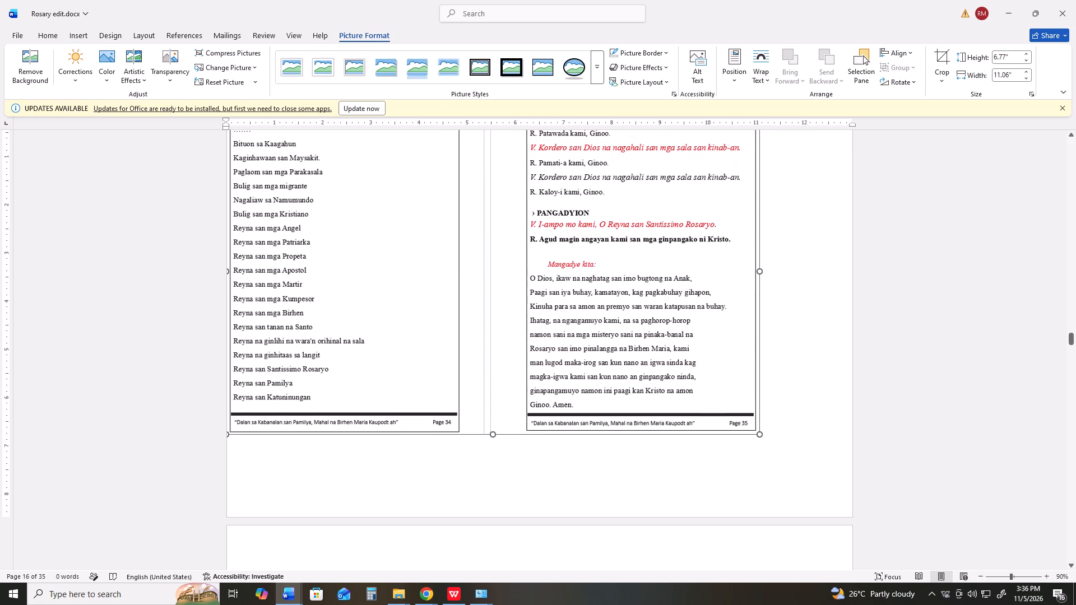
pyautogui.click(540, 311)
pyautogui.click(491, 459)
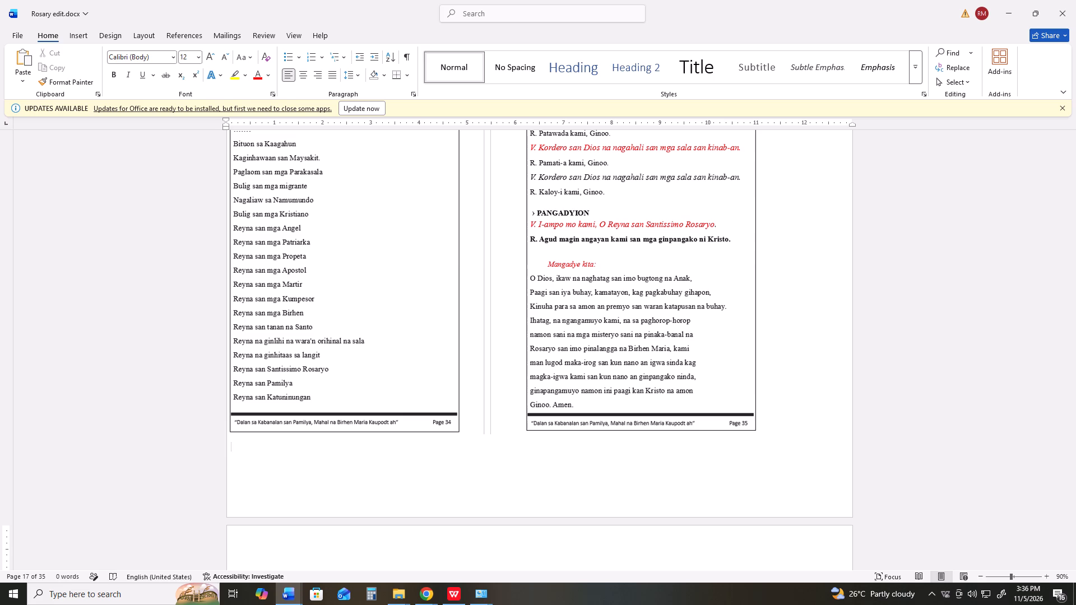
pyautogui.scroll(-2, 463, 380)
pyautogui.scroll(3, 465, 379)
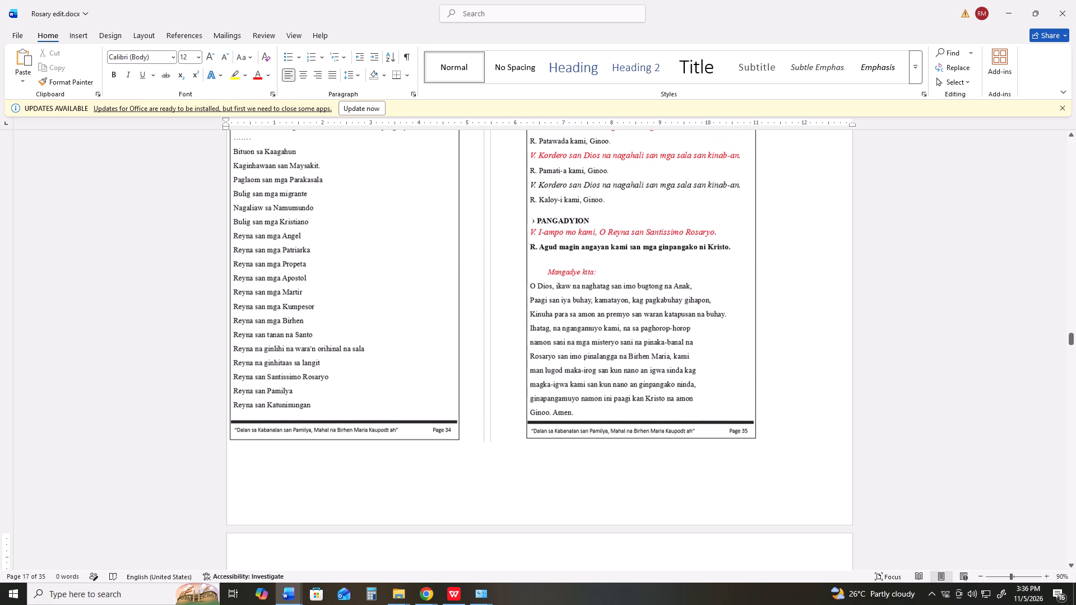
# Switch to the Facebook window in Chrome and browse the news feed and open chats.
pyautogui.hotkey('alt', 'Tab')
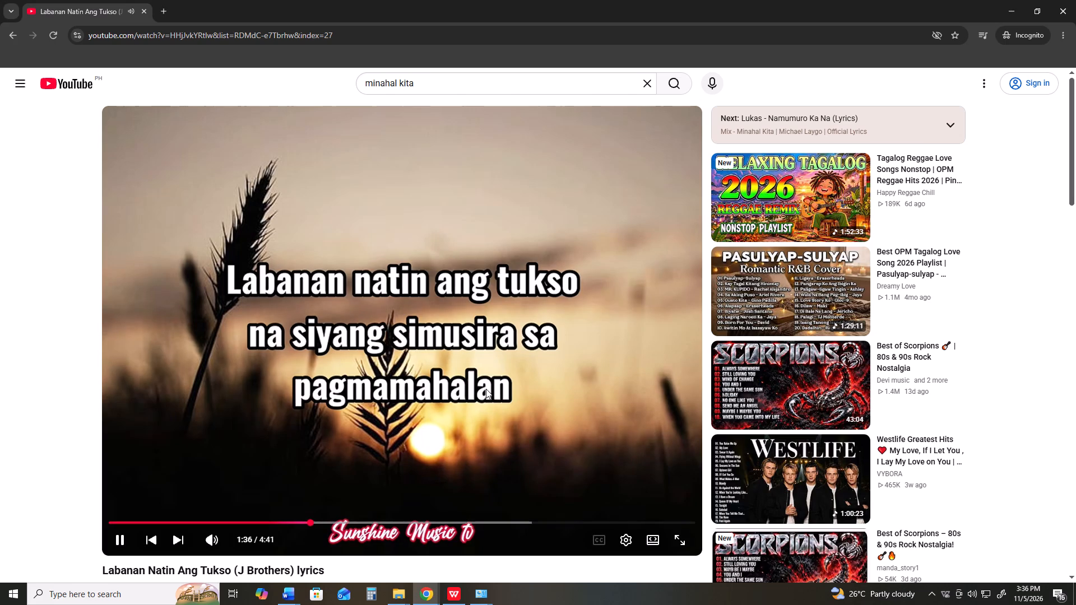
pyautogui.hotkey('alt', 'Tab')
pyautogui.hotkey('alt', 'Tab')
pyautogui.hotkey('alt', 'Tab')
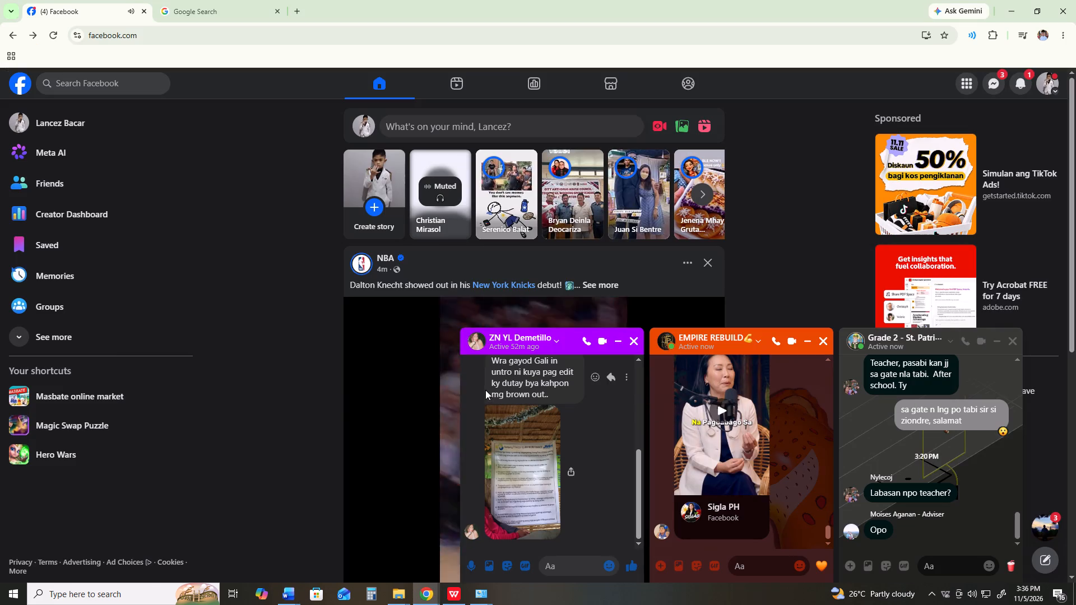
pyautogui.scroll(-6, 351, 407)
pyautogui.scroll(-10, 554, 253)
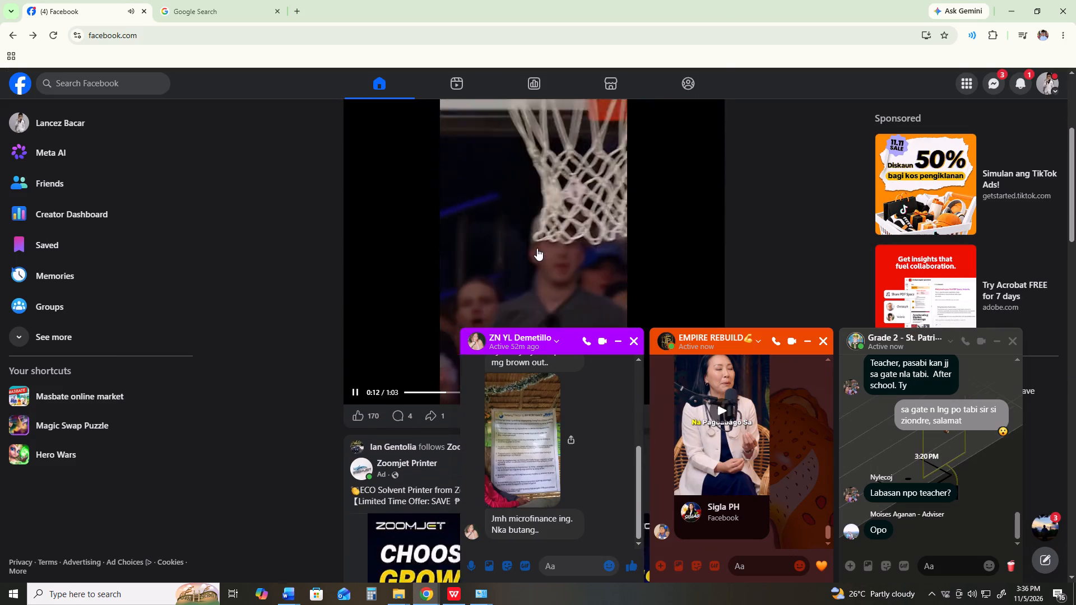
pyautogui.scroll(-20, 537, 248)
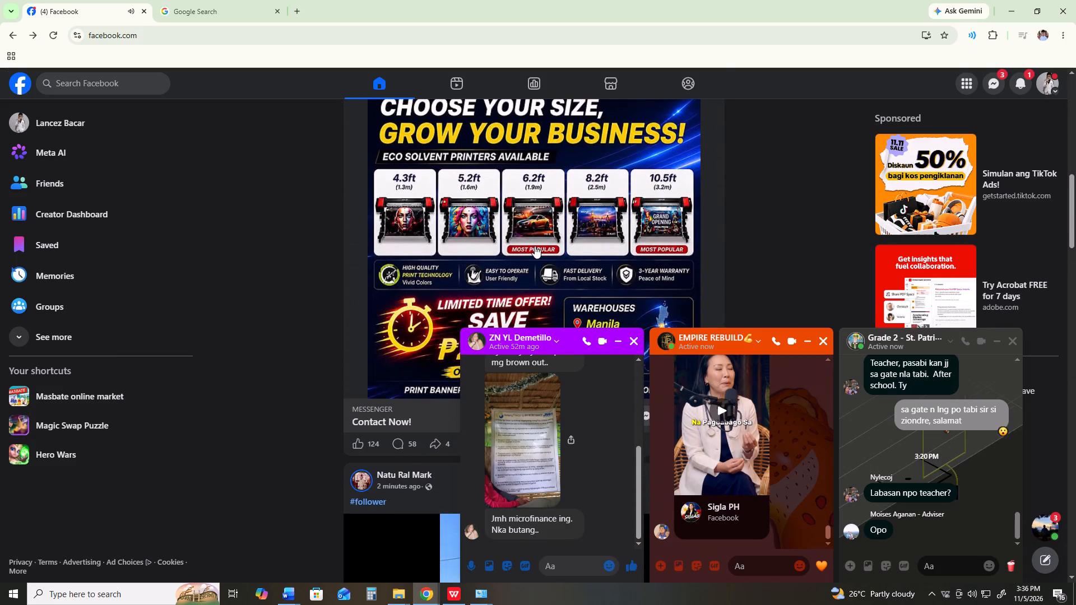
pyautogui.scroll(-1, 527, 317)
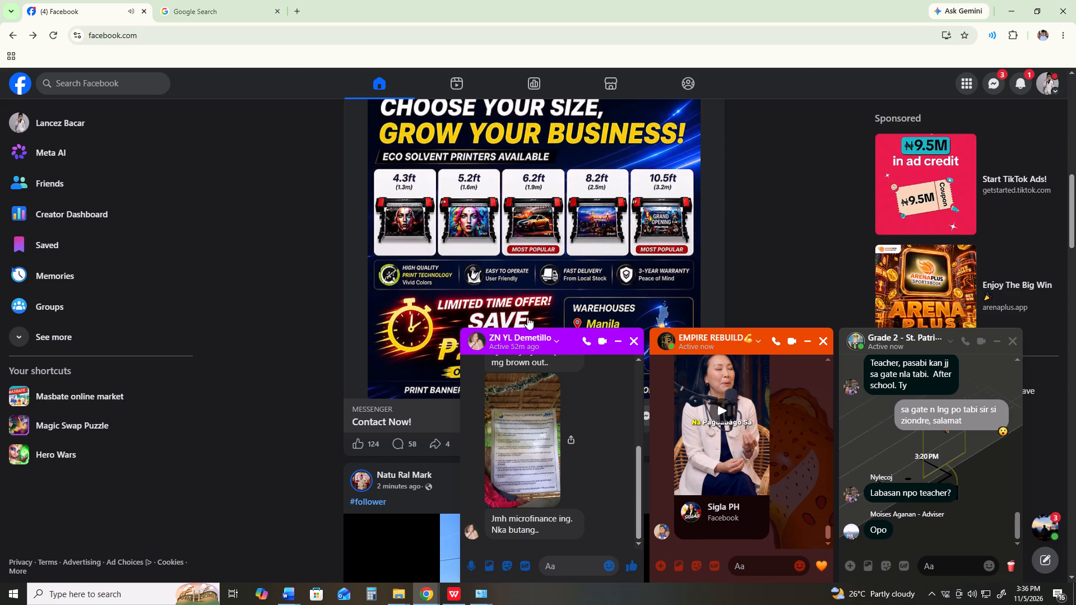
pyautogui.scroll(-1, 527, 317)
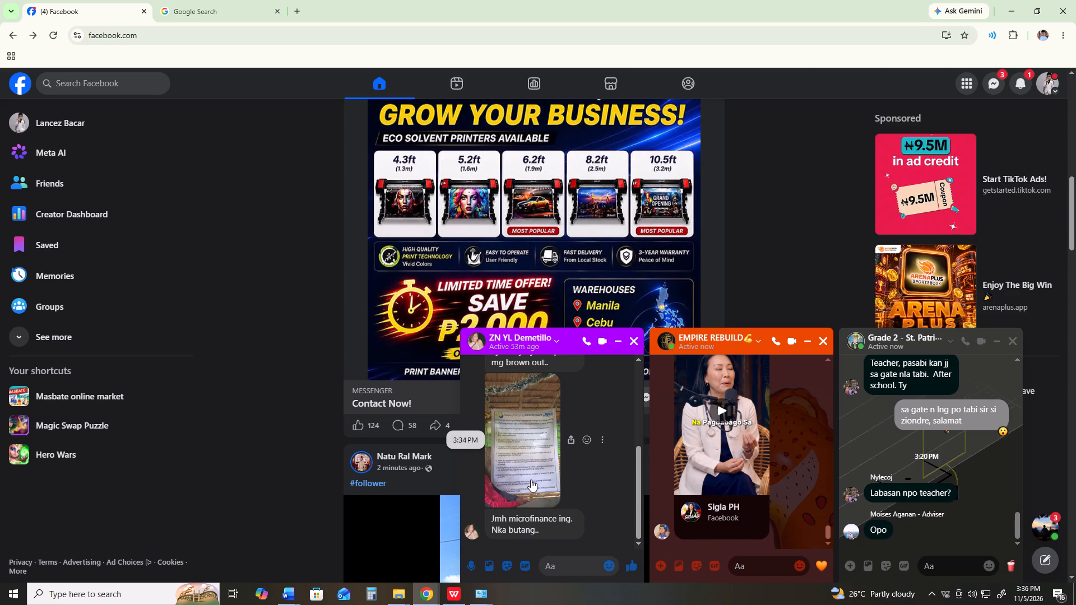
# Examine the JMH Microfinance banner photo and the messages around it in the chat, closing the enlarged photo when done.
pyautogui.click(531, 480)
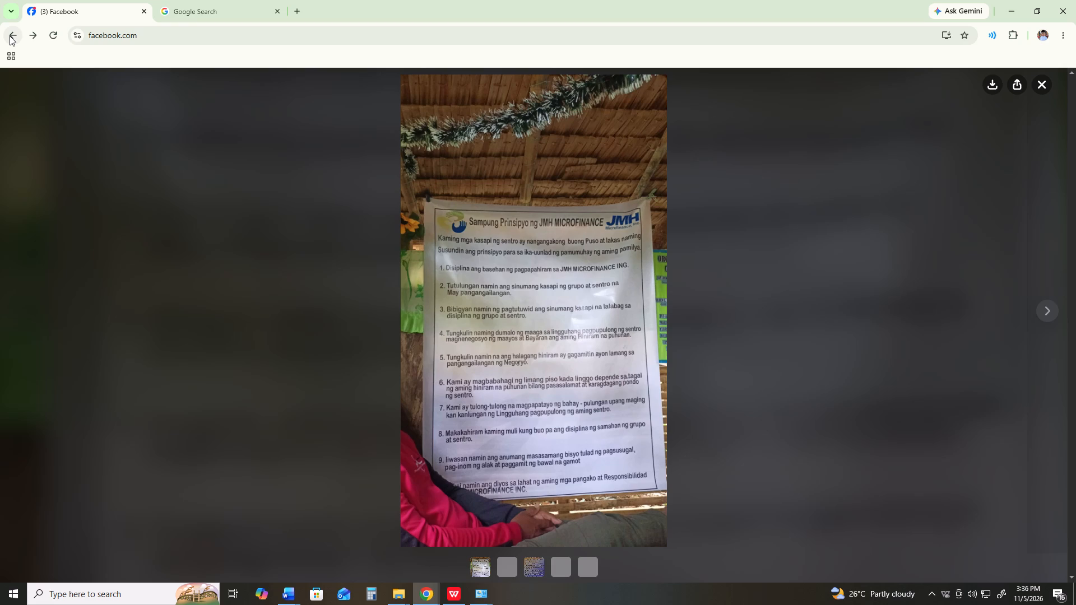
pyautogui.click(1039, 84)
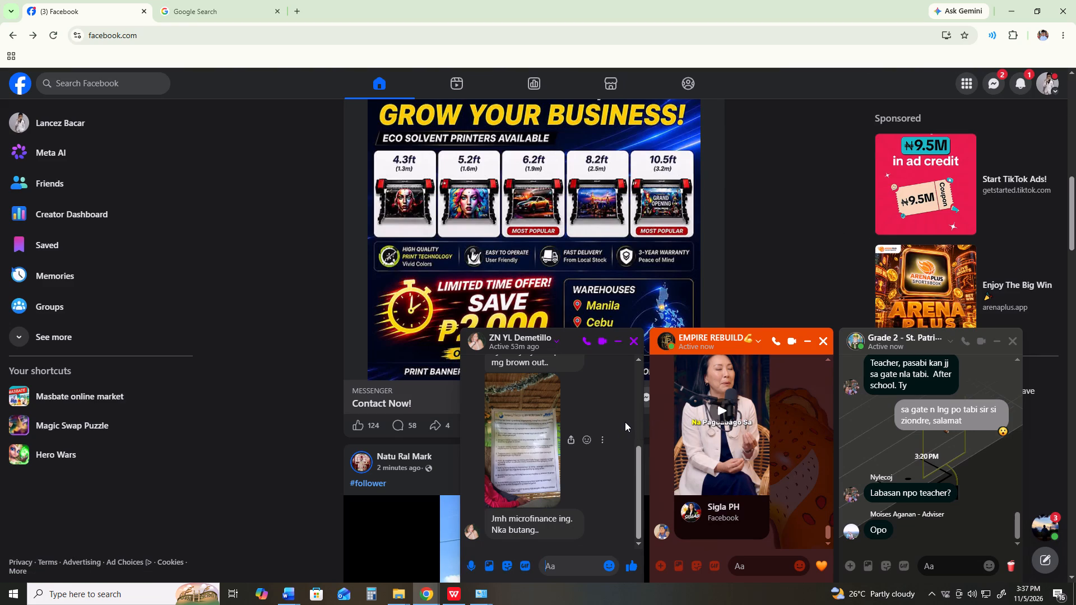
pyautogui.scroll(-1, 625, 422)
pyautogui.scroll(4, 625, 421)
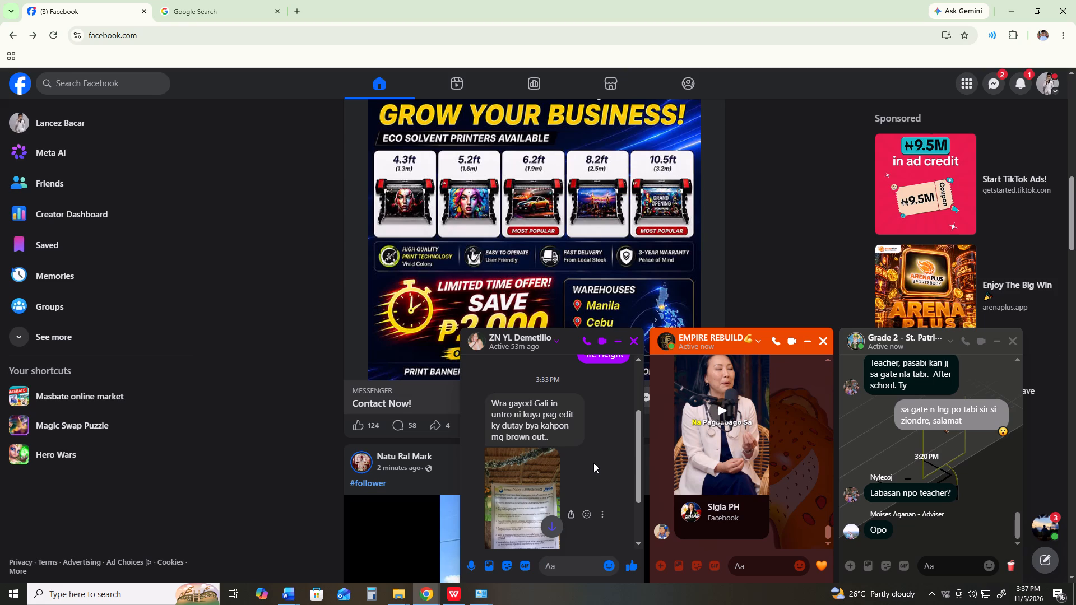
pyautogui.scroll(-4, 556, 455)
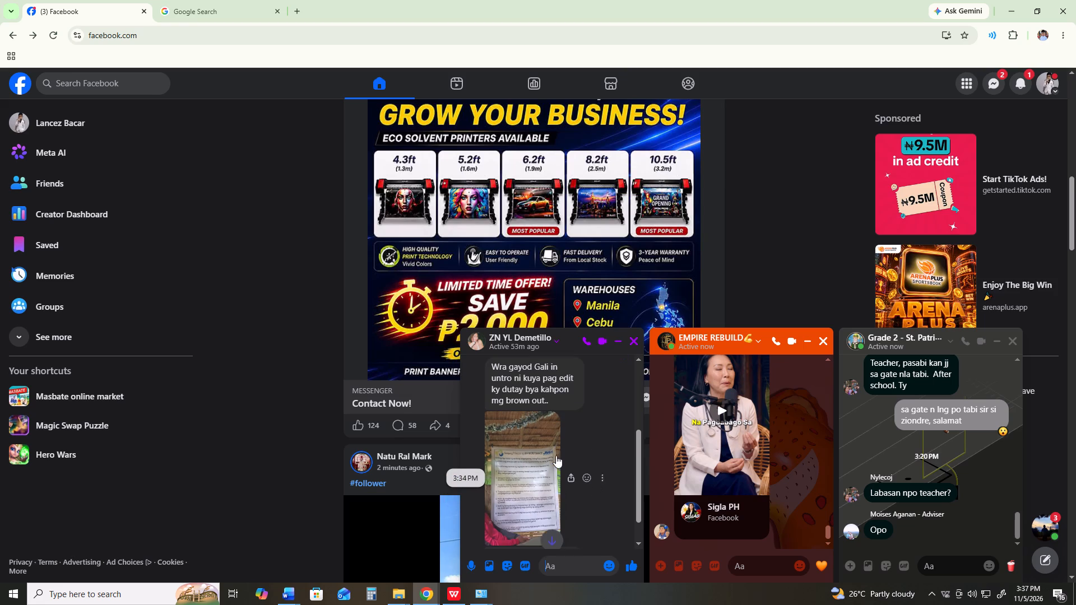
pyautogui.scroll(-9, 556, 455)
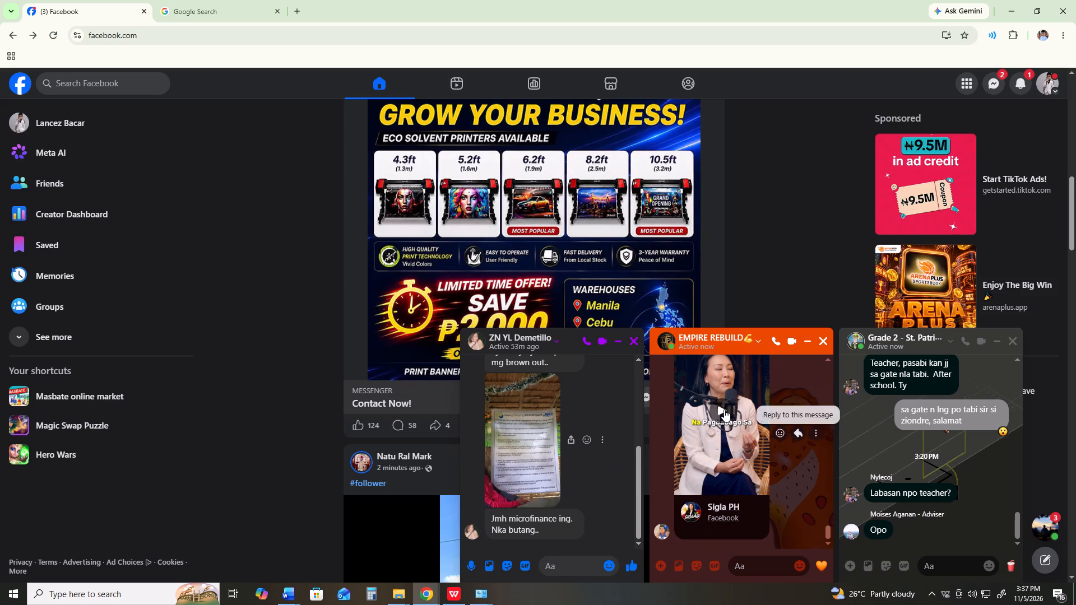
# Reply "amu po" in the chat containing the JMH Microfinance banner photo.
pyautogui.hotkey('alt', 'Tab')
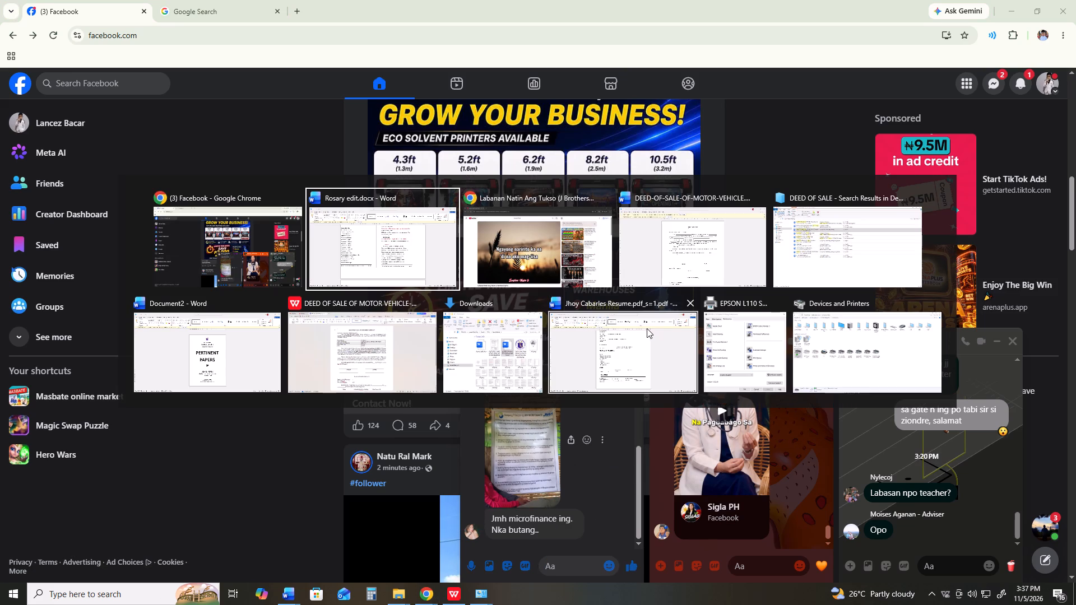
pyautogui.keyDown('alt'); pyautogui.click(561, 568); pyautogui.keyUp('alt')
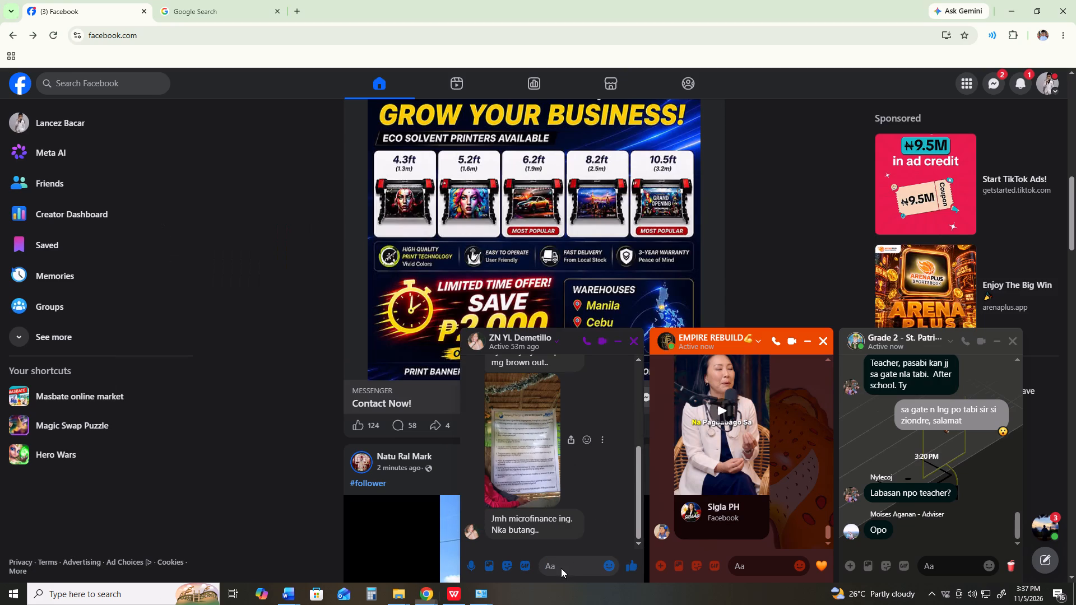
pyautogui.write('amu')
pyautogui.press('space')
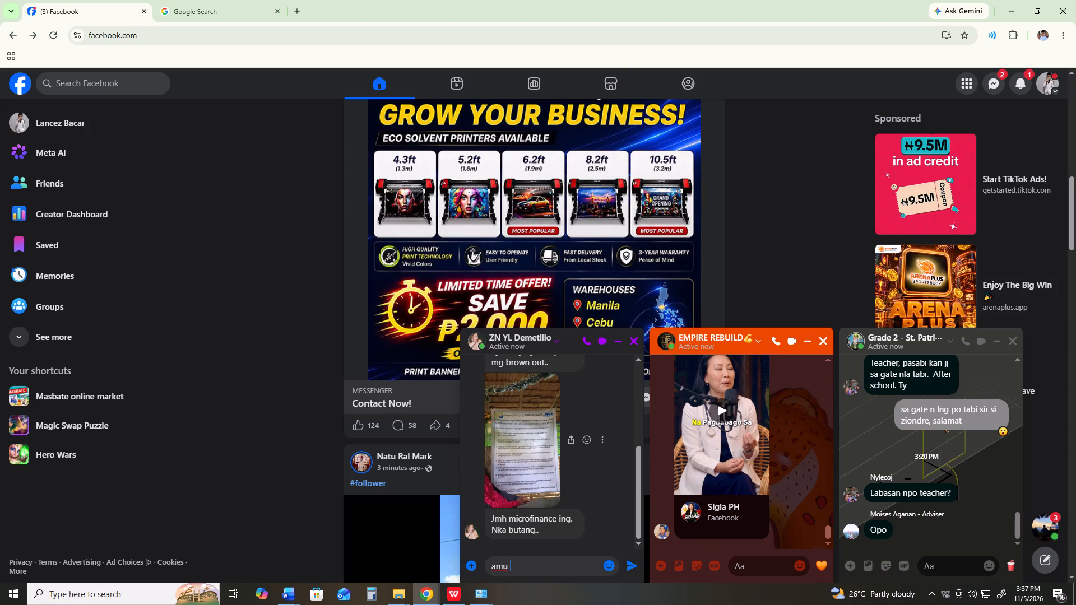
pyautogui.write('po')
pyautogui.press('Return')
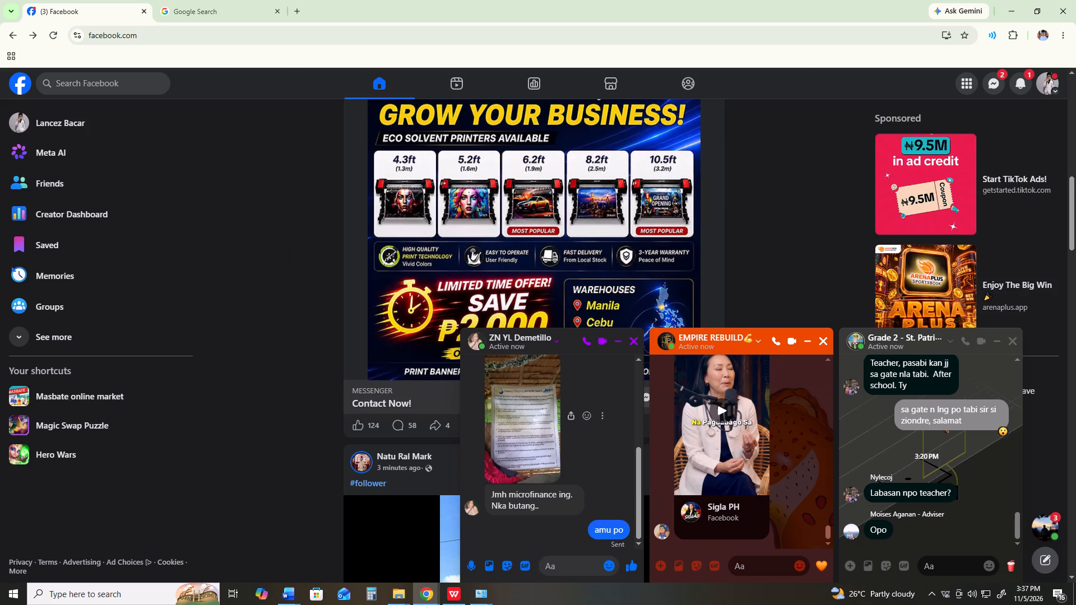
# Return to the Rosary edit document in Word and set the Page 34–35 picture's text wrapping to In Front of Text.
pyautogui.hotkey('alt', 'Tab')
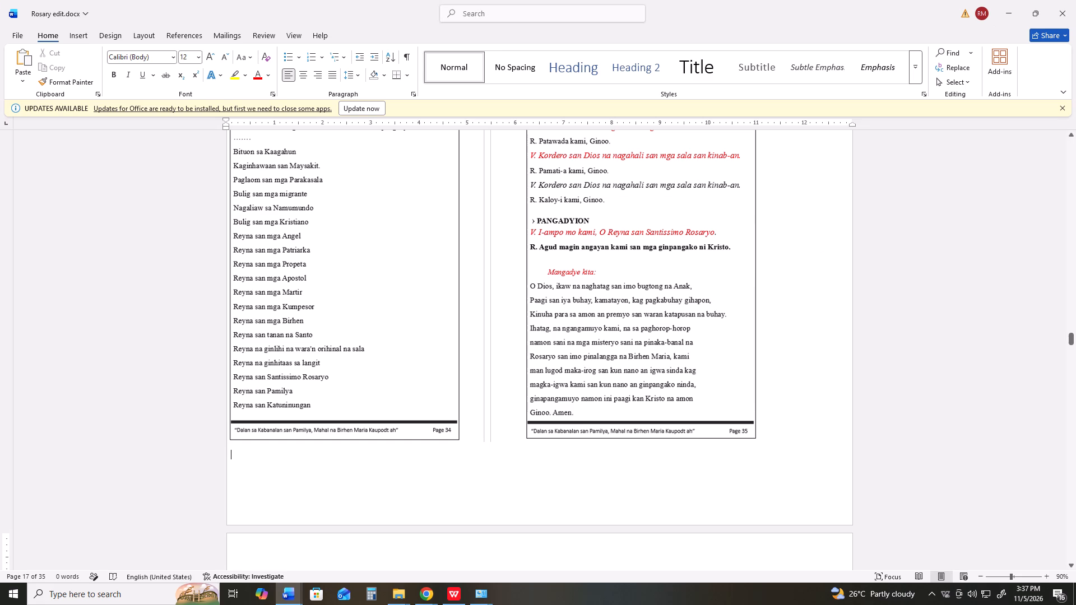
pyautogui.scroll(4, 535, 328)
pyautogui.moveTo(528, 331); pyautogui.dragTo(538, 334)
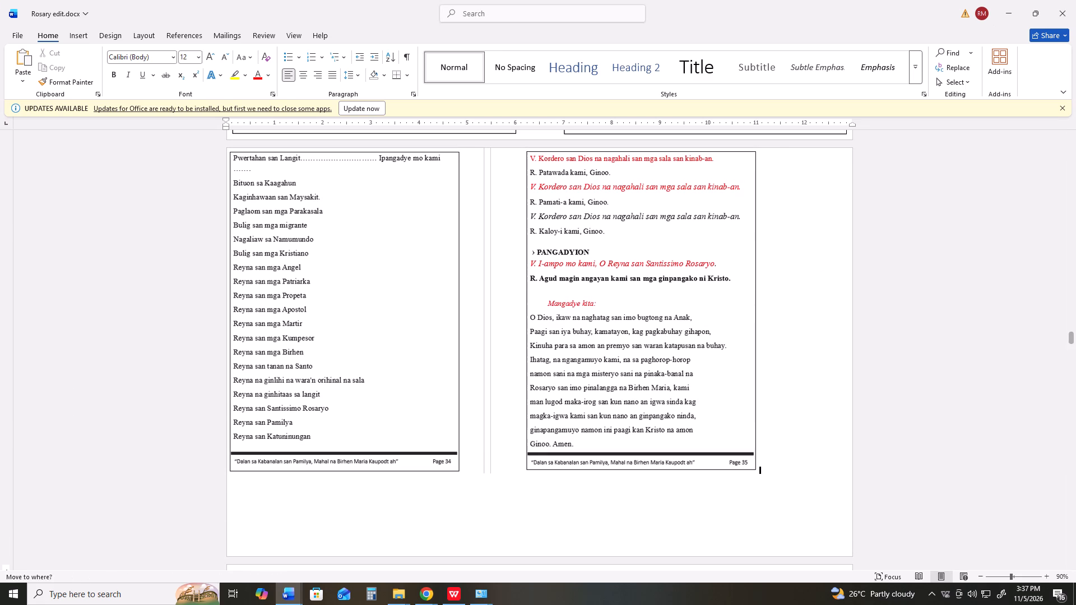
pyautogui.moveTo(538, 334); pyautogui.dragTo(540, 338)
pyautogui.click(774, 157)
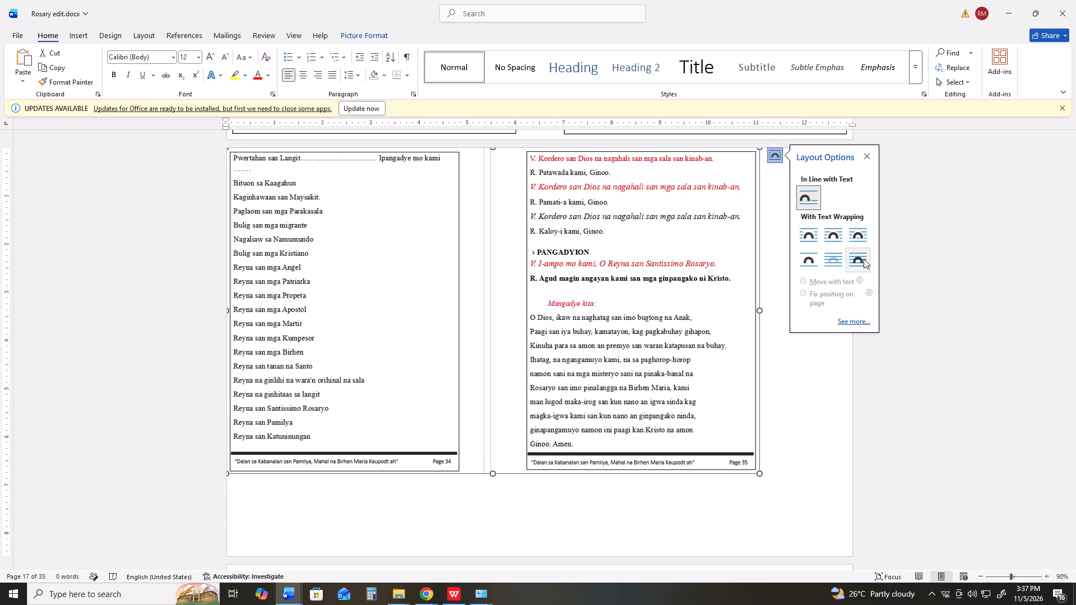
pyautogui.click(864, 262)
# Duplicate the Page 34–35 picture, placing the copy offset below and to the right of the original.
pyautogui.keyDown('ctrl'); pyautogui.moveTo(540, 277); pyautogui.dragTo(618, 351); pyautogui.keyUp('ctrl')
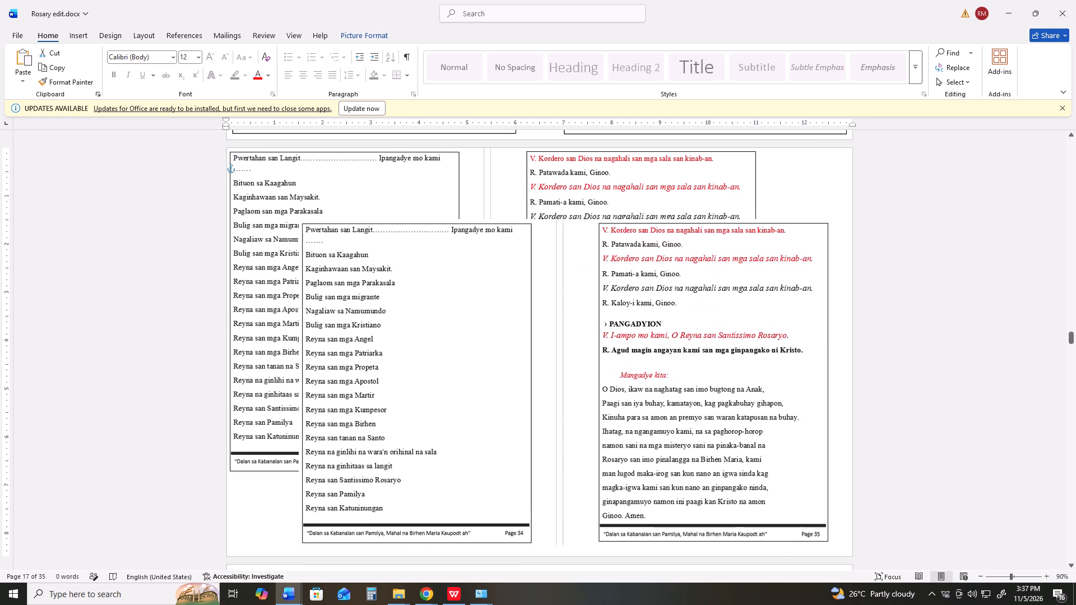
pyautogui.keyDown('ctrl'); pyautogui.moveTo(618, 351); pyautogui.dragTo(610, 349); pyautogui.keyUp('ctrl')
# Crop the original Page 34–35 picture down to the Page 34 half, trimming its side edges to the page border.
pyautogui.click(473, 196)
pyautogui.rightClick(473, 196)
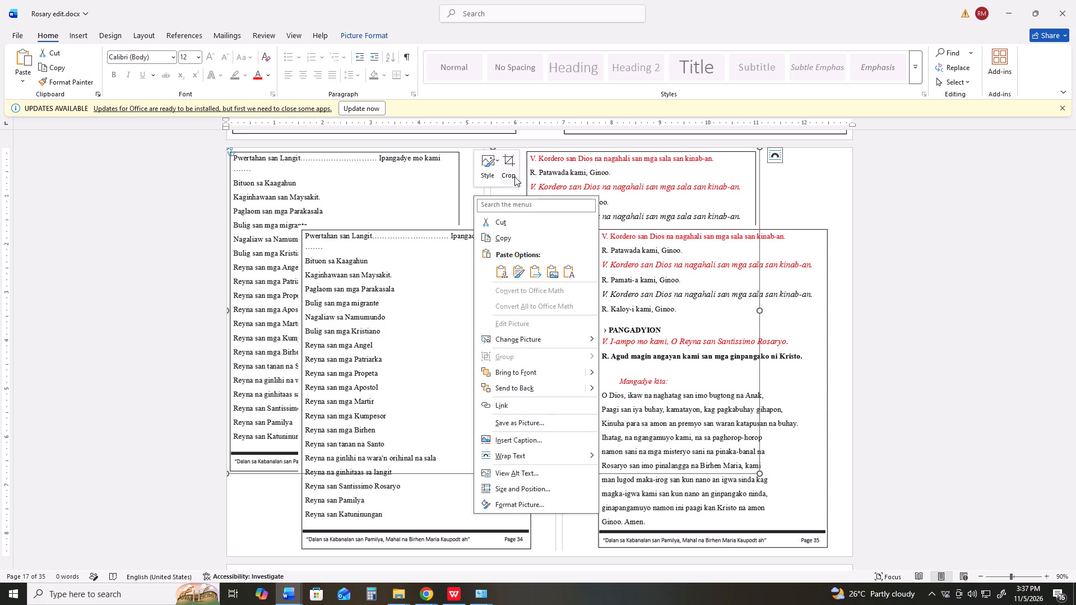
pyautogui.click(514, 167)
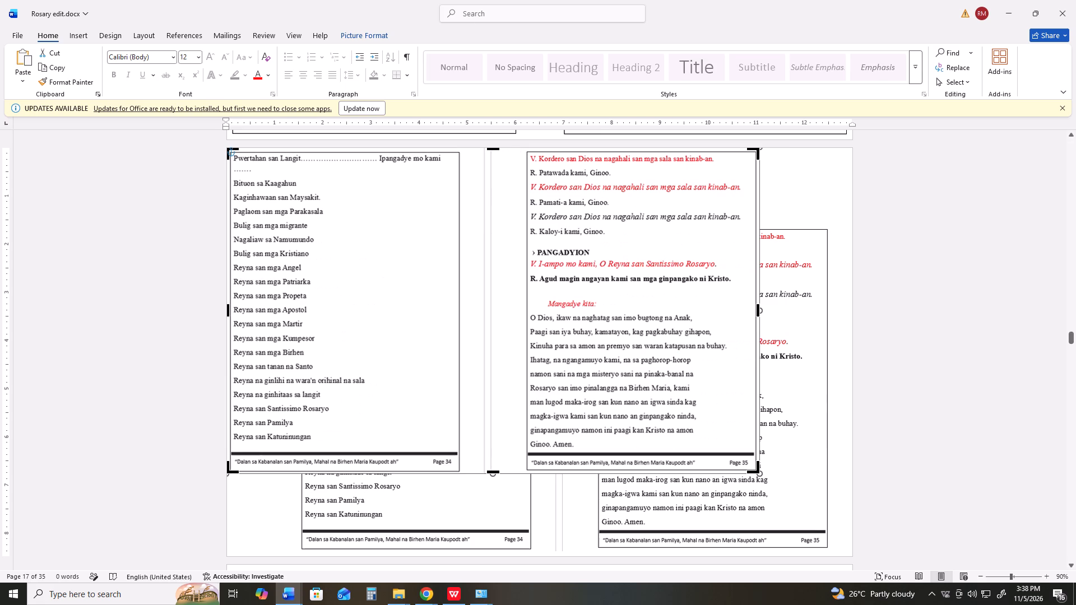
pyautogui.moveTo(755, 308); pyautogui.dragTo(758, 308)
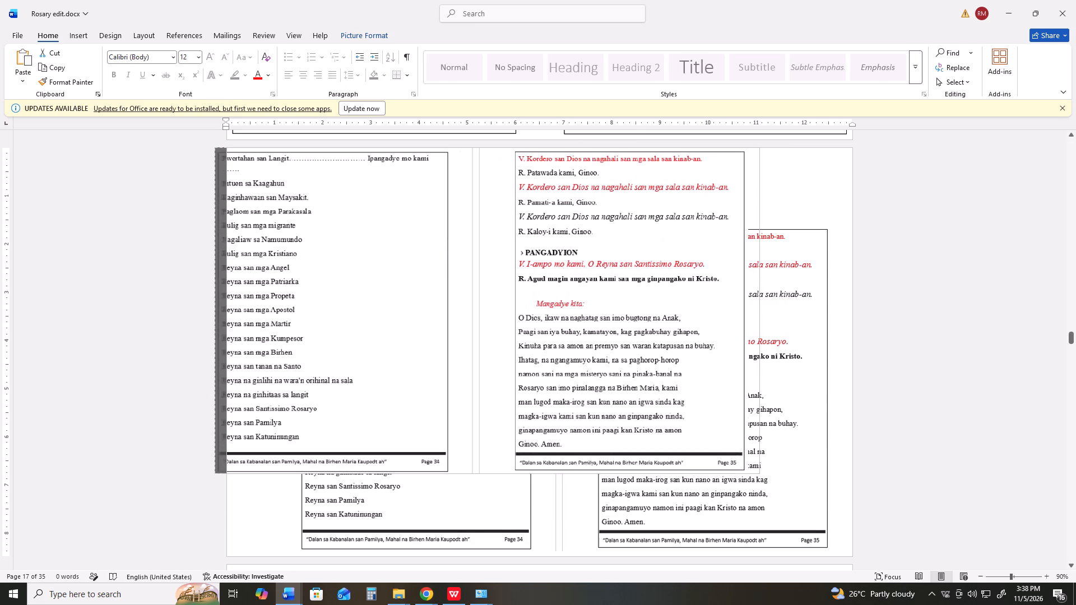
pyautogui.moveTo(758, 308); pyautogui.dragTo(735, 308)
pyautogui.hotkey('ctrl', 'z')
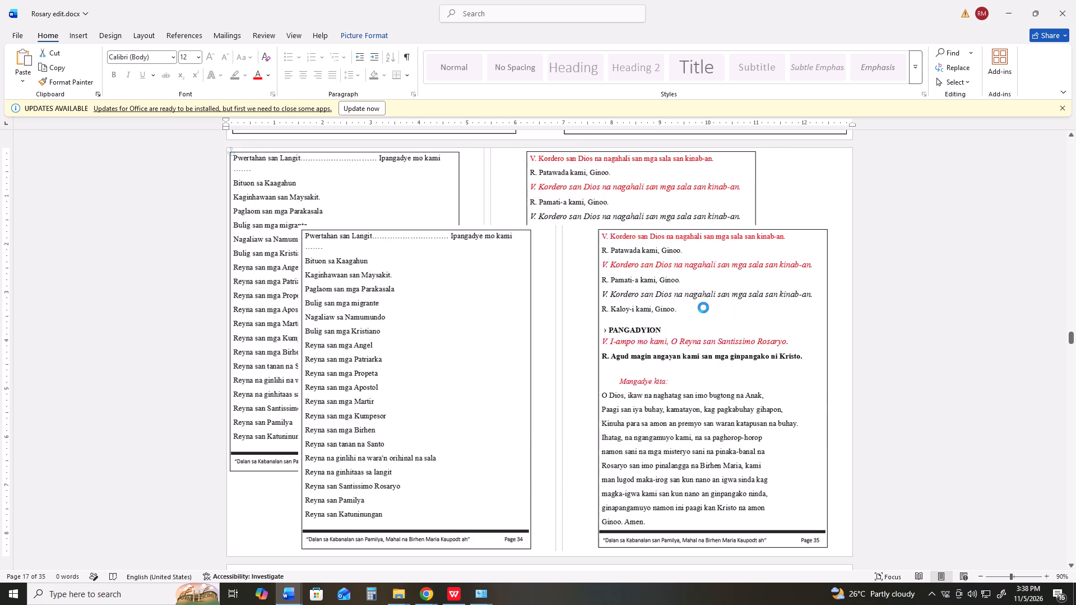
pyautogui.moveTo(758, 310); pyautogui.dragTo(431, 309)
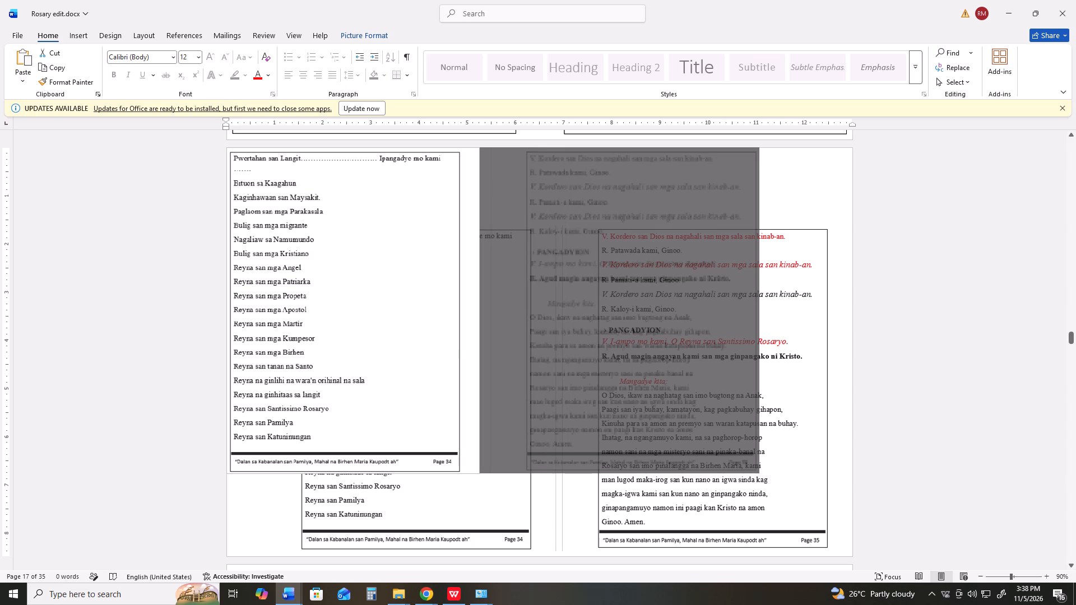
pyautogui.moveTo(431, 309); pyautogui.dragTo(459, 313)
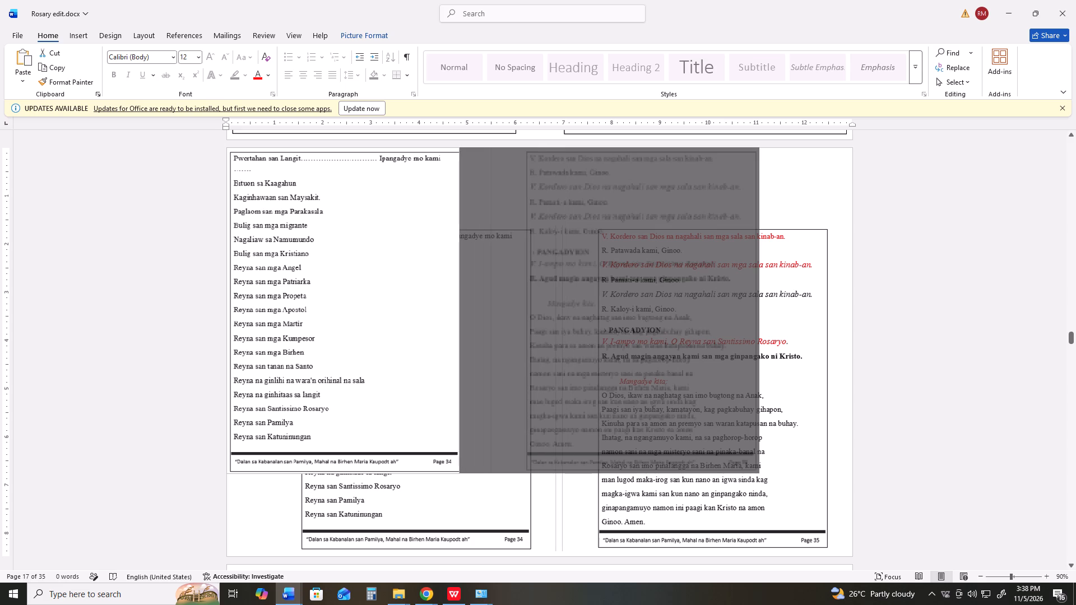
pyautogui.moveTo(459, 313); pyautogui.dragTo(461, 314)
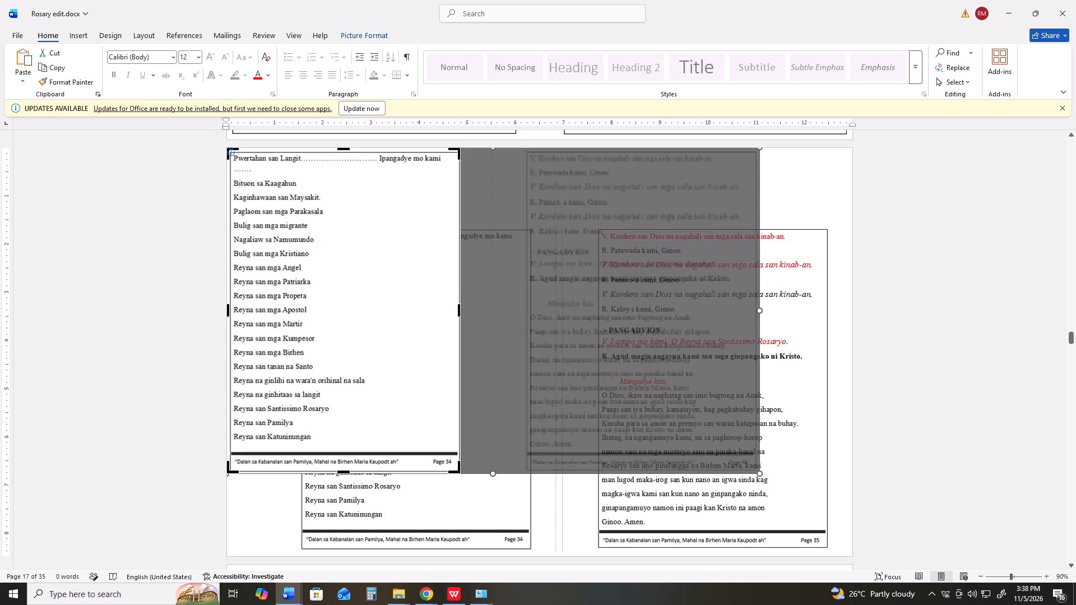
pyautogui.click(227, 310)
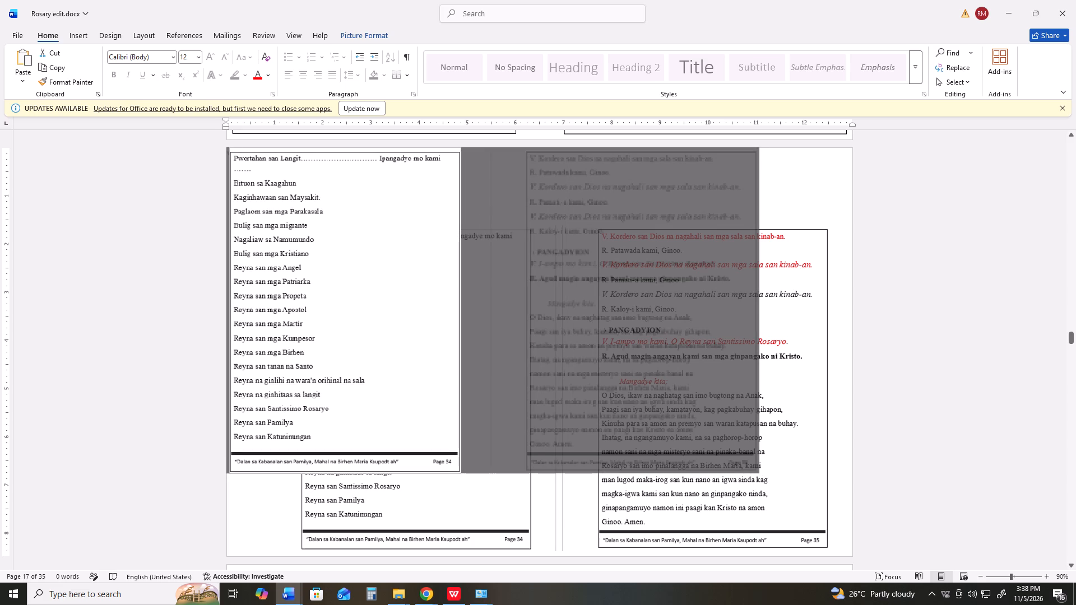
pyautogui.click(344, 147)
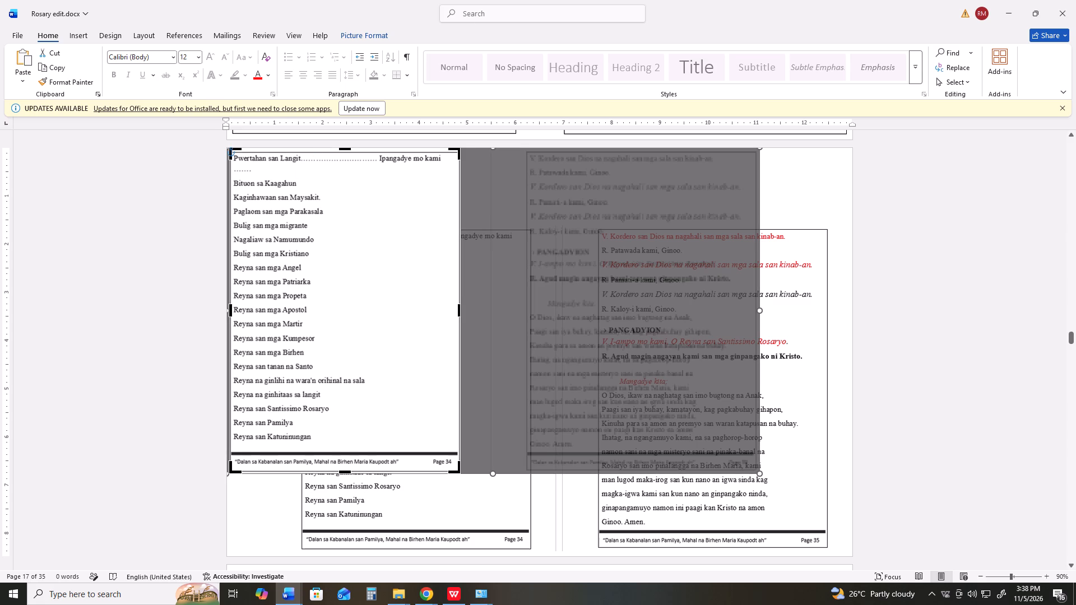
pyautogui.click(800, 249)
# Crop the remaining full copy of the Page 34–35 spread to only the Page 35 half, trimming its outer margins.
pyautogui.click(488, 333)
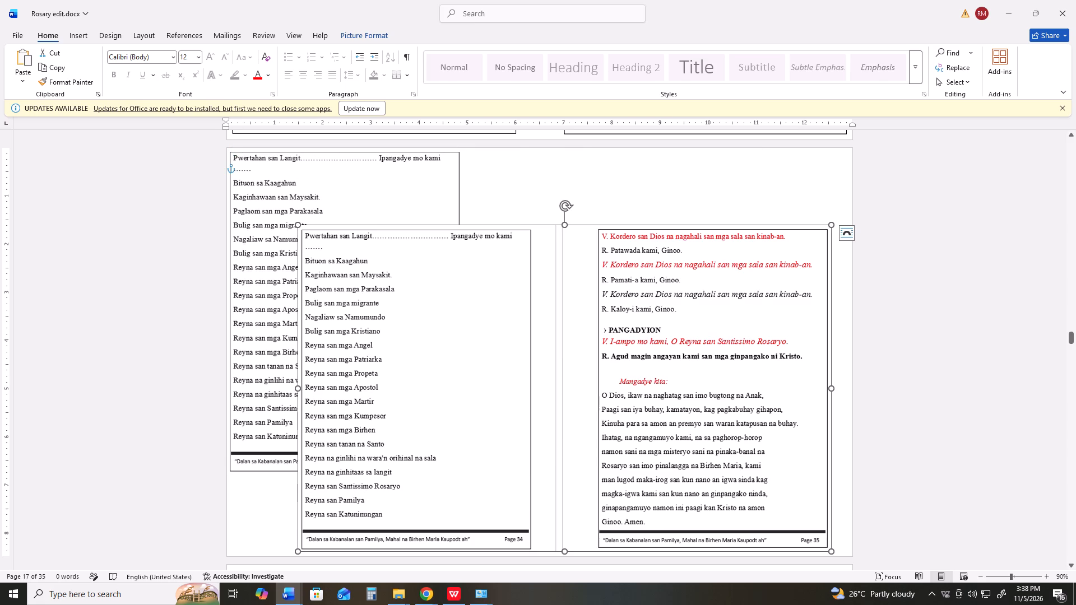
pyautogui.moveTo(536, 347); pyautogui.dragTo(516, 309)
pyautogui.rightClick(516, 308)
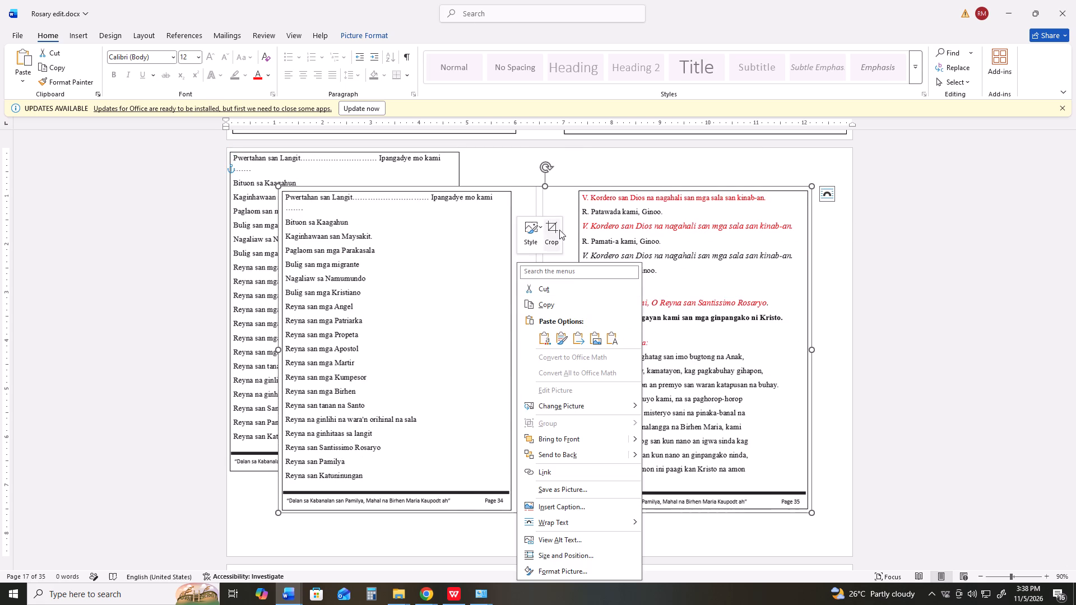
pyautogui.click(558, 229)
pyautogui.moveTo(281, 350); pyautogui.dragTo(503, 359)
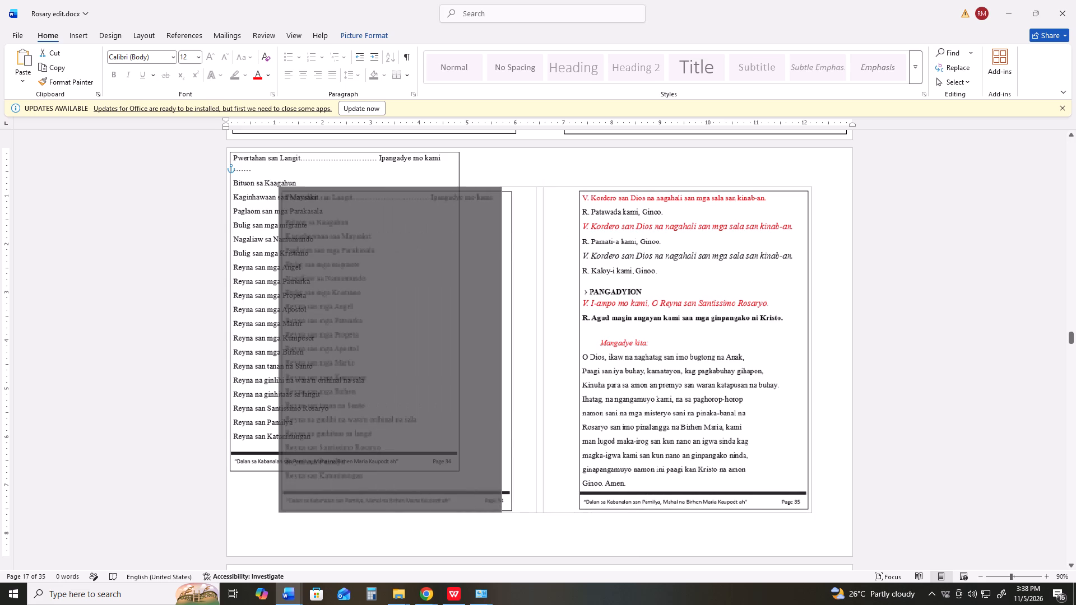
pyautogui.moveTo(503, 359); pyautogui.dragTo(577, 362)
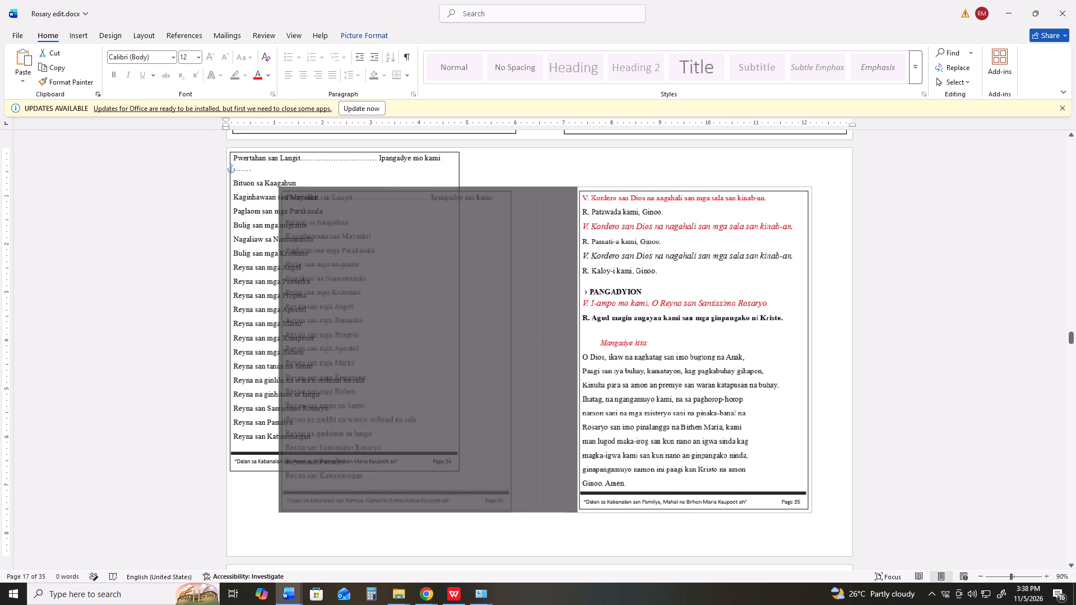
pyautogui.moveTo(577, 362); pyautogui.dragTo(577, 362)
pyautogui.moveTo(577, 362); pyautogui.dragTo(577, 363)
pyautogui.click(809, 348)
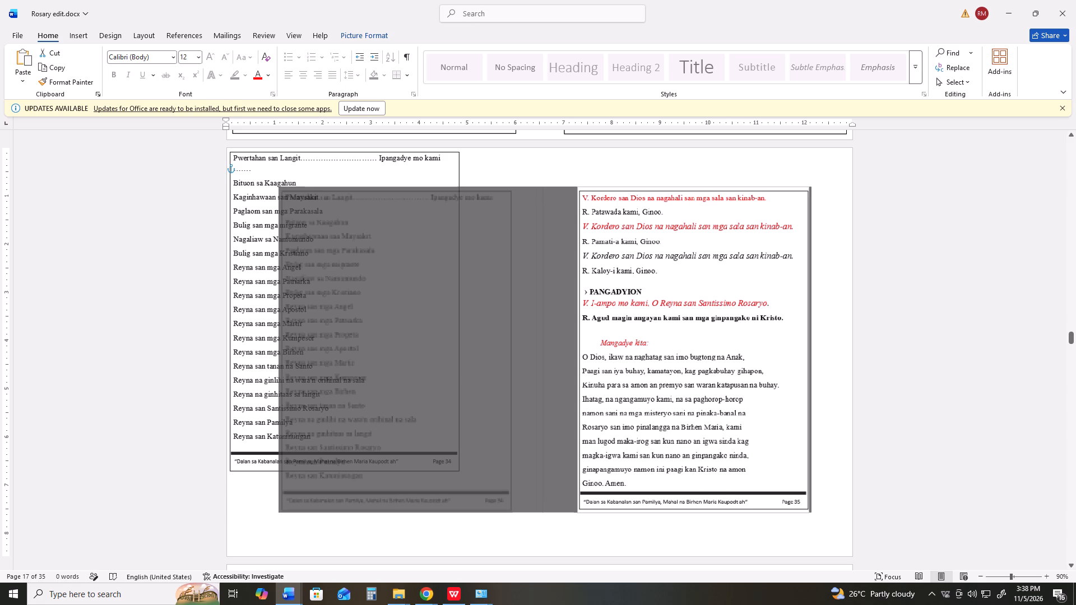
pyautogui.click(694, 188)
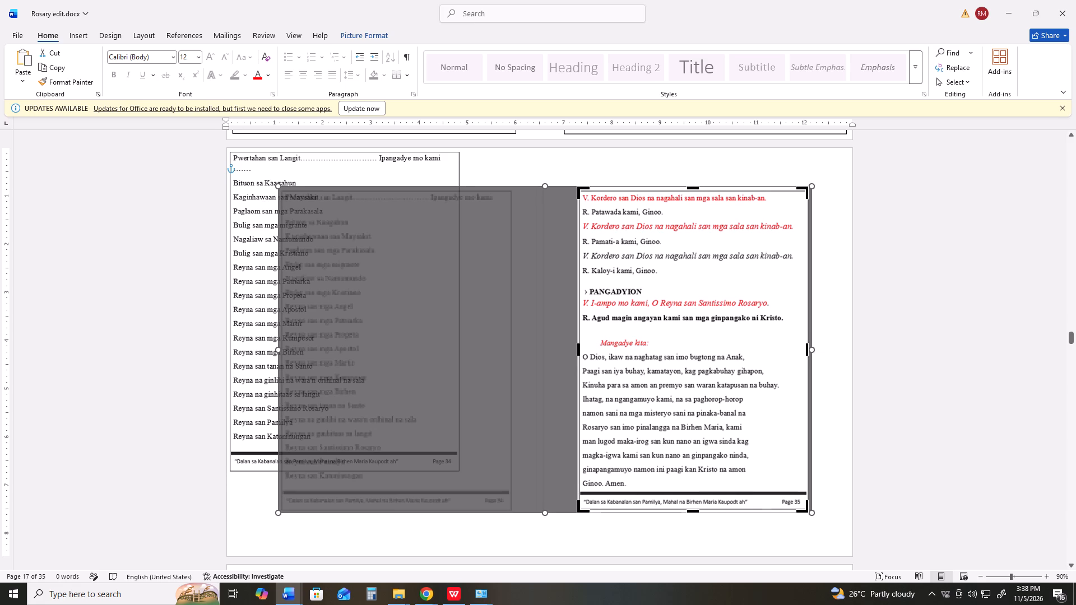
pyautogui.click(693, 511)
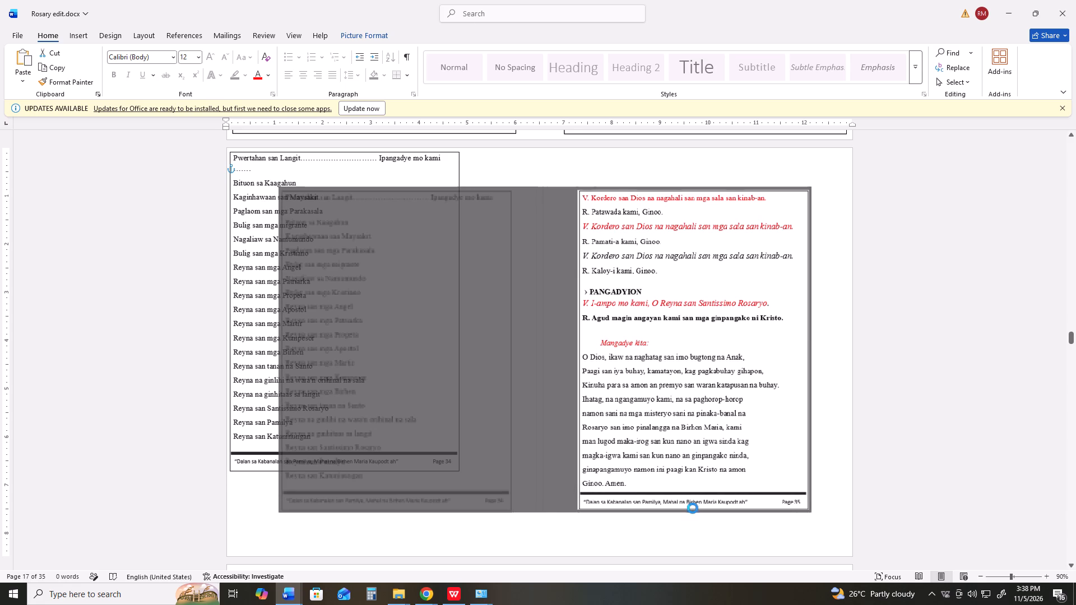
pyautogui.click(698, 525)
pyautogui.click(717, 401)
# Move the cropped Page 35 picture to the sheet's upper-right corner, opposite the Page 34 picture.
pyautogui.moveTo(735, 404); pyautogui.dragTo(741, 385)
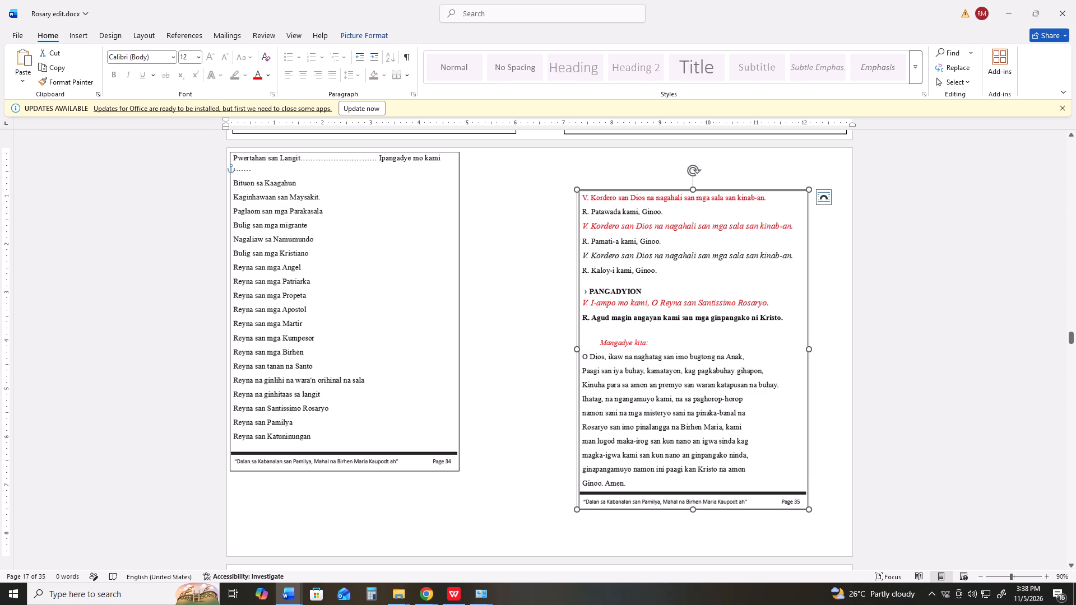
pyautogui.moveTo(741, 385); pyautogui.dragTo(773, 371)
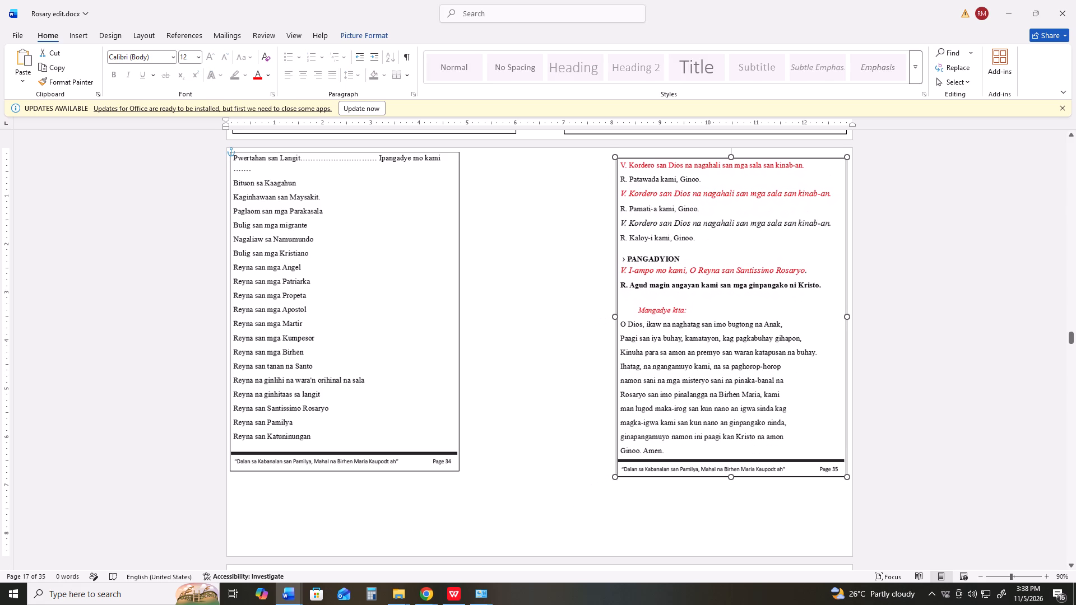
pyautogui.moveTo(773, 371); pyautogui.dragTo(772, 372)
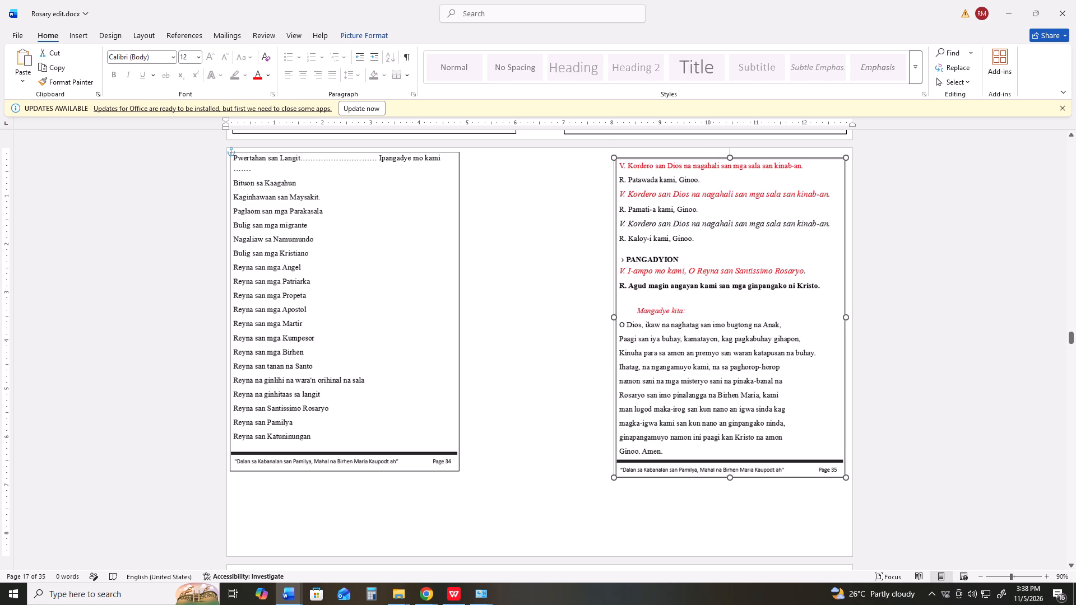
pyautogui.moveTo(772, 372); pyautogui.dragTo(772, 371)
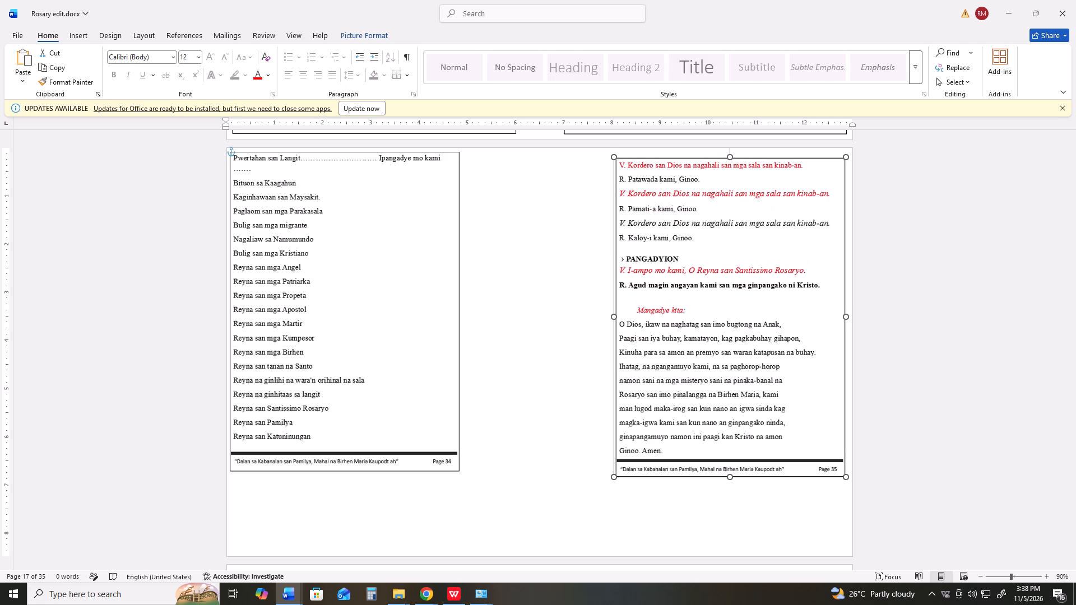
pyautogui.moveTo(772, 371); pyautogui.dragTo(773, 371)
# Enlarge the Page 35 picture proportionally from its lower-left corner until its left edge reaches about the 7-inch ruler mark.
pyautogui.doubleClick(616, 478)
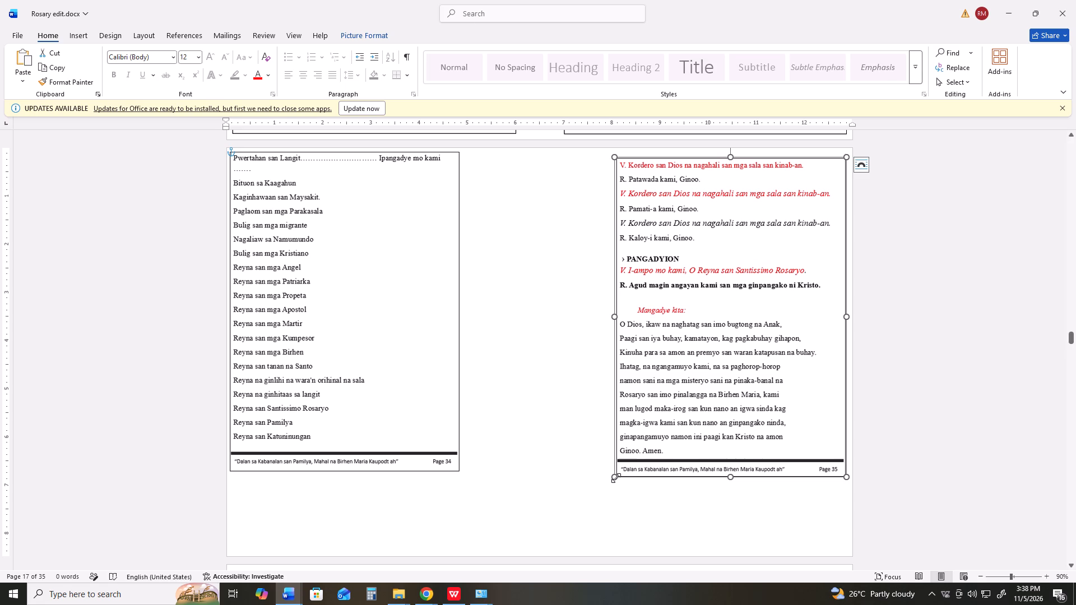
pyautogui.moveTo(616, 479); pyautogui.dragTo(602, 488)
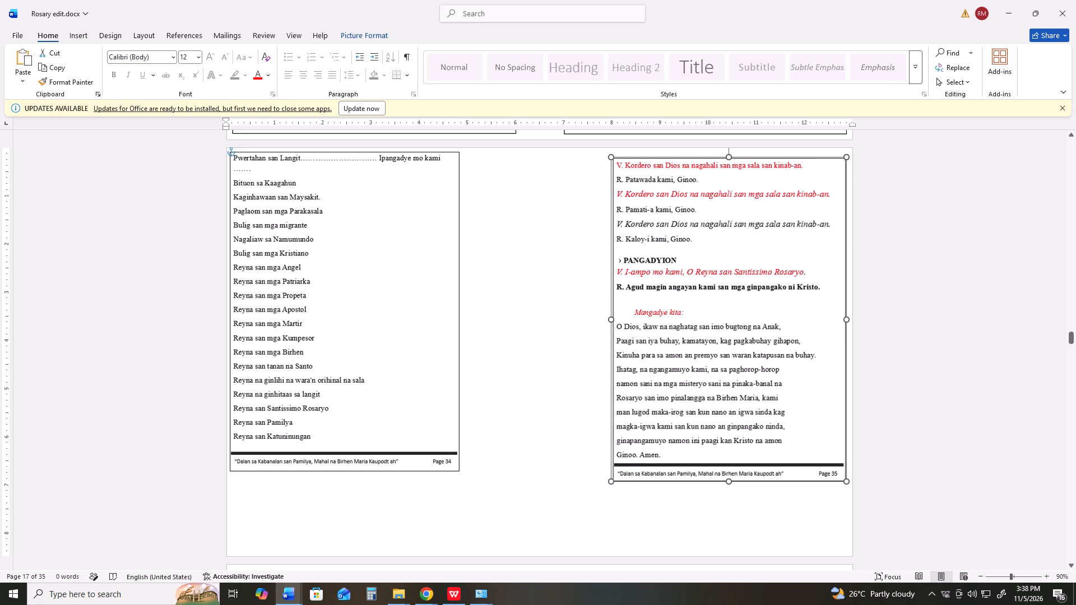
pyautogui.moveTo(602, 488); pyautogui.dragTo(562, 519)
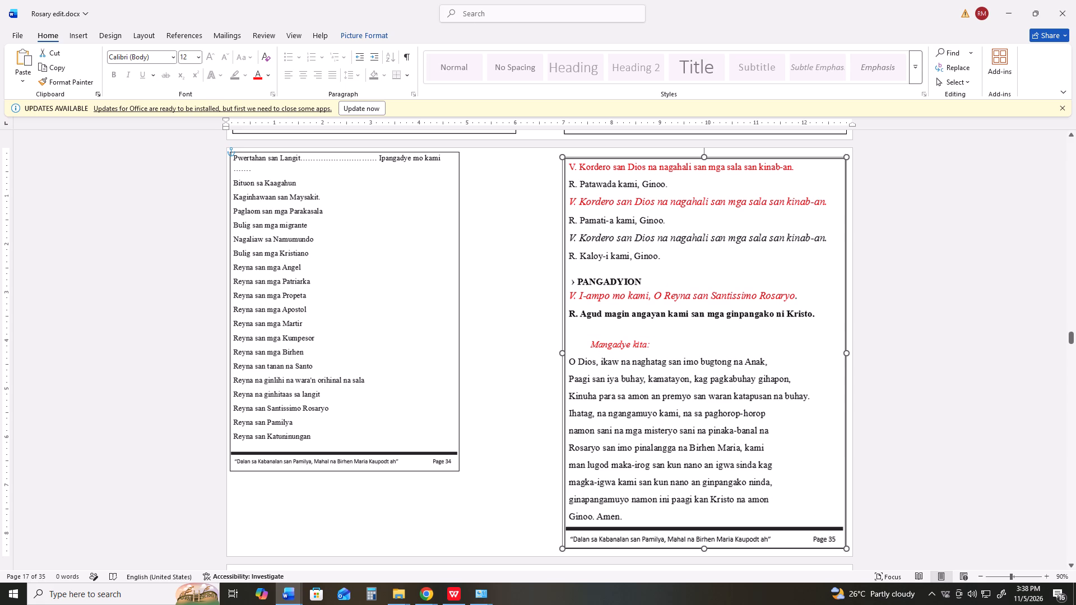
pyautogui.moveTo(562, 519); pyautogui.dragTo(562, 519)
# Fine-position the Page 35 picture with small nudges: two right, two up and two left, and deselect it.
pyautogui.press('Right')
pyautogui.press('Right')
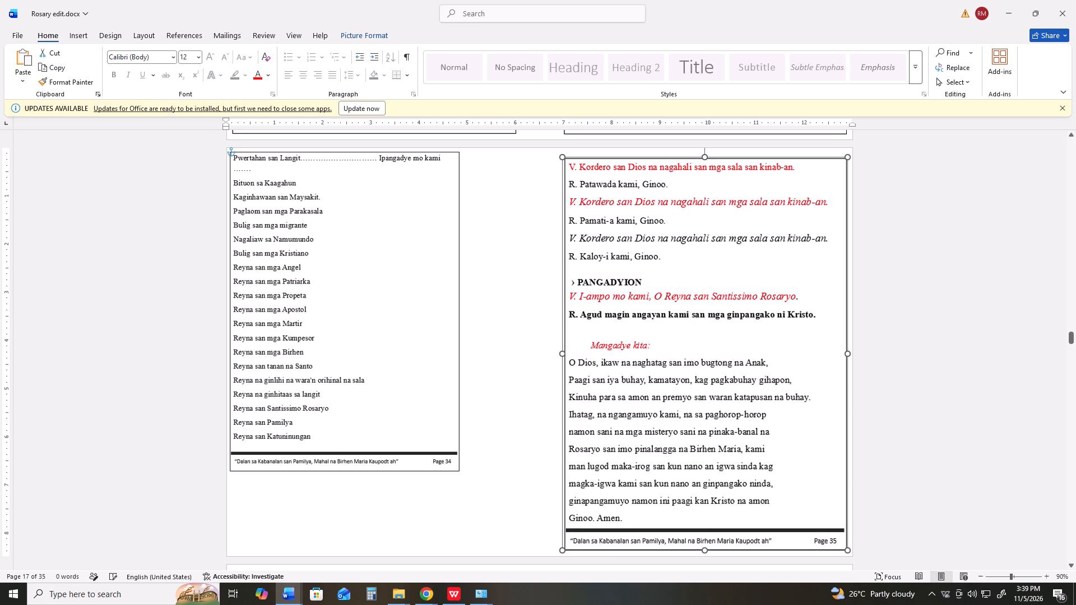
pyautogui.press('Up')
pyautogui.press('Up')
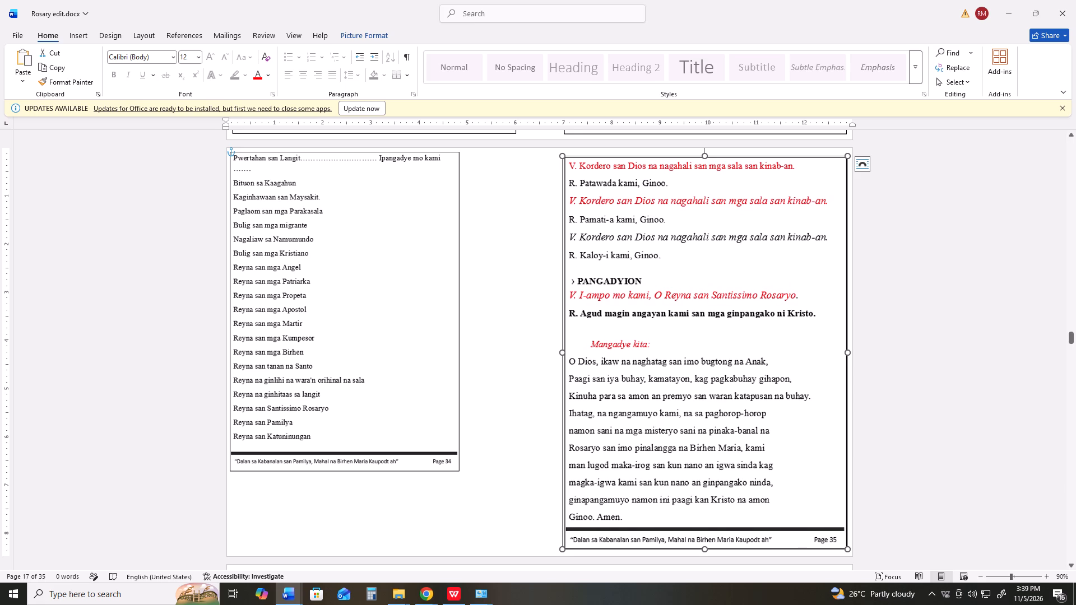
pyautogui.press('Left')
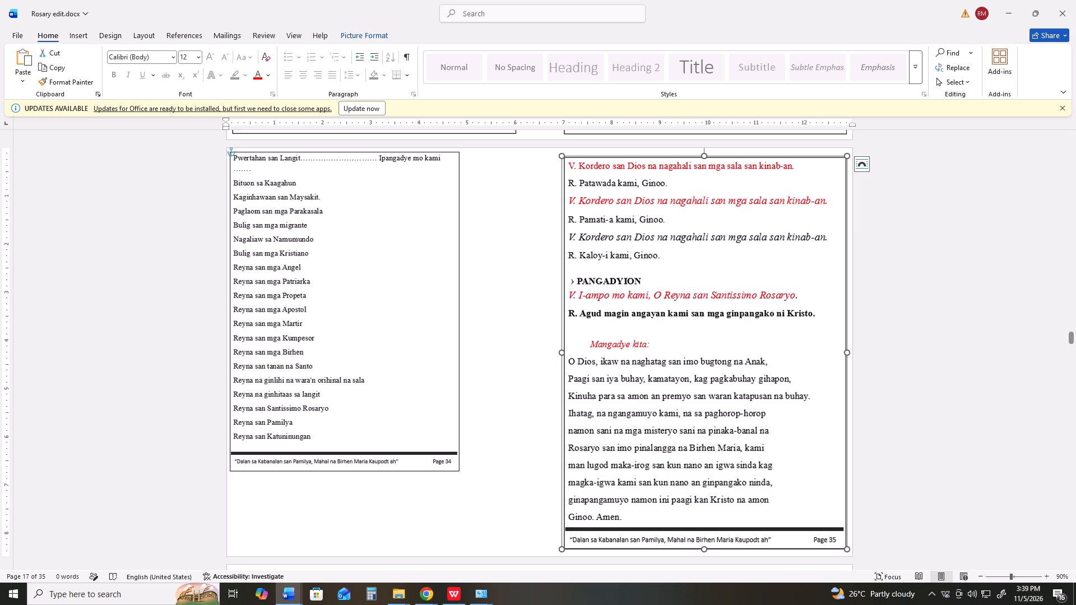
pyautogui.click(502, 424)
pyautogui.scroll(-5, 502, 424)
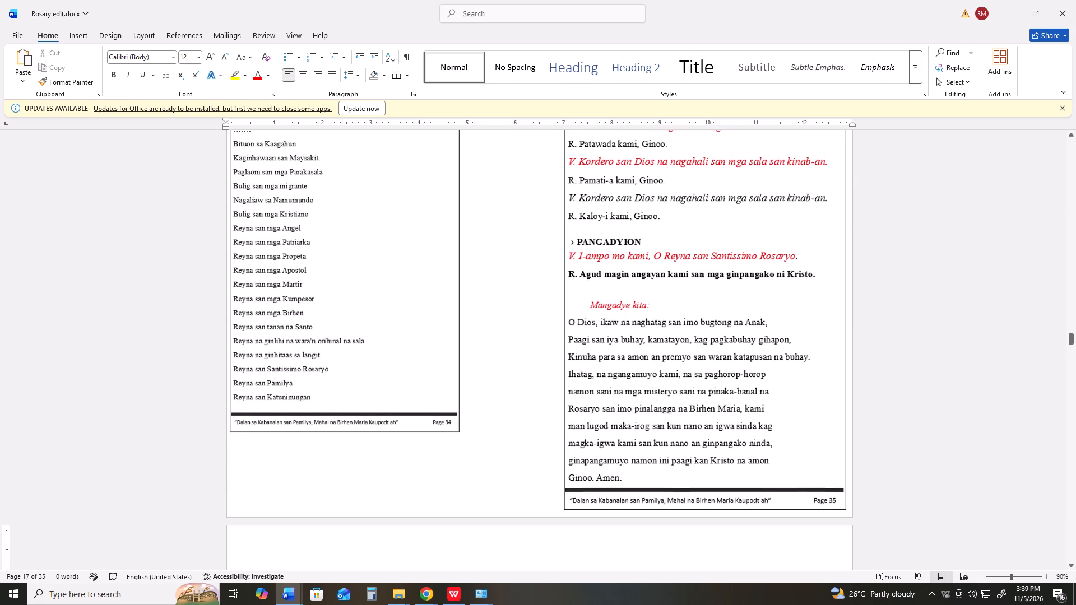
pyautogui.scroll(3, 509, 417)
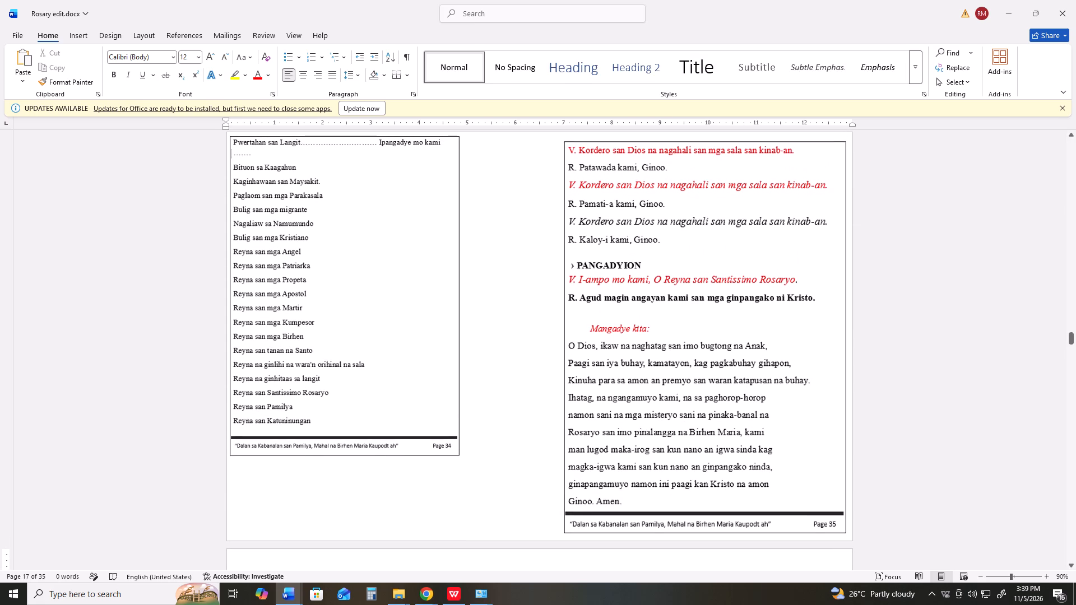
pyautogui.click(665, 399)
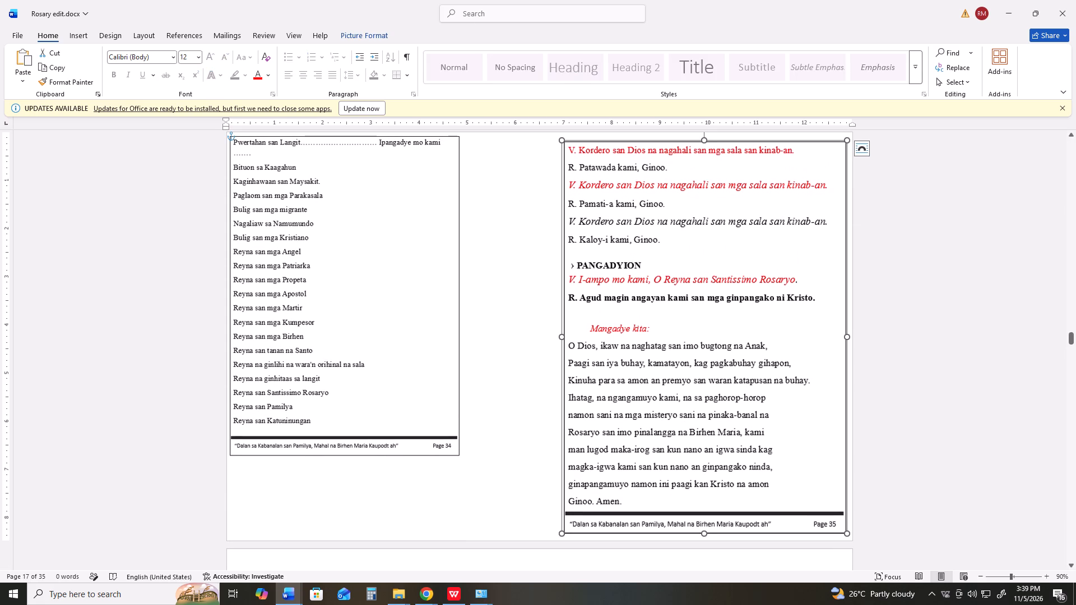
pyautogui.press('Left')
pyautogui.click(511, 406)
# Enlarge the Page 34 picture and shift it slightly down and right to match the Page 35 picture's size and alignment.
pyautogui.click(397, 352)
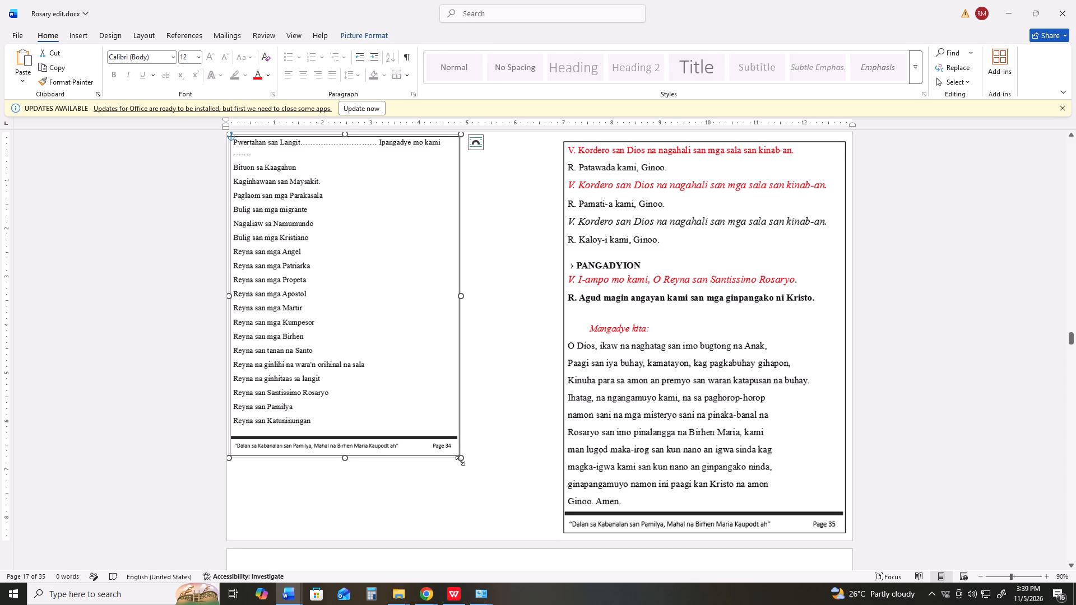
pyautogui.moveTo(460, 459); pyautogui.dragTo(503, 486)
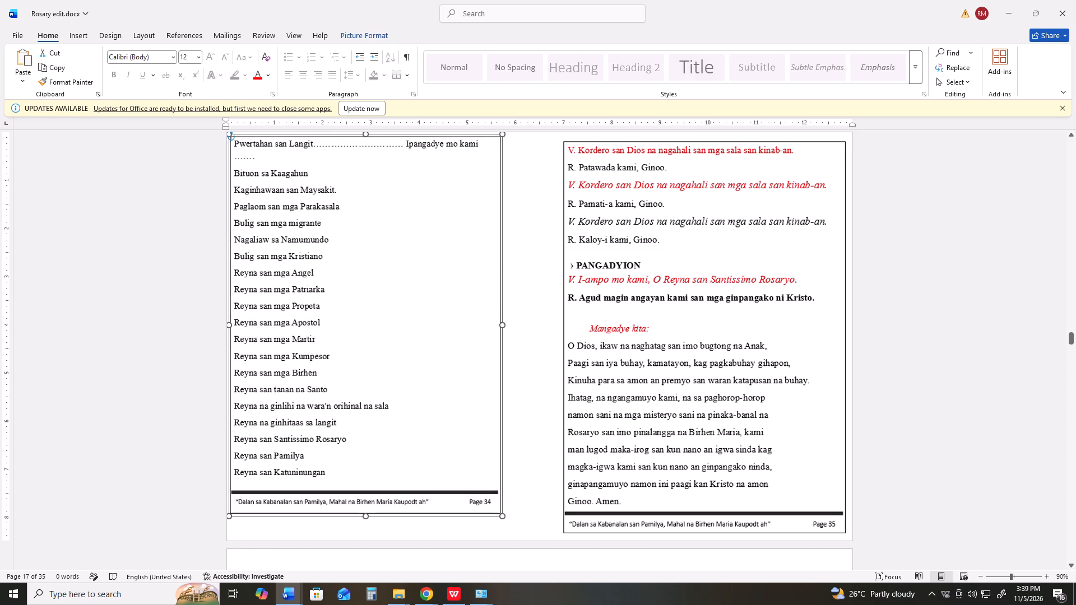
pyautogui.scroll(3, 504, 474)
pyautogui.moveTo(433, 448); pyautogui.dragTo(438, 449)
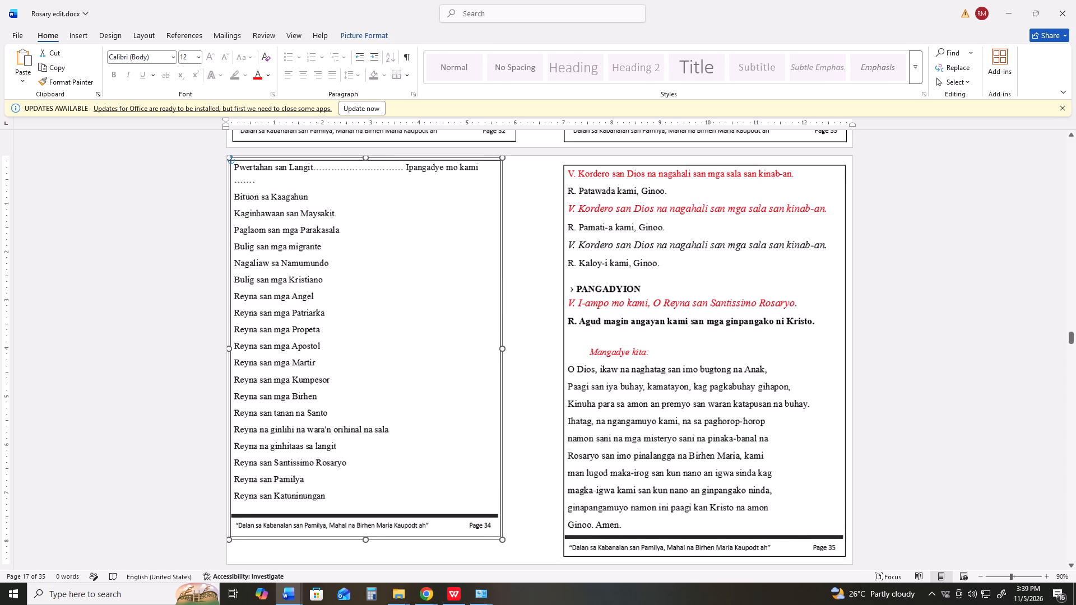
pyautogui.moveTo(438, 449); pyautogui.dragTo(440, 452)
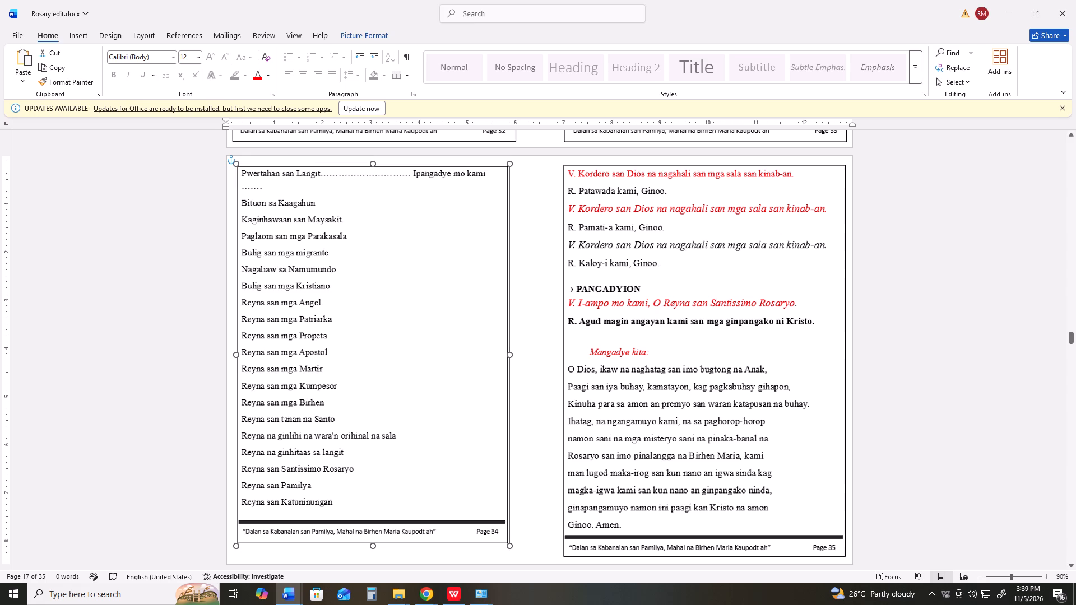
pyautogui.moveTo(440, 452); pyautogui.dragTo(437, 453)
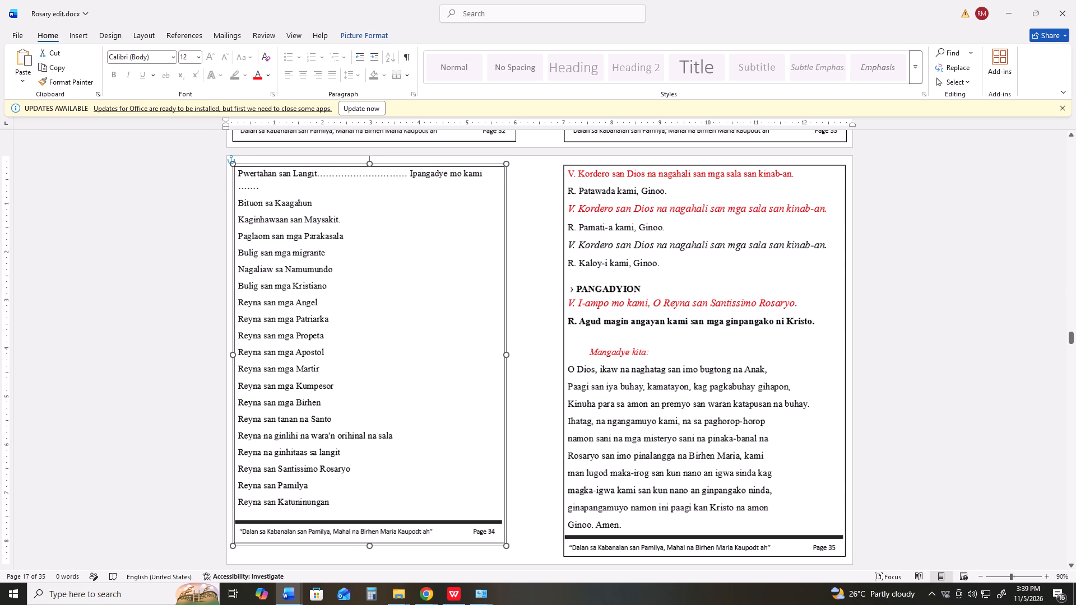
pyautogui.moveTo(437, 453); pyautogui.dragTo(437, 453)
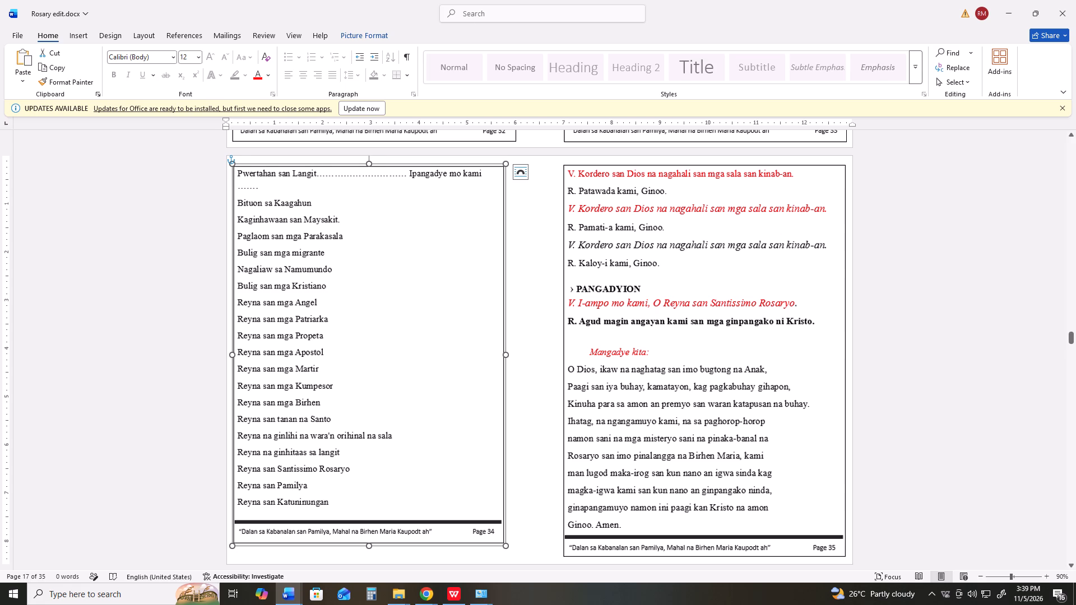
pyautogui.moveTo(504, 545); pyautogui.dragTo(512, 548)
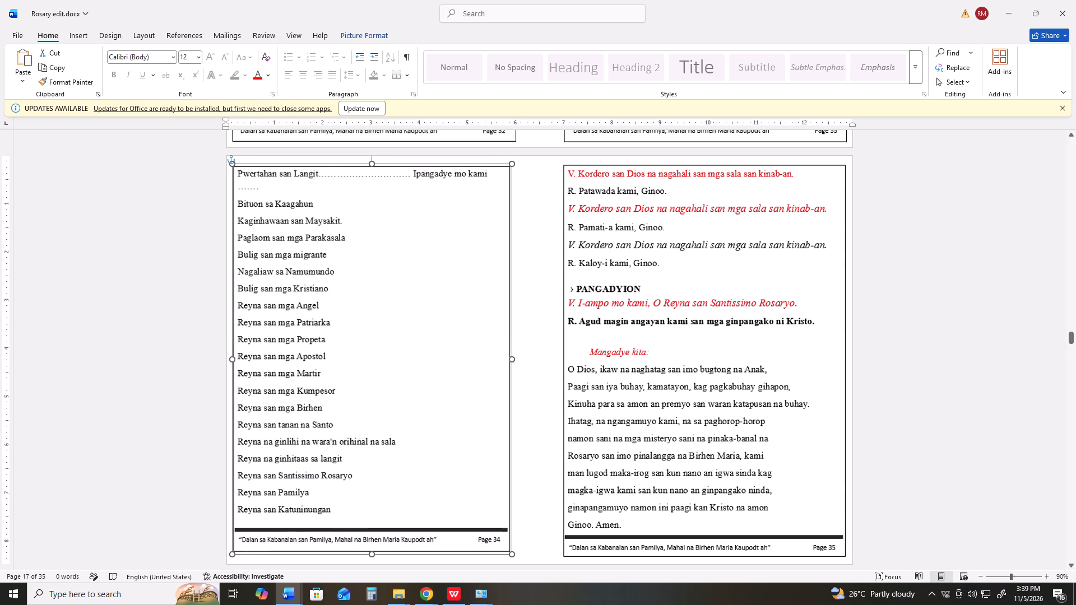
pyautogui.moveTo(512, 548); pyautogui.dragTo(514, 551)
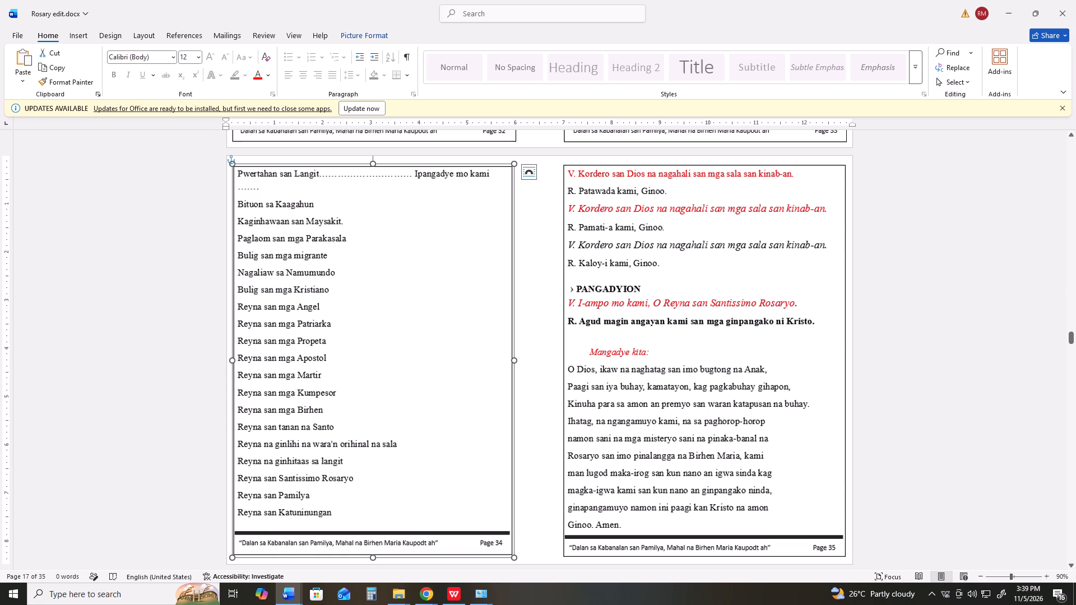
pyautogui.moveTo(513, 362); pyautogui.dragTo(518, 362)
pyautogui.click(541, 357)
# Nudge the Page 34 picture one small increment to the left, deselect it, and check the spread's lower edges.
pyautogui.scroll(-4, 545, 353)
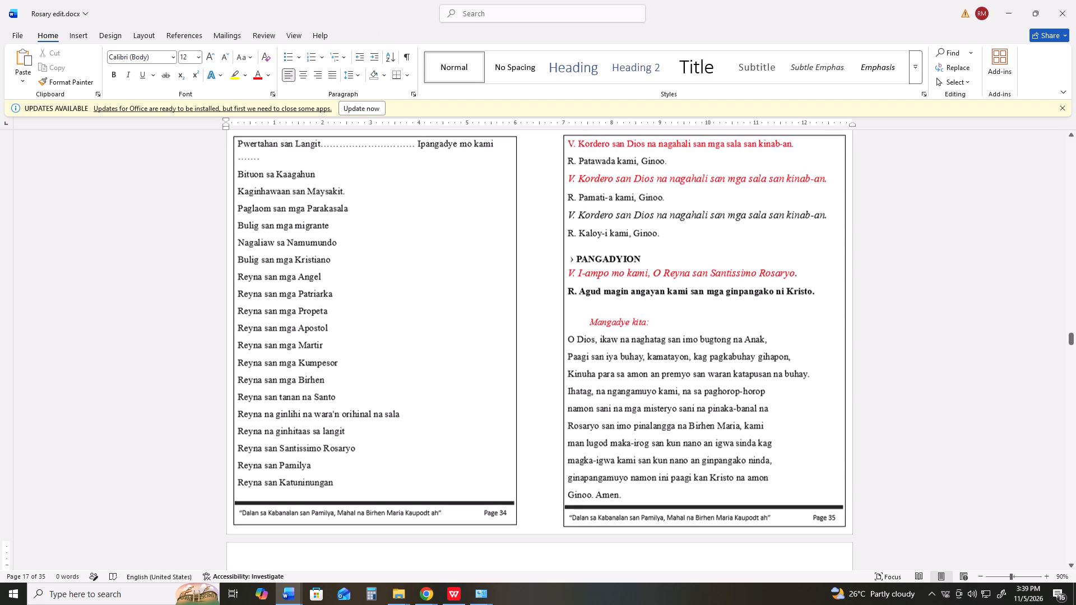
pyautogui.scroll(-3, 546, 343)
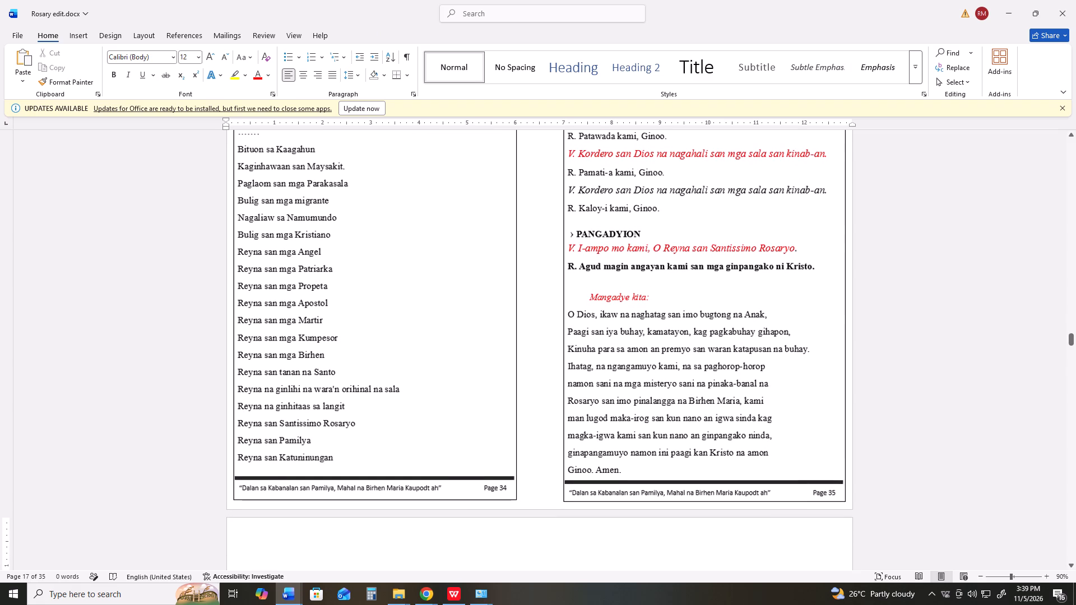
pyautogui.scroll(3, 535, 349)
pyautogui.click(469, 362)
pyautogui.scroll(5, 521, 355)
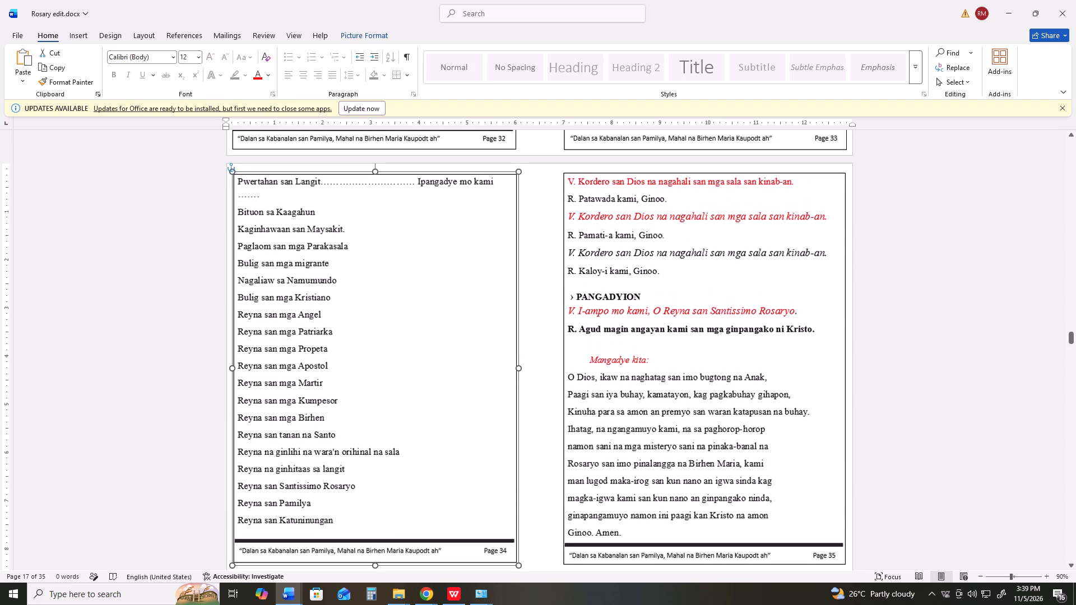
pyautogui.press('Left')
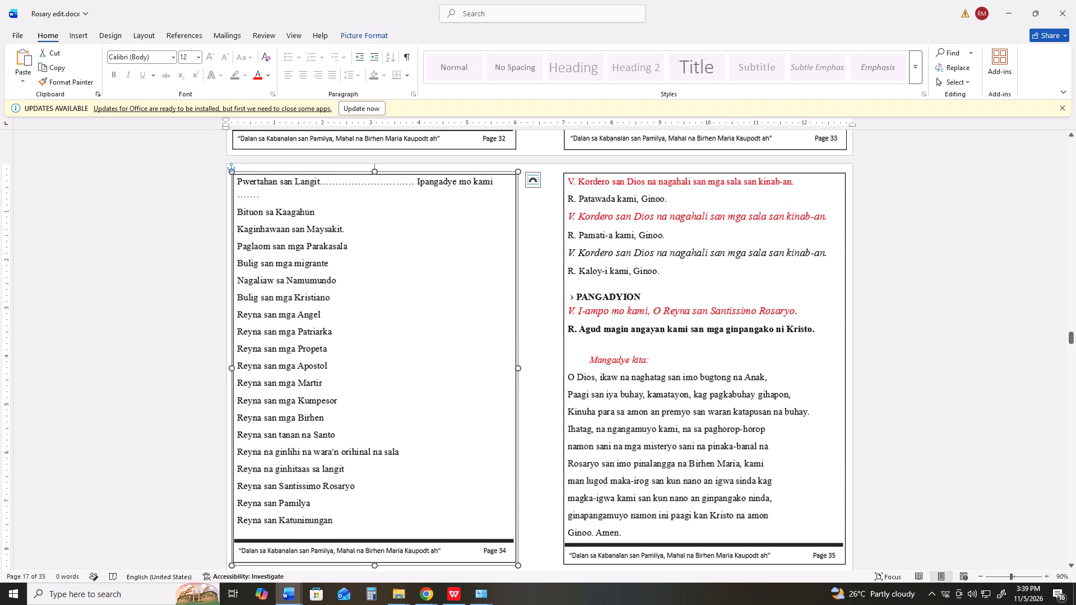
pyautogui.scroll(-9, 535, 367)
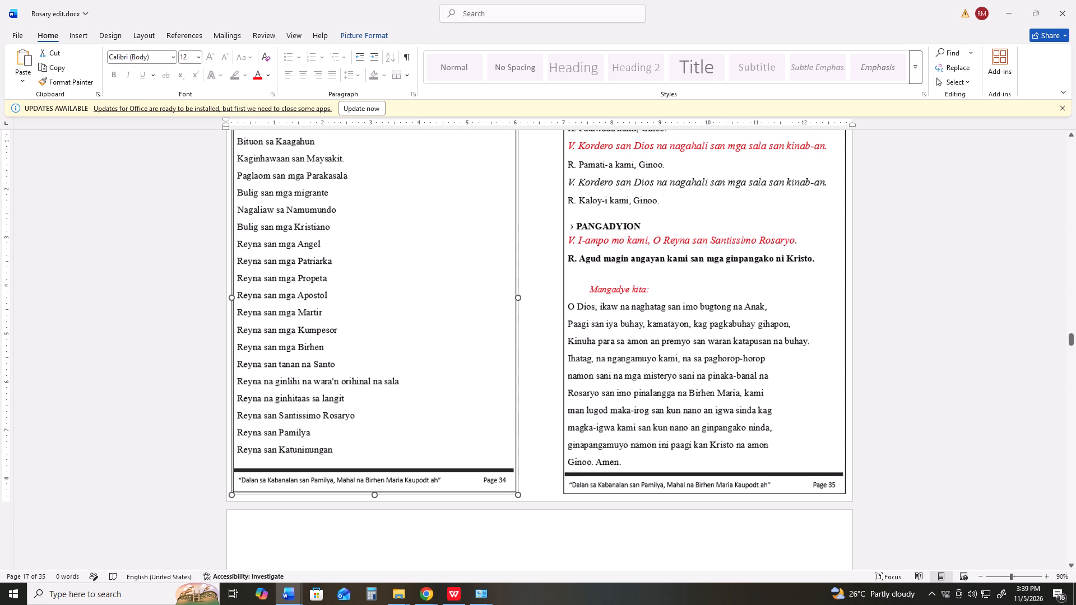
pyautogui.click(535, 367)
pyautogui.scroll(-11, 535, 367)
pyautogui.scroll(4, 535, 367)
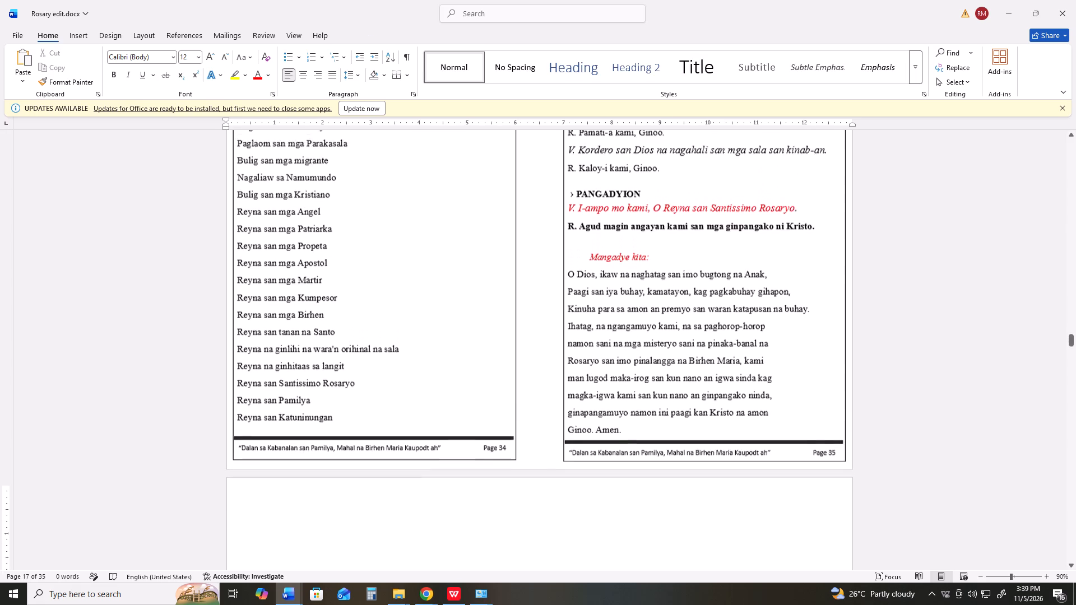
# Review the Page 34–35 spread from top to bottom to check the alignment of its two pictures.
pyautogui.scroll(14, 535, 367)
pyautogui.scroll(-4, 535, 367)
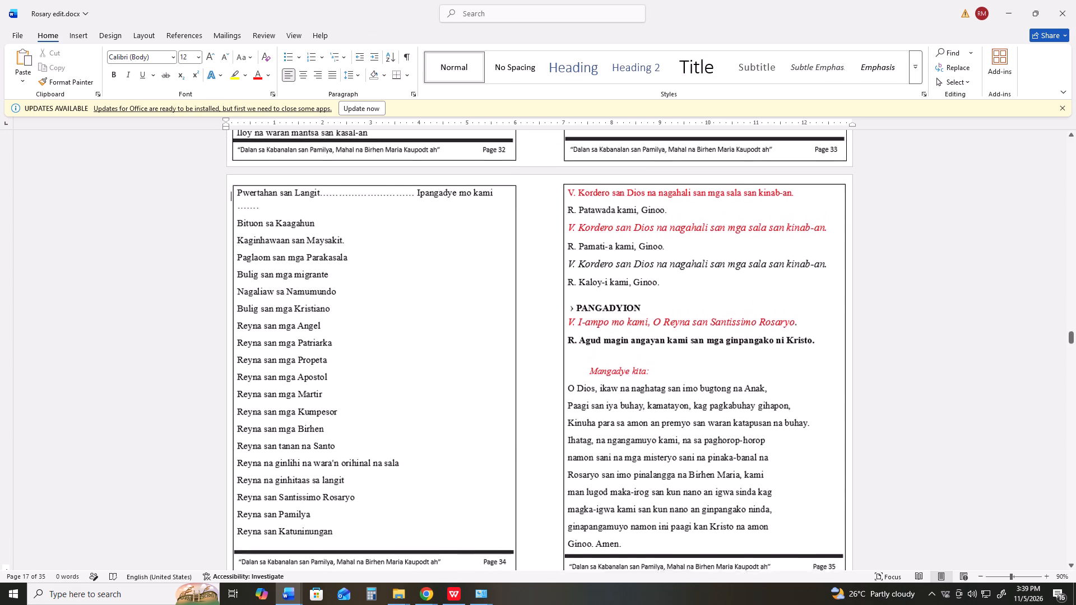
pyautogui.scroll(-14, 535, 367)
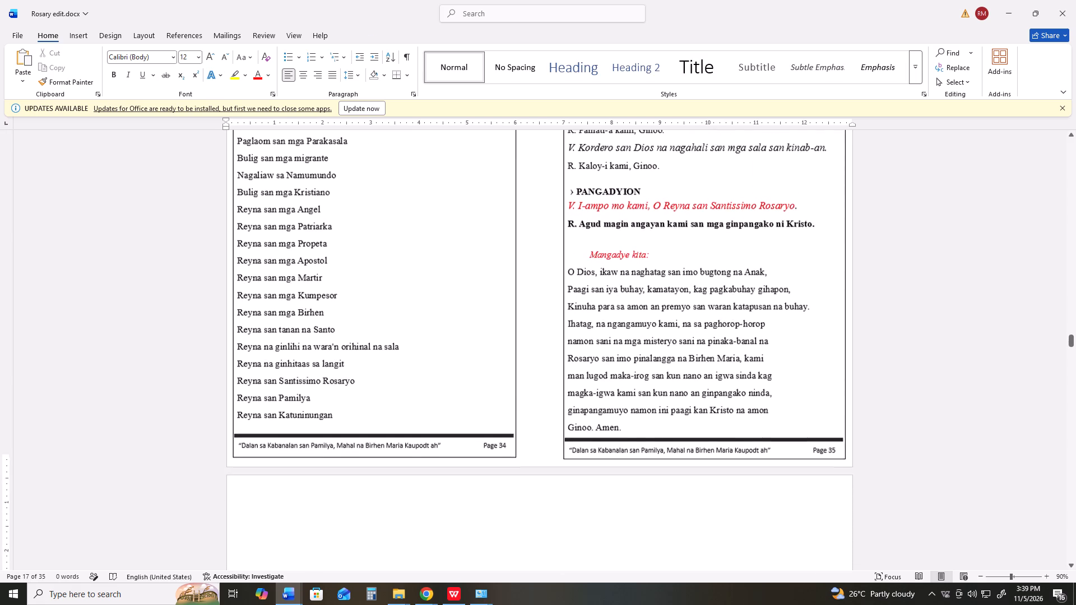
# Insert the picture r36.png from the Downloads folder on the blank page following the Page 34–35 spread.
pyautogui.scroll(-20, 535, 367)
pyautogui.scroll(-1, 535, 367)
pyautogui.click(533, 368)
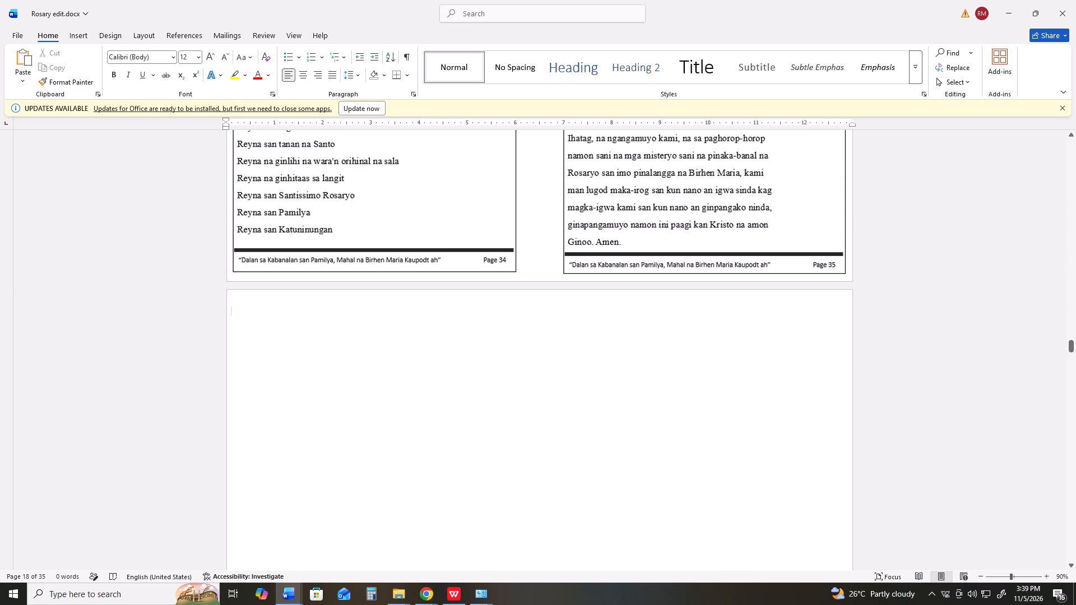
pyautogui.scroll(-4, 346, 360)
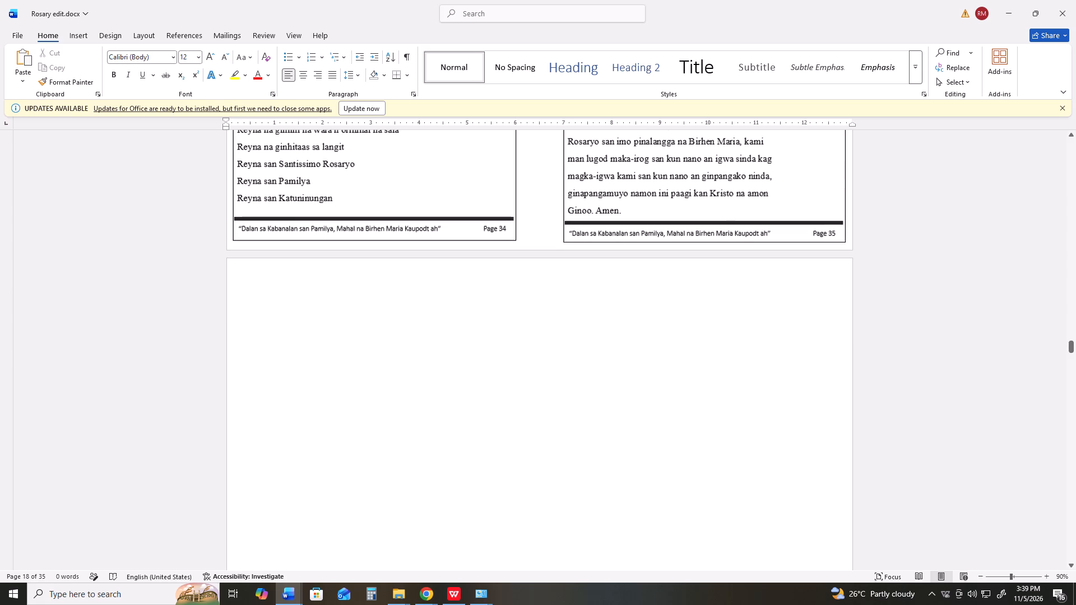
pyautogui.click(86, 35)
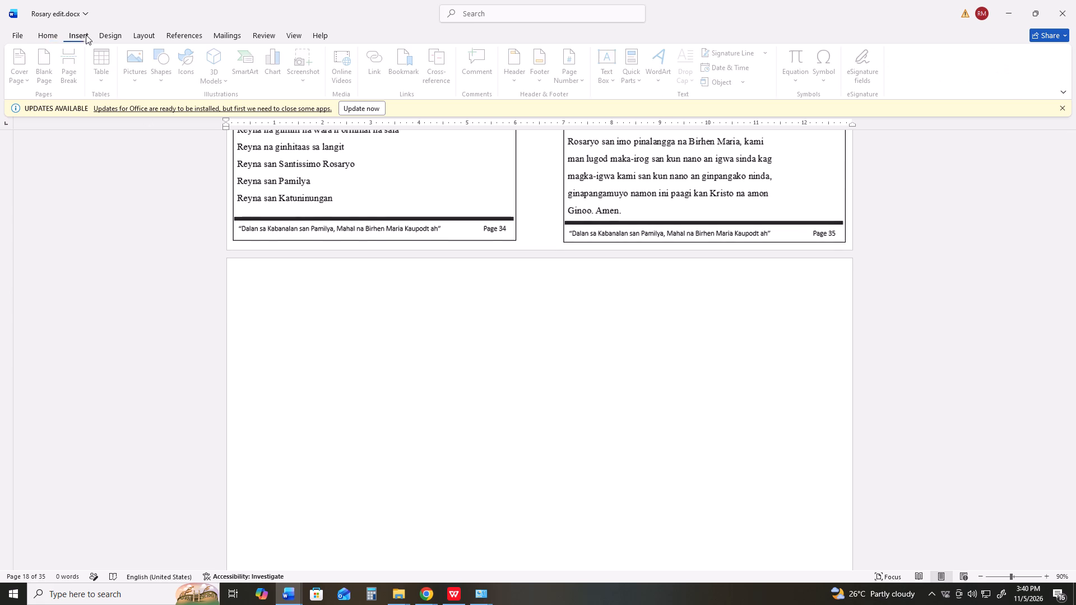
pyautogui.click(137, 73)
pyautogui.click(156, 114)
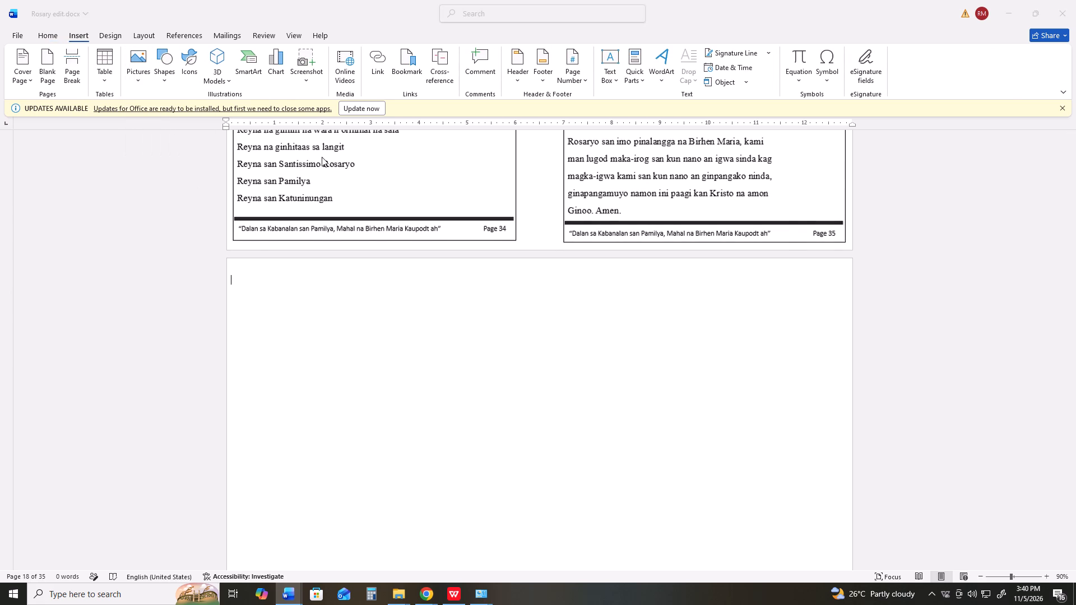
pyautogui.scroll(-1, 531, 354)
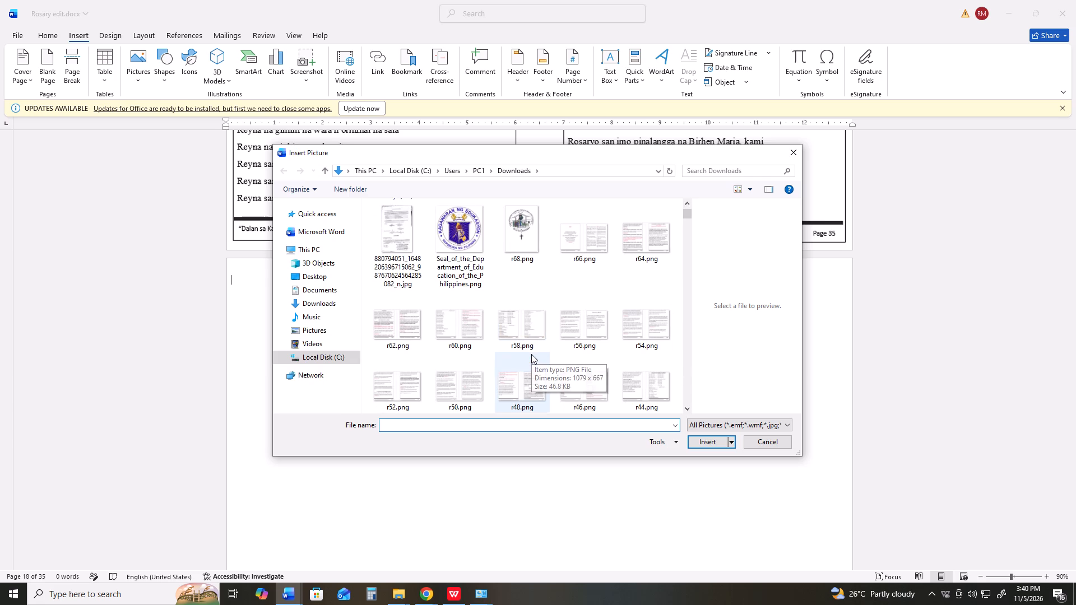
pyautogui.scroll(-3, 531, 354)
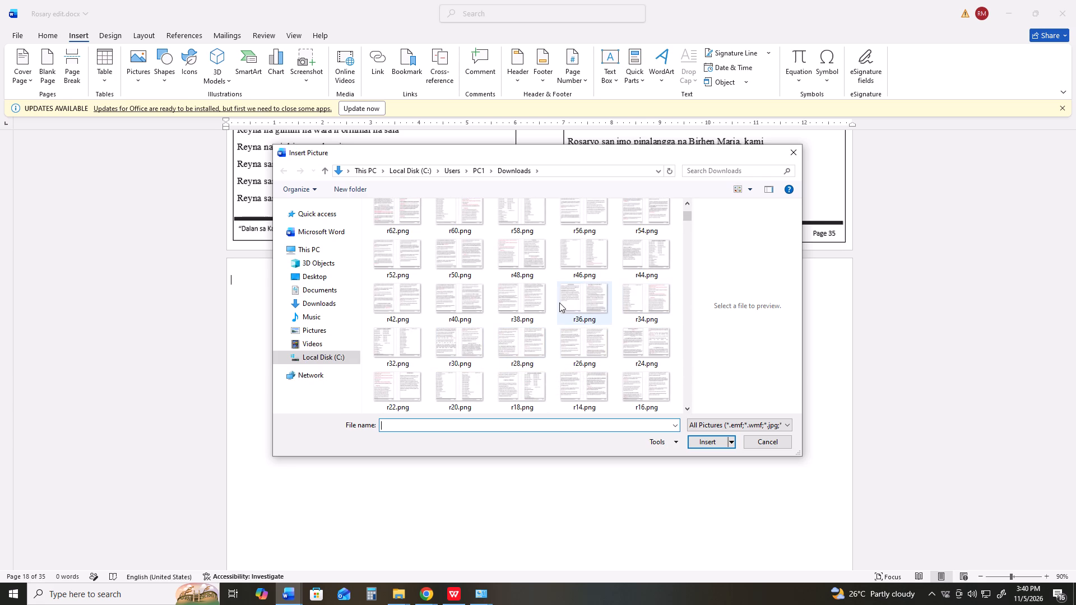
pyautogui.doubleClick(583, 300)
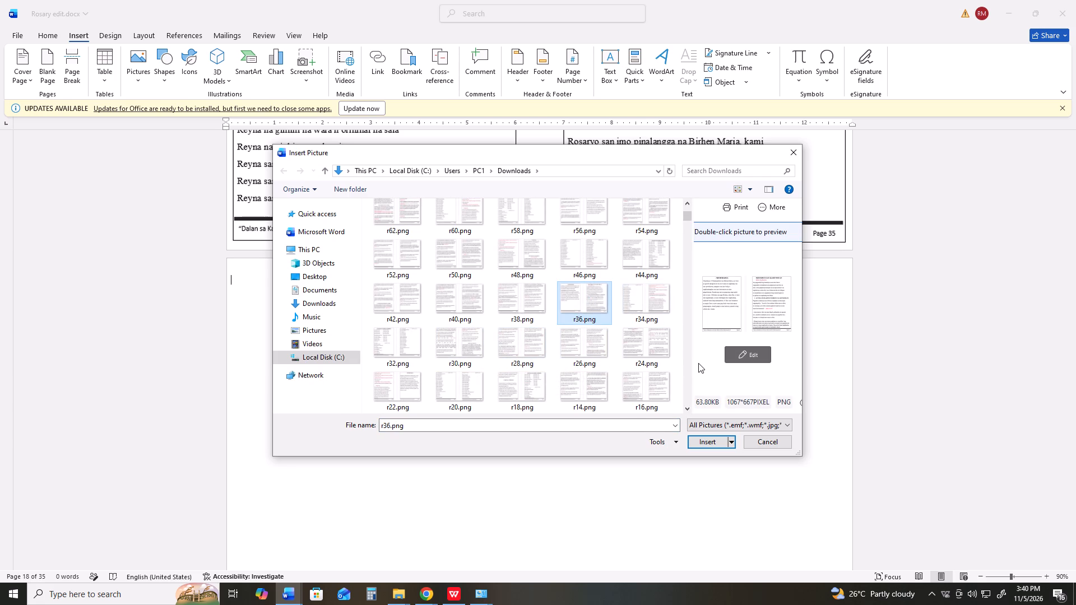
pyautogui.press('Return')
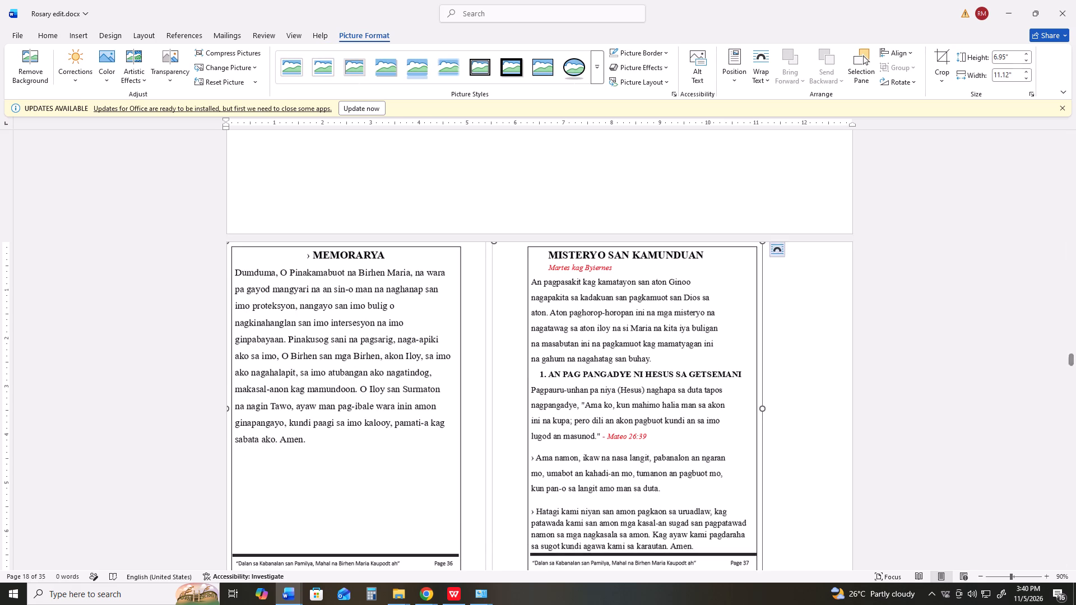
# Set the inserted Page 36–37 picture's text wrapping to In Front of Text.
pyautogui.click(772, 255)
pyautogui.click(865, 358)
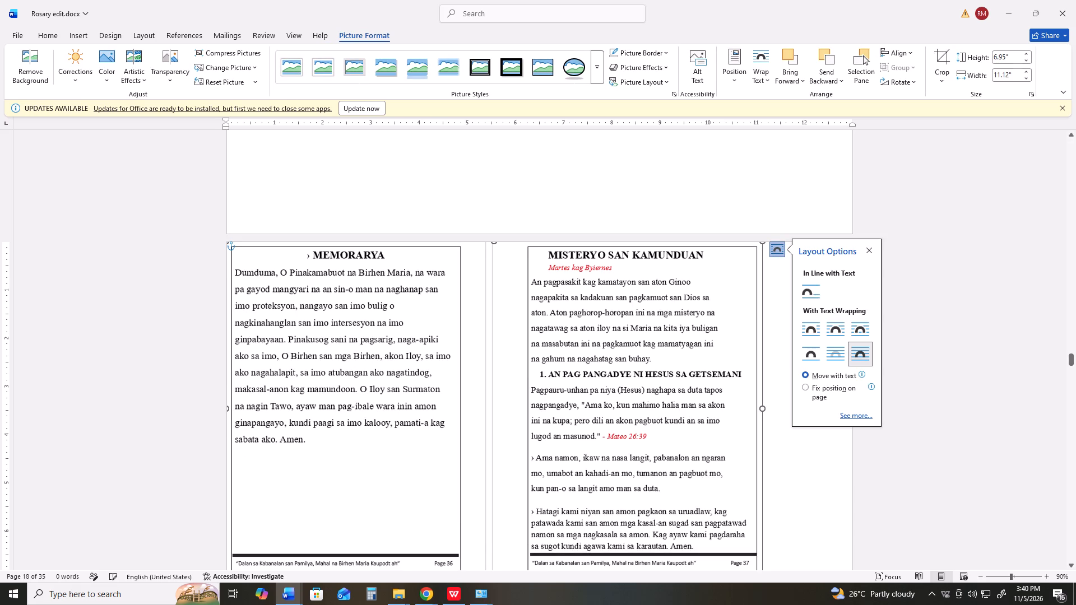
# Move the Page 36–37 picture up onto the blank document page 18 and align it with the page's upper-left corner.
pyautogui.moveTo(444, 396); pyautogui.dragTo(512, 165)
pyautogui.scroll(8, 595, 348)
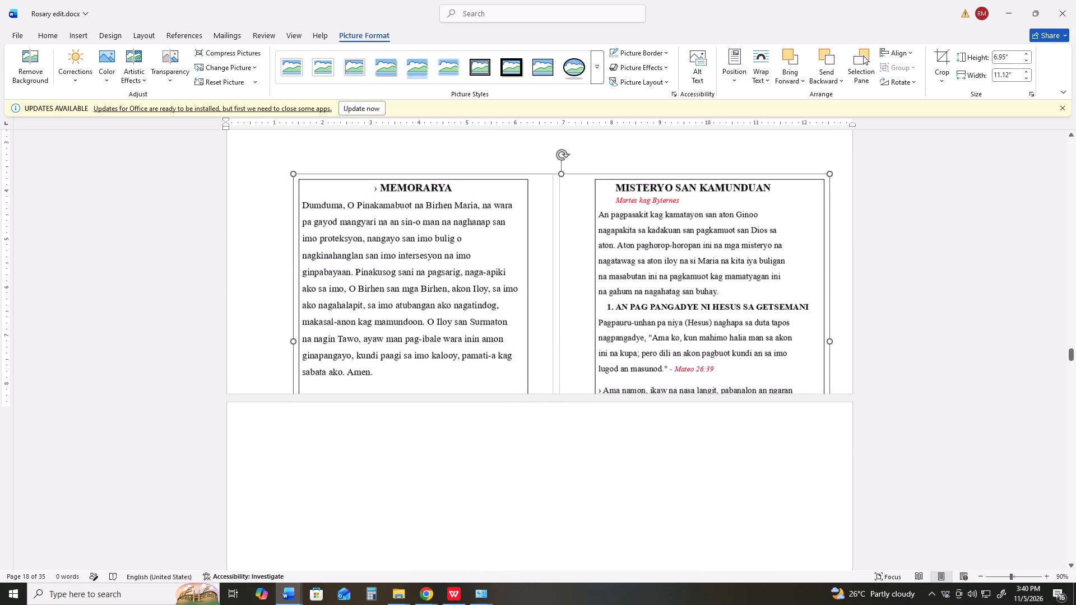
pyautogui.scroll(1, 595, 341)
pyautogui.moveTo(529, 368); pyautogui.dragTo(501, 258)
pyautogui.scroll(10, 553, 353)
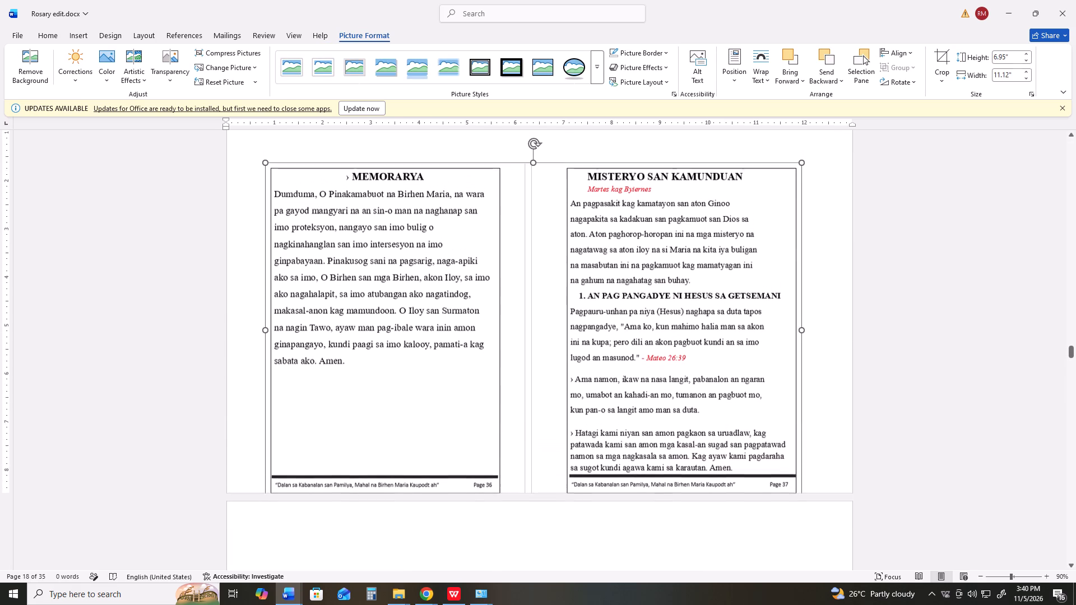
pyautogui.scroll(2, 549, 333)
pyautogui.moveTo(500, 387); pyautogui.dragTo(498, 331)
pyautogui.scroll(4, 500, 359)
pyautogui.moveTo(494, 361); pyautogui.dragTo(465, 345)
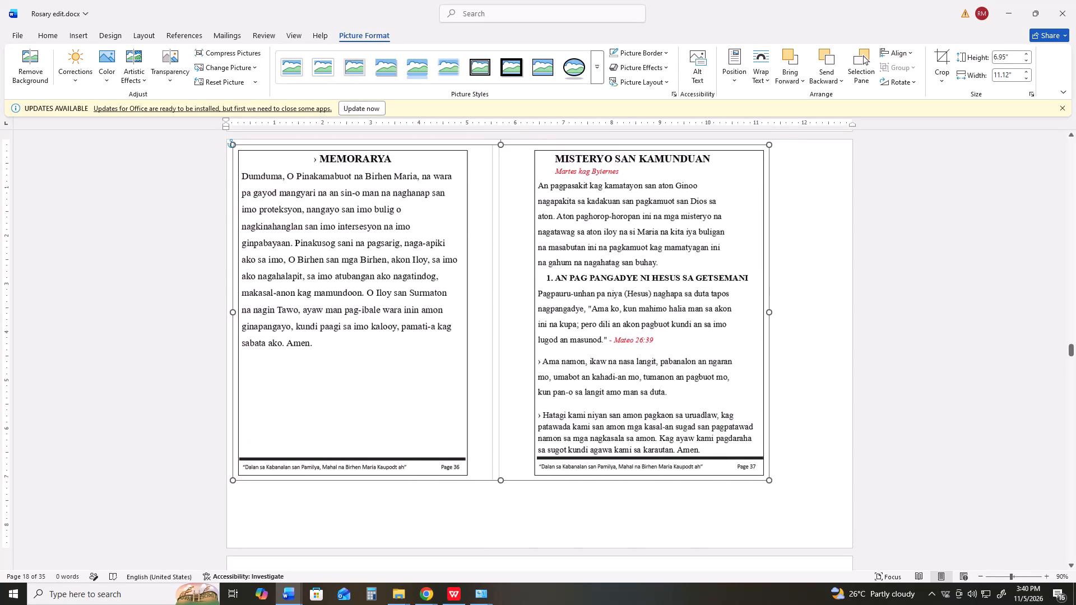
pyautogui.moveTo(465, 345); pyautogui.dragTo(461, 341)
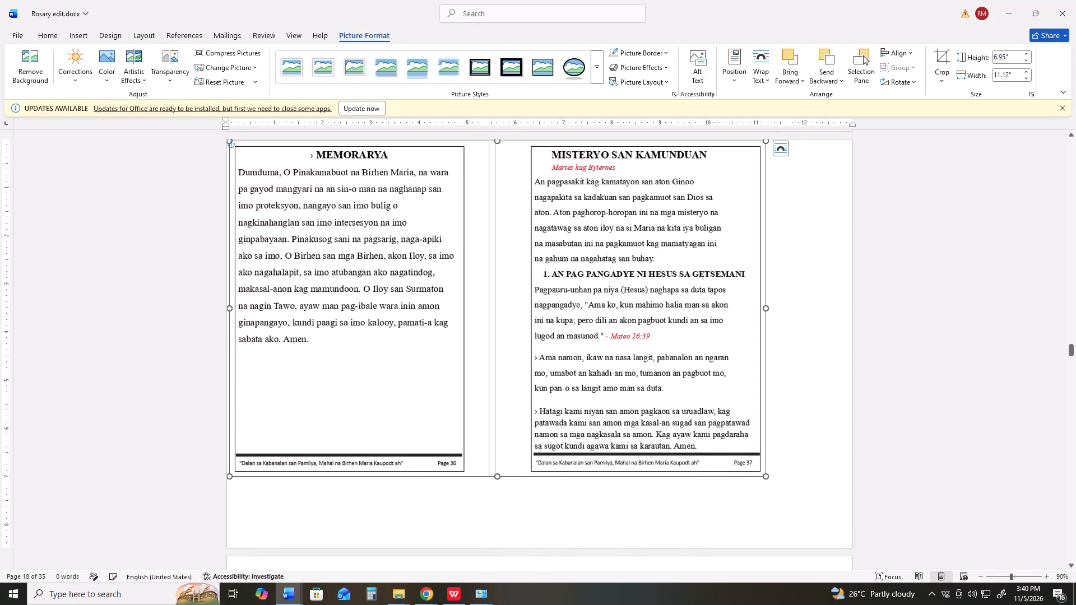
# Duplicate the Page 36–37 picture, placing the copy about 1.6 inches right and 1 inch down from the original.
pyautogui.click(507, 365)
pyautogui.keyDown('ctrl'); pyautogui.moveTo(507, 365); pyautogui.dragTo(582, 413); pyautogui.keyUp('ctrl')
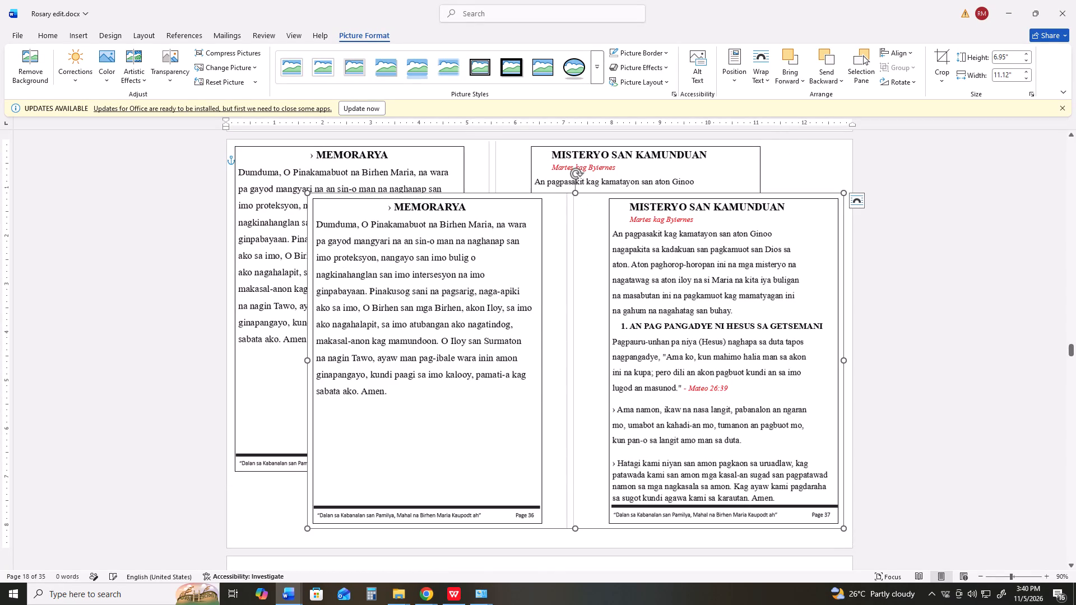
# Crop the original spread picture to only the bordered Page 36 (Memorarya), about 4.82 inches wide by 6.88 inches high.
pyautogui.click(409, 166)
pyautogui.rightClick(420, 168)
pyautogui.click(461, 137)
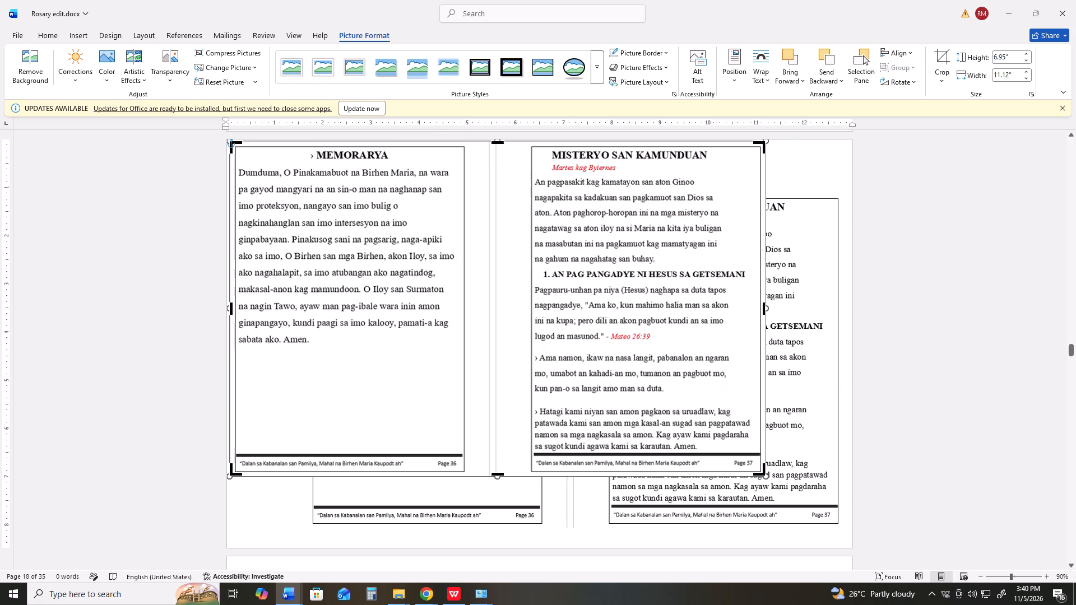
pyautogui.moveTo(764, 308); pyautogui.dragTo(569, 293)
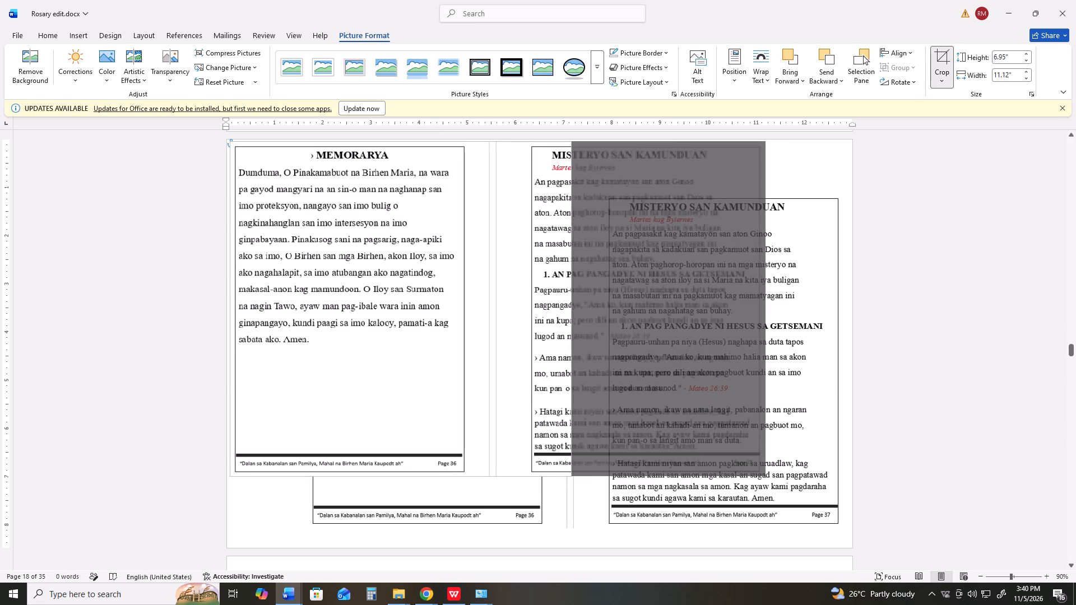
pyautogui.moveTo(569, 293); pyautogui.dragTo(467, 305)
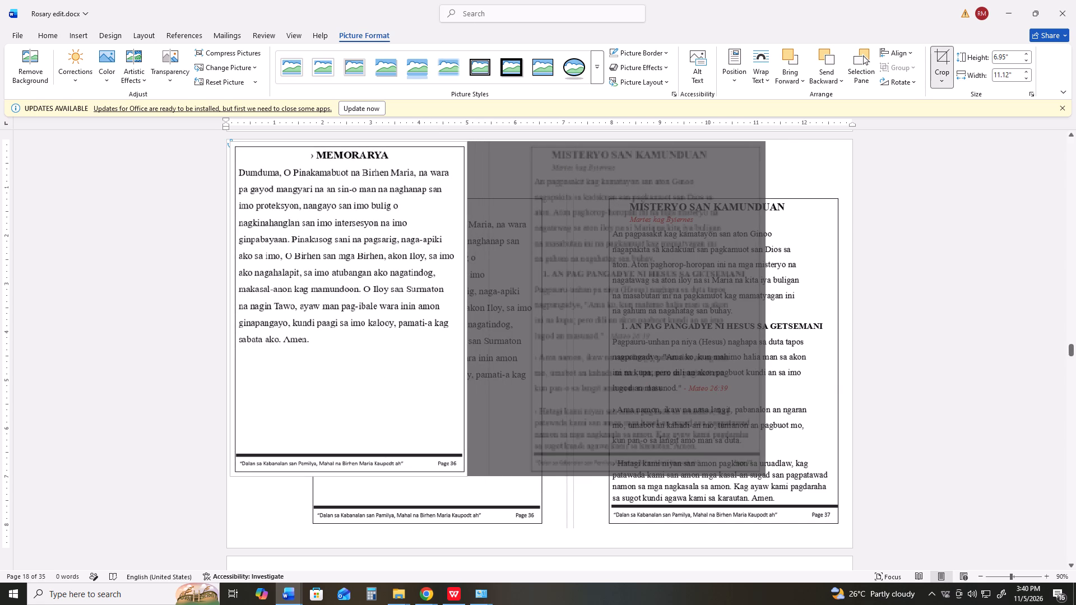
pyautogui.moveTo(467, 305); pyautogui.dragTo(466, 305)
pyautogui.click(229, 308)
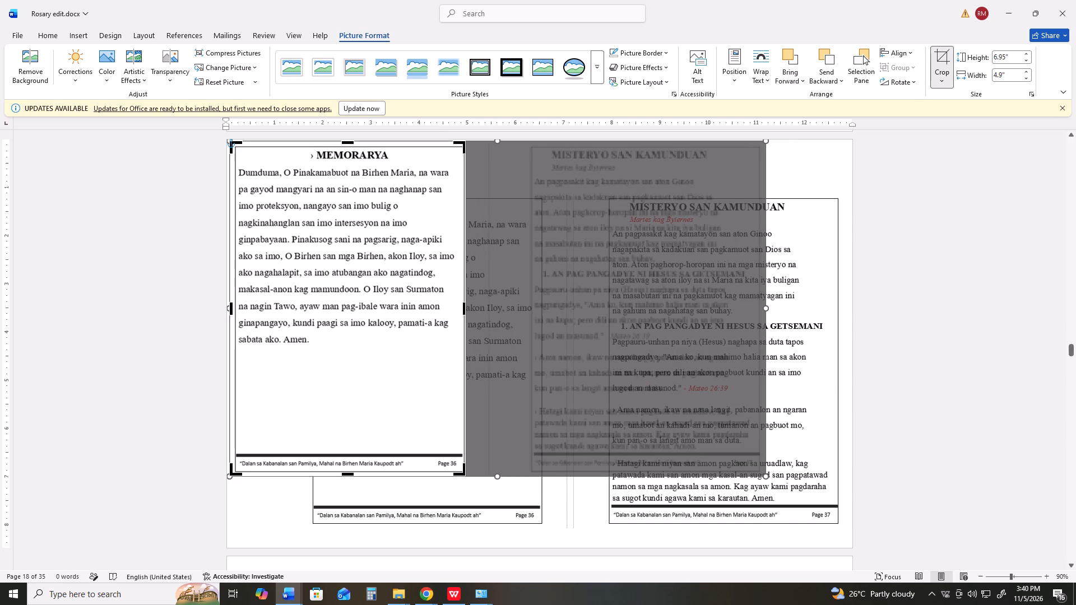
pyautogui.click(347, 142)
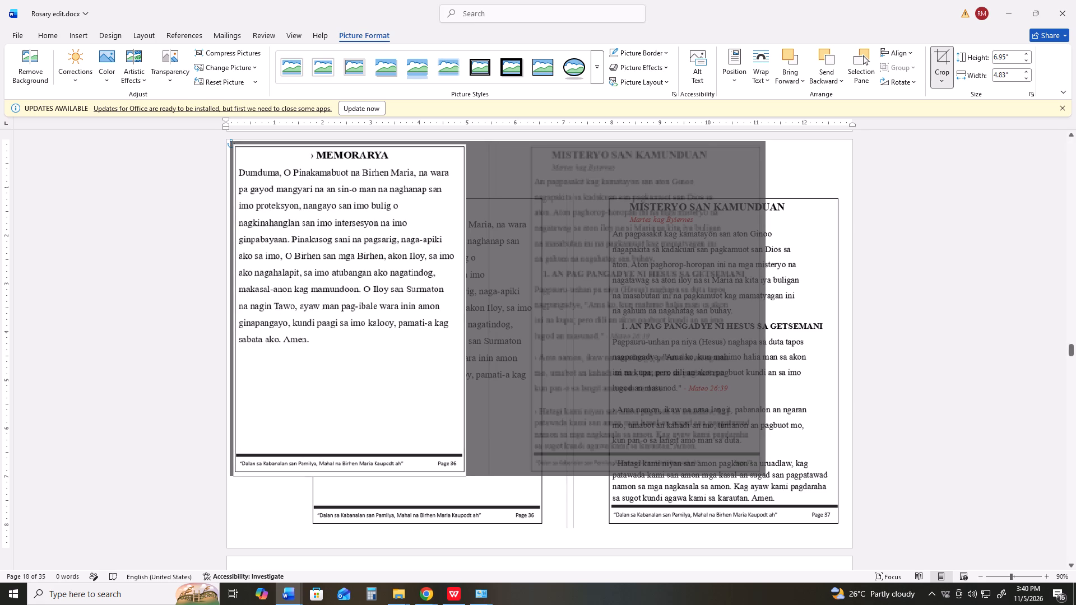
pyautogui.click(347, 476)
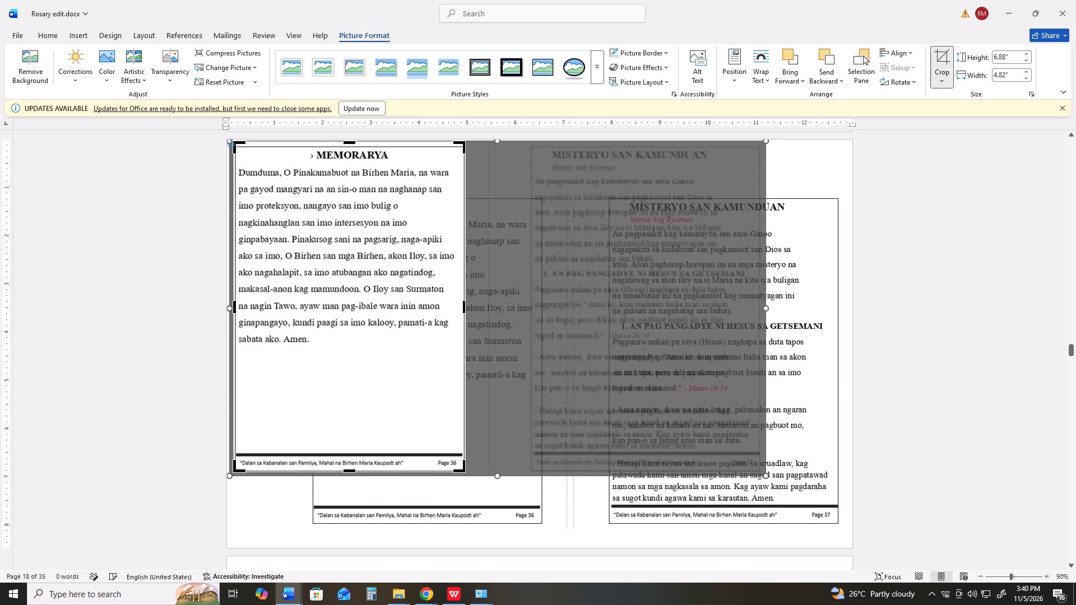
pyautogui.click(795, 176)
# Crop the duplicate picture to only the bordered Page 37 (Misteryo san Kamunduan), trimming the margins on all four sides.
pyautogui.click(733, 291)
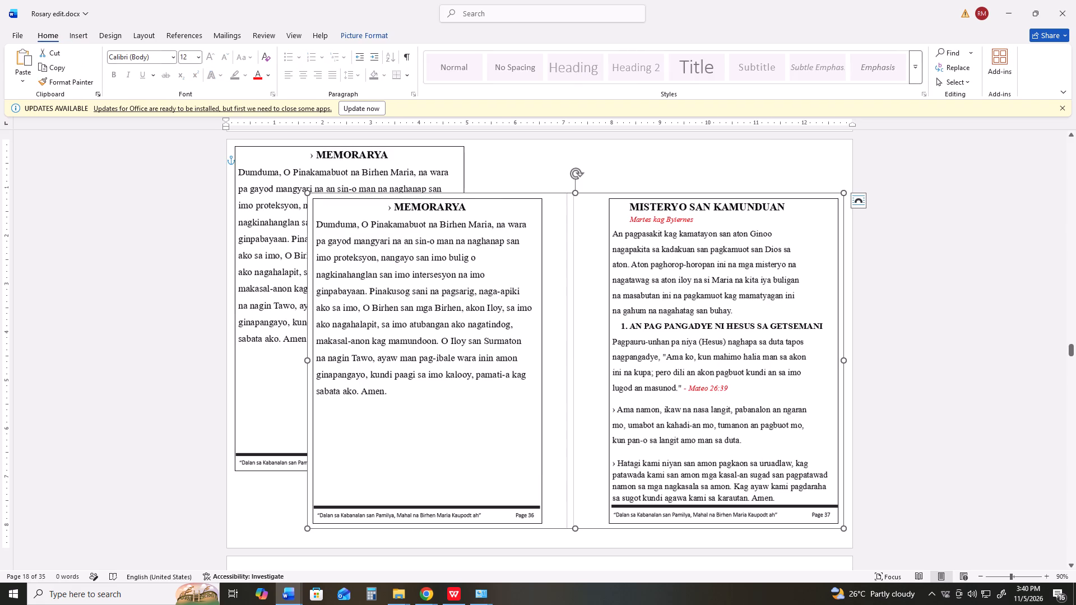
pyautogui.click(436, 178)
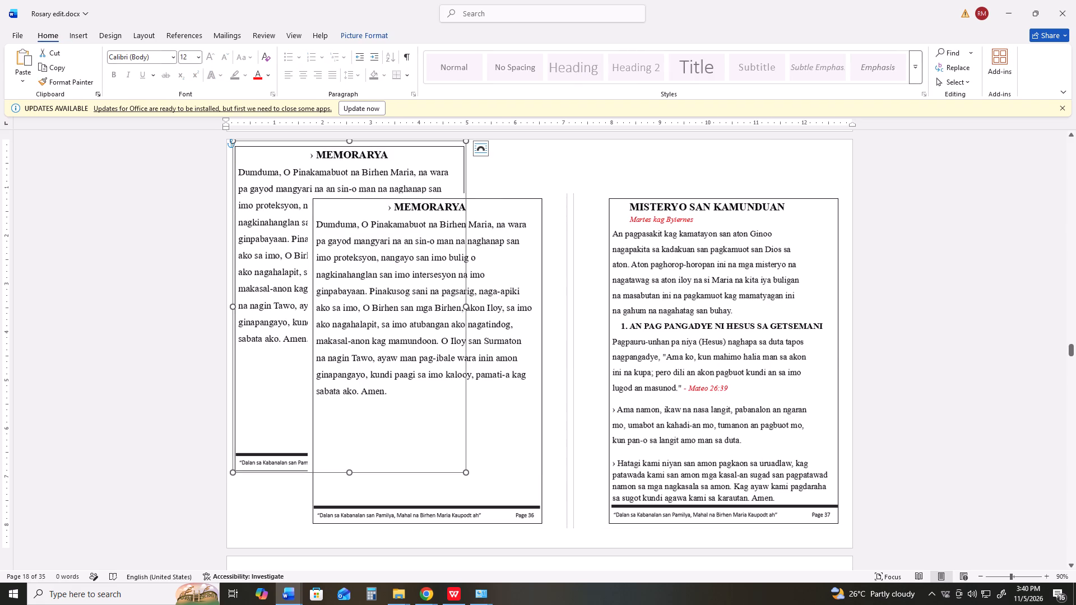
pyautogui.rightClick(545, 341)
pyautogui.rightClick(545, 341)
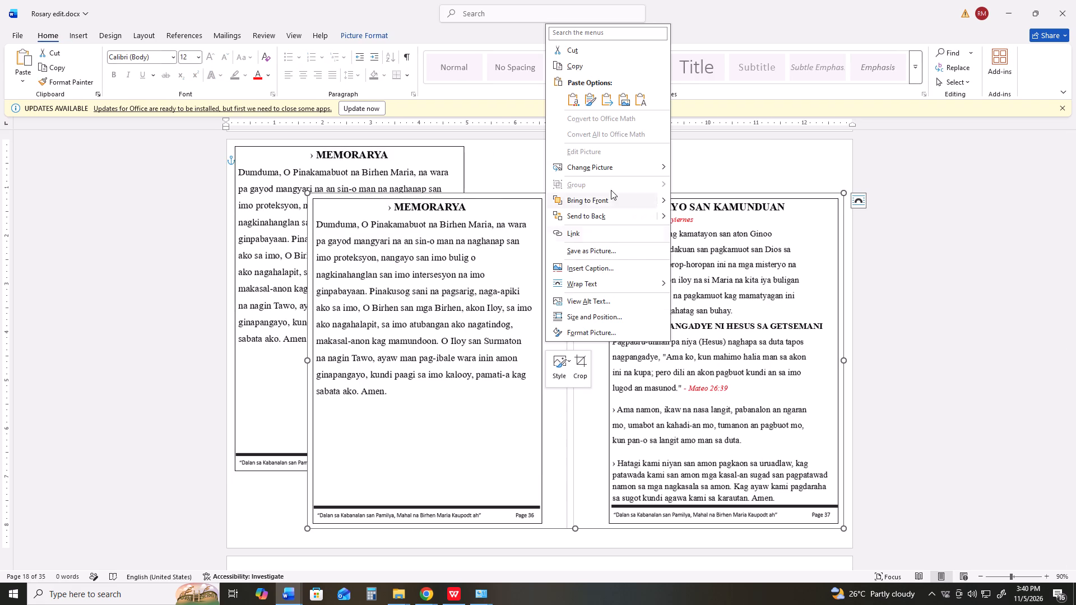
pyautogui.click(581, 362)
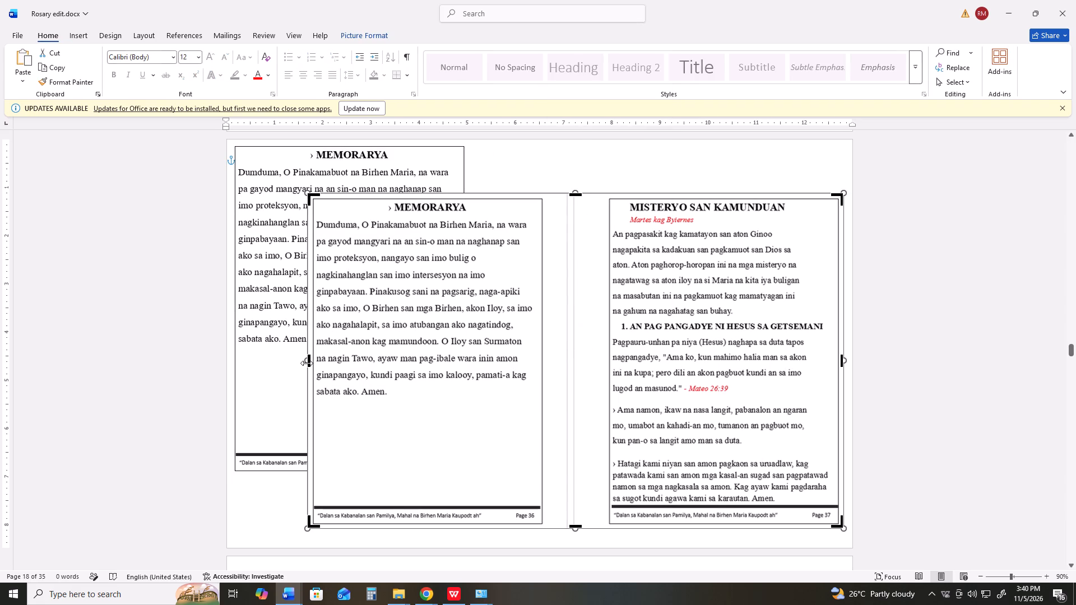
pyautogui.moveTo(308, 360); pyautogui.dragTo(597, 387)
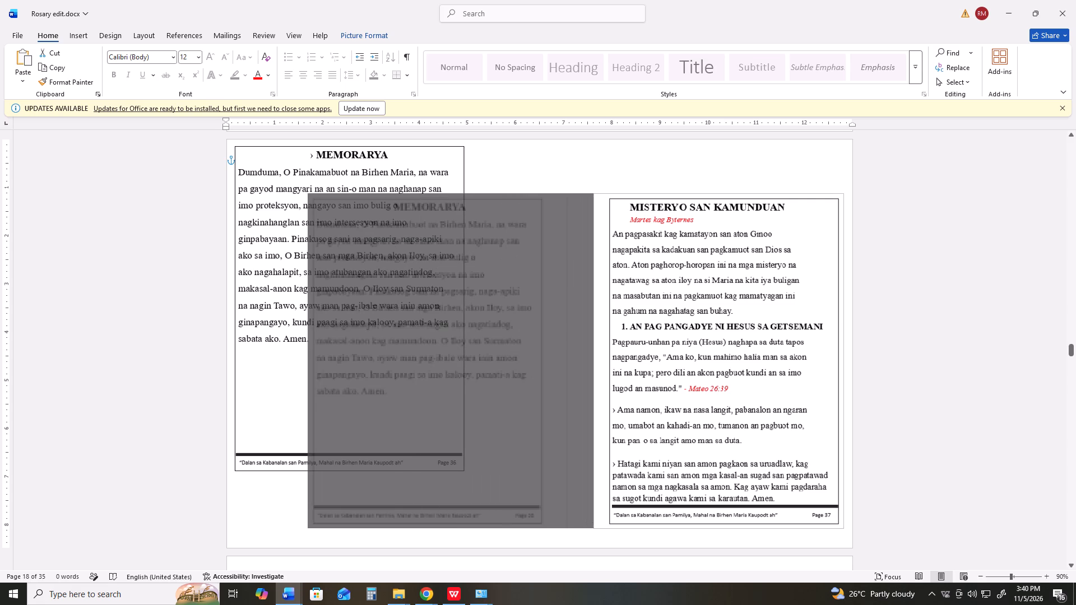
pyautogui.moveTo(597, 387); pyautogui.dragTo(607, 389)
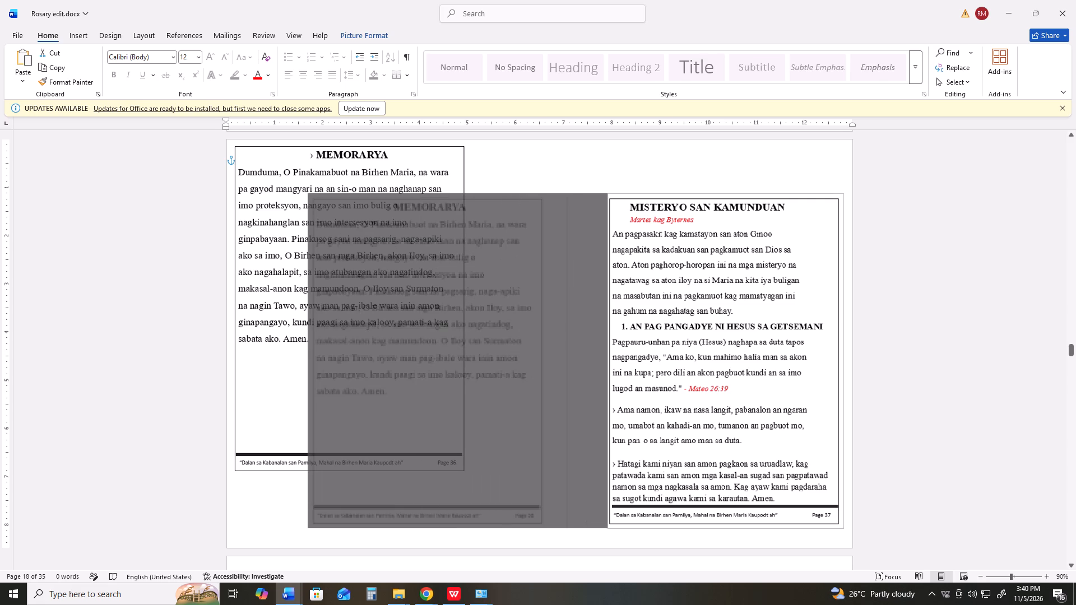
pyautogui.moveTo(607, 389); pyautogui.dragTo(608, 390)
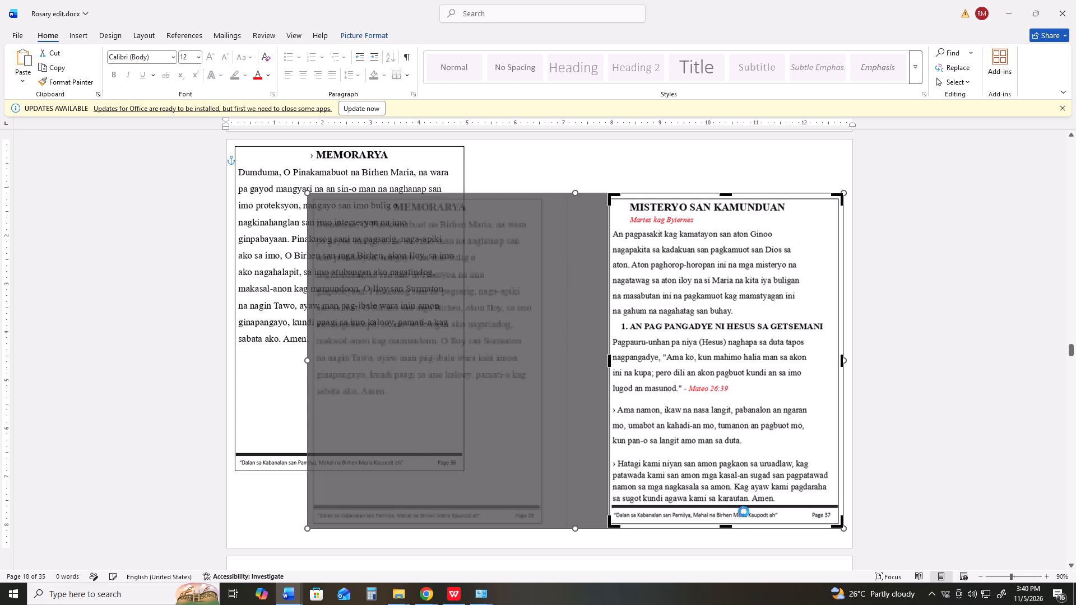
pyautogui.click(725, 527)
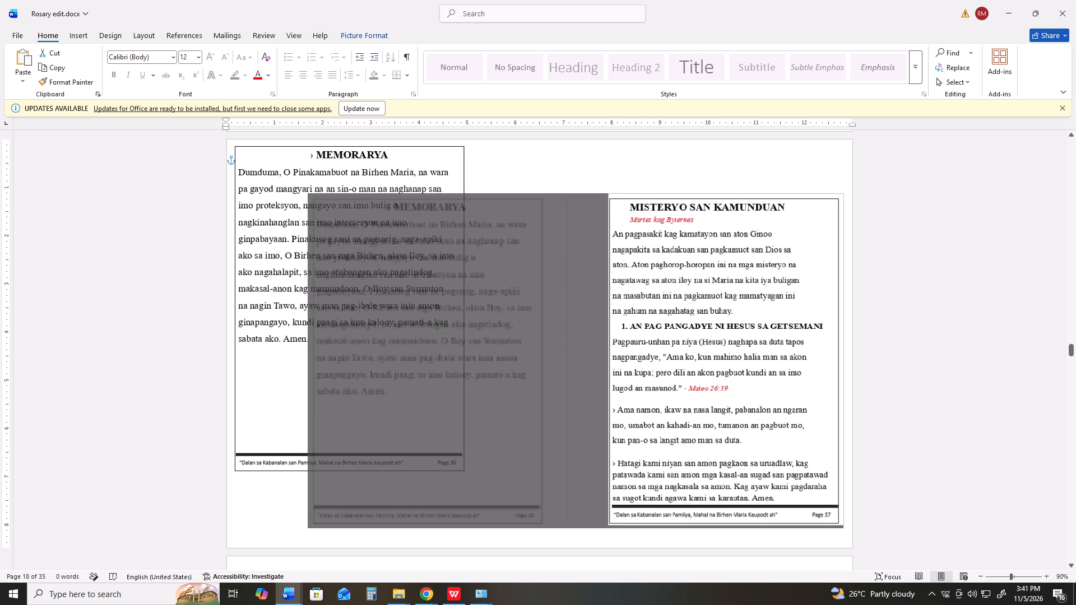
pyautogui.click(725, 194)
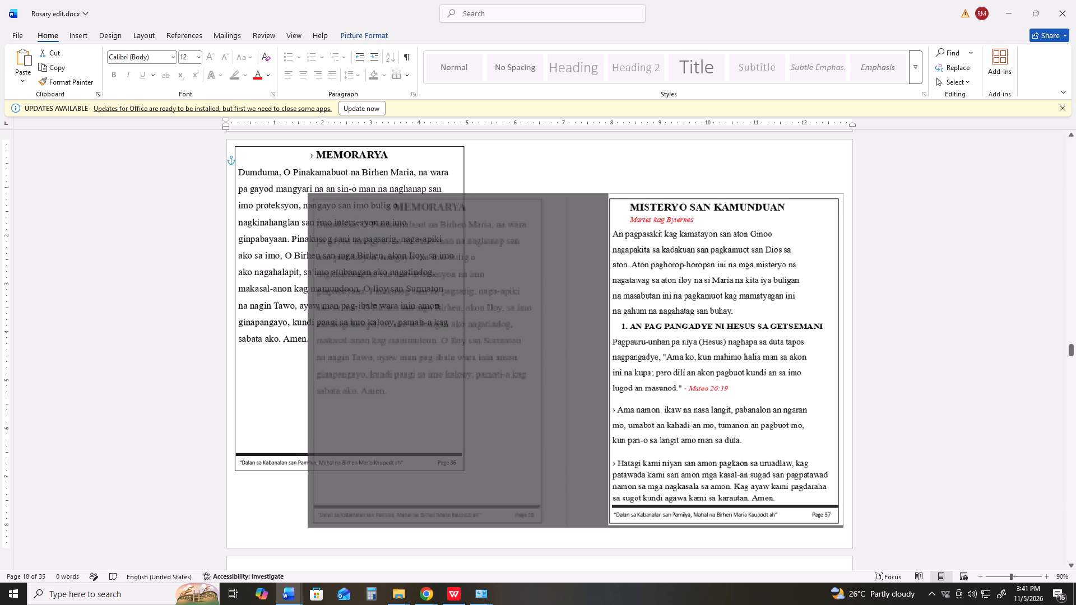
pyautogui.click(843, 361)
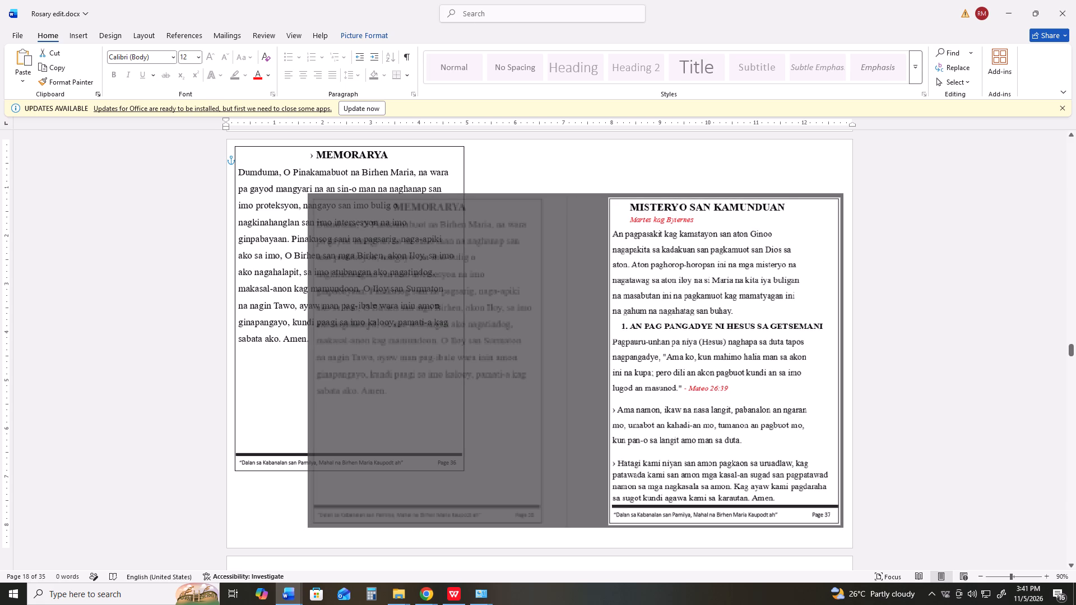
pyautogui.click(744, 157)
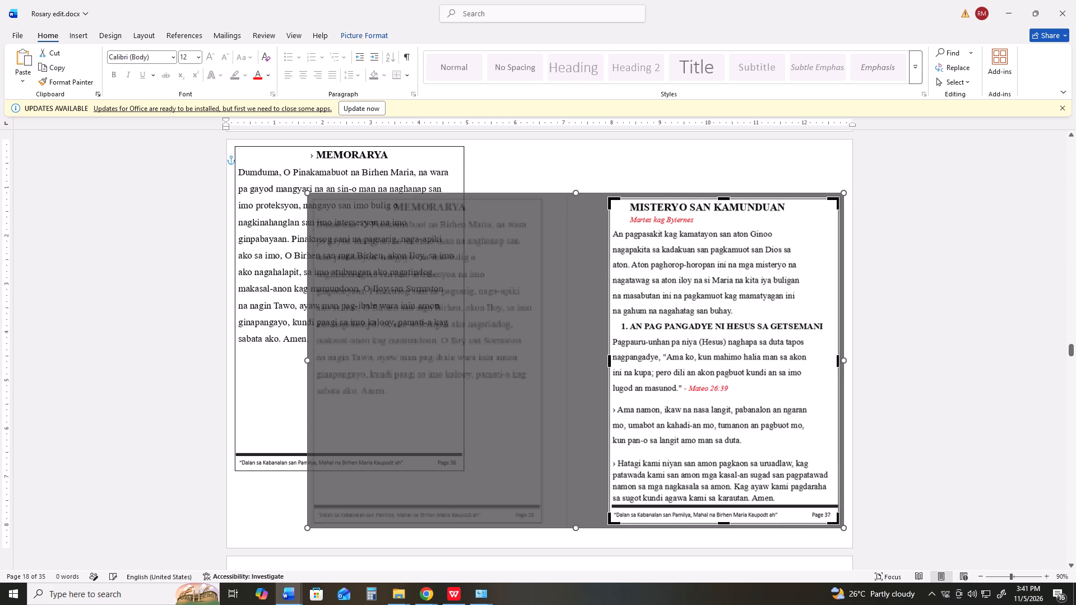
# Trim the remaining margin above the border of the Page 36 (Memorarya) picture with Crop.
pyautogui.moveTo(438, 257); pyautogui.dragTo(432, 259)
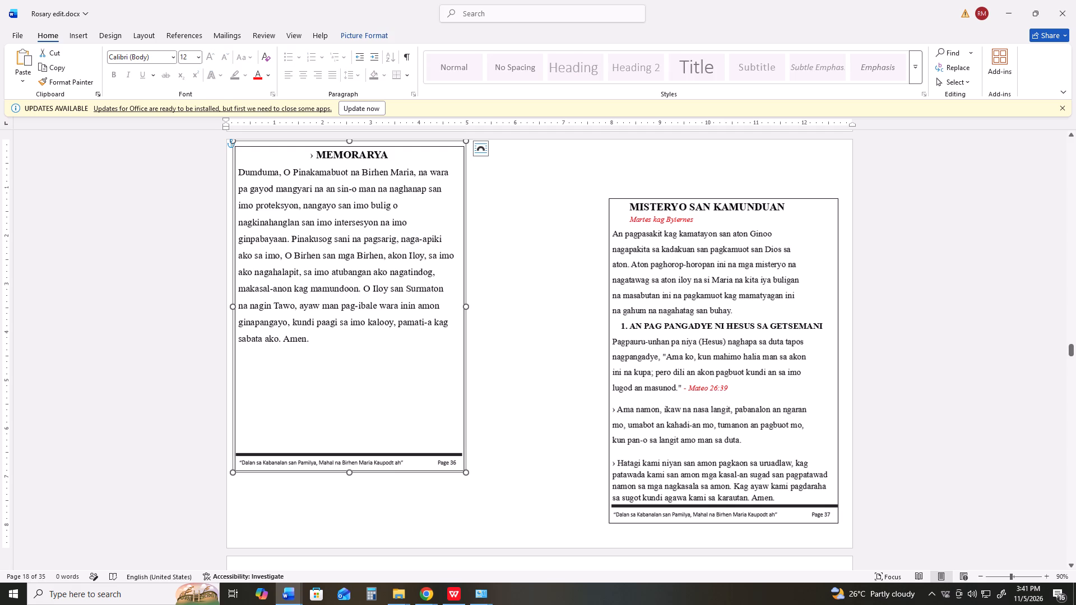
pyautogui.click(391, 313)
pyautogui.rightClick(389, 310)
pyautogui.rightClick(389, 310)
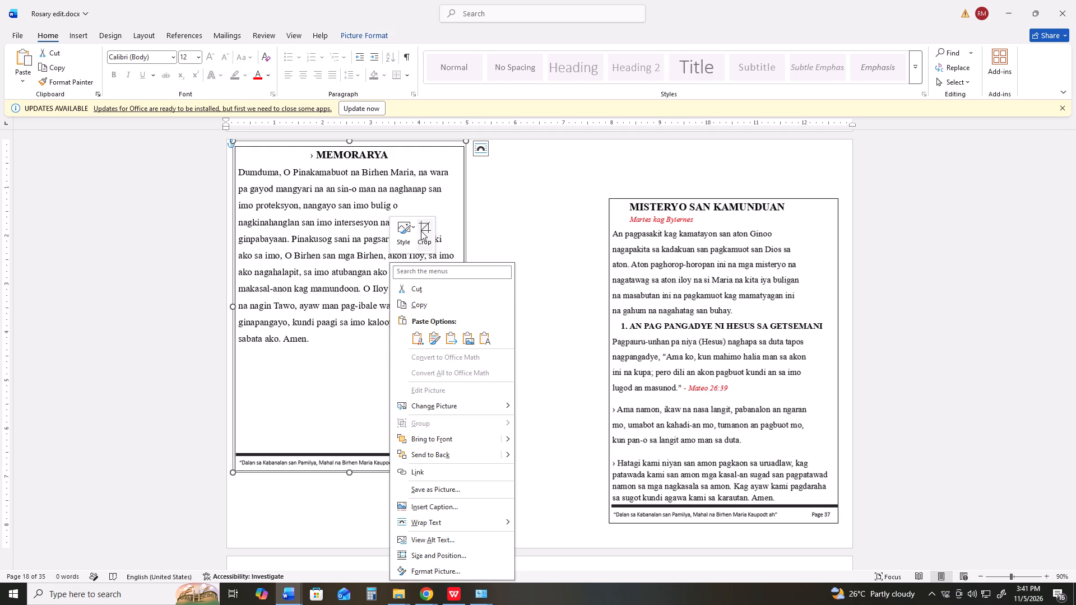
pyautogui.click(421, 231)
pyautogui.click(350, 142)
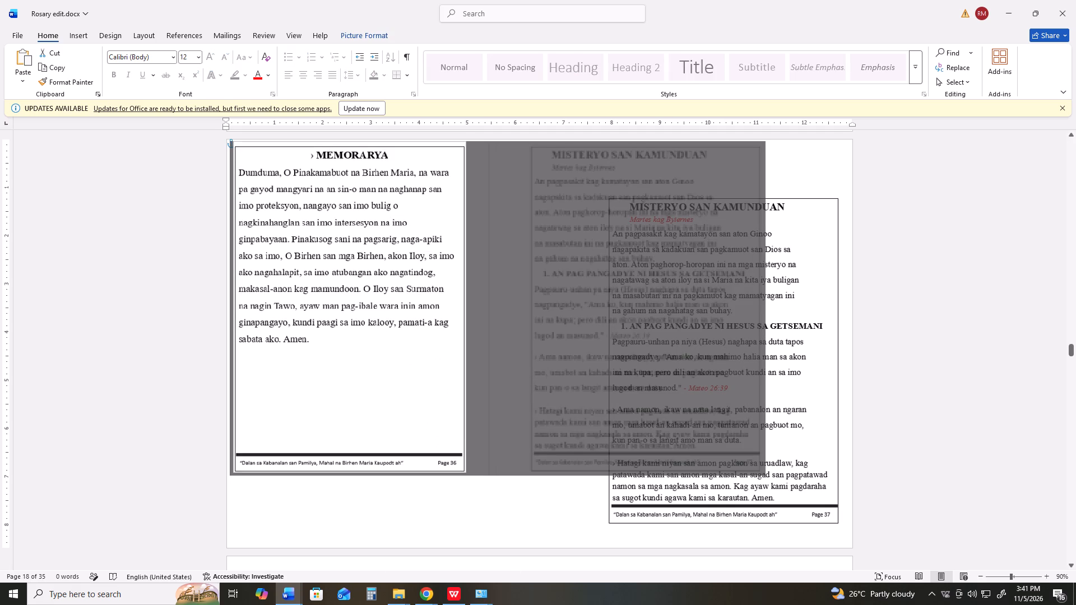
pyautogui.press('Return')
pyautogui.click(423, 290)
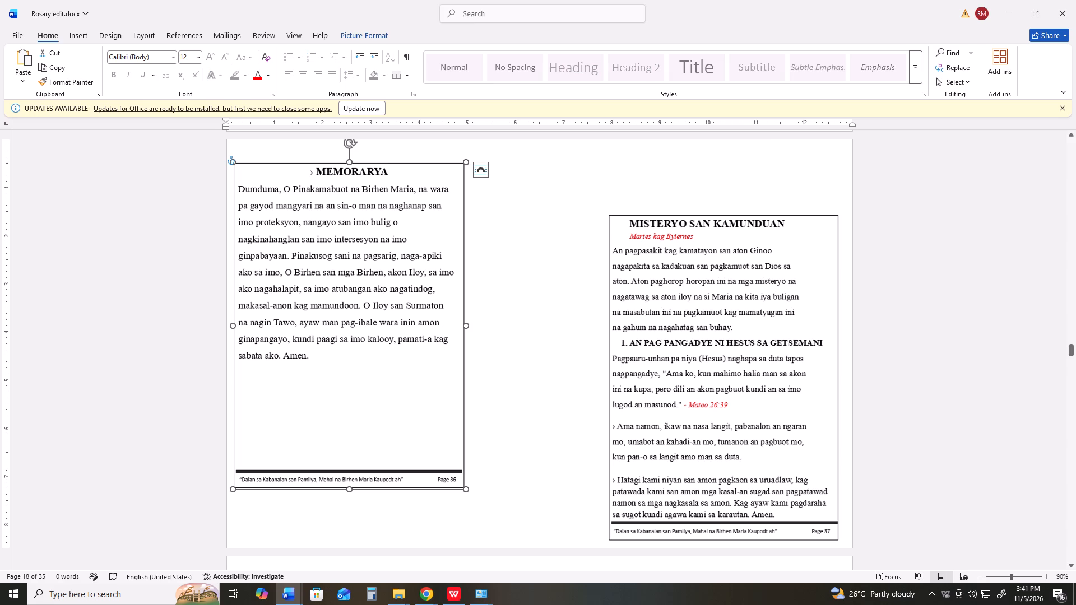
# Move the cropped Page 36 picture into the upper-left corner of document page 18, just inside the page edges.
pyautogui.click(381, 302)
pyautogui.scroll(2, 380, 296)
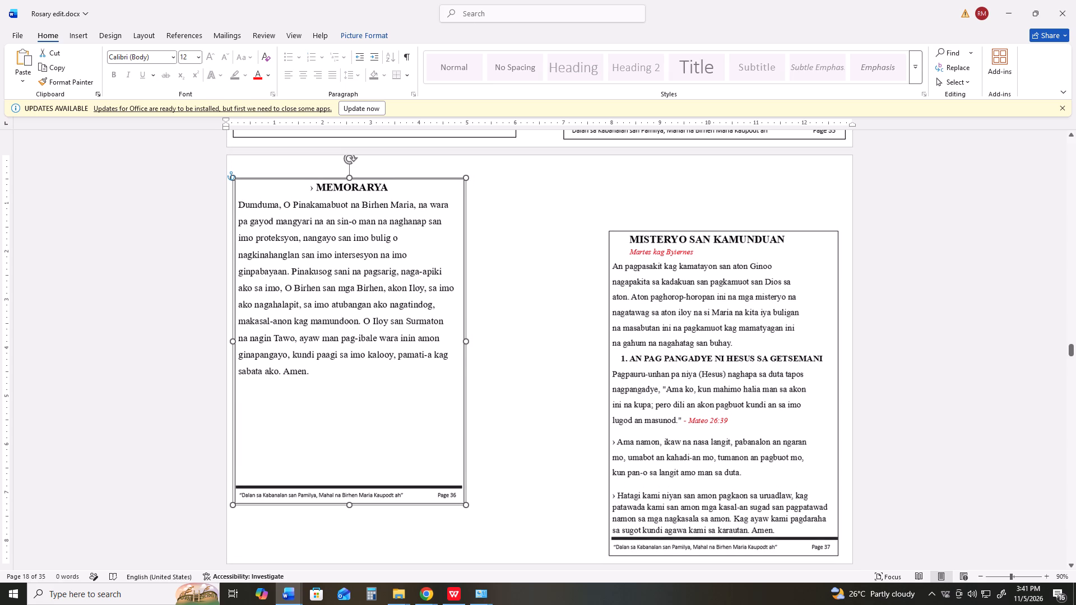
pyautogui.moveTo(368, 306); pyautogui.dragTo(365, 290)
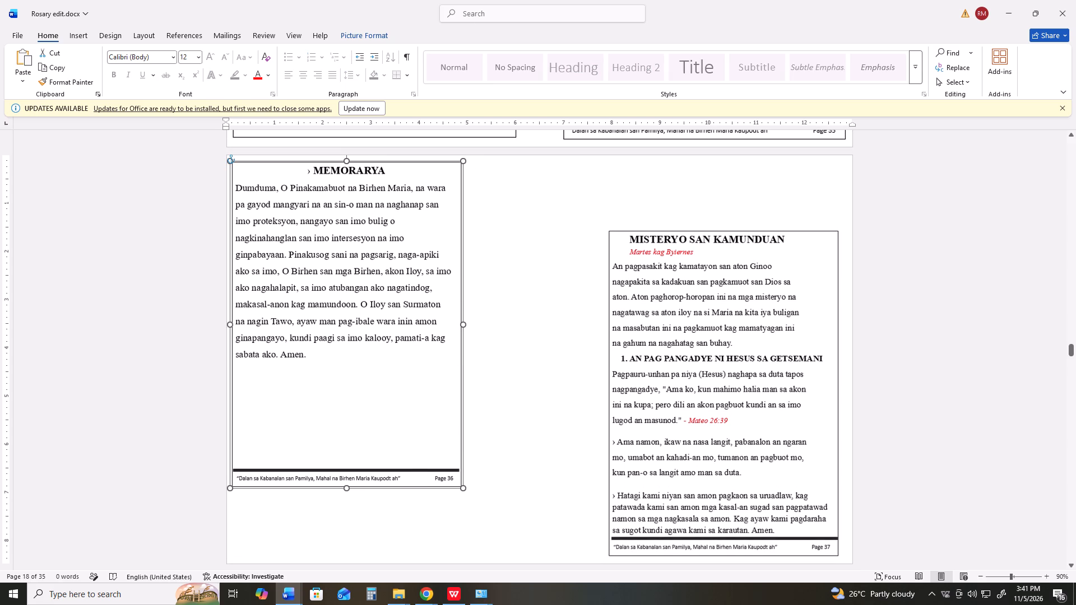
pyautogui.moveTo(365, 290); pyautogui.dragTo(364, 293)
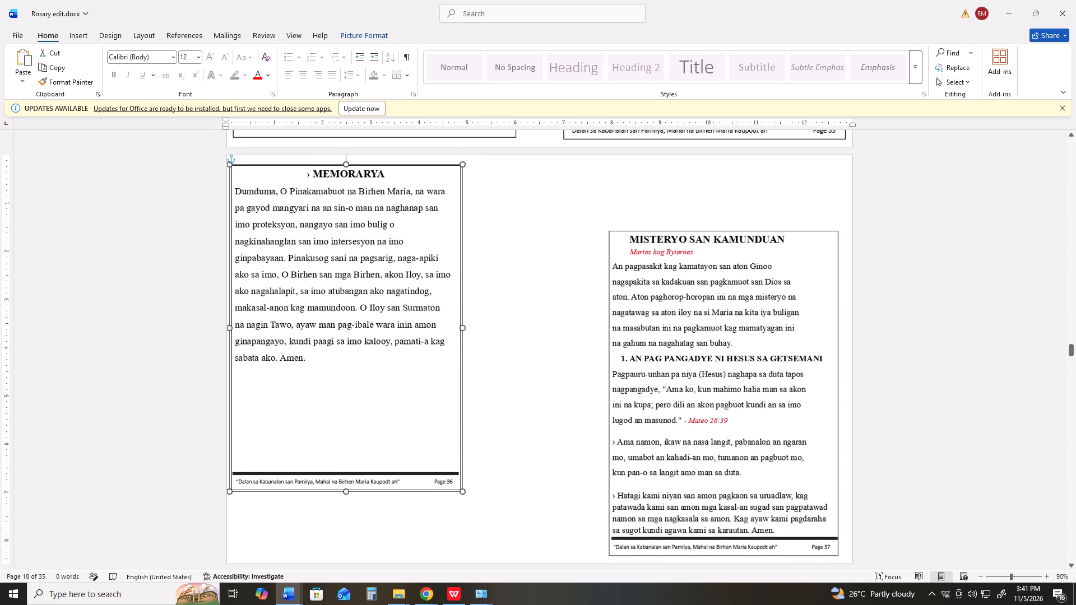
pyautogui.moveTo(364, 293); pyautogui.dragTo(365, 294)
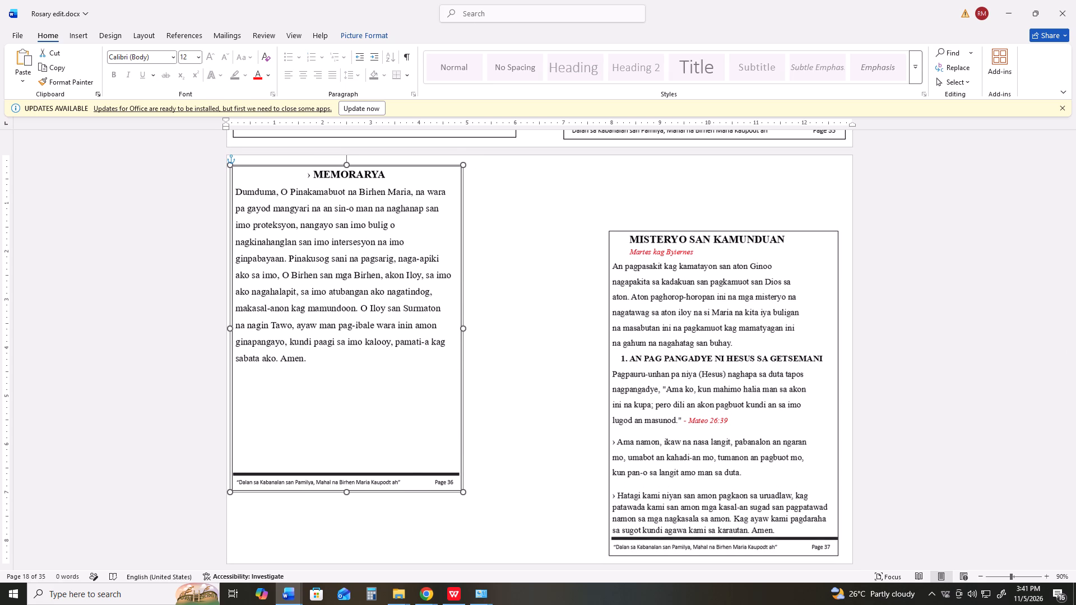
pyautogui.moveTo(365, 294); pyautogui.dragTo(364, 293)
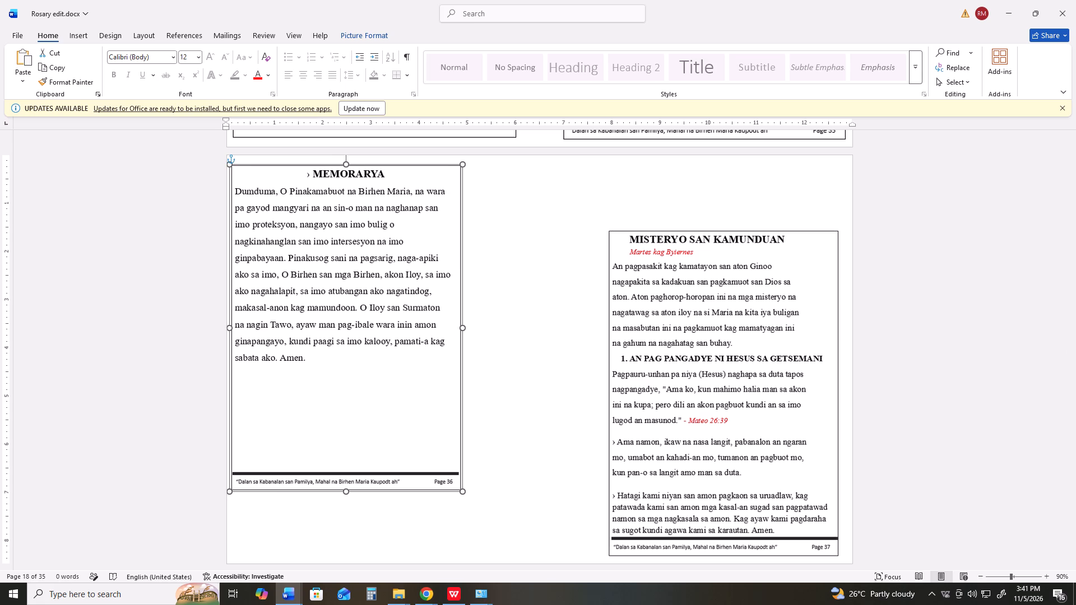
pyautogui.moveTo(364, 293); pyautogui.dragTo(365, 293)
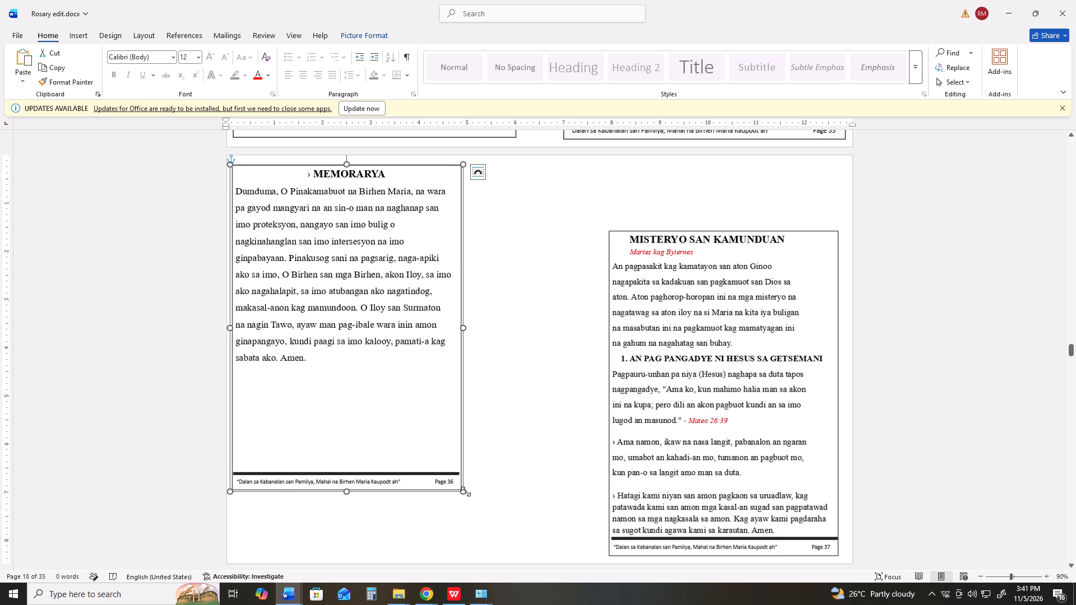
# Enlarge the Page 36 picture to about 6 inches wide by 8.2 inches high, and nudge it slightly right.
pyautogui.moveTo(466, 492); pyautogui.dragTo(484, 501)
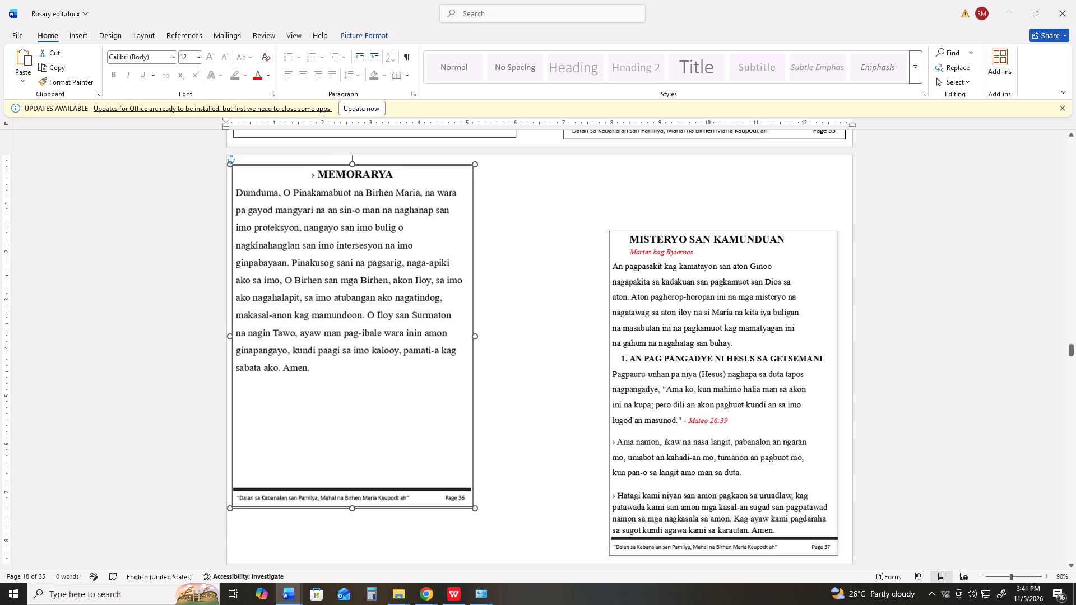
pyautogui.moveTo(484, 501); pyautogui.dragTo(507, 520)
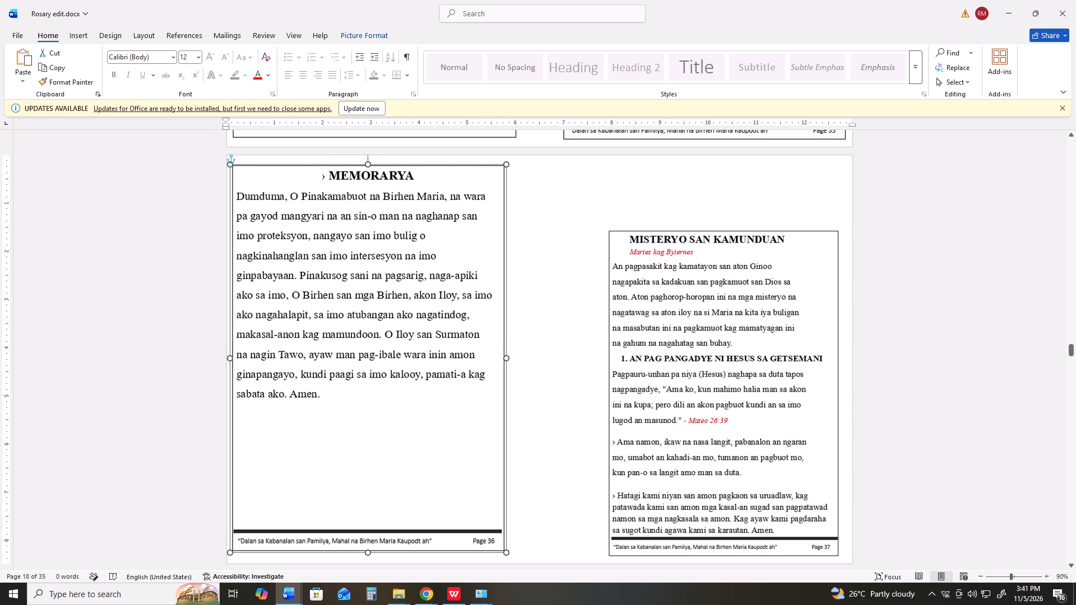
pyautogui.moveTo(507, 520); pyautogui.dragTo(510, 523)
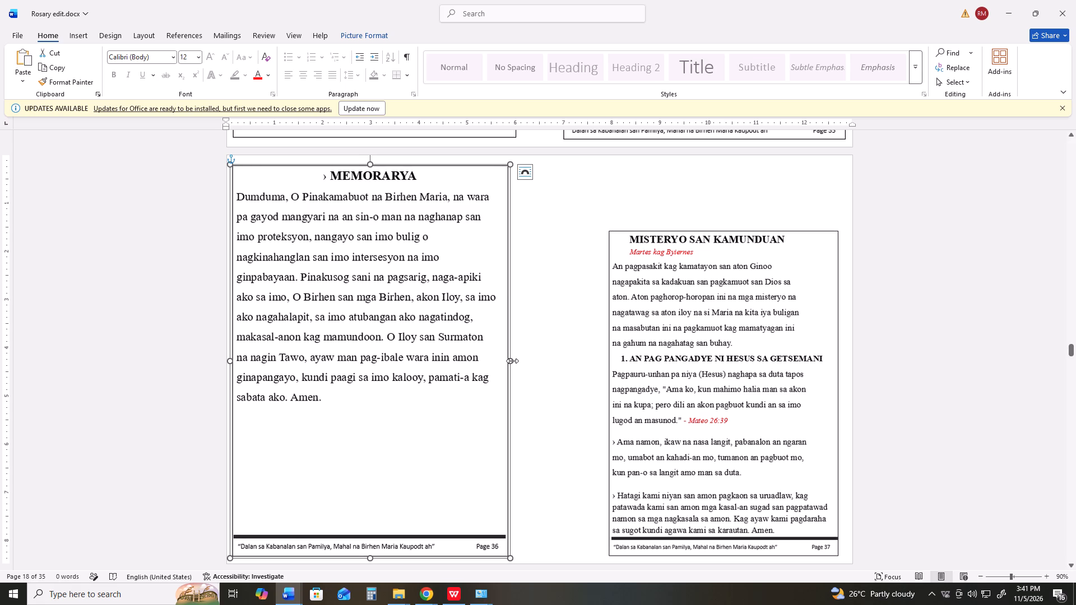
pyautogui.click(512, 361)
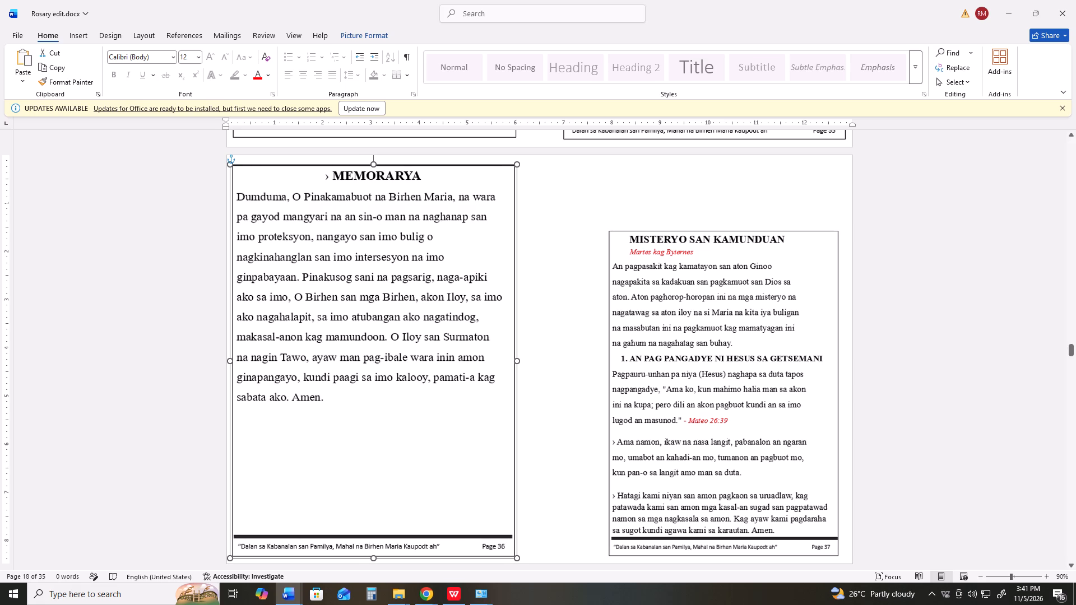
pyautogui.press('Right')
pyautogui.press('Right')
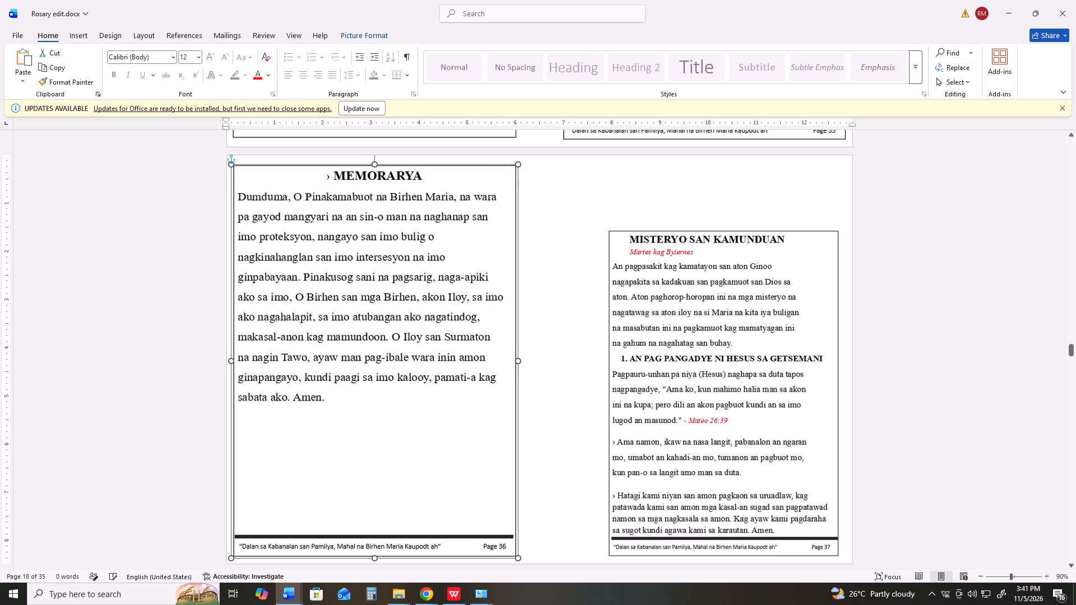
pyautogui.scroll(-9, 548, 390)
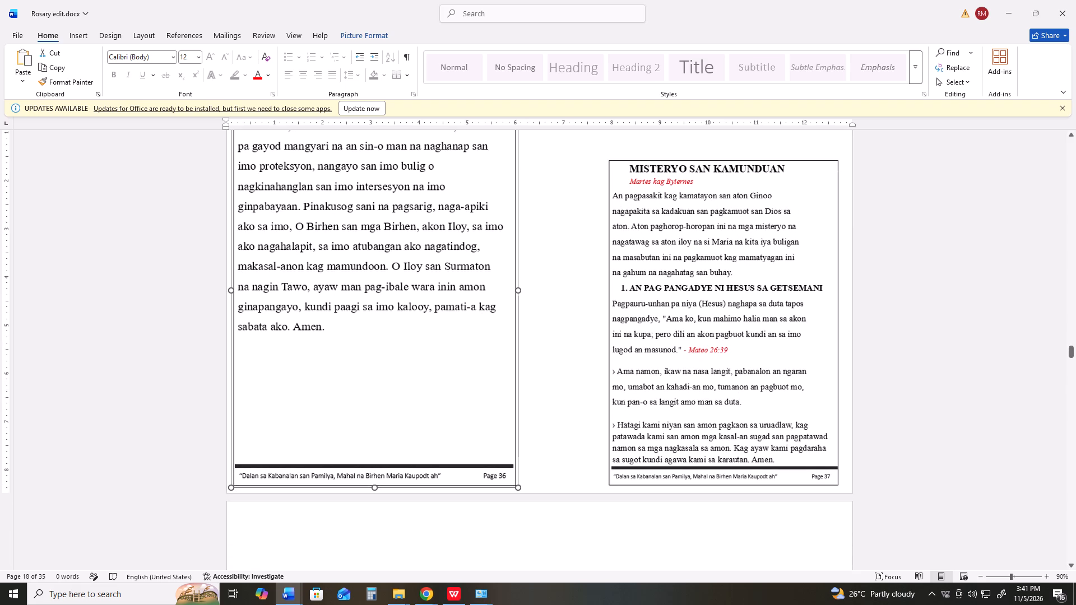
pyautogui.click(566, 397)
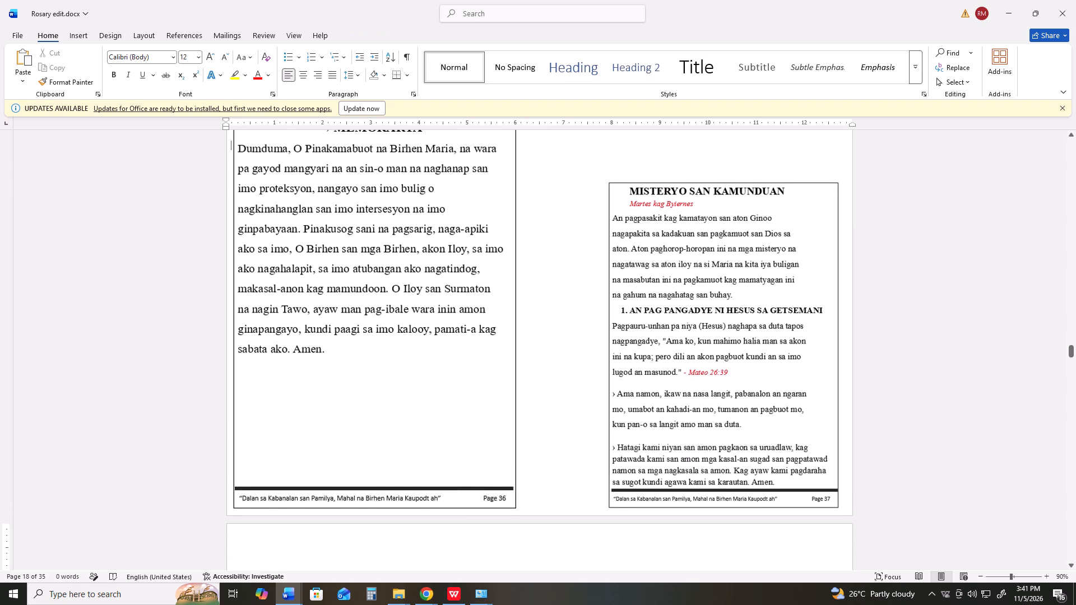
# Move the Page 37 picture up to the upper-right corner of document page 18, level with the Page 36 picture's top.
pyautogui.scroll(10, 565, 397)
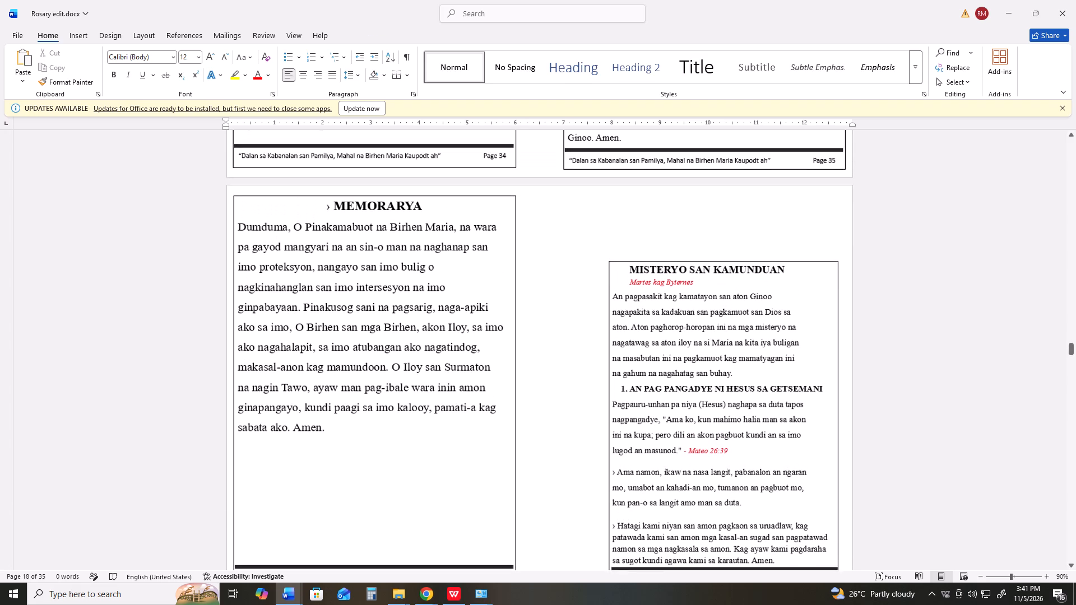
pyautogui.scroll(-4, 615, 417)
pyautogui.moveTo(703, 415); pyautogui.dragTo(700, 375)
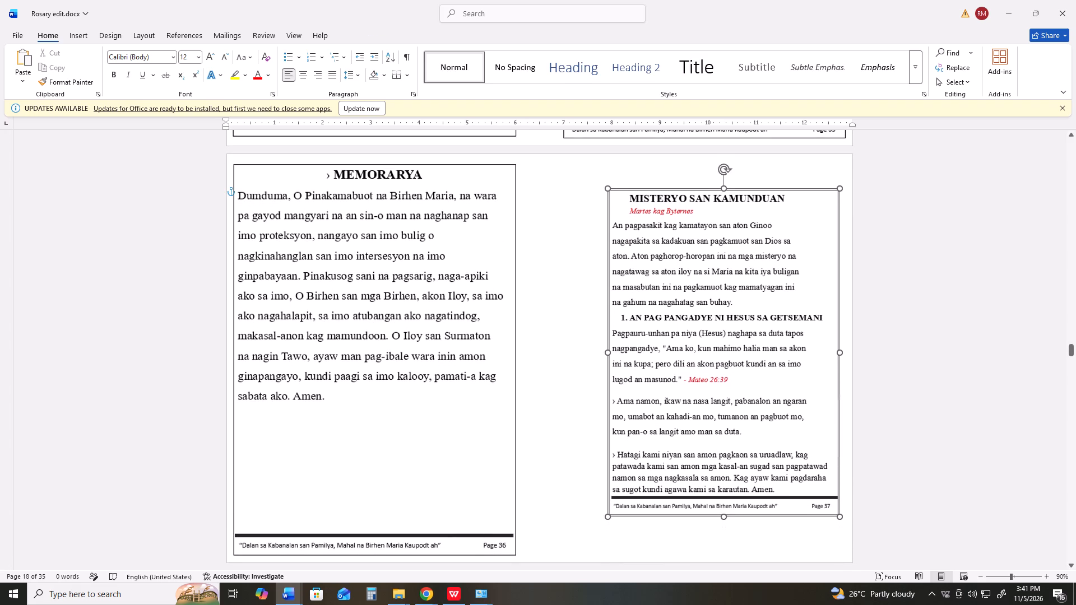
pyautogui.moveTo(700, 375); pyautogui.dragTo(710, 352)
# Enlarge the Page 37 picture to about 6 inches wide by 8.2 inches high to match Page 36, and nudge it slightly right.
pyautogui.moveTo(615, 493); pyautogui.dragTo(578, 532)
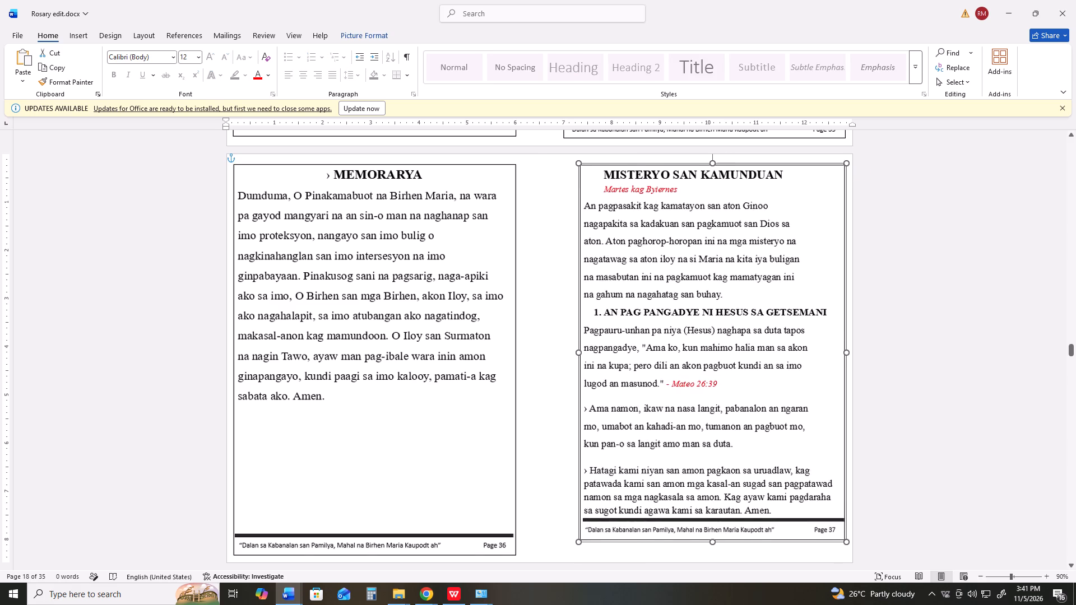
pyautogui.moveTo(578, 532); pyautogui.dragTo(563, 541)
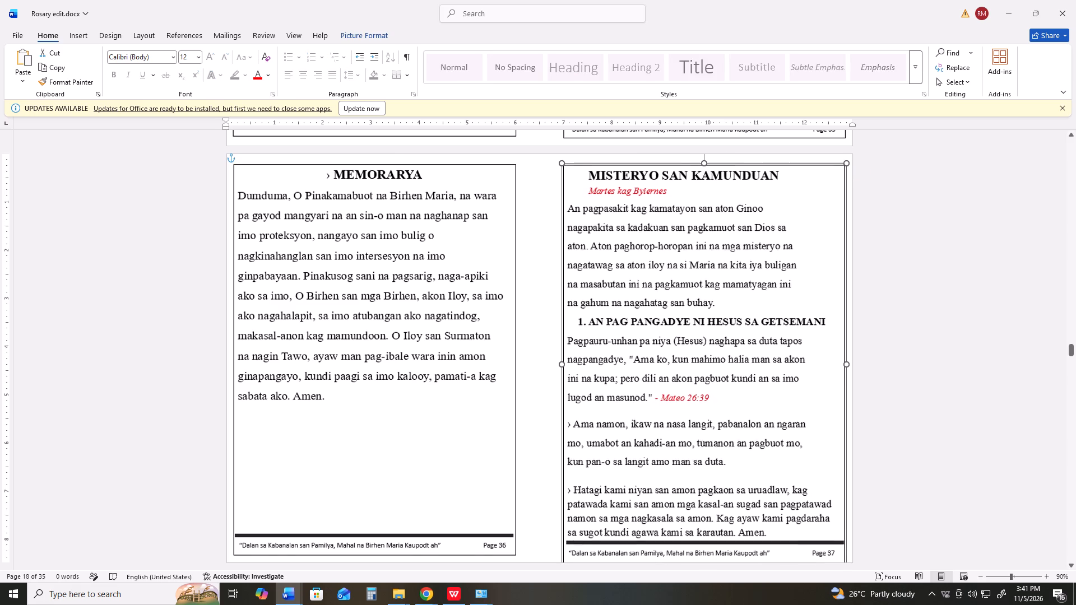
pyautogui.moveTo(563, 541); pyautogui.dragTo(568, 533)
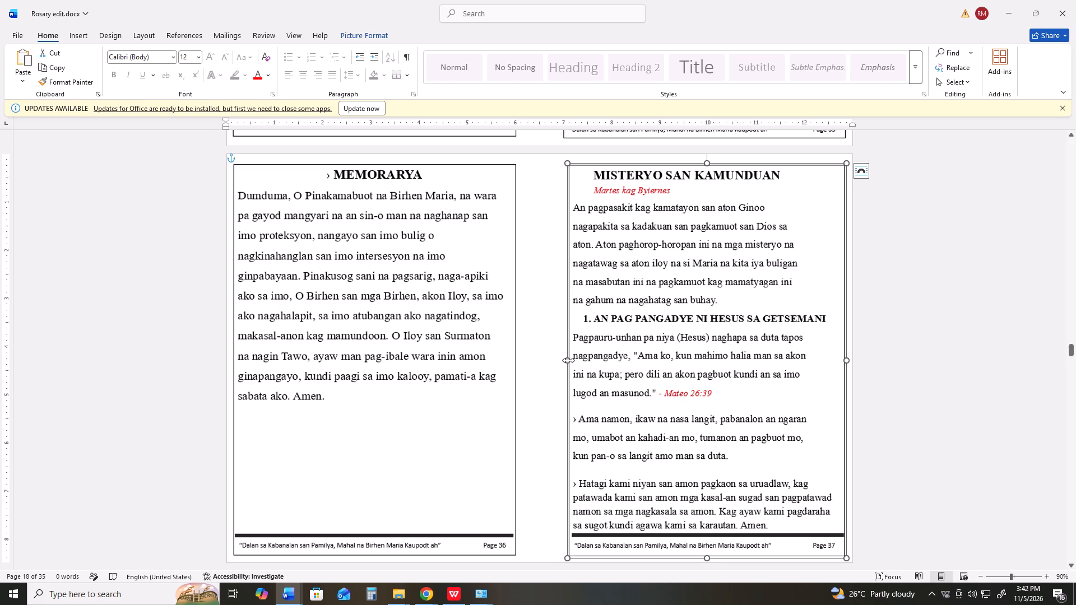
pyautogui.moveTo(568, 360); pyautogui.dragTo(562, 360)
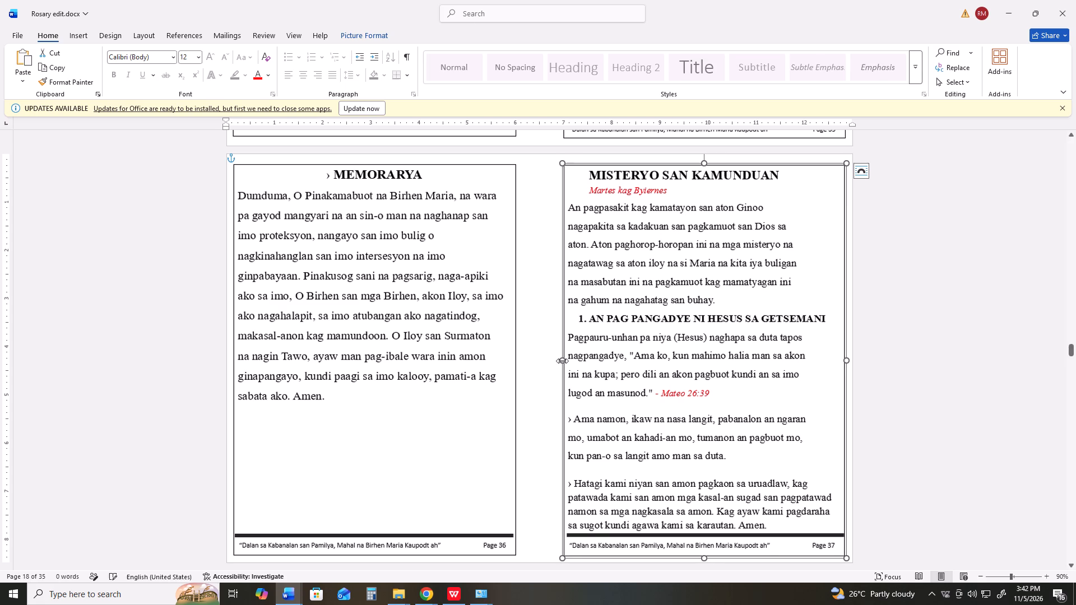
pyautogui.scroll(-6, 551, 382)
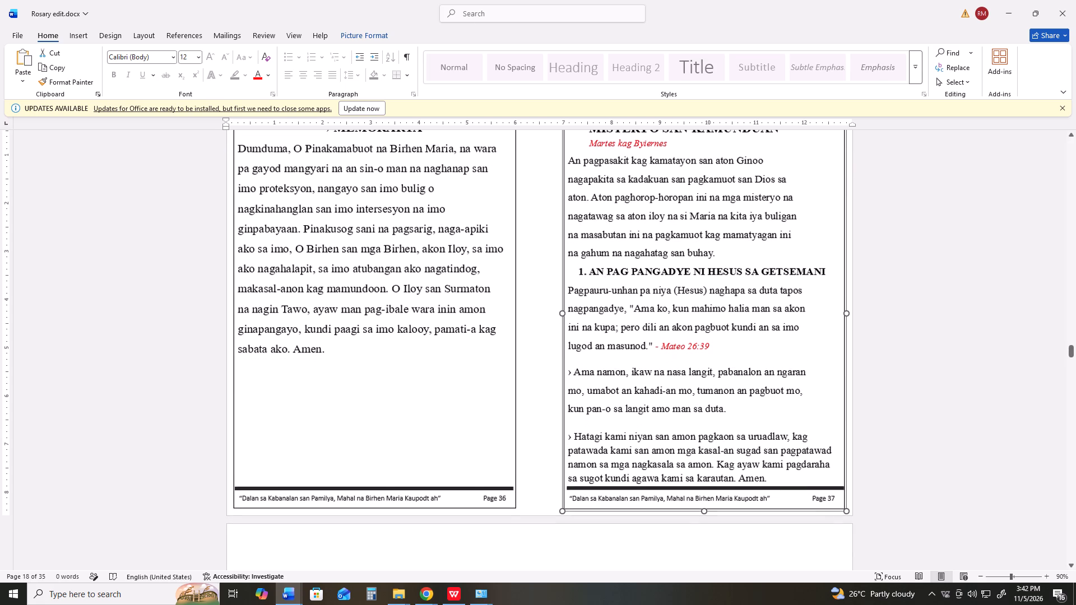
pyautogui.scroll(5, 550, 380)
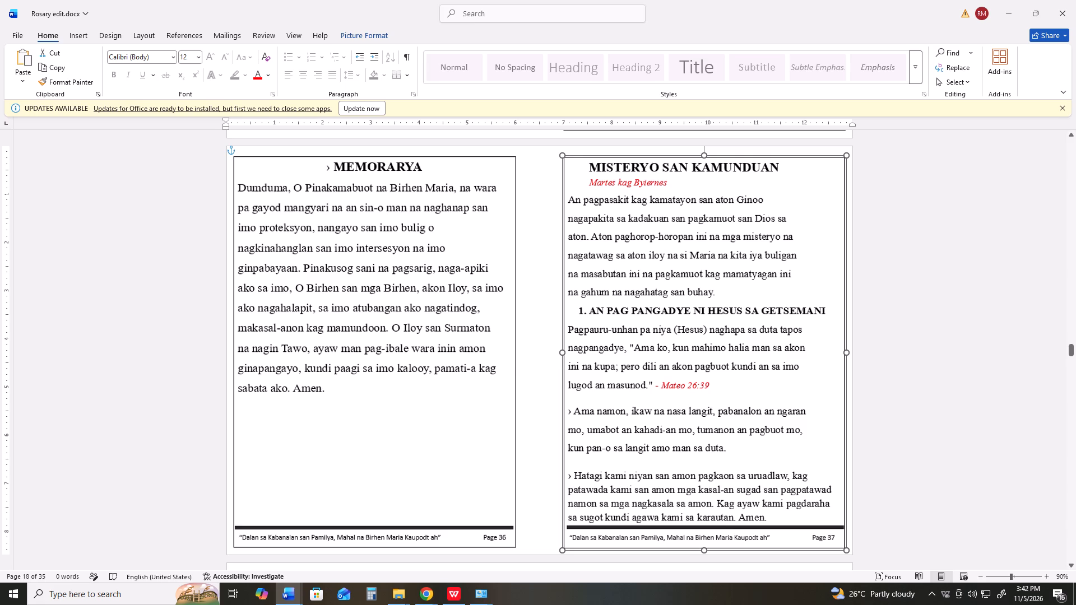
pyautogui.click(562, 353)
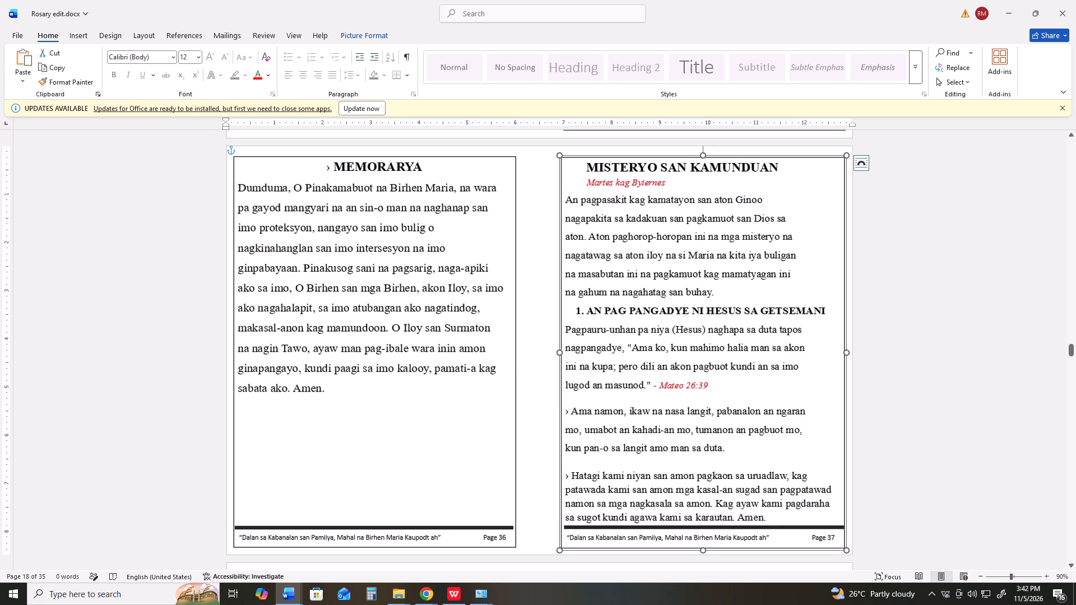
pyautogui.press('Right')
pyautogui.press('Right')
pyautogui.scroll(-5, 573, 371)
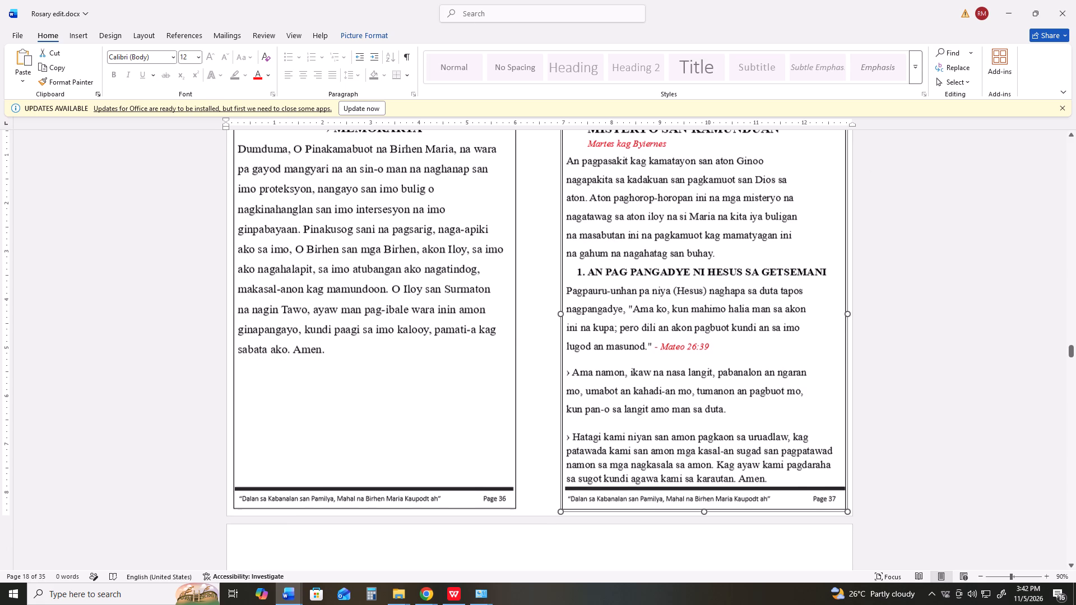
pyautogui.press('Right')
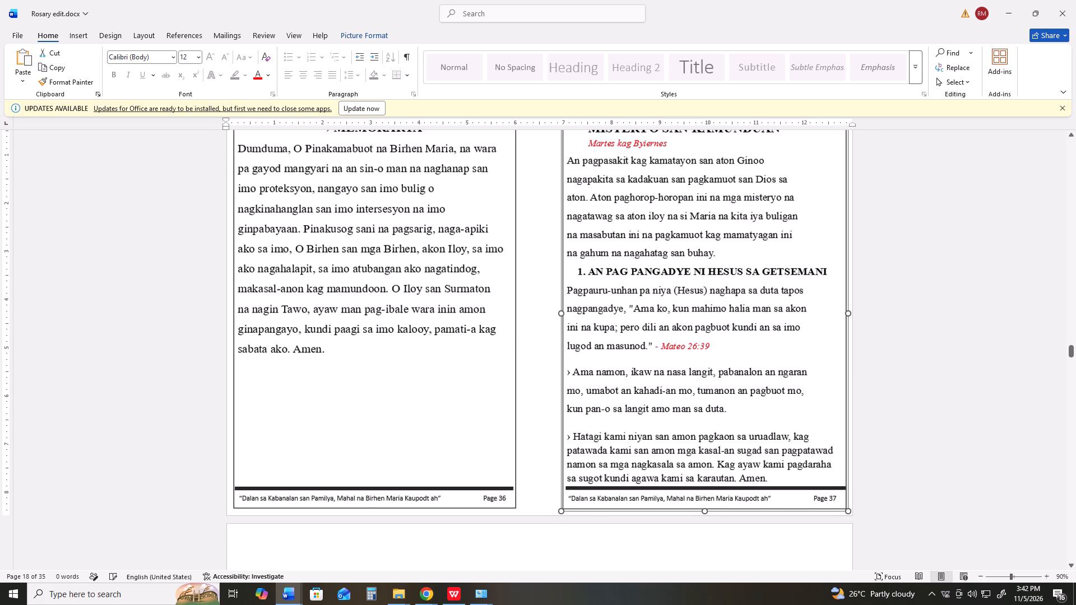
pyautogui.click(540, 394)
# Insert the picture r38.png (Page 38–39 spread) from the Downloads folder after the finished Page 36–37 layout.
pyautogui.scroll(-3, 540, 394)
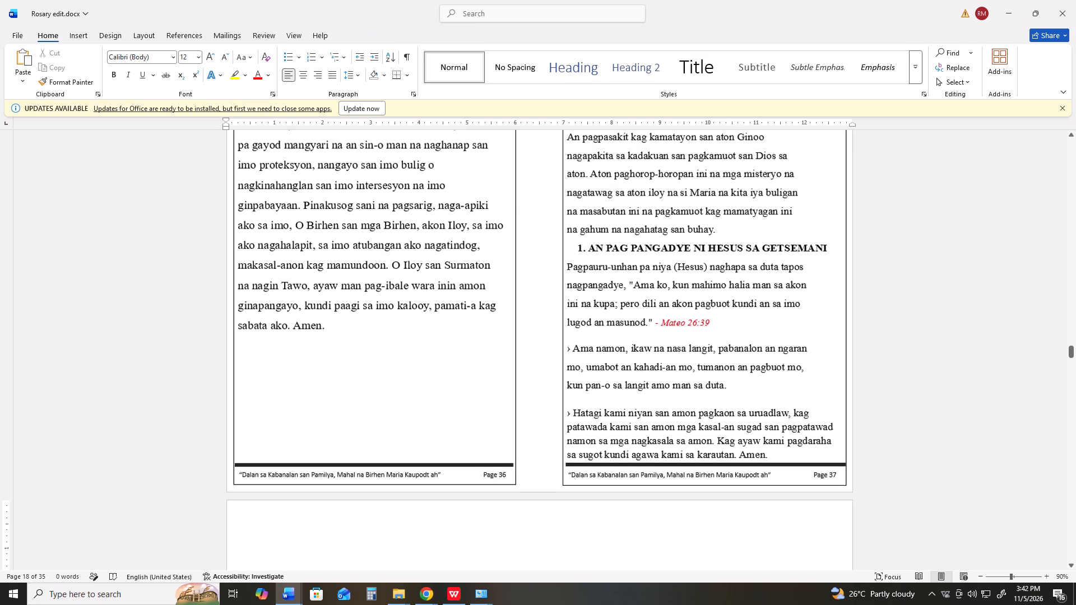
pyautogui.scroll(12, 540, 393)
pyautogui.scroll(-13, 540, 393)
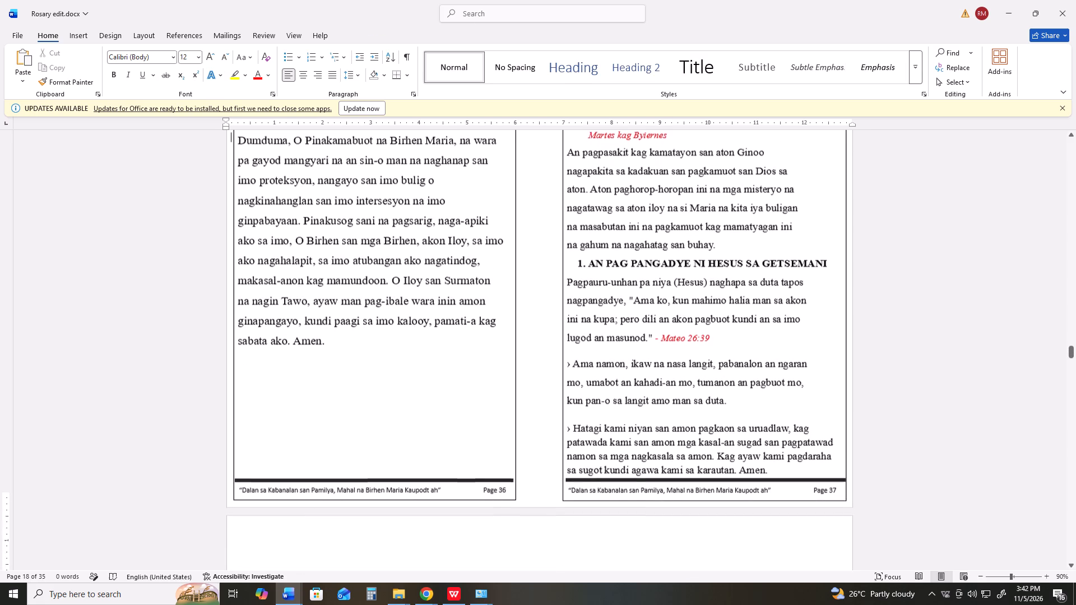
pyautogui.scroll(-4, 568, 388)
pyautogui.scroll(-9, 528, 439)
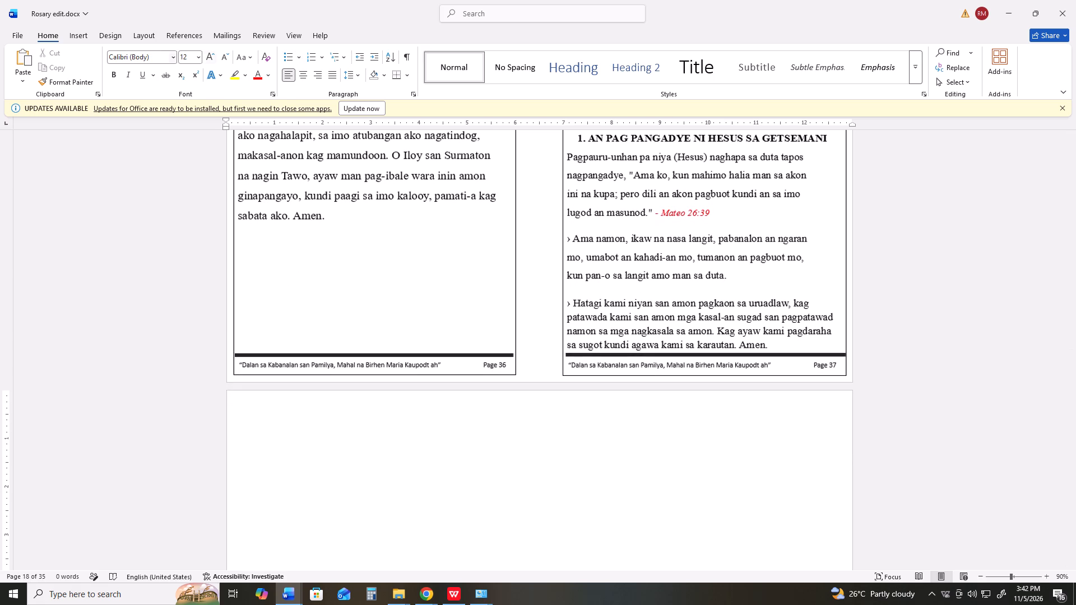
pyautogui.click(79, 39)
pyautogui.click(134, 68)
pyautogui.click(161, 110)
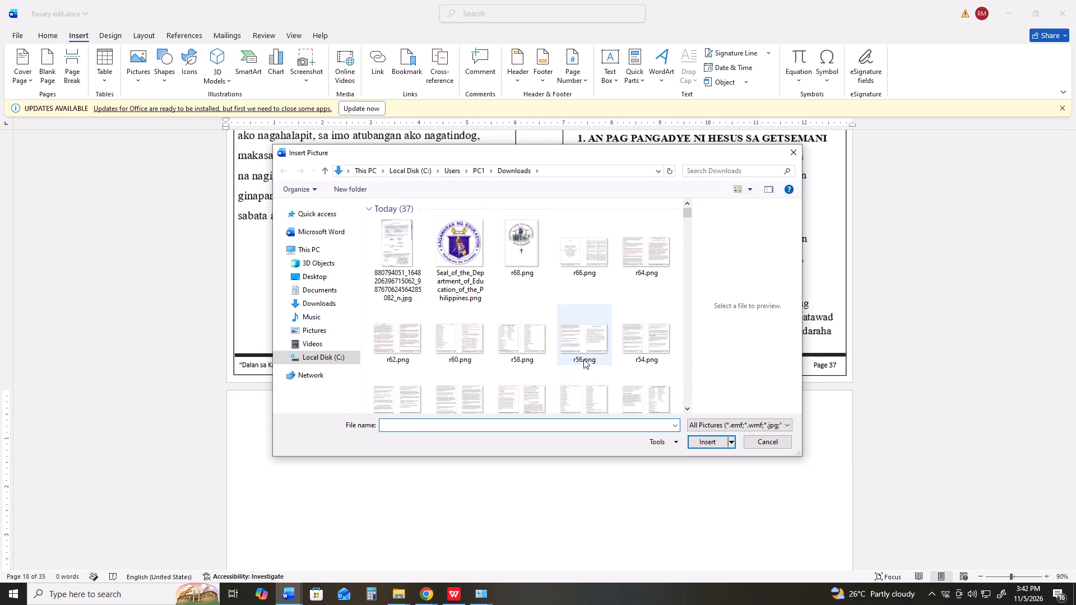
pyautogui.scroll(-1, 583, 359)
pyautogui.scroll(-1, 532, 372)
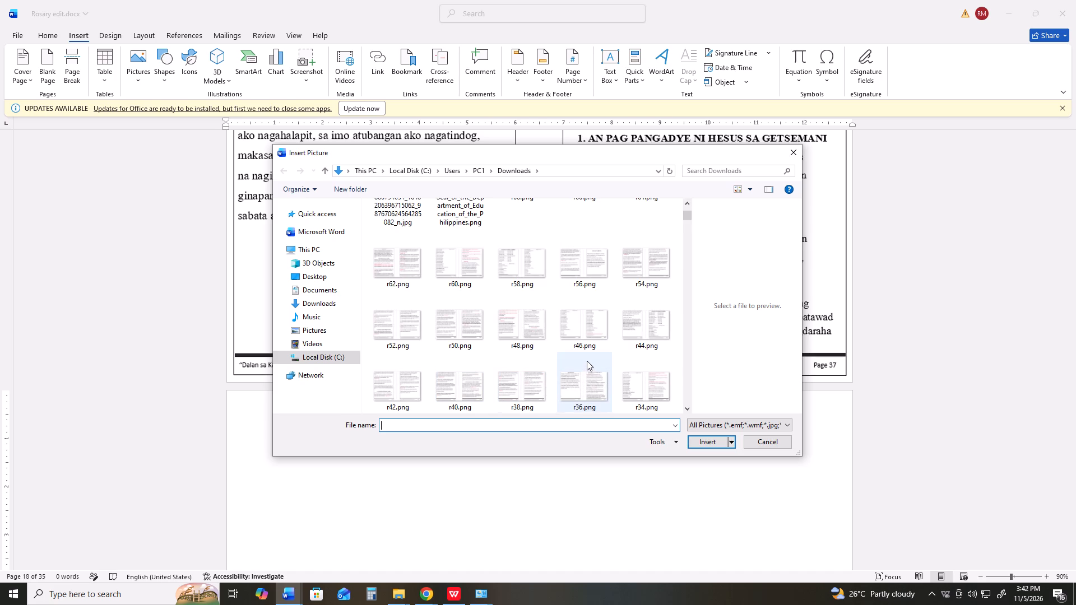
pyautogui.click(524, 375)
pyautogui.press('Return')
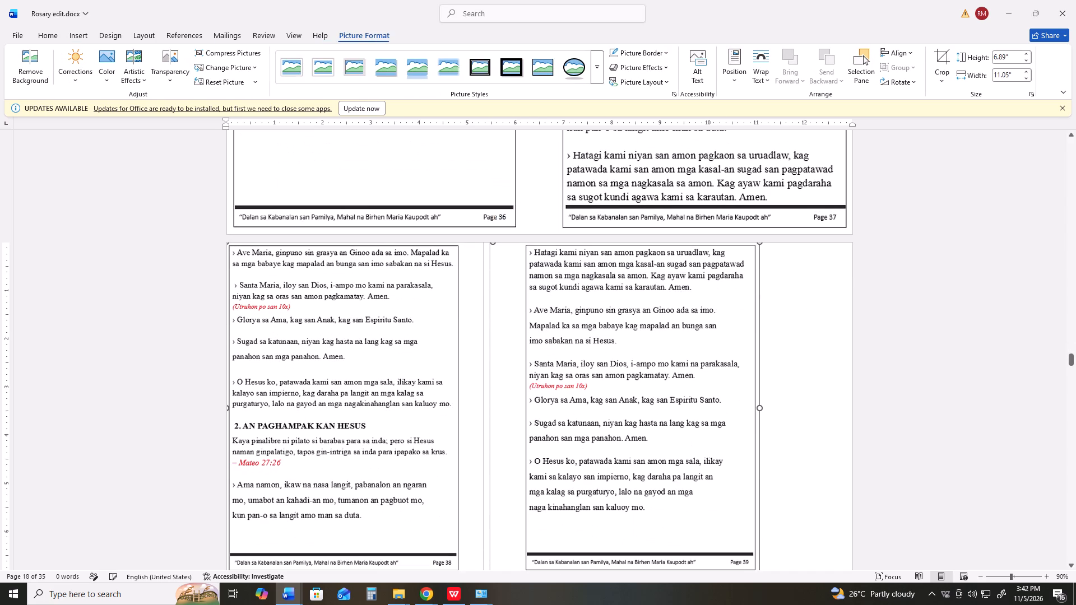
pyautogui.scroll(-3, 548, 400)
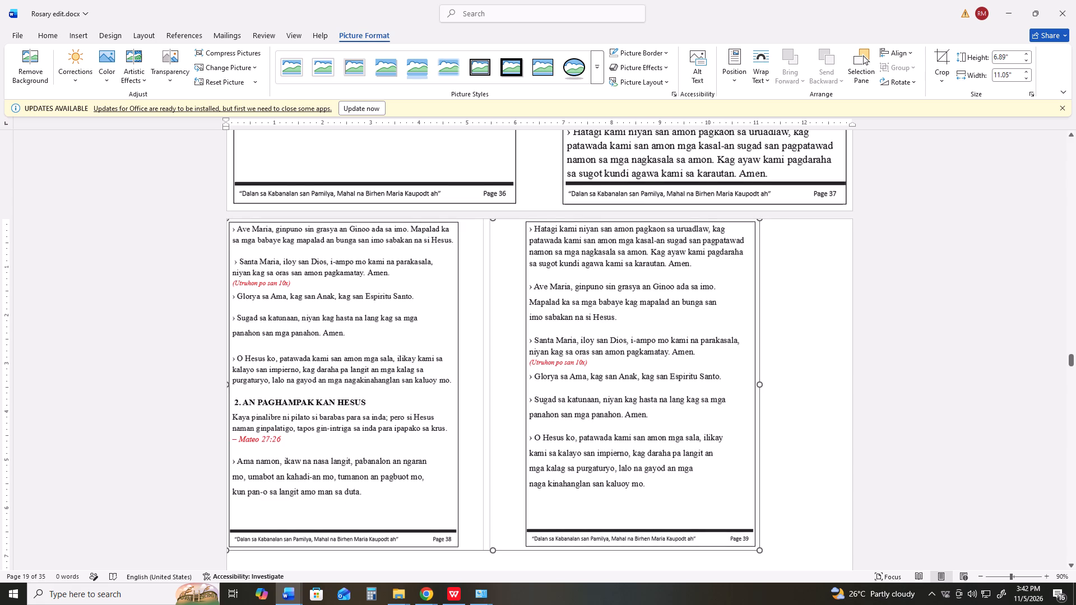
# Set the text wrapping of the Page 38–39 spread picture to In Front of Text.
pyautogui.click(805, 402)
pyautogui.scroll(-4, 499, 425)
pyautogui.moveTo(460, 398); pyautogui.dragTo(464, 402)
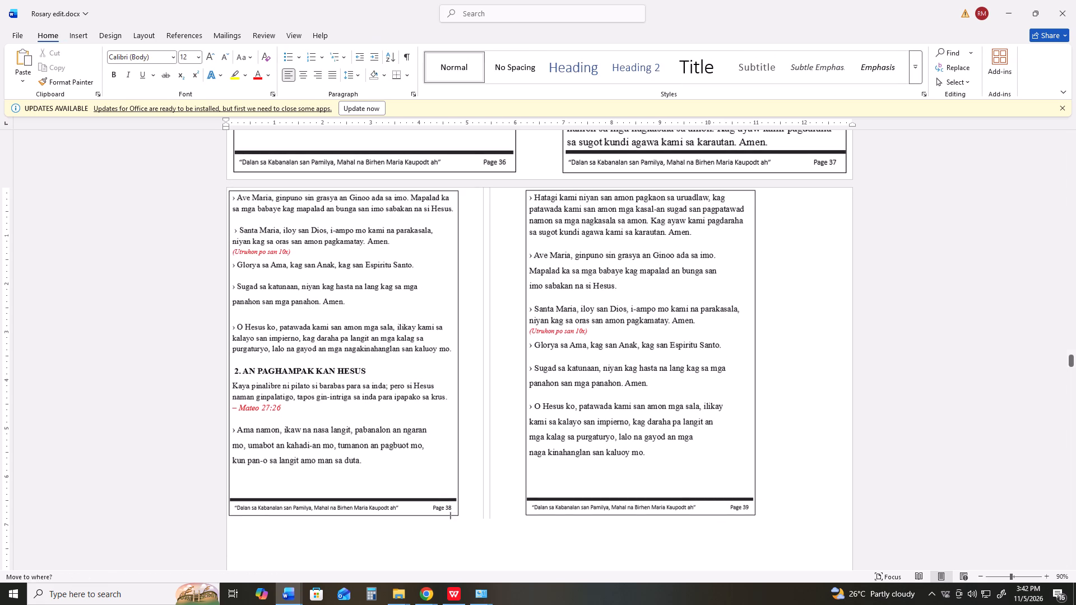
pyautogui.moveTo(464, 402); pyautogui.dragTo(470, 410)
pyautogui.click(778, 199)
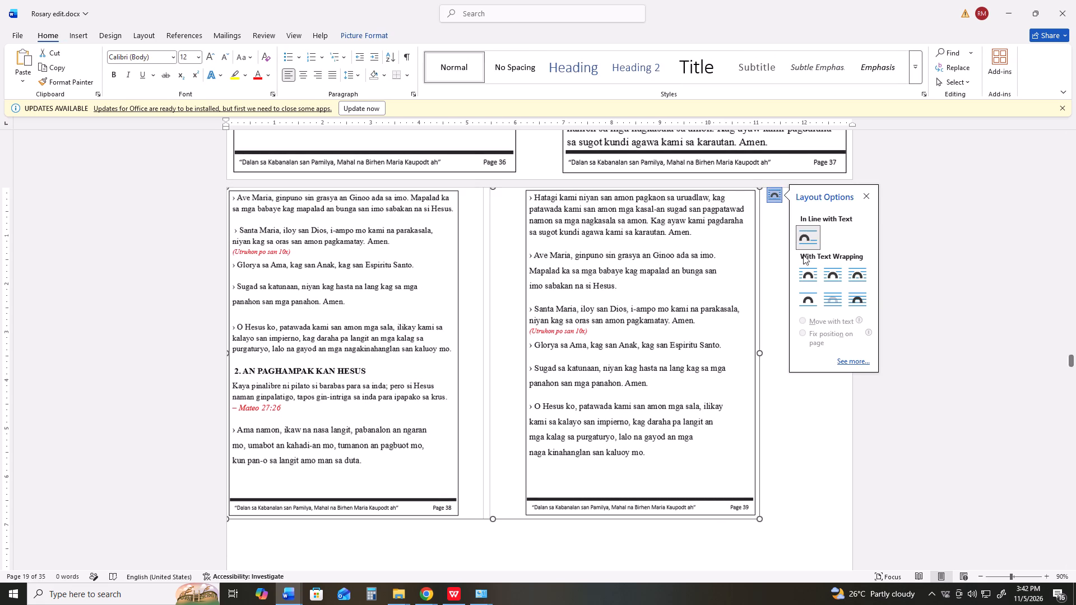
pyautogui.click(860, 301)
# Position the Page 38–39 spread near document page 19's upper-left corner and place a duplicate of it lower and to the right.
pyautogui.moveTo(434, 301); pyautogui.dragTo(440, 321)
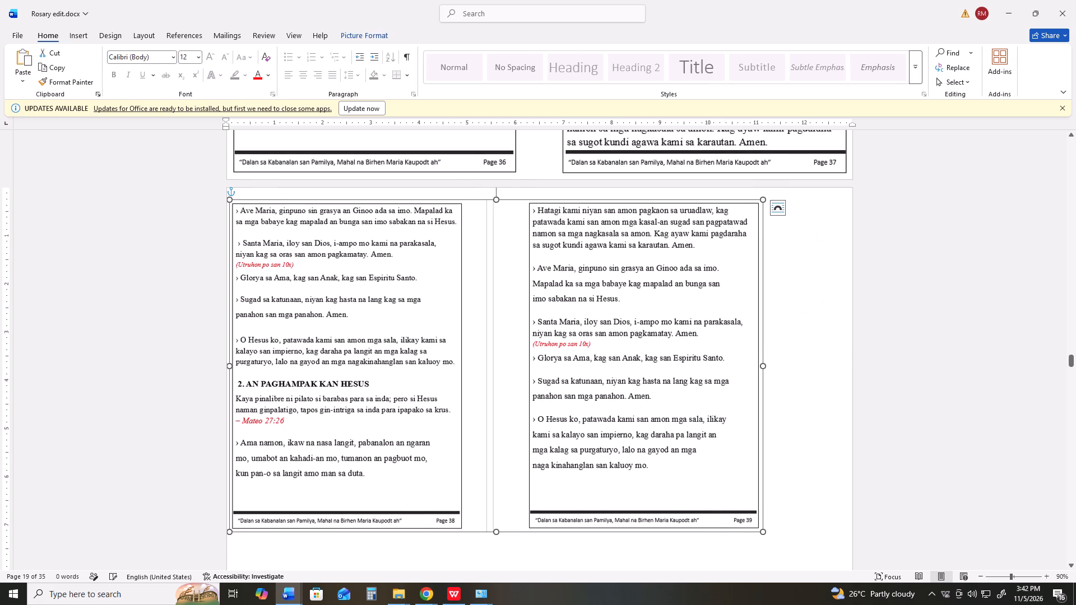
pyautogui.click(286, 194)
pyautogui.moveTo(297, 283); pyautogui.dragTo(302, 273)
pyautogui.keyDown('ctrl'); pyautogui.moveTo(314, 279); pyautogui.dragTo(403, 346); pyautogui.keyUp('ctrl')
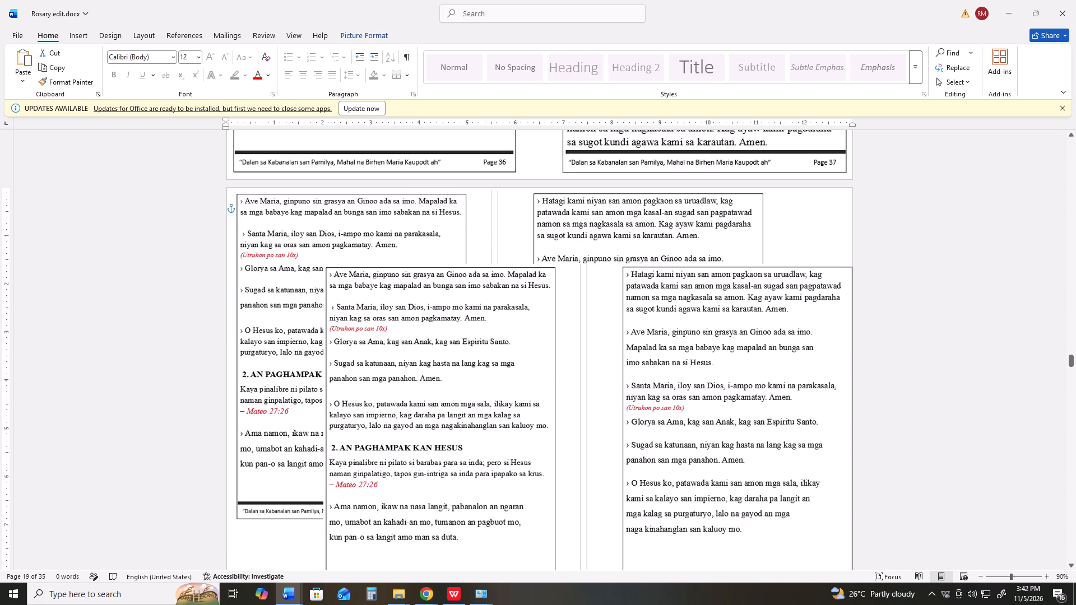
# Crop the original spread picture from its right edge so only Page 38 remains.
pyautogui.click(344, 231)
pyautogui.rightClick(345, 230)
pyautogui.rightClick(345, 230)
pyautogui.click(383, 190)
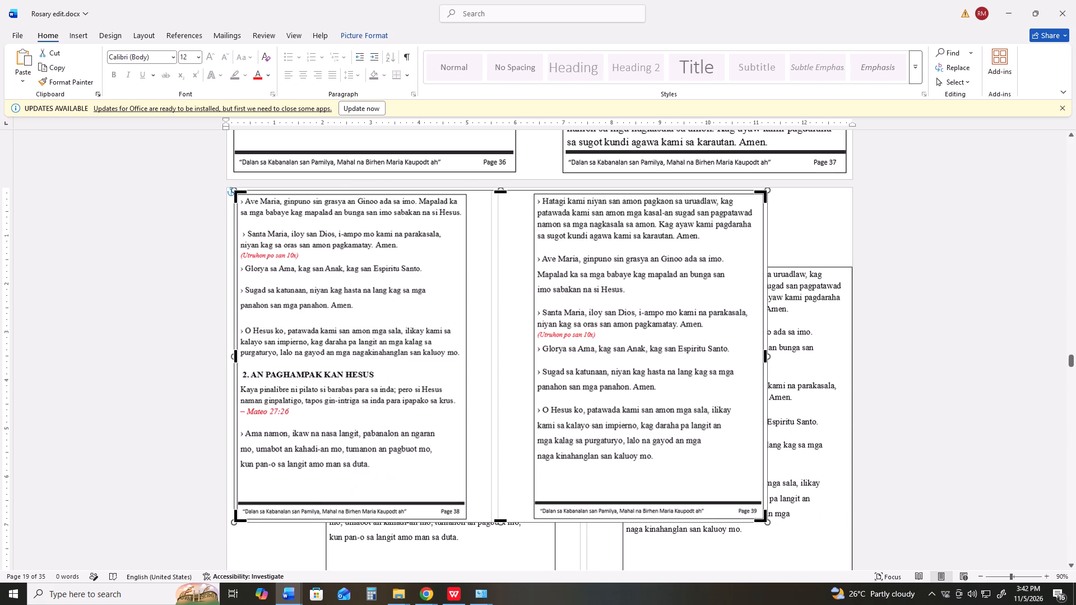
pyautogui.scroll(-3, 418, 281)
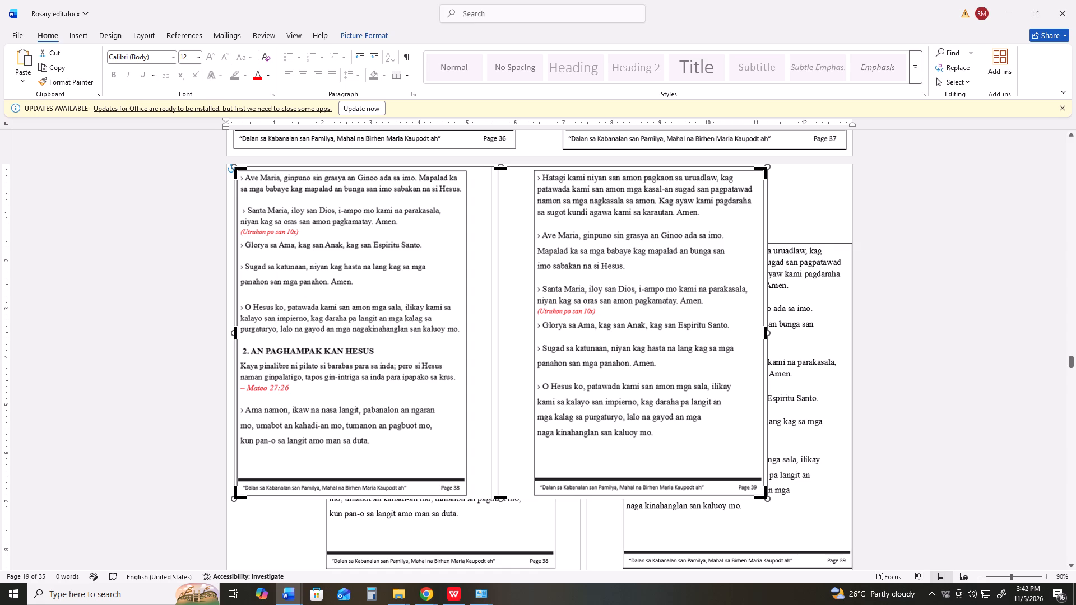
pyautogui.moveTo(764, 331); pyautogui.dragTo(475, 336)
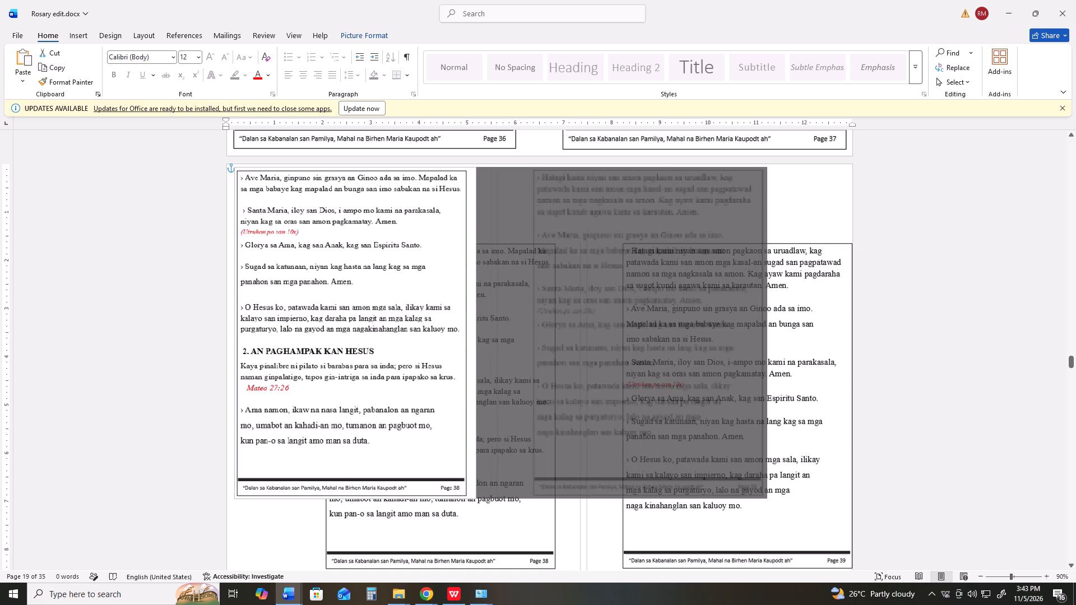
pyautogui.moveTo(475, 336); pyautogui.dragTo(469, 337)
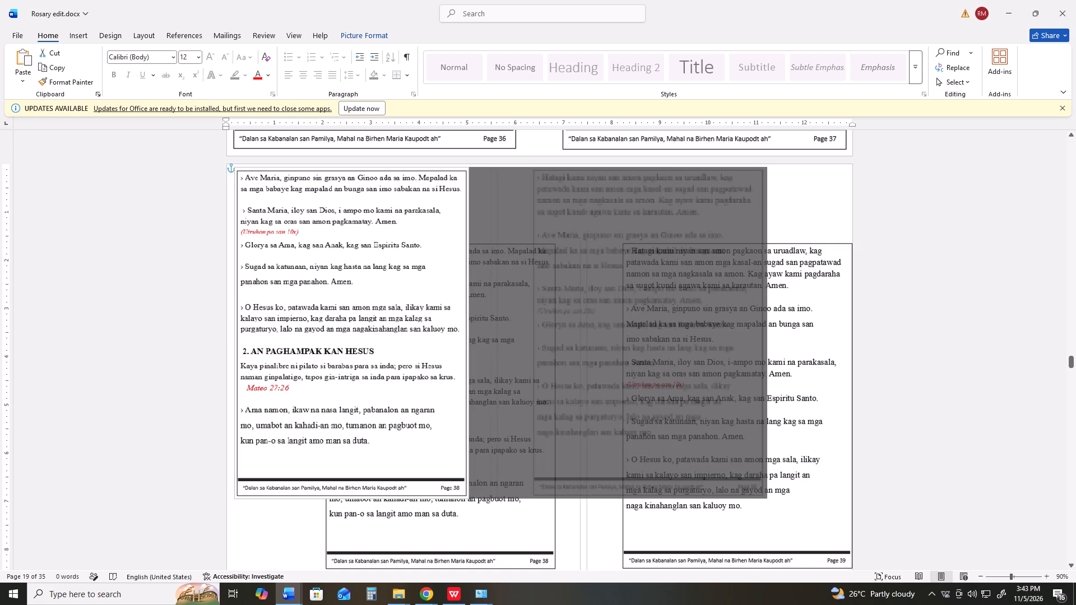
pyautogui.moveTo(469, 337); pyautogui.dragTo(468, 337)
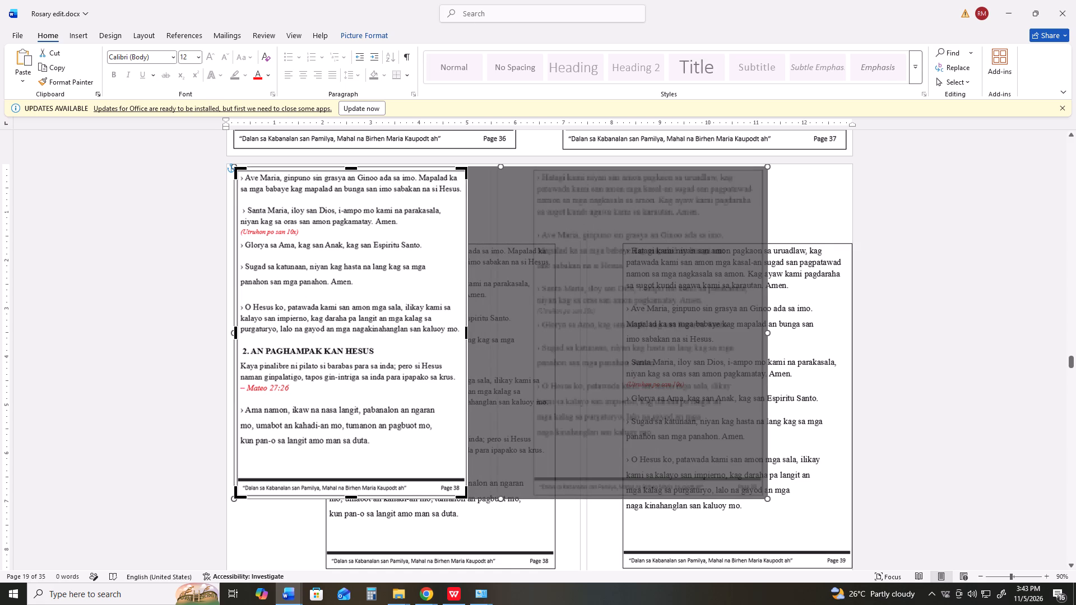
pyautogui.press('Return')
# Move the duplicate spread up on document page 19 and crop both sides so only Page 39 remains.
pyautogui.moveTo(511, 374); pyautogui.dragTo(493, 305)
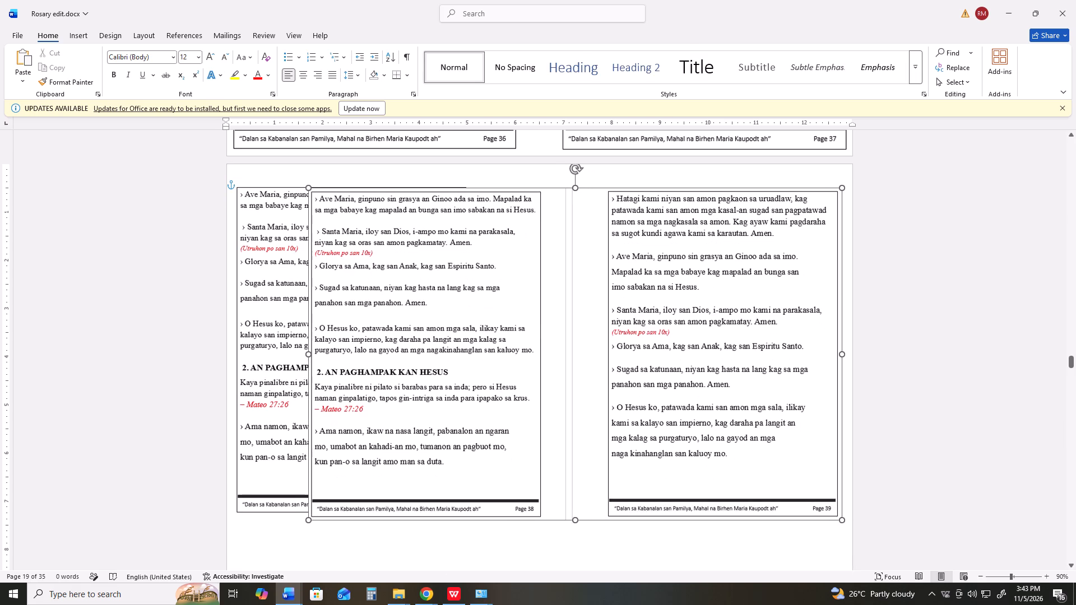
pyautogui.moveTo(493, 305); pyautogui.dragTo(489, 306)
pyautogui.rightClick(489, 306)
pyautogui.rightClick(489, 306)
pyautogui.click(529, 232)
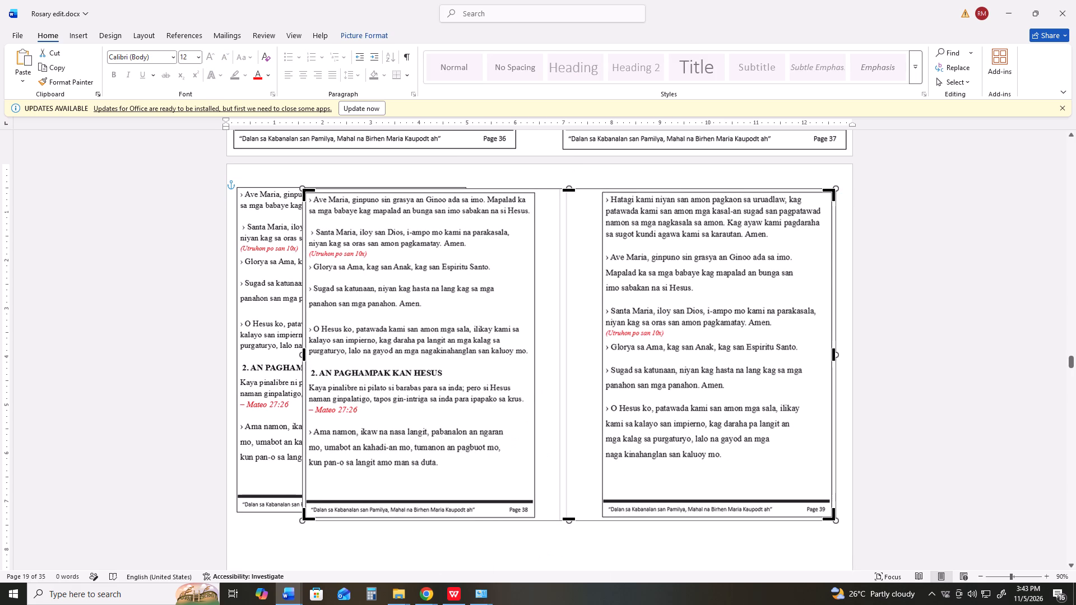
pyautogui.moveTo(303, 353); pyautogui.dragTo(472, 346)
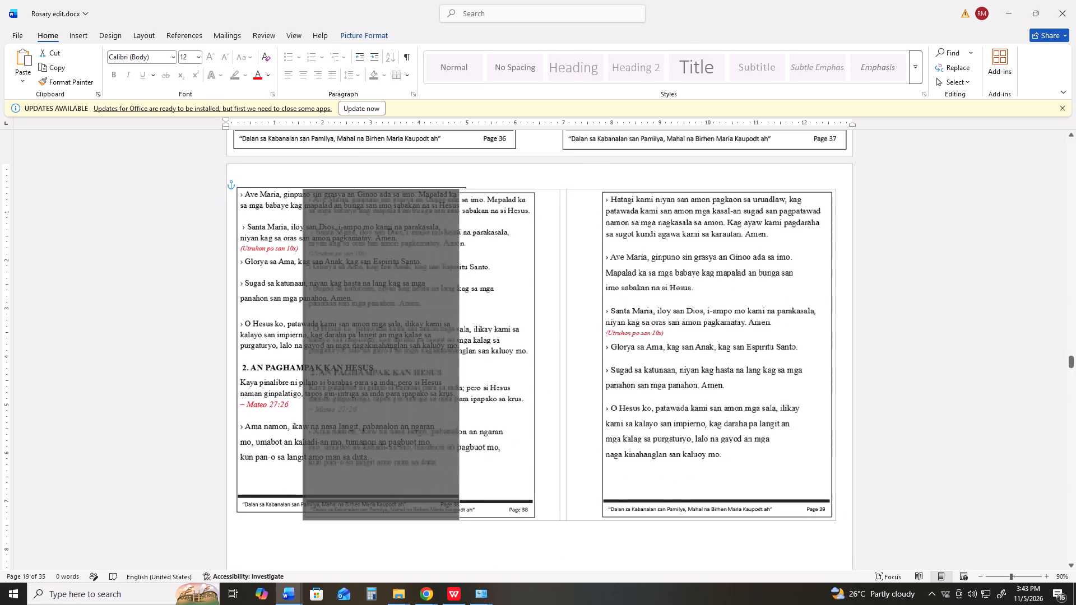
pyautogui.moveTo(472, 346); pyautogui.dragTo(597, 356)
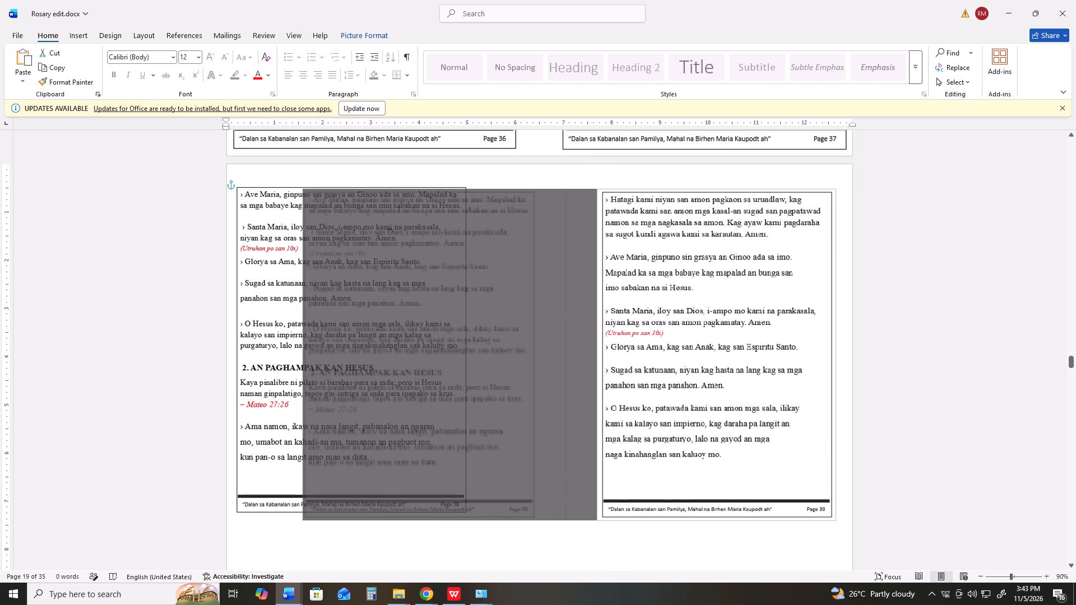
pyautogui.moveTo(597, 356); pyautogui.dragTo(601, 357)
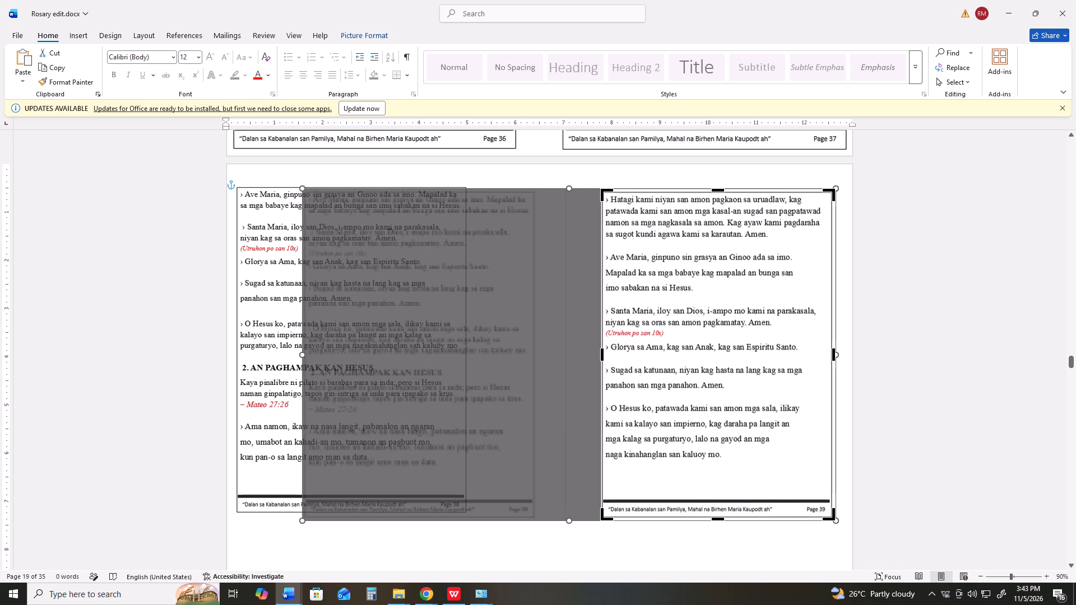
pyautogui.click(833, 351)
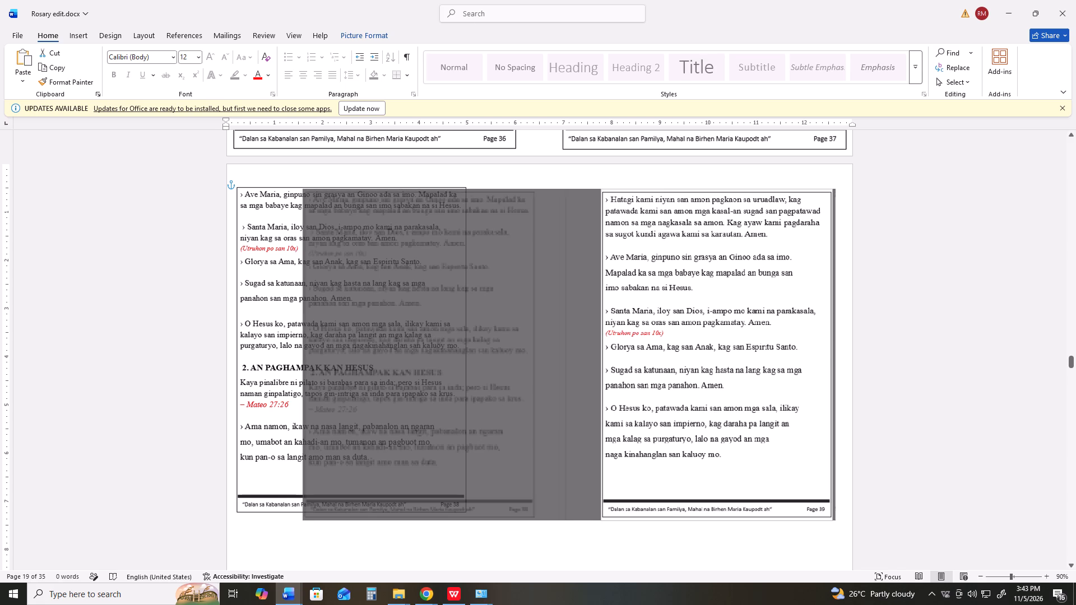
pyautogui.click(716, 191)
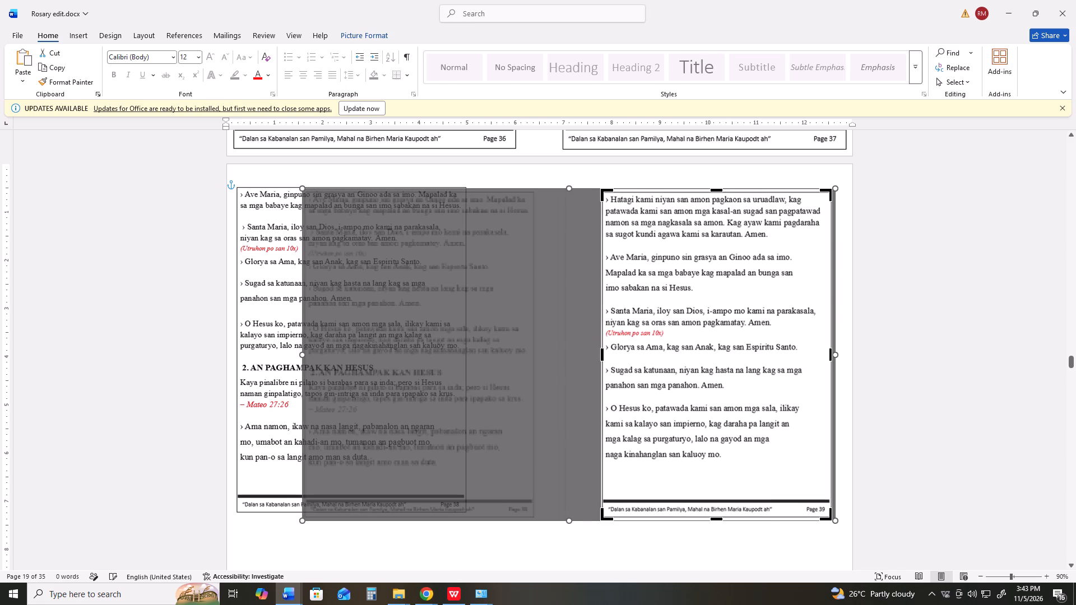
pyautogui.press('Return')
# Move the Page 38 picture up into the upper-left corner of document page 19.
pyautogui.click(326, 313)
pyautogui.moveTo(326, 313); pyautogui.dragTo(330, 285)
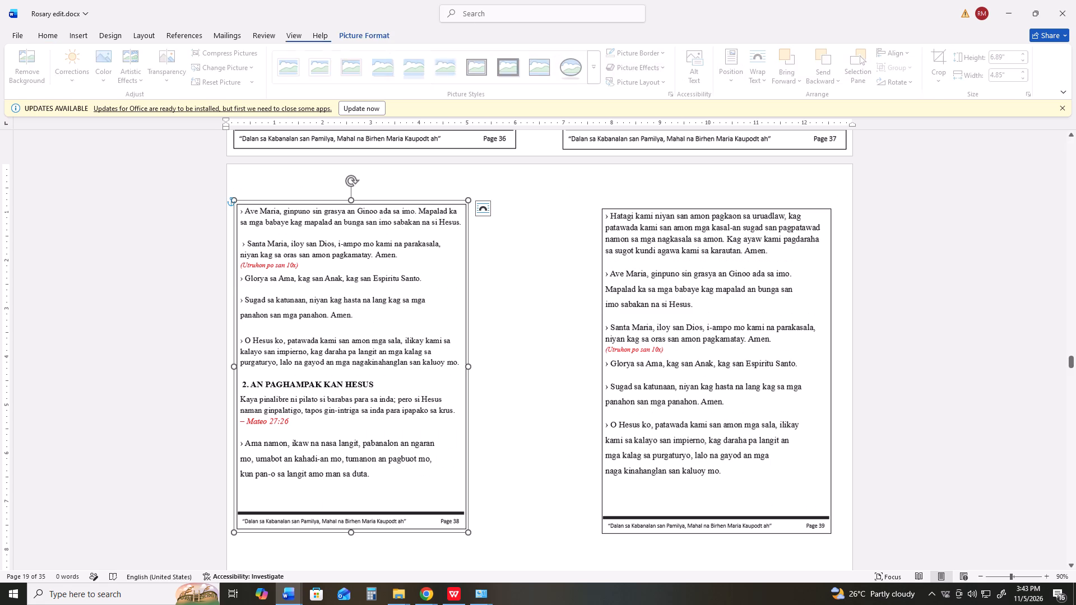
pyautogui.moveTo(330, 285); pyautogui.dragTo(327, 274)
pyautogui.moveTo(328, 290); pyautogui.dragTo(328, 260)
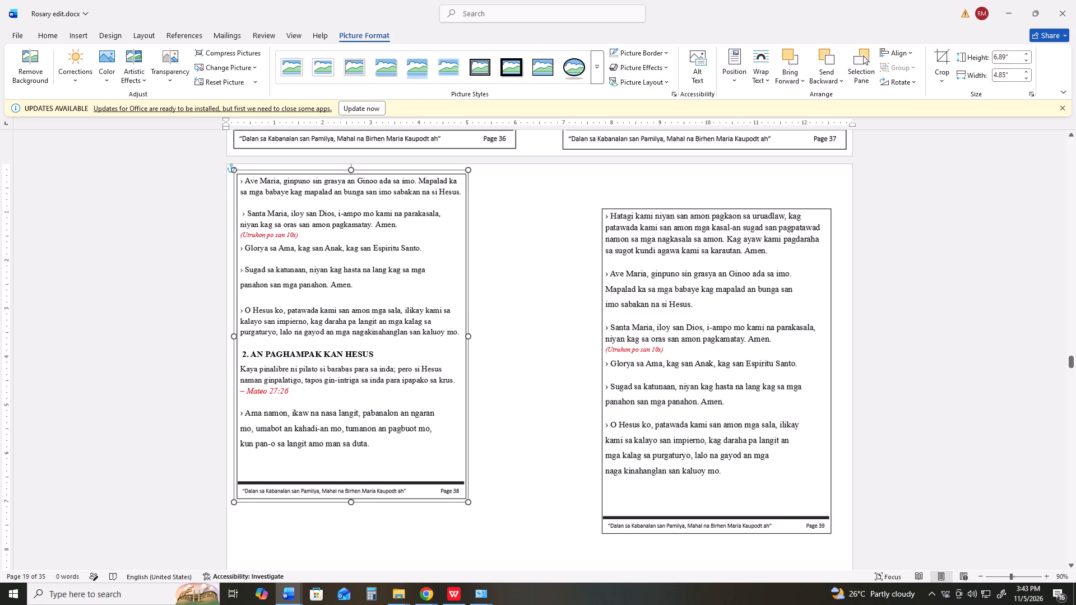
pyautogui.moveTo(328, 260); pyautogui.dragTo(324, 259)
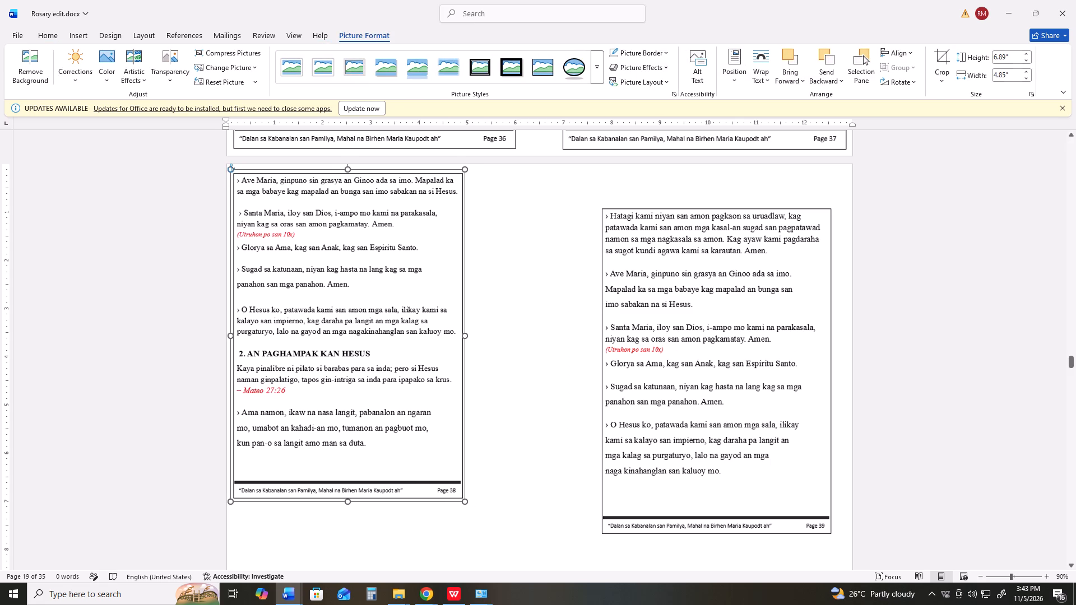
pyautogui.moveTo(324, 259); pyautogui.dragTo(325, 259)
# Enlarge the Page 38 picture to about 5.98 inches wide by 8.24 inches high, and nudge it slightly left.
pyautogui.scroll(-2, 489, 471)
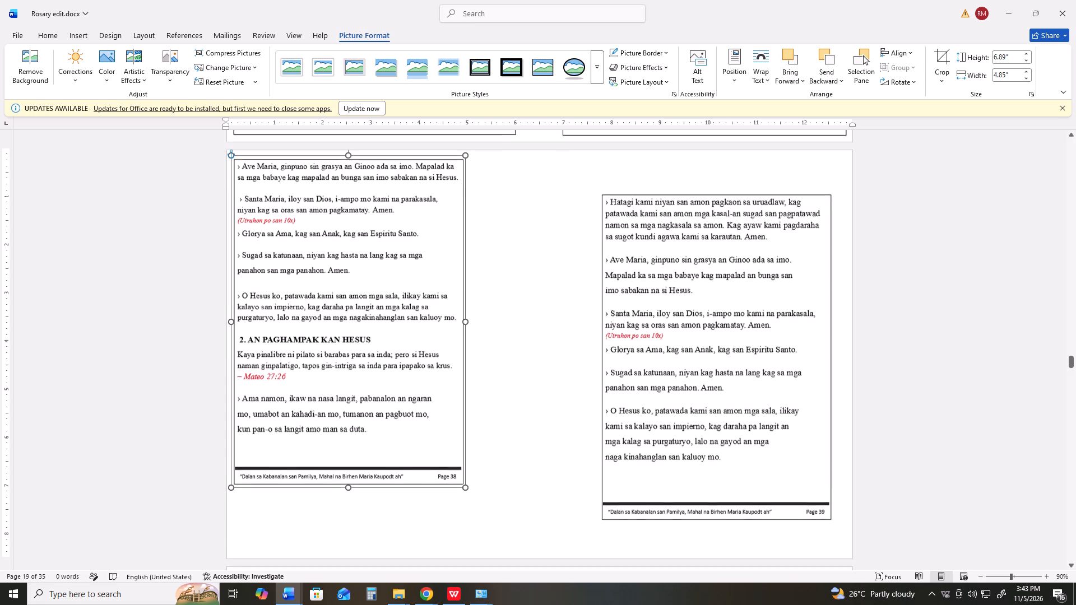
pyautogui.moveTo(463, 485); pyautogui.dragTo(499, 496)
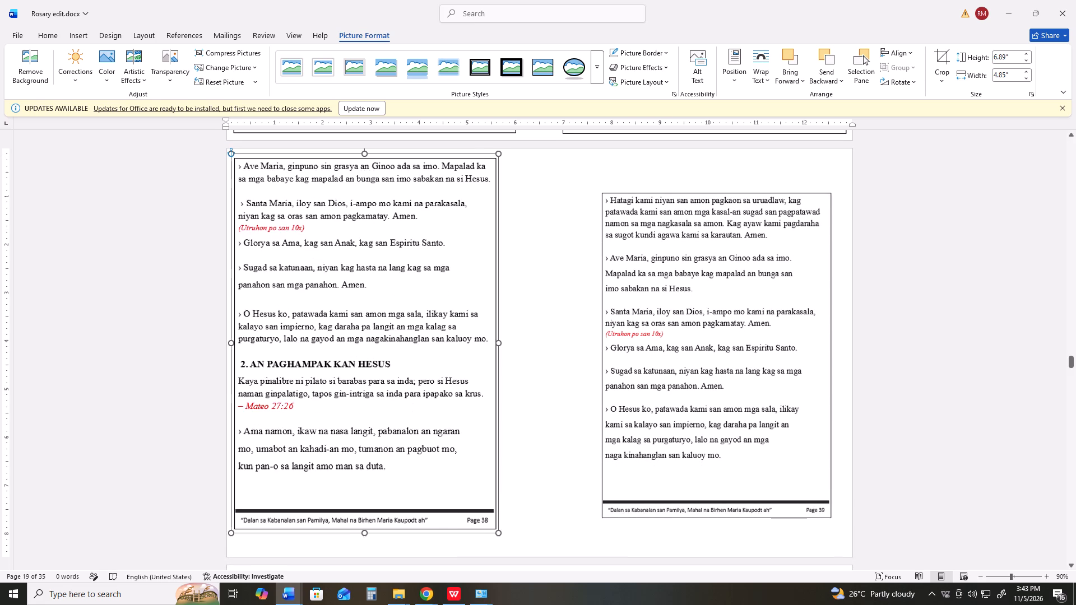
pyautogui.moveTo(499, 496); pyautogui.dragTo(508, 505)
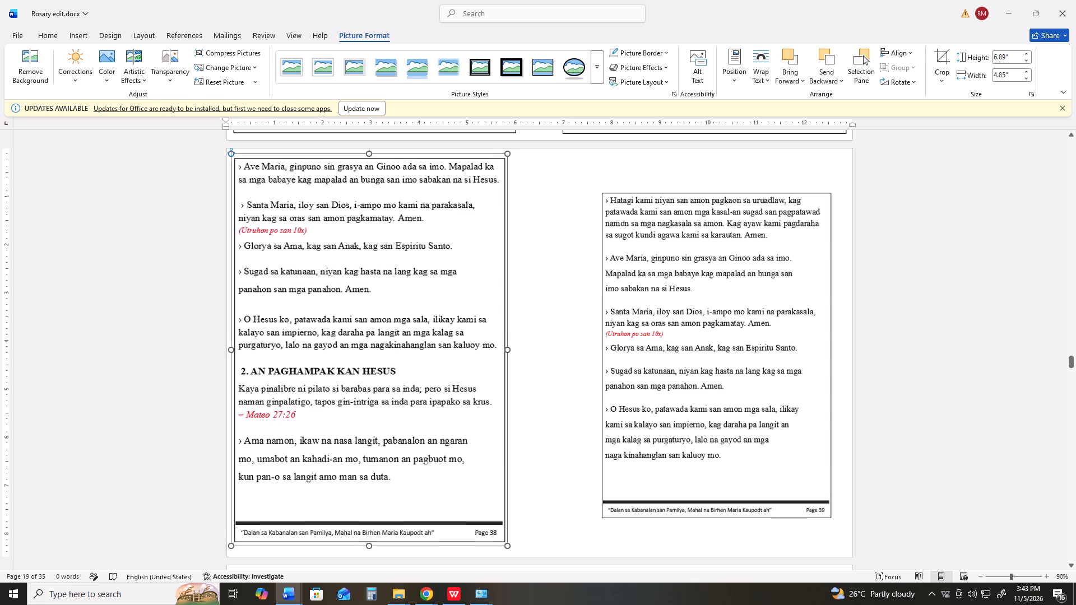
pyautogui.moveTo(508, 505); pyautogui.dragTo(511, 511)
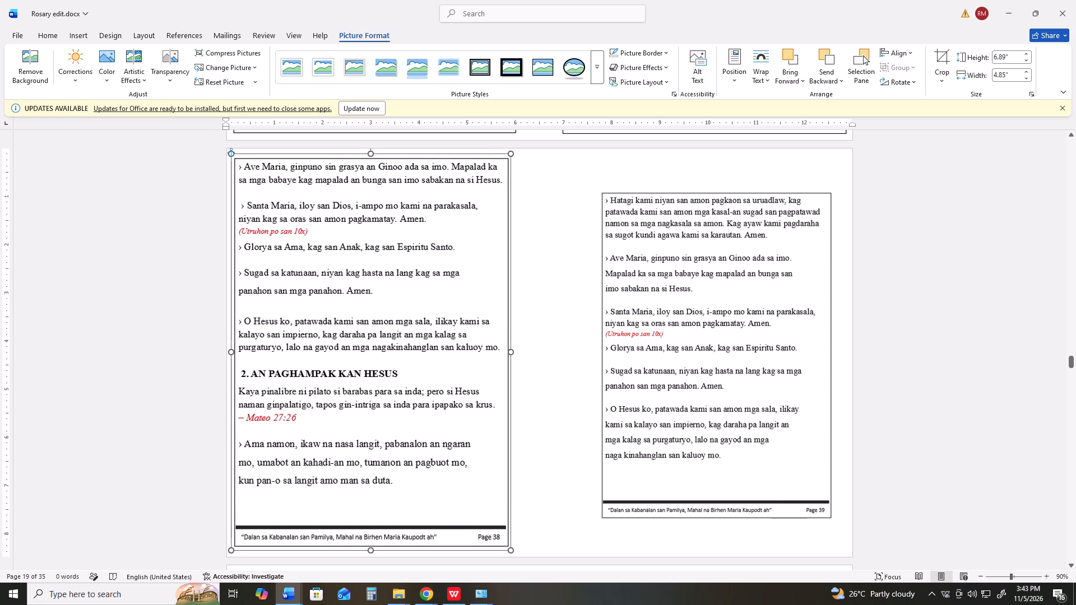
pyautogui.moveTo(511, 511); pyautogui.dragTo(511, 513)
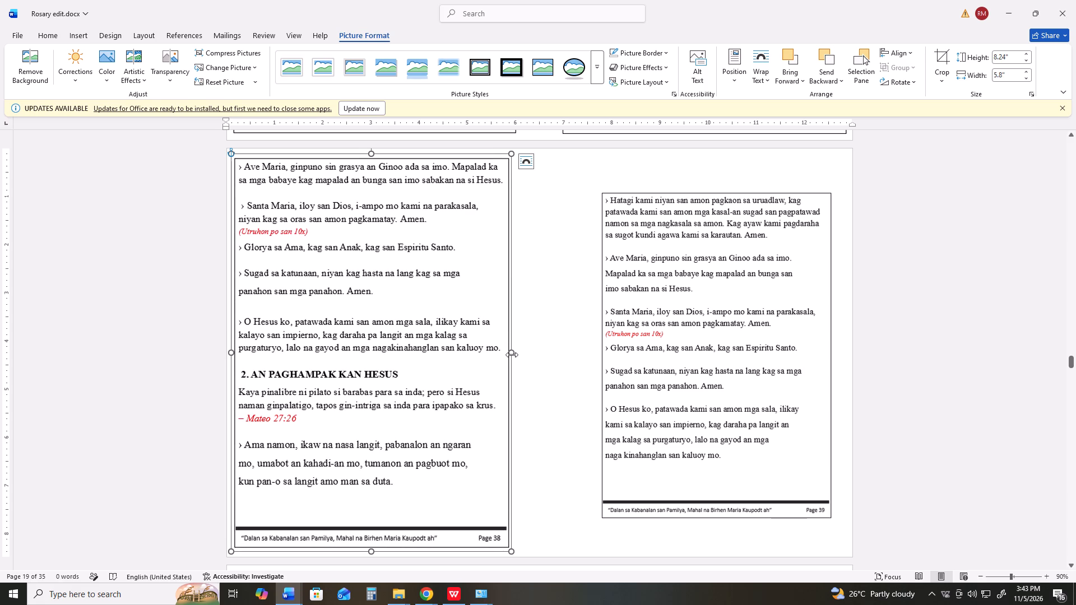
pyautogui.moveTo(512, 355); pyautogui.dragTo(520, 355)
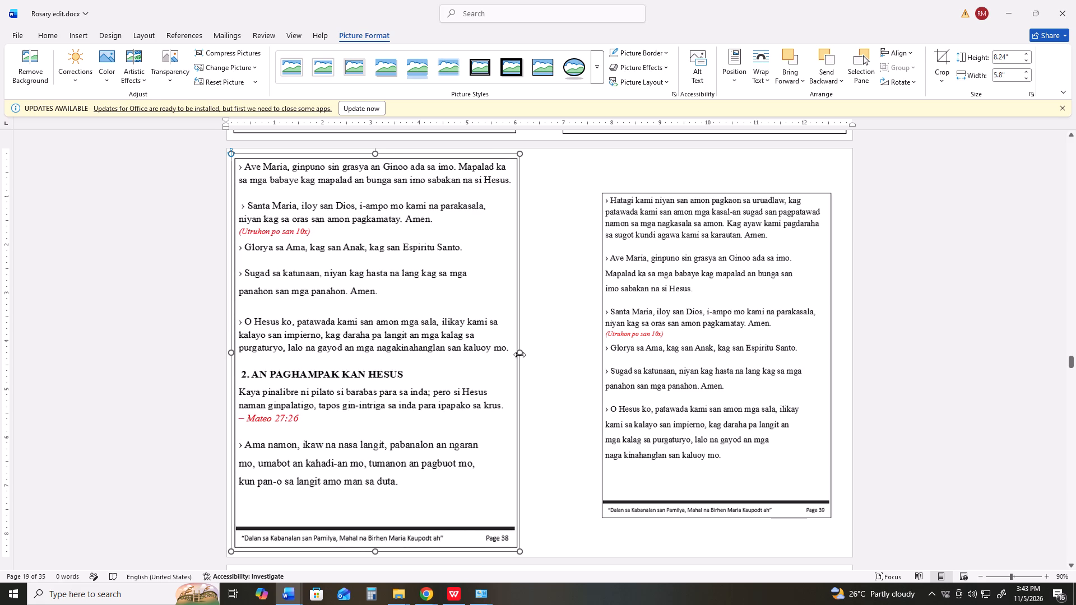
pyautogui.scroll(-5, 553, 371)
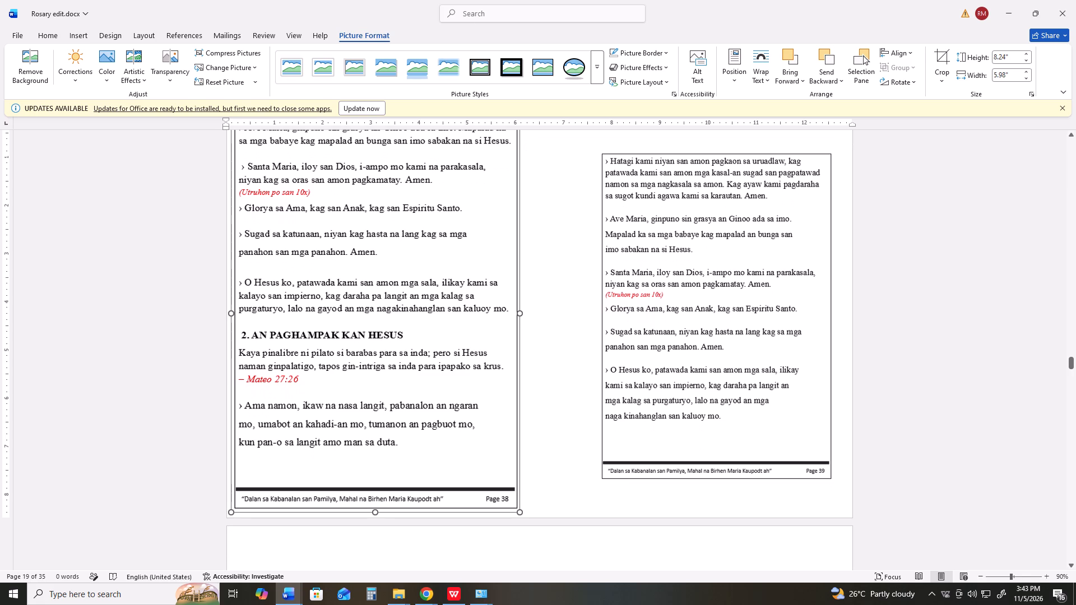
pyautogui.press('Left')
pyautogui.press('Left')
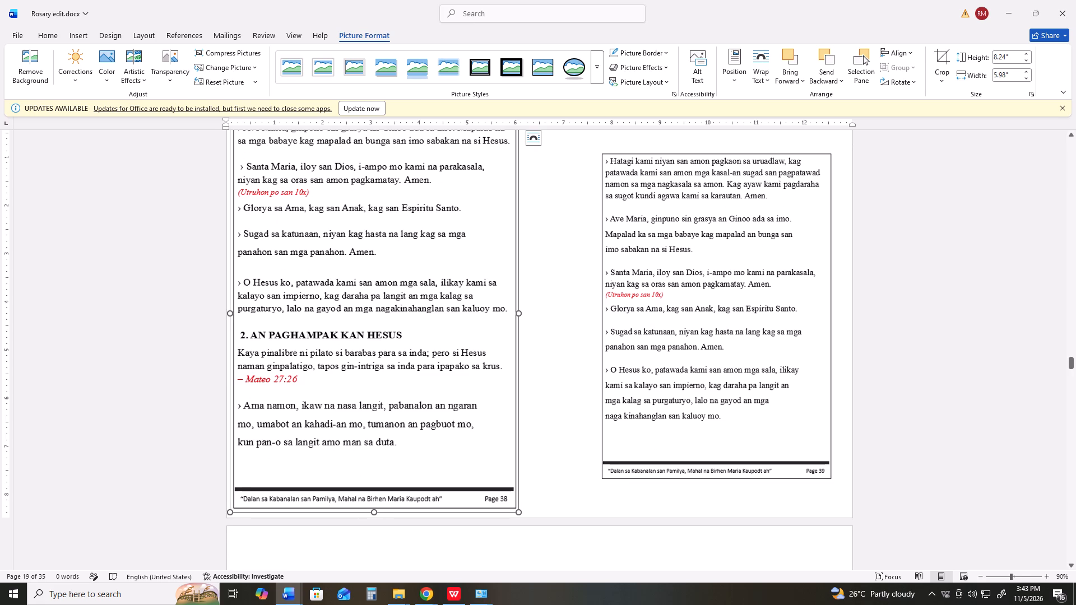
# Move the Page 39 picture to the upper-right corner of document page 19, level with the Page 38 picture's top.
pyautogui.click(553, 366)
pyautogui.click(671, 352)
pyautogui.scroll(6, 682, 345)
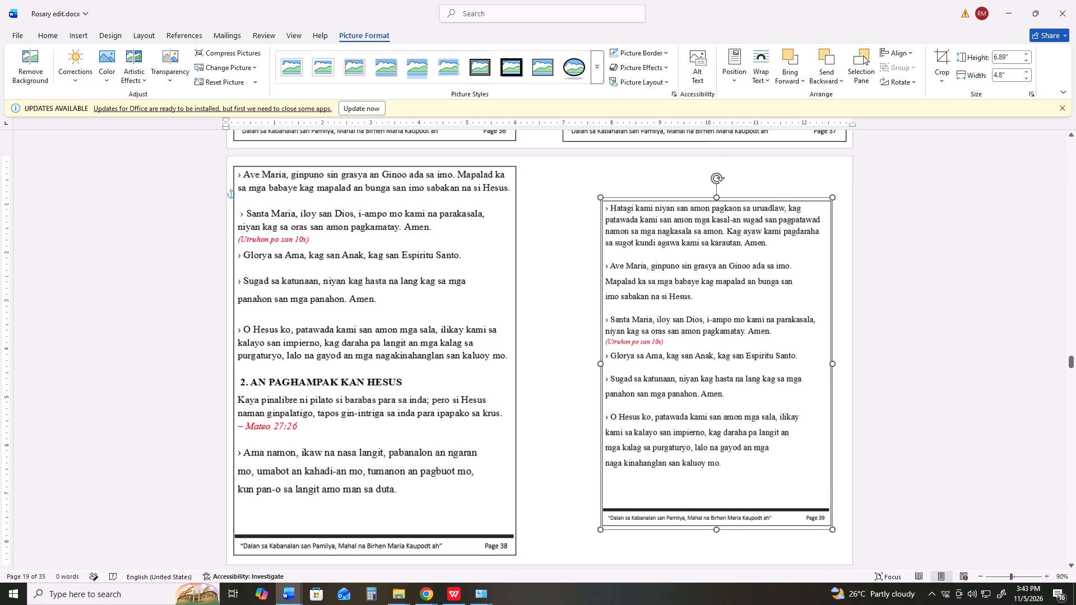
pyautogui.moveTo(695, 351); pyautogui.dragTo(710, 313)
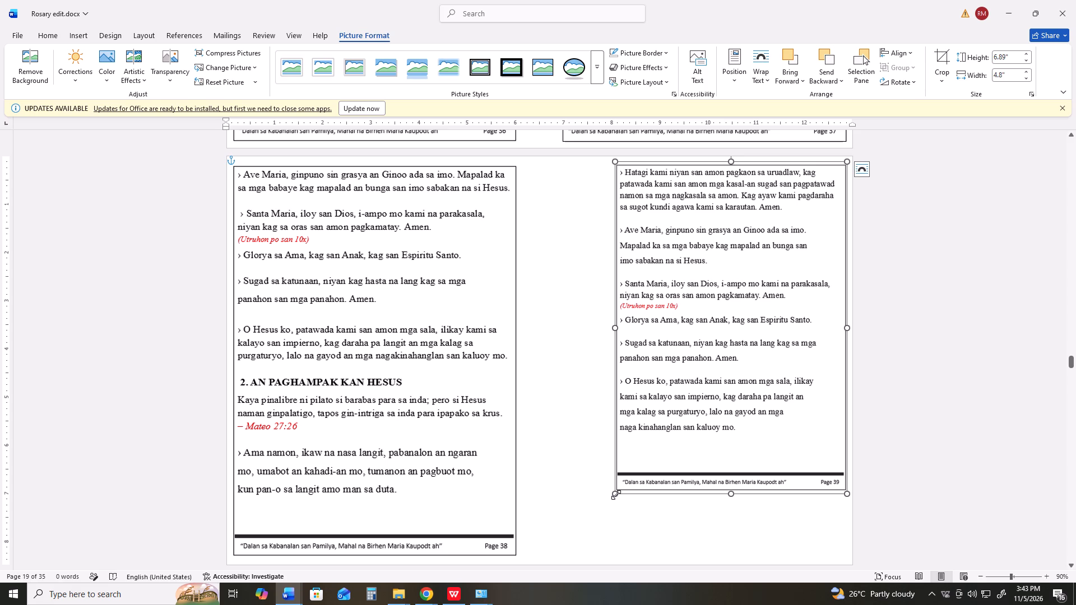
# Enlarge the Page 39 picture to about 5.76 inches wide by 8.25 inches high, matching the Page 38 picture's height.
pyautogui.moveTo(616, 495); pyautogui.dragTo(570, 537)
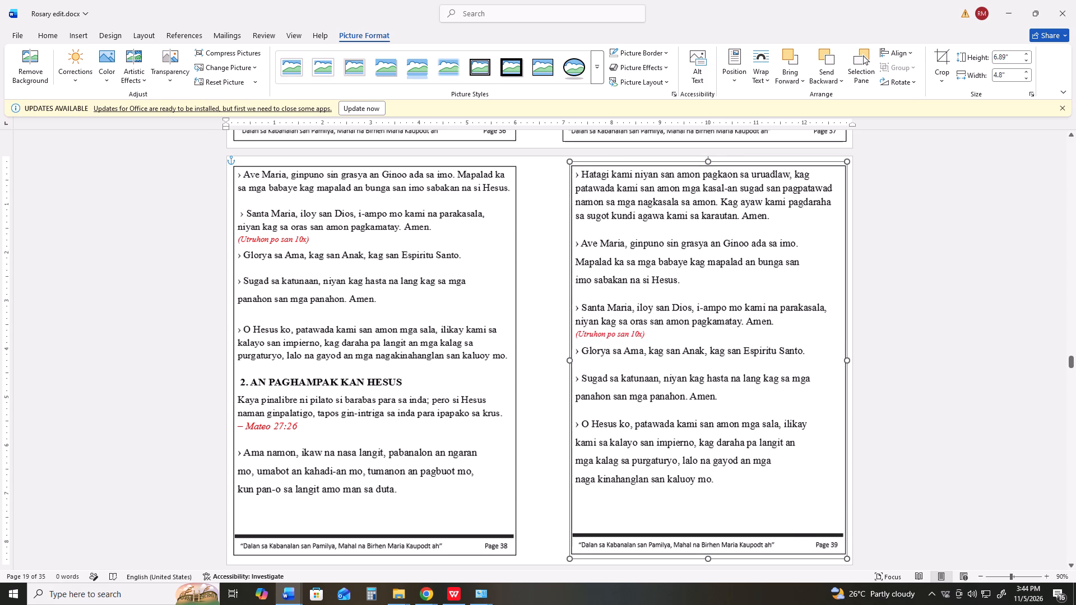
pyautogui.moveTo(570, 537); pyautogui.dragTo(571, 536)
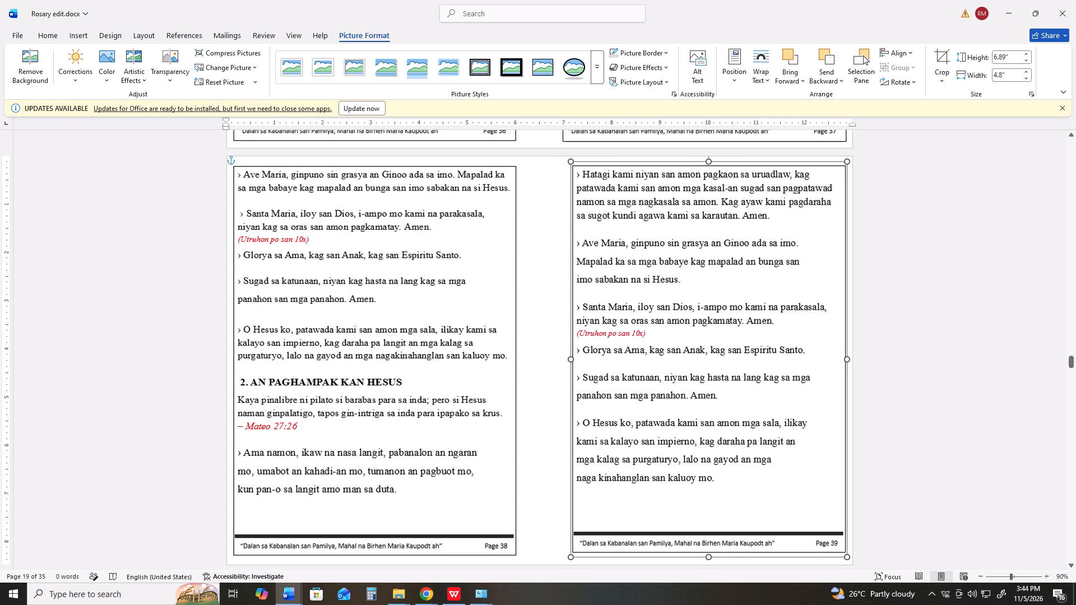
pyautogui.moveTo(571, 536); pyautogui.dragTo(570, 536)
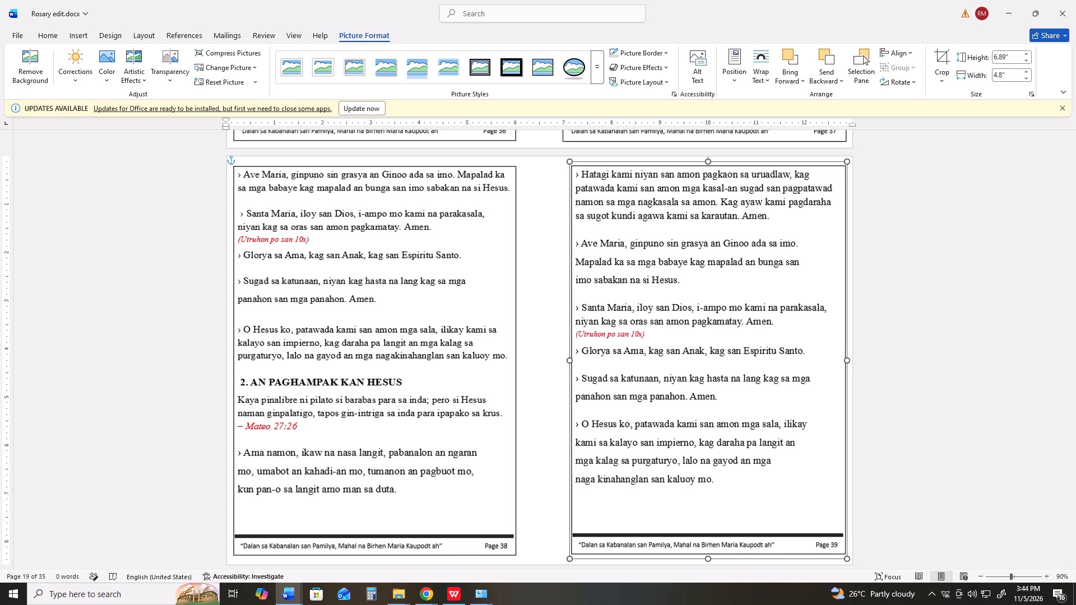
pyautogui.moveTo(570, 536); pyautogui.dragTo(572, 534)
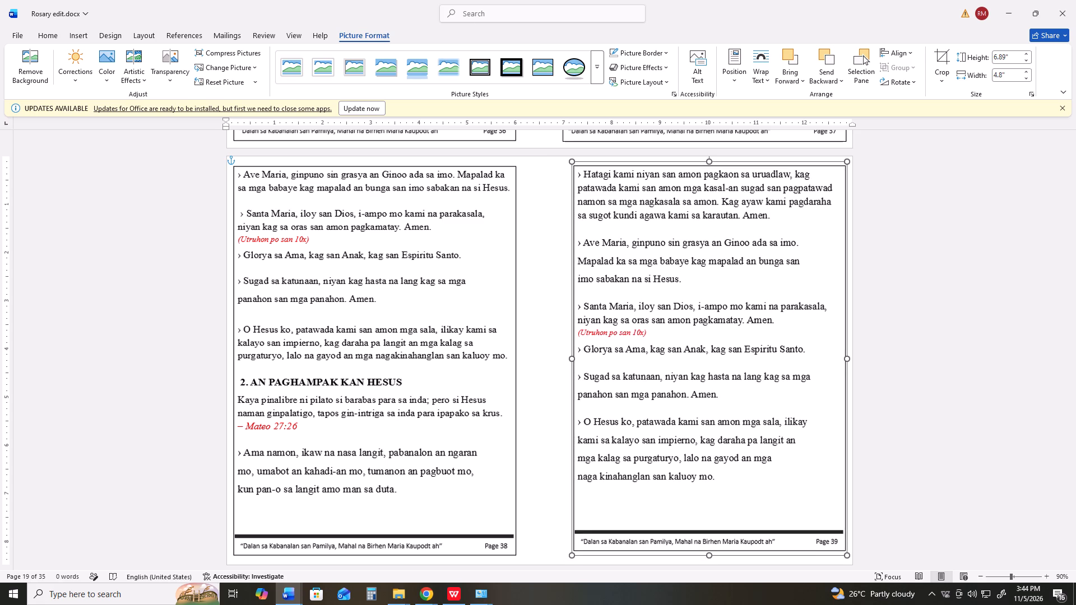
pyautogui.moveTo(572, 534); pyautogui.dragTo(569, 536)
pyautogui.scroll(-3, 572, 430)
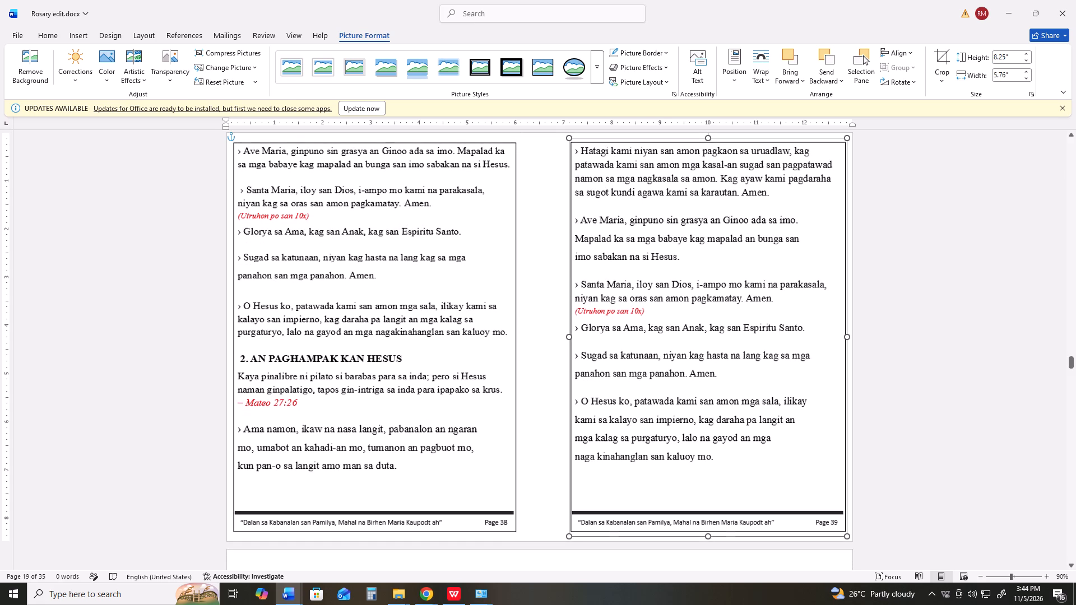
pyautogui.scroll(2, 570, 356)
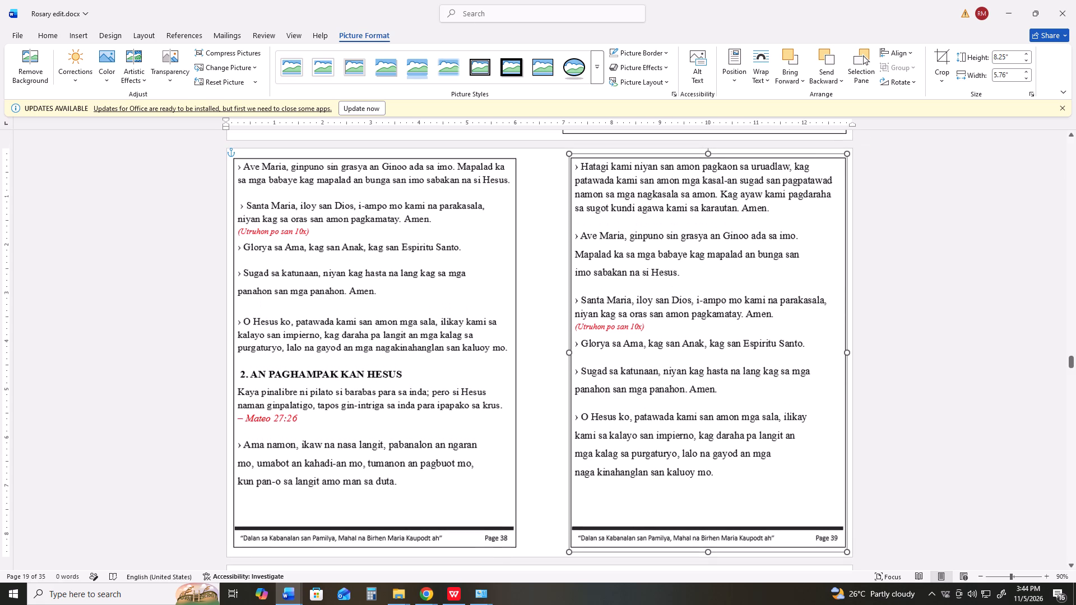
# Widen the Page 39 picture leftward to about 5.93 inches, keeping its 8.25-inch height, and nudge it slightly right.
pyautogui.moveTo(571, 353); pyautogui.dragTo(564, 353)
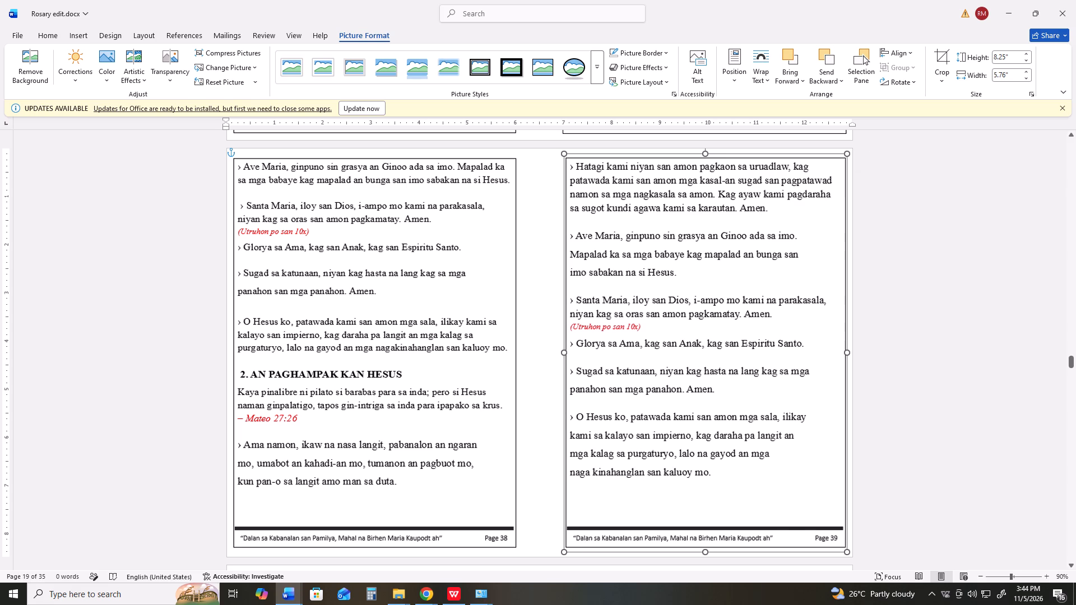
pyautogui.moveTo(564, 353); pyautogui.dragTo(561, 355)
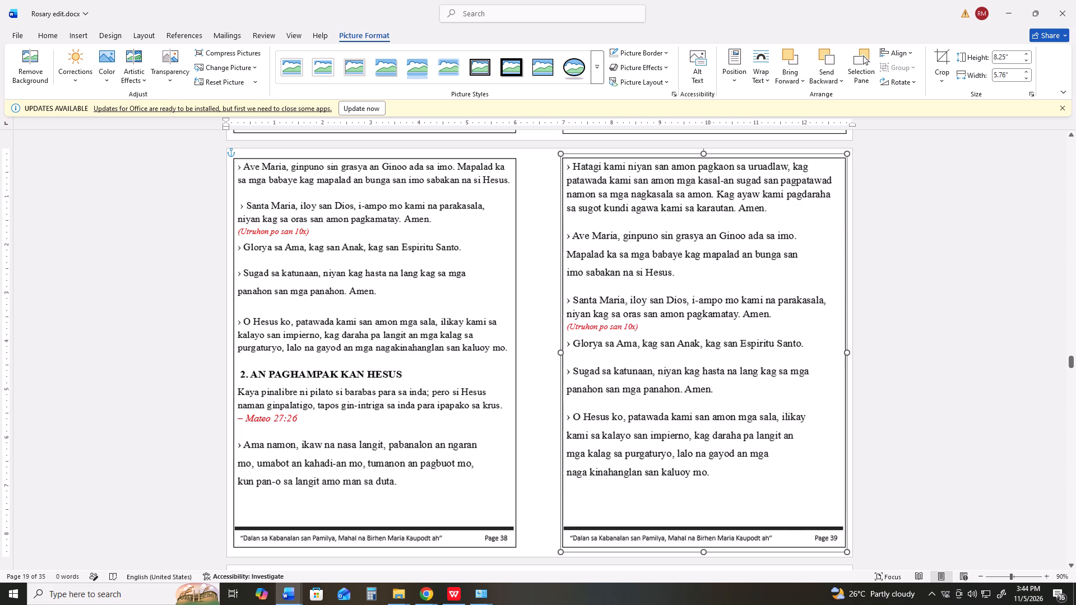
pyautogui.moveTo(561, 355); pyautogui.dragTo(562, 352)
pyautogui.scroll(-5, 549, 356)
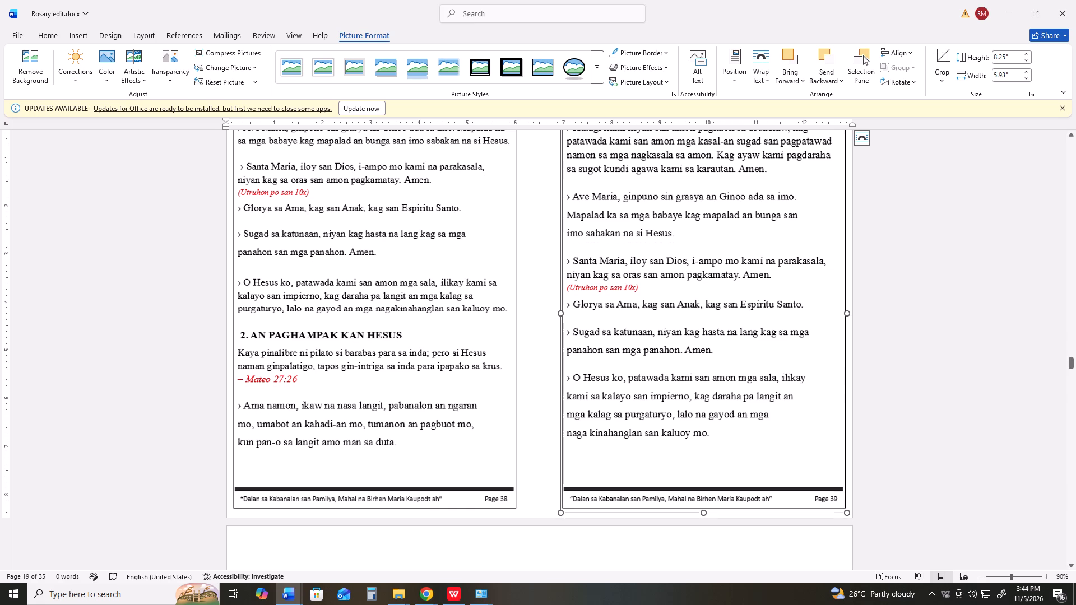
pyautogui.press('Right')
# Insert the picture r40.png from the Downloads folder after the Page 38 and Page 39 pictures.
pyautogui.scroll(-5, 546, 356)
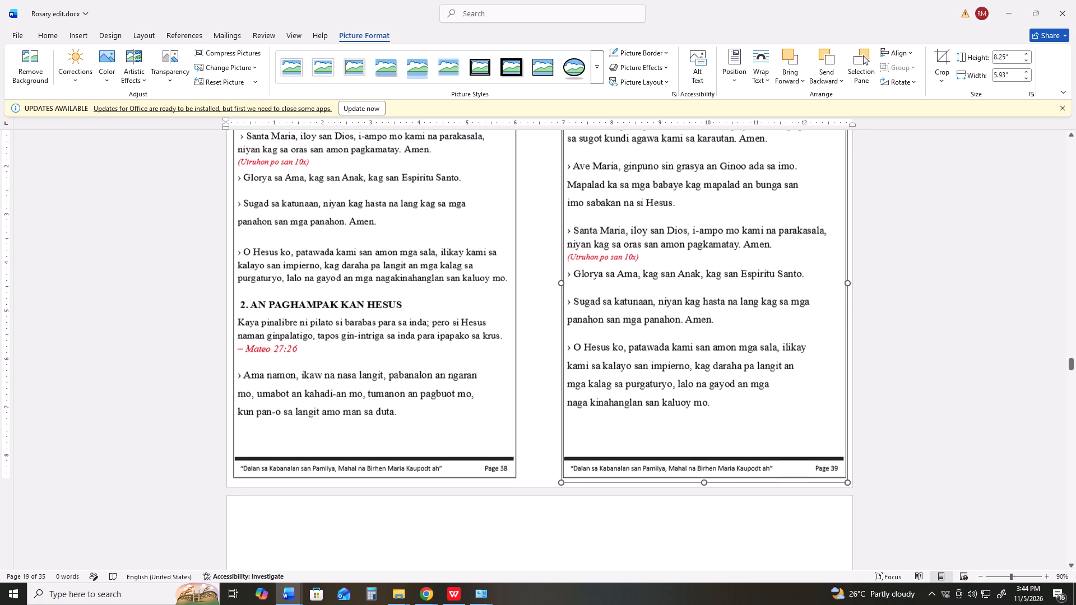
pyautogui.scroll(-5, 546, 357)
pyautogui.scroll(-3, 542, 457)
pyautogui.click(542, 459)
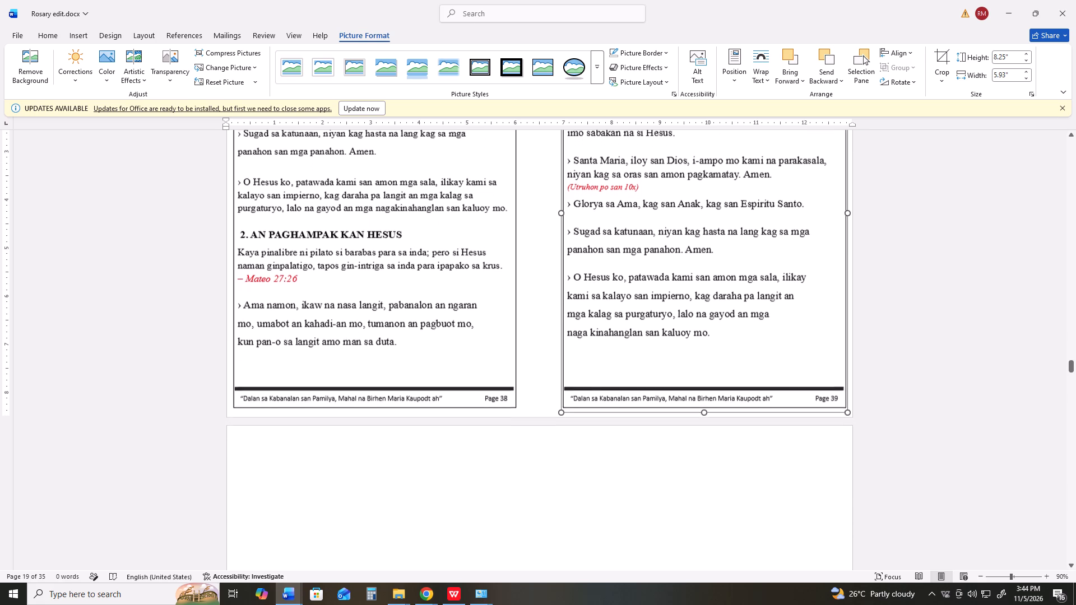
pyautogui.scroll(-7, 542, 458)
pyautogui.click(543, 328)
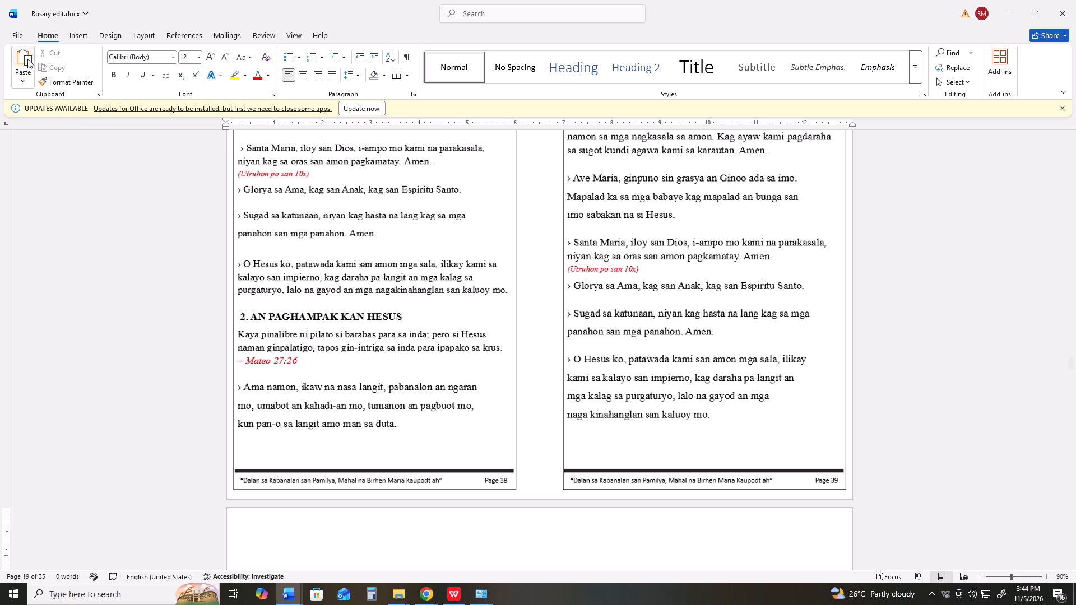
pyautogui.click(82, 39)
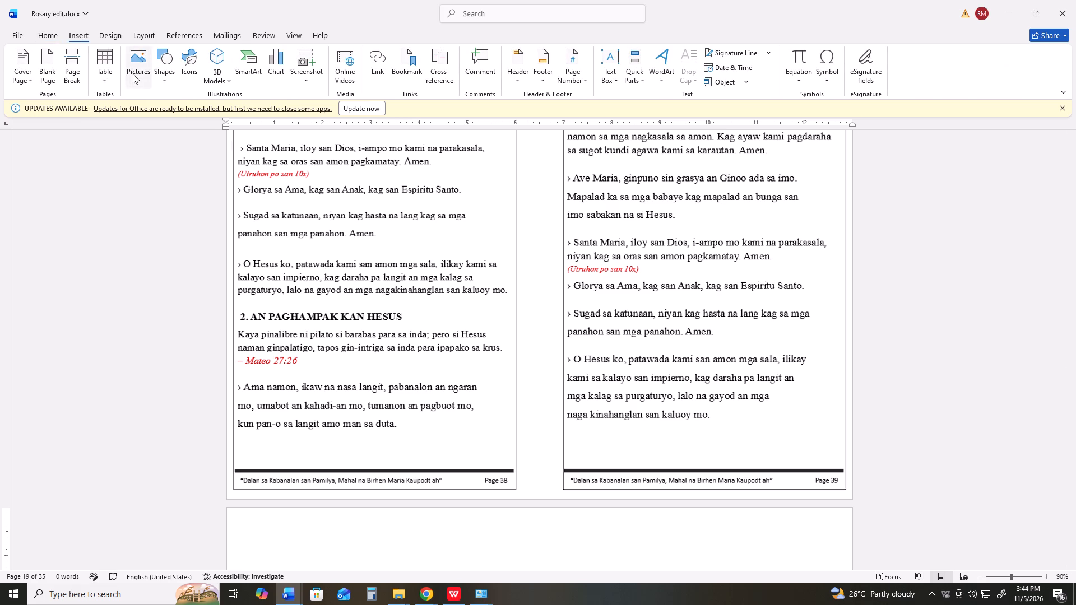
pyautogui.click(133, 74)
pyautogui.click(165, 116)
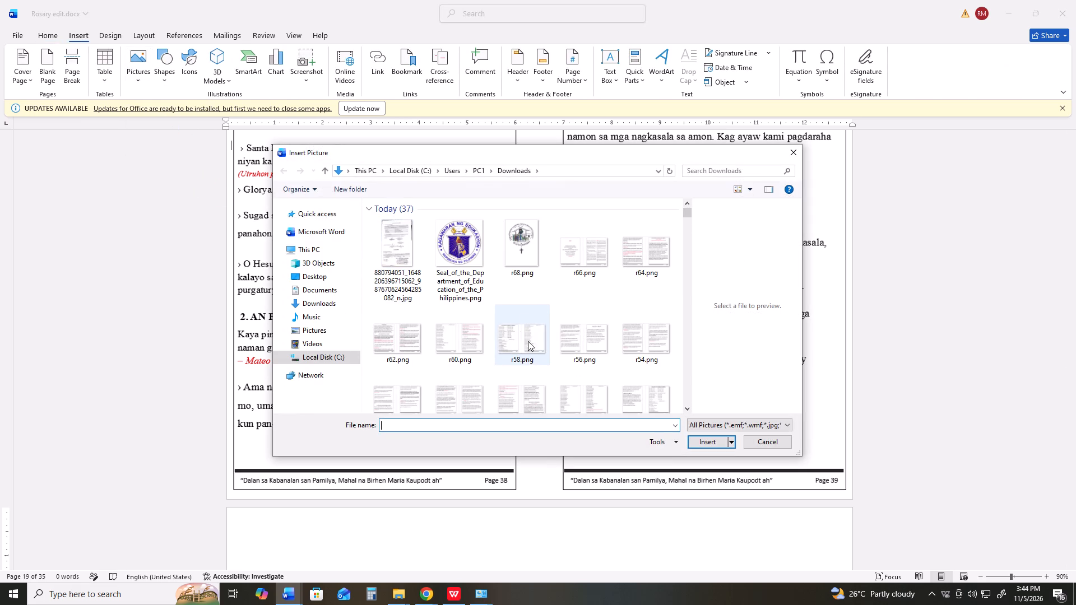
pyautogui.scroll(-3, 537, 341)
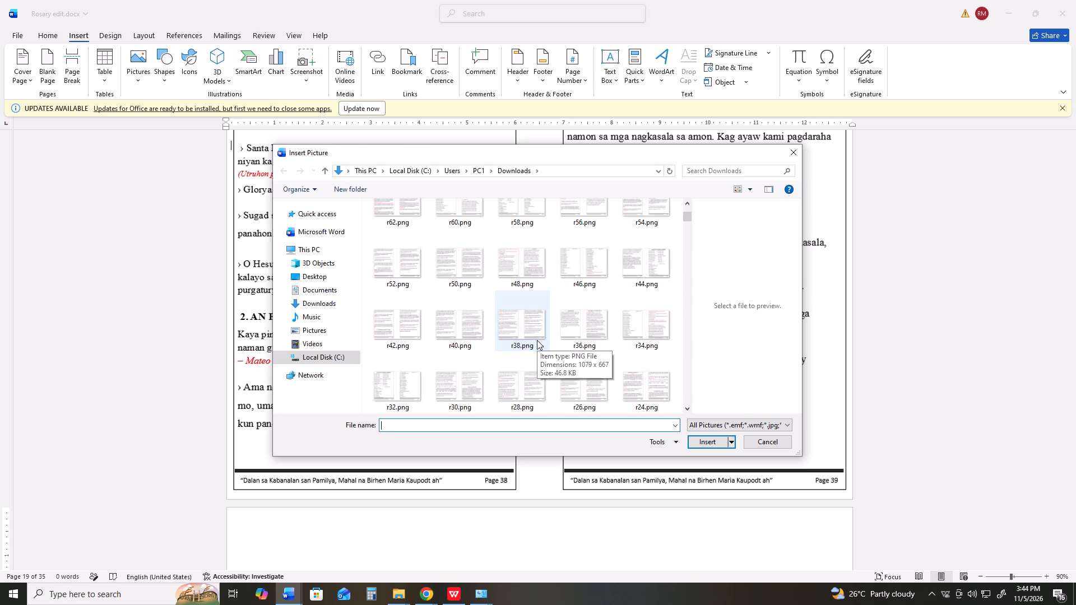
pyautogui.click(471, 339)
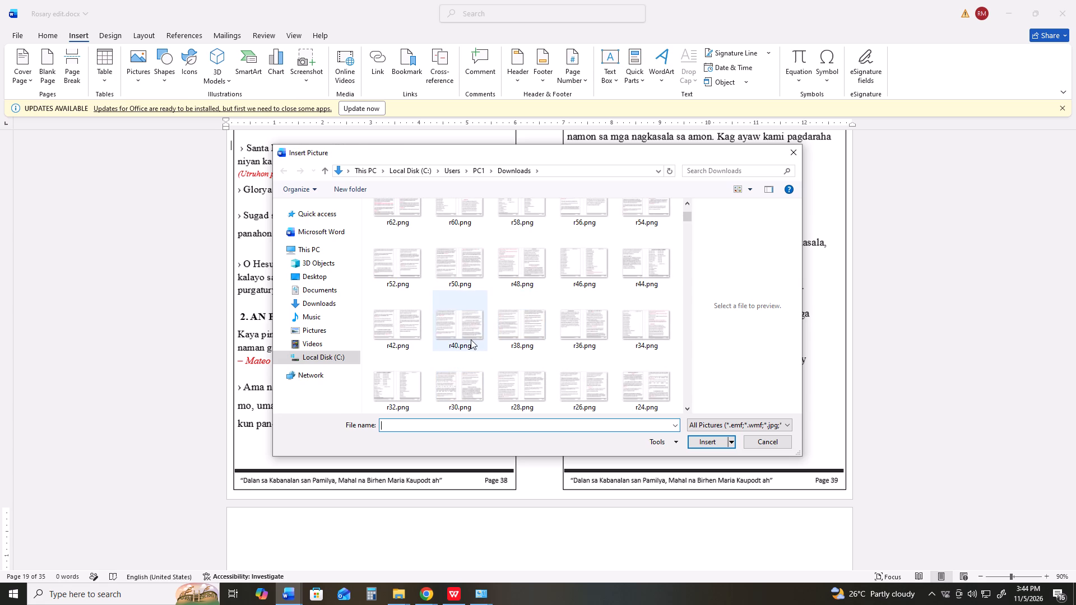
pyautogui.press('Return')
# Set the text wrapping of the inserted Page 40–41 picture to In Front of Text.
pyautogui.scroll(-3, 461, 370)
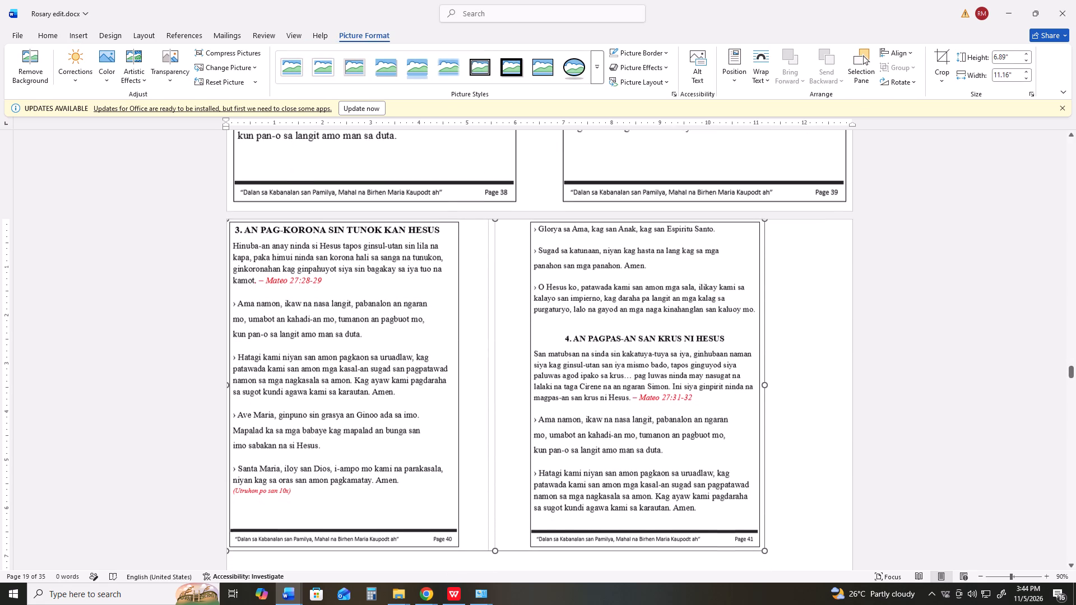
pyautogui.click(781, 227)
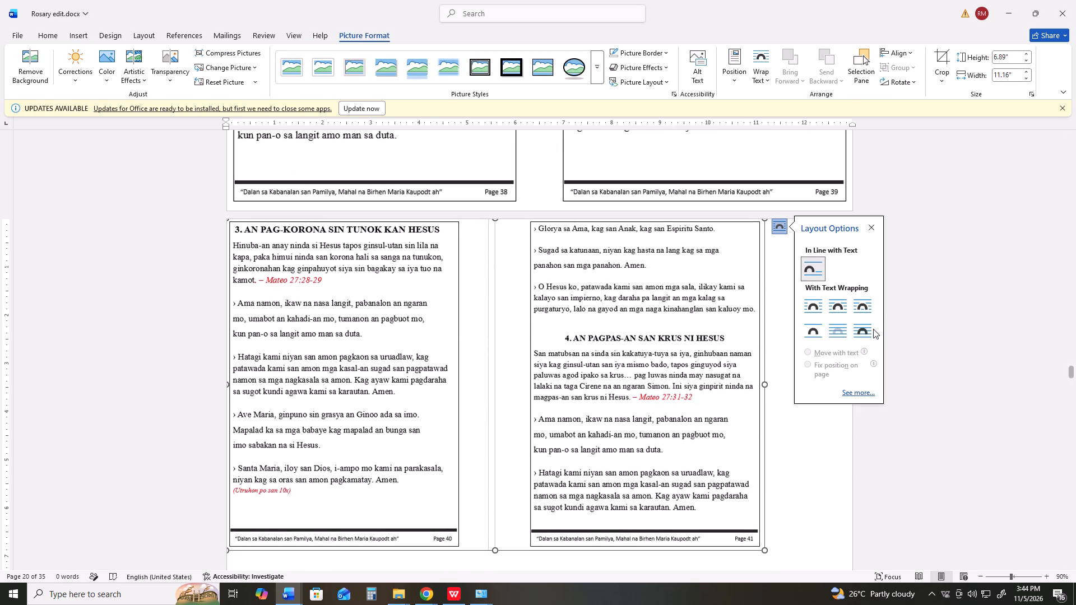
pyautogui.click(868, 328)
# Duplicate the Page 40–41 picture and place the copy fully within document page 20, offset down and right from the original.
pyautogui.keyDown('ctrl'); pyautogui.moveTo(480, 332); pyautogui.dragTo(570, 424); pyautogui.keyUp('ctrl')
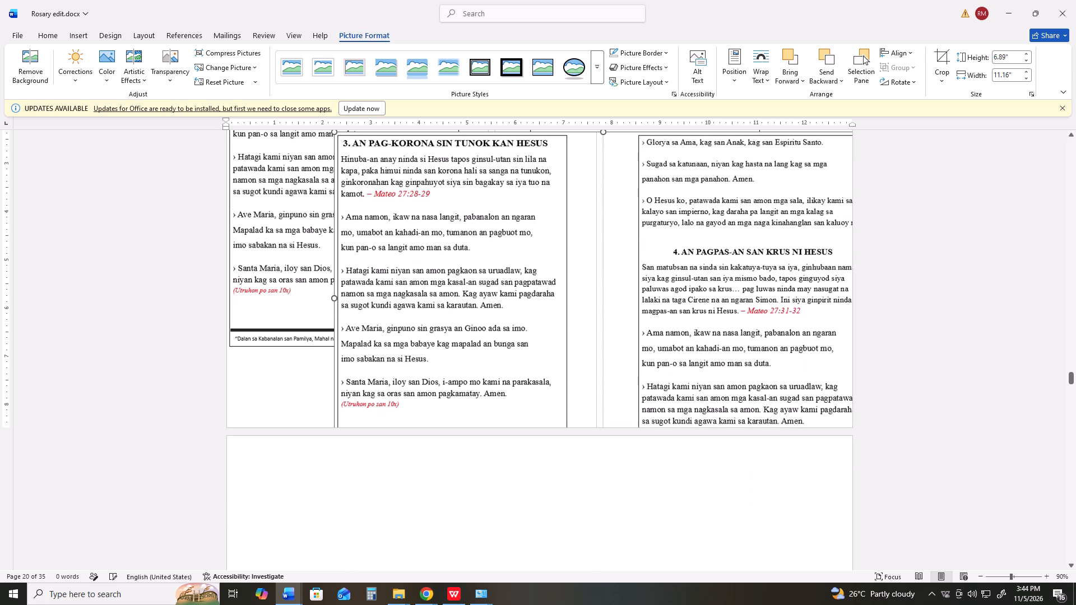
pyautogui.scroll(2, 349, 313)
pyautogui.moveTo(480, 302); pyautogui.dragTo(466, 279)
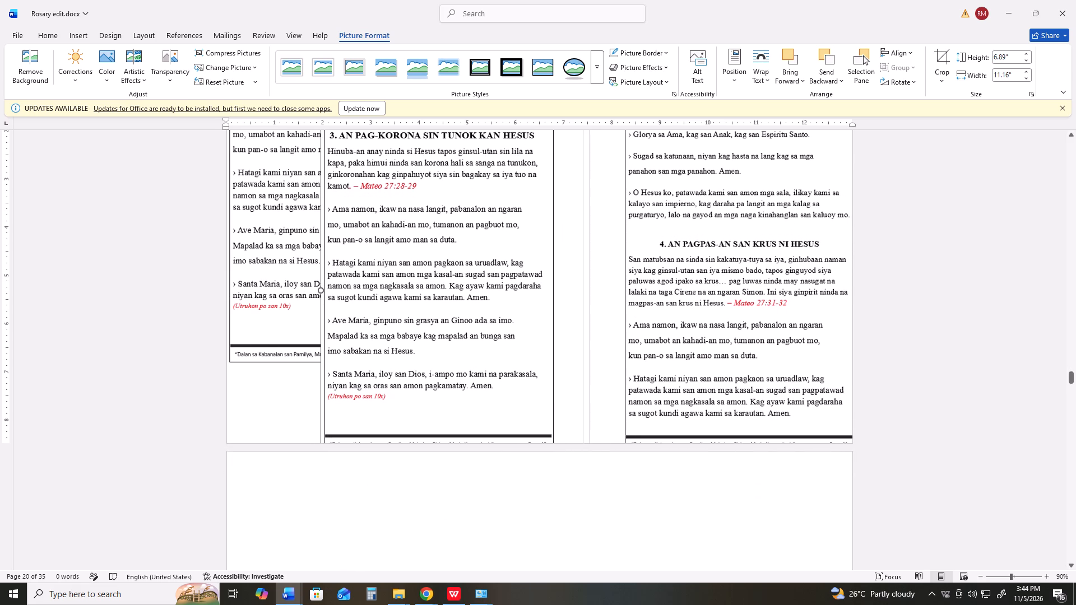
pyautogui.scroll(8, 466, 279)
pyautogui.moveTo(468, 293); pyautogui.dragTo(455, 268)
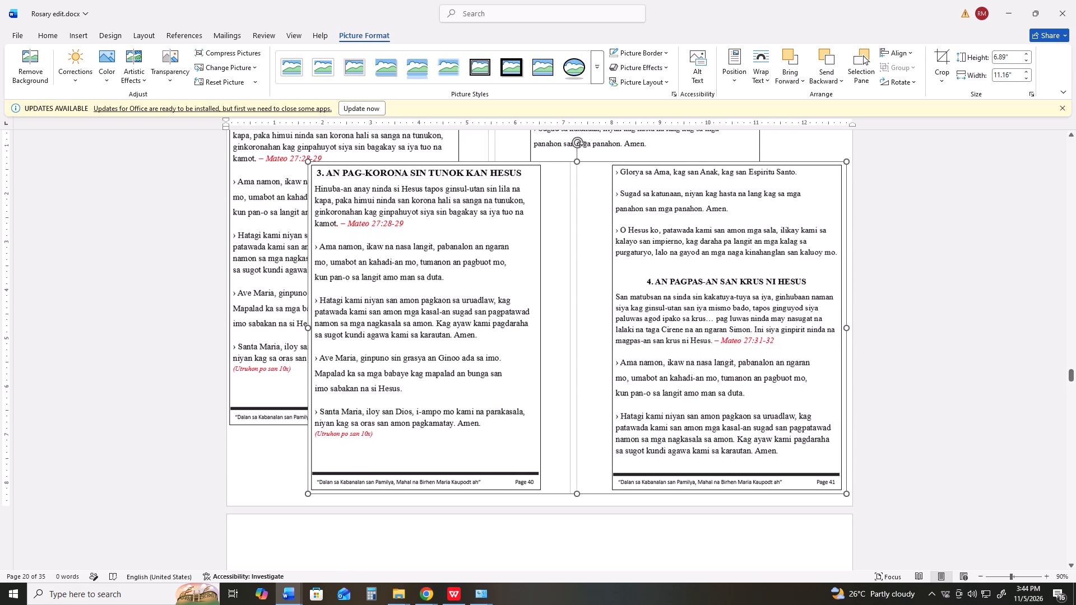
pyautogui.moveTo(455, 268); pyautogui.dragTo(453, 268)
# Crop the original Page 40–41 picture to only Page 40, about 4.85 inches wide.
pyautogui.scroll(10, 452, 269)
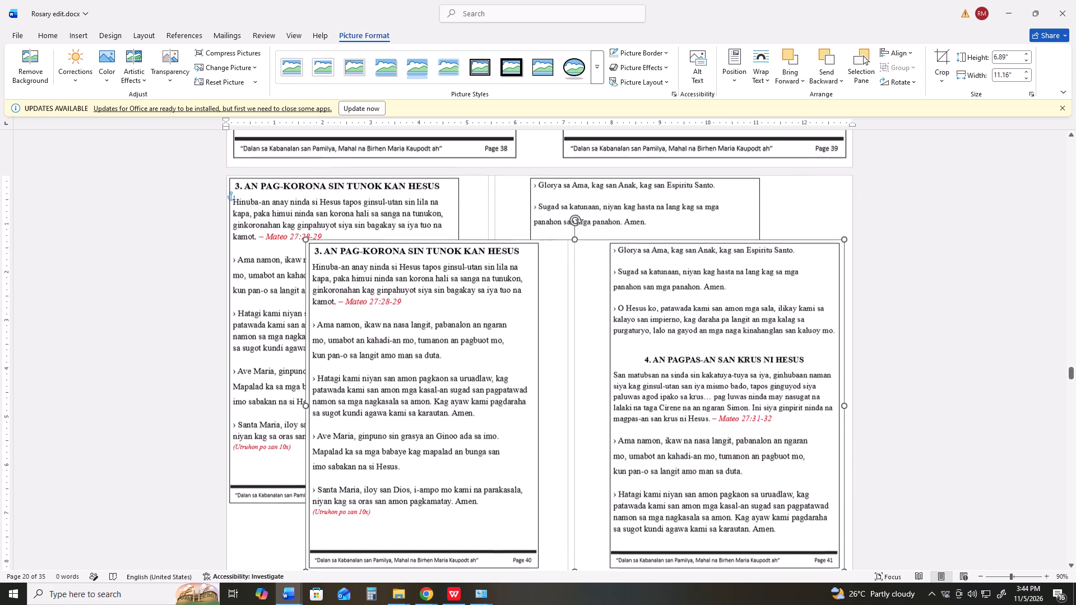
pyautogui.click(459, 216)
pyautogui.rightClick(460, 215)
pyautogui.click(497, 179)
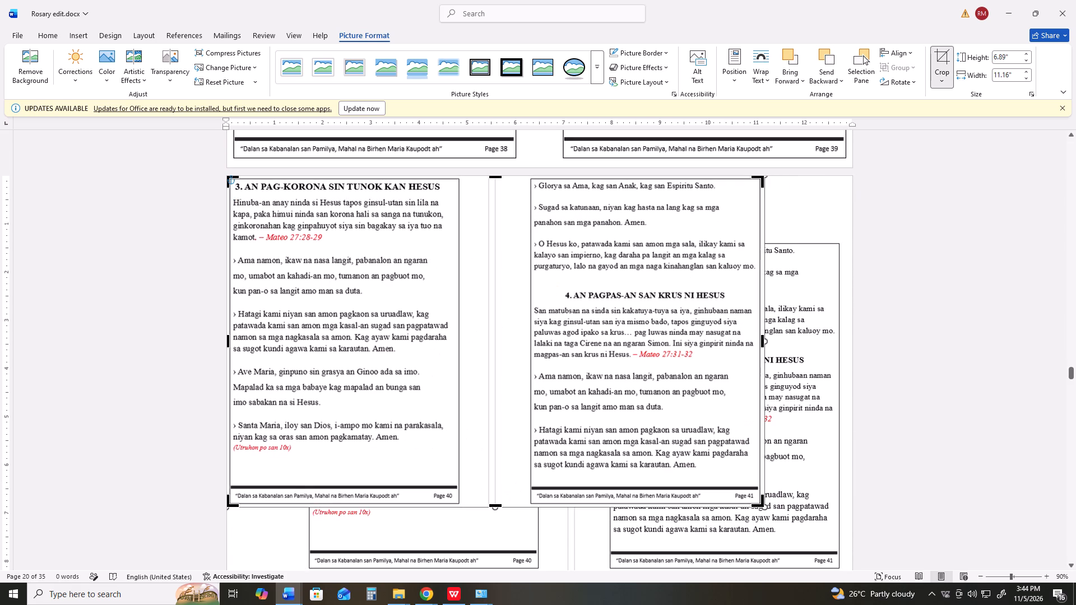
pyautogui.moveTo(764, 341); pyautogui.dragTo(543, 345)
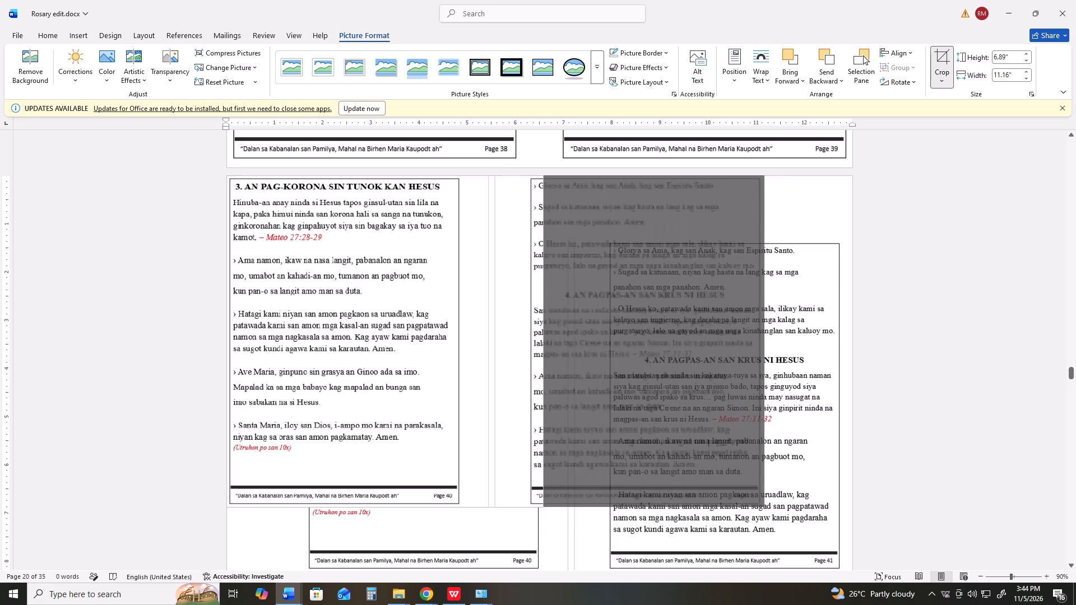
pyautogui.moveTo(543, 345); pyautogui.dragTo(461, 354)
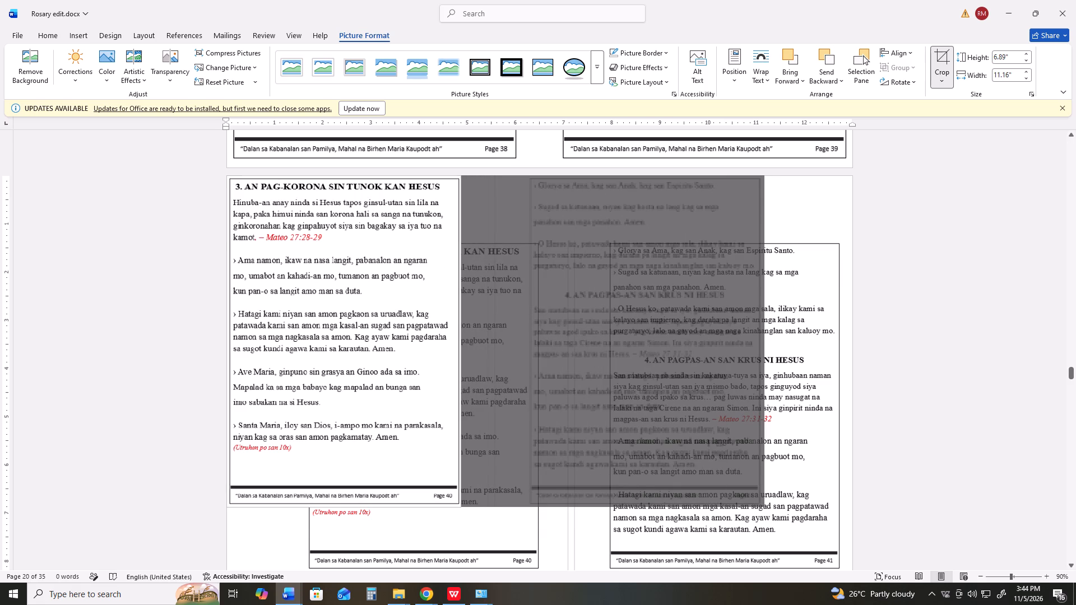
pyautogui.moveTo(461, 354); pyautogui.dragTo(460, 355)
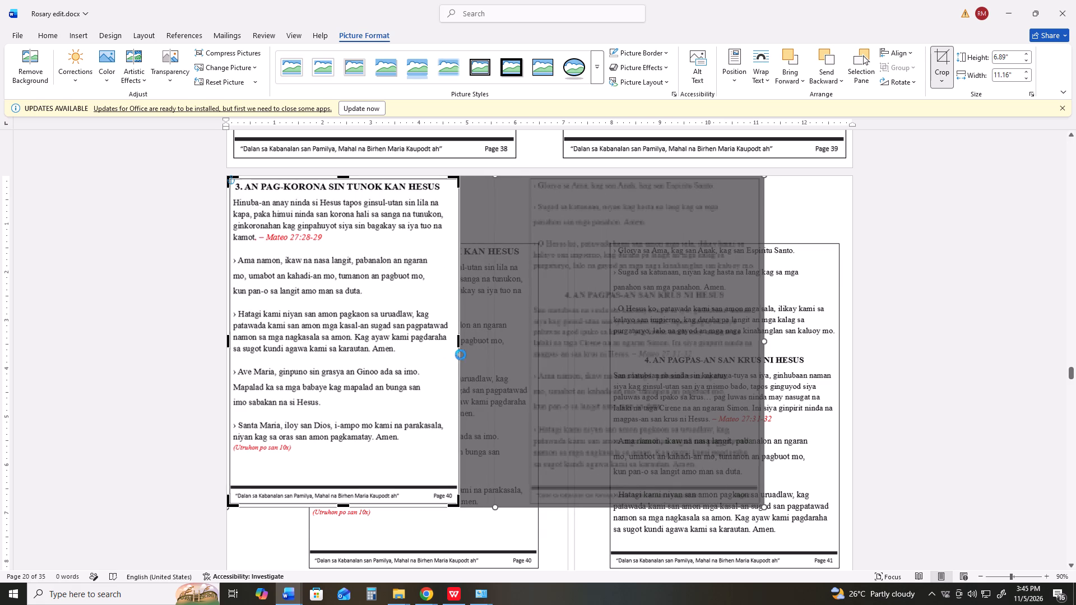
pyautogui.click(228, 342)
pyautogui.press('Return')
# Move the duplicate Page 40–41 picture slightly up and left, and crop it to only Page 41.
pyautogui.moveTo(559, 401); pyautogui.dragTo(539, 352)
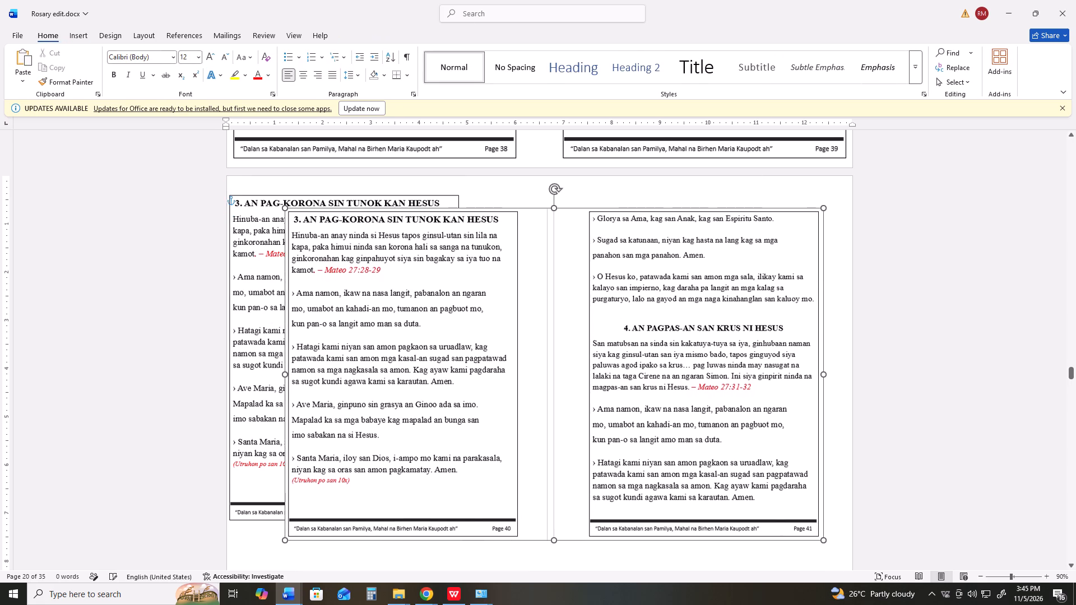
pyautogui.moveTo(539, 352); pyautogui.dragTo(539, 351)
pyautogui.rightClick(538, 349)
pyautogui.click(570, 371)
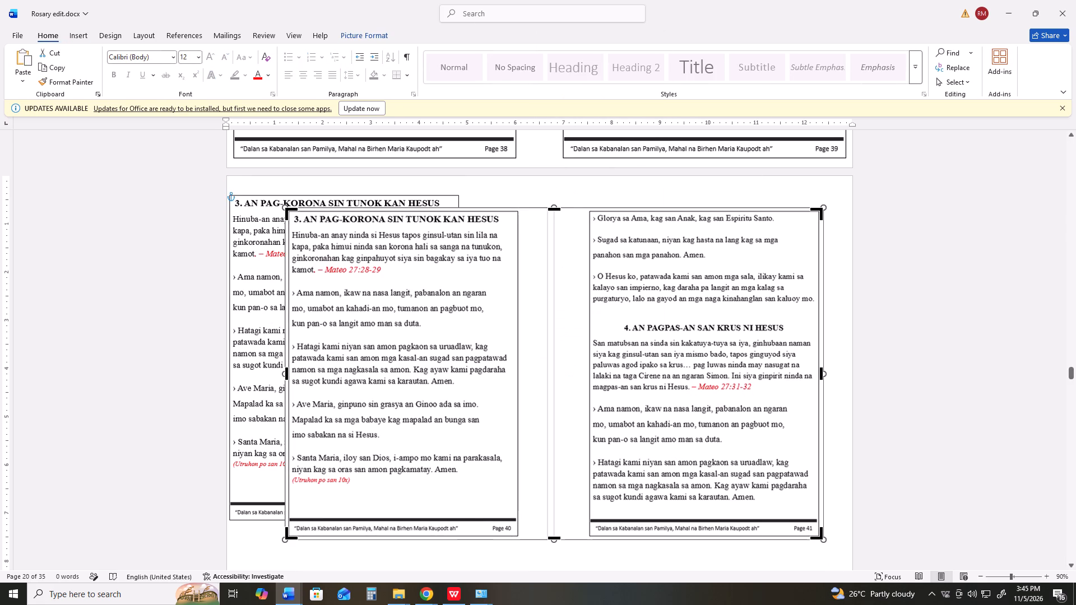
pyautogui.moveTo(286, 374); pyautogui.dragTo(570, 386)
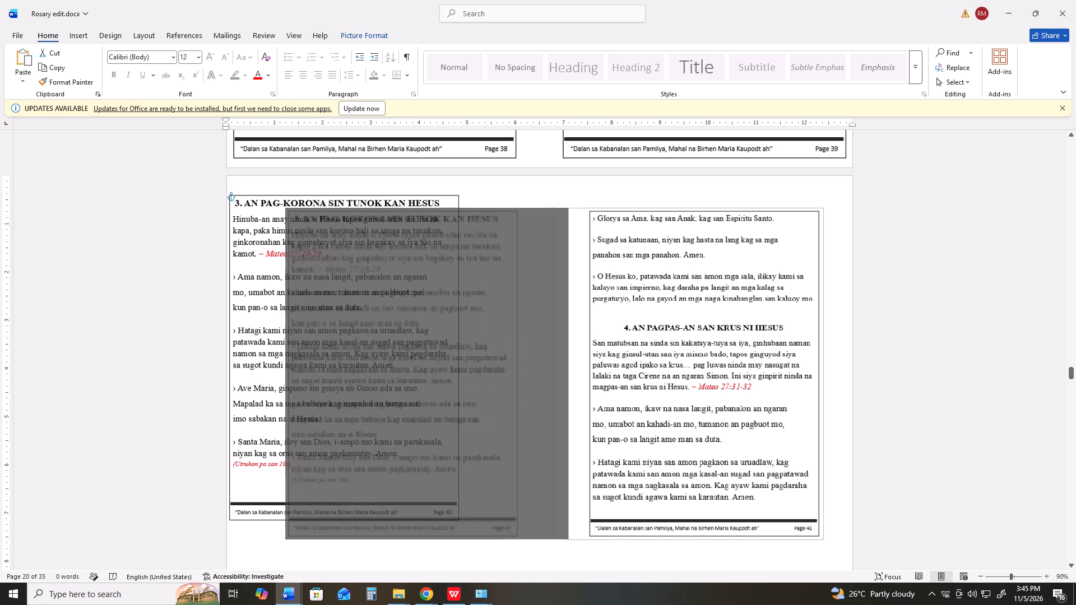
pyautogui.moveTo(570, 386); pyautogui.dragTo(588, 392)
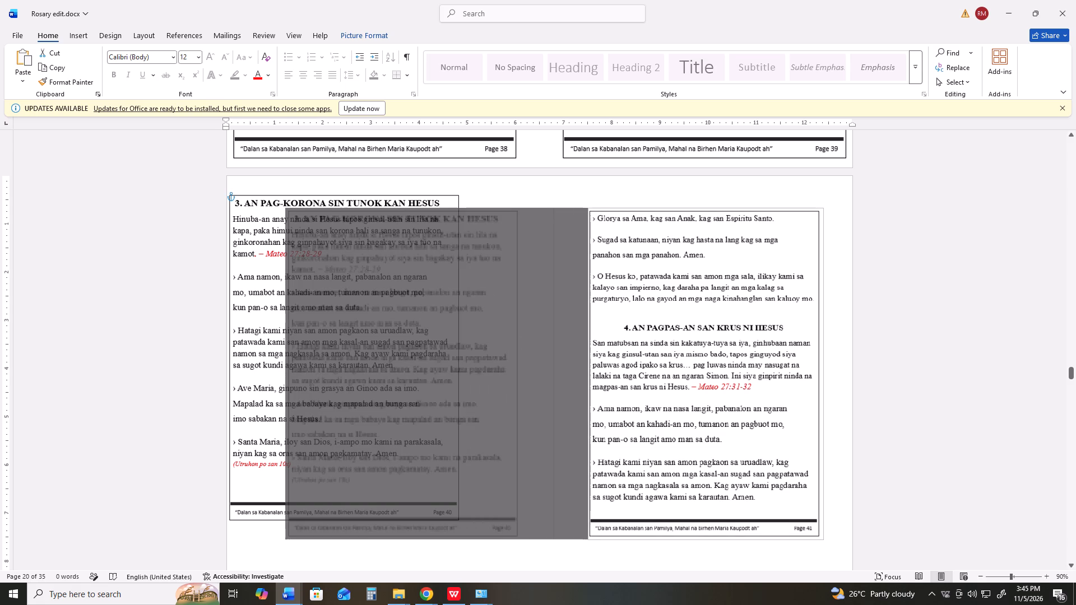
pyautogui.moveTo(588, 392); pyautogui.dragTo(588, 392)
pyautogui.click(821, 371)
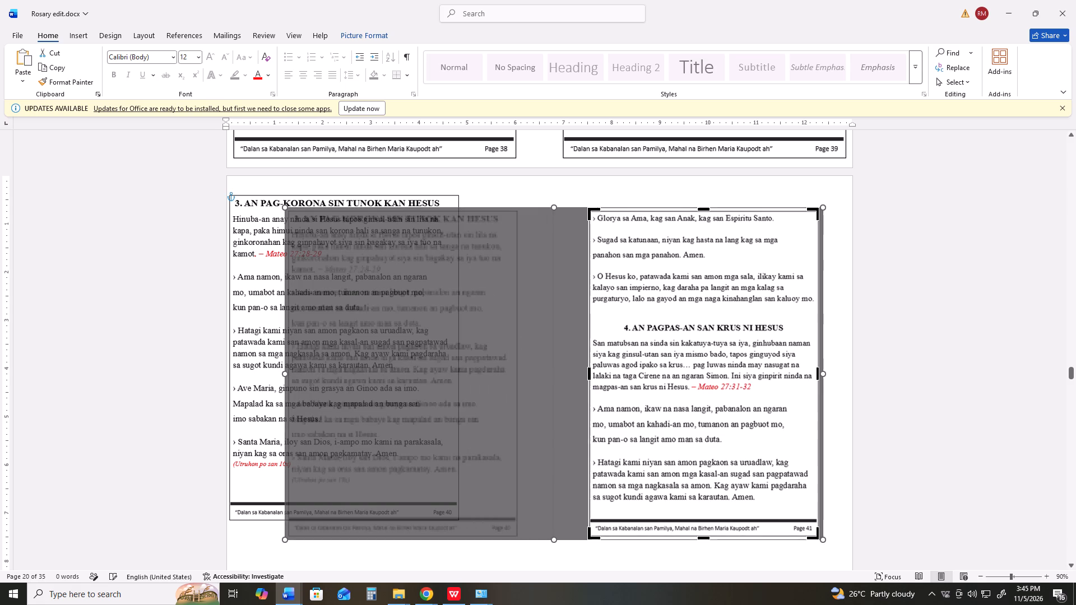
pyautogui.press('Return')
# Move the Page 41 picture to the upper-right corner of document page 20.
pyautogui.moveTo(699, 367); pyautogui.dragTo(705, 342)
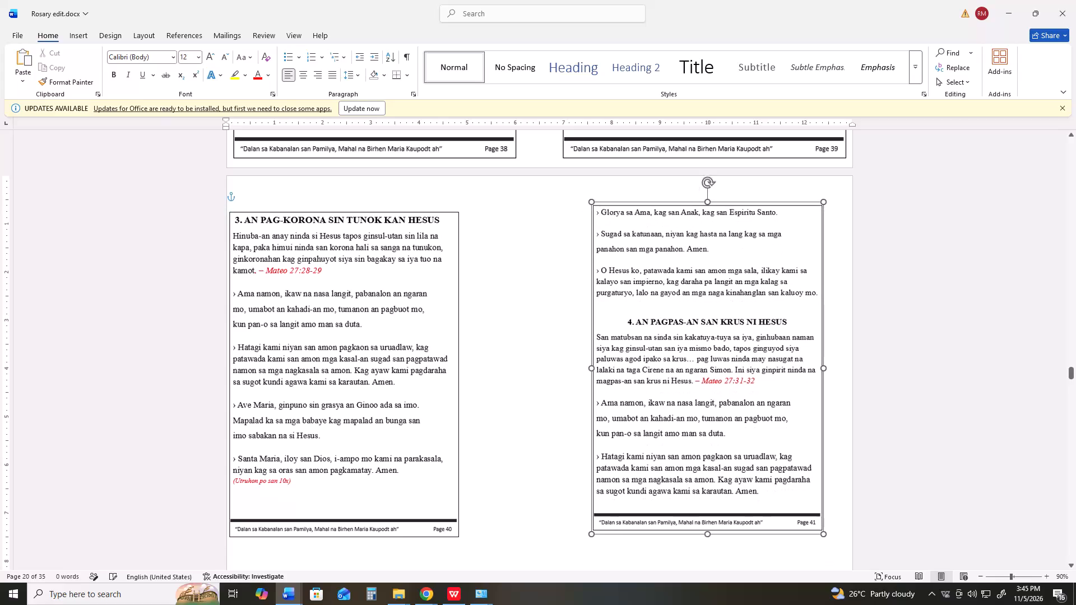
pyautogui.moveTo(705, 342); pyautogui.dragTo(727, 326)
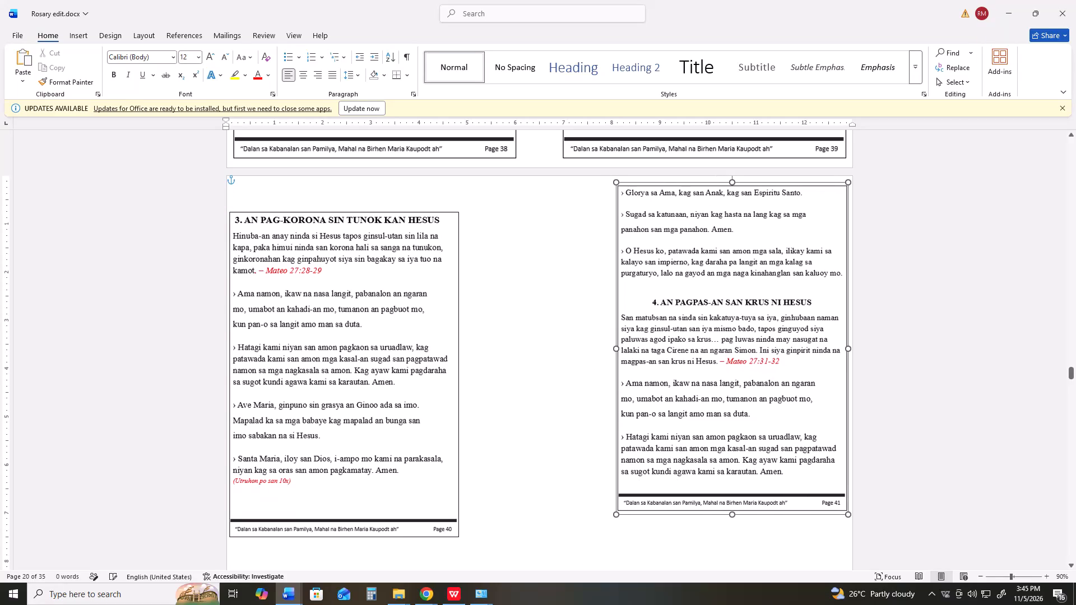
pyautogui.moveTo(727, 326); pyautogui.dragTo(727, 325)
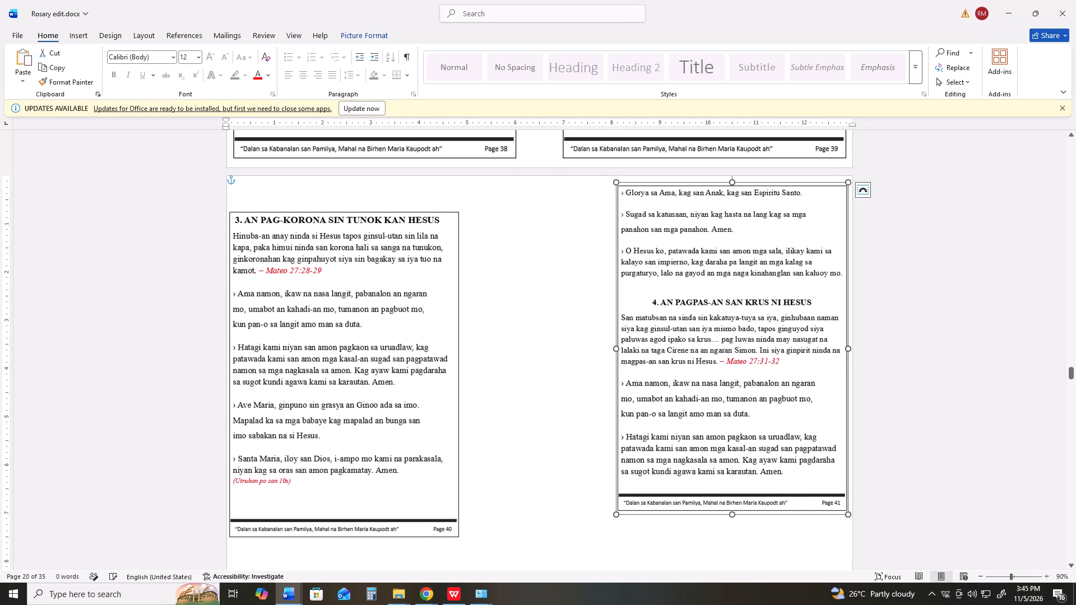
# Enlarge the Page 41 picture to nearly the full height of document page 20, and widen it leftward to match the Page 39 picture's left edge.
pyautogui.scroll(-4, 720, 359)
pyautogui.scroll(1, 709, 361)
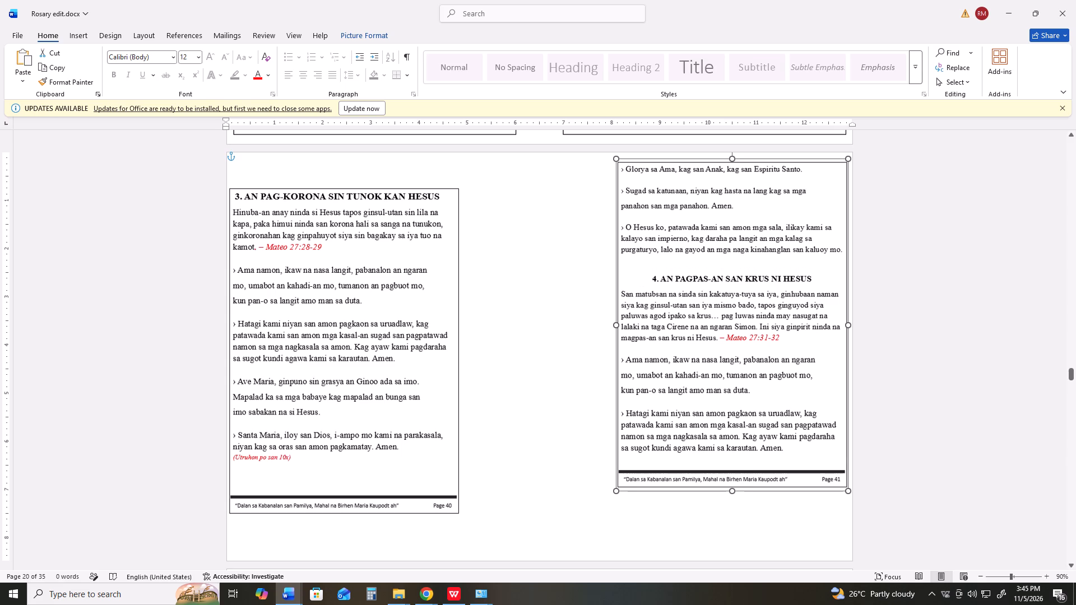
pyautogui.moveTo(617, 490); pyautogui.dragTo(563, 501)
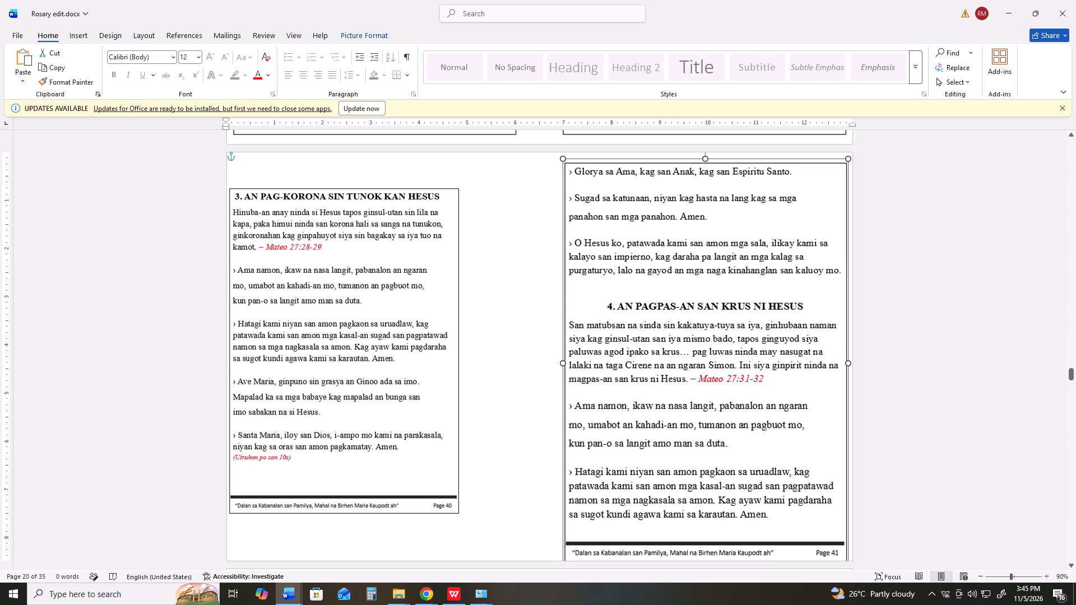
pyautogui.moveTo(563, 501); pyautogui.dragTo(571, 495)
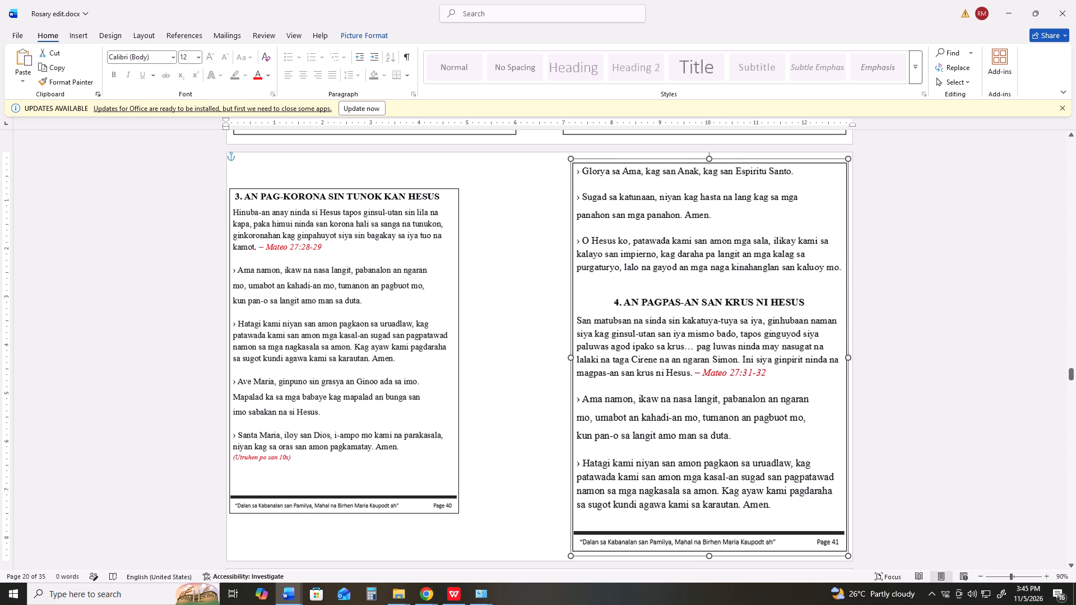
pyautogui.moveTo(571, 495); pyautogui.dragTo(572, 494)
pyautogui.moveTo(572, 359); pyautogui.dragTo(568, 358)
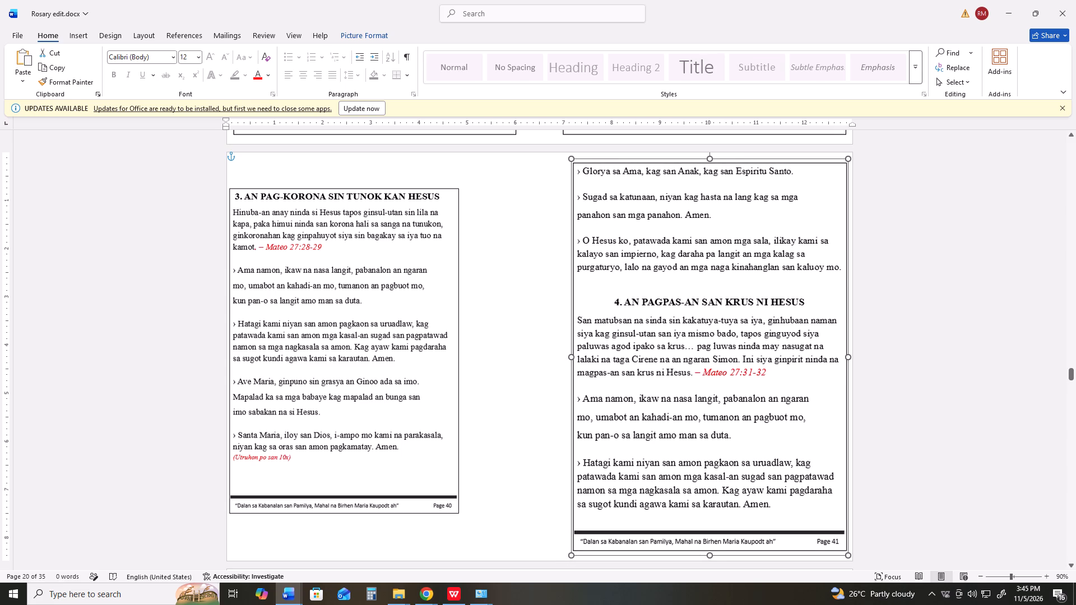
pyautogui.moveTo(568, 358); pyautogui.dragTo(561, 362)
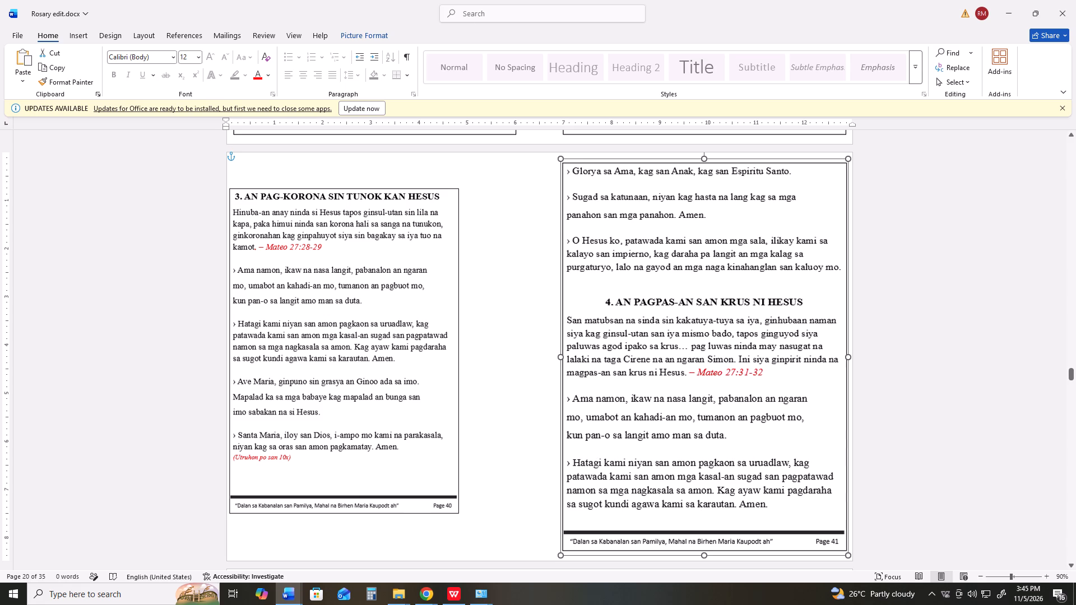
# Narrow the Page 41 picture very slightly by pulling its left edge inward.
pyautogui.moveTo(561, 362); pyautogui.dragTo(562, 362)
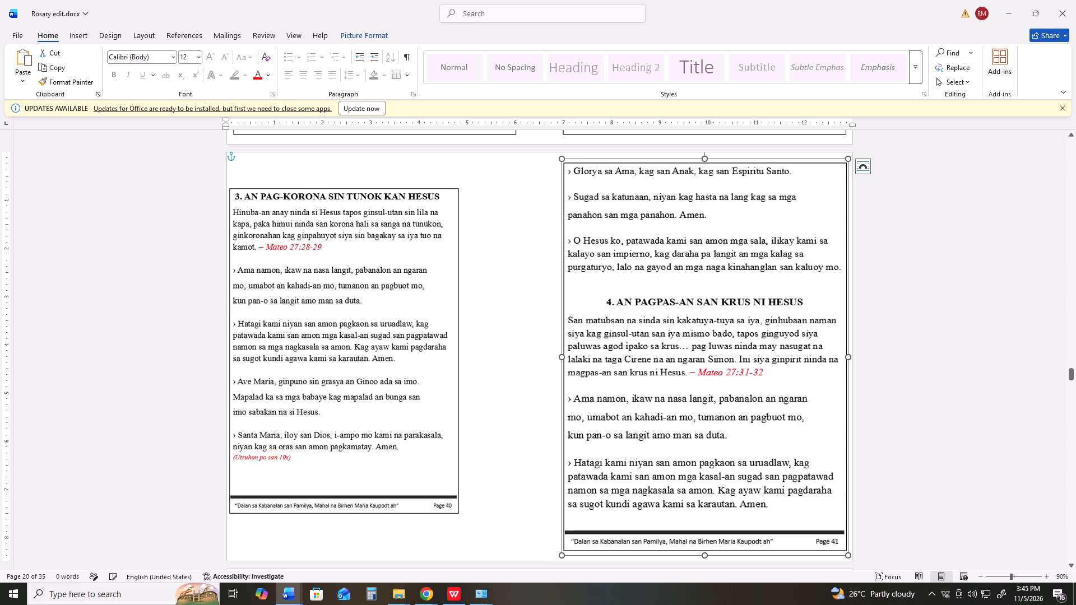
pyautogui.scroll(-5, 535, 375)
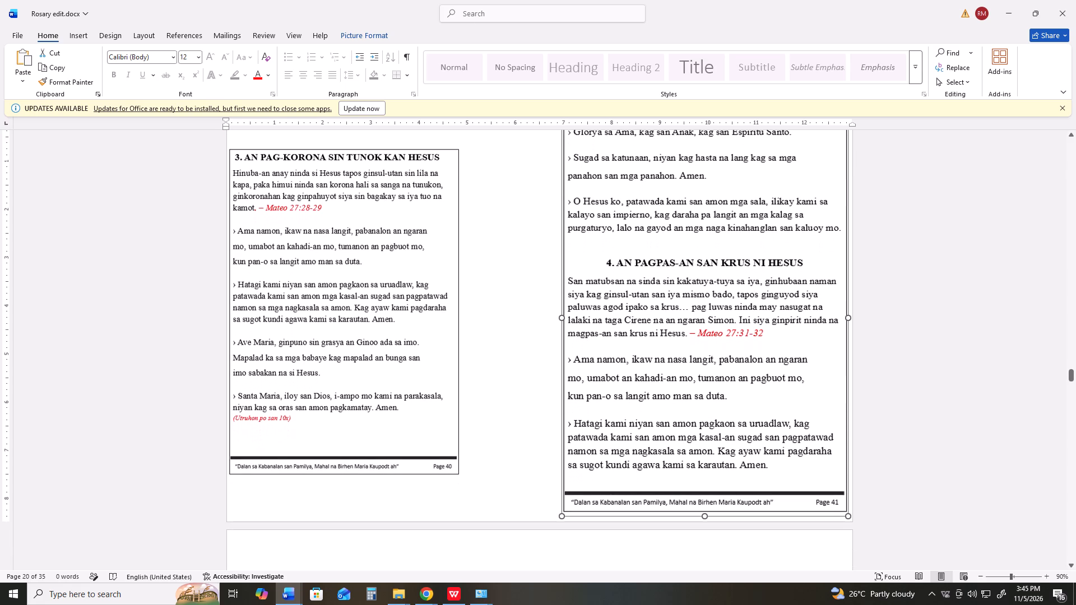
pyautogui.scroll(2, 536, 374)
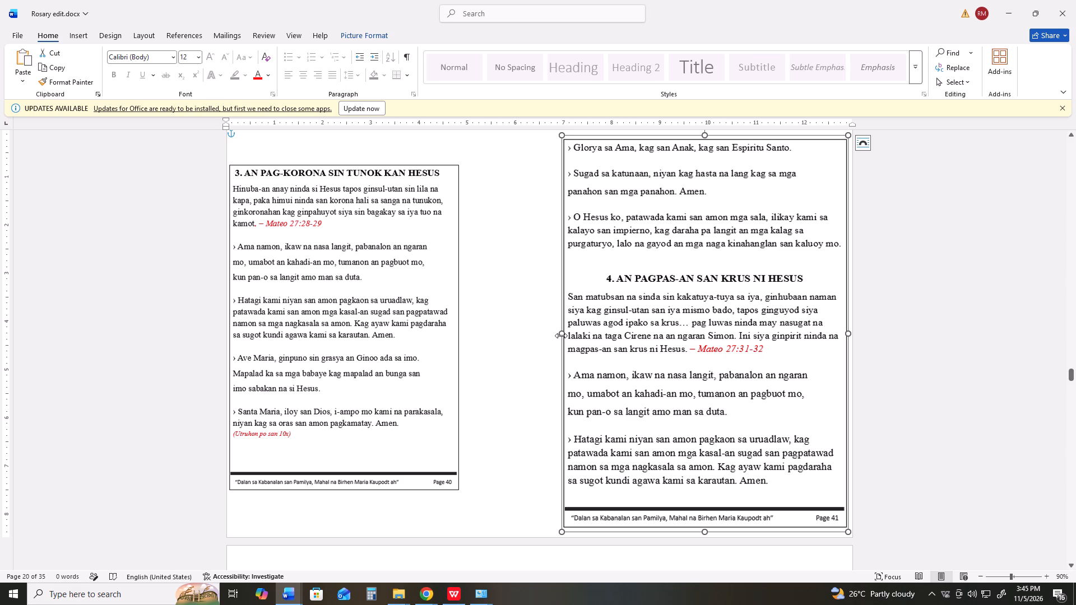
pyautogui.click(561, 334)
# Move the Page 40 picture to the upper-left corner of document page 20, level with the Page 41 picture's top.
pyautogui.click(449, 350)
pyautogui.scroll(3, 458, 347)
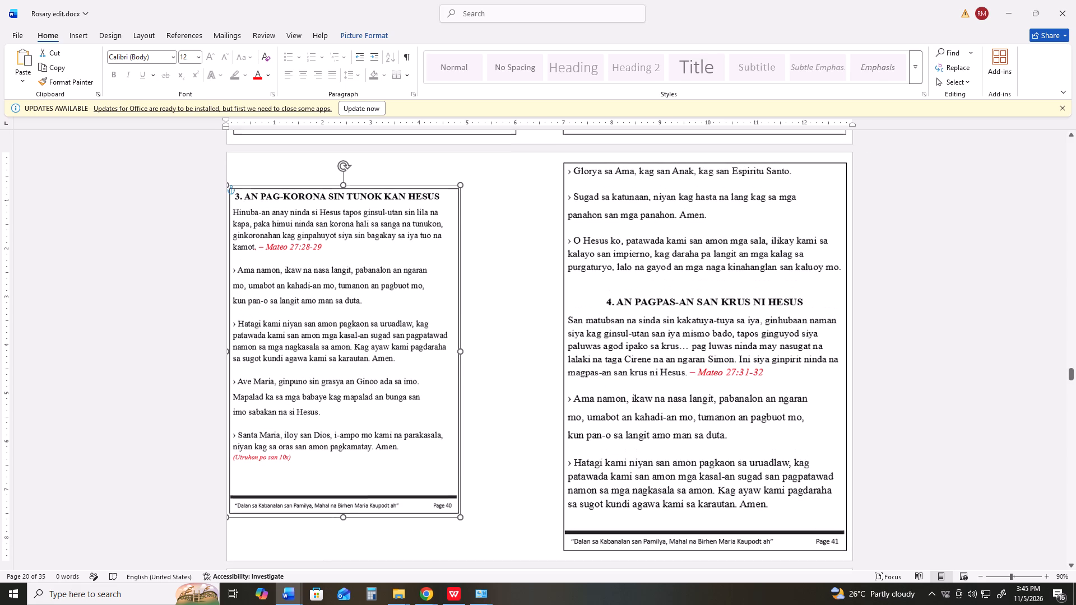
pyautogui.moveTo(395, 346); pyautogui.dragTo(401, 326)
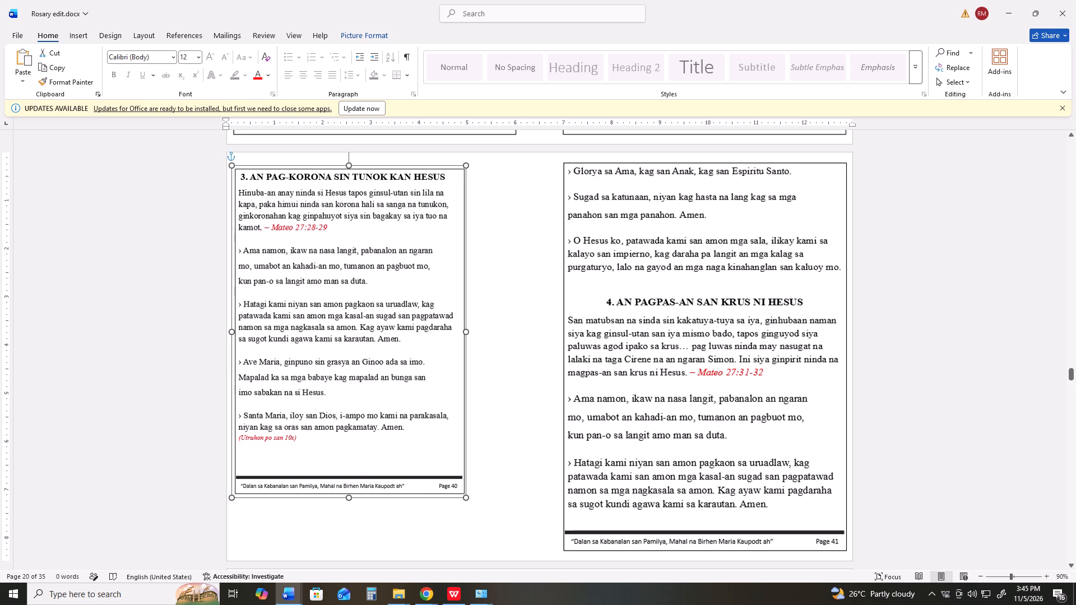
pyautogui.moveTo(401, 326); pyautogui.dragTo(401, 317)
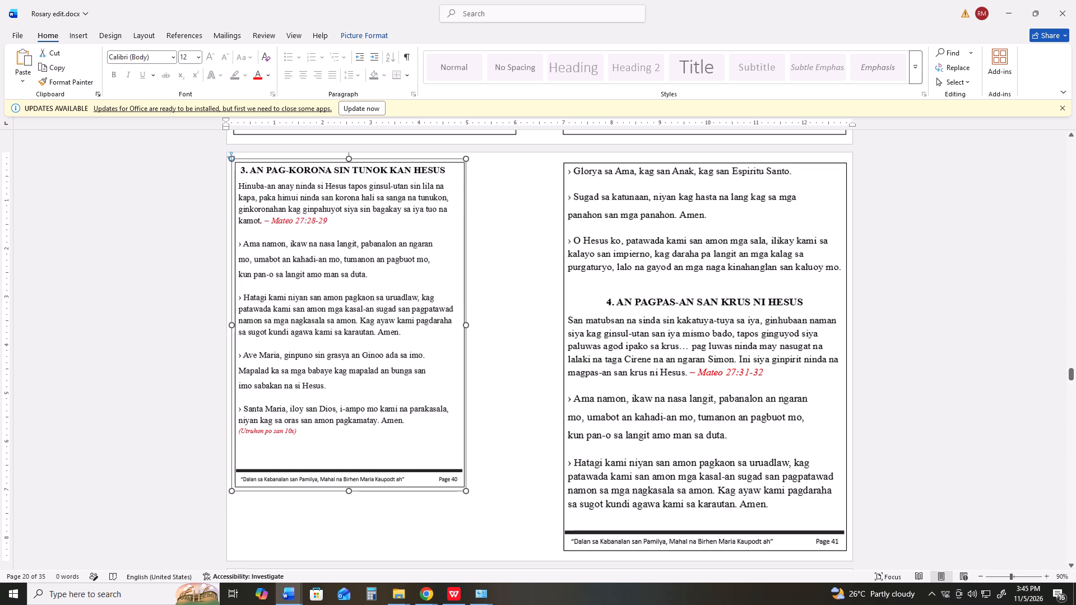
pyautogui.moveTo(401, 317); pyautogui.dragTo(400, 317)
# Enlarge the Page 40 picture to nearly the full height of document page 20, and widen it rightward to about the 6-inch ruler mark.
pyautogui.scroll(-2, 470, 387)
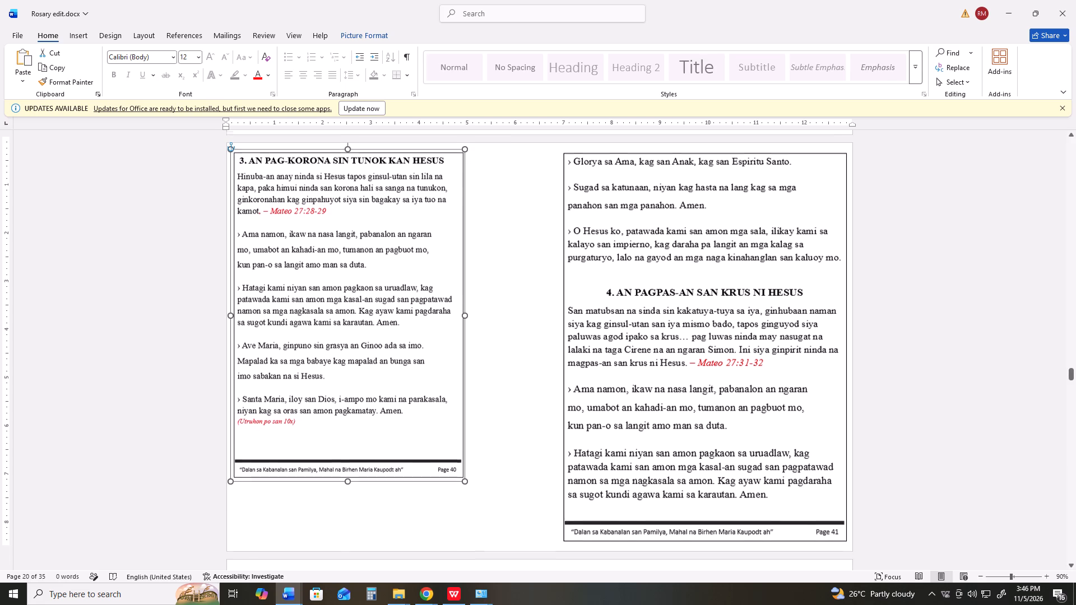
pyautogui.scroll(-1, 462, 474)
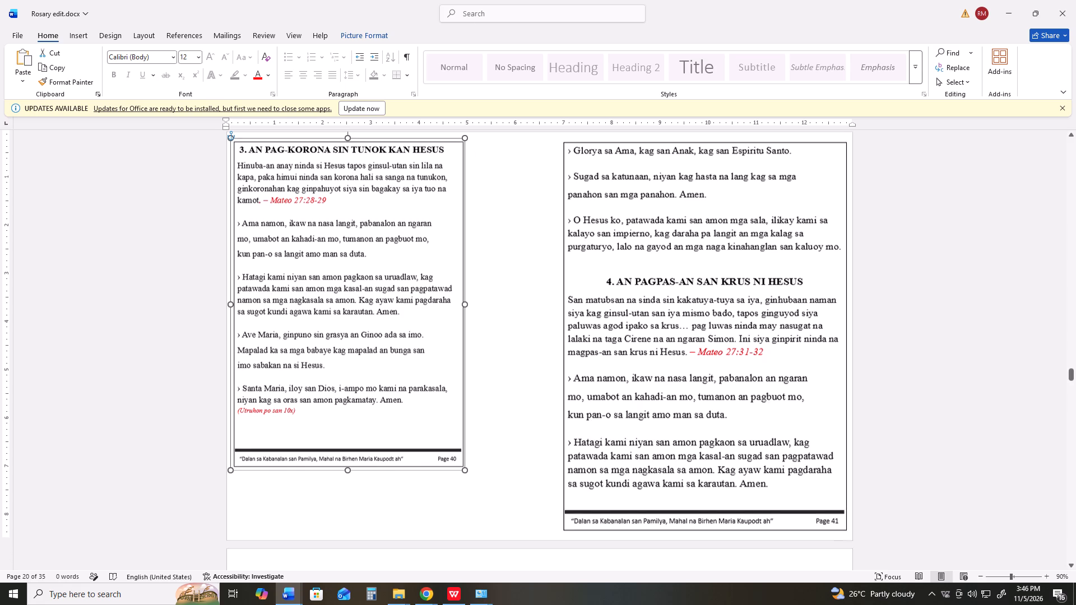
pyautogui.scroll(3, 461, 473)
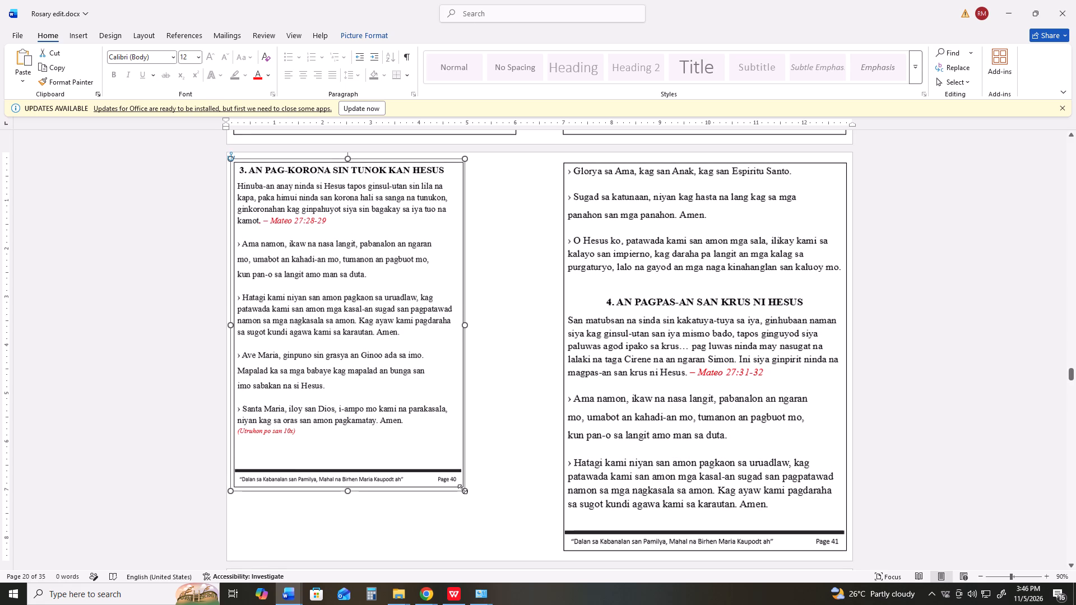
pyautogui.moveTo(463, 492); pyautogui.dragTo(513, 546)
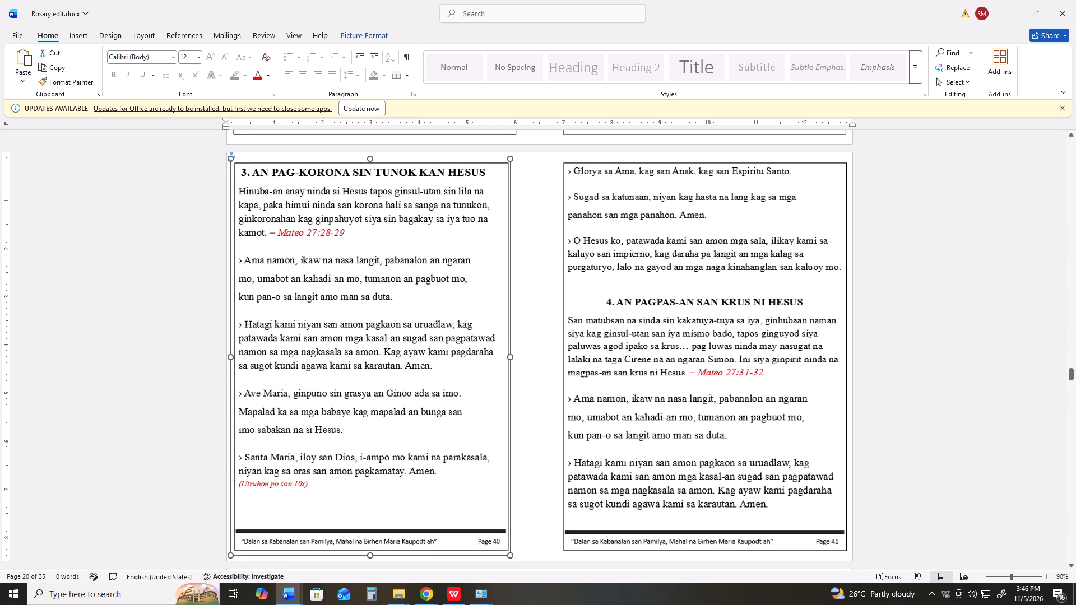
pyautogui.moveTo(513, 546); pyautogui.dragTo(509, 536)
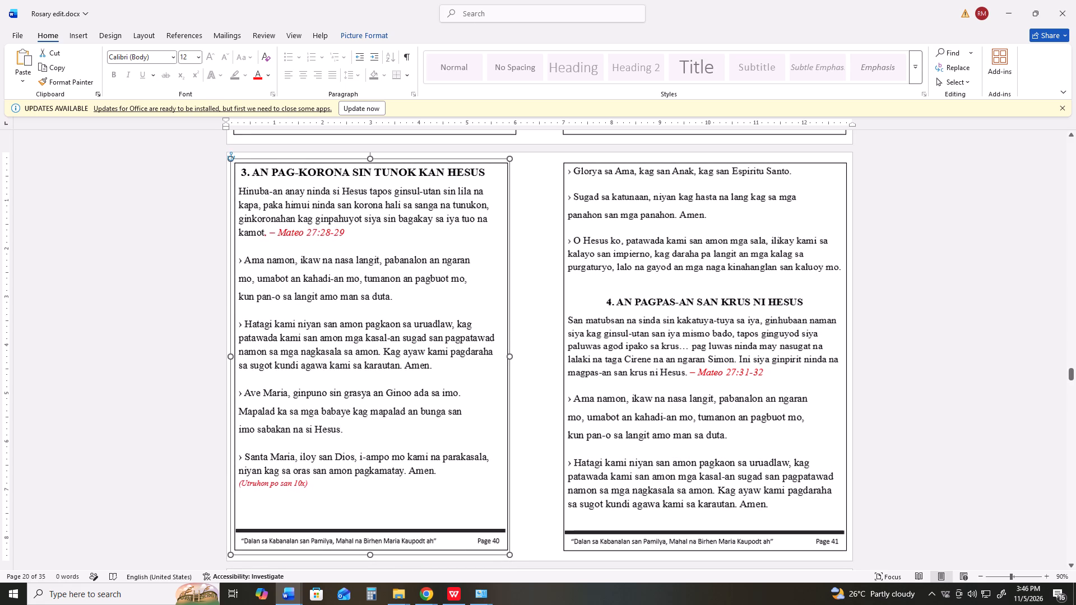
pyautogui.moveTo(509, 536); pyautogui.dragTo(509, 535)
pyautogui.moveTo(511, 358); pyautogui.dragTo(518, 360)
pyautogui.click(542, 371)
# Nudge the Page 41 picture slightly to the left.
pyautogui.scroll(-5, 542, 371)
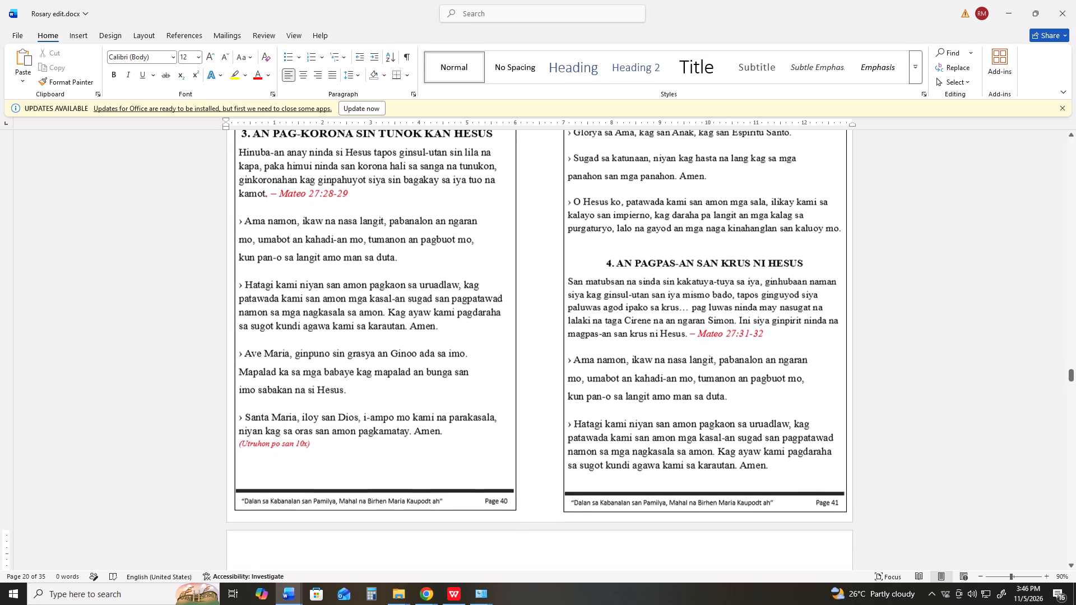
pyautogui.scroll(-1, 542, 371)
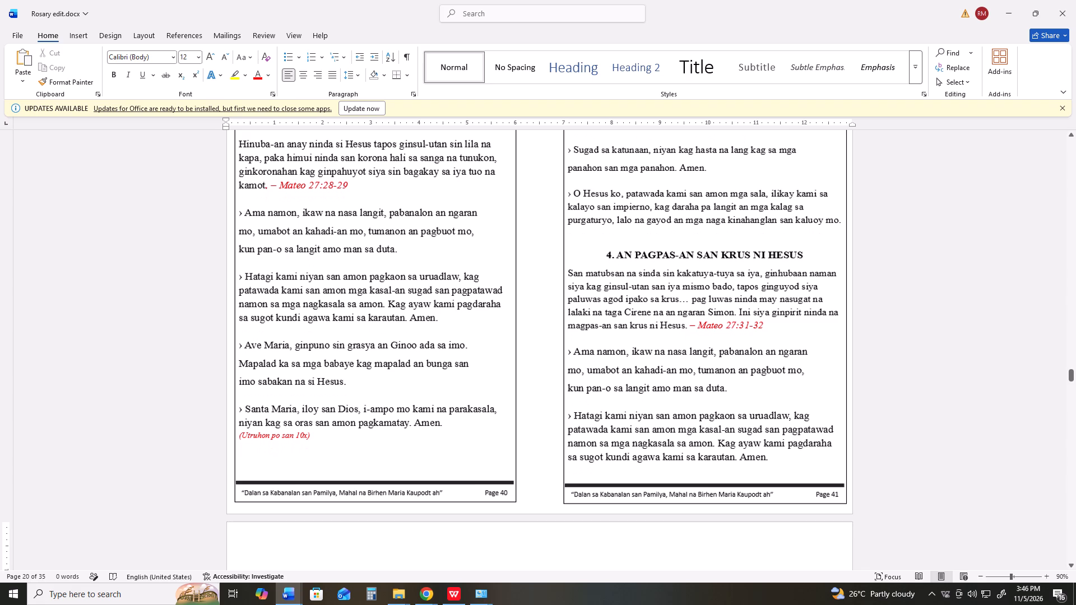
pyautogui.click(600, 367)
pyautogui.press('Left')
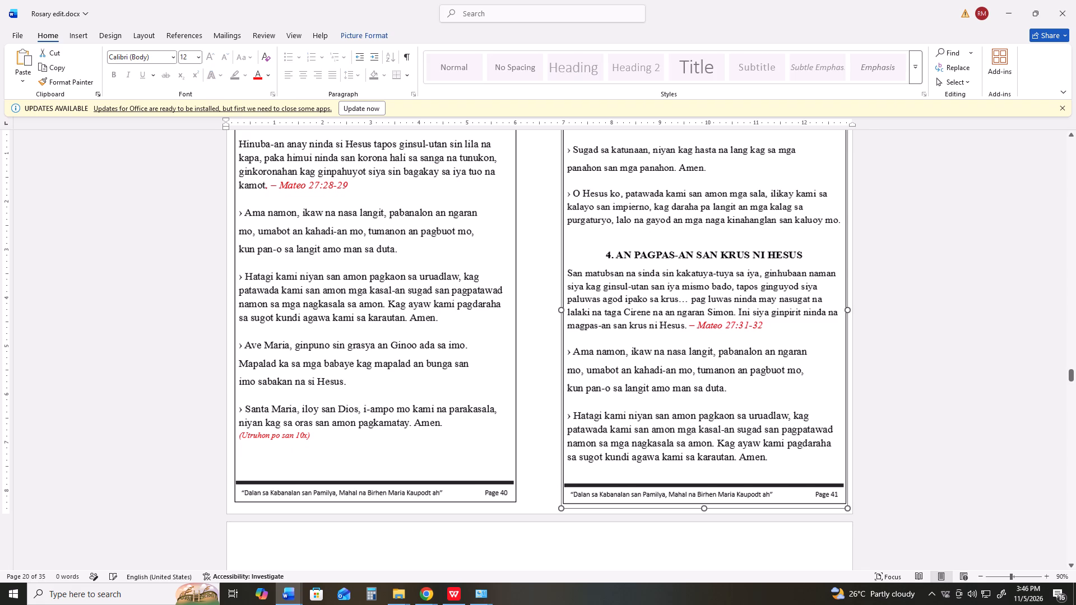
# Insert the picture r42.png from the Downloads folder after the Page 40 and Page 41 pictures.
pyautogui.scroll(-2, 568, 368)
pyautogui.click(541, 369)
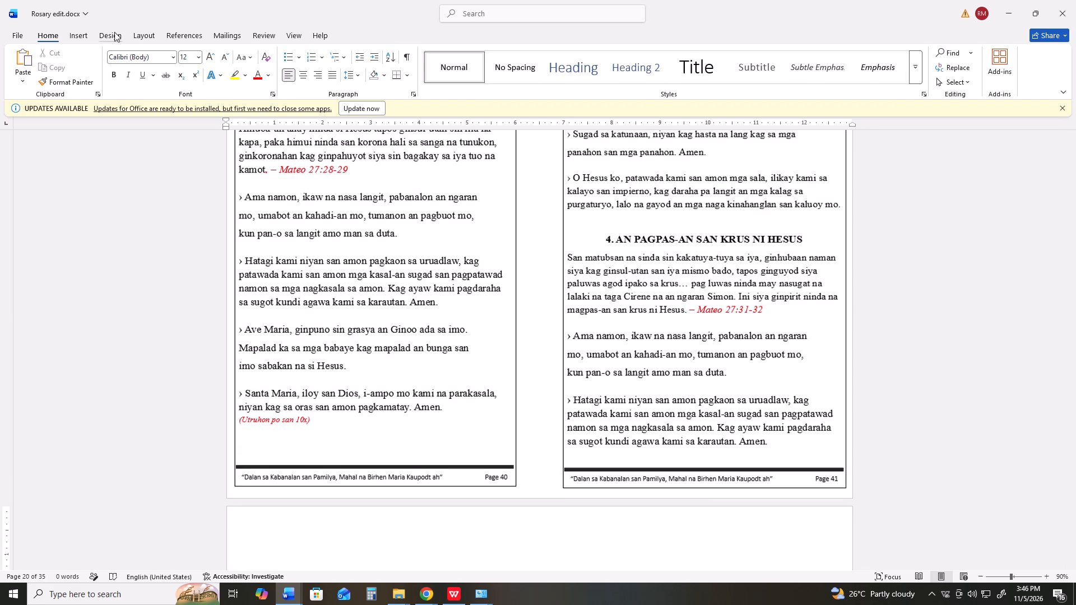
pyautogui.click(84, 36)
pyautogui.click(139, 71)
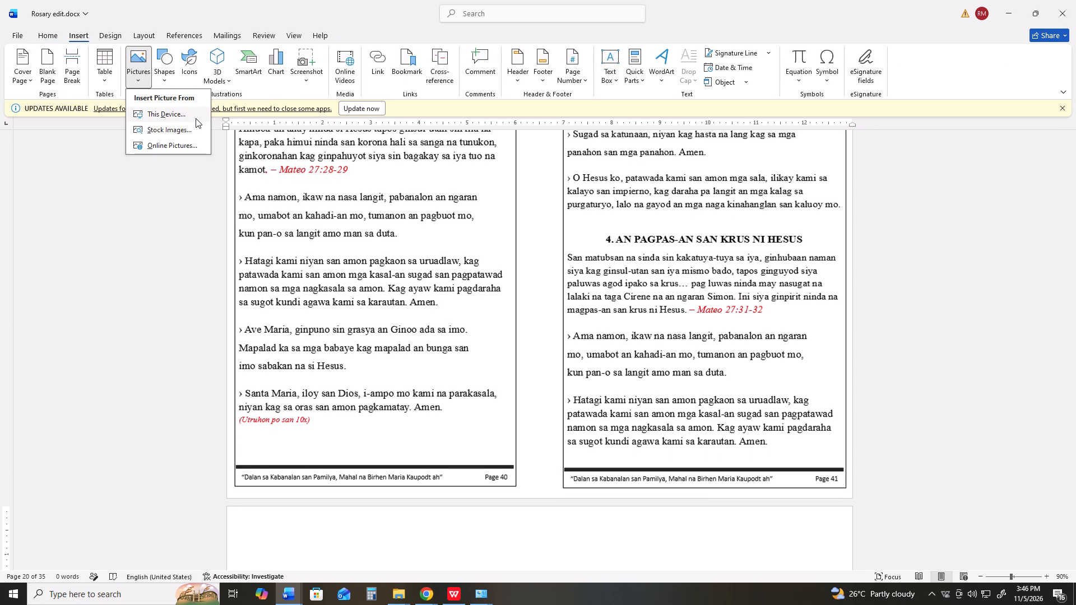
pyautogui.click(196, 118)
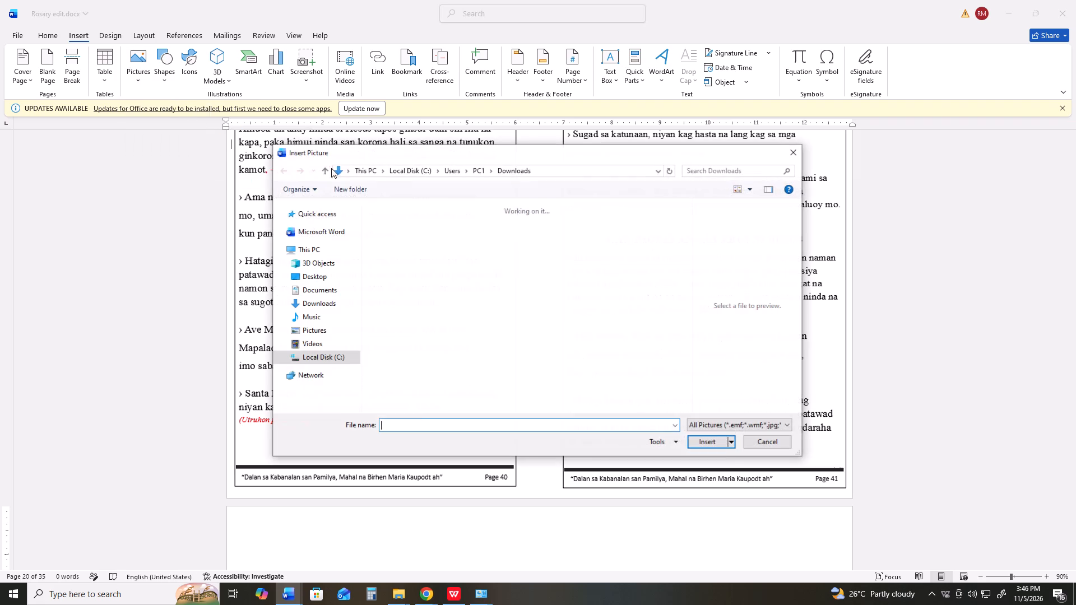
pyautogui.scroll(-1, 469, 317)
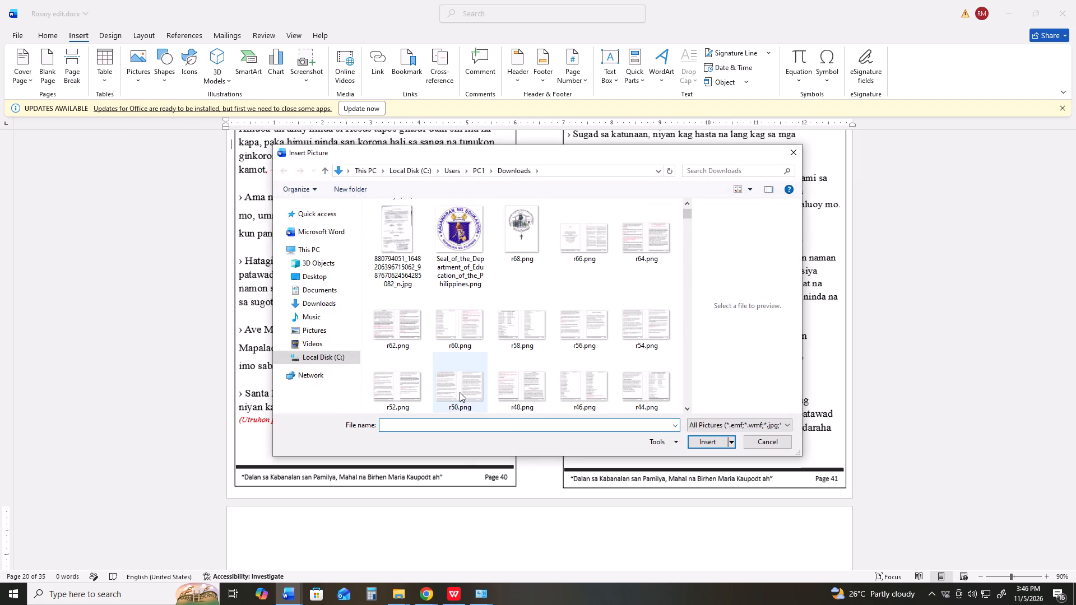
pyautogui.scroll(-1, 460, 391)
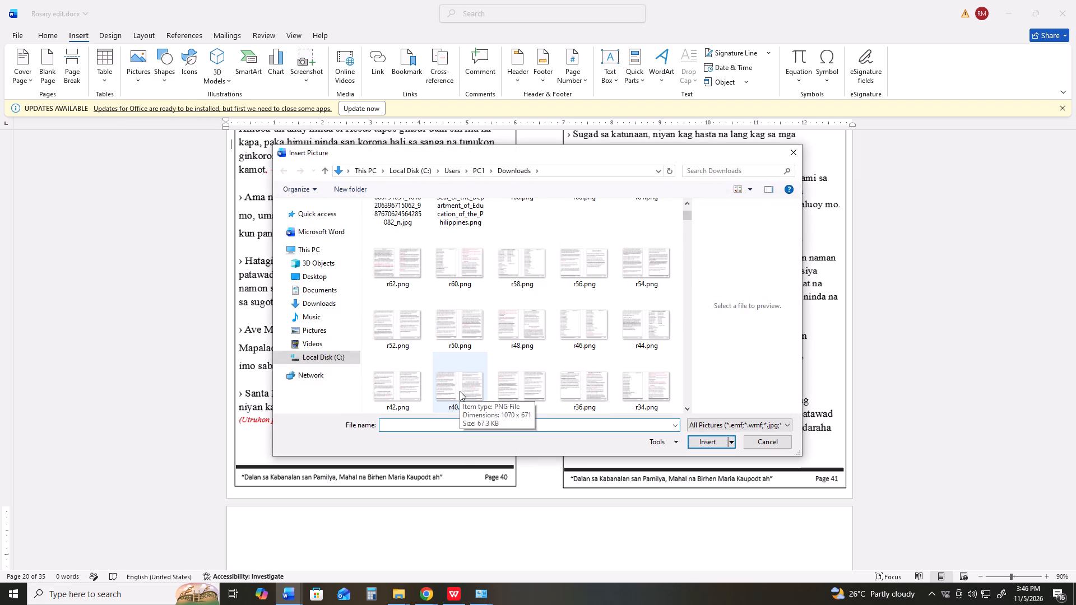
pyautogui.click(407, 394)
pyautogui.press('Return')
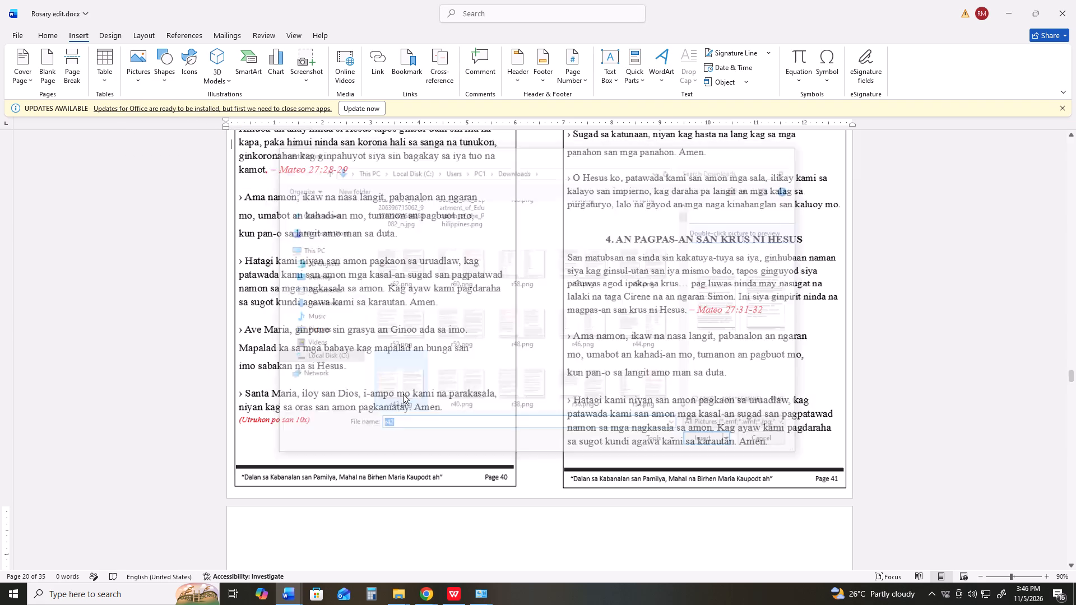
# Set the inserted Page 42–43 picture's text wrapping to In Front of Text.
pyautogui.scroll(-7, 411, 389)
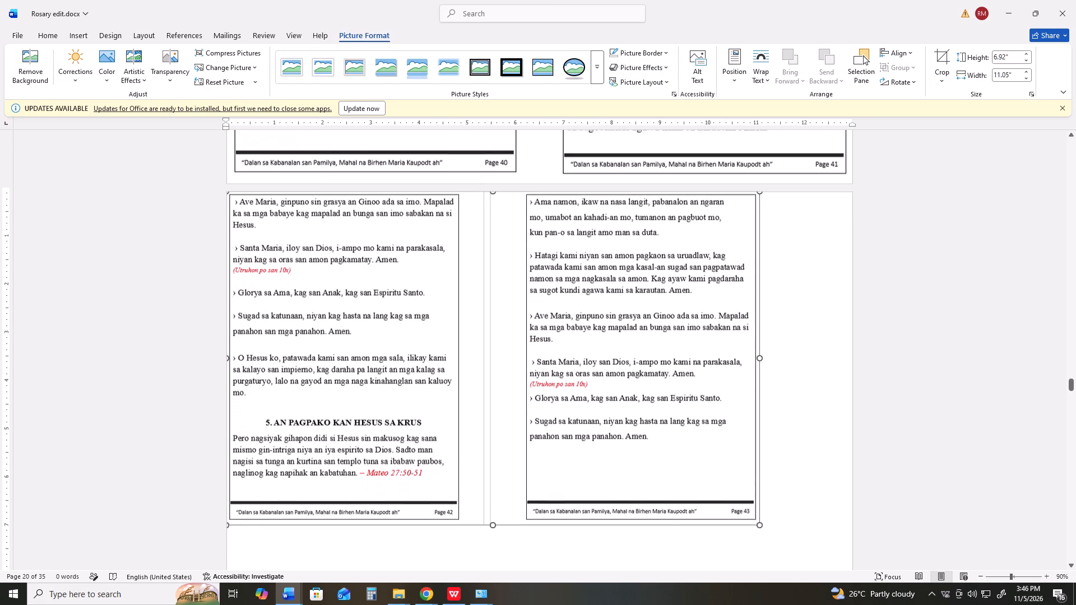
pyautogui.click(774, 198)
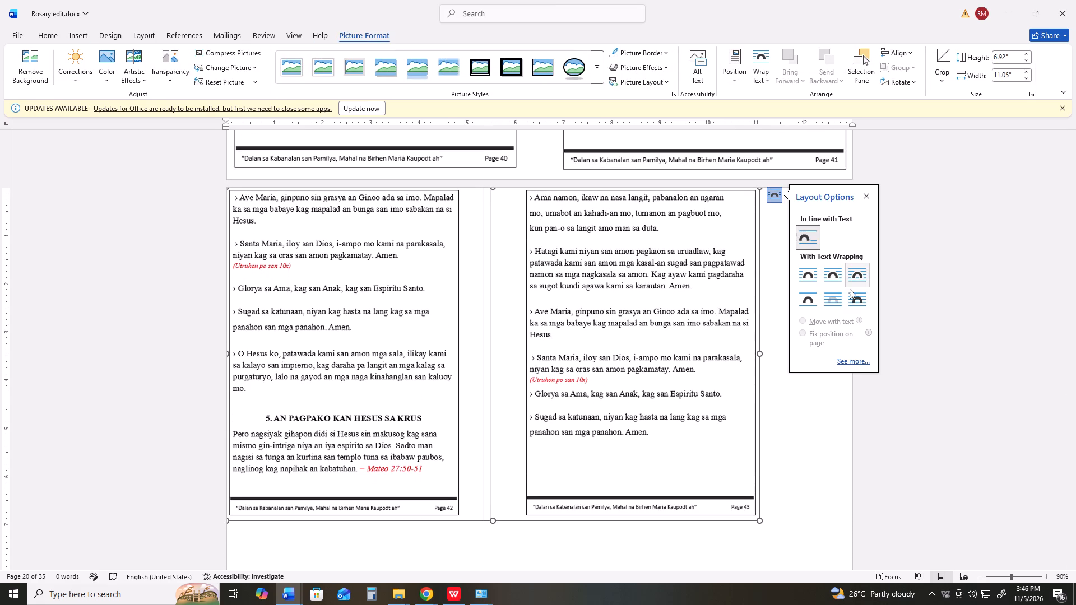
pyautogui.click(864, 303)
# Duplicate the Page 42–43 picture and place the copy slightly below and to the right of the original.
pyautogui.keyDown('ctrl'); pyautogui.moveTo(448, 323); pyautogui.dragTo(535, 386); pyautogui.keyUp('ctrl')
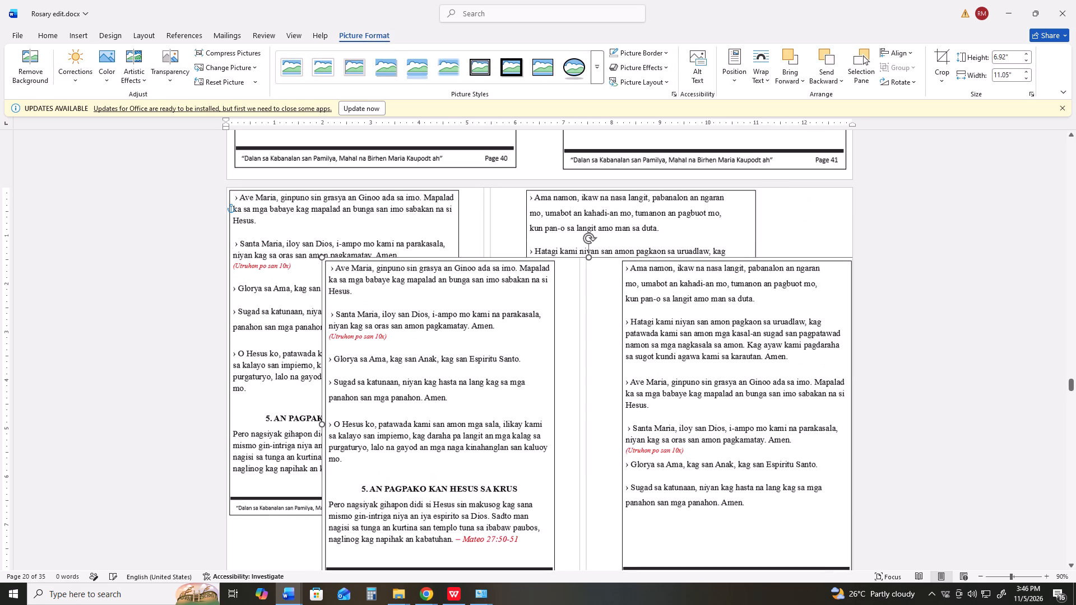
pyautogui.moveTo(488, 353); pyautogui.dragTo(462, 344)
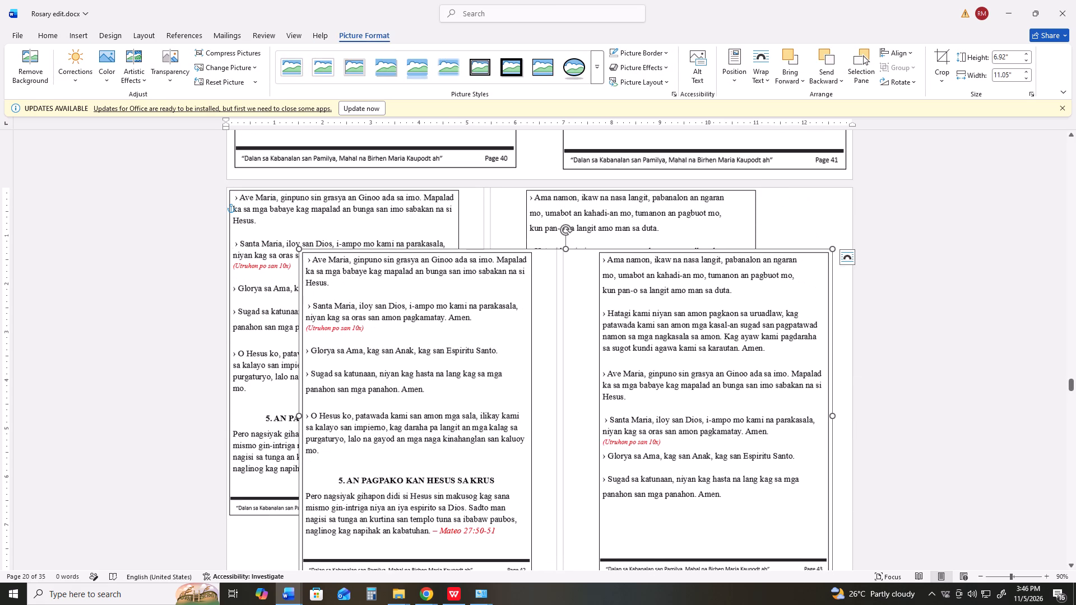
pyautogui.moveTo(410, 310); pyautogui.dragTo(409, 300)
# Crop the original Page 42–43 picture to only Page 42, about 4.85 inches wide.
pyautogui.rightClick(275, 238)
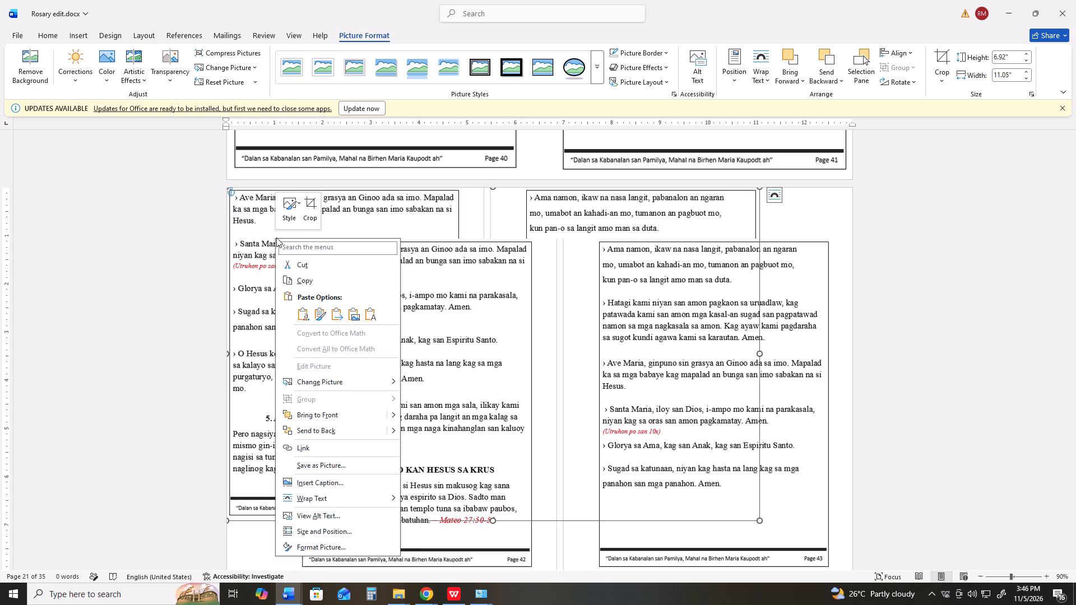
pyautogui.click(311, 210)
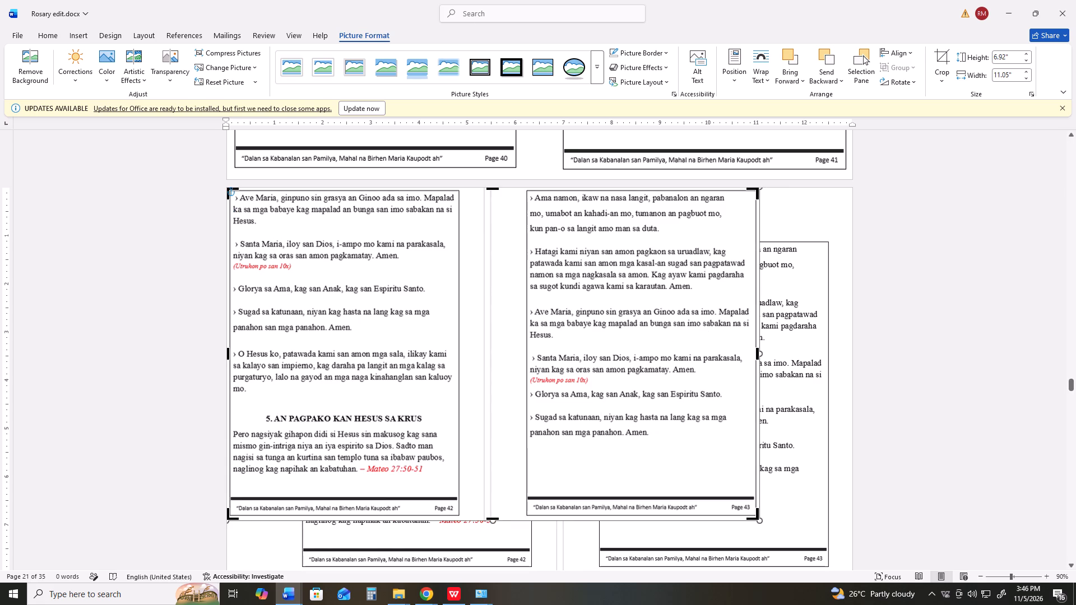
pyautogui.moveTo(758, 351); pyautogui.dragTo(494, 339)
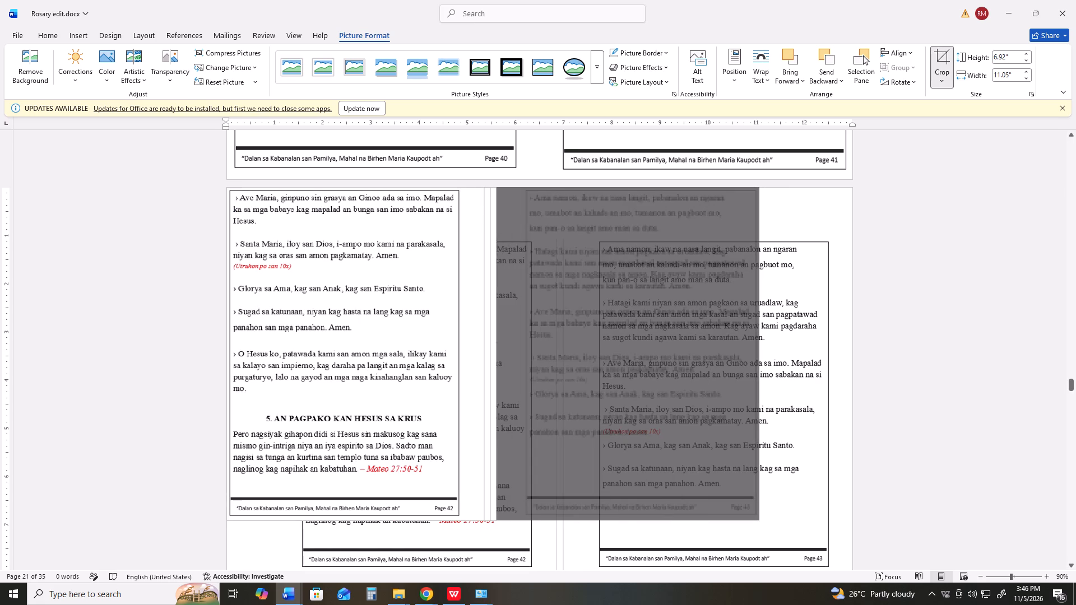
pyautogui.moveTo(494, 339); pyautogui.dragTo(461, 347)
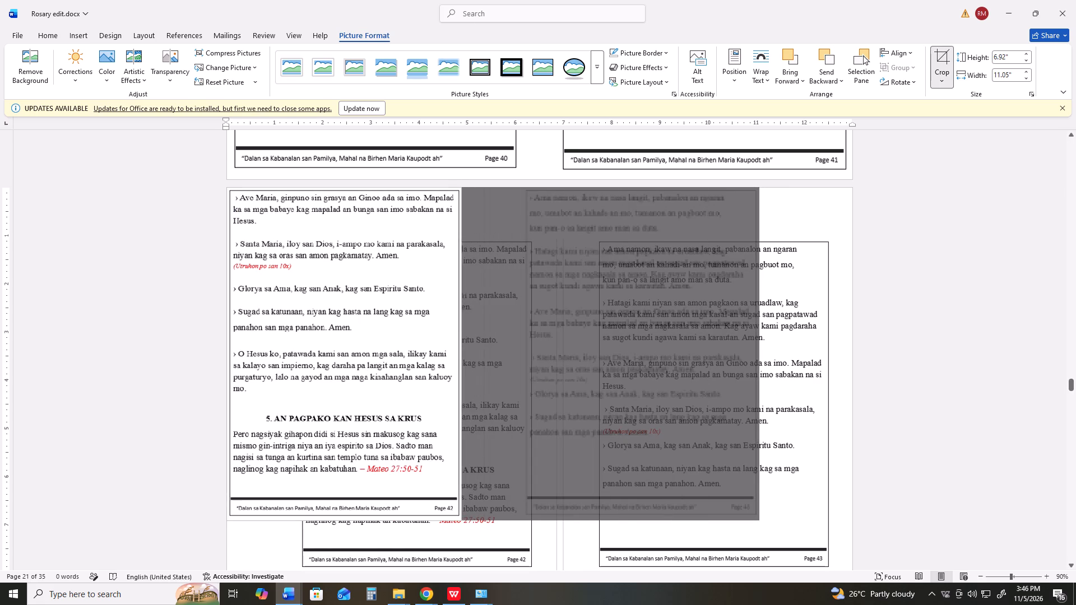
pyautogui.moveTo(461, 347); pyautogui.dragTo(460, 348)
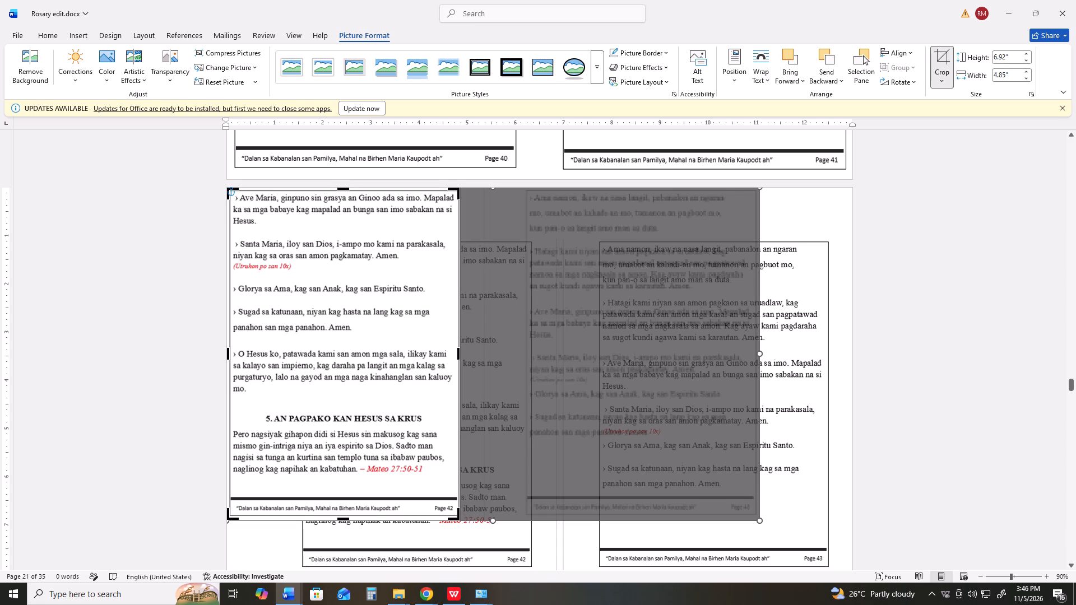
pyautogui.click(340, 519)
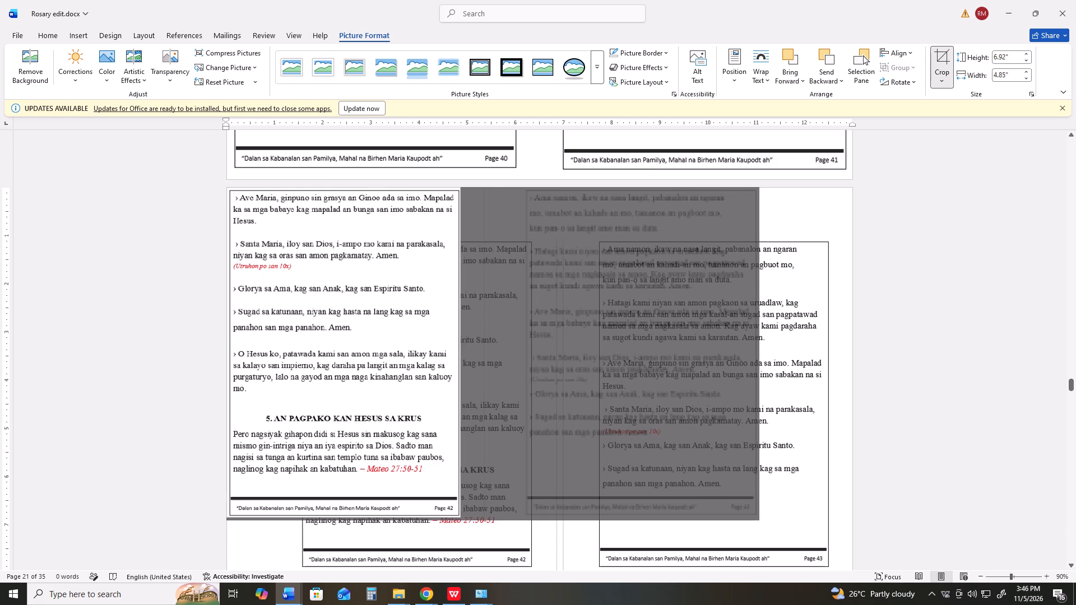
pyautogui.press('Return')
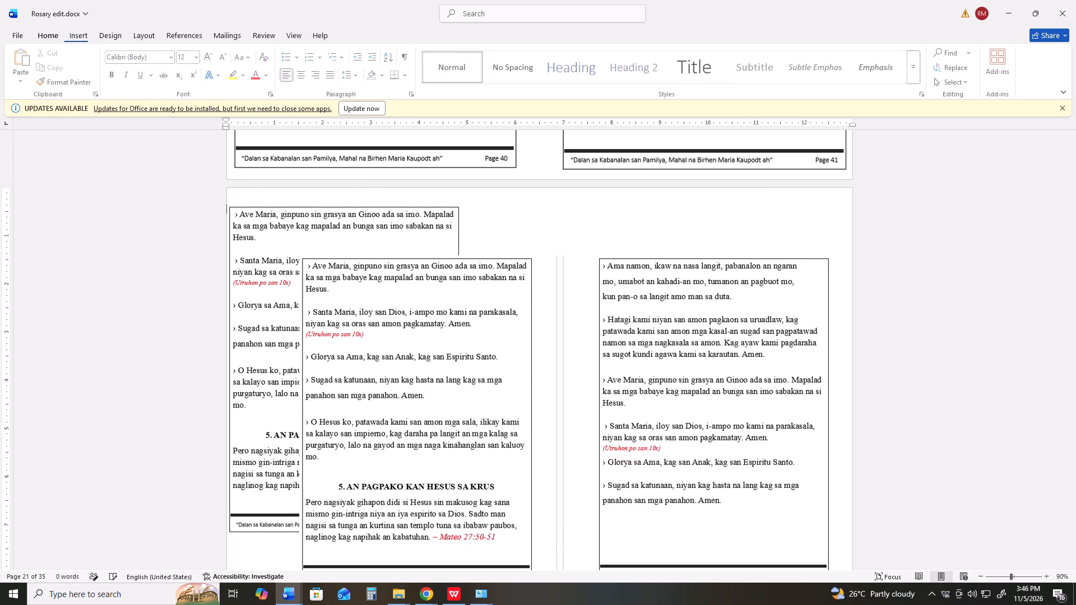
# Crop the duplicate Page 42–43 picture to only Page 43, about 4.8 inches wide.
pyautogui.moveTo(539, 384); pyautogui.dragTo(516, 337)
pyautogui.rightClick(516, 337)
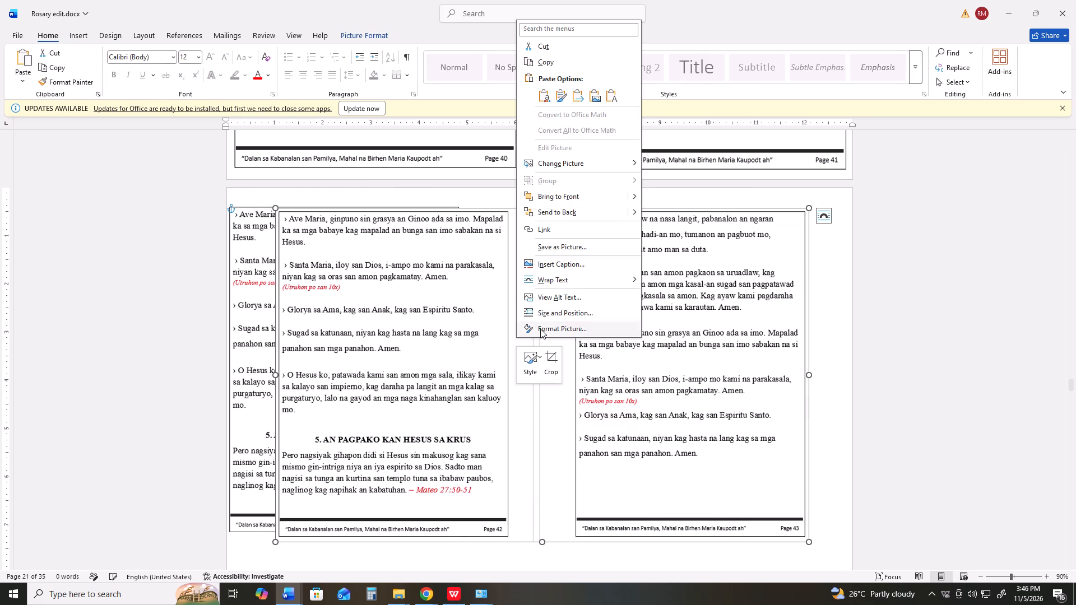
pyautogui.click(552, 357)
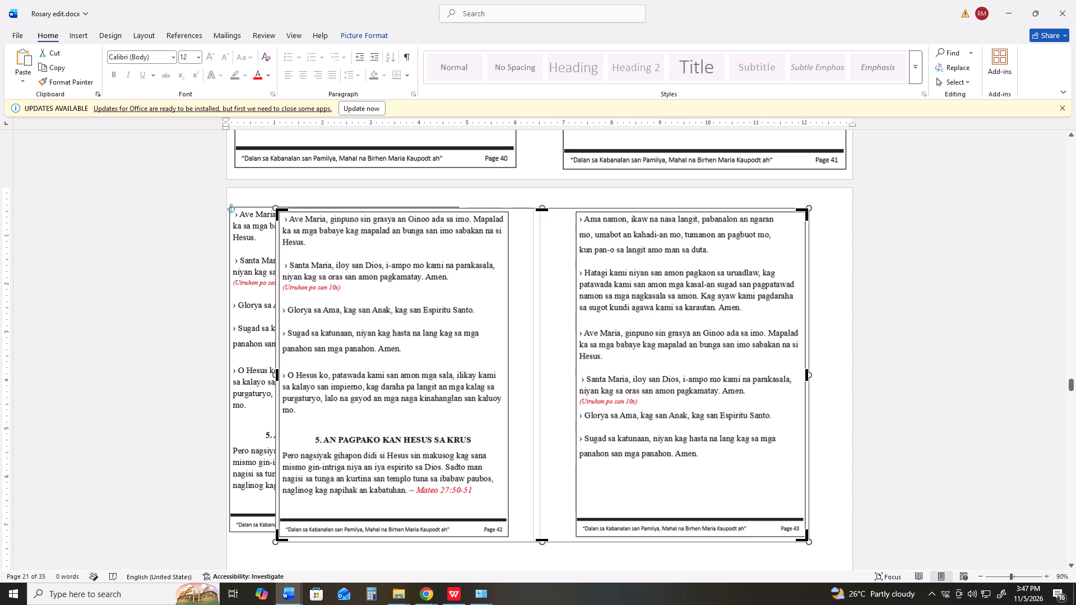
pyautogui.moveTo(276, 374); pyautogui.dragTo(574, 387)
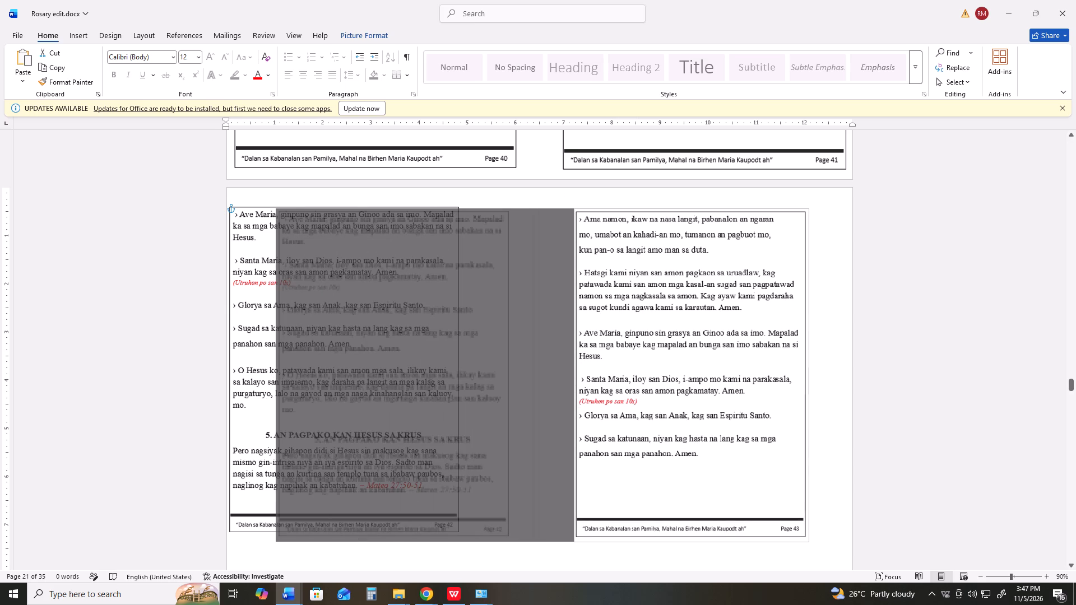
pyautogui.moveTo(574, 387); pyautogui.dragTo(574, 387)
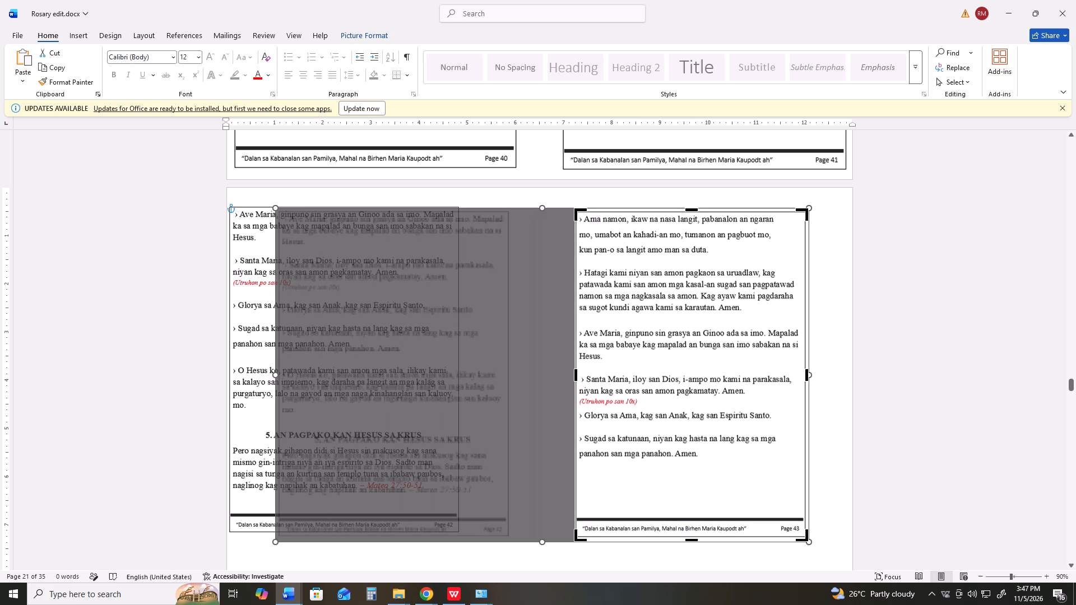
pyautogui.click(694, 541)
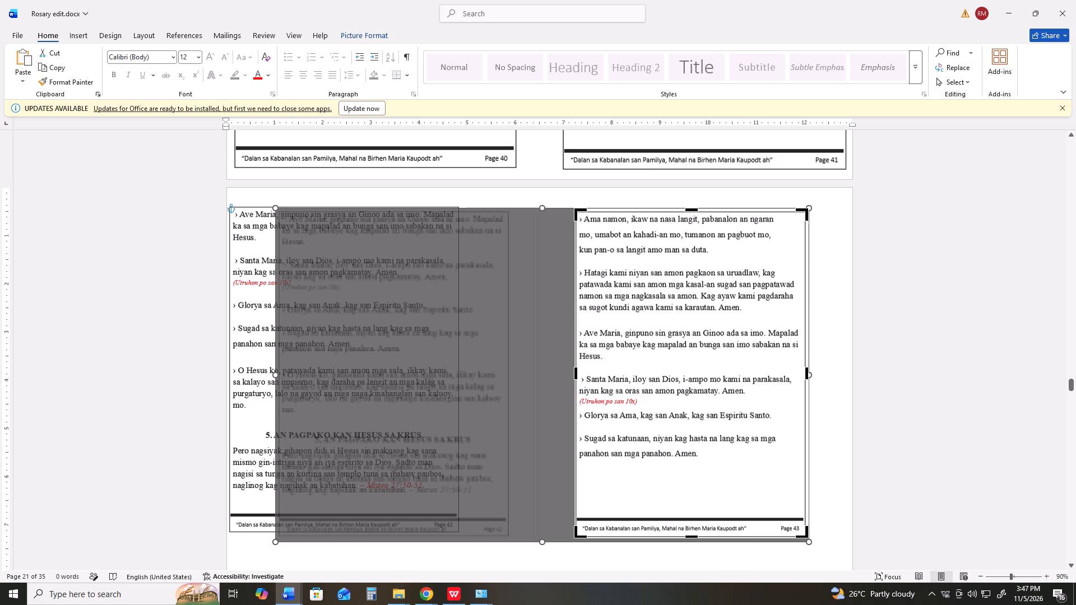
pyautogui.moveTo(807, 371); pyautogui.dragTo(805, 374)
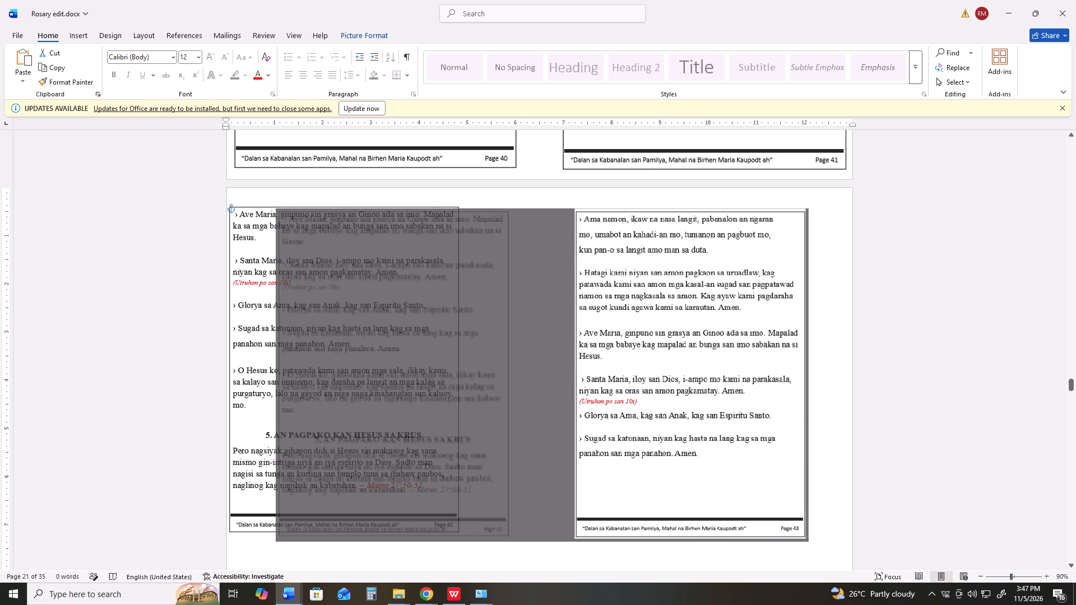
pyautogui.moveTo(805, 374); pyautogui.dragTo(805, 375)
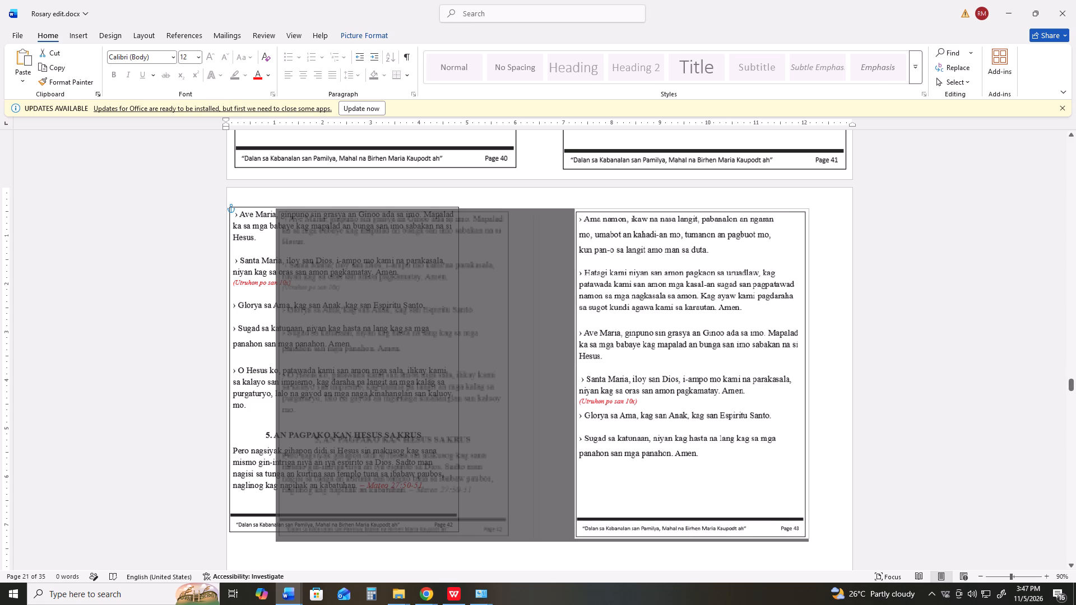
pyautogui.moveTo(805, 375); pyautogui.dragTo(805, 376)
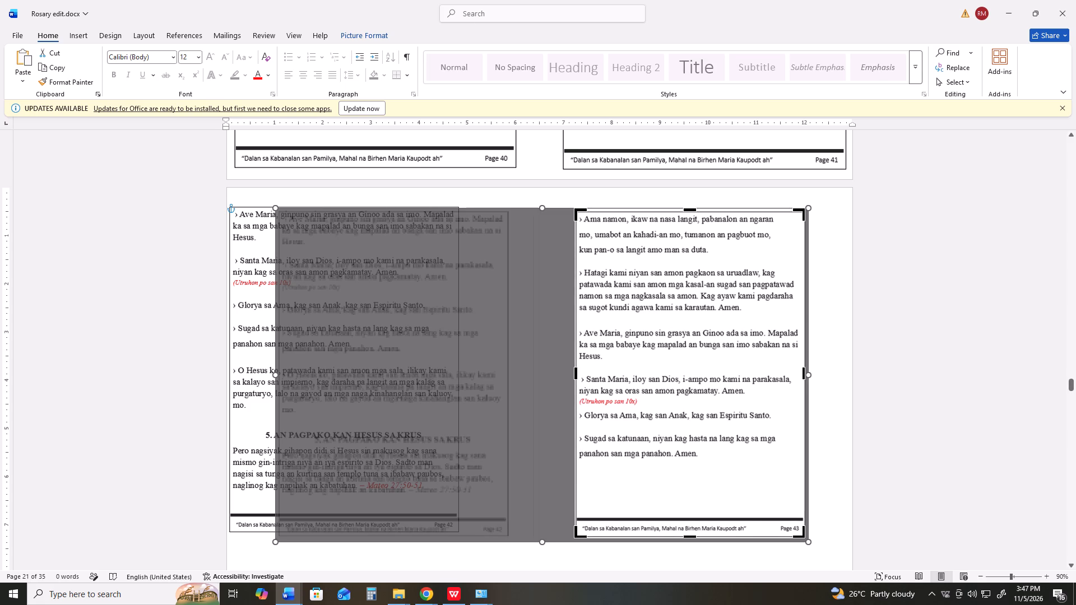
pyautogui.press('Return')
# Move the cropped Page 43 picture to the upper-right corner of the document page, just inside its edges.
pyautogui.click(672, 374)
pyautogui.moveTo(674, 375); pyautogui.dragTo(700, 358)
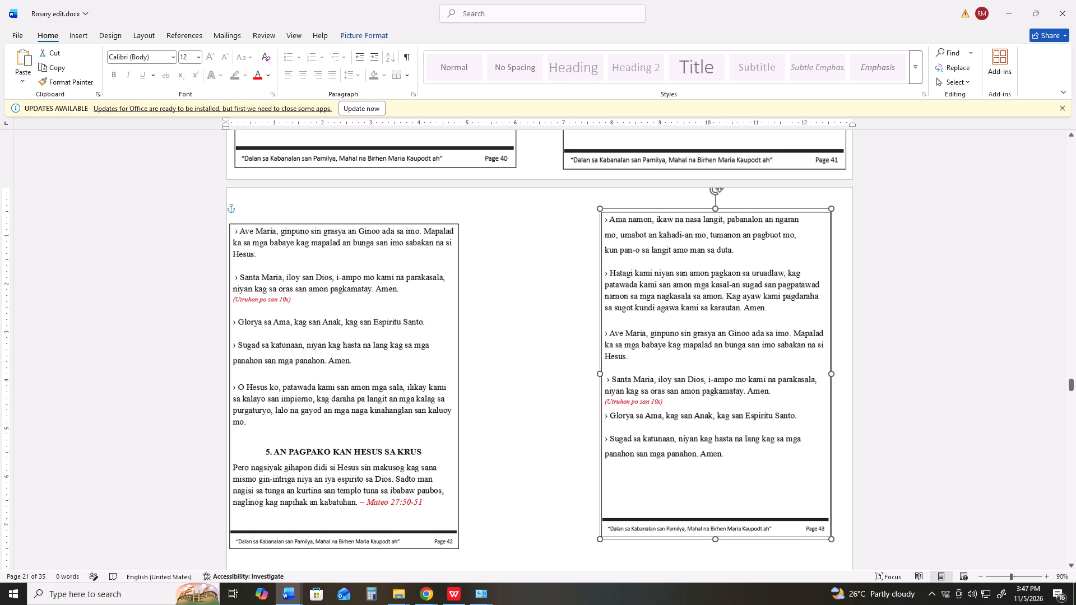
pyautogui.moveTo(700, 358); pyautogui.dragTo(715, 347)
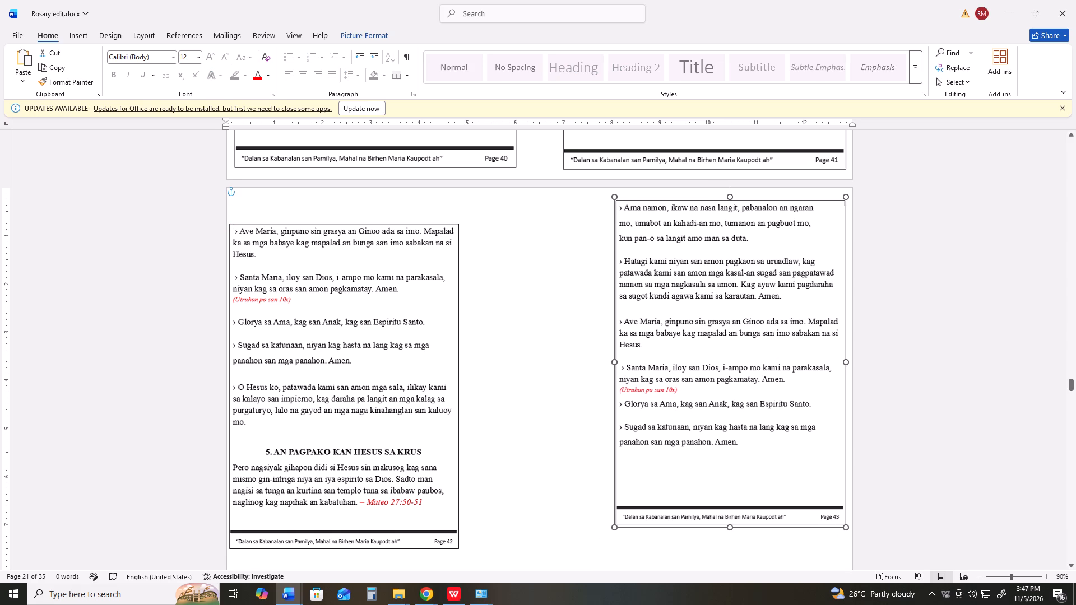
pyautogui.moveTo(715, 347); pyautogui.dragTo(716, 345)
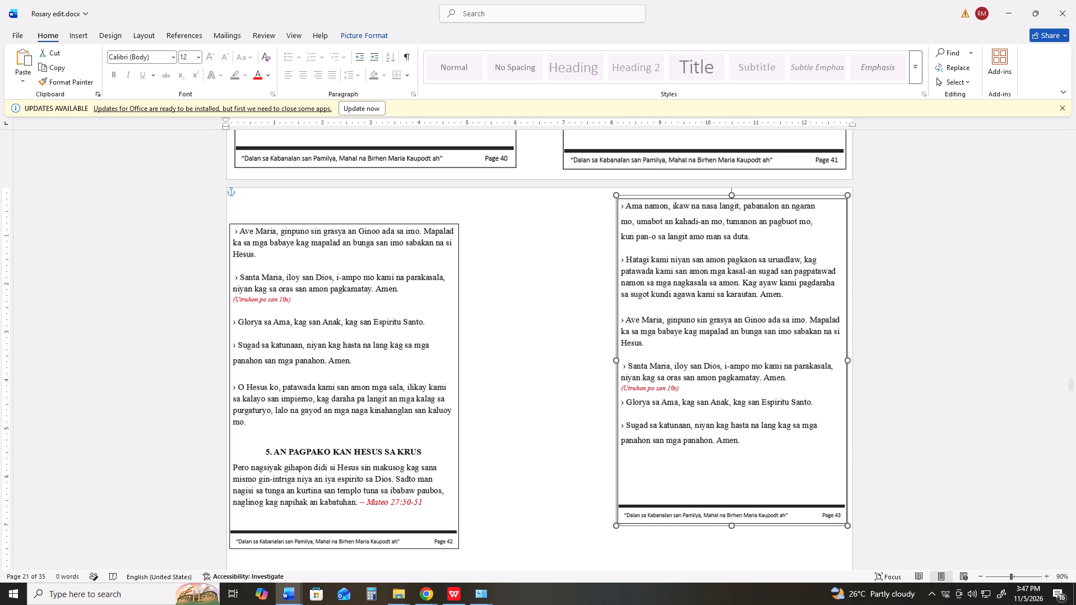
pyautogui.moveTo(716, 345); pyautogui.dragTo(716, 345)
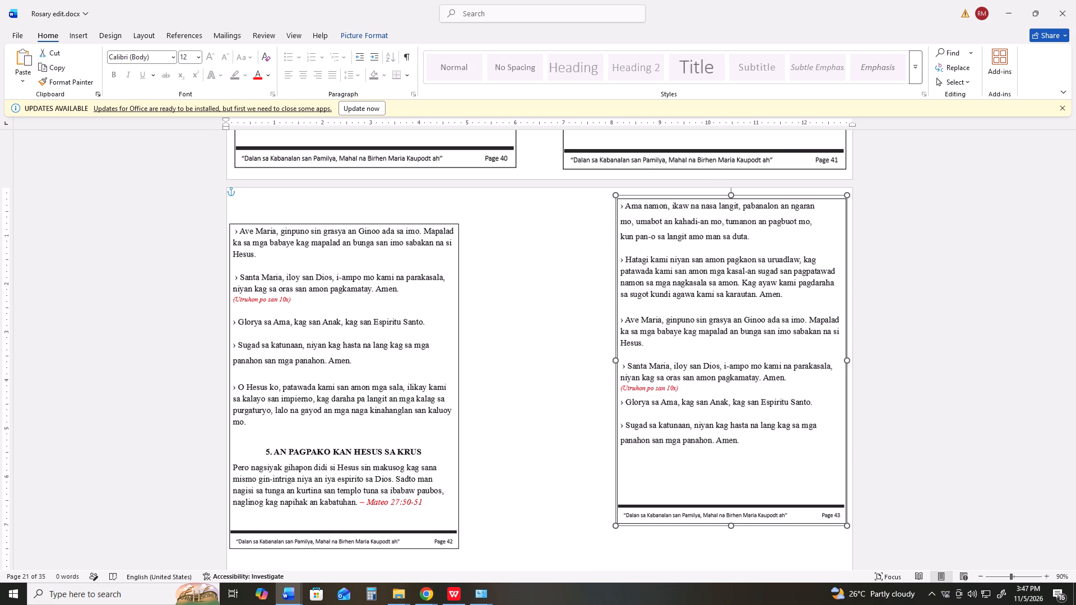
pyautogui.moveTo(716, 345); pyautogui.dragTo(715, 345)
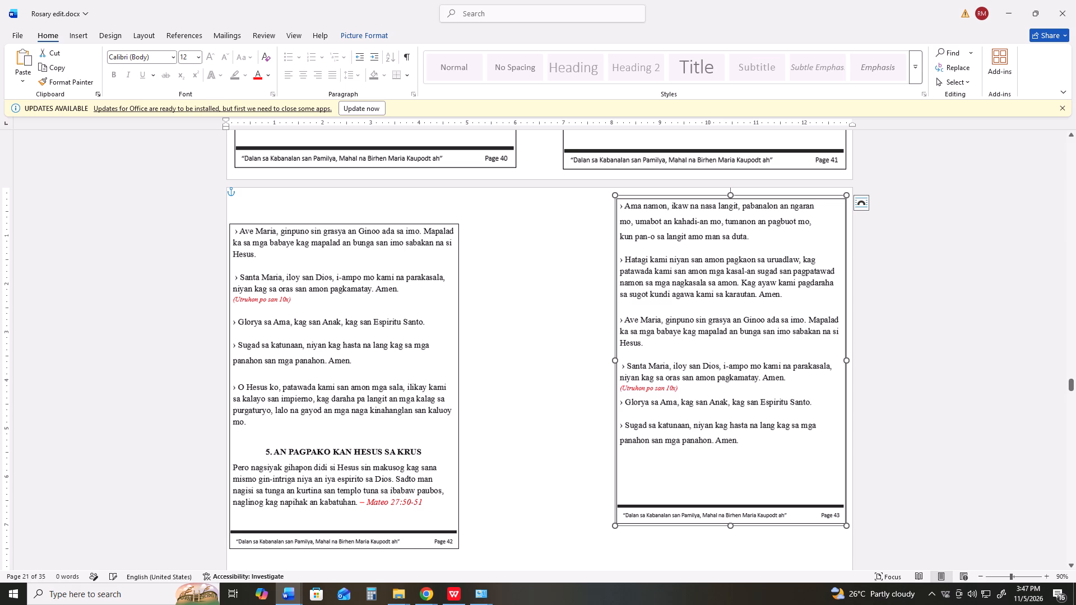
# Enlarge the Page 43 picture down and to the left to fill the page's right half, about 6 by 8.1 inches.
pyautogui.moveTo(615, 524); pyautogui.dragTo(585, 537)
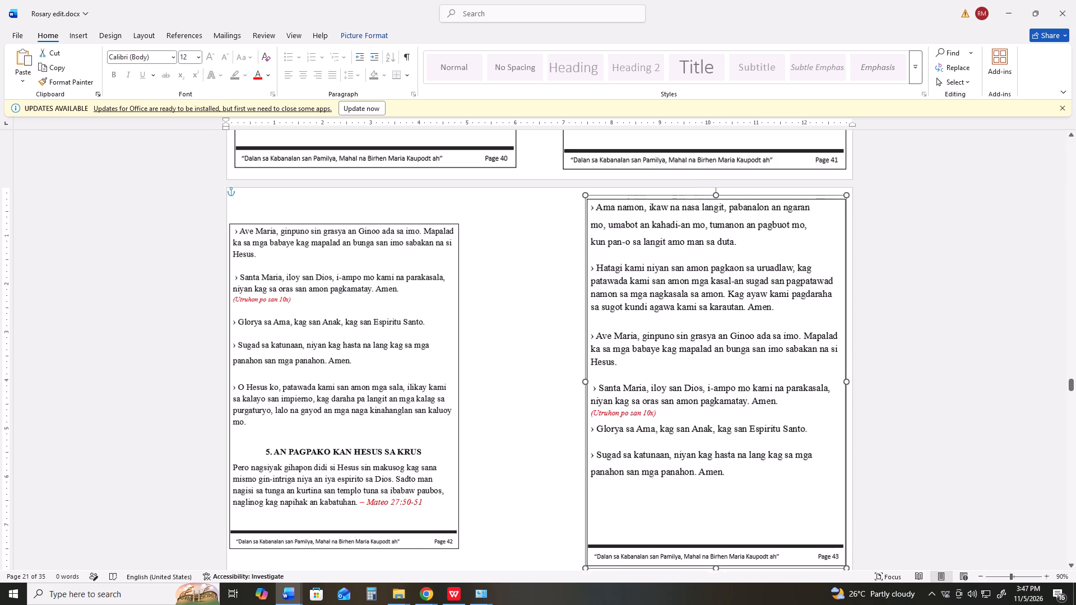
pyautogui.moveTo(585, 537); pyautogui.dragTo(587, 531)
pyautogui.scroll(-2, 590, 521)
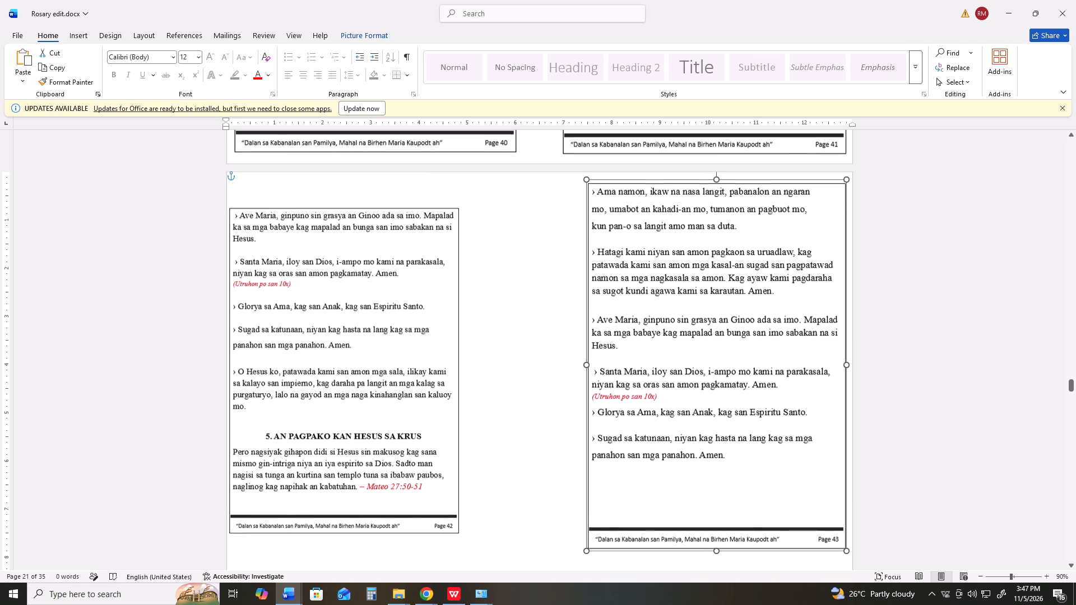
pyautogui.scroll(-2, 590, 519)
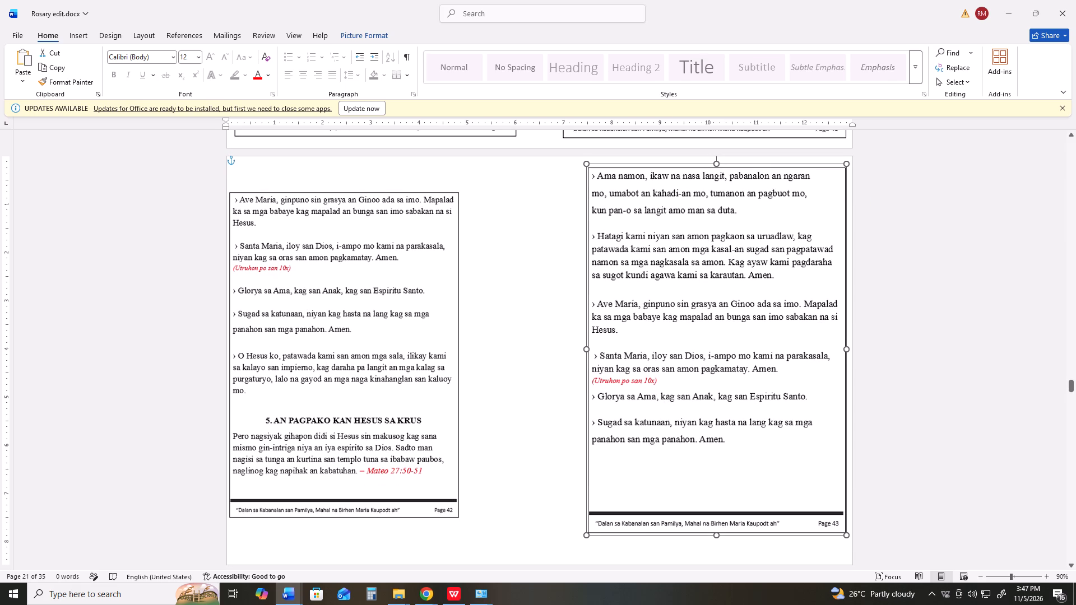
pyautogui.moveTo(586, 534); pyautogui.dragTo(573, 543)
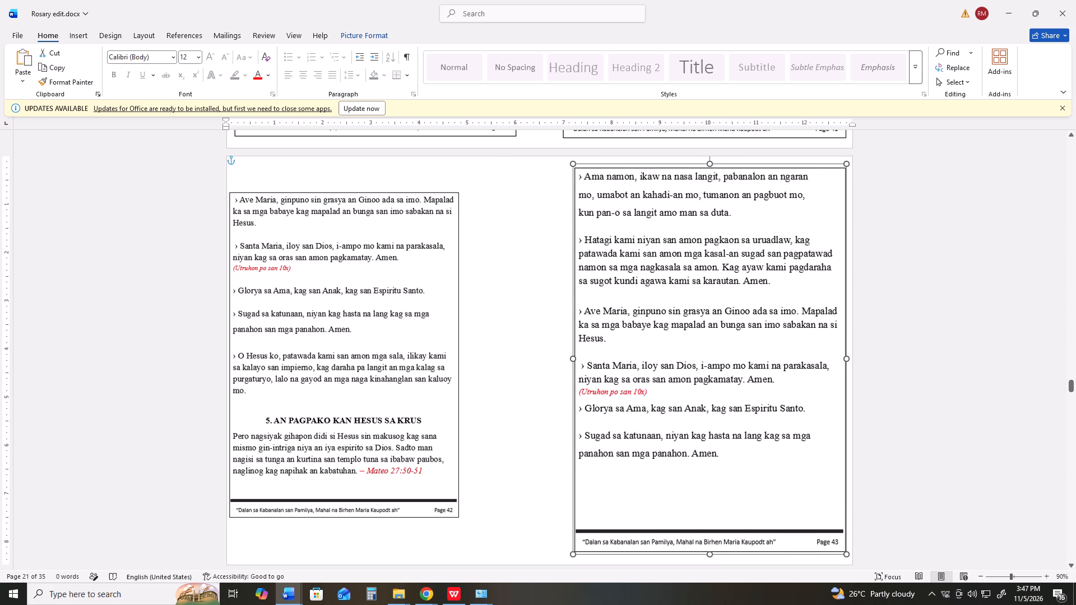
pyautogui.moveTo(573, 543); pyautogui.dragTo(573, 544)
pyautogui.moveTo(572, 360); pyautogui.dragTo(568, 361)
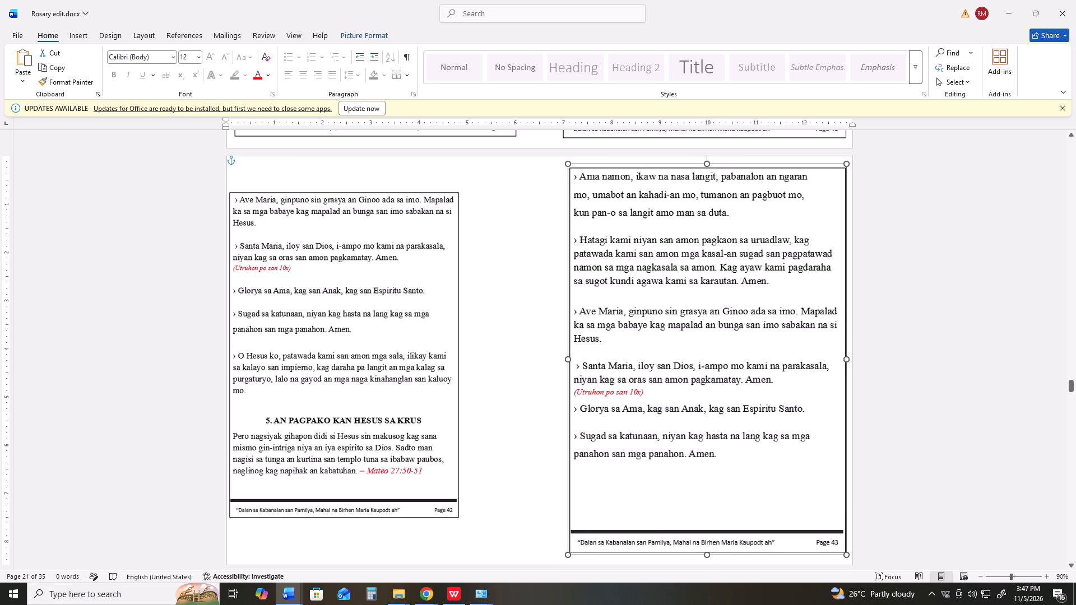
pyautogui.moveTo(568, 361); pyautogui.dragTo(564, 363)
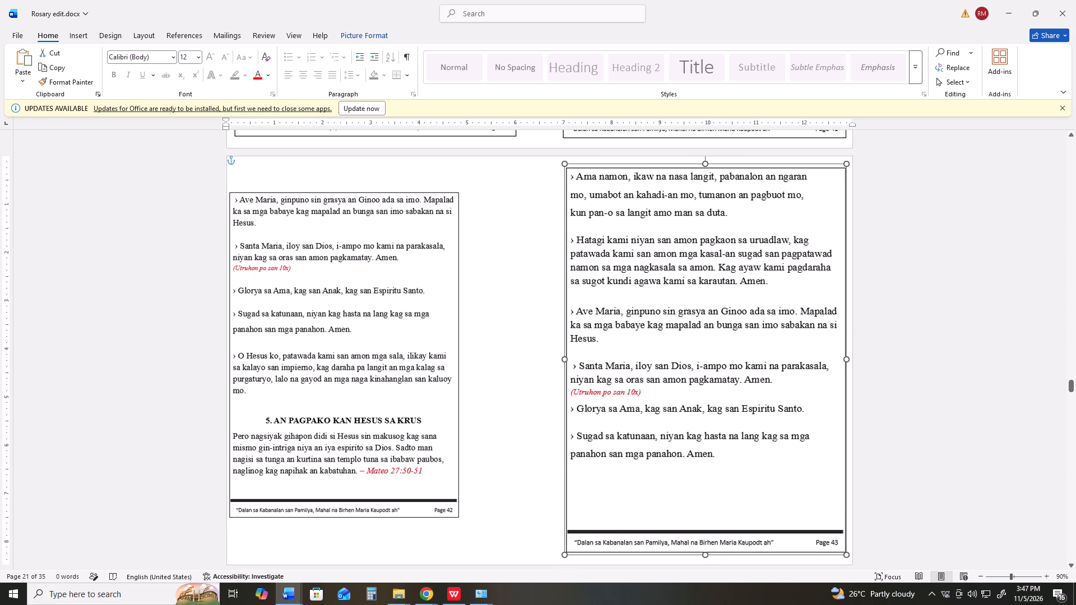
pyautogui.moveTo(564, 363); pyautogui.dragTo(563, 364)
pyautogui.scroll(-2, 564, 364)
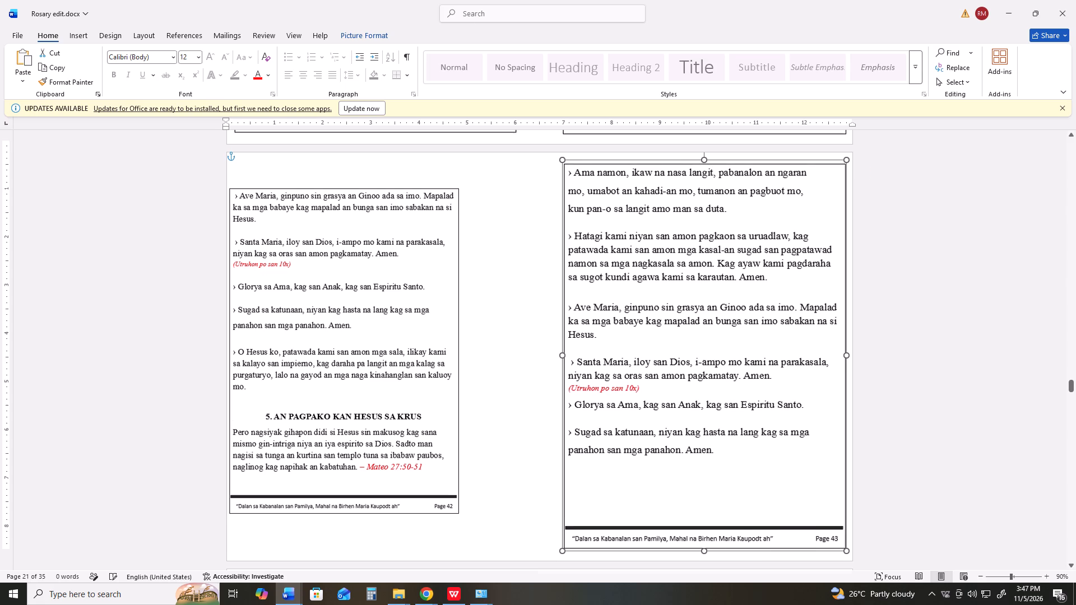
pyautogui.scroll(-4, 564, 364)
pyautogui.scroll(2, 565, 361)
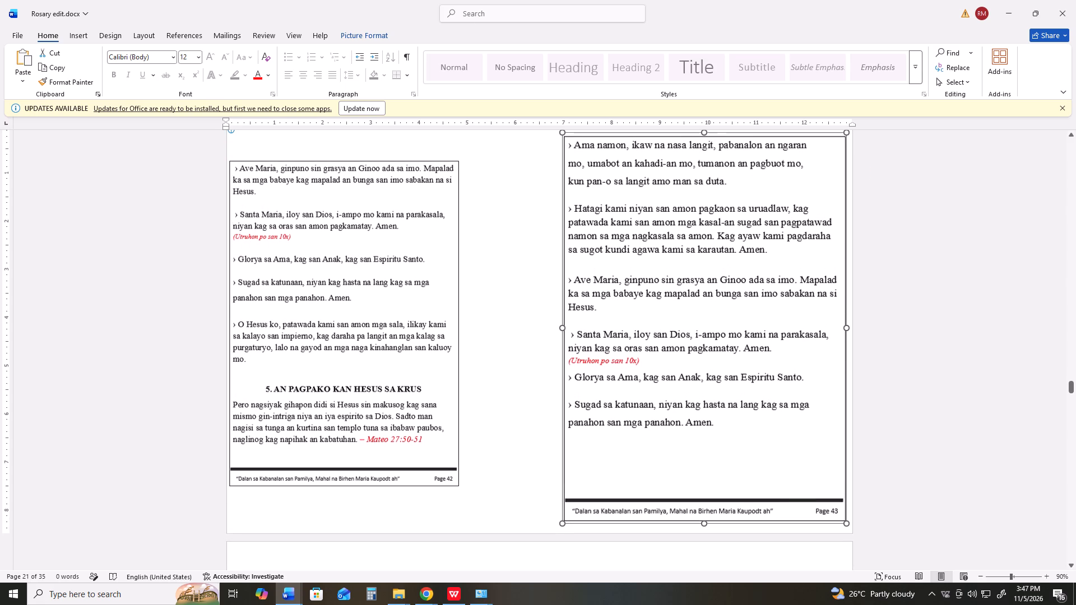
pyautogui.click(564, 327)
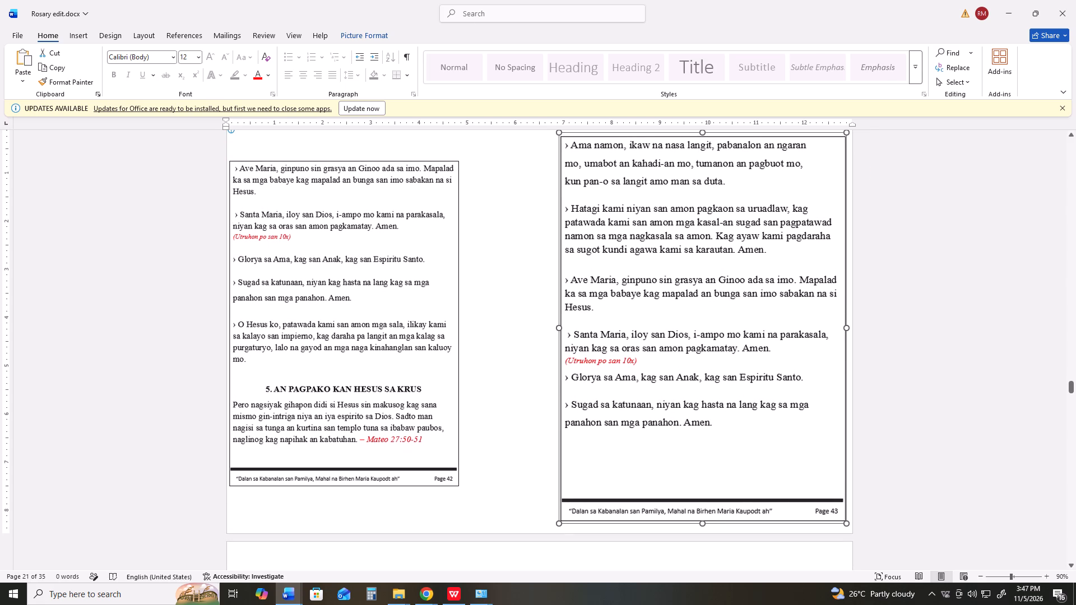
# Nudge the Page 43 picture slightly to the right, toward the page's right edge.
pyautogui.press('Right')
pyautogui.press('Right')
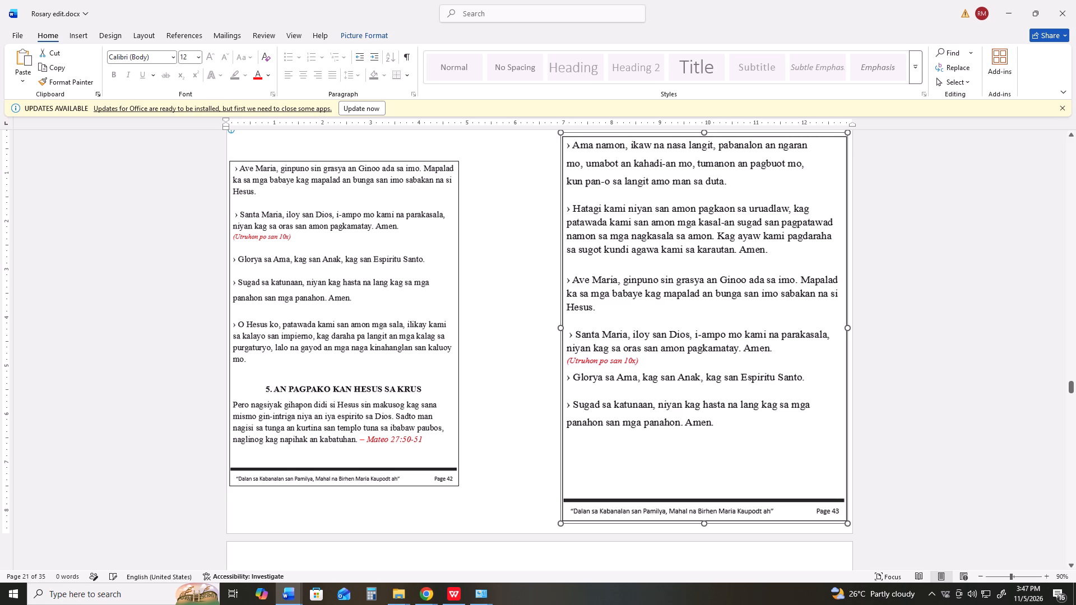
pyautogui.press('Right')
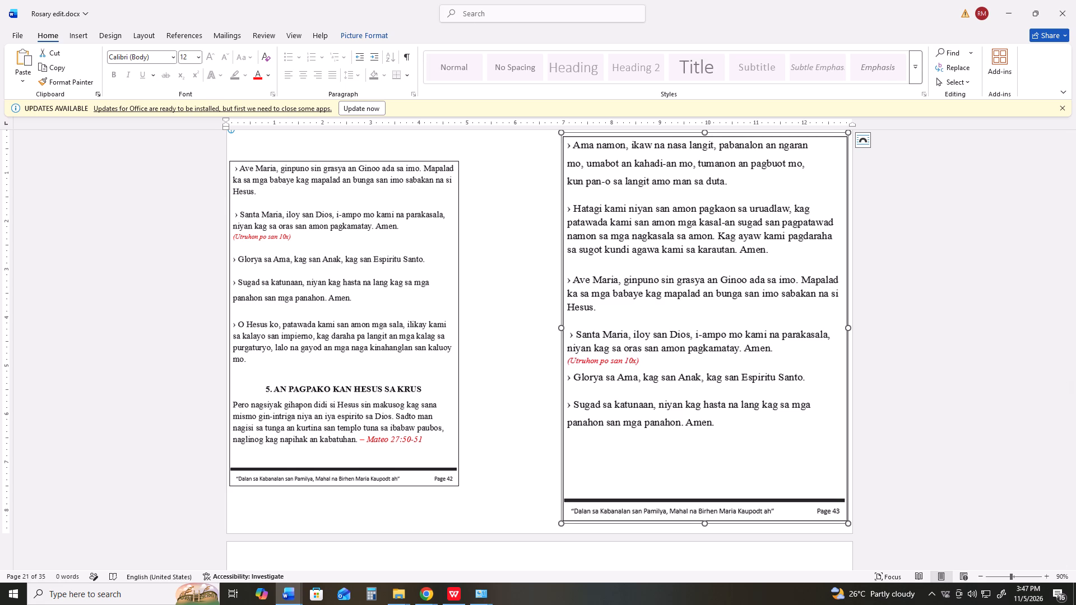
# Check the Page 42 and Page 43 layout in the print preview.
pyautogui.hotkey('ctrl', 'p')
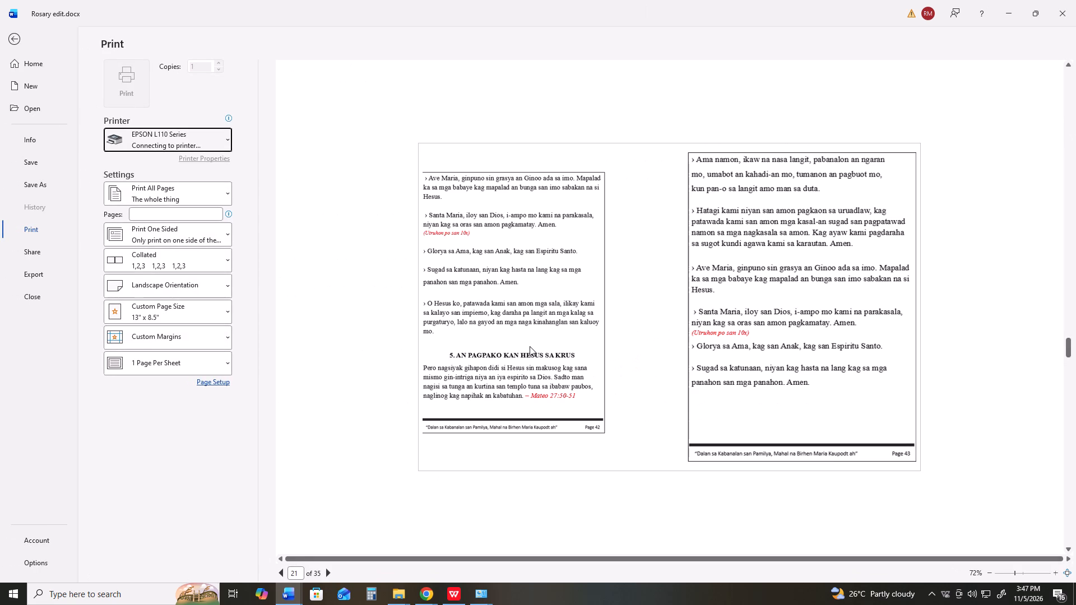
pyautogui.press('Escape')
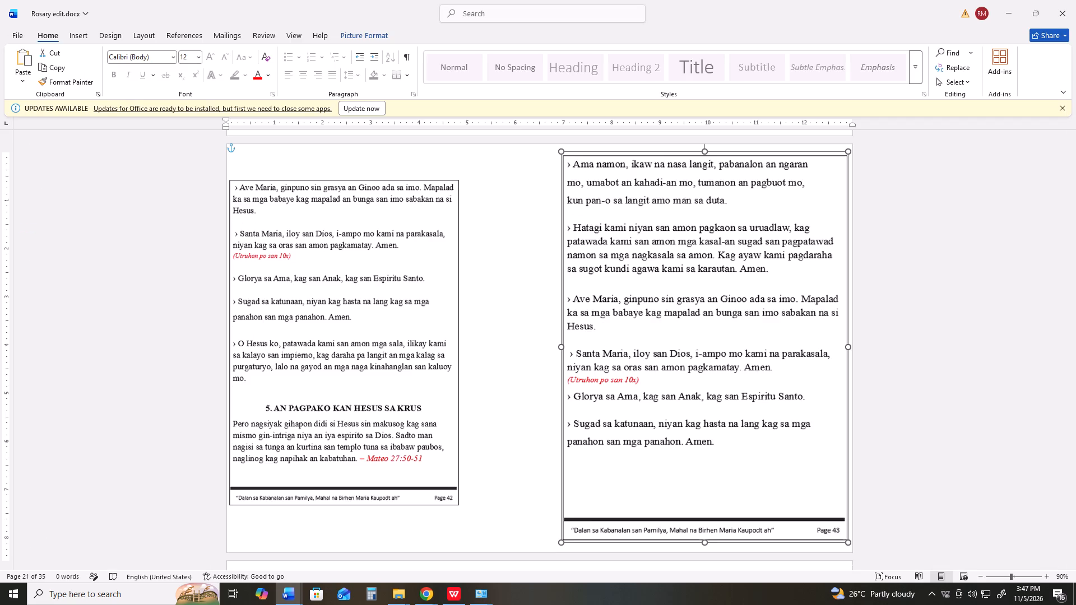
# Move the Page 42 picture to the page's upper-left corner, with its top level with the Page 43 picture.
pyautogui.click(426, 368)
pyautogui.moveTo(417, 365); pyautogui.dragTo(435, 329)
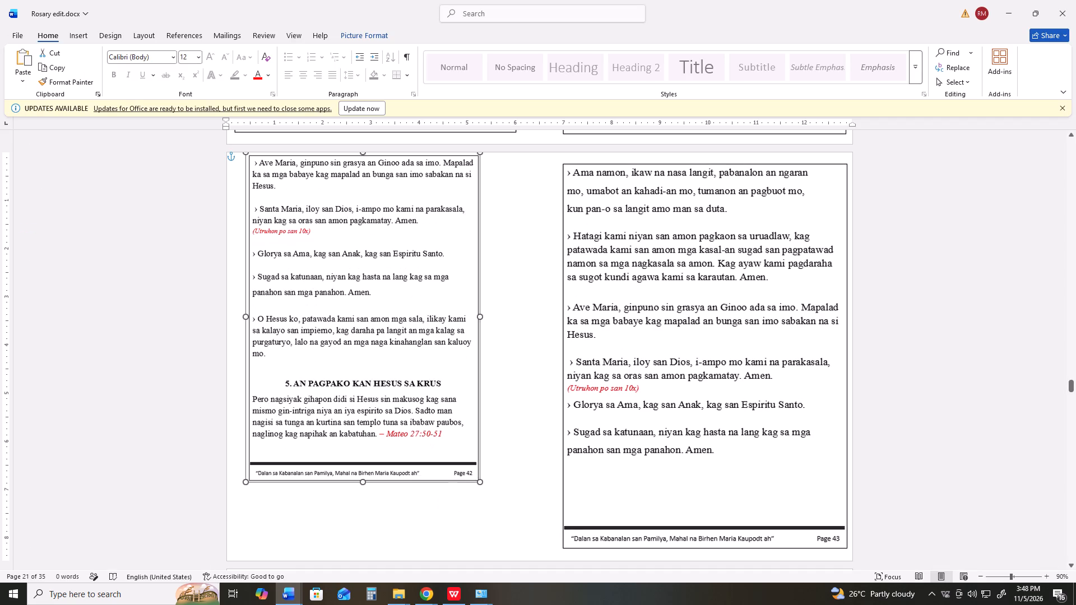
pyautogui.moveTo(435, 329); pyautogui.dragTo(423, 339)
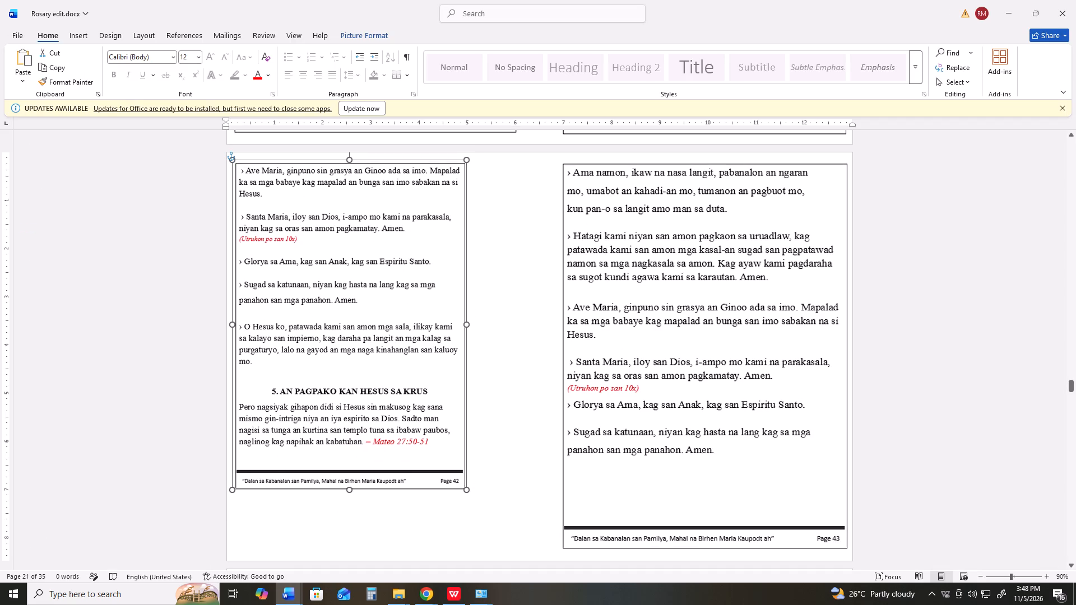
pyautogui.moveTo(423, 339); pyautogui.dragTo(421, 339)
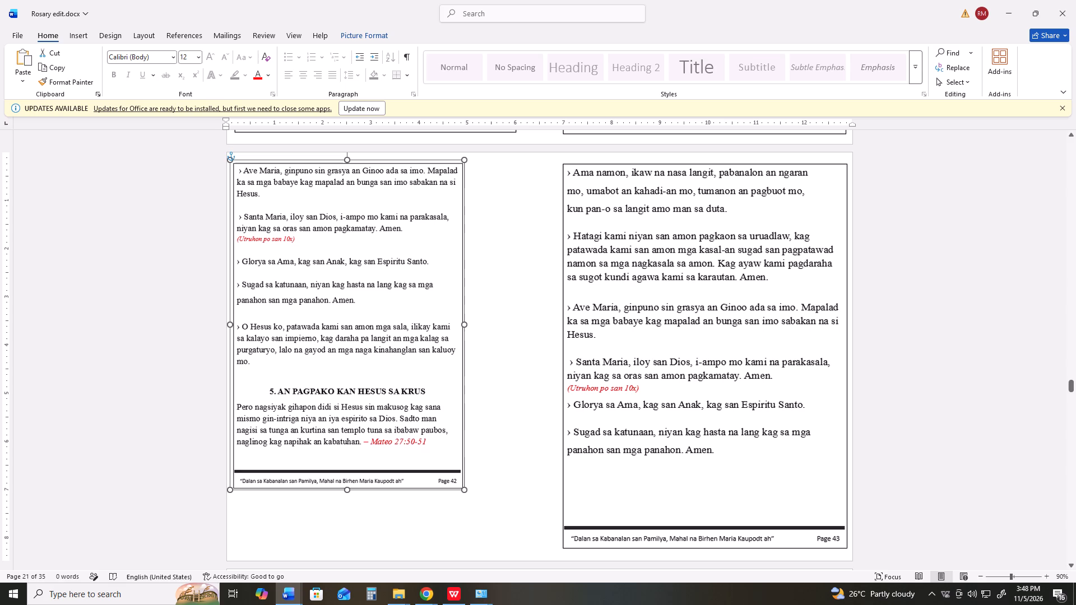
pyautogui.moveTo(421, 339); pyautogui.dragTo(420, 339)
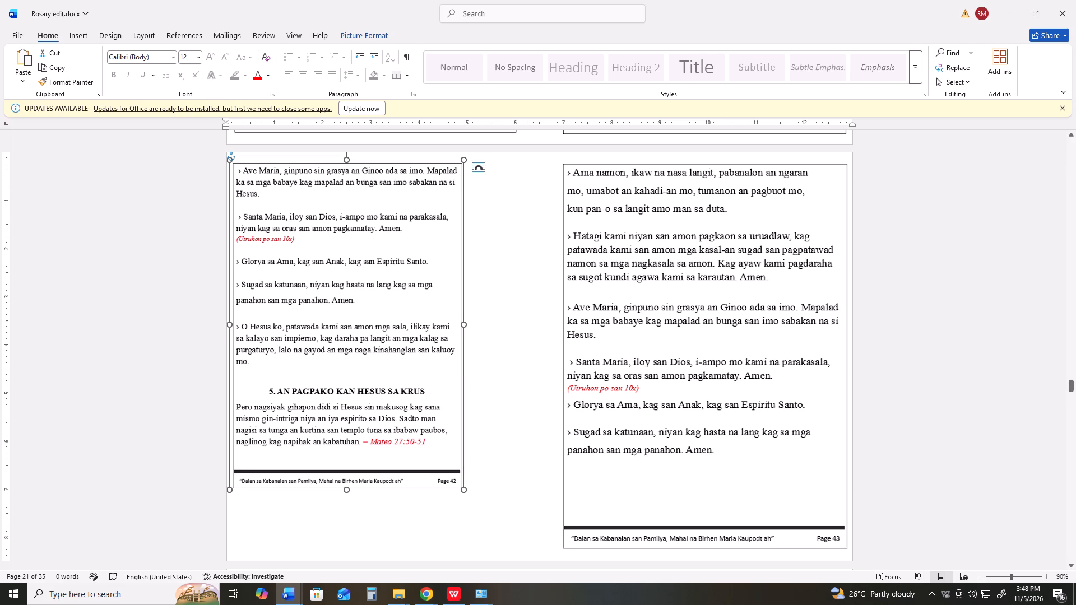
# Enlarge the Page 42 picture to about 6 by 8.1 inches, matching the Page 43 picture beside it.
pyautogui.moveTo(464, 489); pyautogui.dragTo(506, 513)
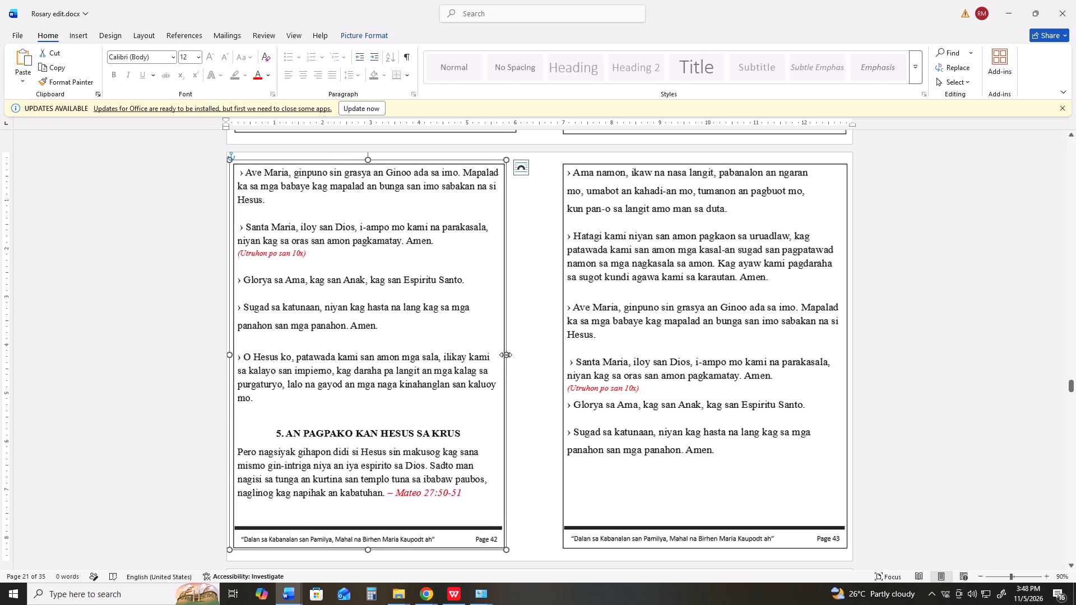
pyautogui.moveTo(505, 355); pyautogui.dragTo(519, 357)
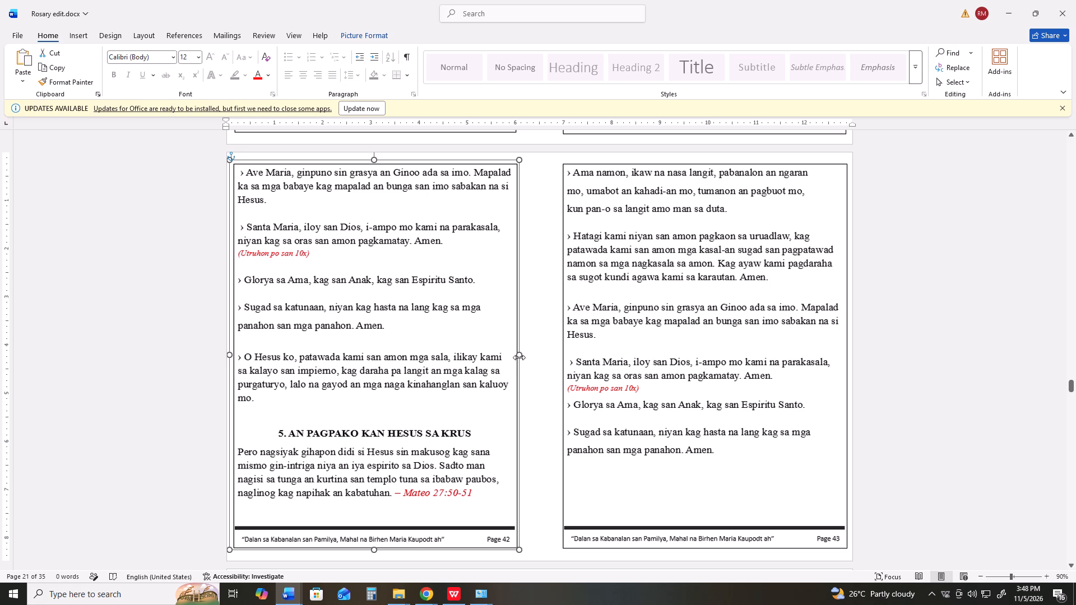
pyautogui.scroll(-4, 502, 505)
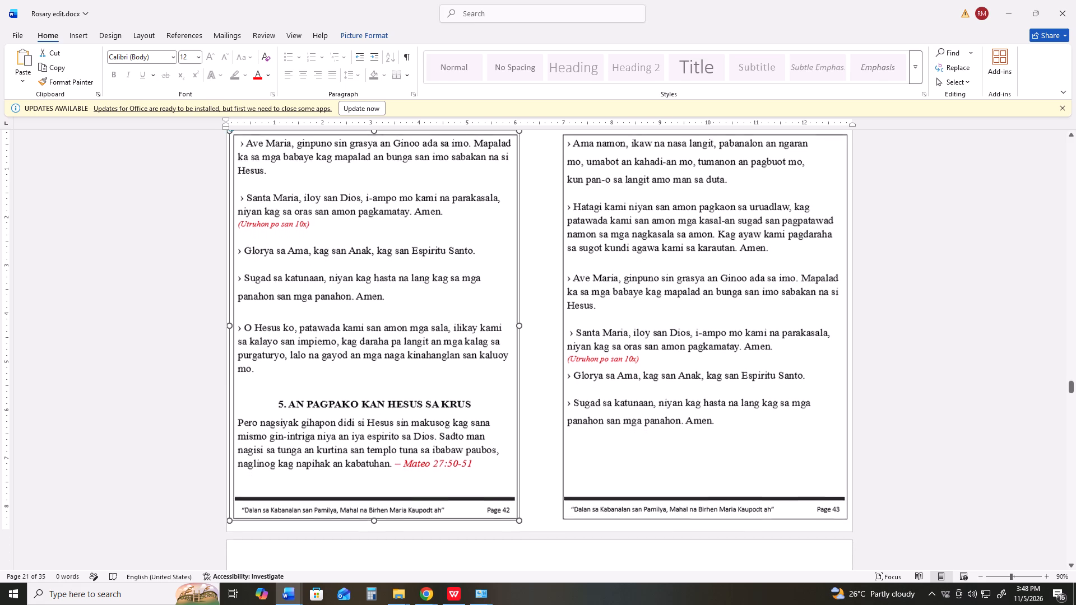
pyautogui.scroll(-3, 503, 502)
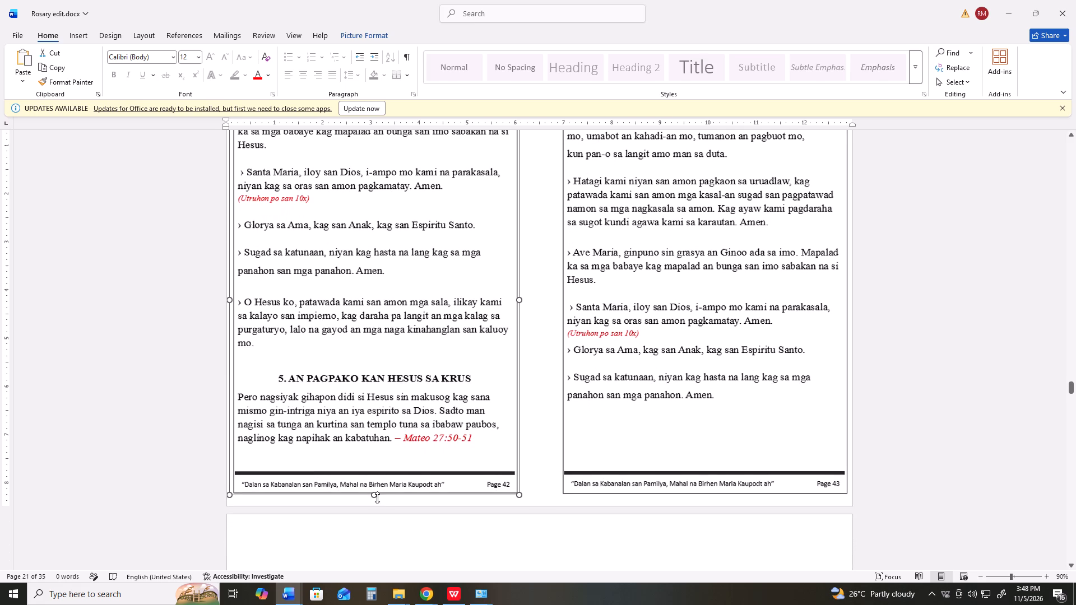
pyautogui.click(541, 477)
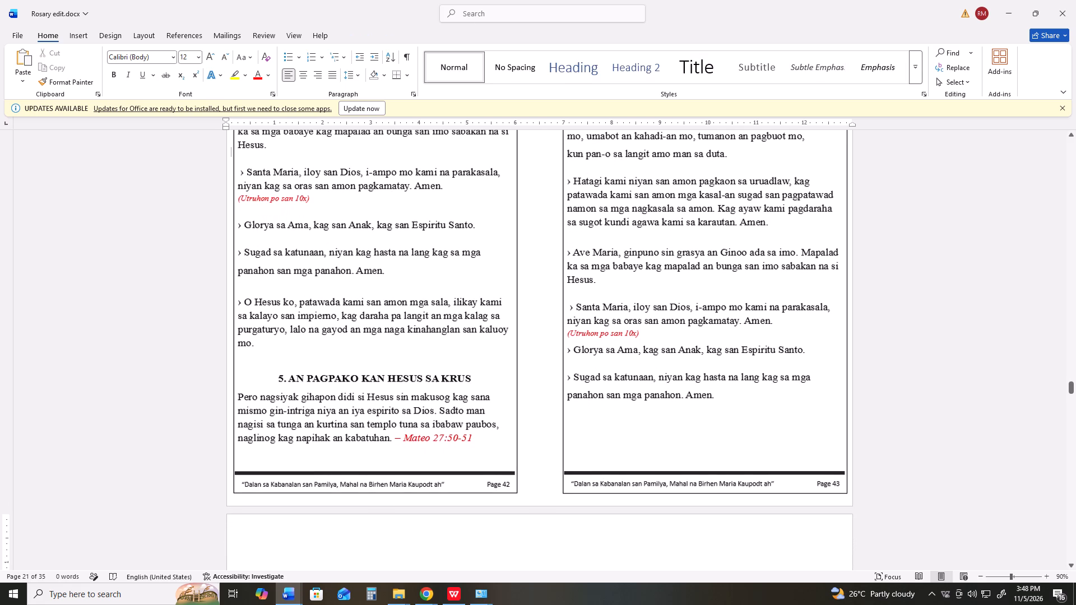
# Nudge the Page 42 picture slightly to the left, toward the page's left edge.
pyautogui.click(456, 463)
pyautogui.moveTo(519, 492); pyautogui.dragTo(516, 486)
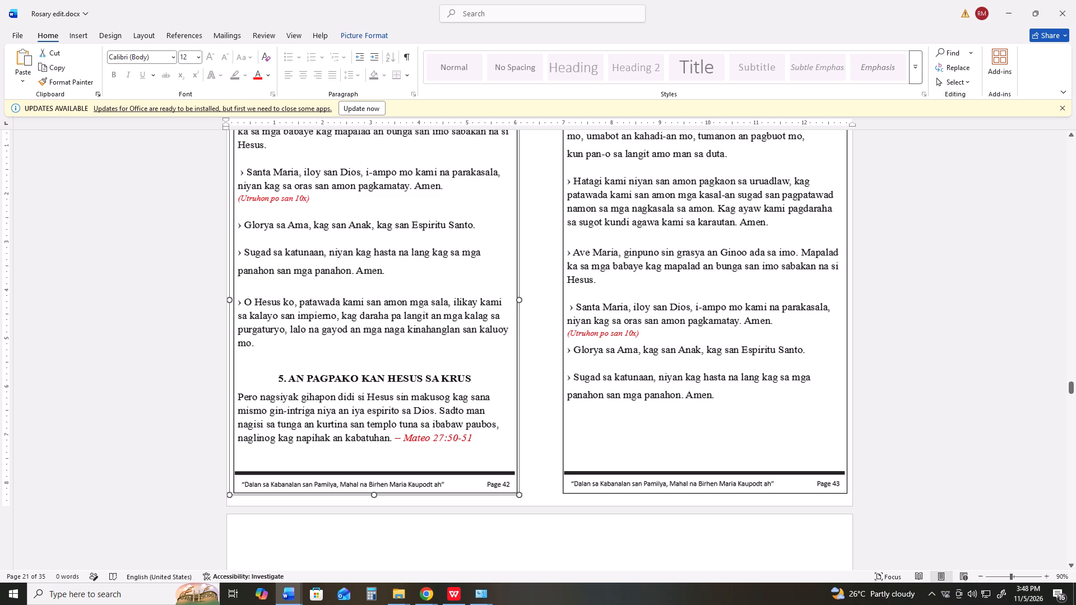
pyautogui.moveTo(516, 486); pyautogui.dragTo(517, 486)
pyautogui.click(519, 299)
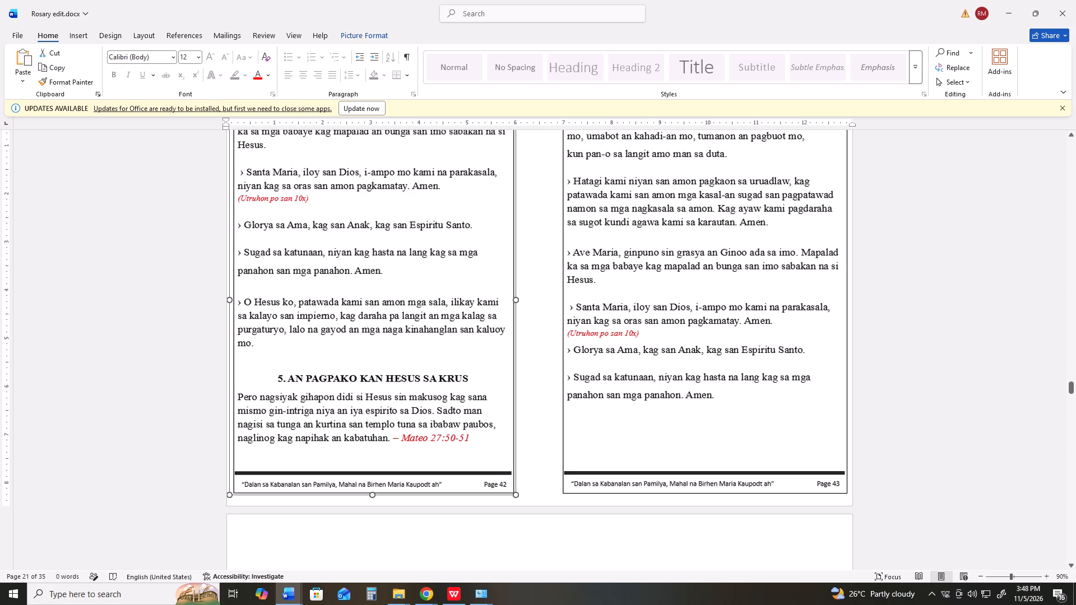
pyautogui.press('Left')
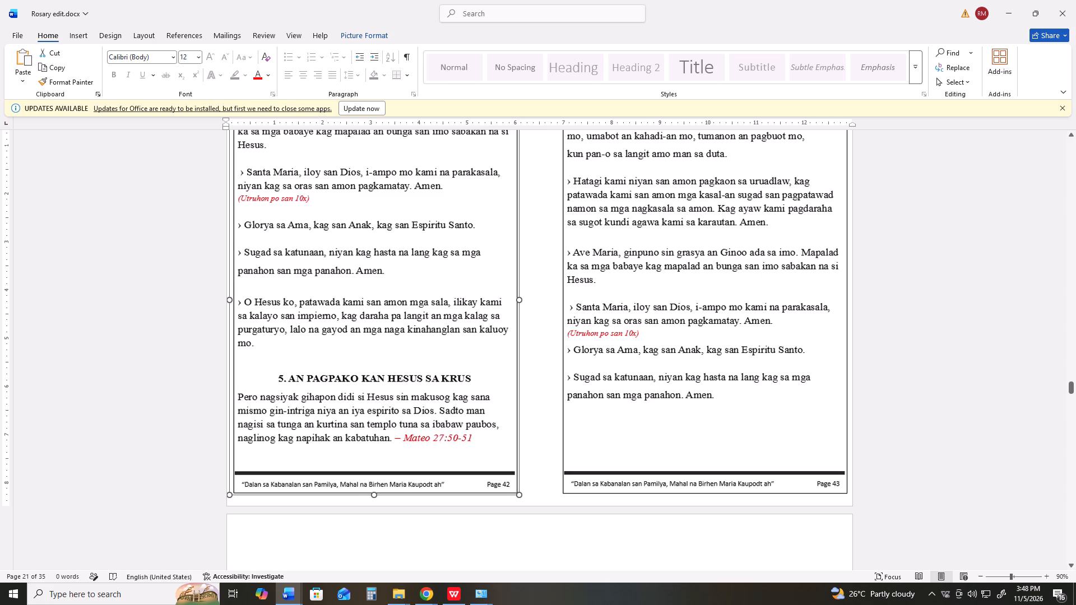
pyautogui.press('Left')
pyautogui.press('Left')
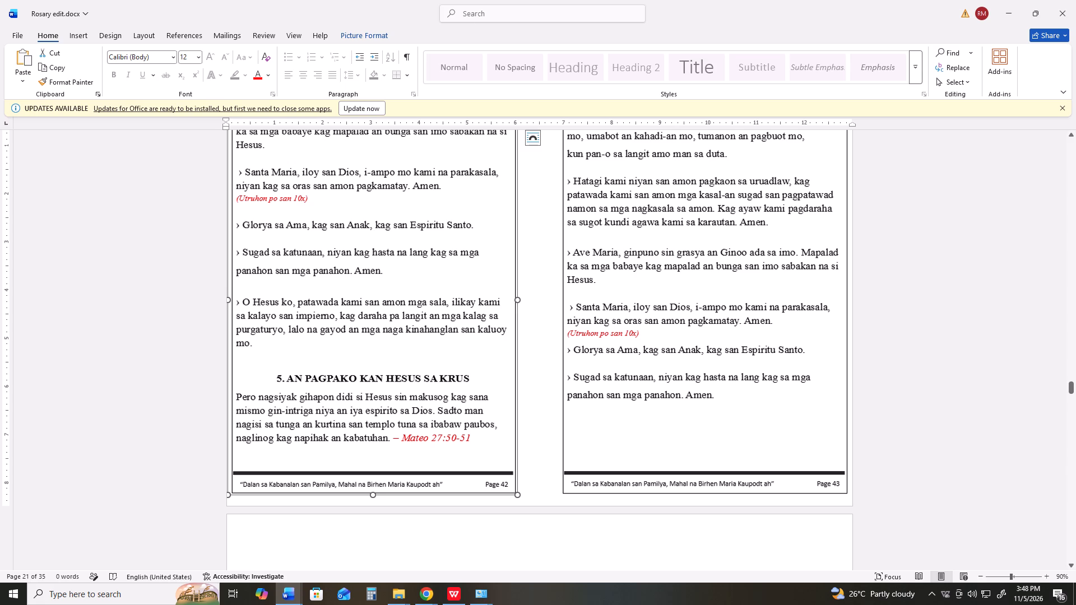
# Check the Page 42 and Page 43 layout in the print preview.
pyautogui.scroll(-3, 548, 378)
pyautogui.click(548, 378)
pyautogui.scroll(-13, 548, 378)
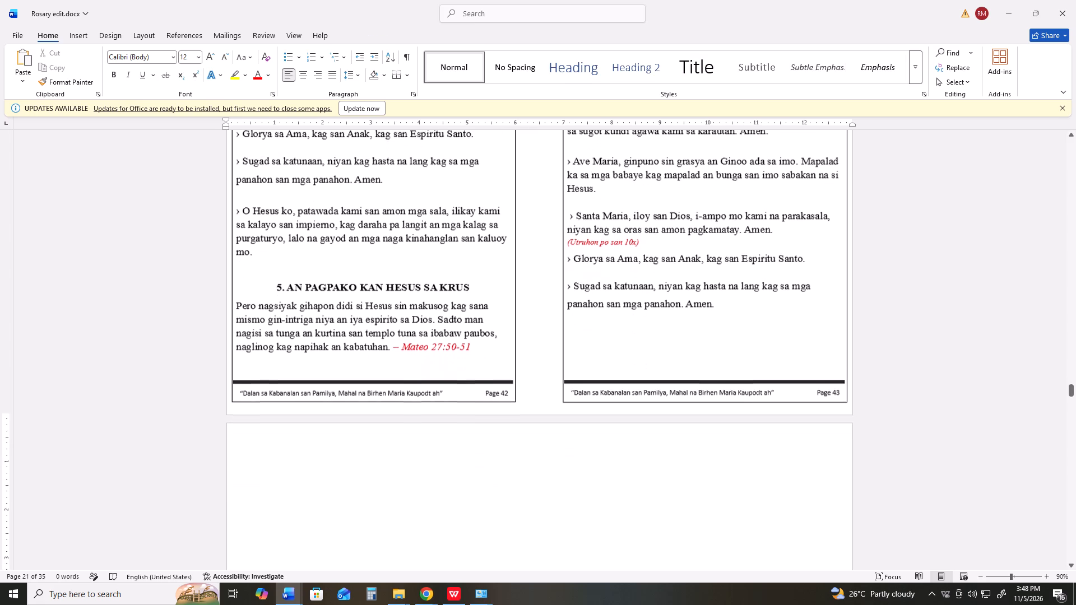
pyautogui.scroll(-10, 548, 378)
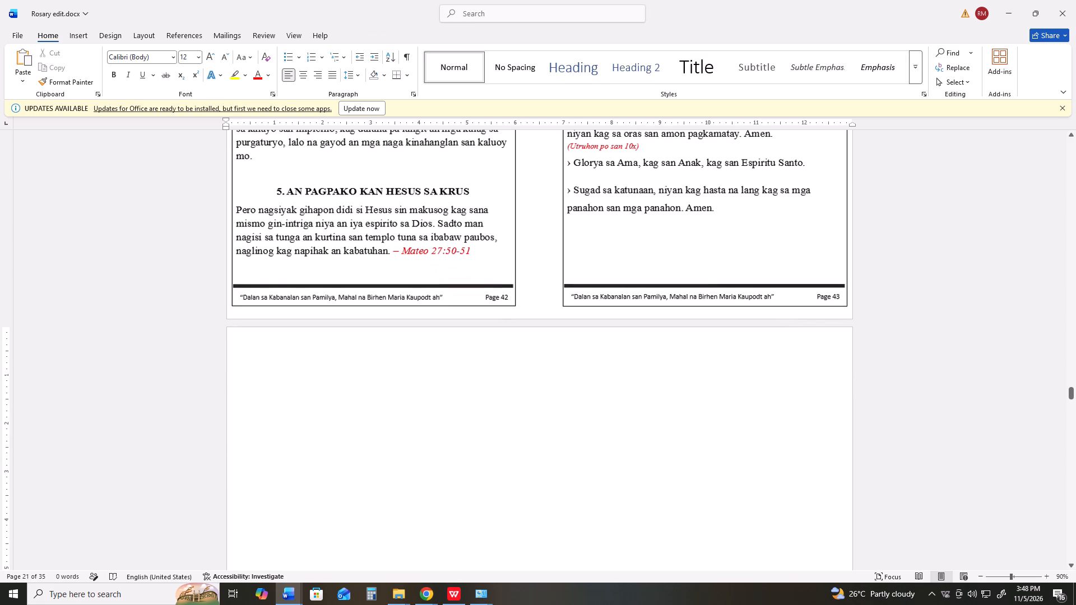
pyautogui.click(543, 262)
pyautogui.click(504, 256)
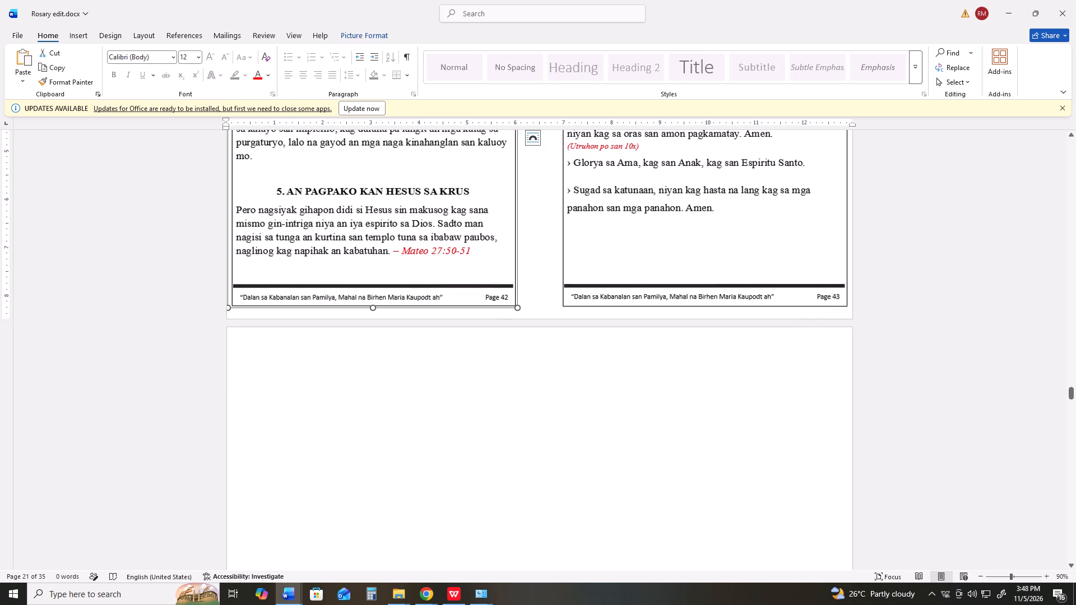
pyautogui.hotkey('ctrl', 'p')
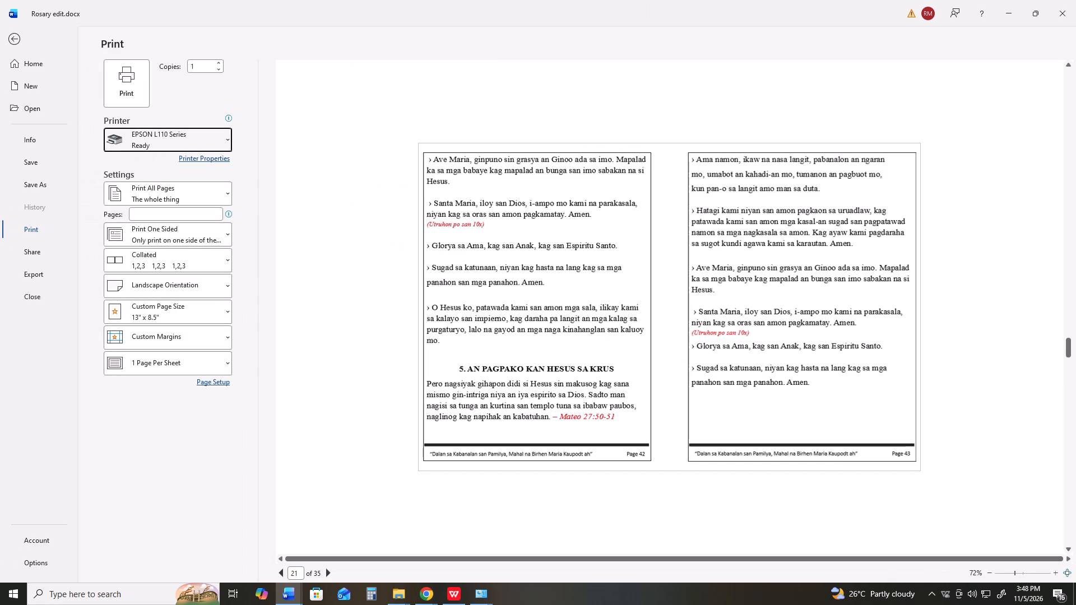
pyautogui.press('Escape')
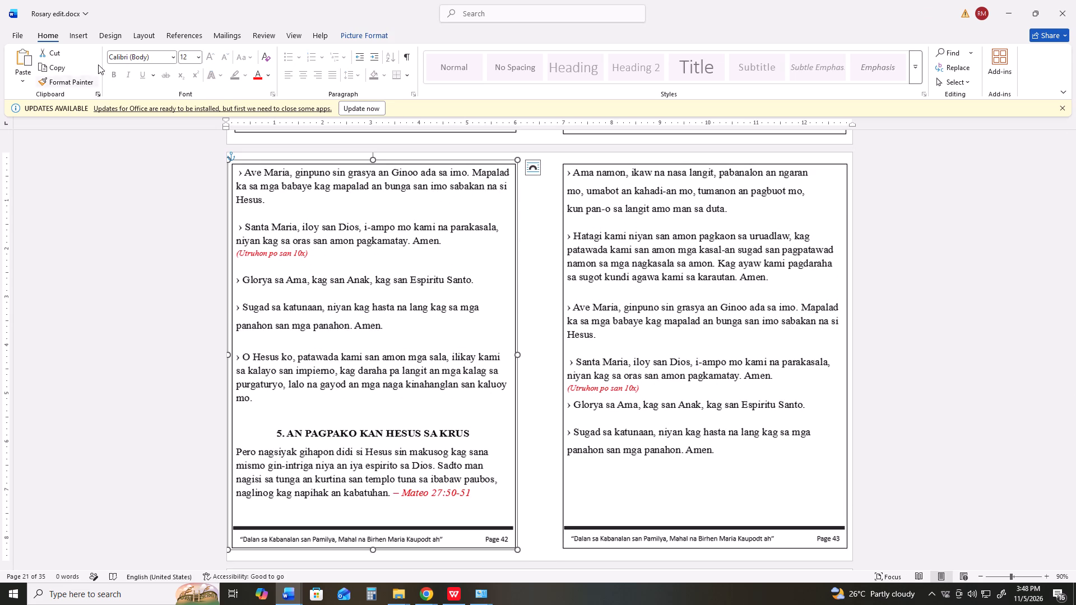
# Insert the picture r44.png from the Downloads folder and set its text wrapping to In Front of Text.
pyautogui.click(87, 39)
pyautogui.click(133, 66)
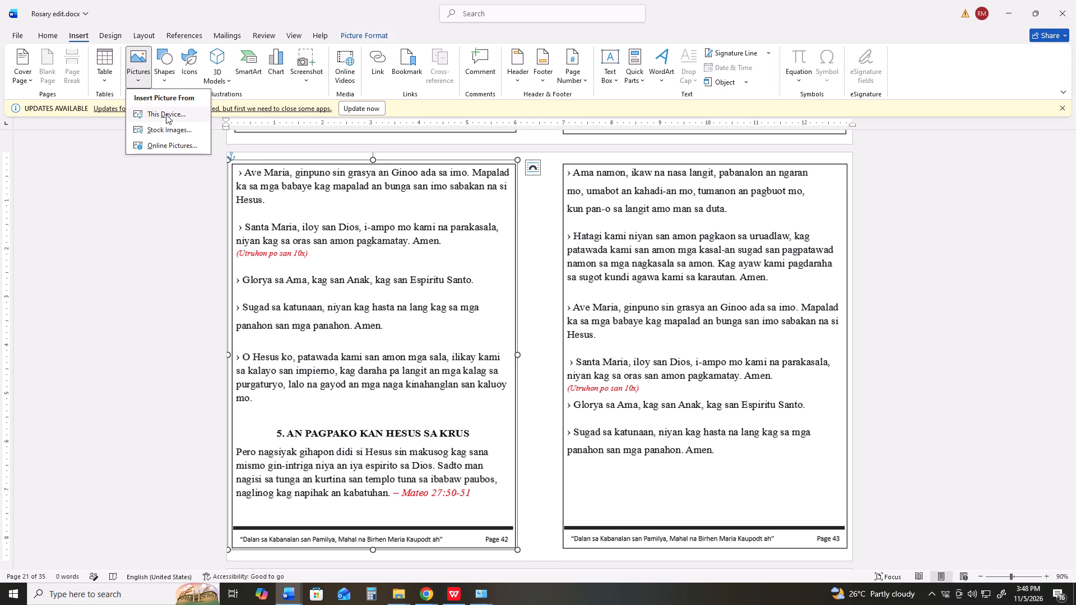
pyautogui.click(166, 114)
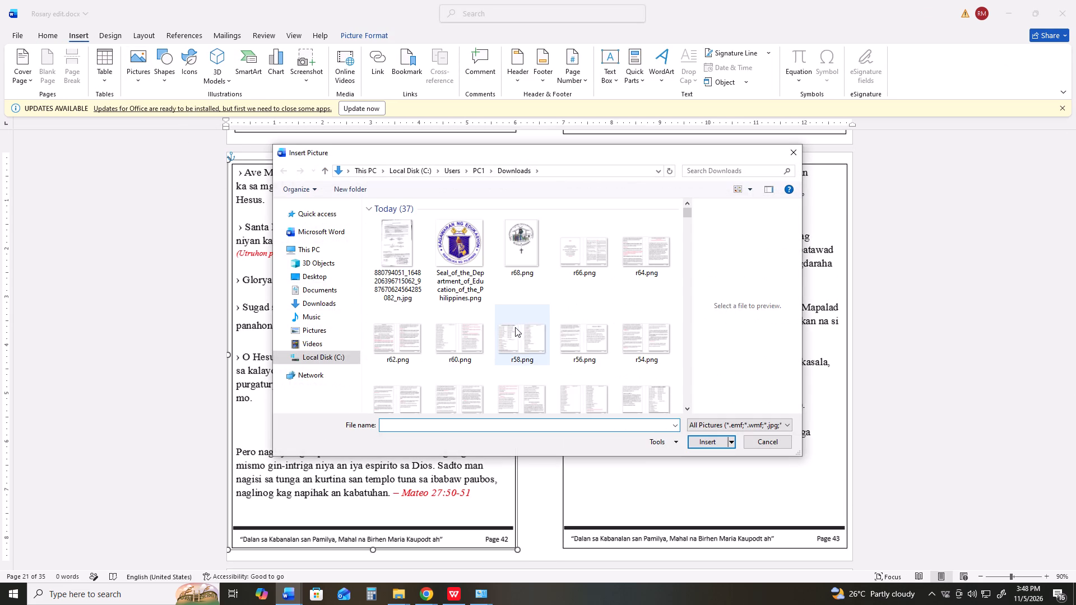
pyautogui.scroll(-3, 513, 327)
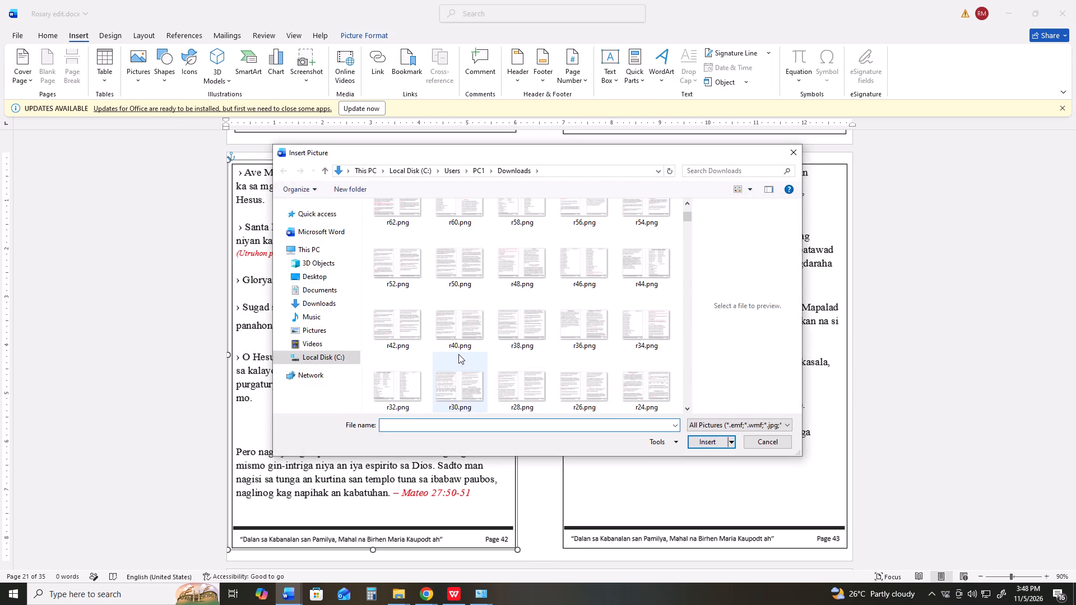
pyautogui.doubleClick(658, 277)
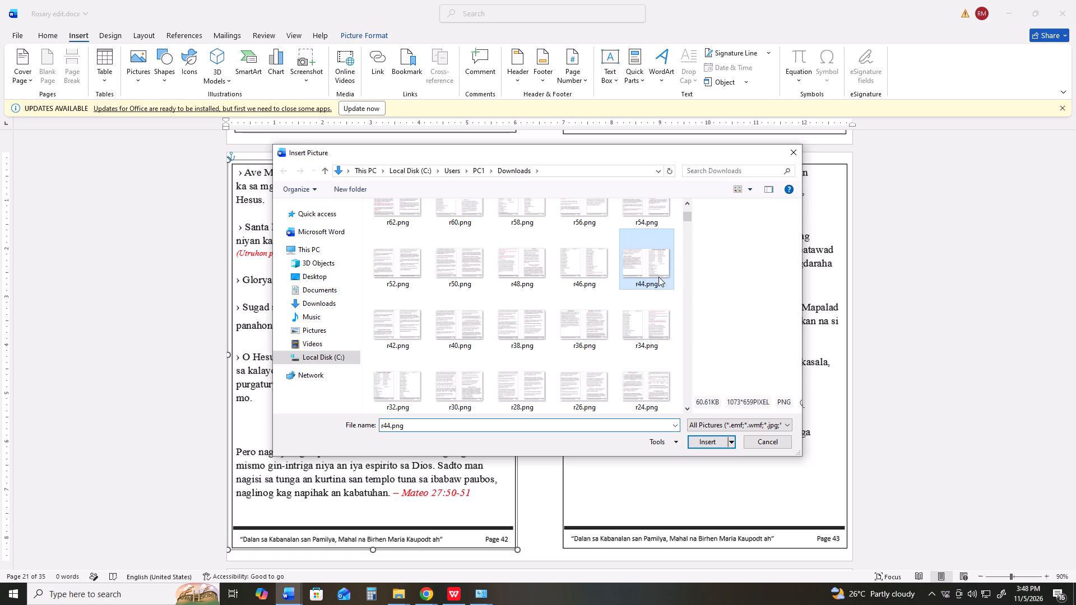
pyautogui.press('Return')
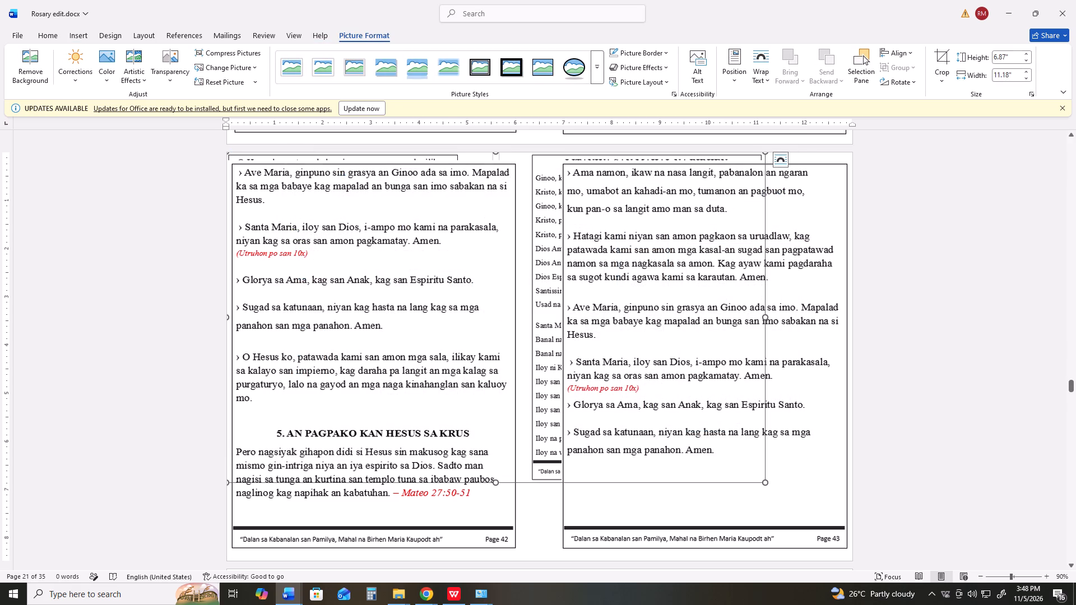
pyautogui.click(777, 157)
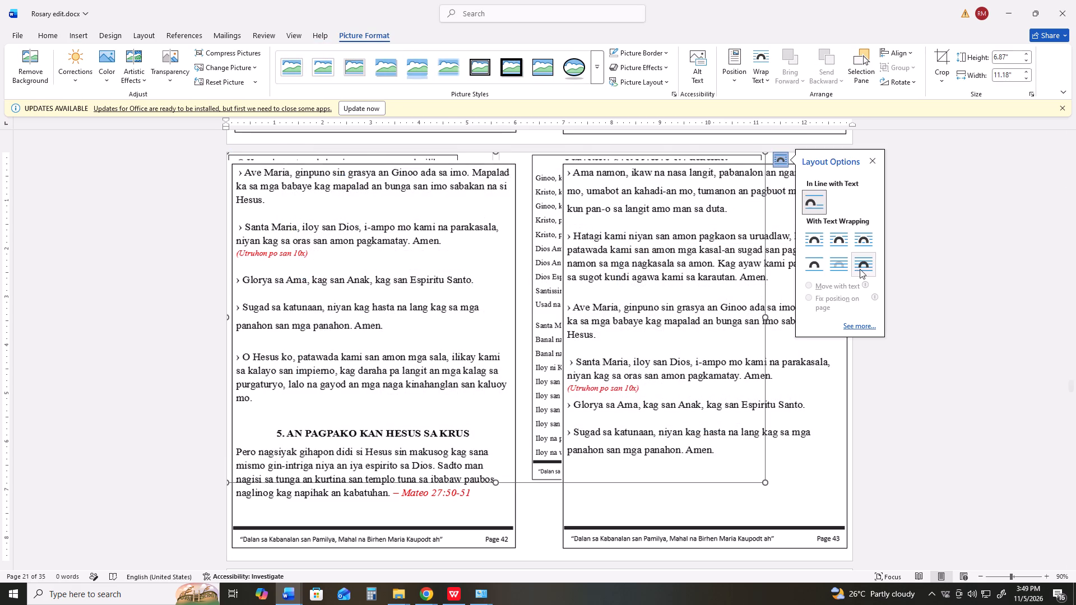
pyautogui.click(860, 269)
# Move the combined Page 44–45 picture down to the upper-left corner of the blank page after Pages 42 and 43.
pyautogui.scroll(-9, 513, 286)
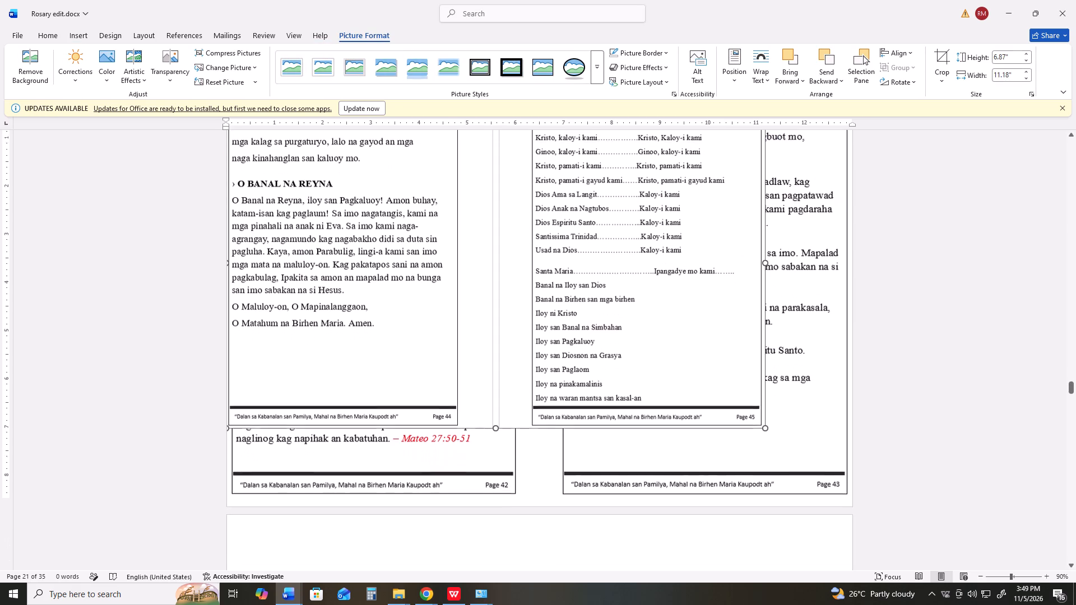
pyautogui.scroll(-3, 512, 279)
pyautogui.moveTo(509, 276); pyautogui.dragTo(485, 529)
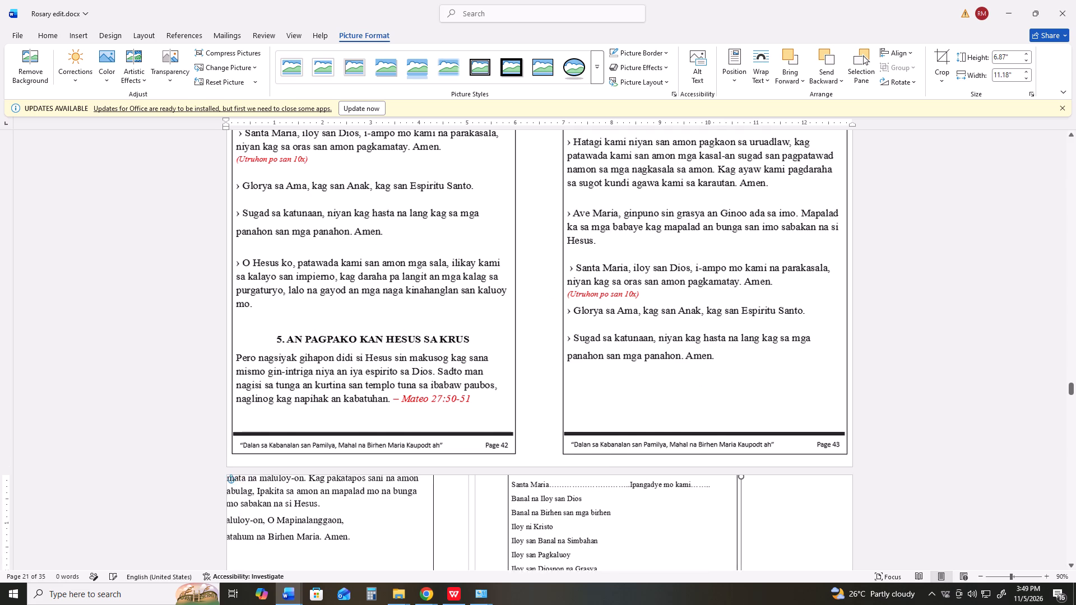
pyautogui.scroll(-20, 503, 501)
pyautogui.scroll(-5, 503, 501)
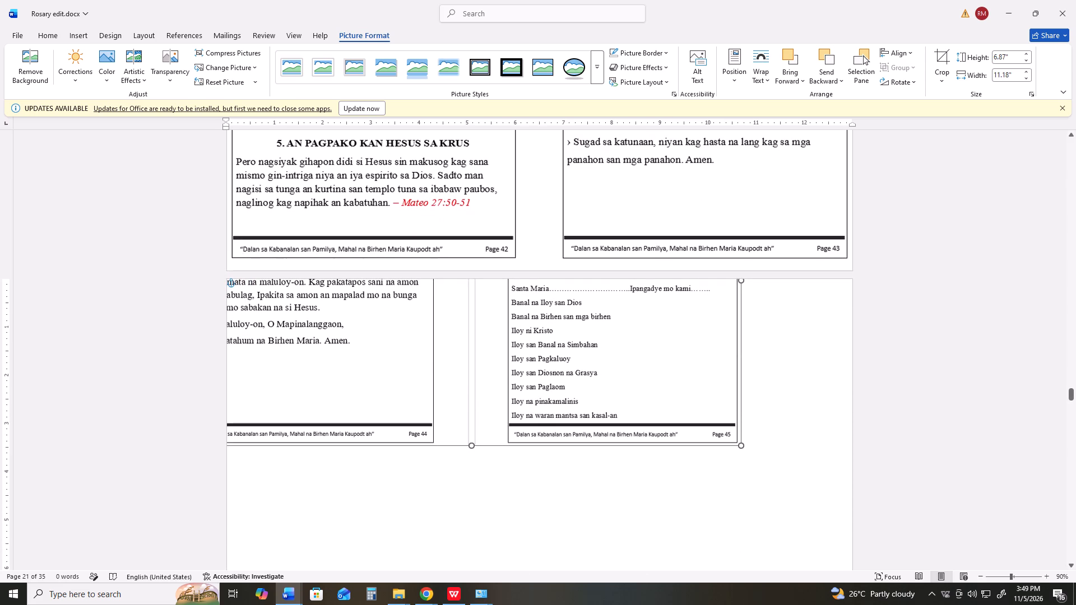
pyautogui.moveTo(503, 423); pyautogui.dragTo(533, 459)
pyautogui.click(819, 421)
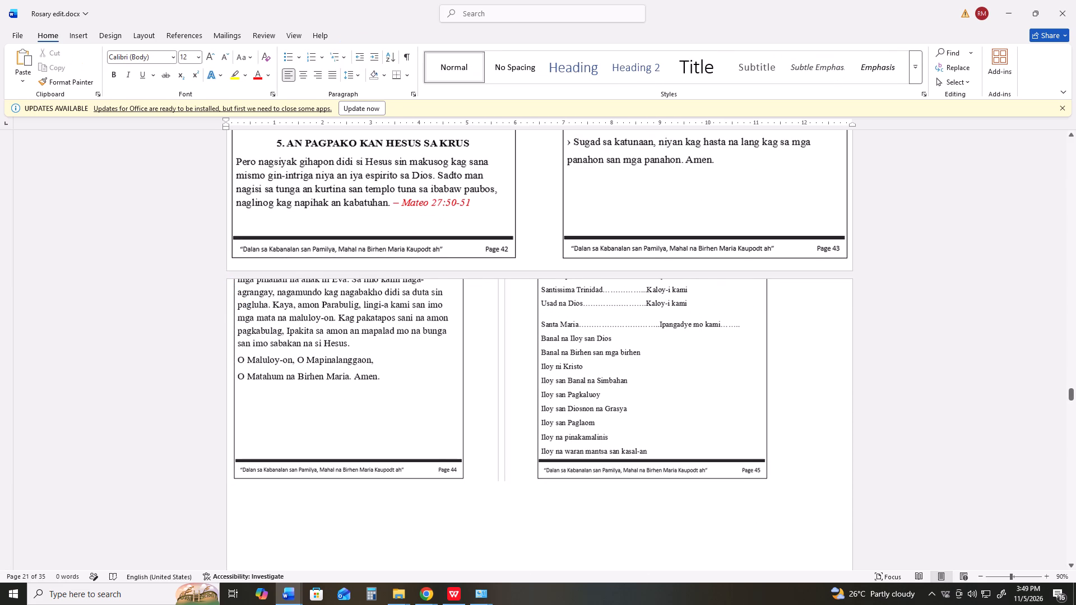
pyautogui.moveTo(600, 406); pyautogui.dragTo(613, 496)
pyautogui.scroll(-8, 611, 422)
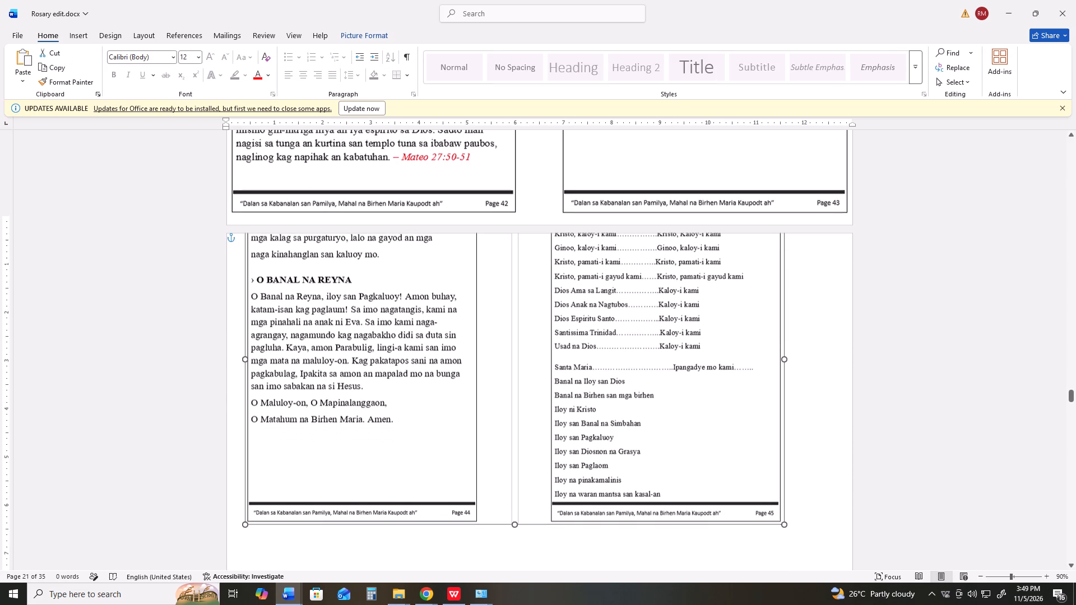
pyautogui.scroll(-3, 609, 420)
pyautogui.moveTo(537, 378); pyautogui.dragTo(532, 424)
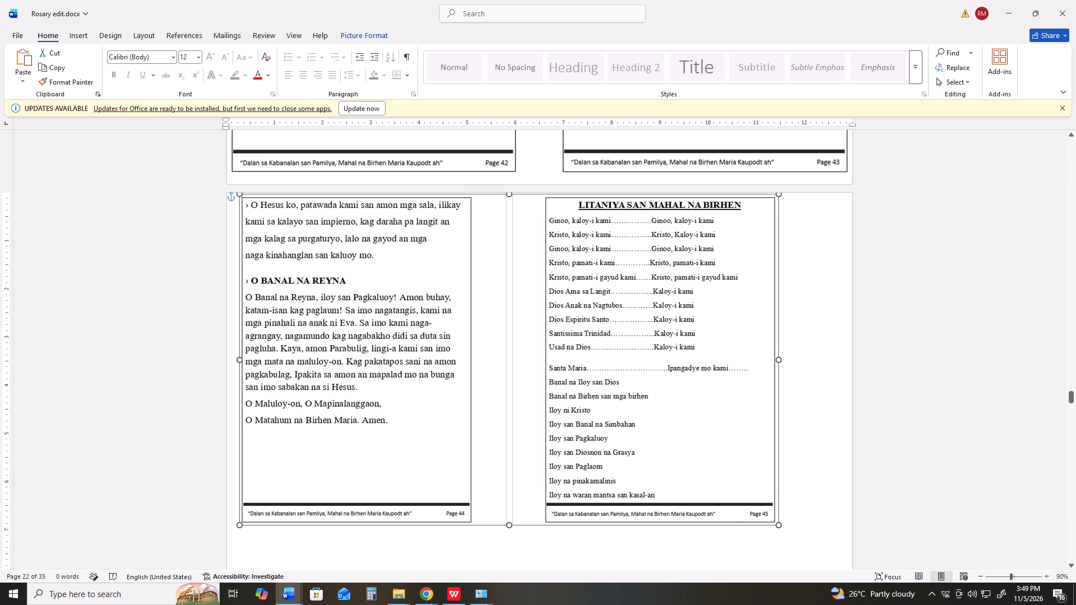
pyautogui.moveTo(532, 424); pyautogui.dragTo(530, 428)
pyautogui.scroll(-2, 549, 414)
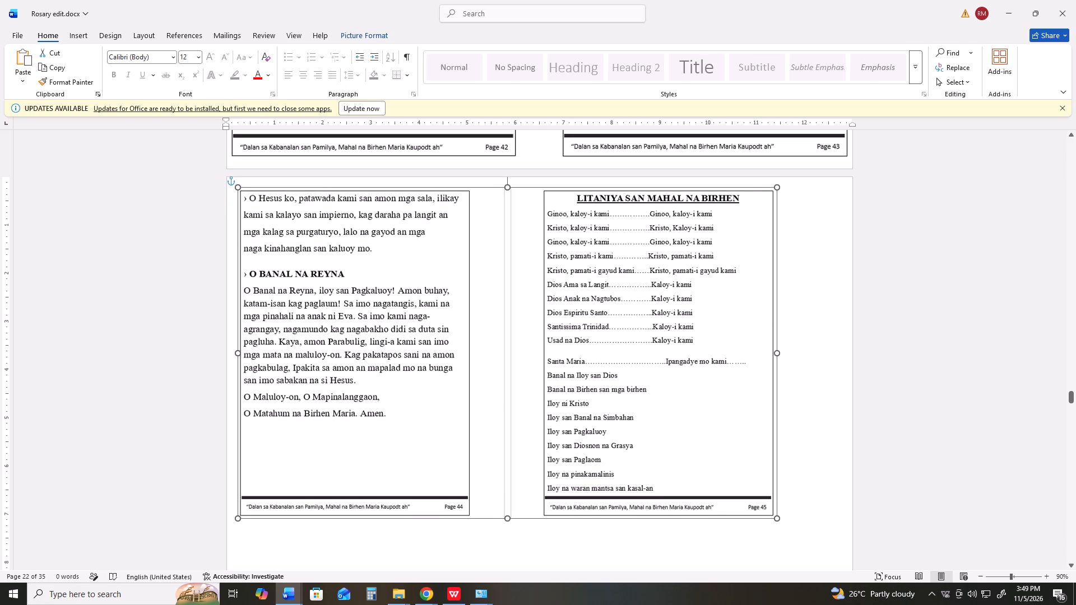
pyautogui.moveTo(544, 408); pyautogui.dragTo(539, 404)
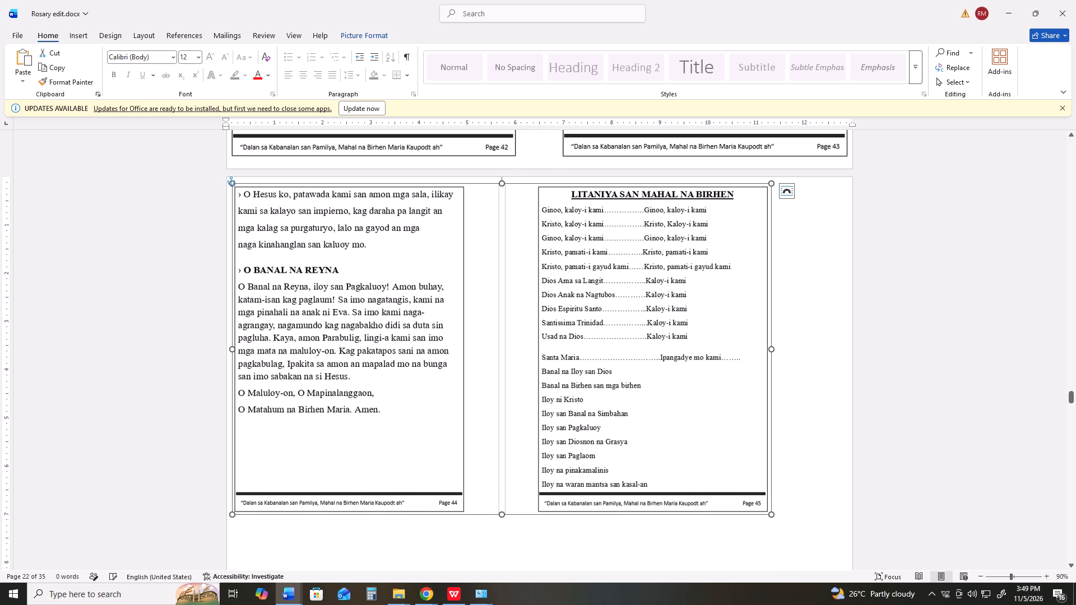
pyautogui.scroll(-3, 539, 404)
pyautogui.click(558, 380)
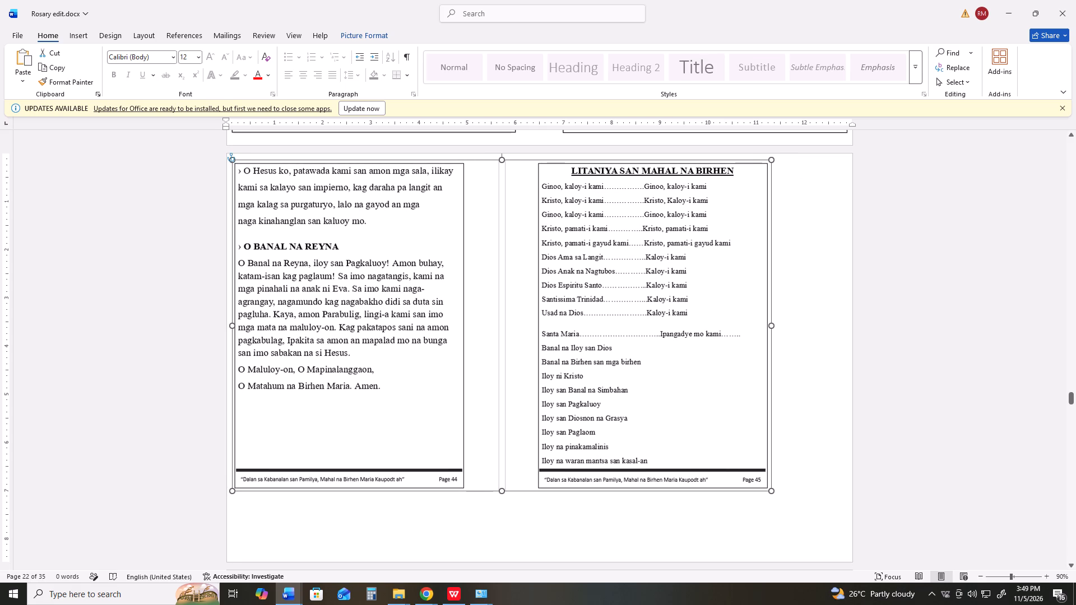
# Duplicate the combined Page 44–45 picture, placing the copy slightly below and to the right of the original.
pyautogui.scroll(3, 562, 386)
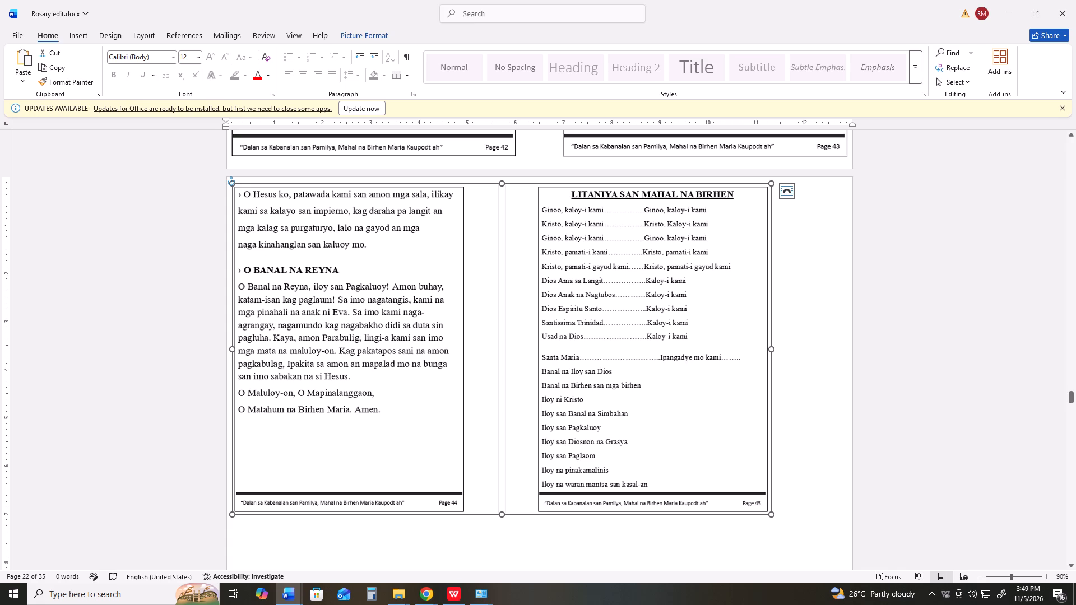
pyautogui.keyDown('ctrl'); pyautogui.moveTo(445, 325); pyautogui.dragTo(497, 371); pyautogui.keyUp('ctrl')
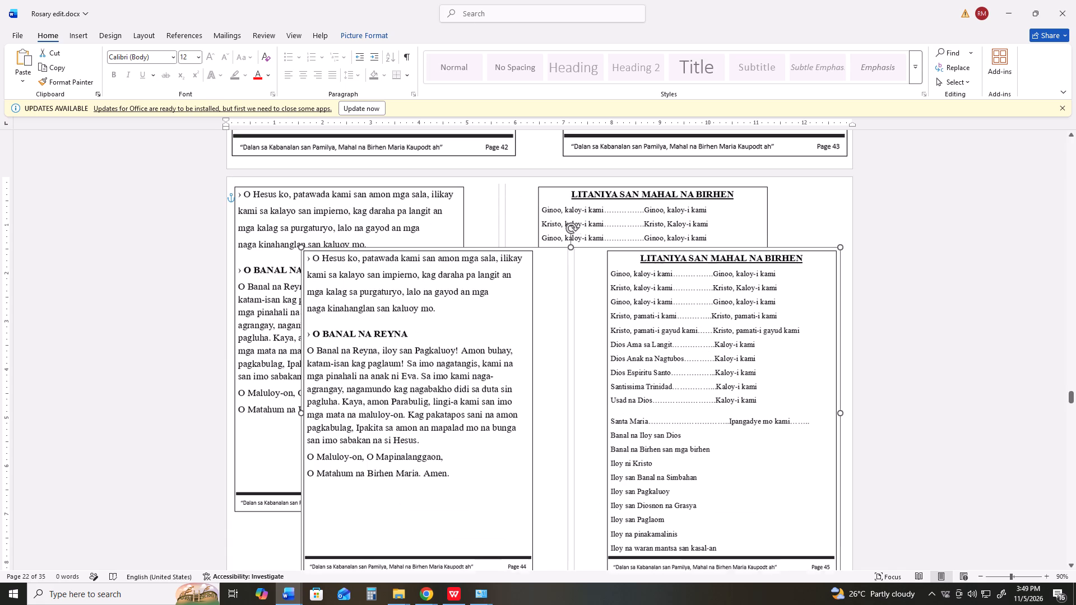
pyautogui.keyDown('ctrl'); pyautogui.moveTo(497, 371); pyautogui.dragTo(482, 361); pyautogui.keyUp('ctrl')
# Crop the original combined picture from its right side so that only Page 44 remains.
pyautogui.click(387, 211)
pyautogui.rightClick(387, 211)
pyautogui.rightClick(387, 211)
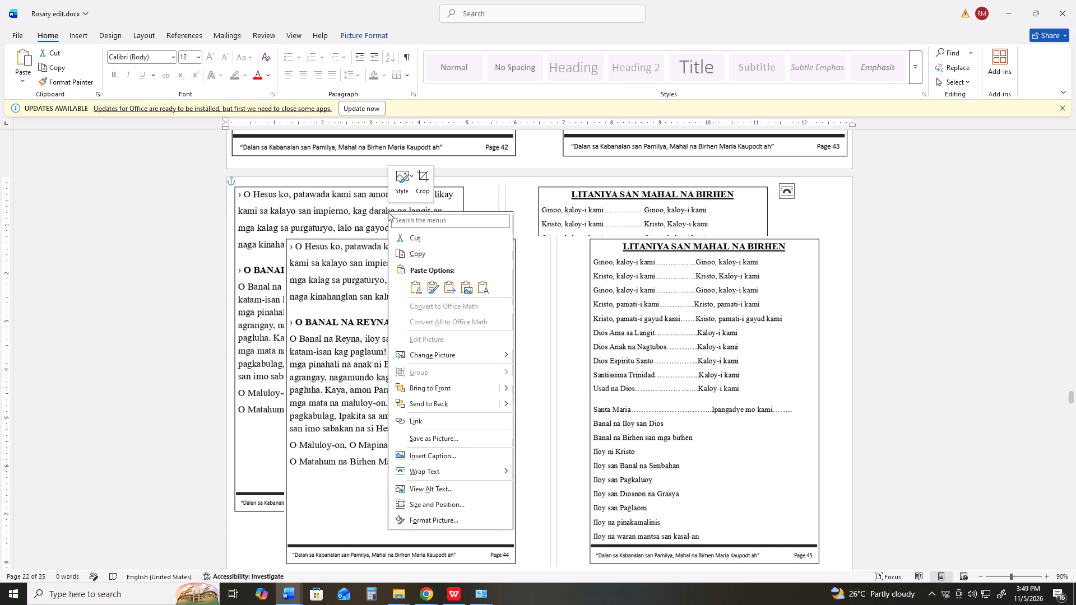
pyautogui.click(428, 178)
pyautogui.click(705, 215)
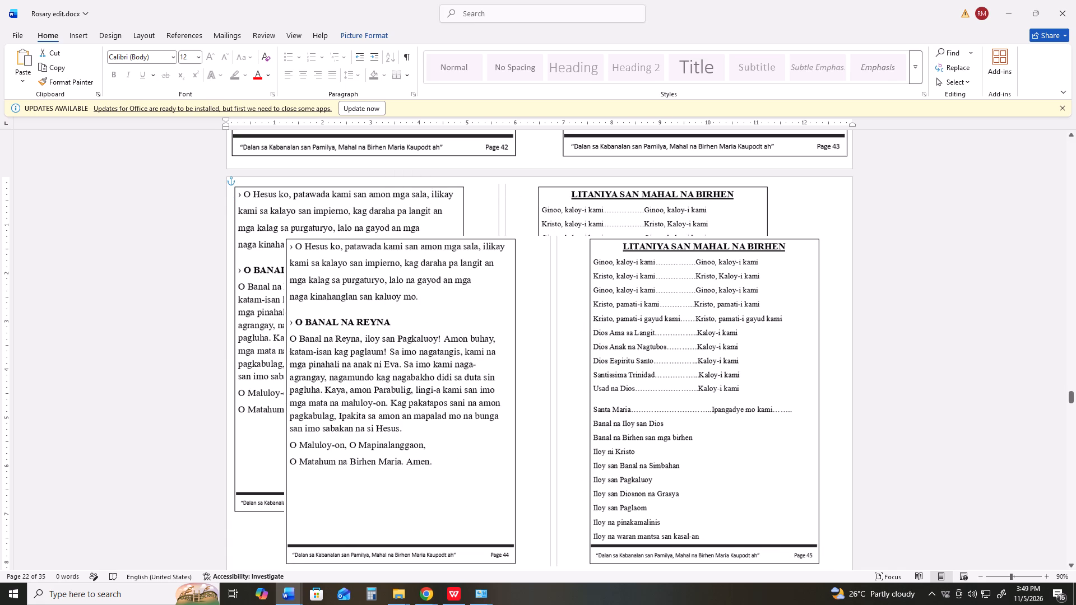
pyautogui.click(717, 215)
pyautogui.click(520, 218)
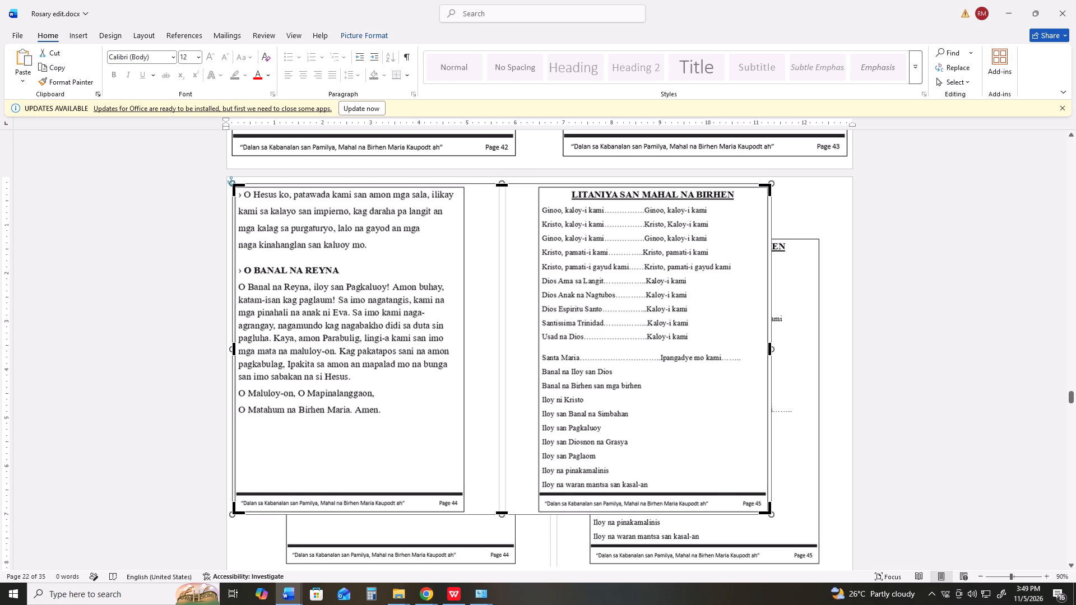
pyautogui.moveTo(770, 346); pyautogui.dragTo(466, 358)
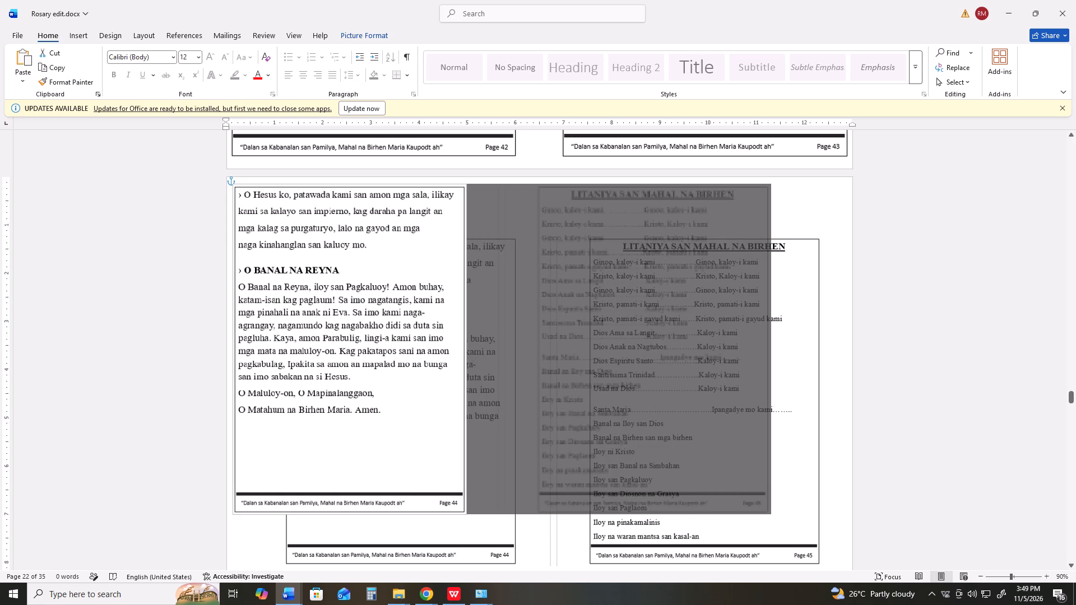
pyautogui.moveTo(466, 358); pyautogui.dragTo(465, 359)
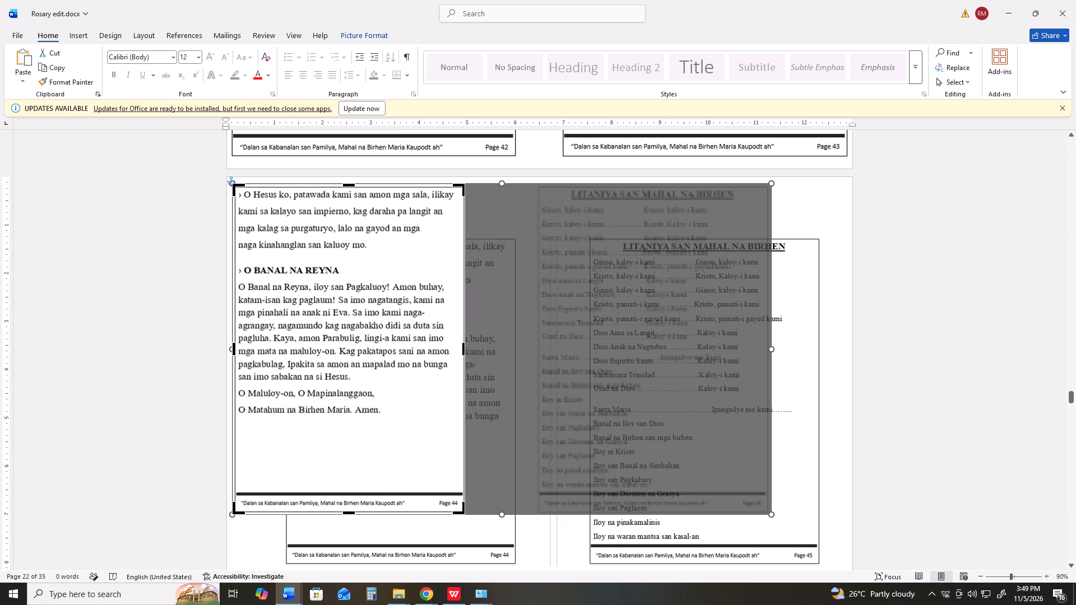
pyautogui.press('Return')
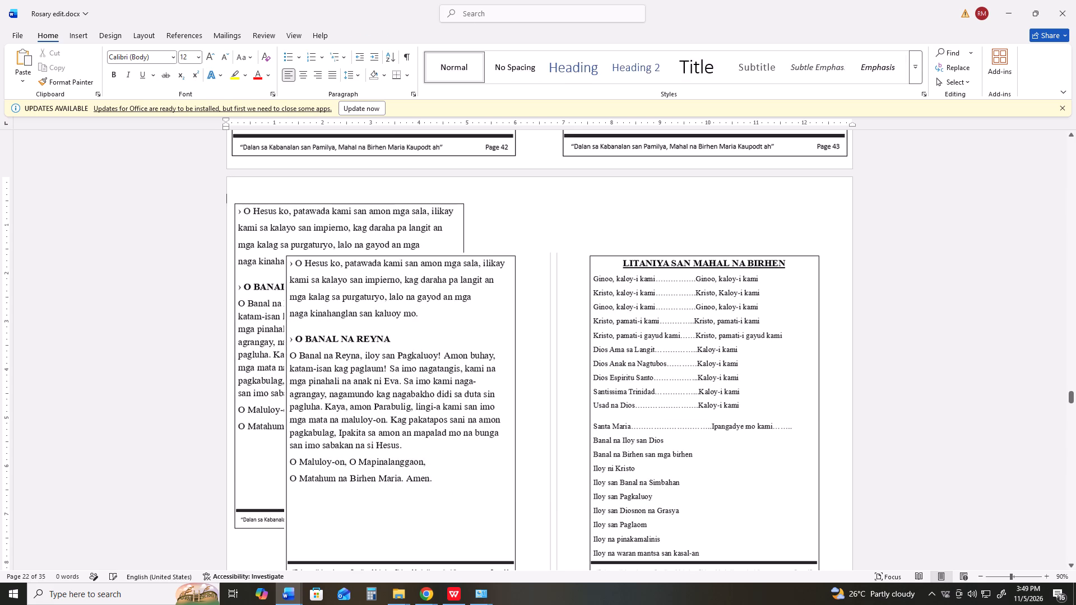
# Crop the duplicated Page 44–45 picture from its left side so that only Page 45 remains.
pyautogui.click(537, 424)
pyautogui.rightClick(570, 400)
pyautogui.rightClick(570, 400)
pyautogui.click(607, 424)
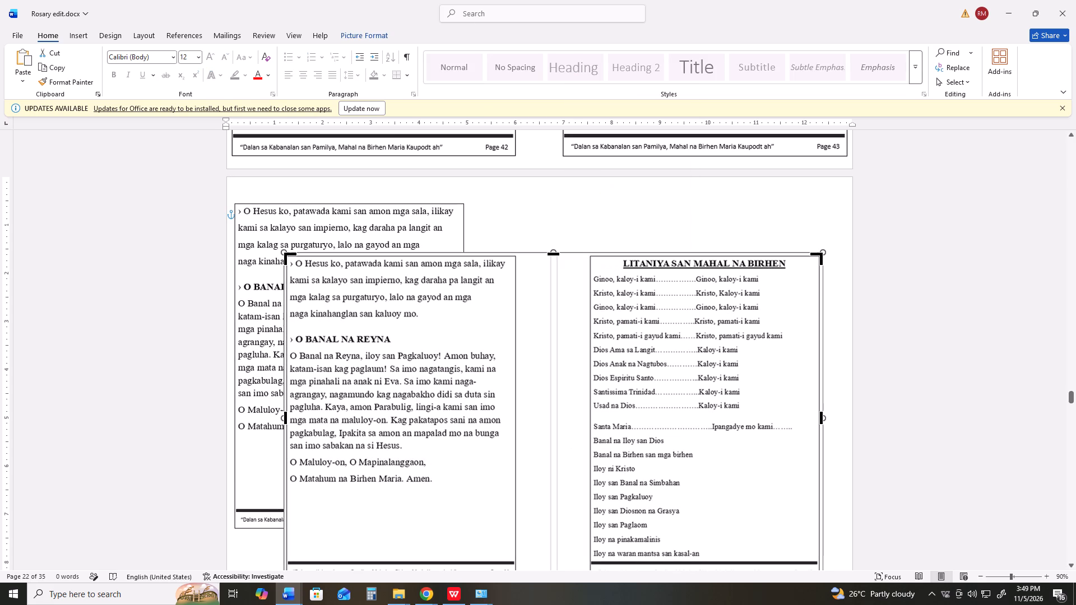
pyautogui.moveTo(285, 420); pyautogui.dragTo(590, 455)
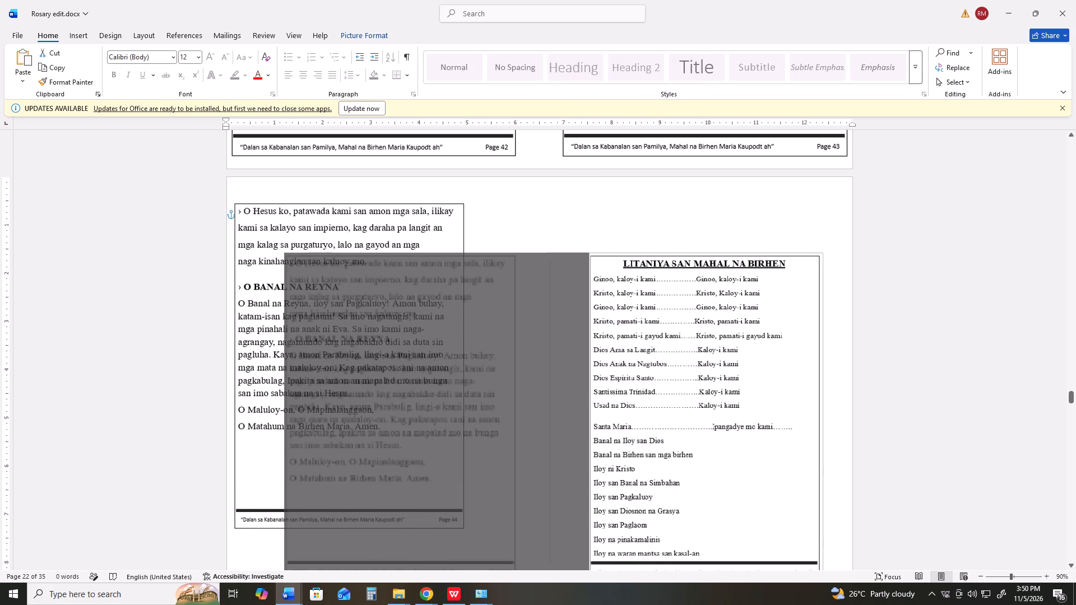
pyautogui.moveTo(590, 455); pyautogui.dragTo(583, 466)
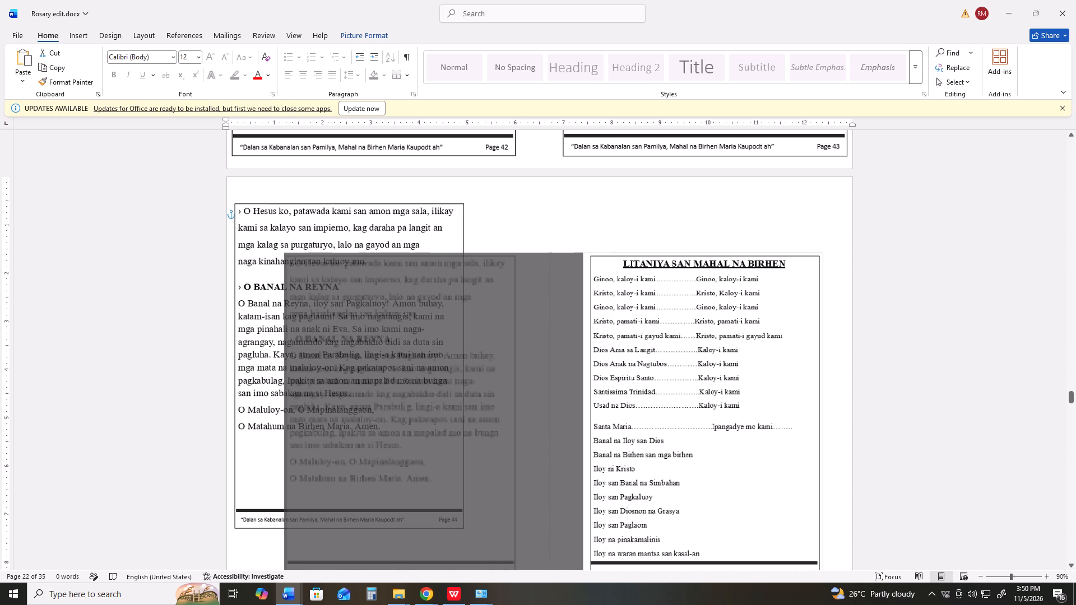
pyautogui.moveTo(583, 466); pyautogui.dragTo(588, 468)
pyautogui.scroll(-4, 622, 418)
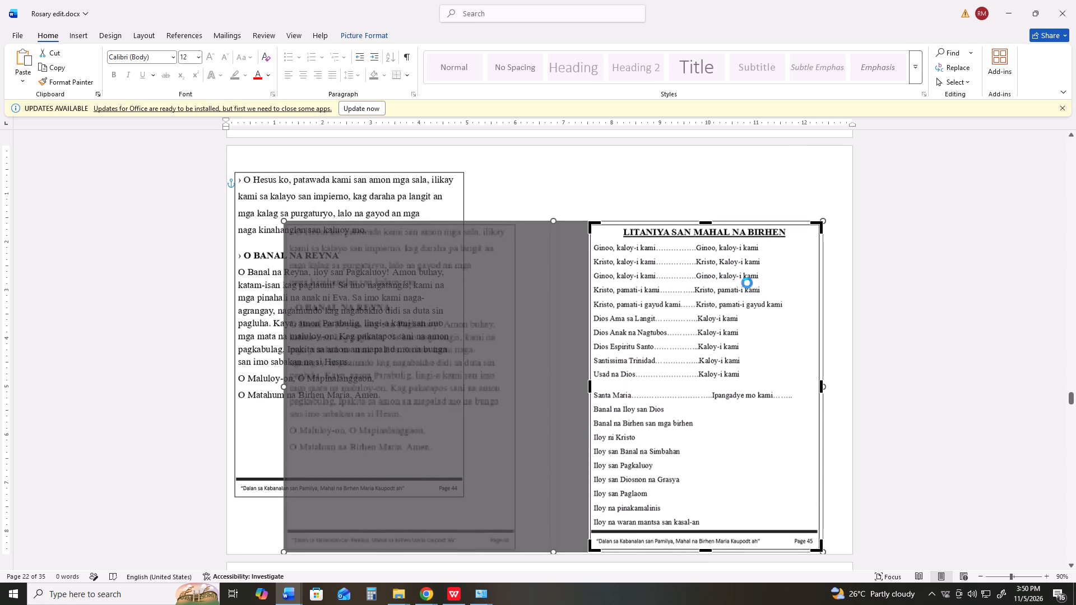
pyautogui.click(841, 352)
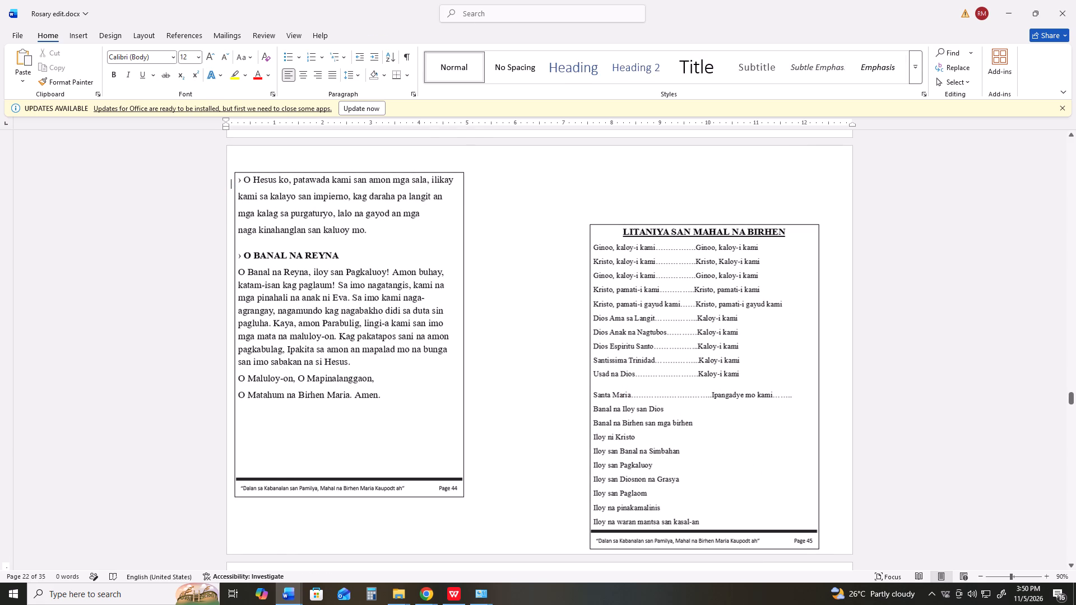
# Move the Page 45 picture to the upper-right corner of the page, opposite Page 44.
pyautogui.moveTo(745, 359); pyautogui.dragTo(769, 294)
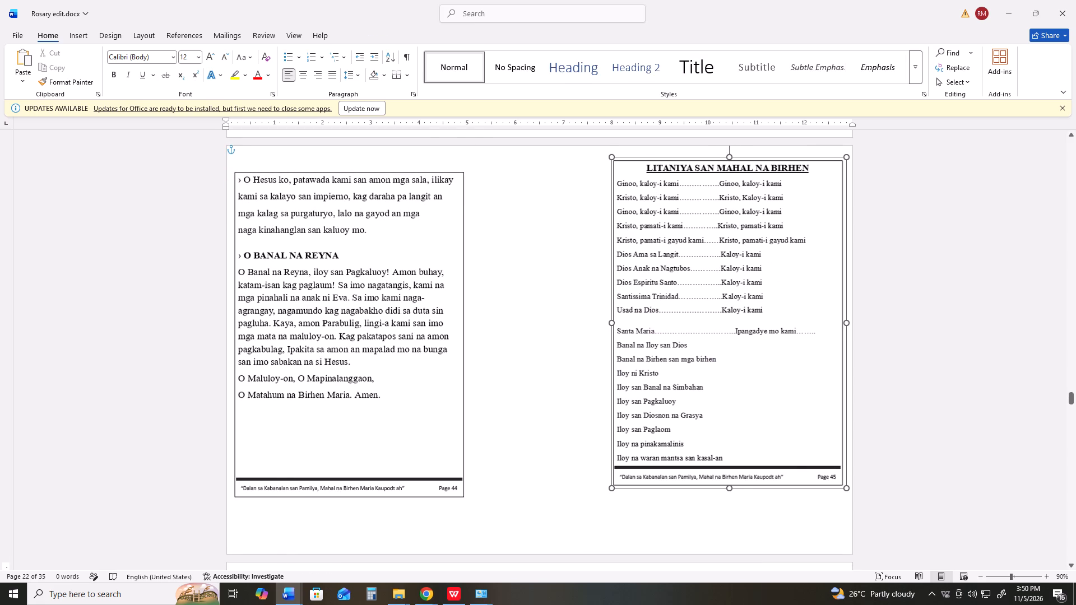
pyautogui.moveTo(769, 294); pyautogui.dragTo(773, 289)
# Crop a thin strip off the right edge of the Page 45 picture, close to its border line.
pyautogui.scroll(2, 758, 301)
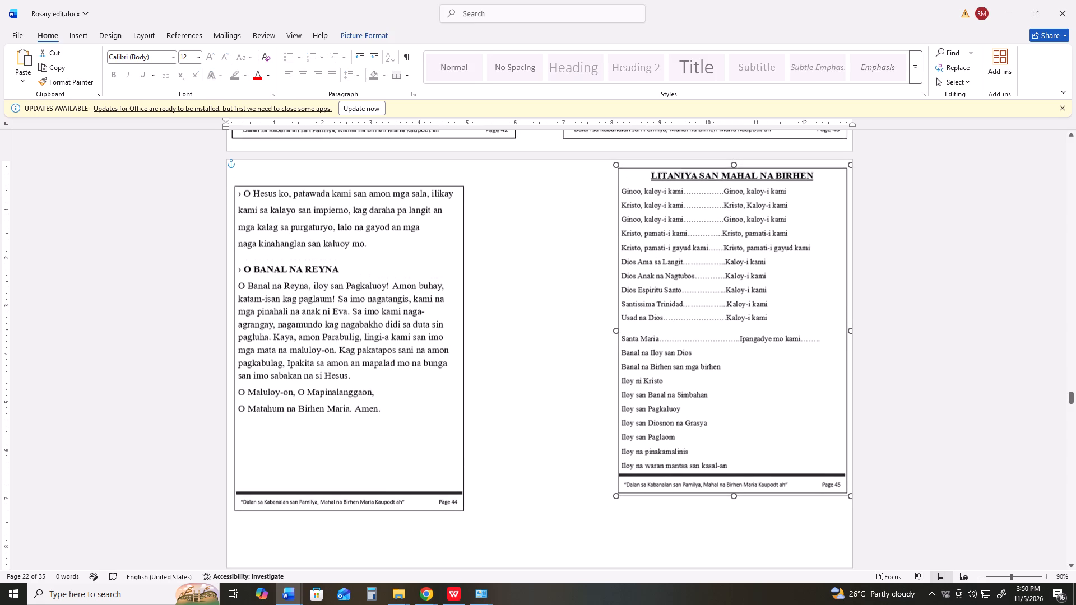
pyautogui.click(760, 348)
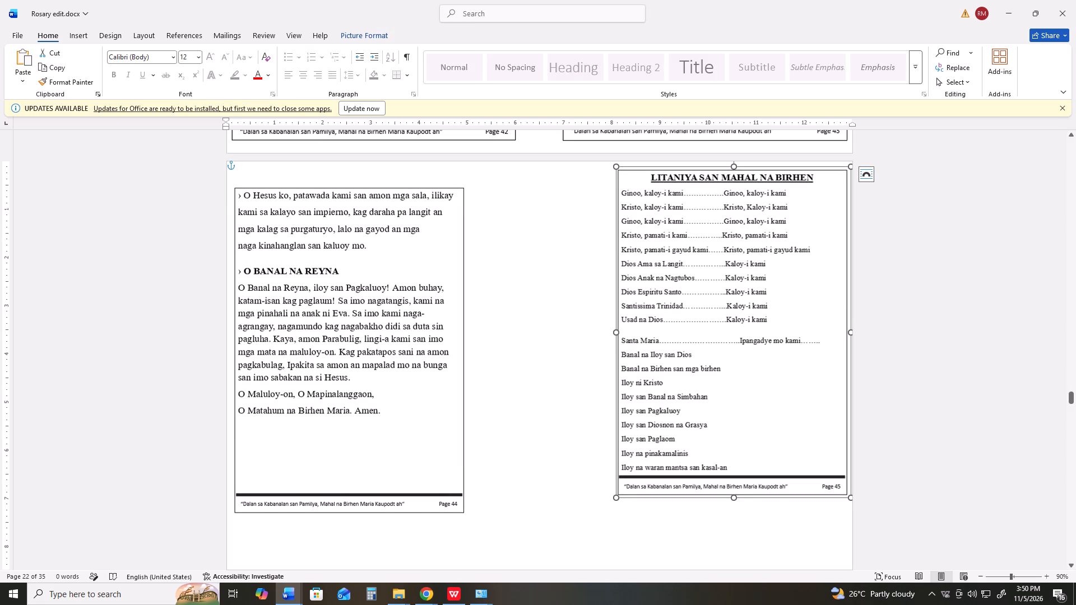
pyautogui.rightClick(804, 330)
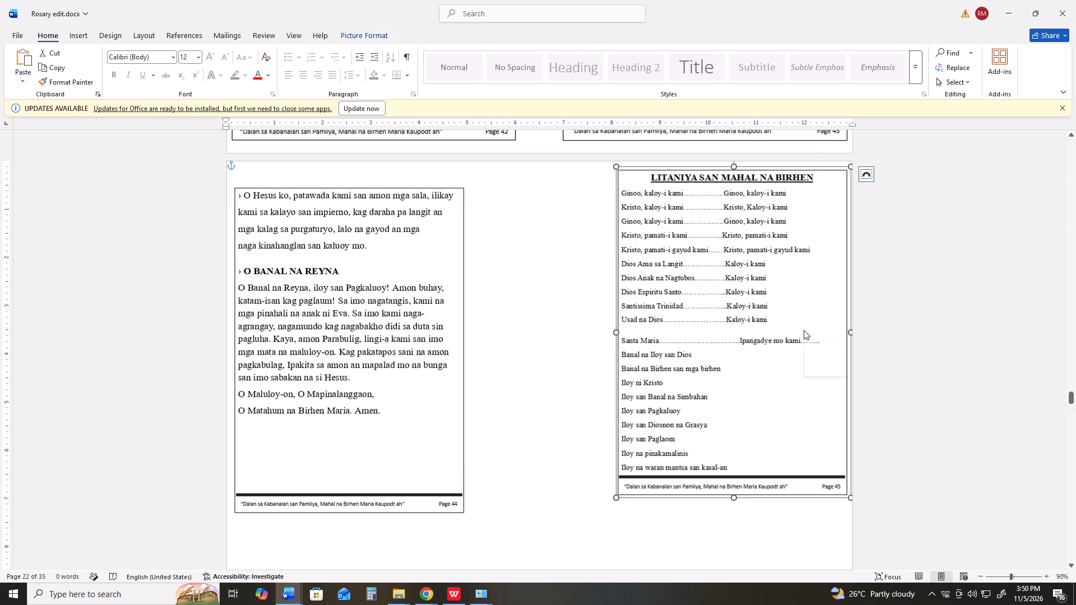
pyautogui.rightClick(804, 330)
pyautogui.click(835, 348)
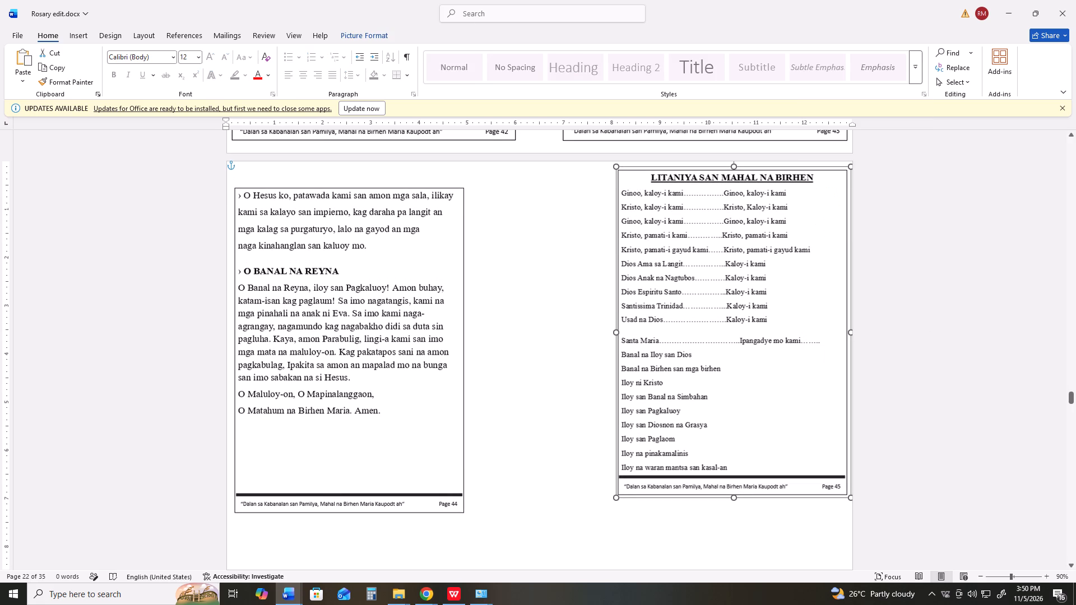
pyautogui.click(849, 331)
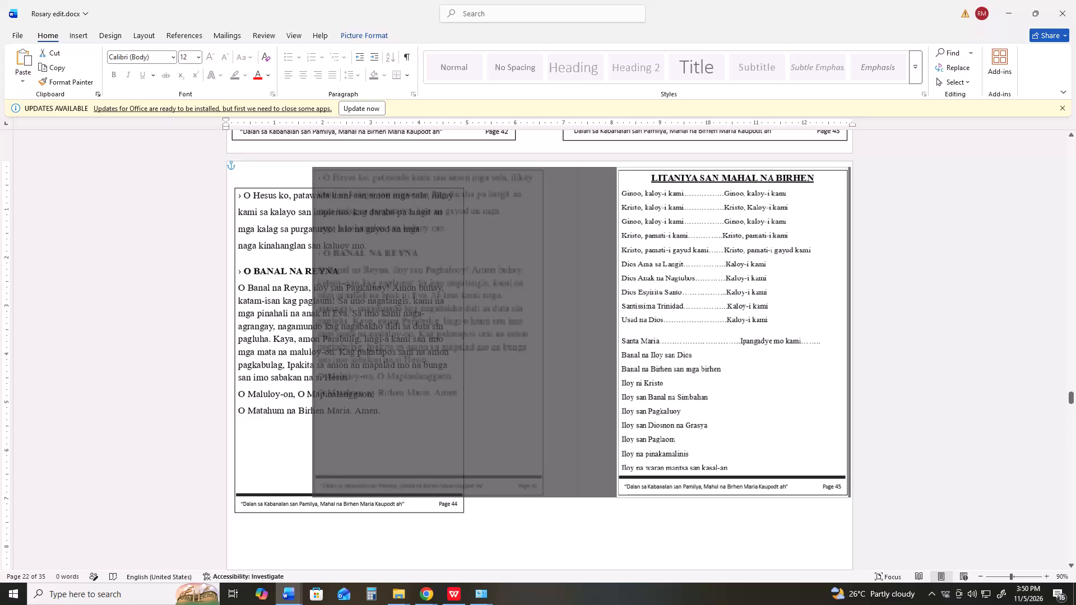
pyautogui.click(777, 516)
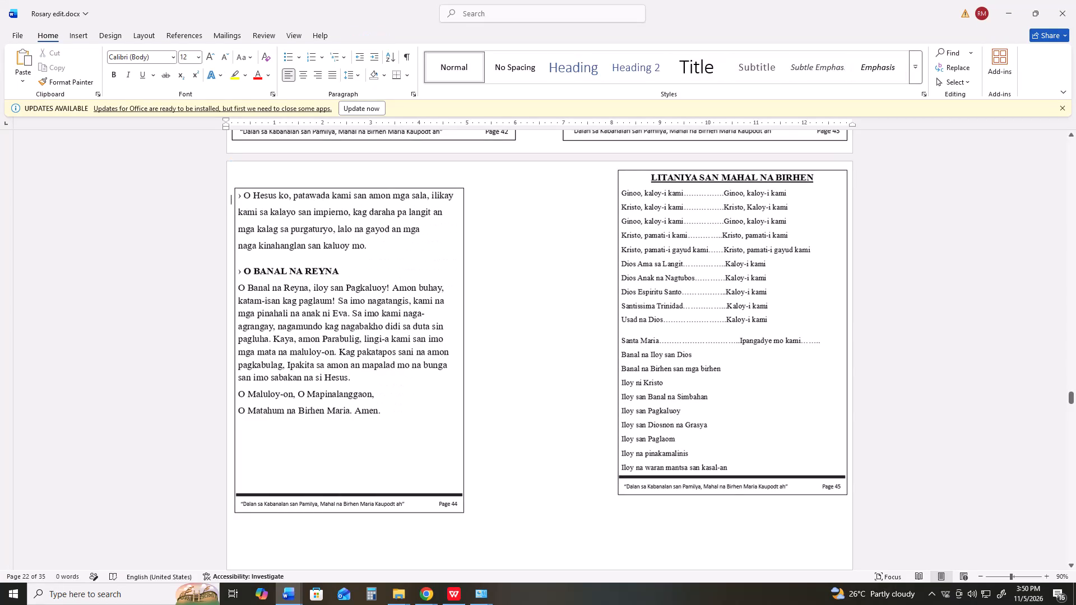
# Nudge the Page 45 picture down slightly and enlarge it toward the lower left to fill the right half of the page.
pyautogui.click(772, 429)
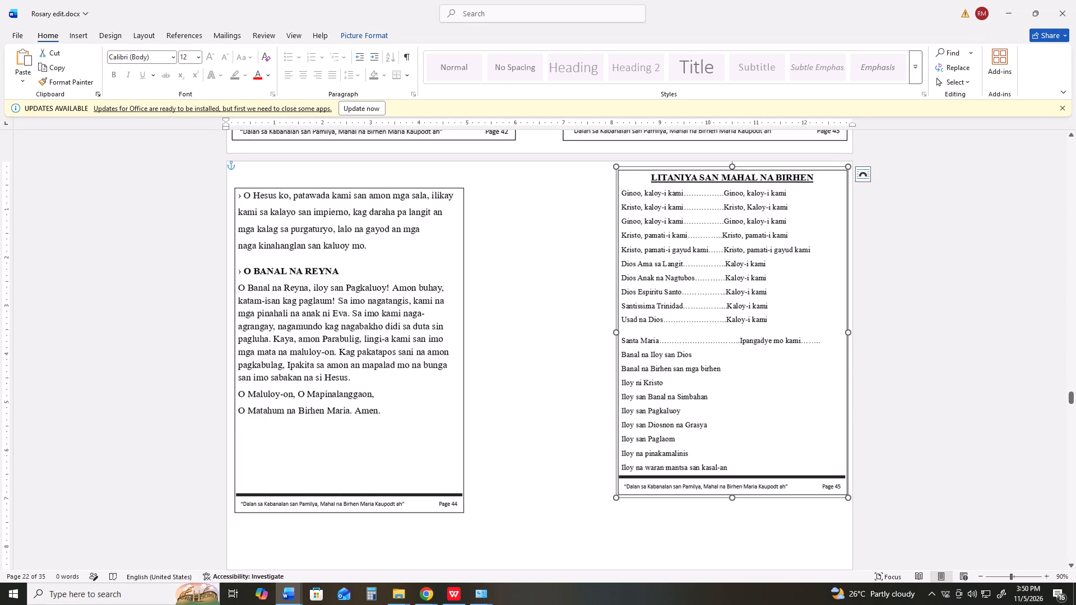
pyautogui.click(685, 432)
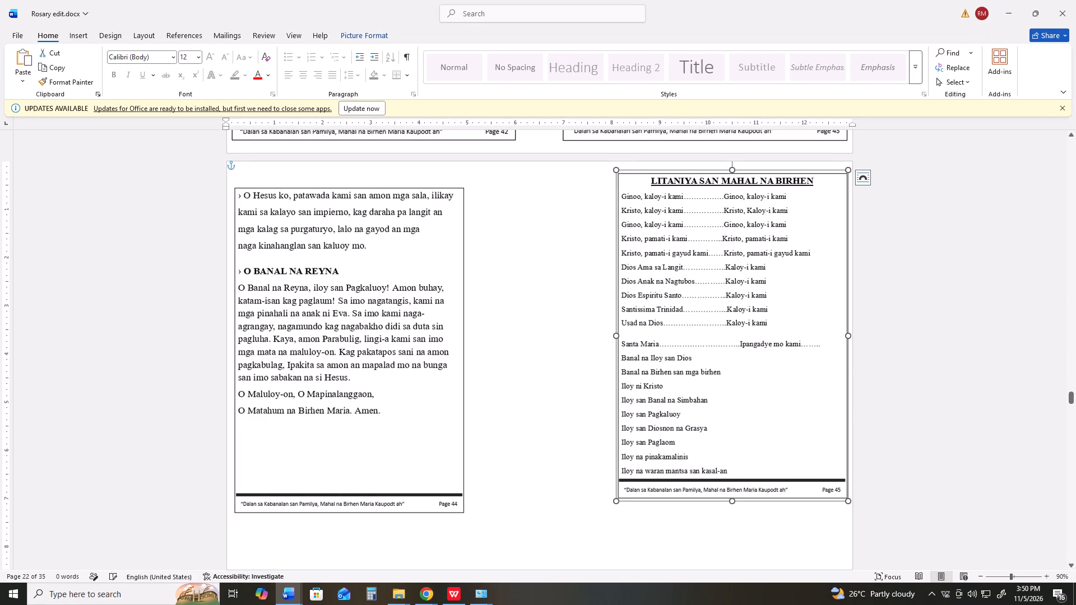
pyautogui.moveTo(619, 502); pyautogui.dragTo(587, 513)
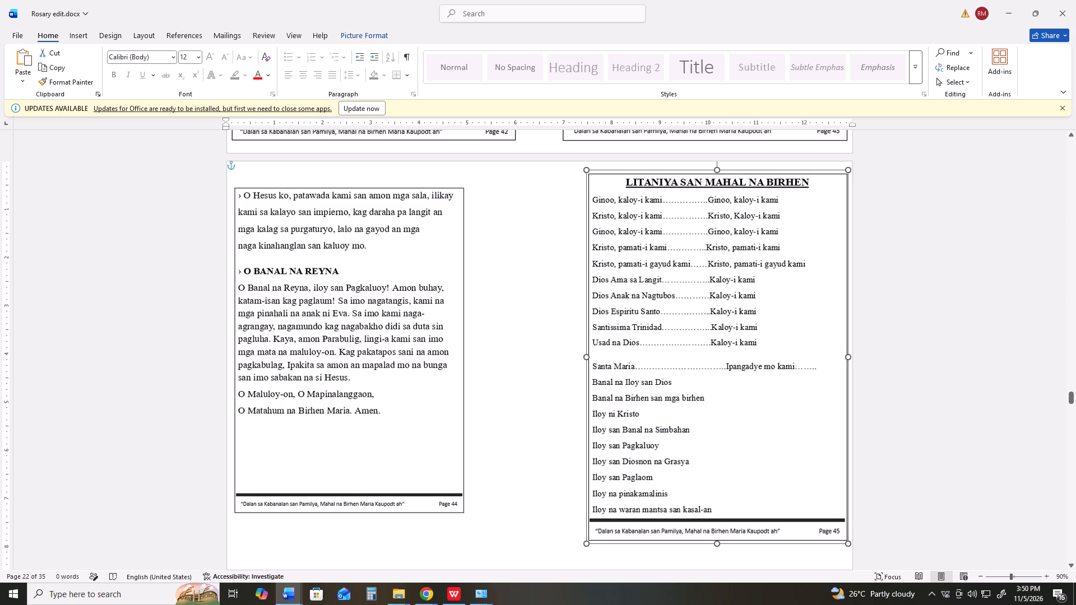
pyautogui.moveTo(587, 513); pyautogui.dragTo(578, 519)
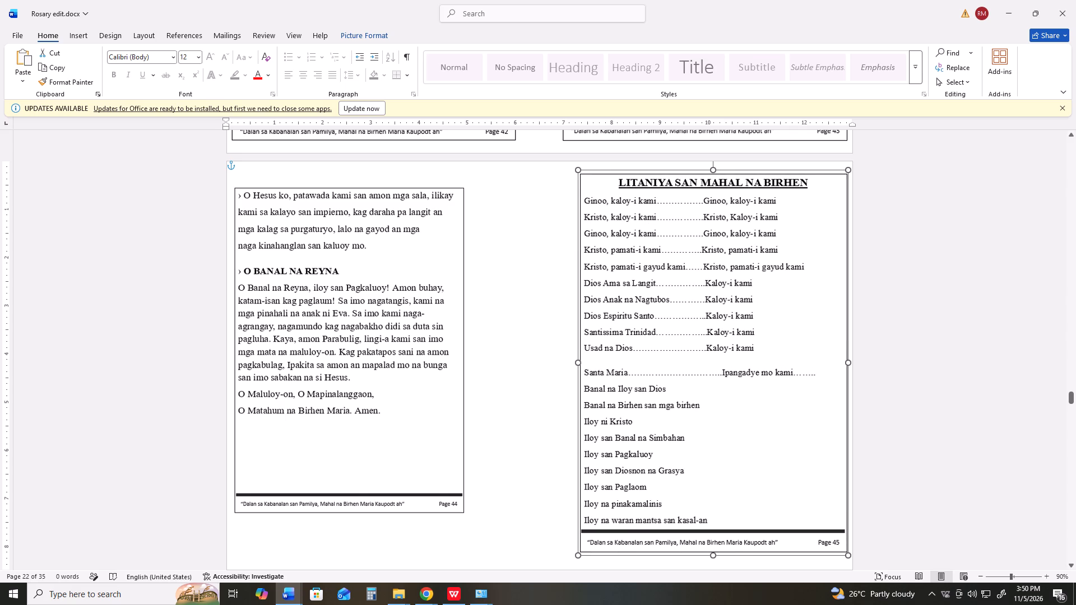
pyautogui.moveTo(578, 519); pyautogui.dragTo(576, 520)
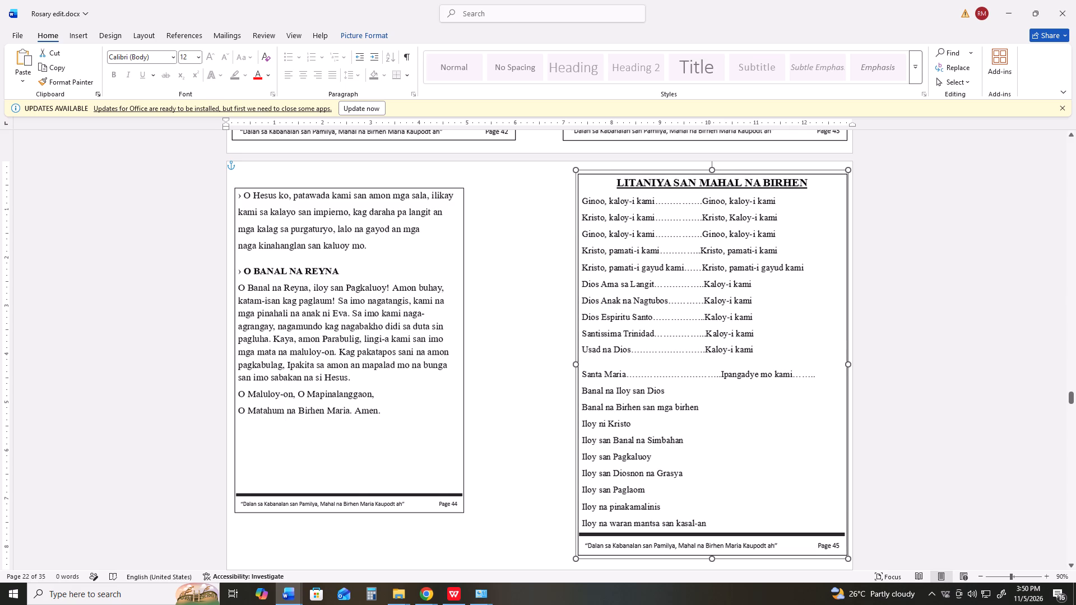
pyautogui.moveTo(576, 520); pyautogui.dragTo(575, 522)
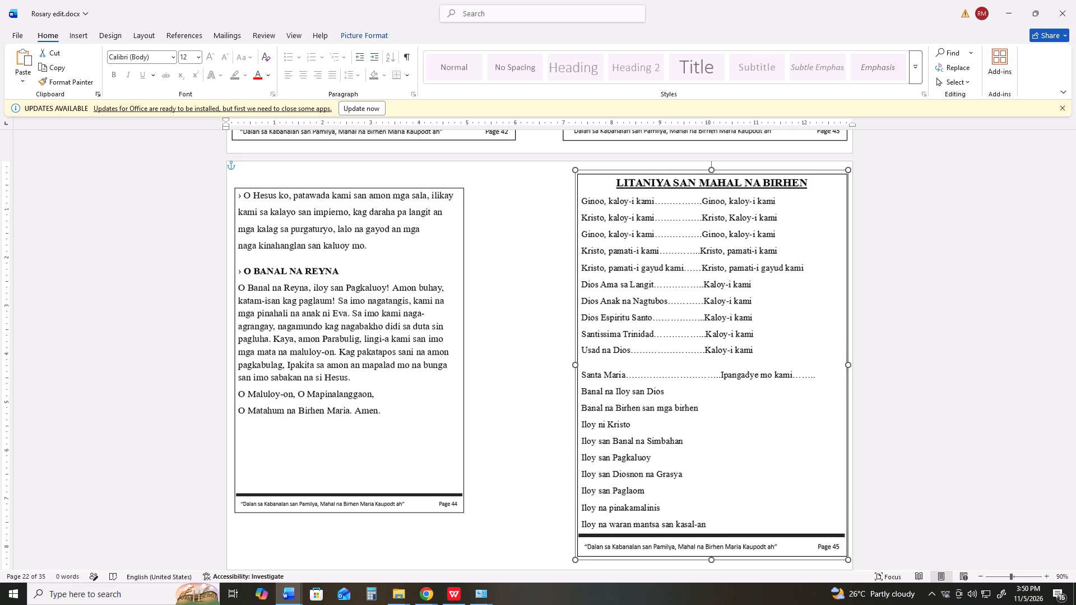
pyautogui.moveTo(575, 522); pyautogui.dragTo(574, 523)
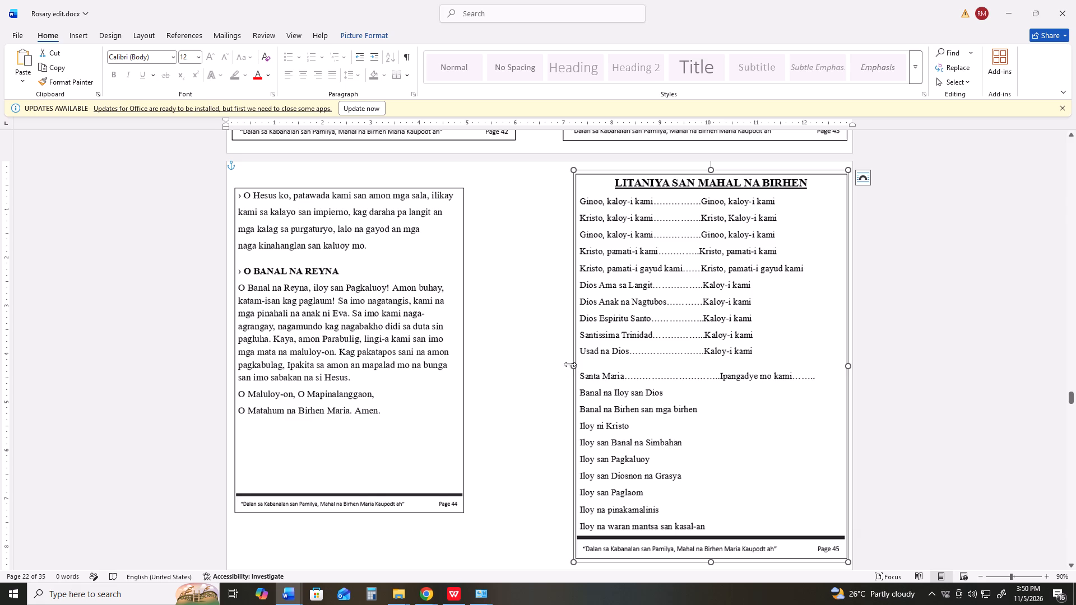
pyautogui.moveTo(572, 367); pyautogui.dragTo(564, 370)
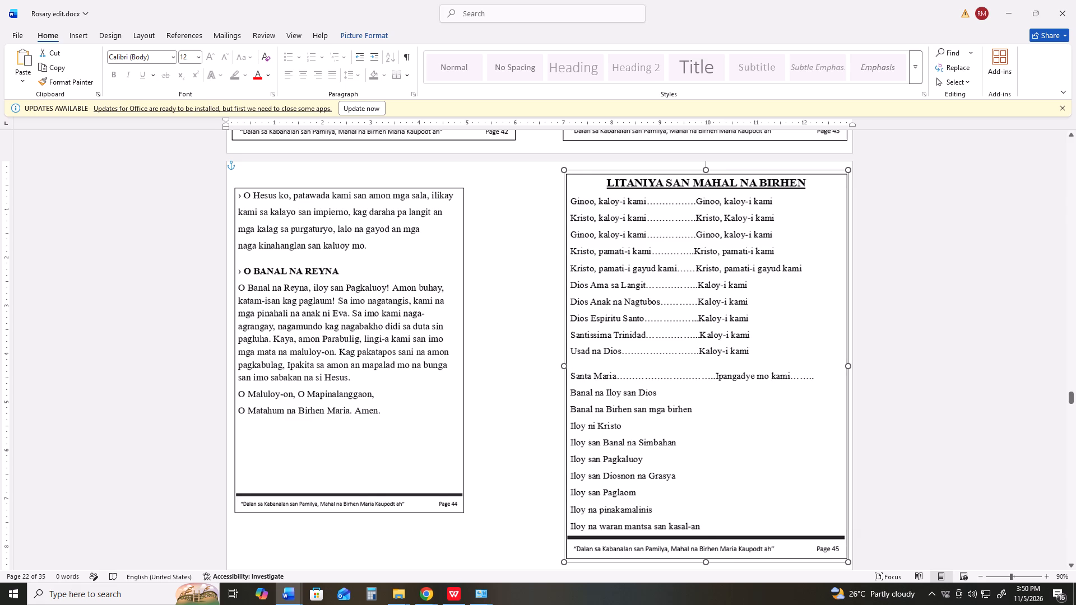
pyautogui.moveTo(564, 370); pyautogui.dragTo(563, 370)
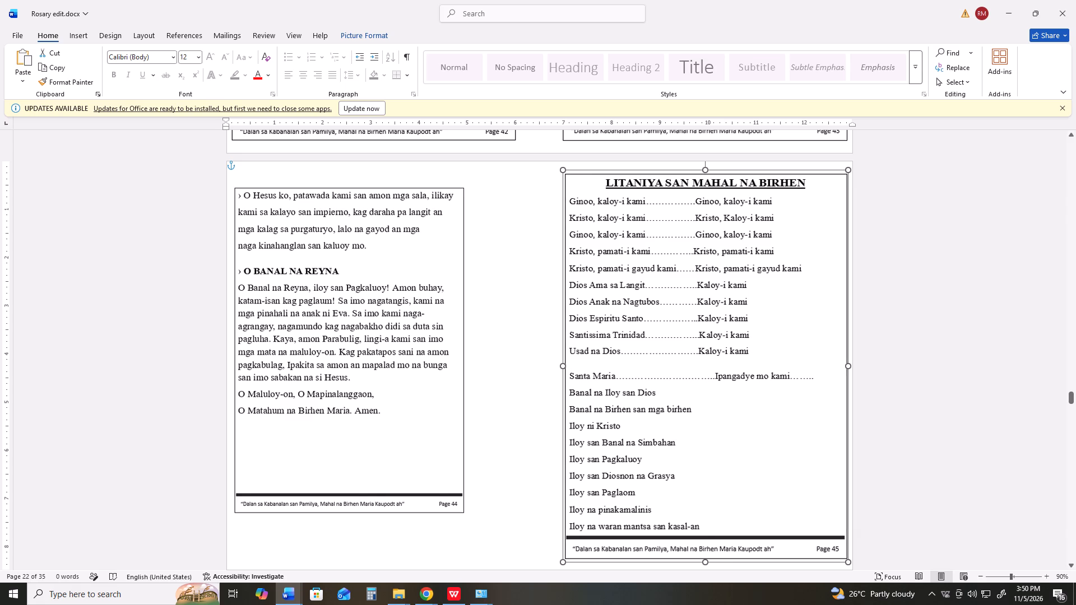
pyautogui.moveTo(563, 370); pyautogui.dragTo(561, 371)
# Move the Page 44 picture up so its top edge lines up with the Page 45 picture.
pyautogui.scroll(-7, 565, 369)
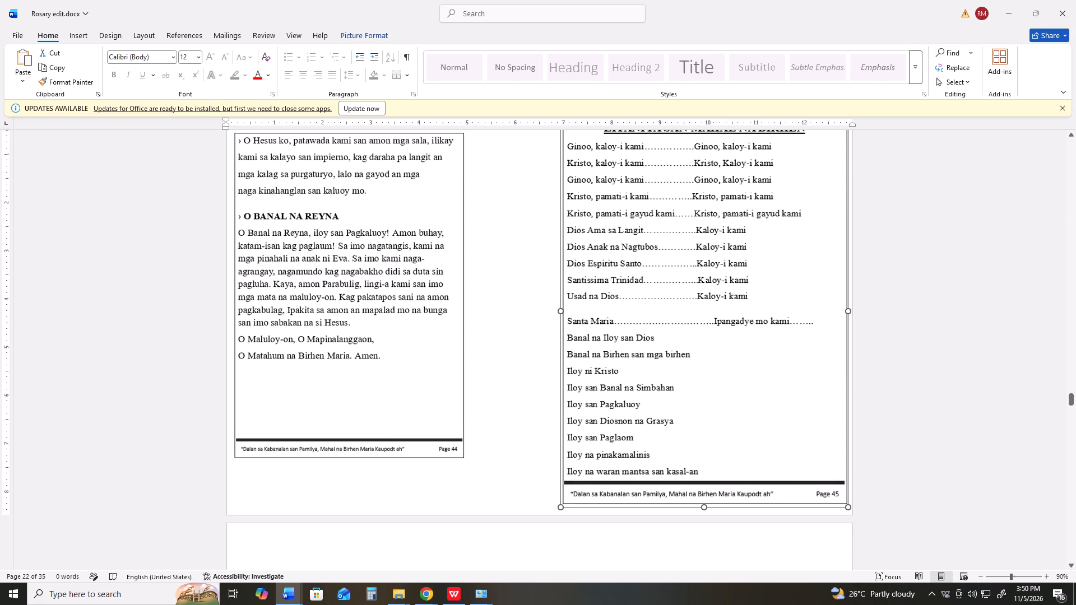
pyautogui.scroll(5, 438, 386)
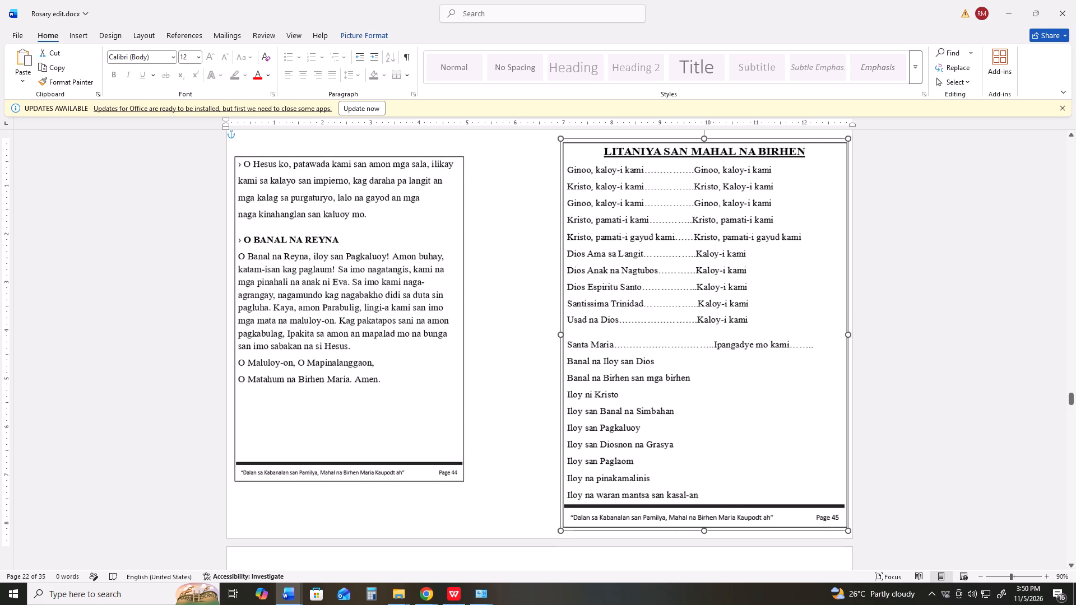
pyautogui.scroll(1, 438, 384)
pyautogui.moveTo(398, 387); pyautogui.dragTo(397, 374)
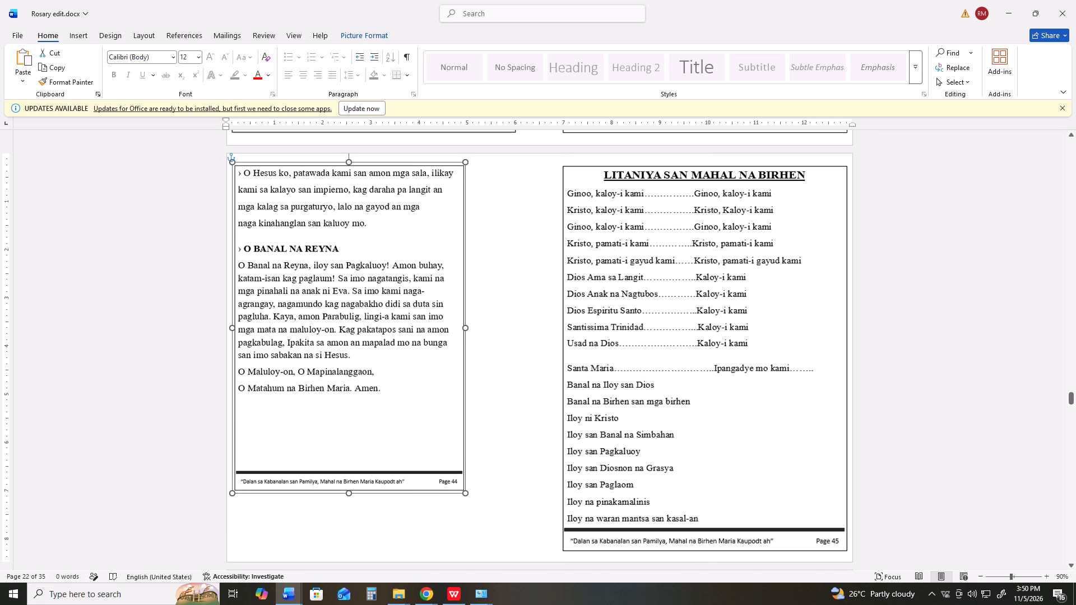
pyautogui.moveTo(397, 374); pyautogui.dragTo(396, 375)
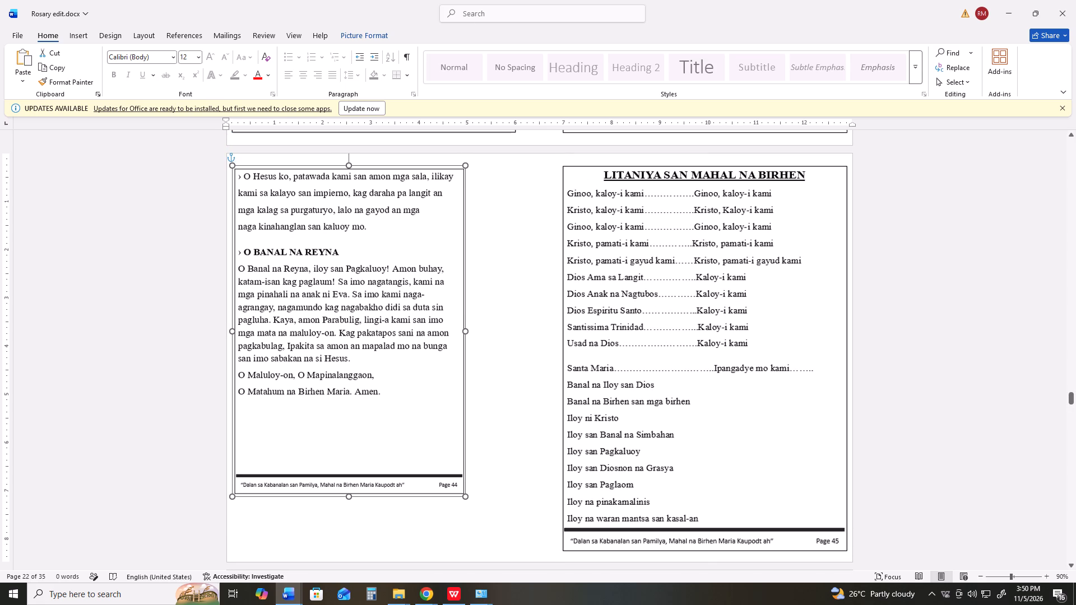
pyautogui.moveTo(396, 375); pyautogui.dragTo(396, 374)
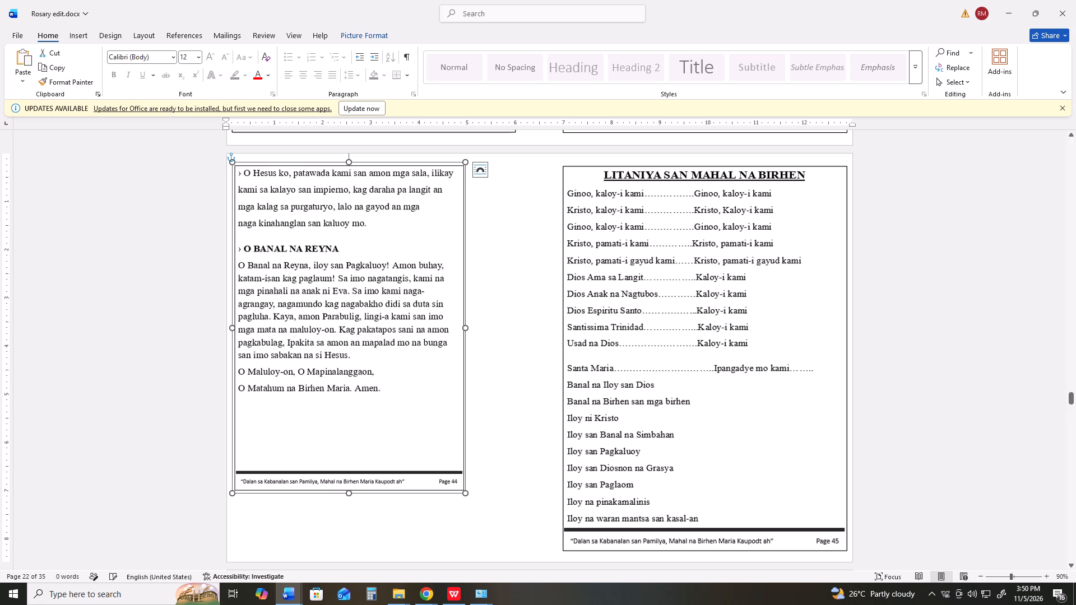
# Enlarge the Page 44 picture, then widen it to match the size of the Page 45 picture beside it.
pyautogui.moveTo(464, 493); pyautogui.dragTo(507, 540)
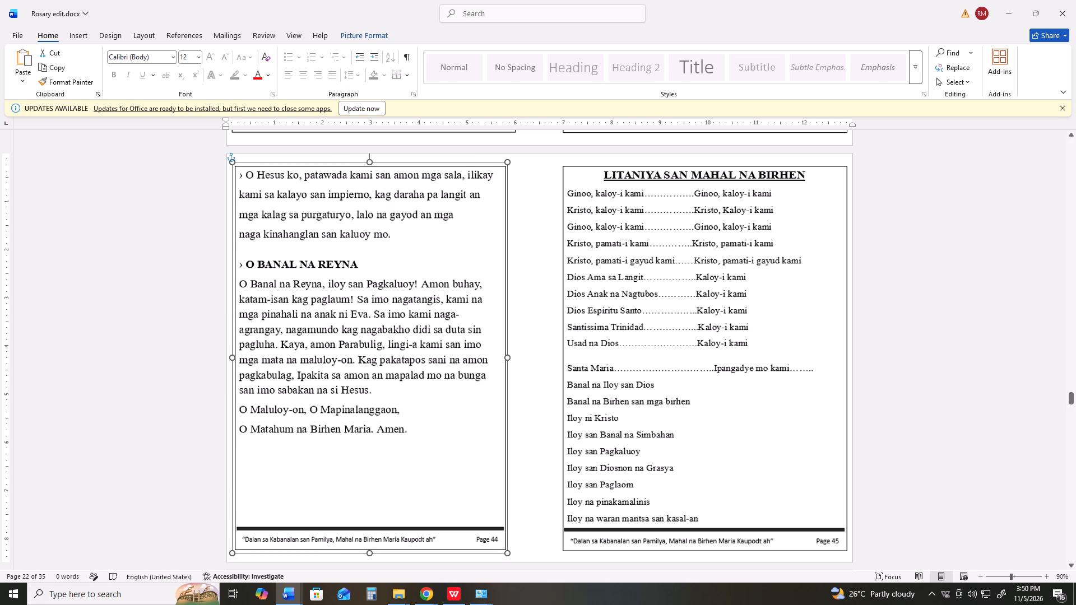
pyautogui.moveTo(507, 540); pyautogui.dragTo(508, 540)
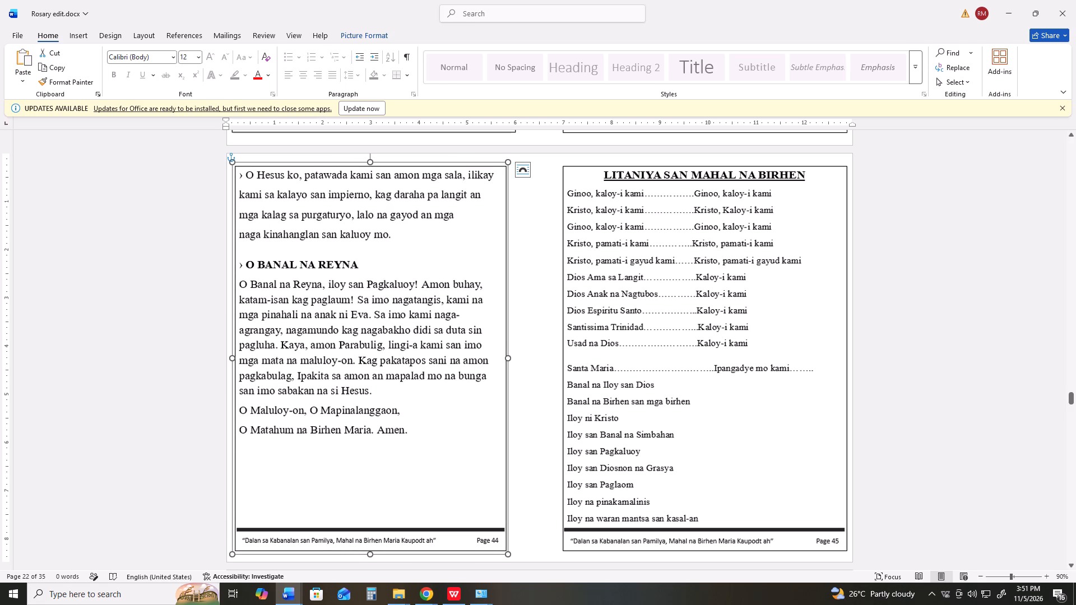
pyautogui.moveTo(507, 359); pyautogui.dragTo(513, 357)
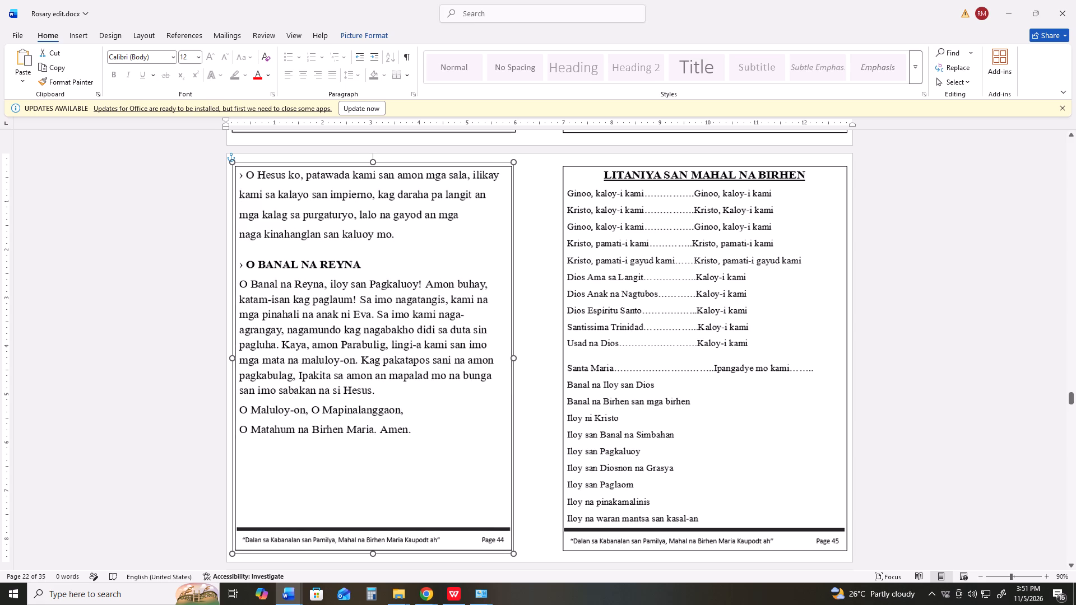
pyautogui.moveTo(513, 357); pyautogui.dragTo(517, 358)
pyautogui.scroll(-6, 551, 367)
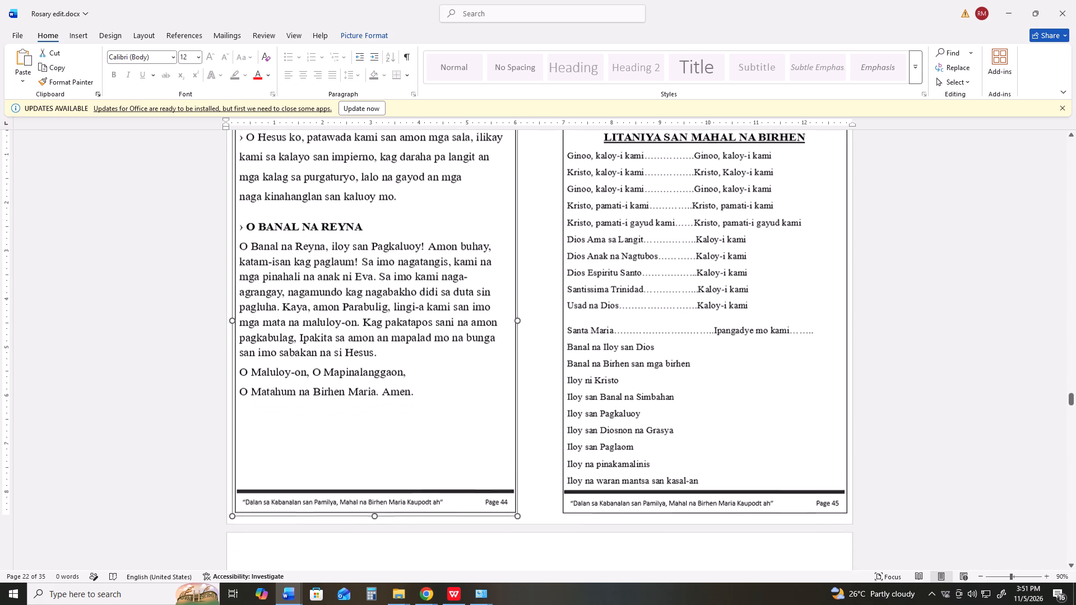
pyautogui.scroll(-2, 551, 367)
pyautogui.click(551, 367)
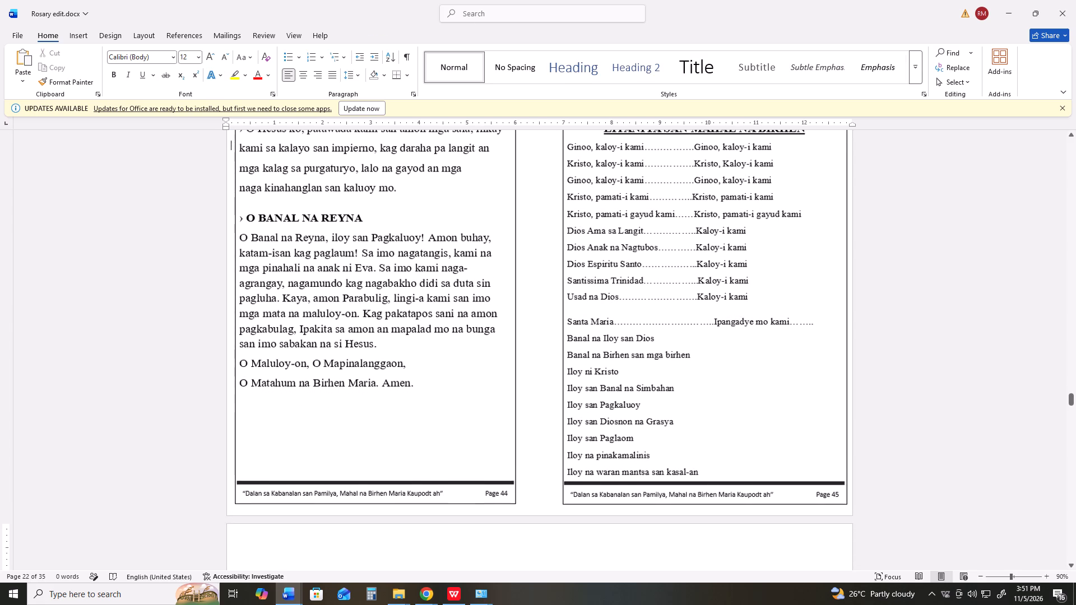
# Fine-tune the bottom edge of the Page 44 picture to line up with the bottom of Page 45.
pyautogui.scroll(-3, 551, 367)
pyautogui.click(504, 371)
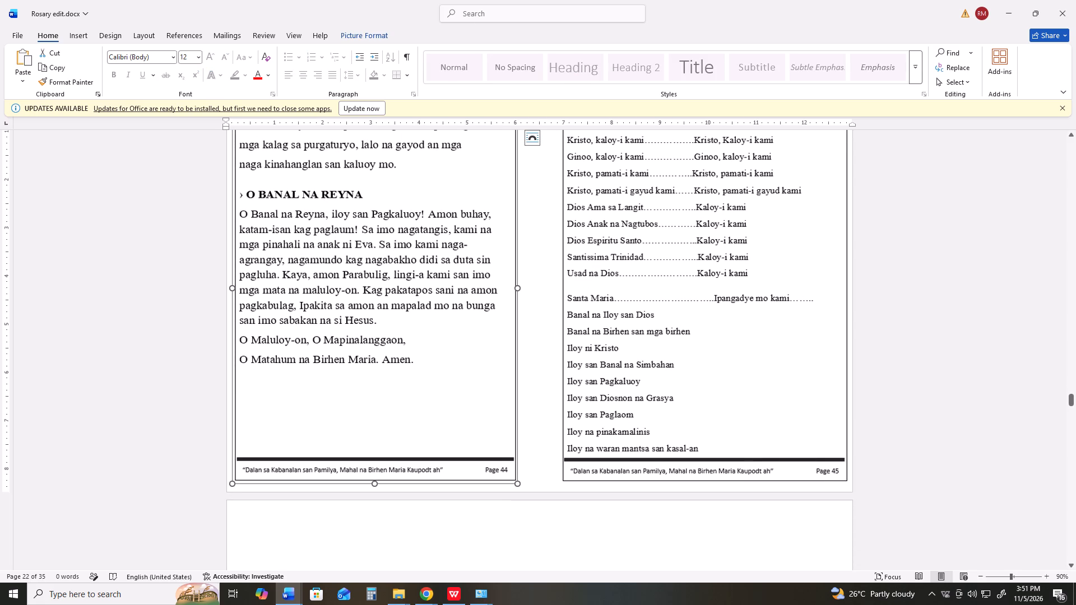
pyautogui.click(375, 483)
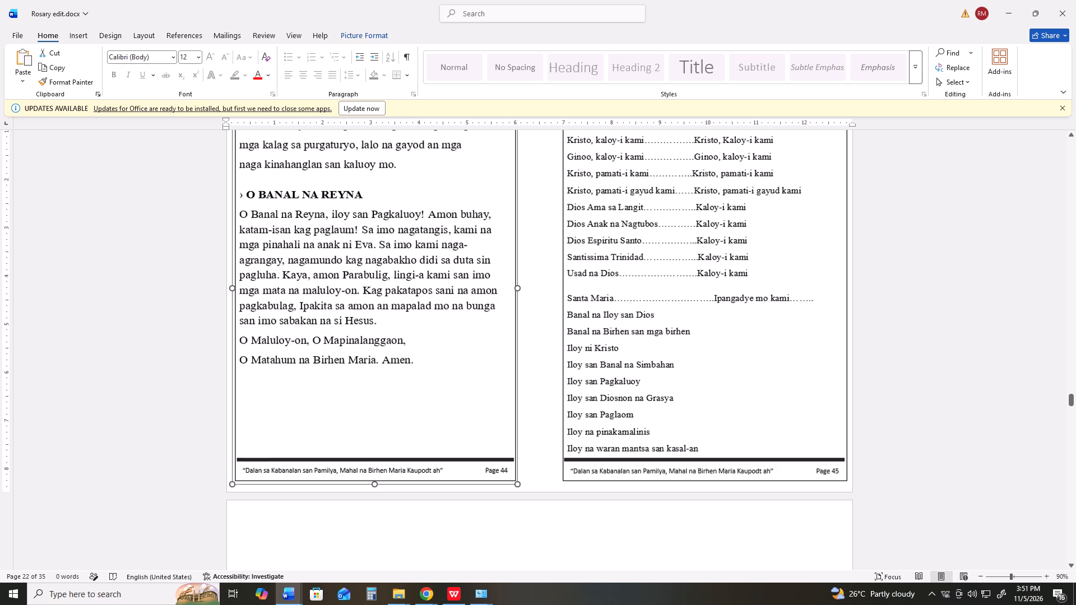
pyautogui.scroll(2, 528, 419)
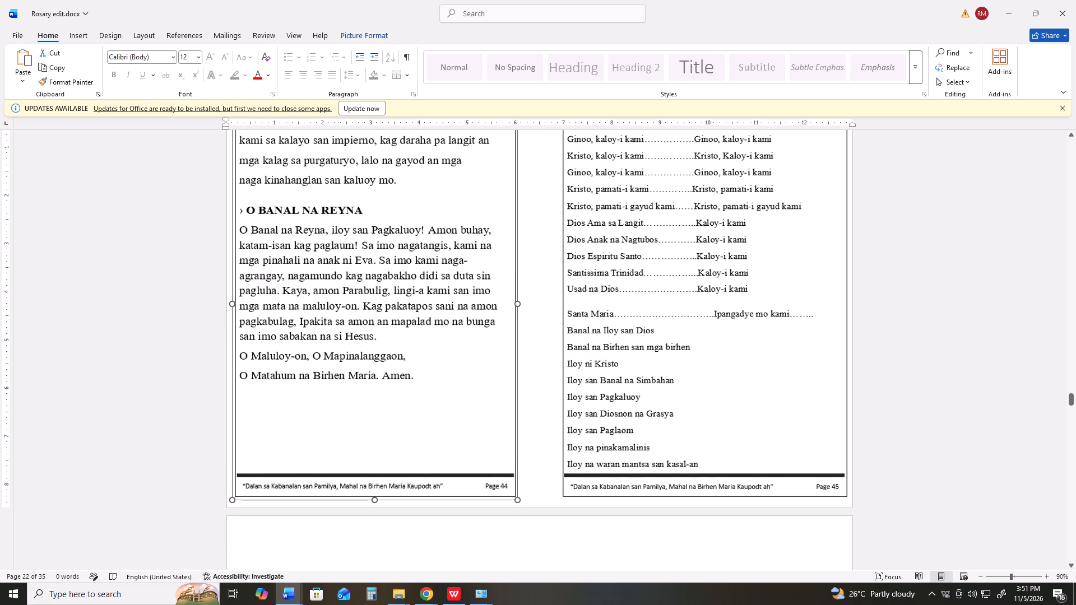
pyautogui.scroll(-6, 528, 419)
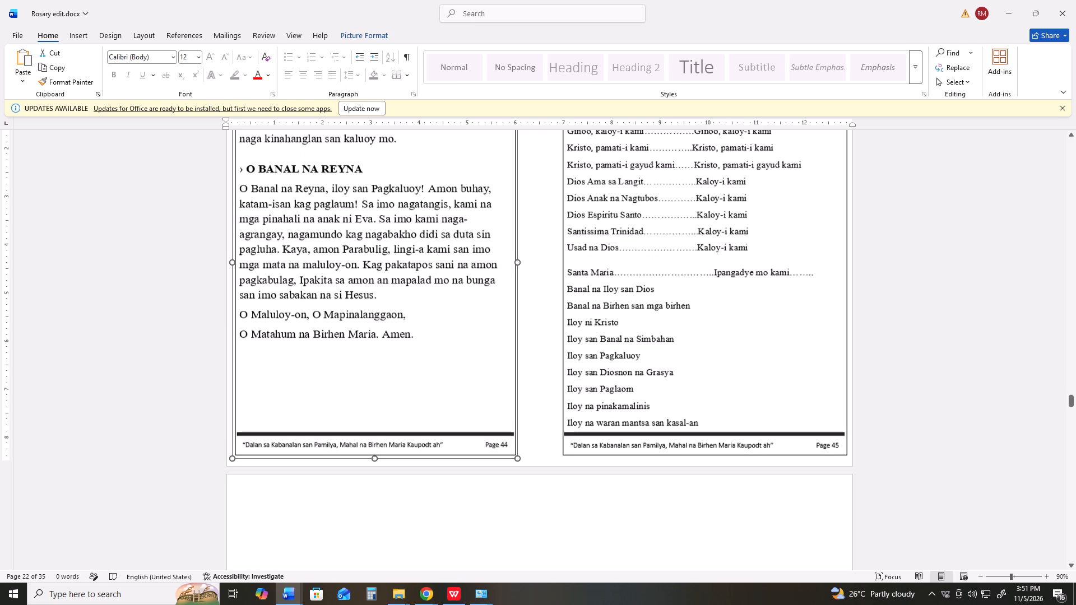
# Insert the picture r46.png from Downloads after the Page 44–45 spread and set its text wrapping to In Front of Text.
pyautogui.scroll(-14, 528, 419)
pyautogui.click(551, 318)
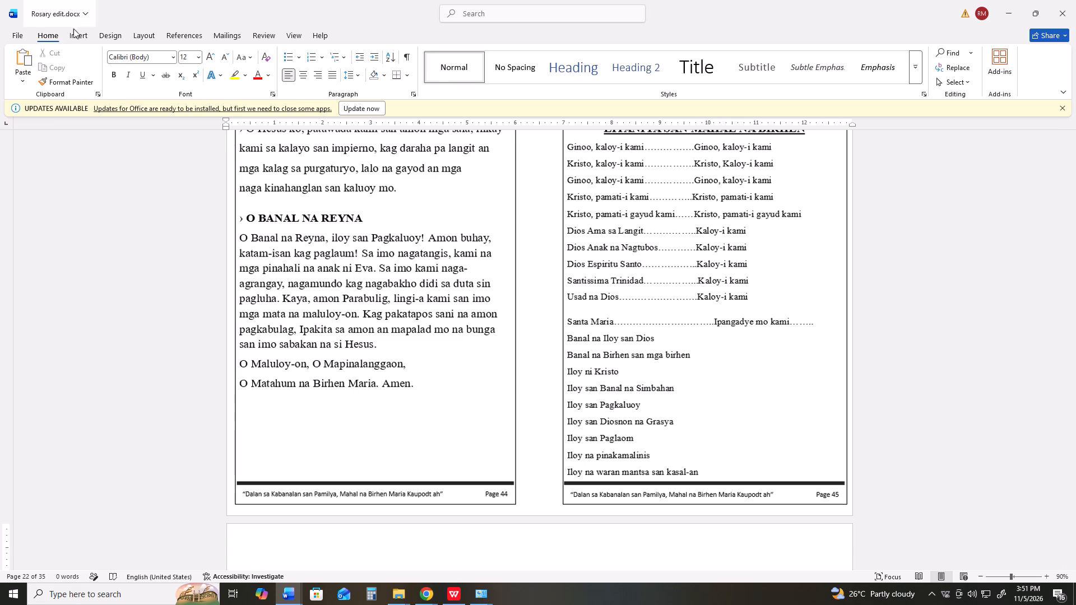
pyautogui.click(79, 29)
pyautogui.click(129, 69)
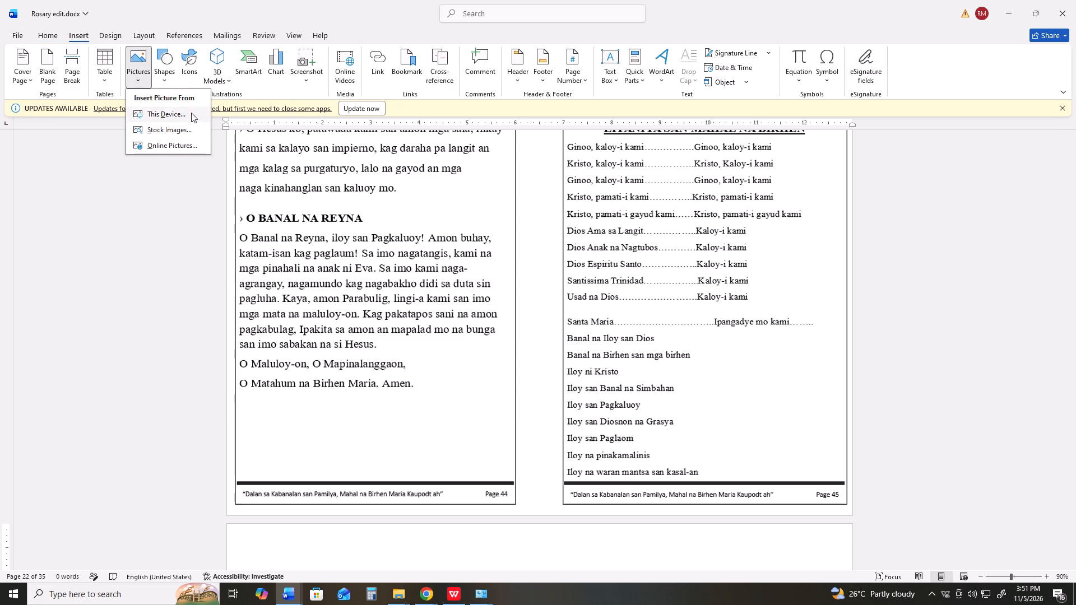
pyautogui.click(191, 113)
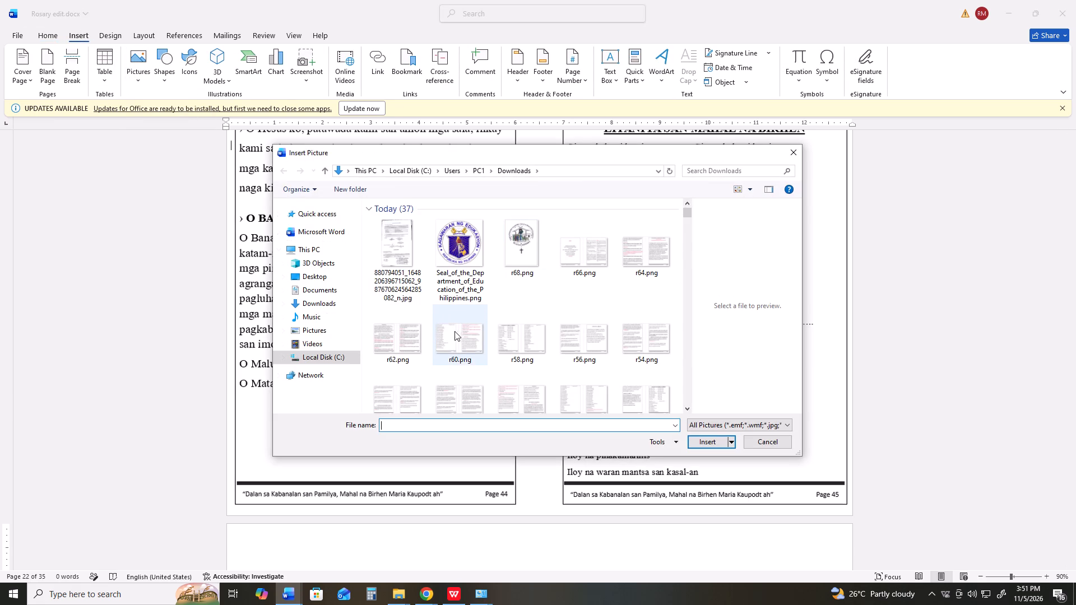
pyautogui.scroll(-2, 457, 322)
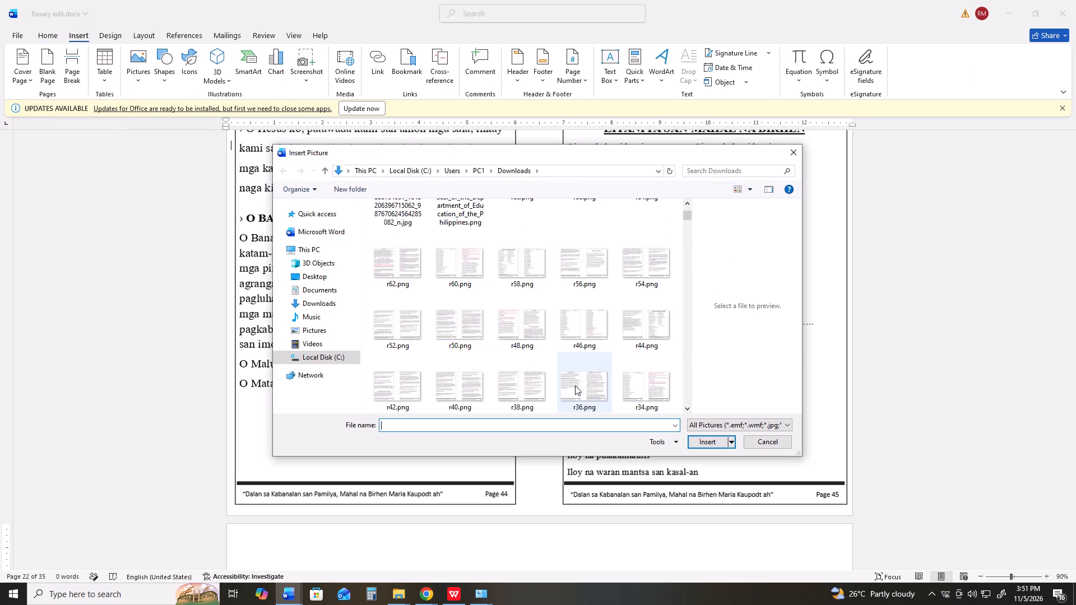
pyautogui.click(593, 340)
pyautogui.press('Return')
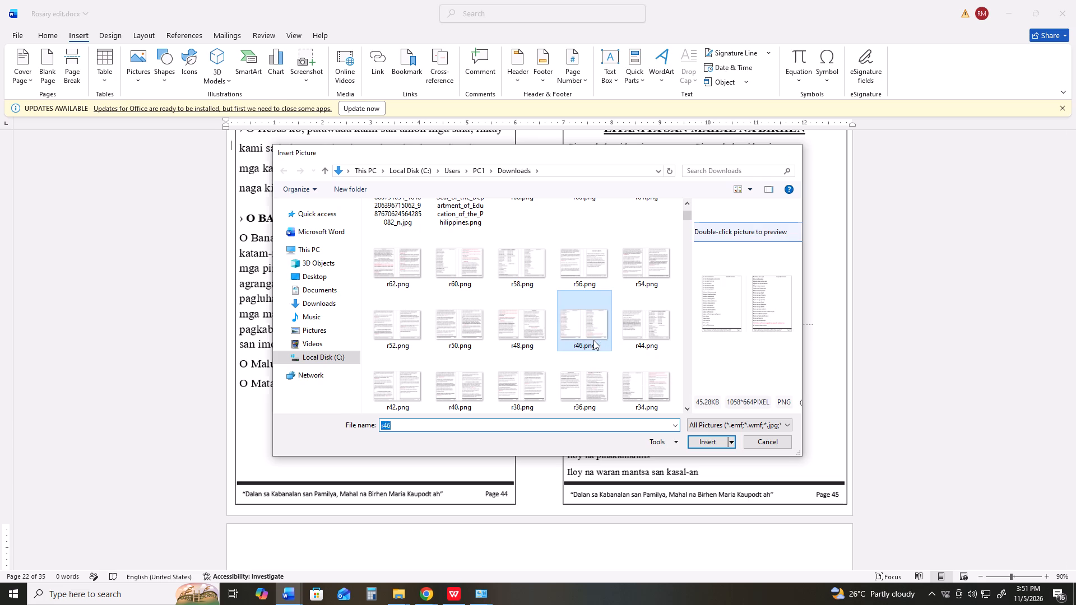
pyautogui.moveTo(535, 375); pyautogui.dragTo(549, 378)
pyautogui.click(771, 250)
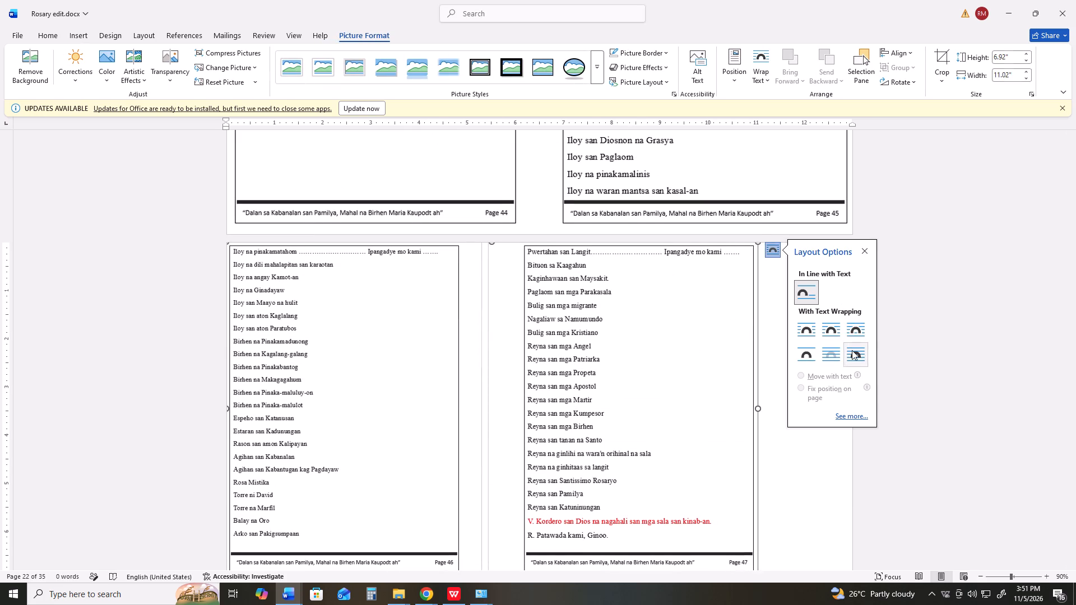
pyautogui.click(852, 350)
# Duplicate the Page 46–47 picture slightly below and to the right, and nudge the original inward from the page's left edge.
pyautogui.keyDown('ctrl'); pyautogui.moveTo(445, 330); pyautogui.dragTo(495, 364); pyautogui.keyUp('ctrl')
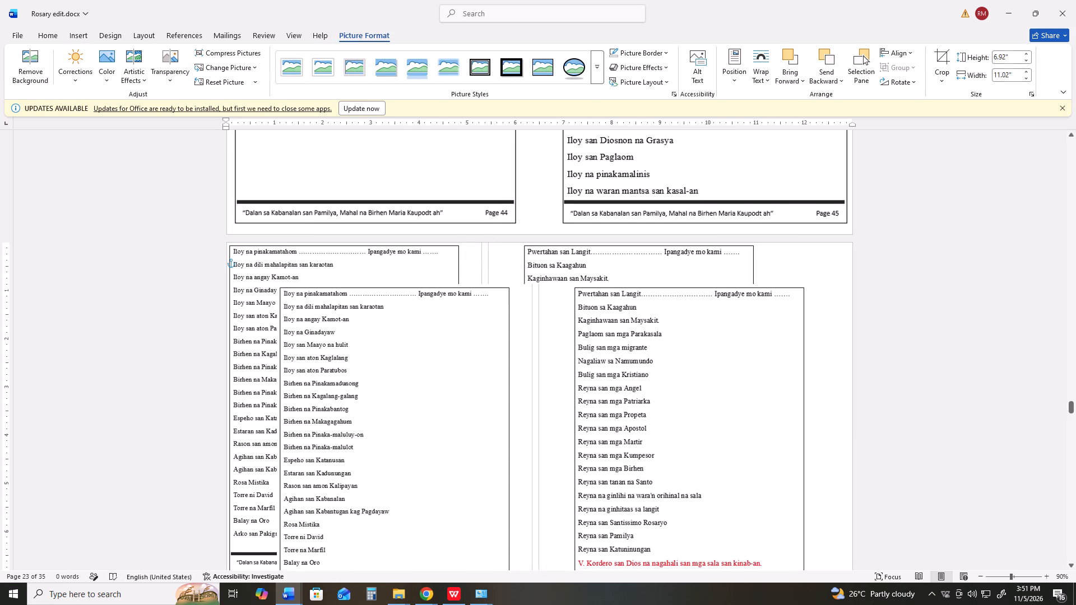
pyautogui.keyDown('ctrl'); pyautogui.moveTo(495, 364); pyautogui.dragTo(489, 361); pyautogui.keyUp('ctrl')
pyautogui.moveTo(273, 259); pyautogui.dragTo(288, 268)
# Crop the original picture down to Page 46 only, trimming its outer margins close to the page border.
pyautogui.click(232, 258)
pyautogui.click(522, 263)
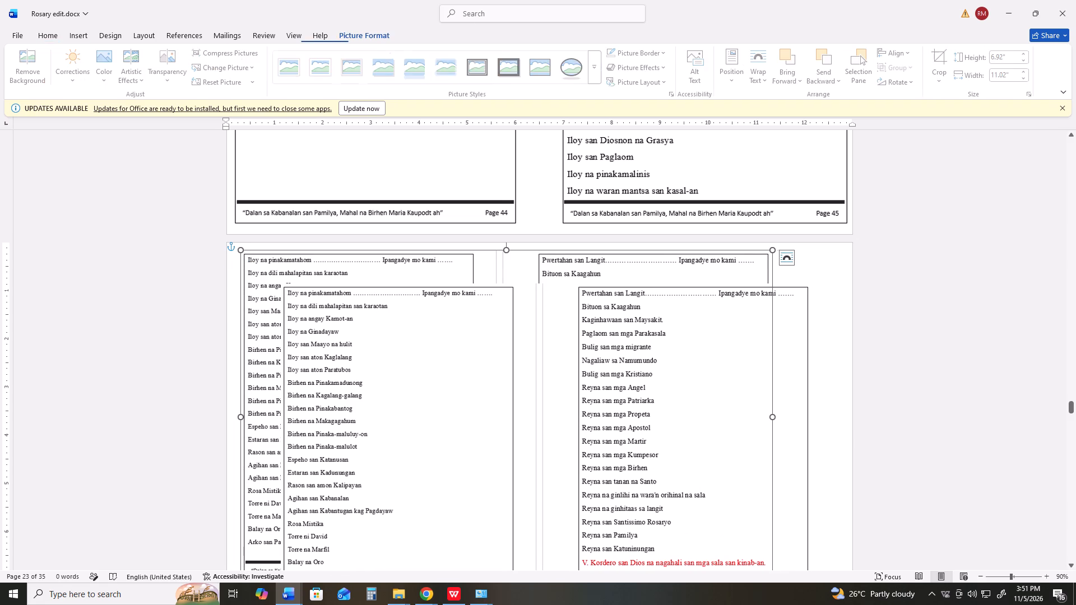
pyautogui.rightClick(693, 263)
pyautogui.rightClick(693, 263)
pyautogui.click(729, 230)
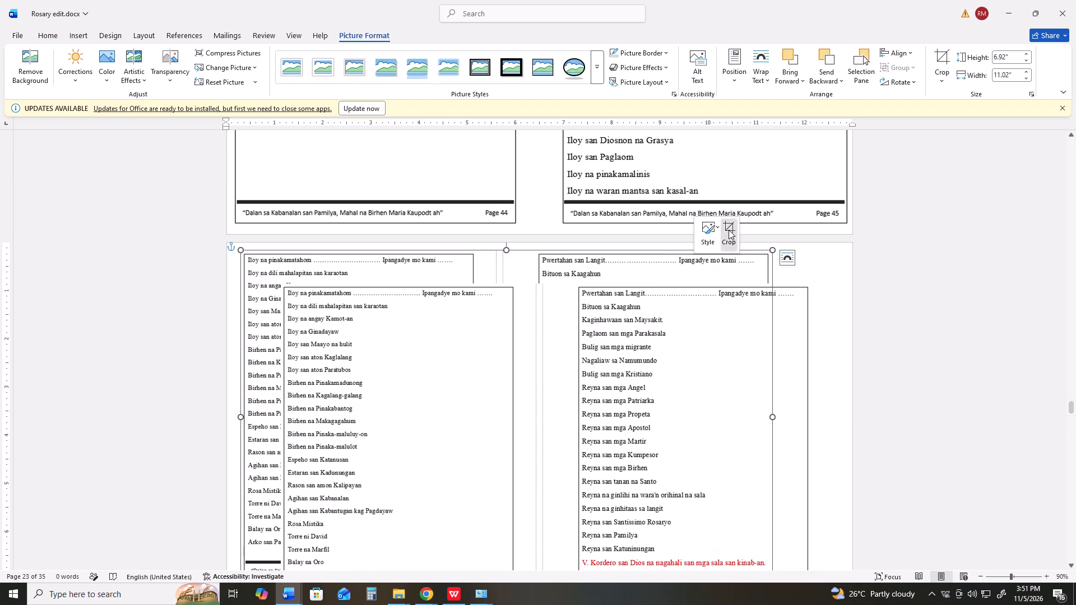
pyautogui.scroll(-6, 734, 386)
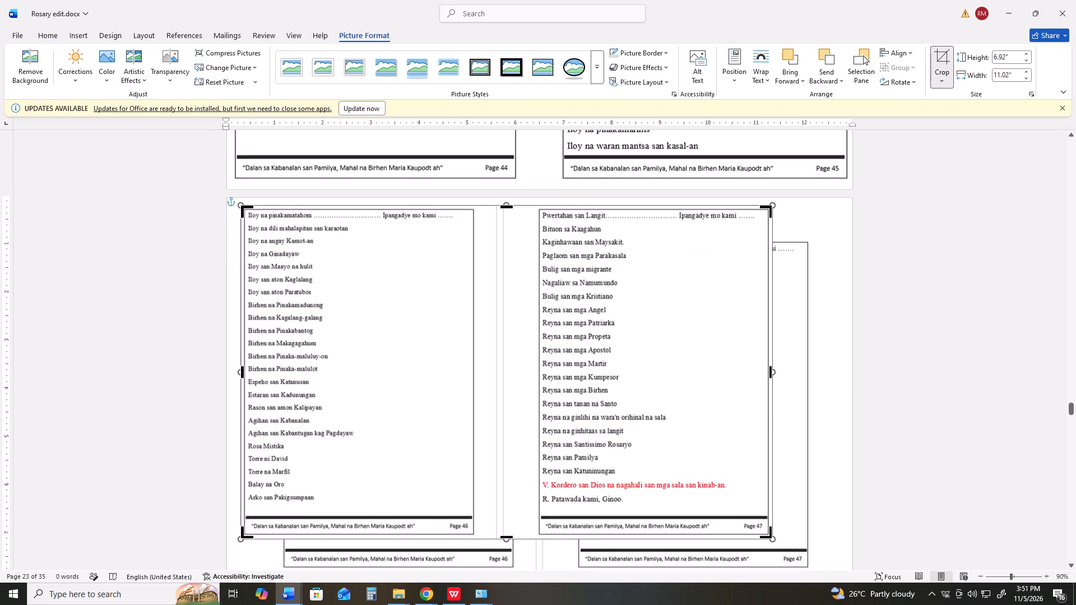
pyautogui.moveTo(772, 369); pyautogui.dragTo(546, 359)
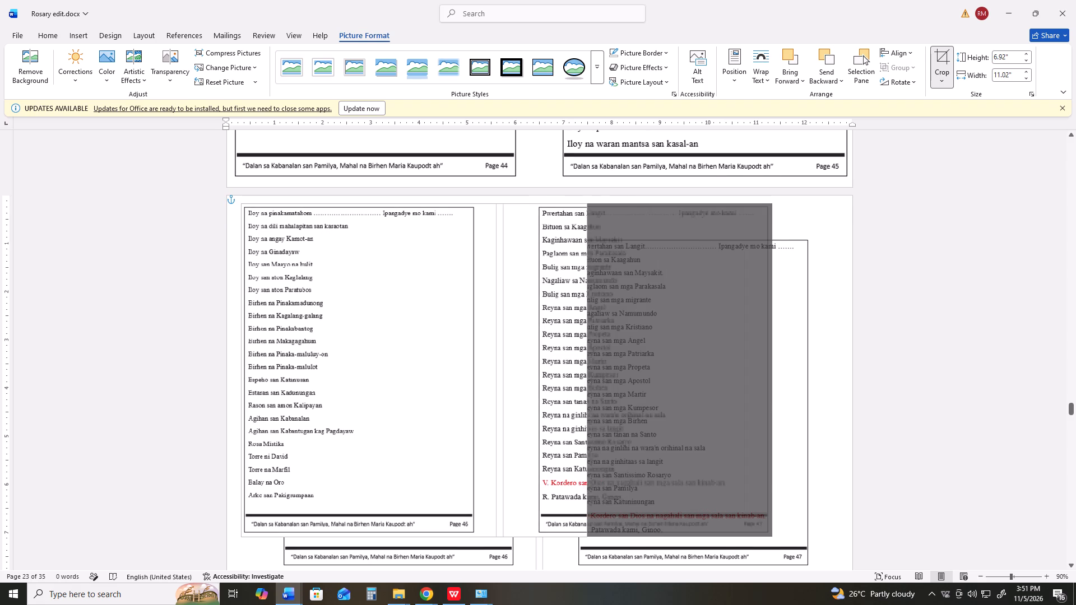
pyautogui.moveTo(546, 359); pyautogui.dragTo(477, 366)
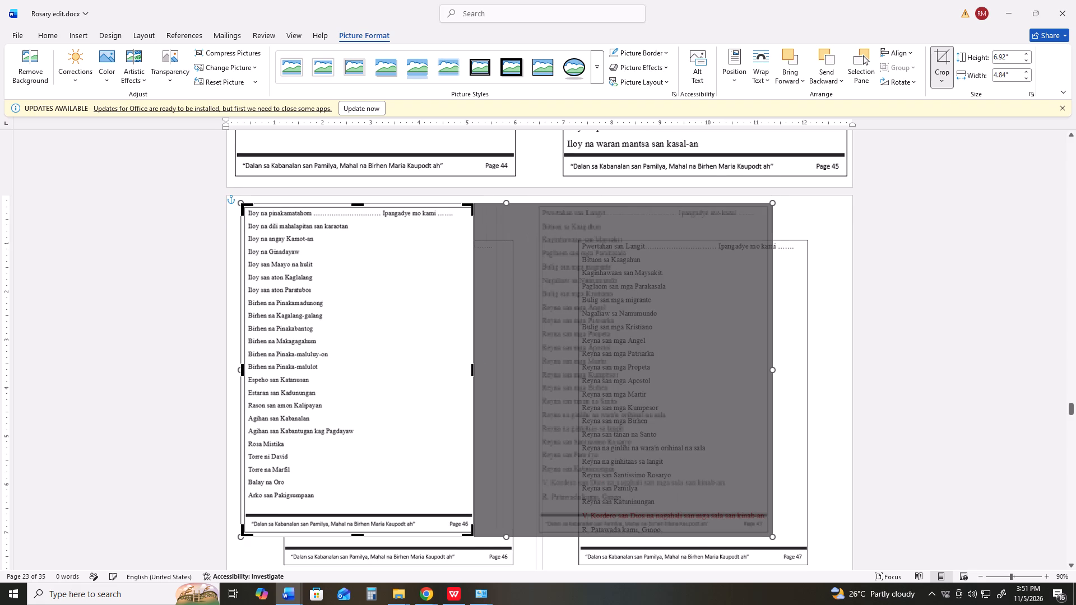
pyautogui.click(241, 369)
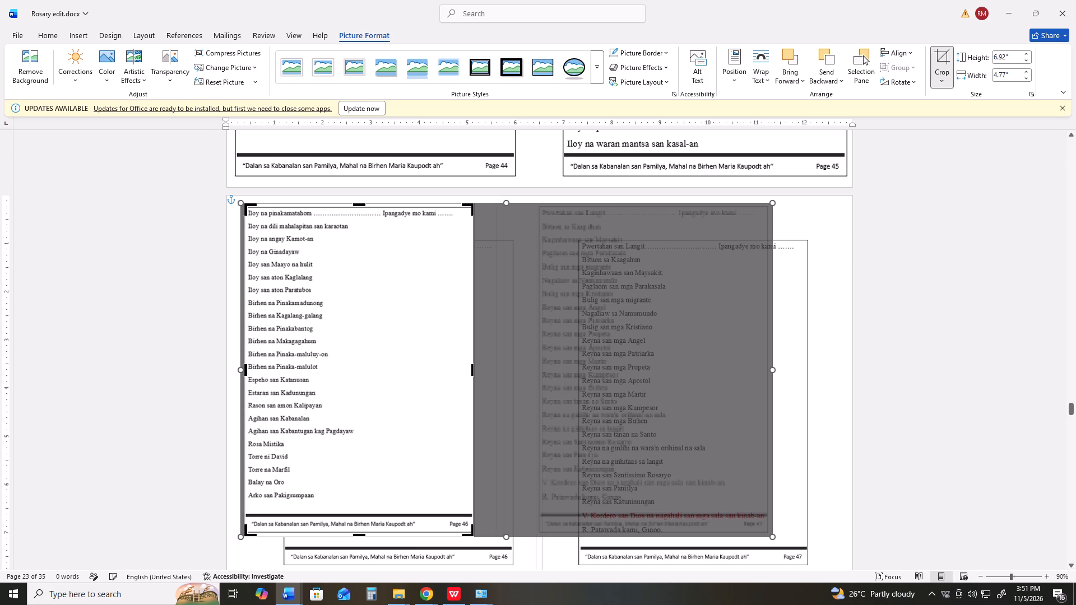
pyautogui.click(360, 535)
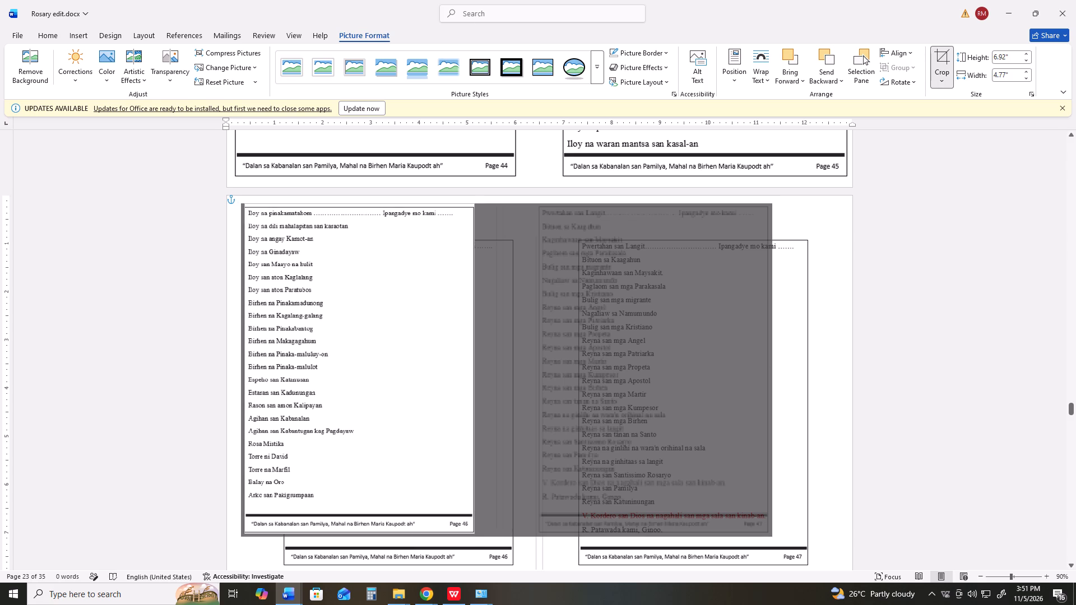
pyautogui.click(363, 205)
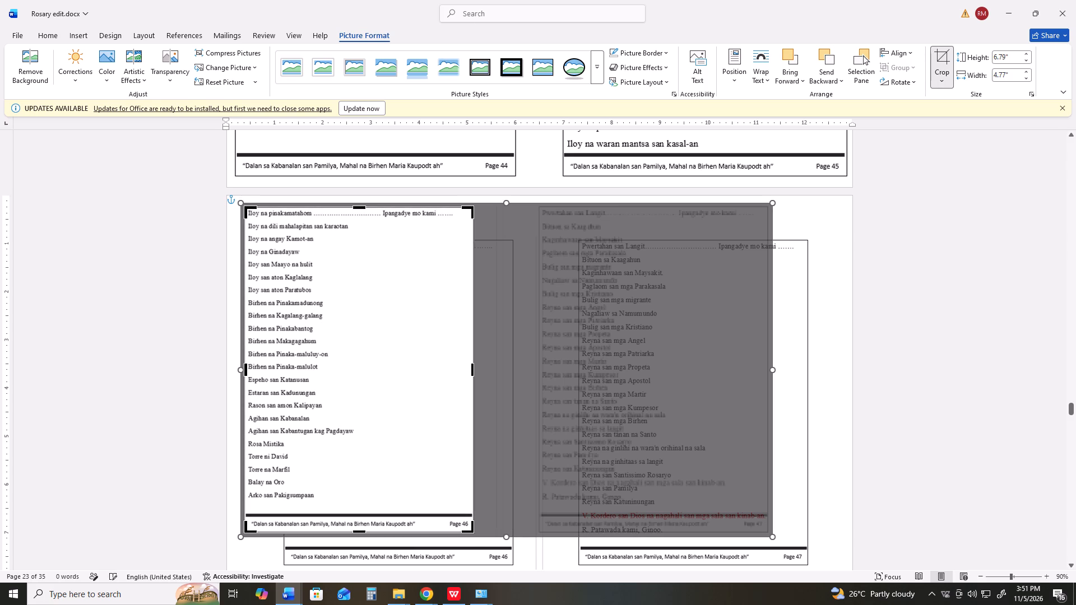
pyautogui.press('Return')
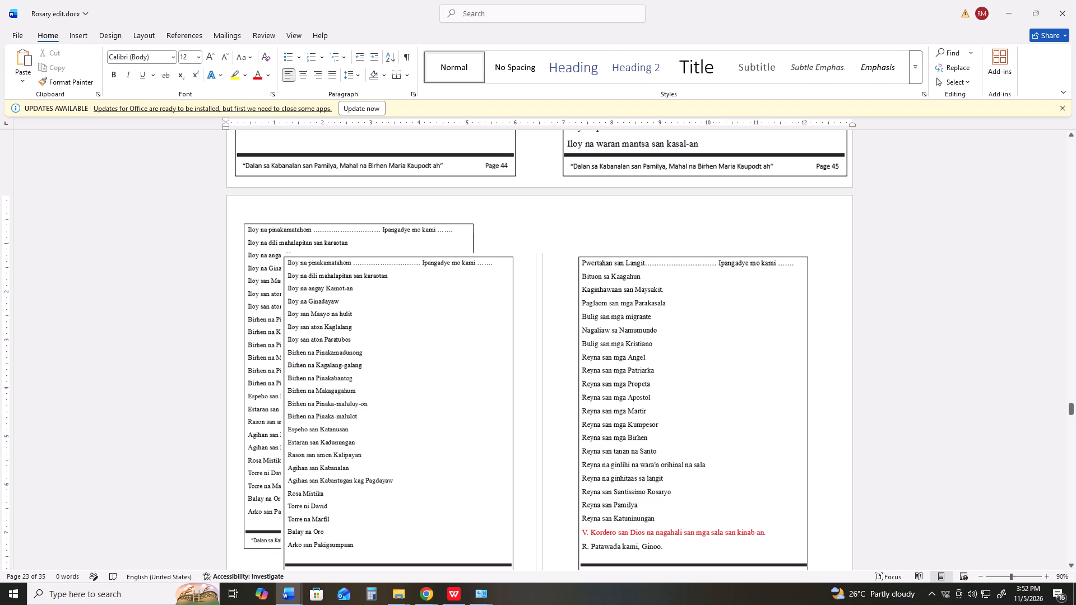
# Fine-tune the crop on the left edge of the Page 46 picture to sit against its border line.
pyautogui.click(349, 242)
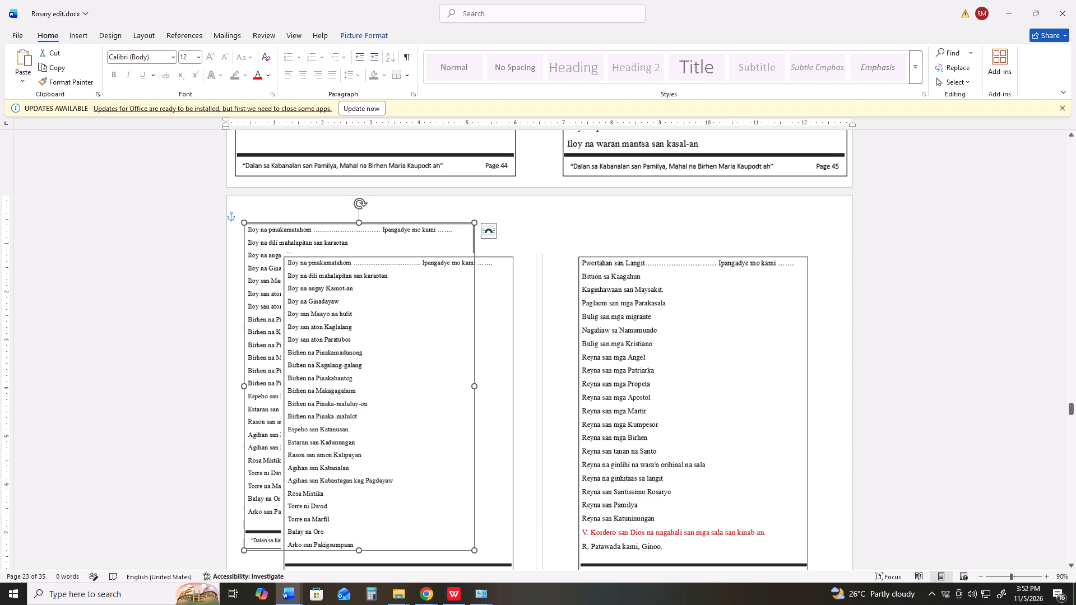
pyautogui.rightClick(256, 385)
pyautogui.rightClick(256, 385)
pyautogui.click(287, 402)
pyautogui.click(246, 388)
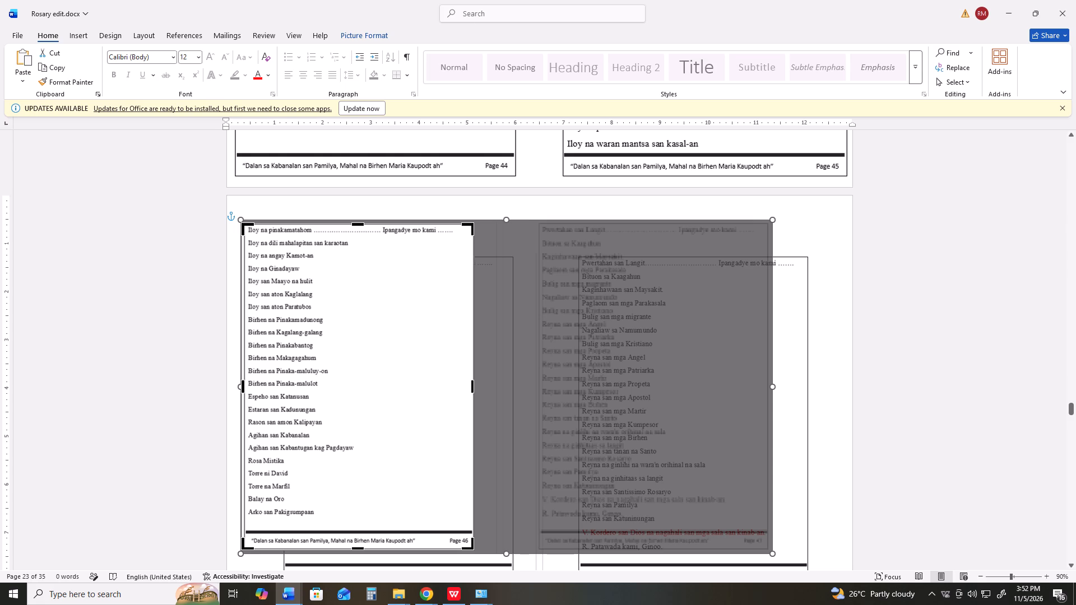
pyautogui.press('Return')
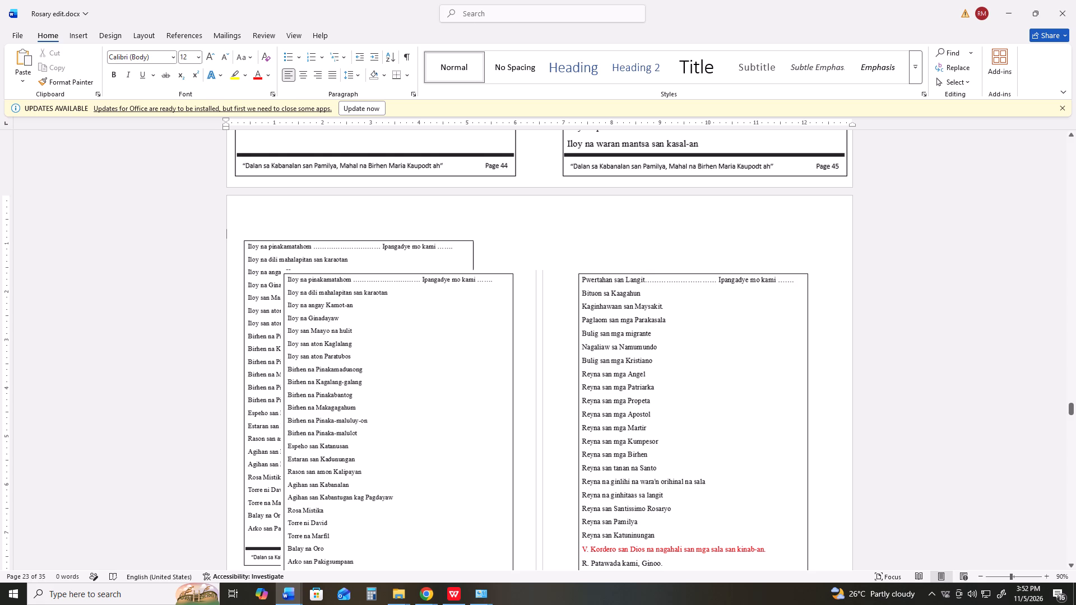
# Shift the duplicate two-page picture up slightly and crop it down to Page 47 only, trimming its outer margins to the border.
pyautogui.click(509, 309)
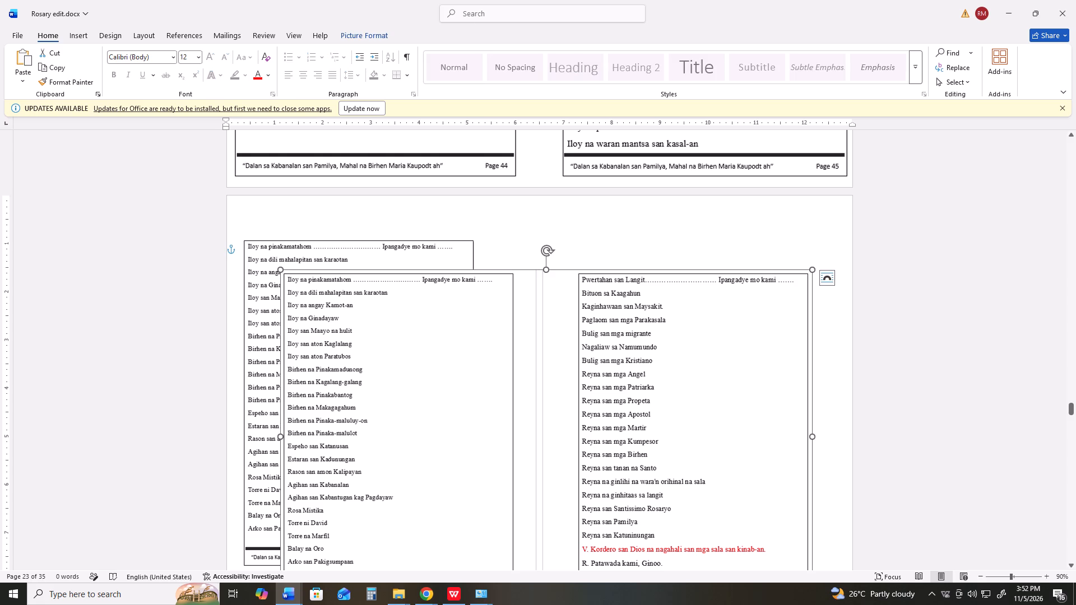
pyautogui.moveTo(524, 394); pyautogui.dragTo(521, 348)
pyautogui.rightClick(520, 346)
pyautogui.rightClick(520, 346)
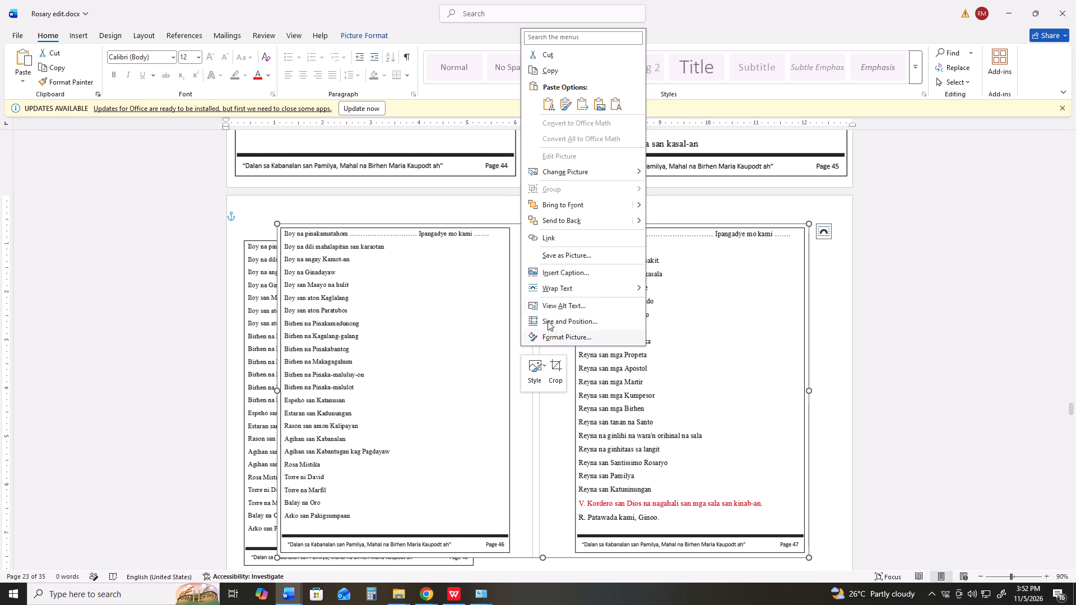
pyautogui.click(556, 362)
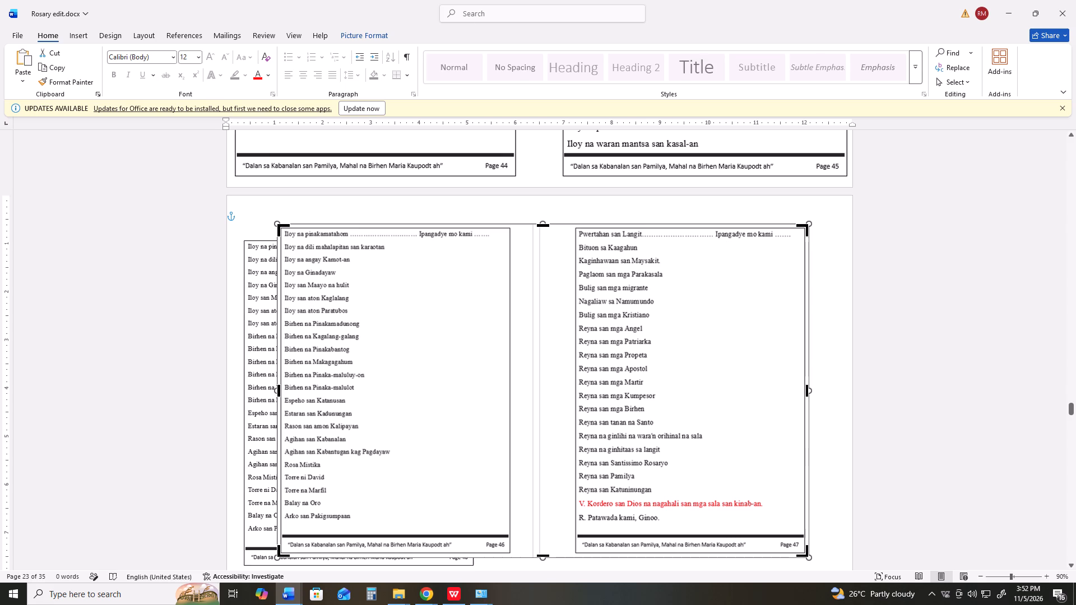
pyautogui.moveTo(280, 391); pyautogui.dragTo(573, 395)
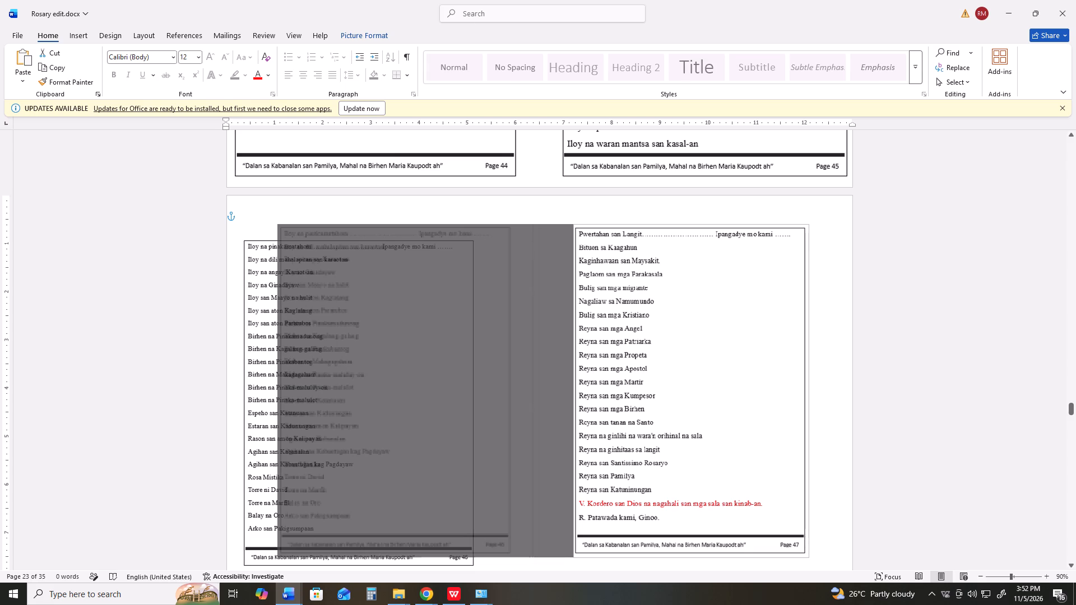
pyautogui.moveTo(573, 395); pyautogui.dragTo(574, 395)
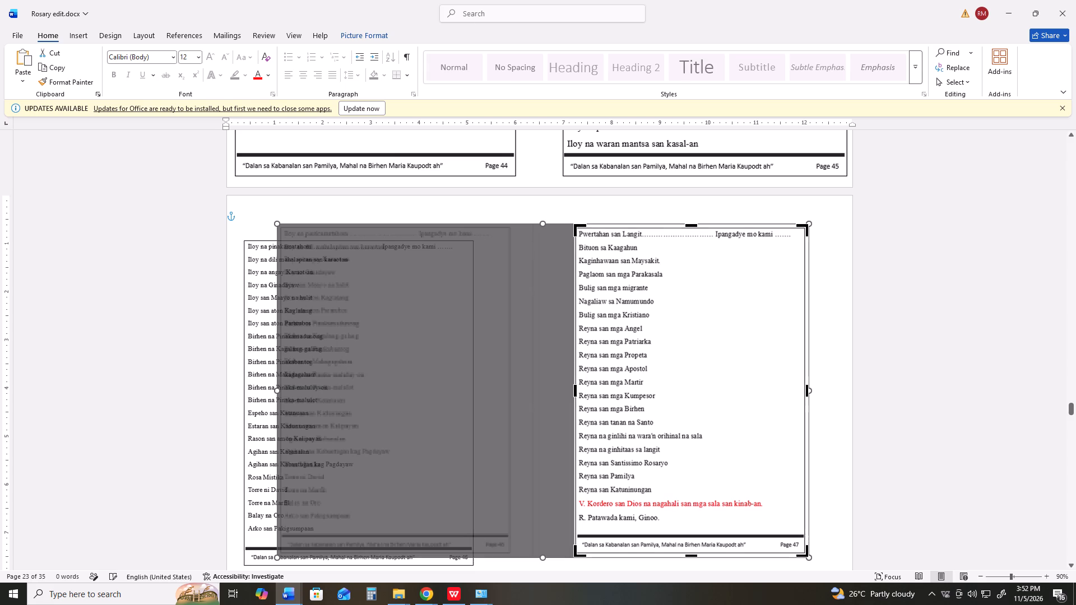
pyautogui.click(807, 391)
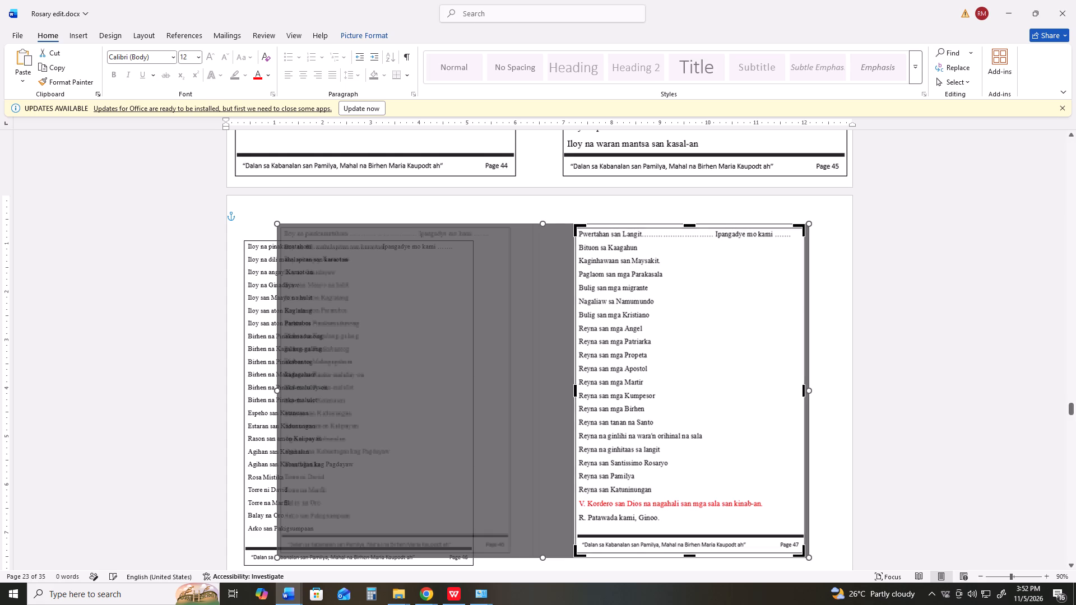
pyautogui.click(693, 555)
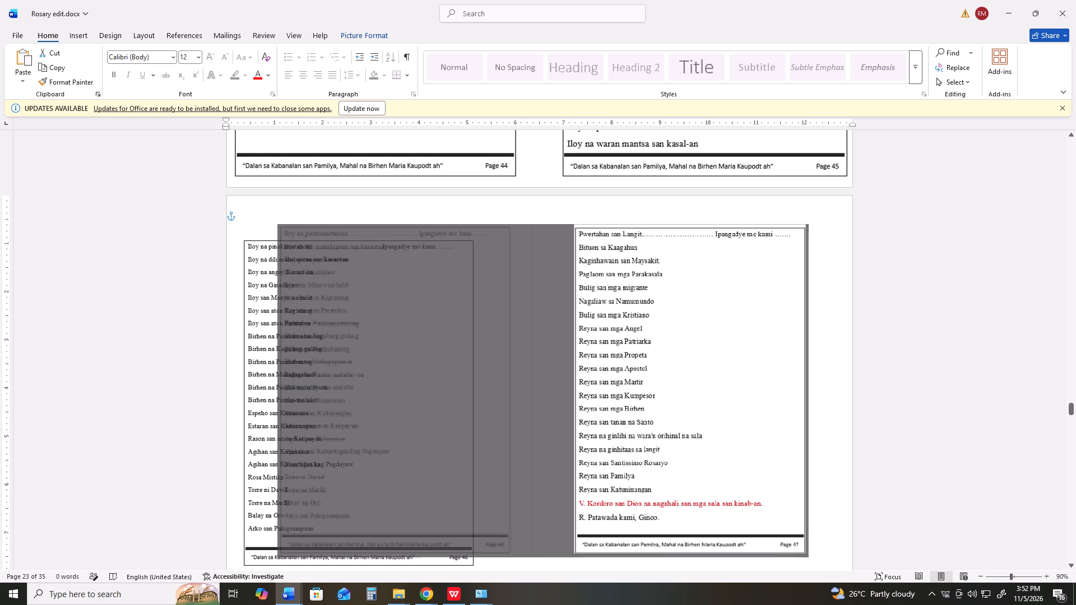
pyautogui.click(688, 225)
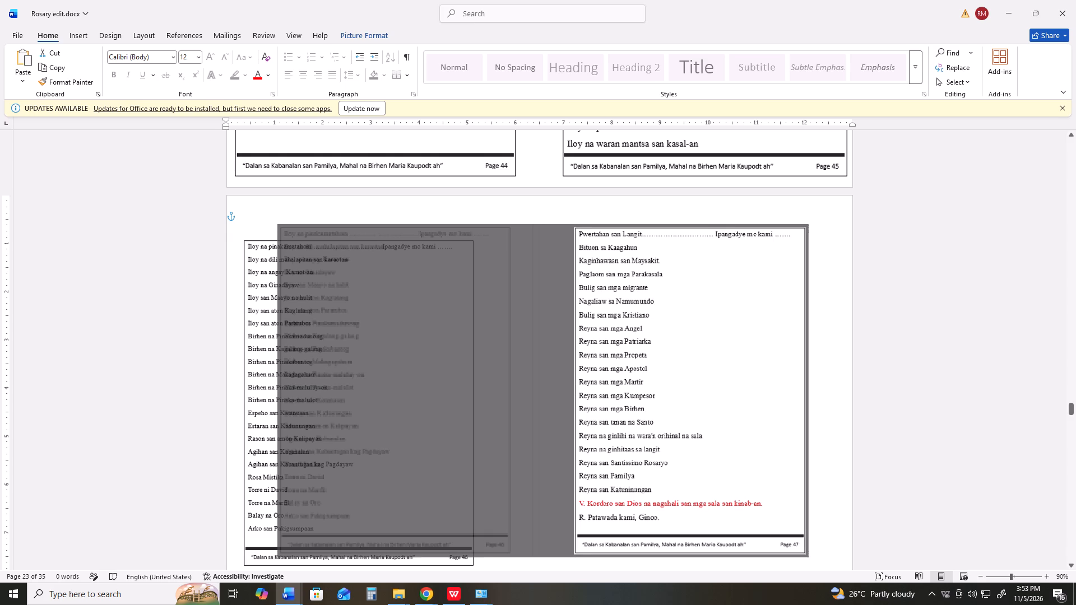
pyautogui.click(843, 273)
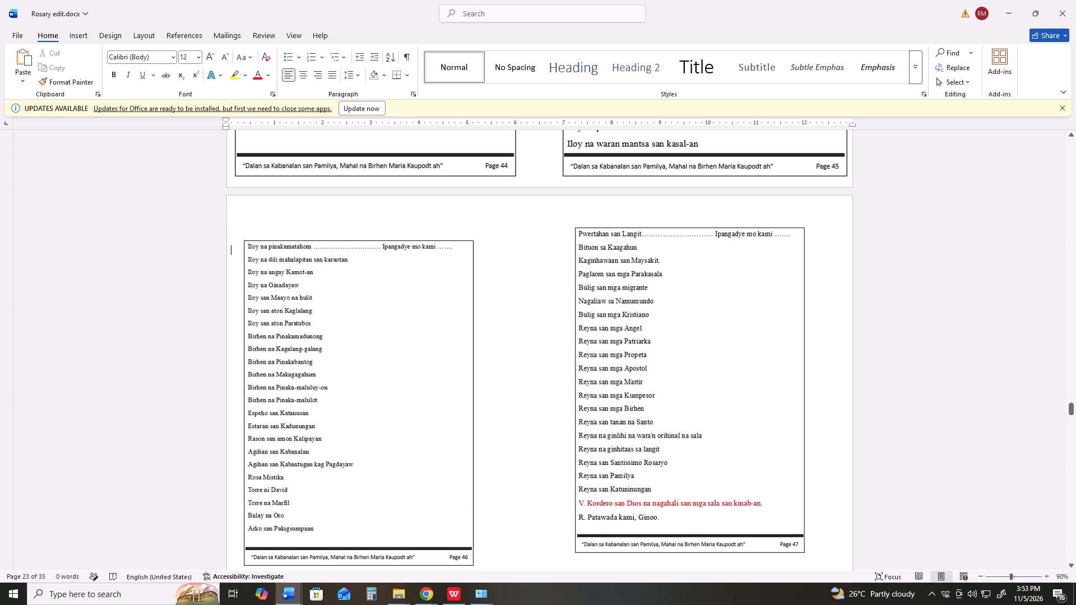
# Move the Page 47 picture up and to the right, near the upper right corner of the page.
pyautogui.moveTo(712, 342); pyautogui.dragTo(752, 323)
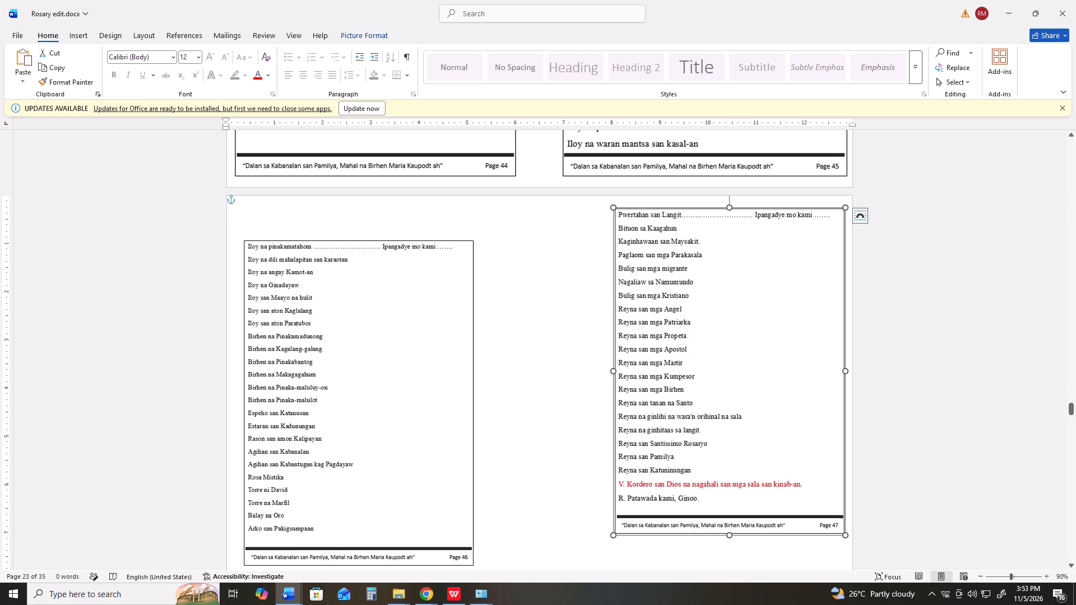
pyautogui.click(739, 329)
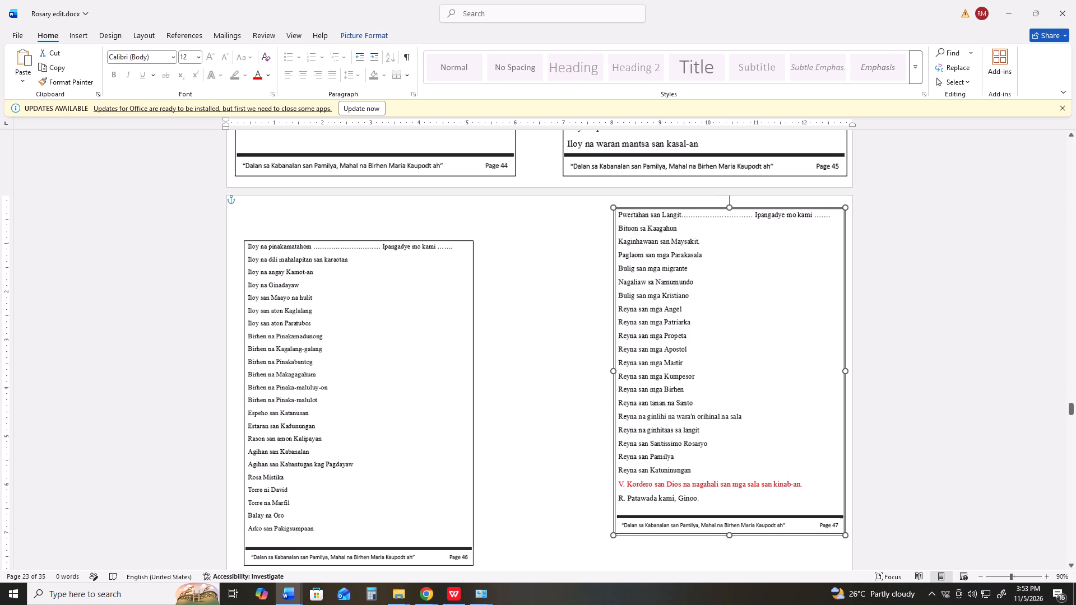
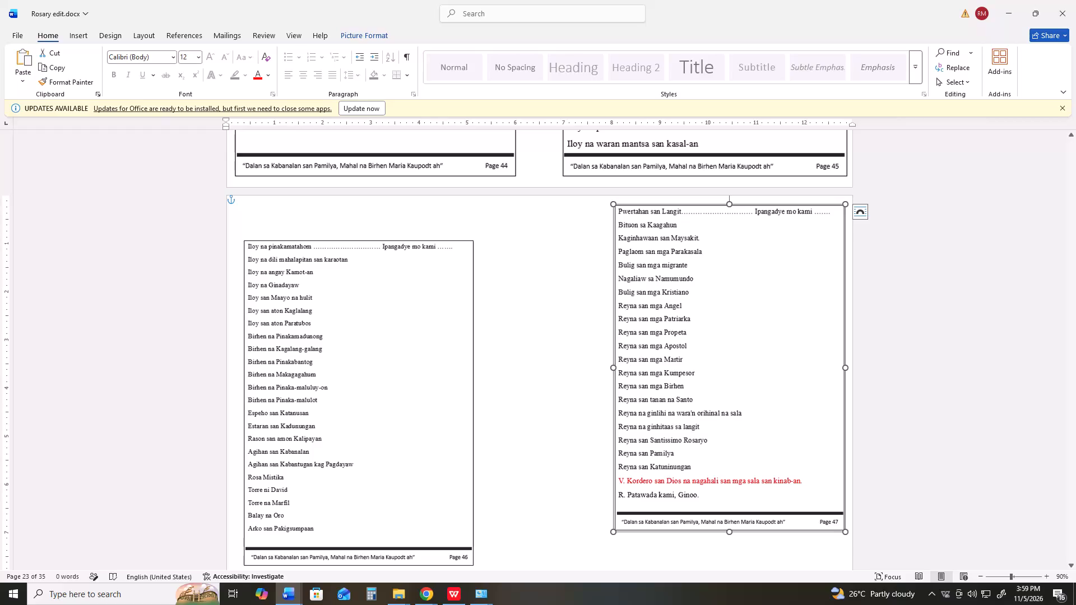
# Move the Page 46 picture up and slightly left into the upper left corner of the page, level with Page 47.
pyautogui.moveTo(410, 366); pyautogui.dragTo(403, 331)
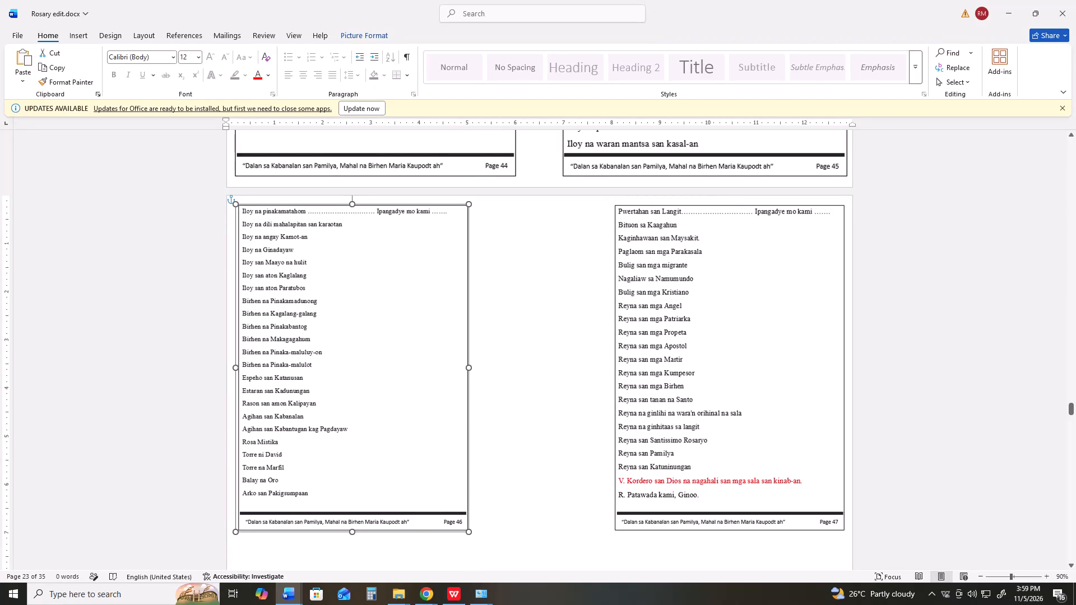
pyautogui.moveTo(403, 331); pyautogui.dragTo(402, 329)
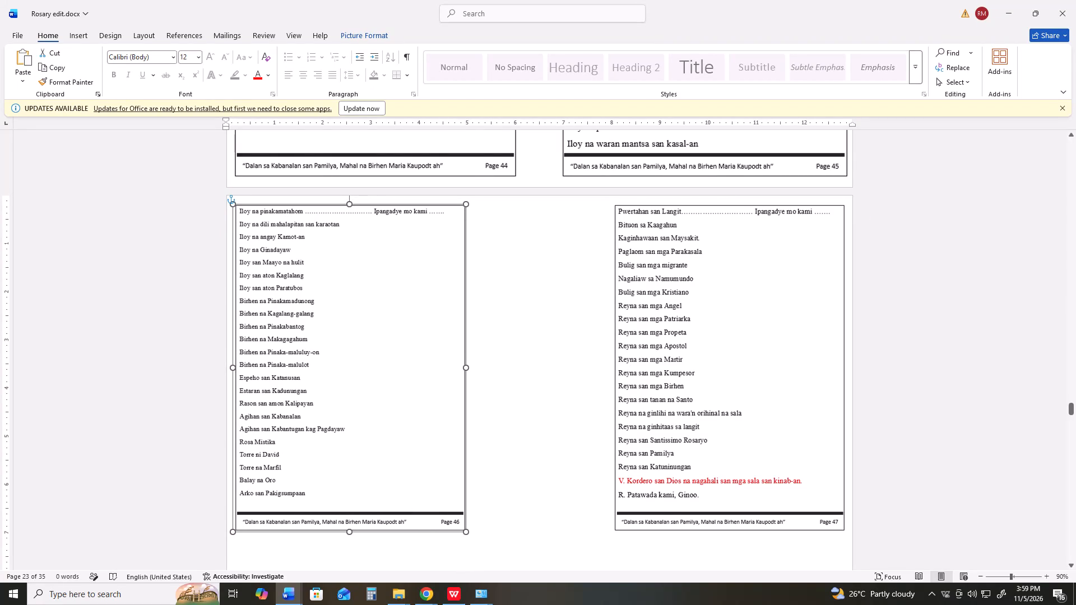
pyautogui.moveTo(402, 329); pyautogui.dragTo(401, 331)
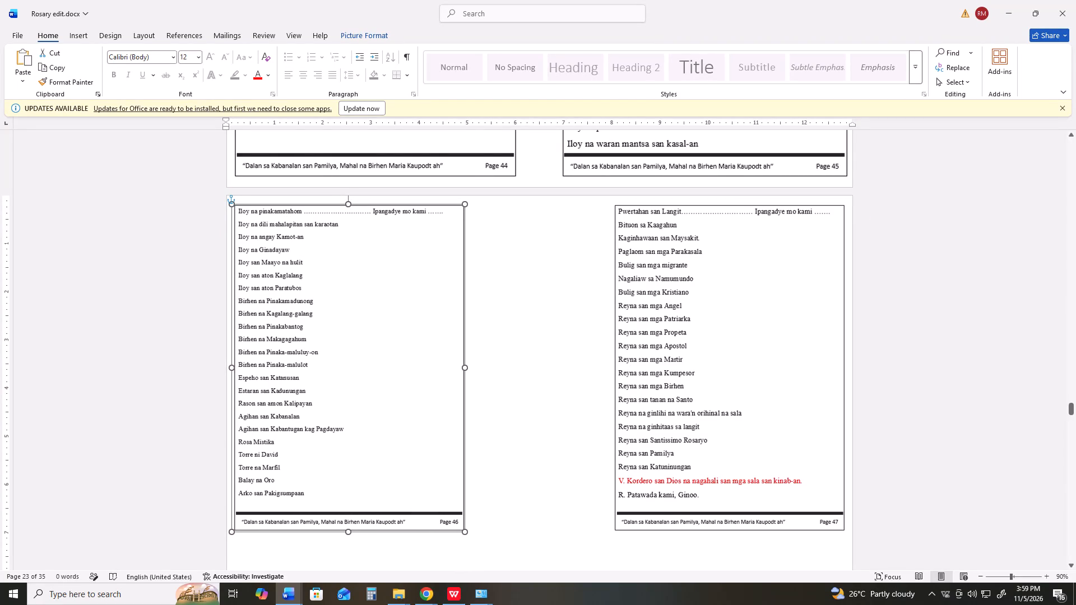
pyautogui.moveTo(401, 331); pyautogui.dragTo(402, 332)
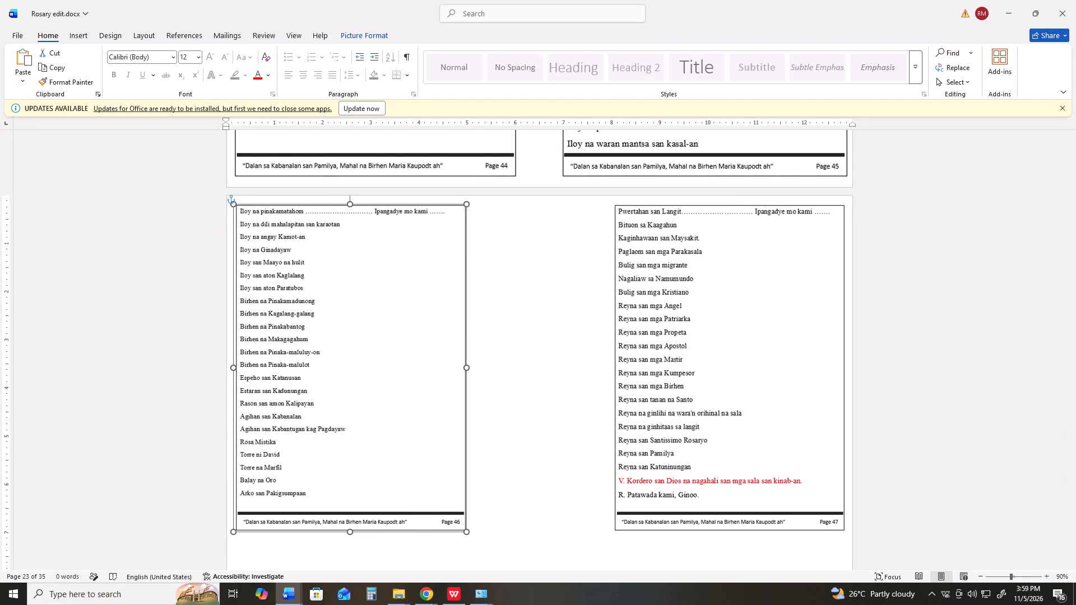
pyautogui.moveTo(402, 332); pyautogui.dragTo(401, 332)
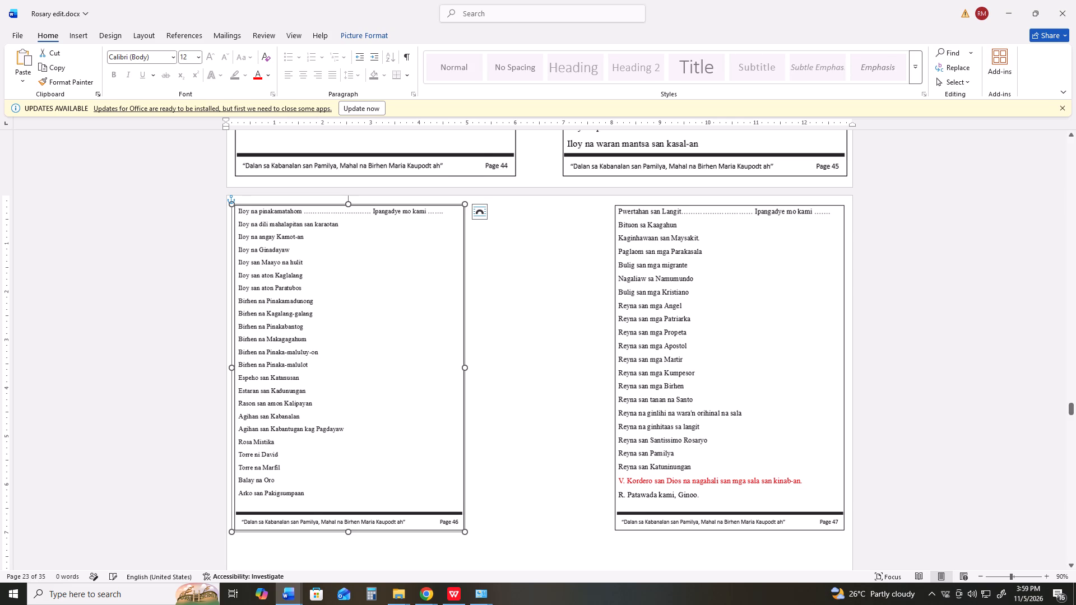
# Enlarge the Page 46 picture to nearly the full page height and widen its right edge to about the 6-inch ruler mark.
pyautogui.scroll(-4, 536, 425)
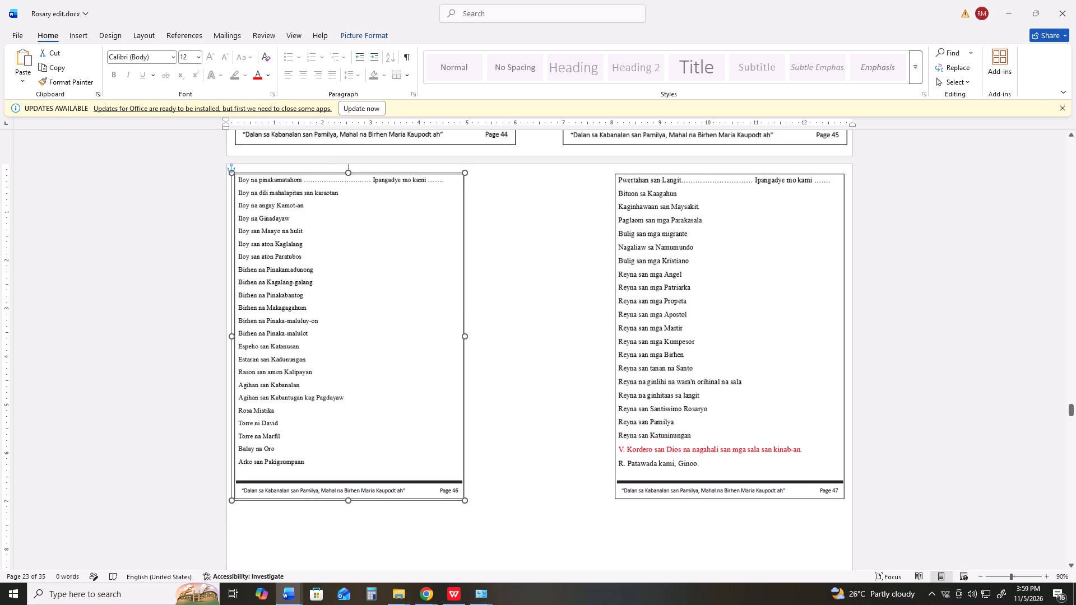
pyautogui.scroll(-1, 472, 493)
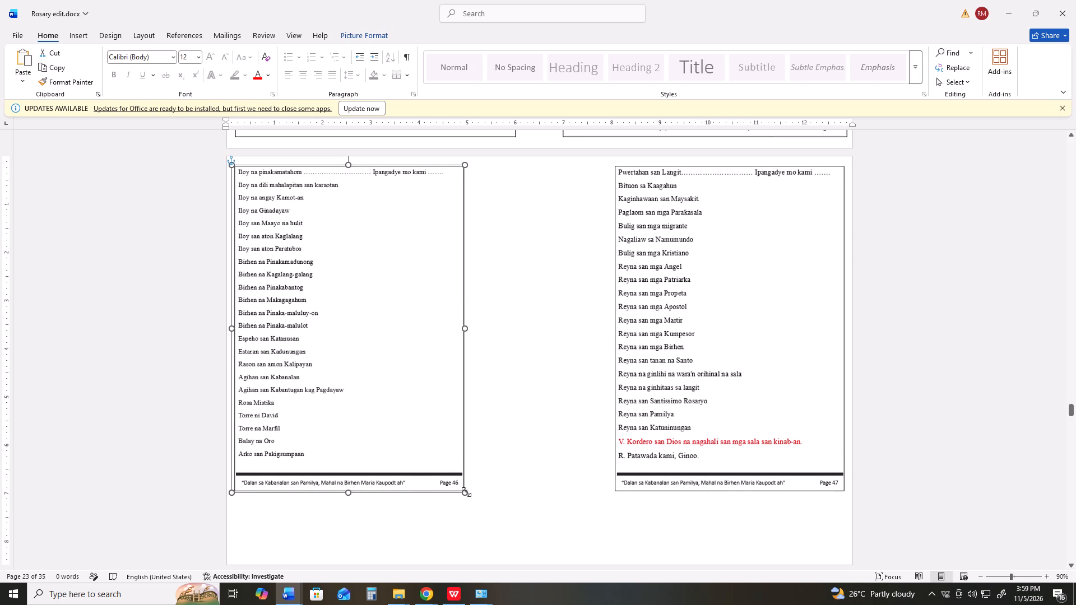
pyautogui.moveTo(466, 493); pyautogui.dragTo(517, 510)
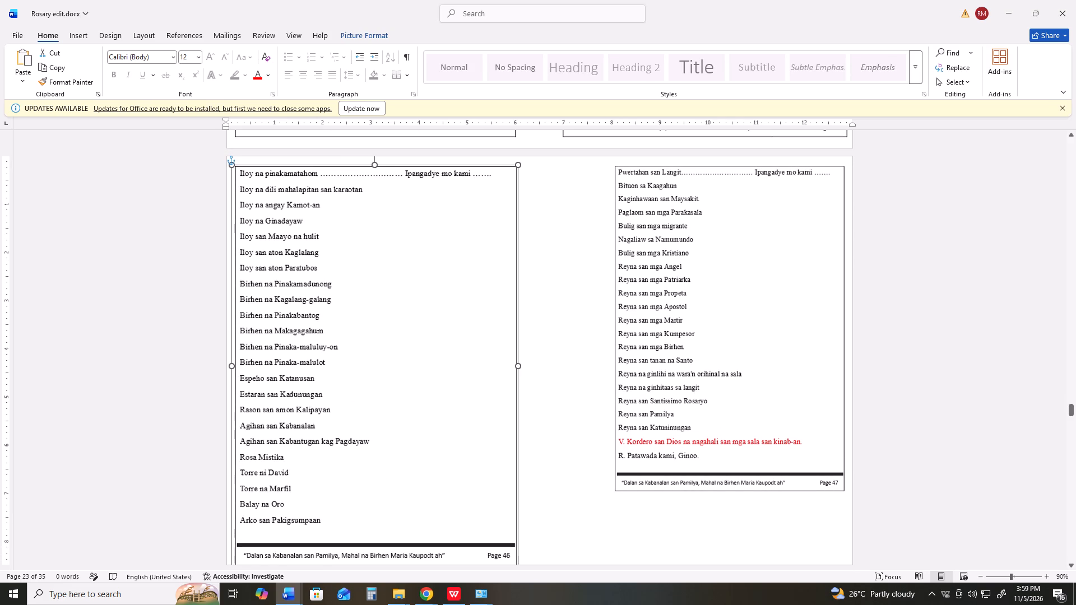
pyautogui.moveTo(517, 510); pyautogui.dragTo(511, 500)
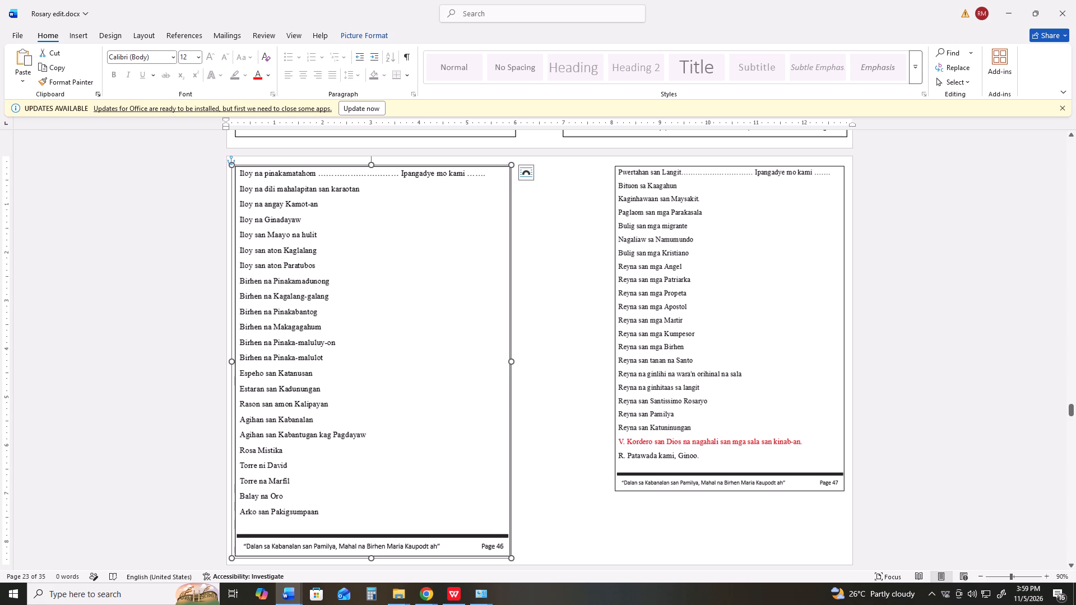
pyautogui.click(512, 364)
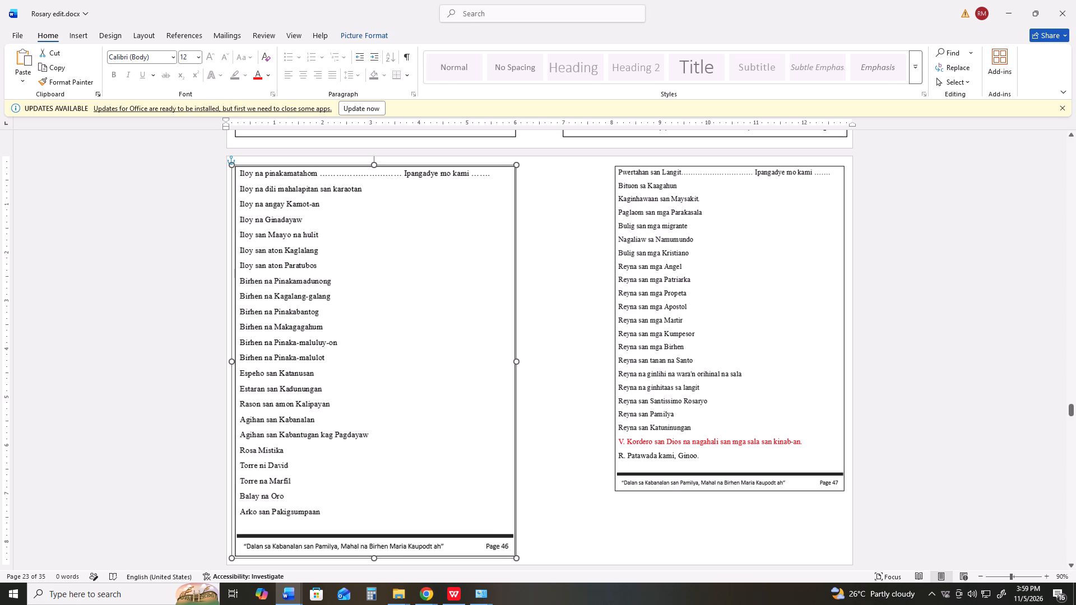
pyautogui.scroll(-6, 547, 383)
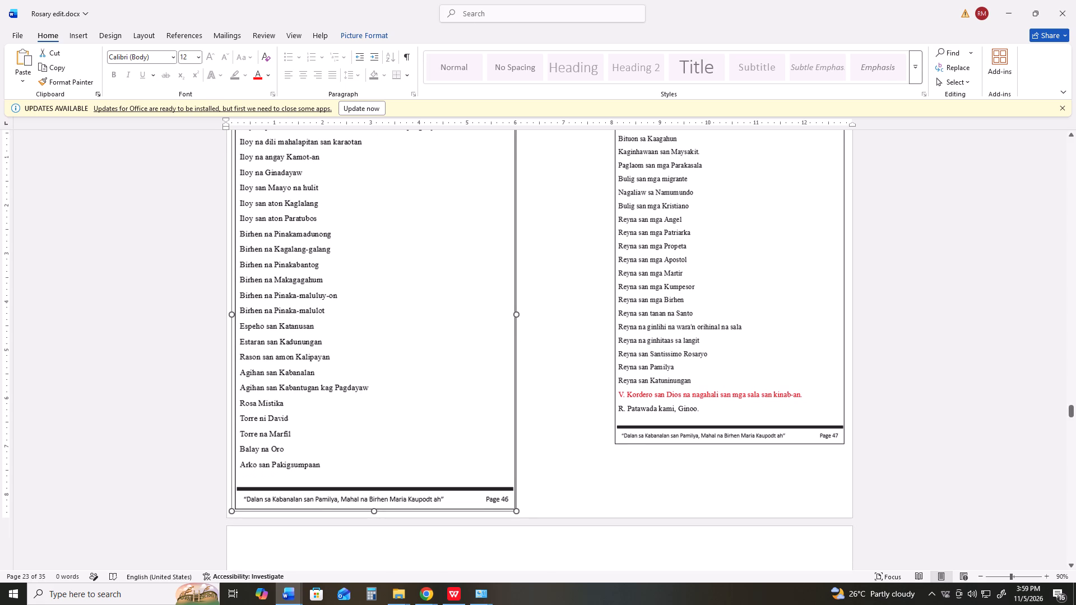
pyautogui.click(560, 393)
pyautogui.scroll(2, 560, 393)
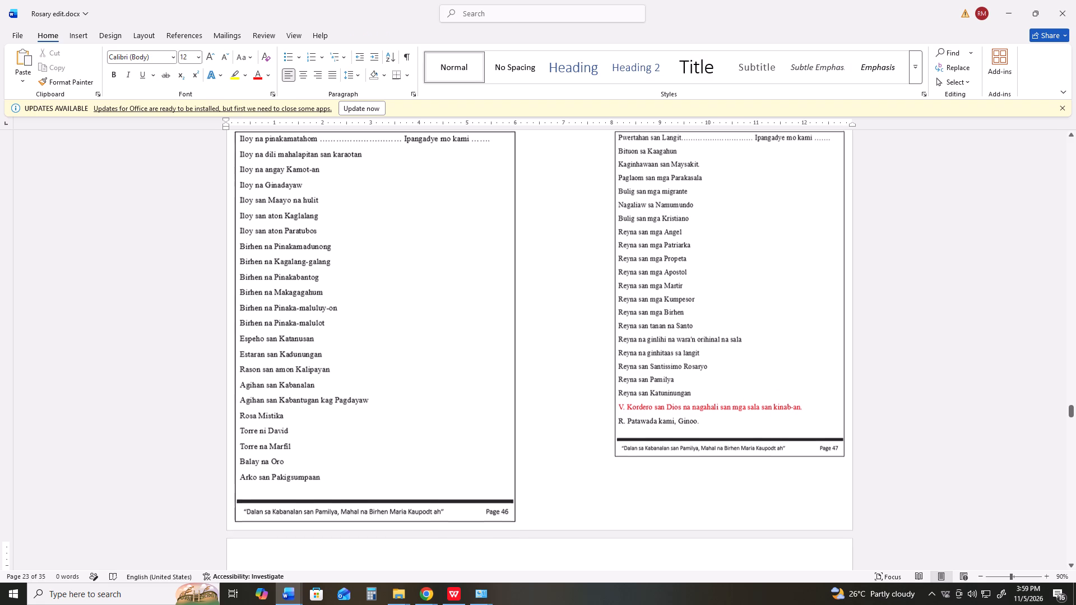
pyautogui.scroll(-3, 560, 393)
pyautogui.scroll(2, 600, 381)
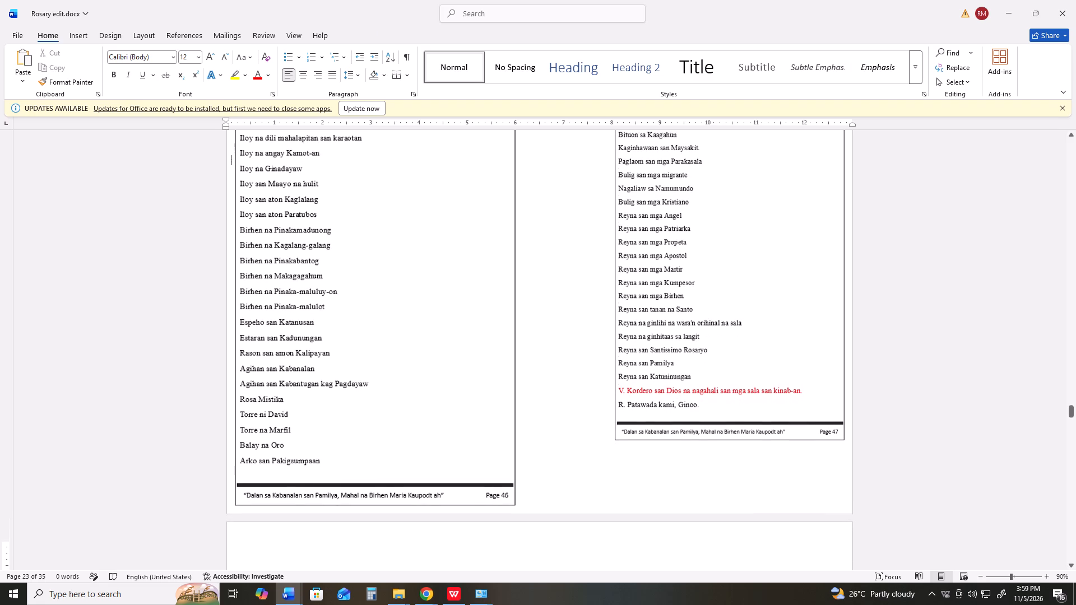
# Nudge the Page 47 picture right, enlarge it to Page 46's height, and widen its left edge to about the 7-inch ruler mark.
pyautogui.scroll(5, 602, 378)
pyautogui.click(701, 353)
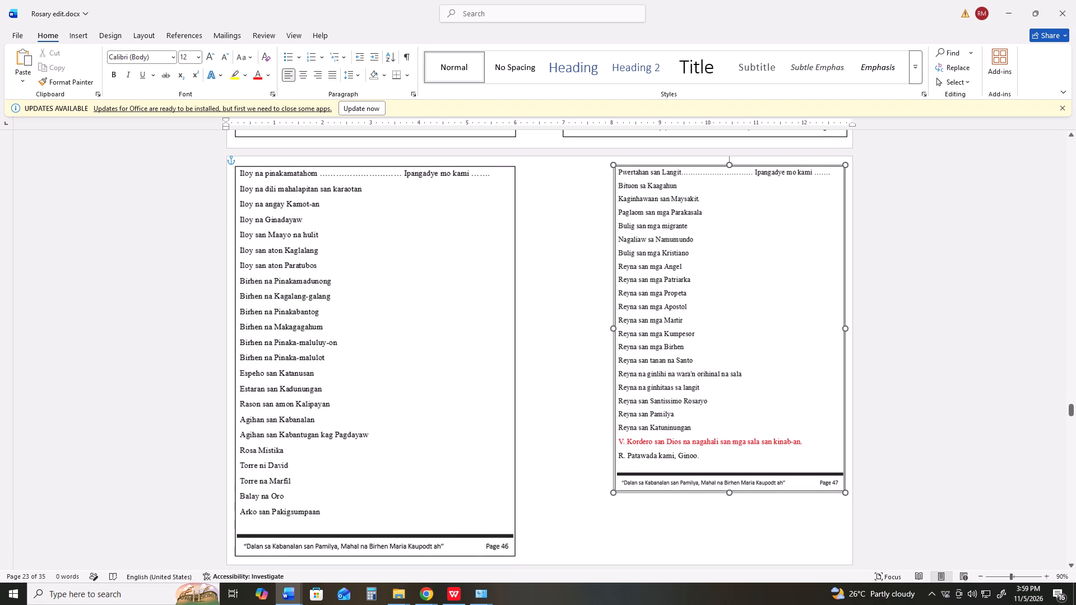
pyautogui.click(699, 354)
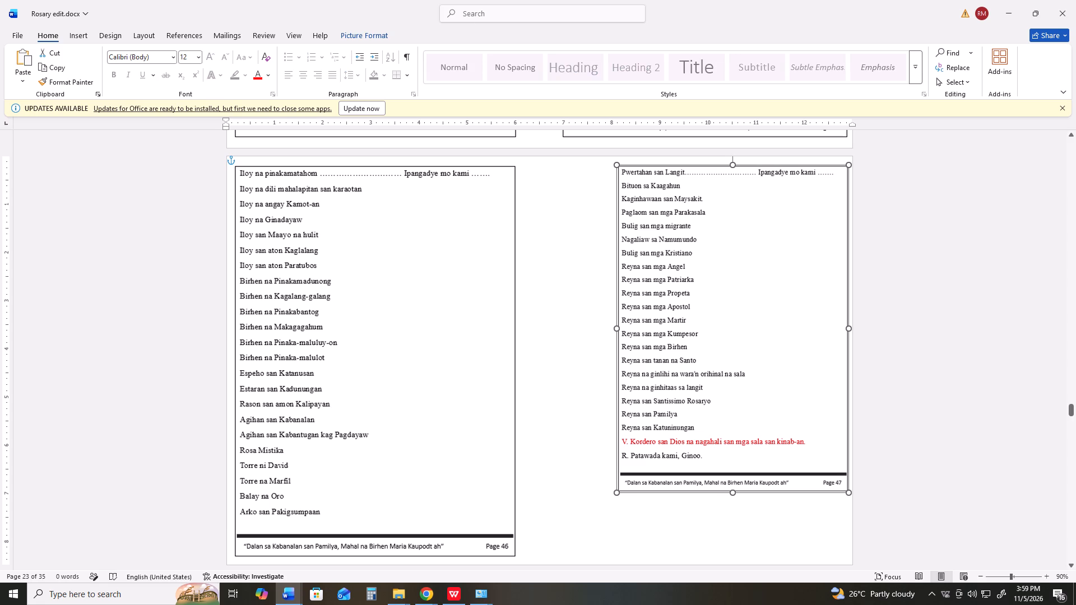
pyautogui.moveTo(618, 492); pyautogui.dragTo(587, 499)
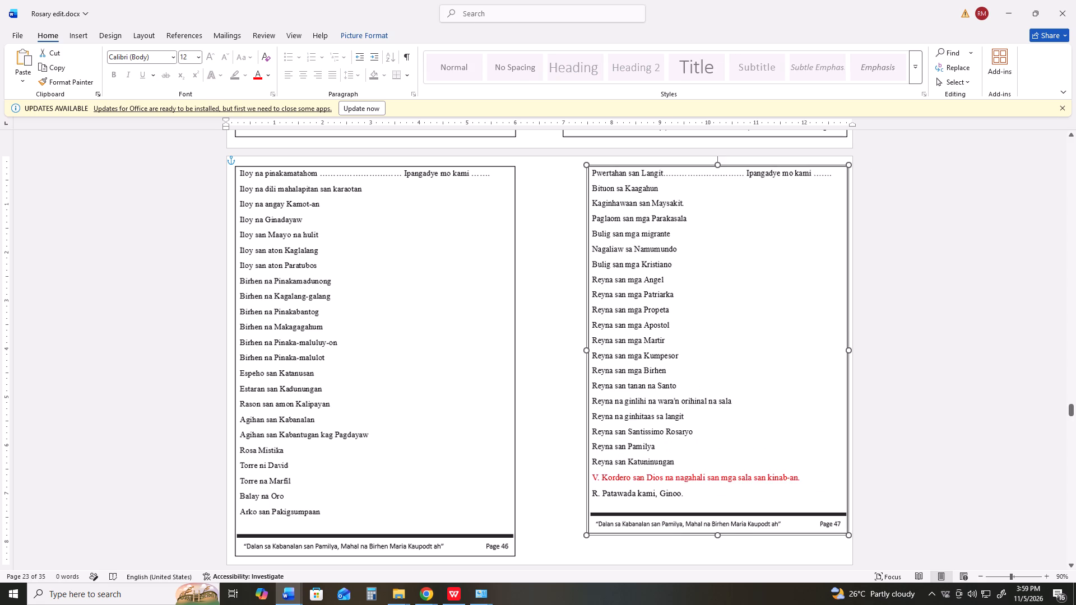
pyautogui.moveTo(587, 499); pyautogui.dragTo(571, 510)
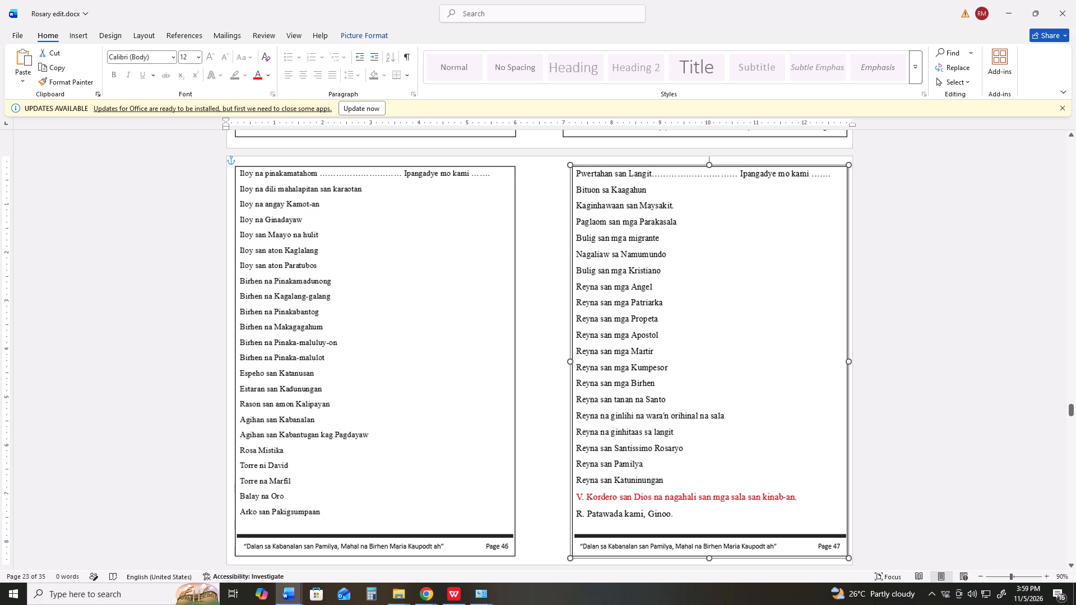
pyautogui.moveTo(571, 510); pyautogui.dragTo(570, 511)
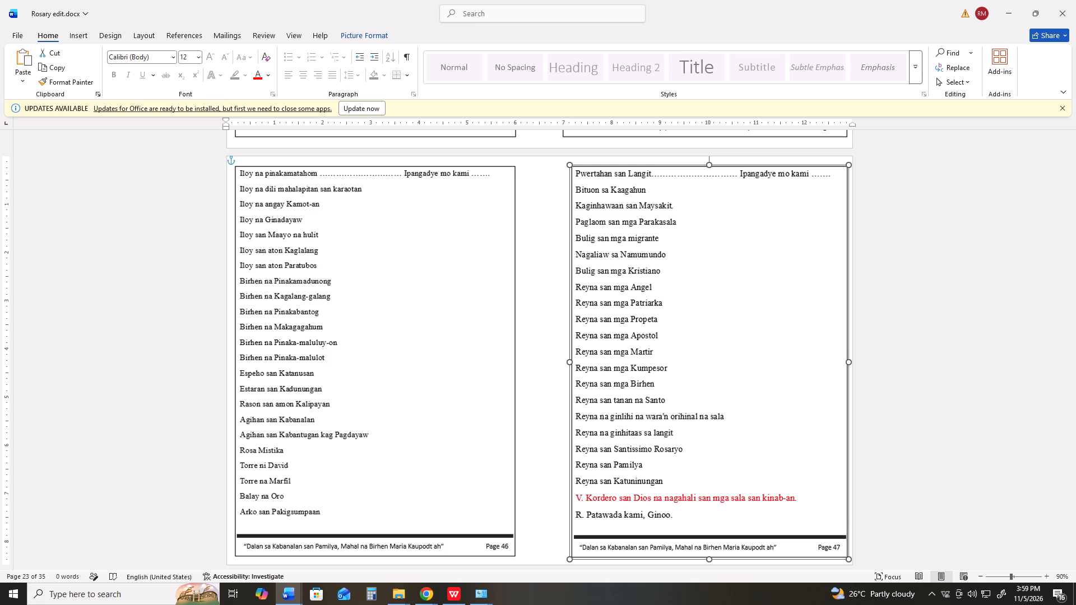
pyautogui.moveTo(570, 511); pyautogui.dragTo(571, 511)
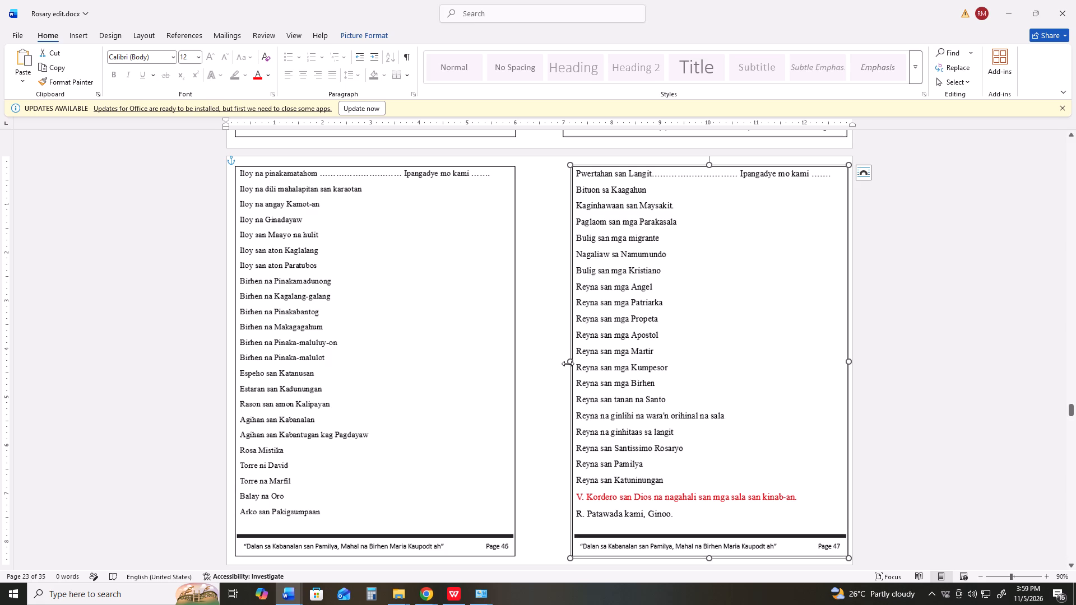
pyautogui.moveTo(568, 364); pyautogui.dragTo(563, 363)
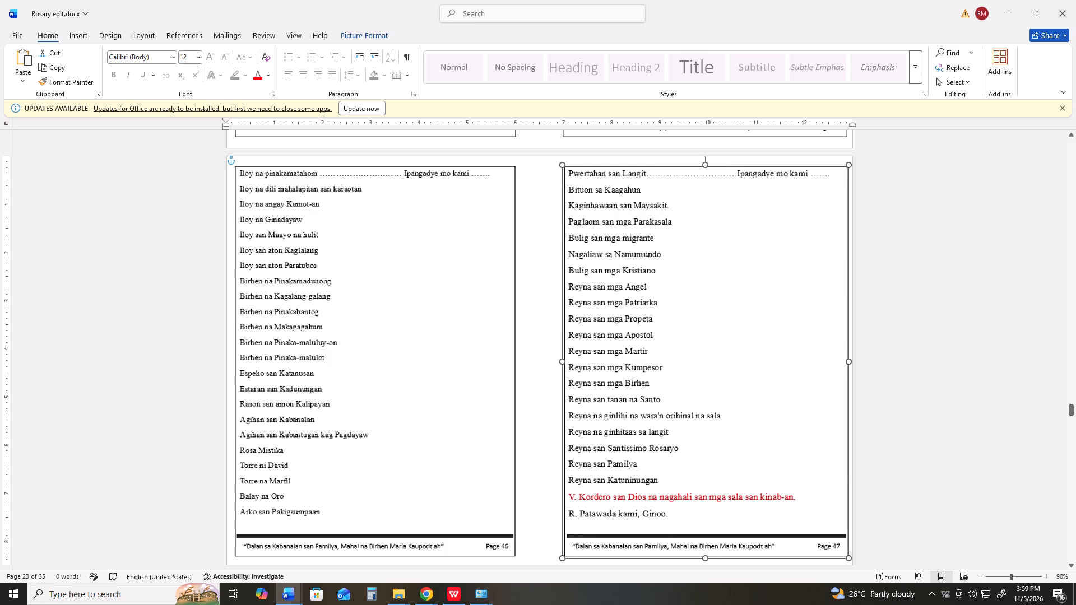
# Nudge the Page 47 picture slightly left, checking its alignment with the Page 46 picture.
pyautogui.moveTo(563, 363); pyautogui.dragTo(562, 363)
pyautogui.click(550, 371)
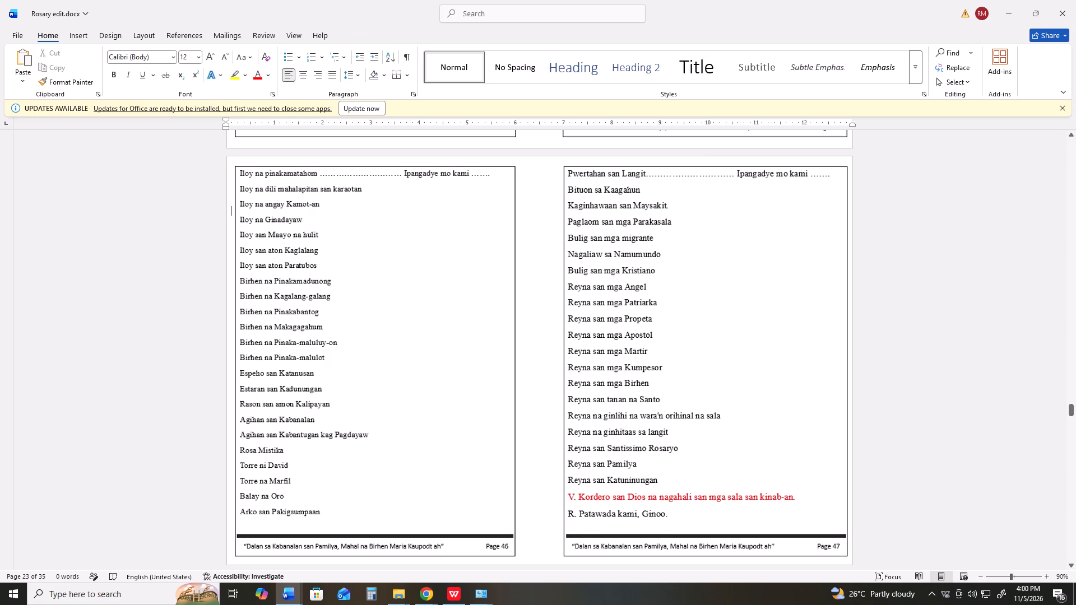
pyautogui.scroll(-6, 549, 372)
pyautogui.scroll(3, 549, 368)
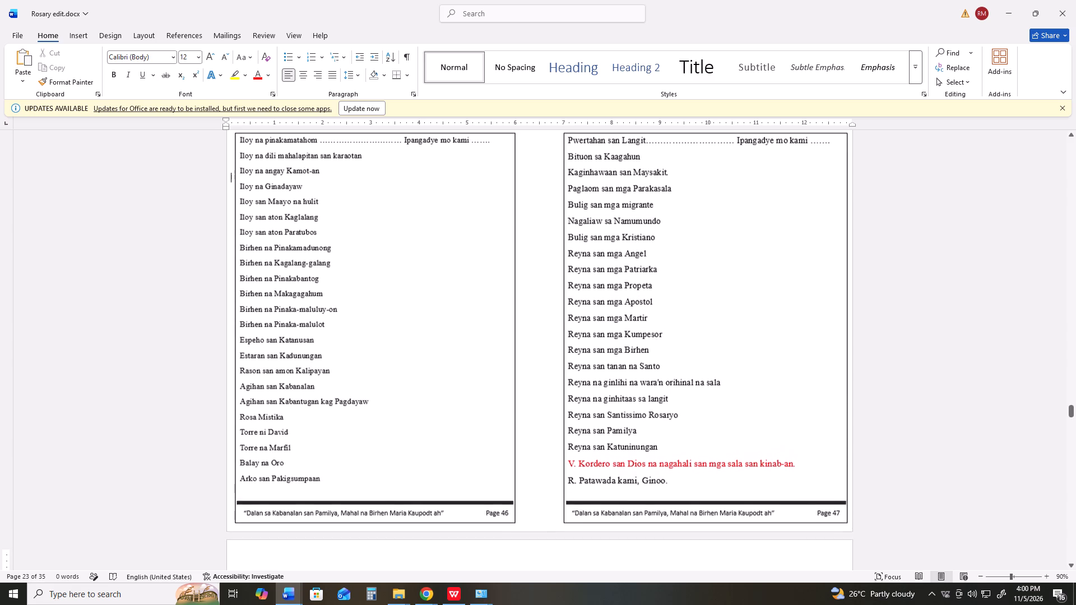
pyautogui.scroll(1, 549, 368)
pyautogui.scroll(-4, 547, 368)
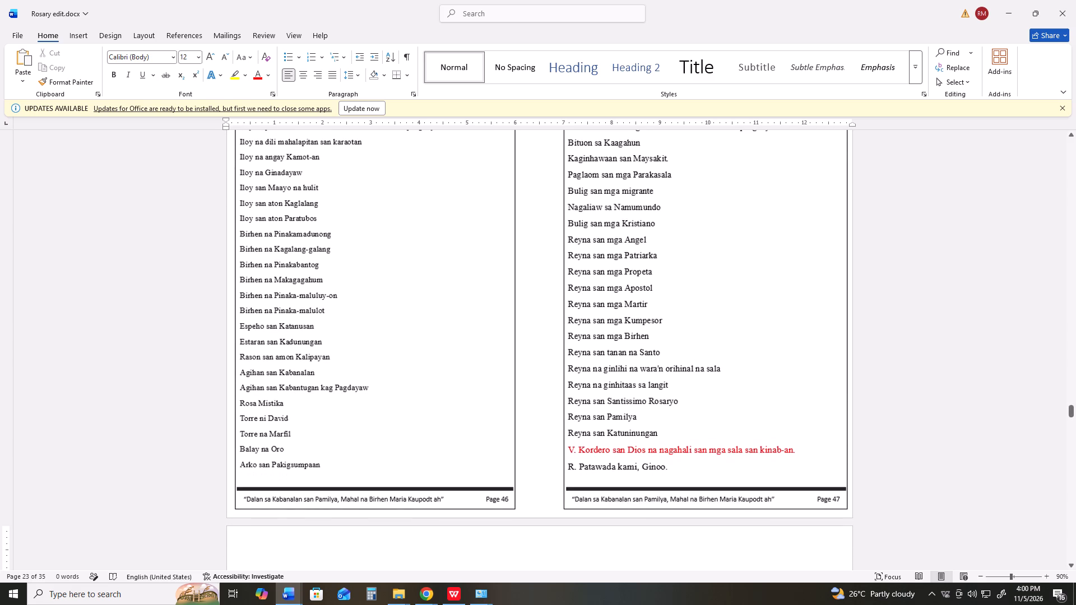
pyautogui.scroll(3, 544, 368)
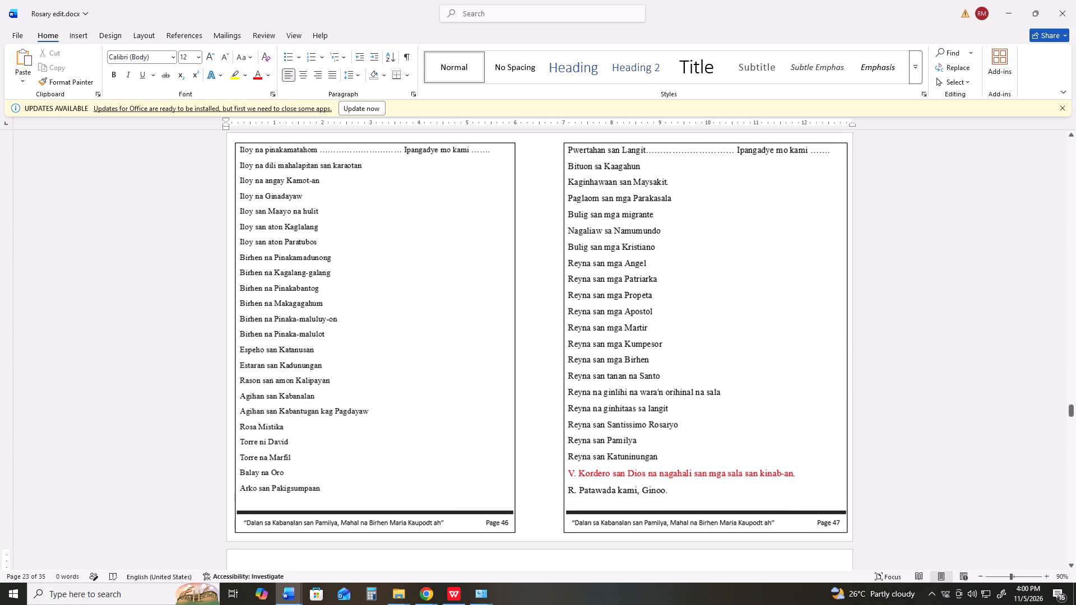
pyautogui.click(615, 339)
pyautogui.press('Left')
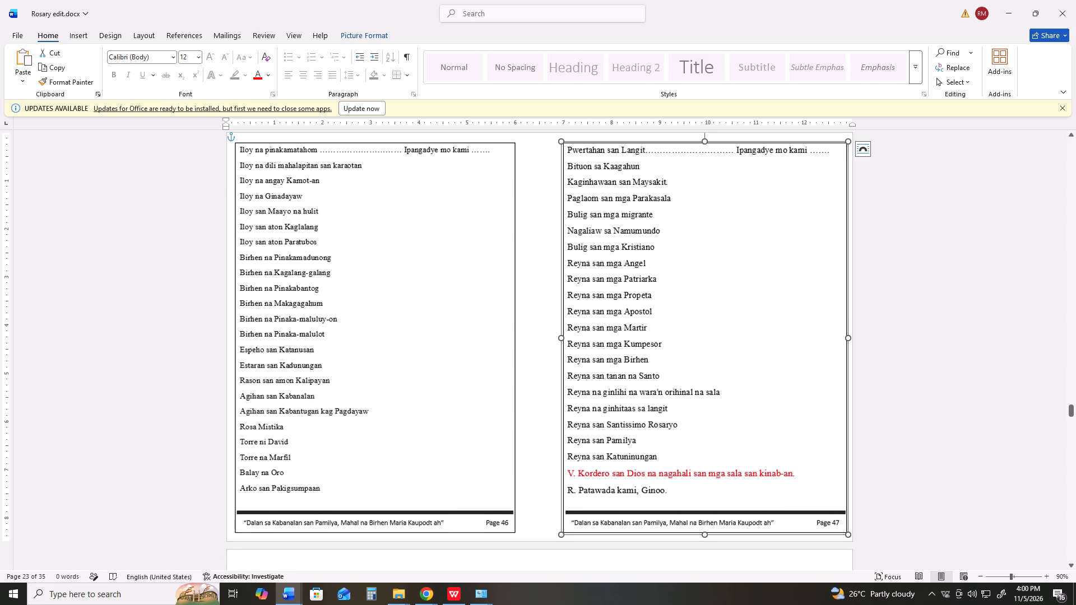
pyautogui.scroll(-4, 536, 371)
pyautogui.click(537, 371)
pyautogui.scroll(-6, 537, 371)
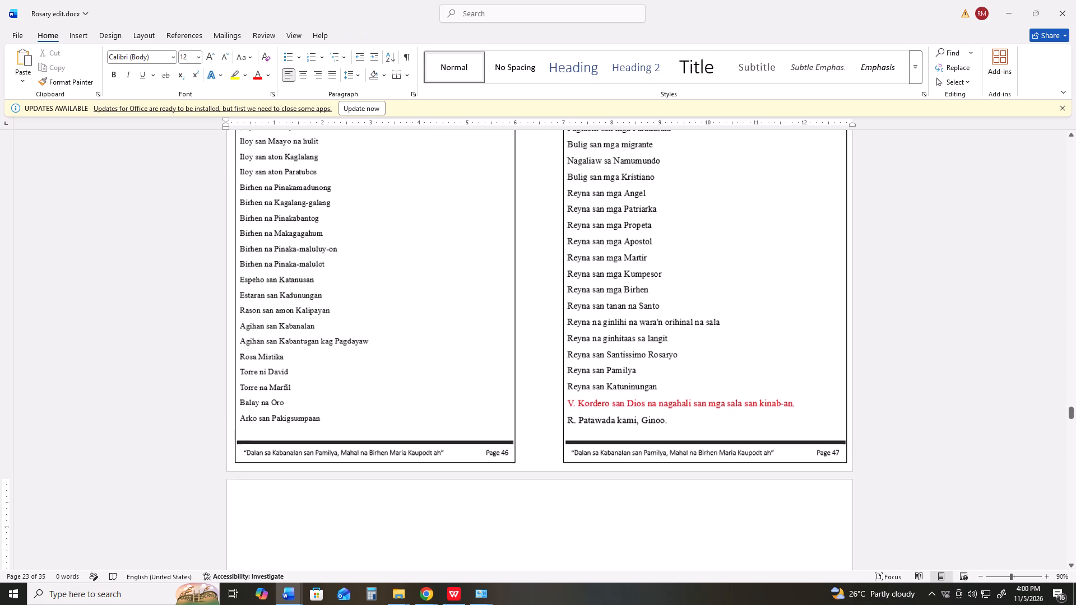
pyautogui.scroll(-12, 538, 371)
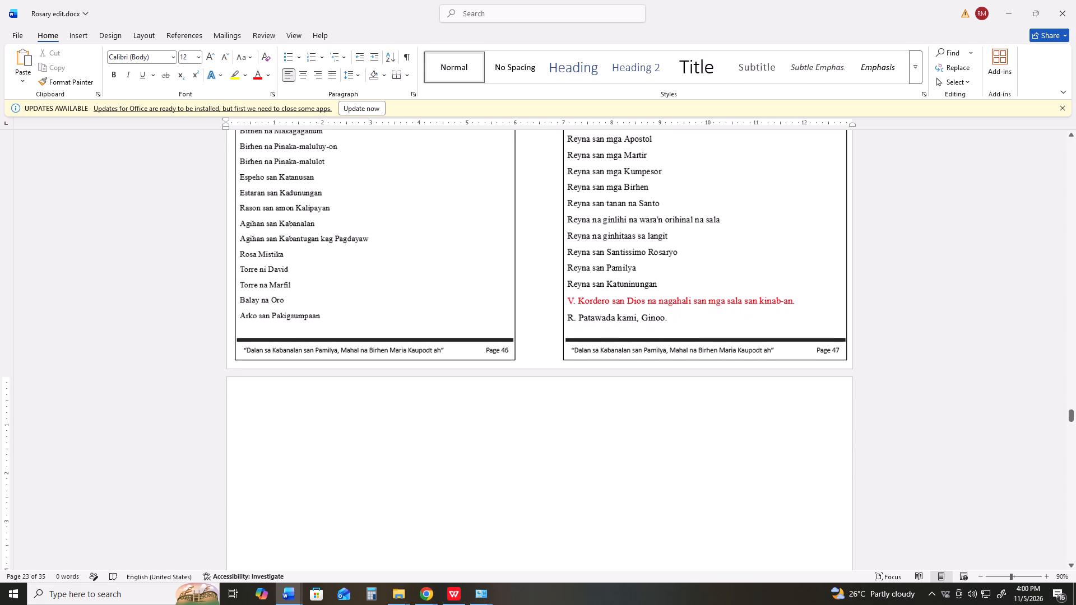
# Switch to Facebook in Chrome and send the message "hain kmu?" in the baby girl chat.
pyautogui.click(432, 588)
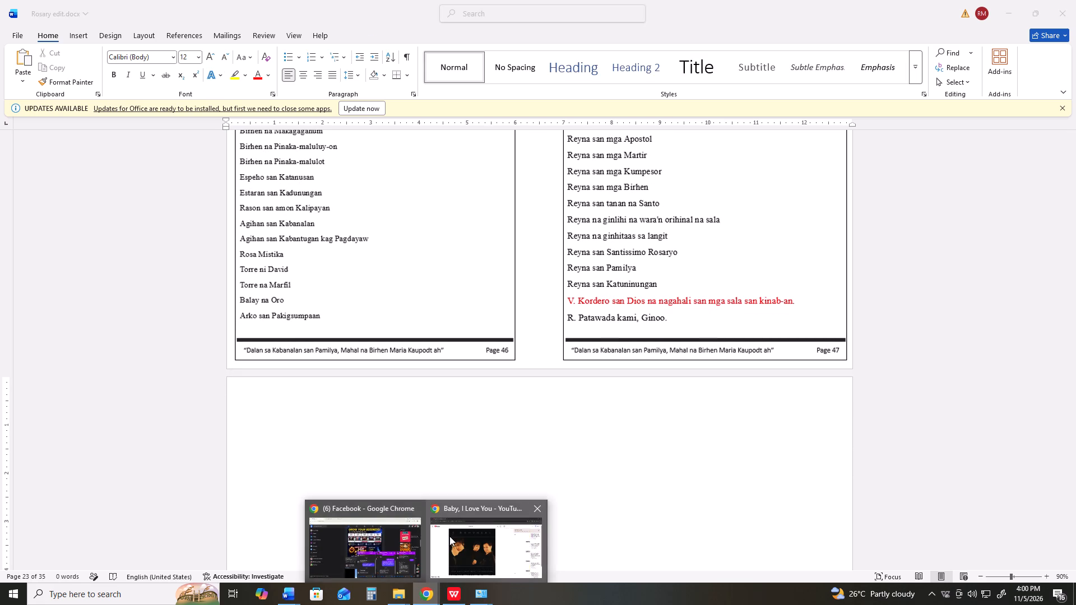
pyautogui.click(405, 537)
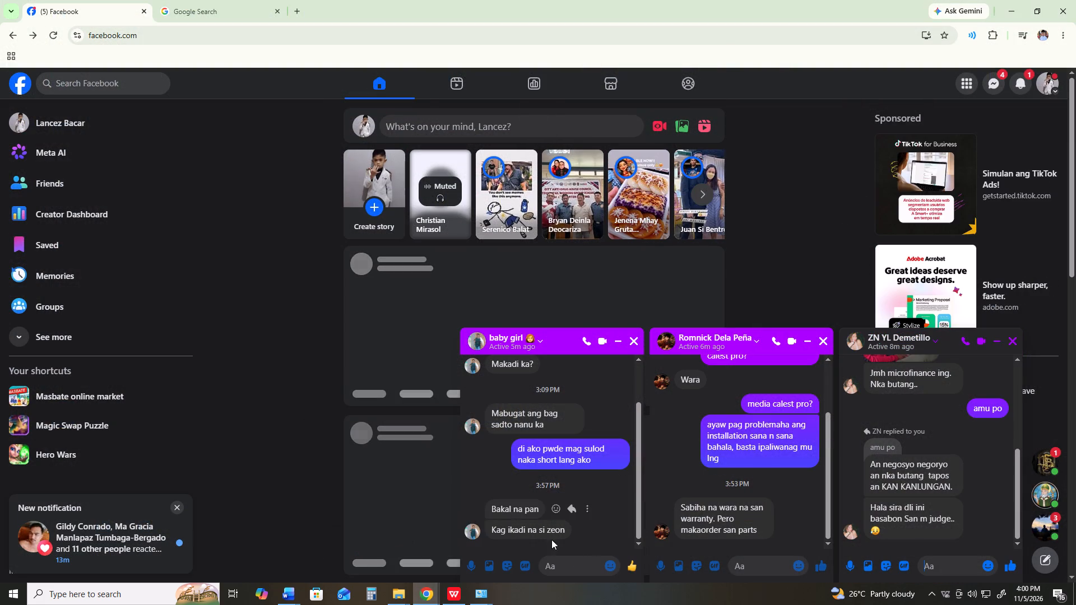
pyautogui.click(572, 560)
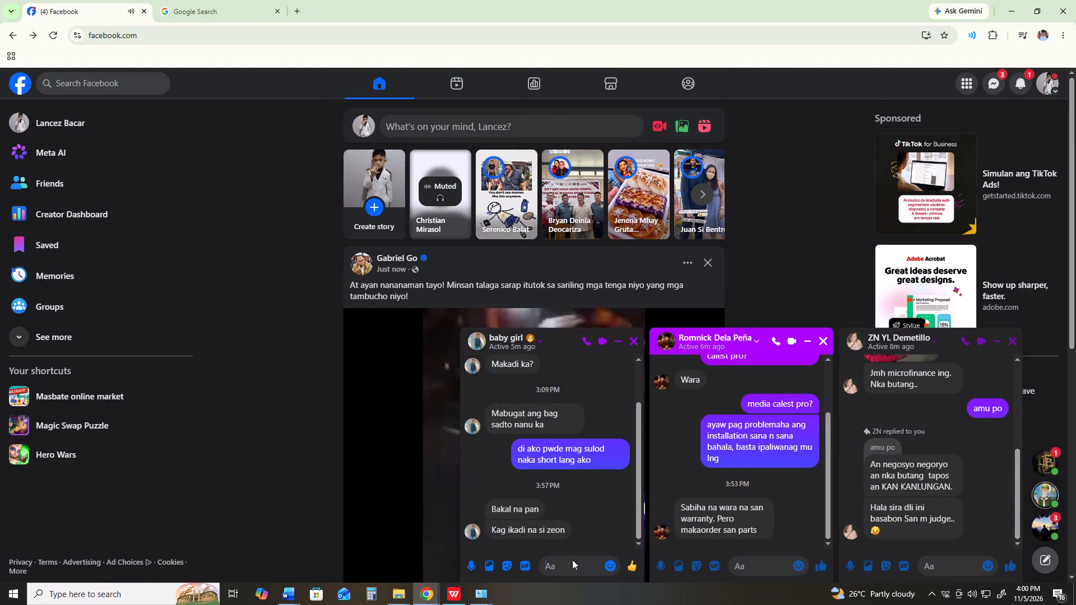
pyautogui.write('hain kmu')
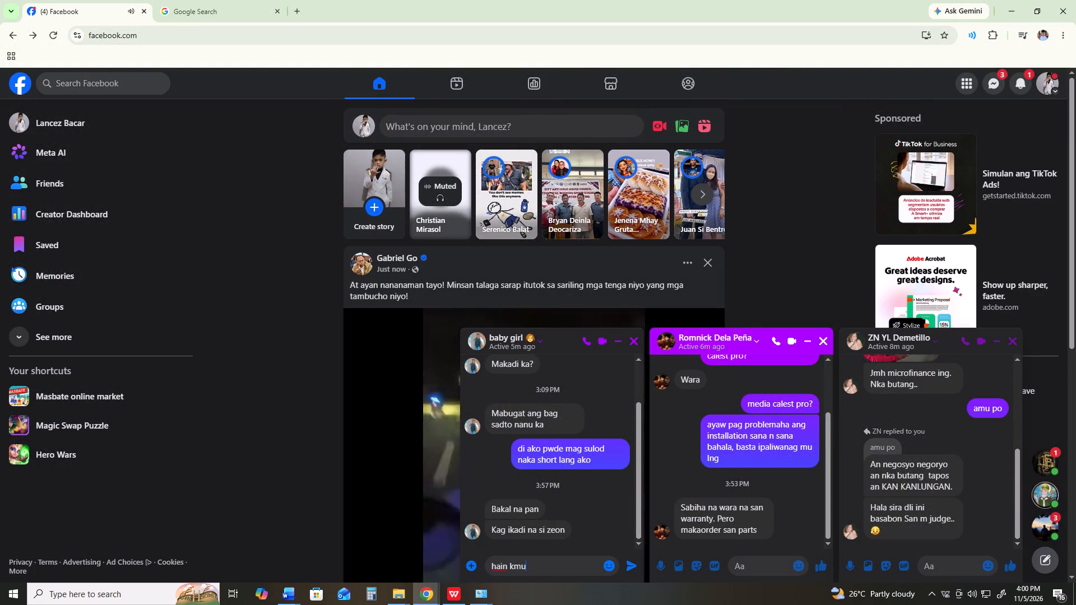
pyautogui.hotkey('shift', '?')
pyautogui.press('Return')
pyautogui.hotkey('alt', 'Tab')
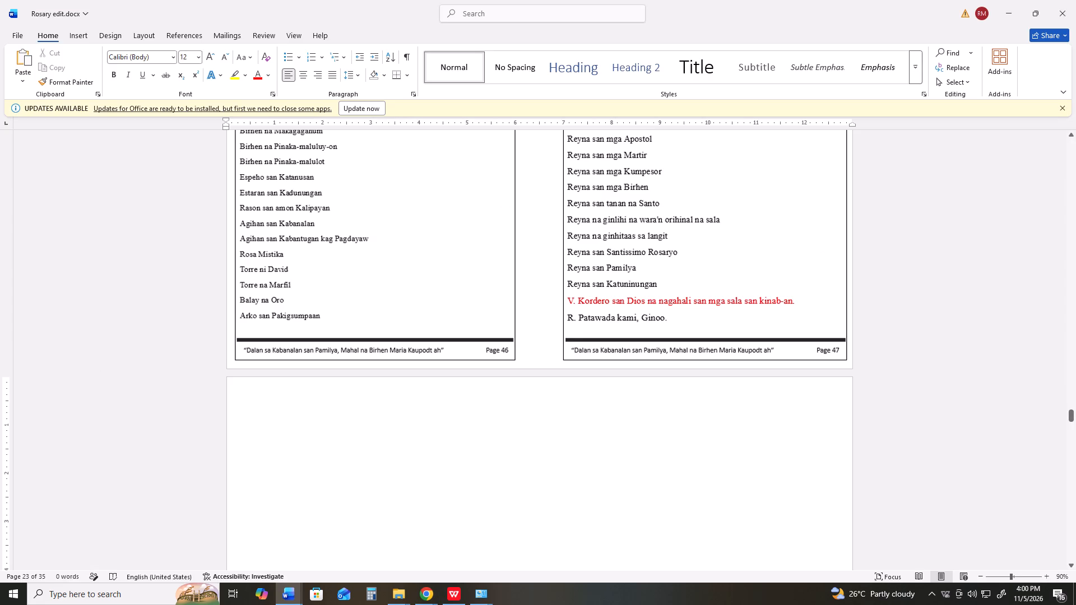
# Return to Facebook in Chrome and pause the motorcycle video playing in the feed.
pyautogui.scroll(2, 480, 497)
pyautogui.hotkey('alt', 'Tab')
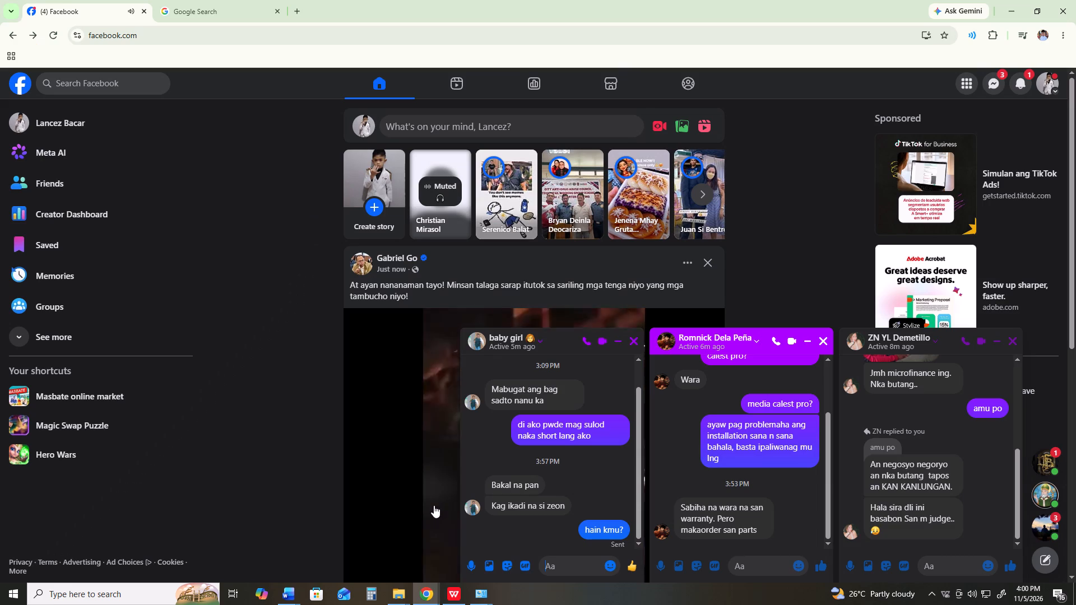
pyautogui.scroll(-12, 413, 460)
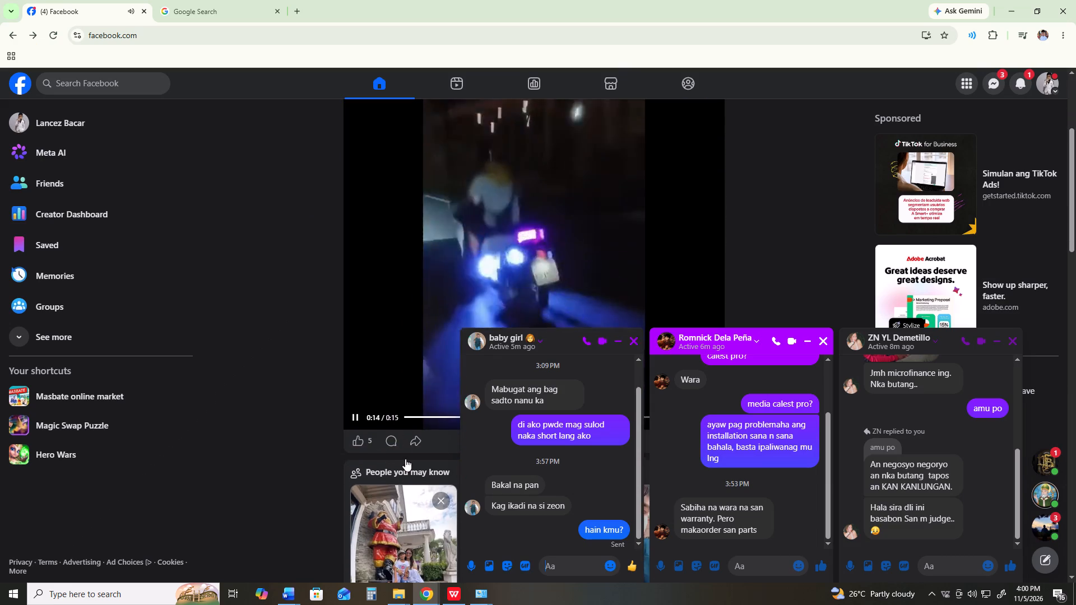
pyautogui.click(355, 407)
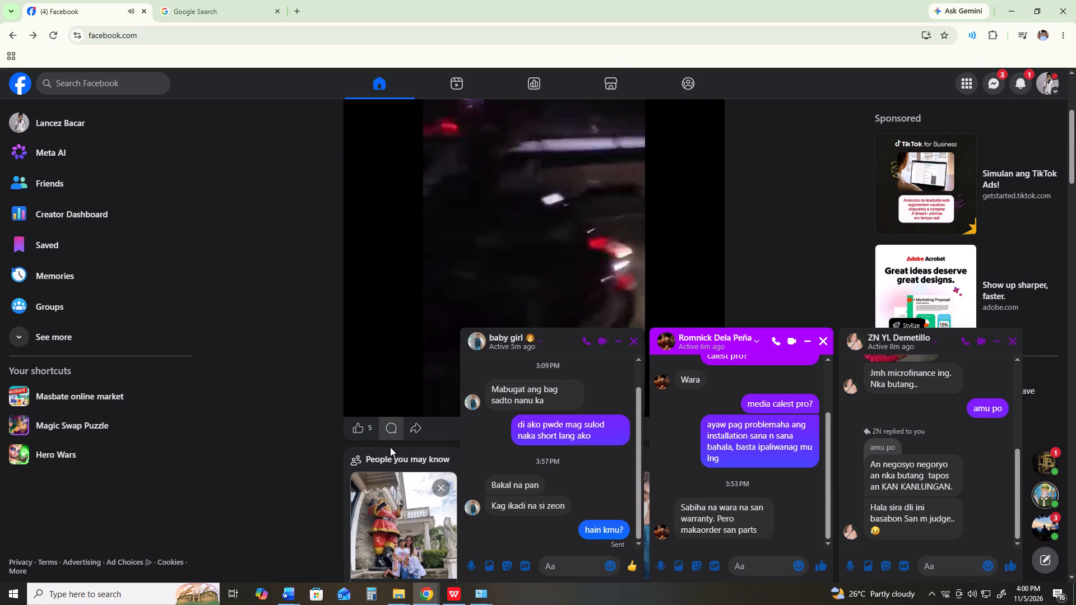
pyautogui.scroll(-1, 411, 452)
pyautogui.click(359, 387)
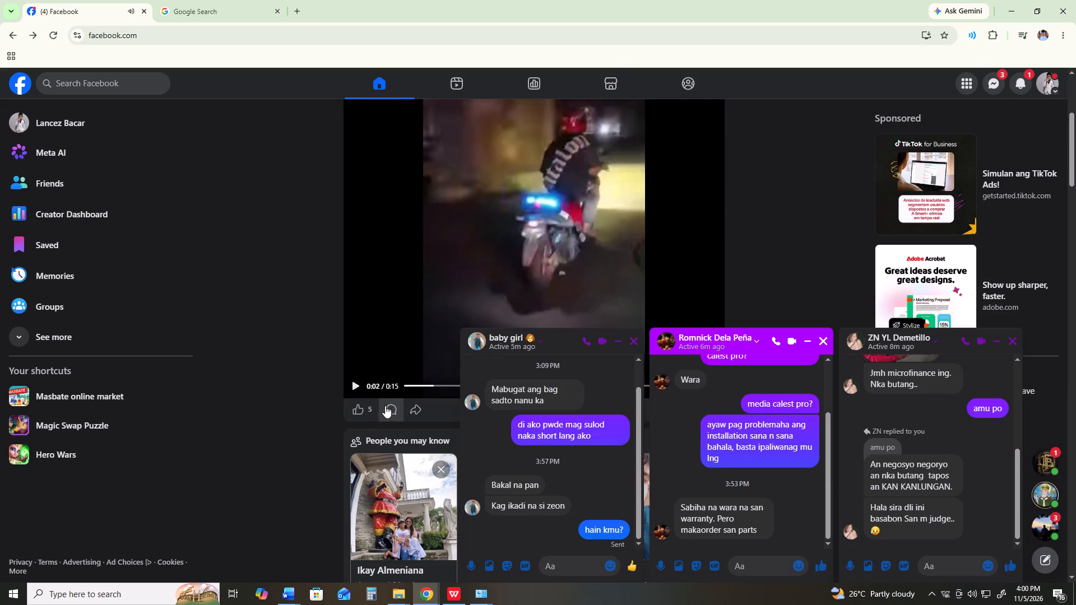
pyautogui.scroll(-3, 387, 411)
# Switch back to Word and start saving a copy of Rosary edit.docx in the Desktop folder.
pyautogui.hotkey('alt', 'Tab')
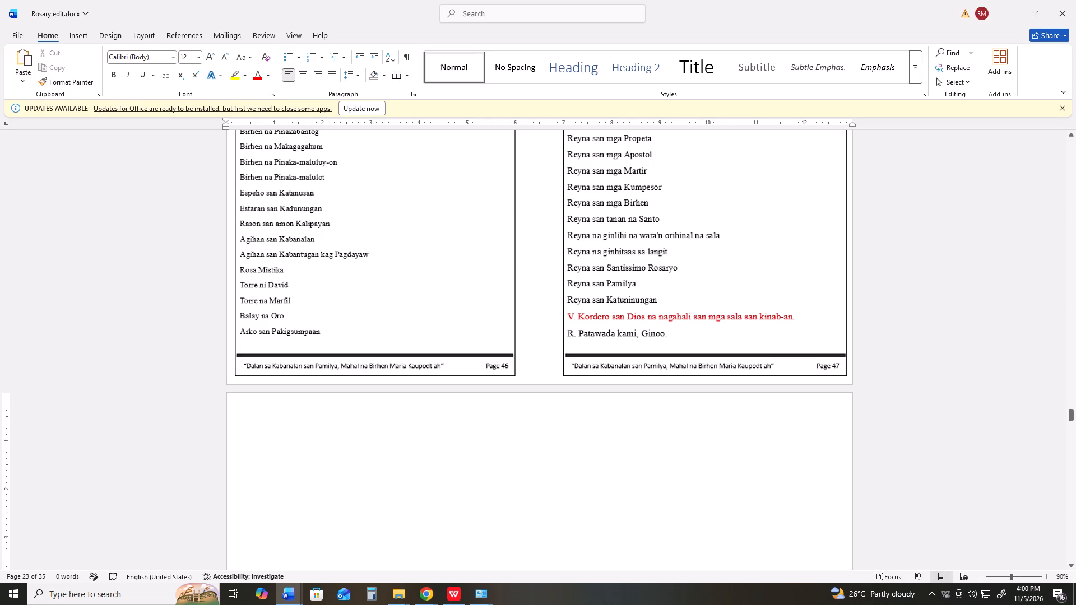
pyautogui.click(23, 38)
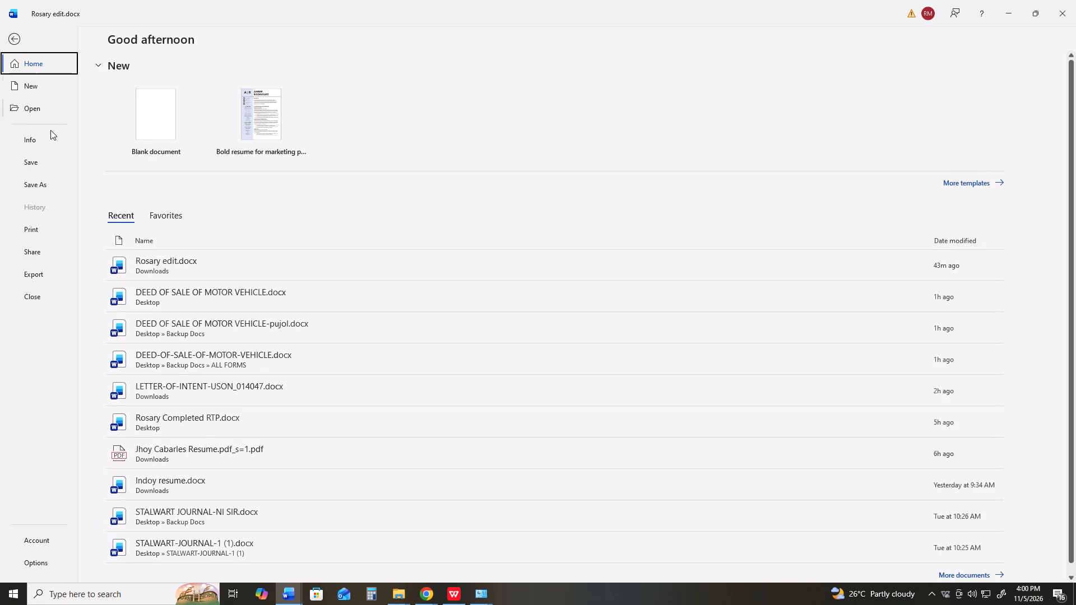
pyautogui.click(46, 189)
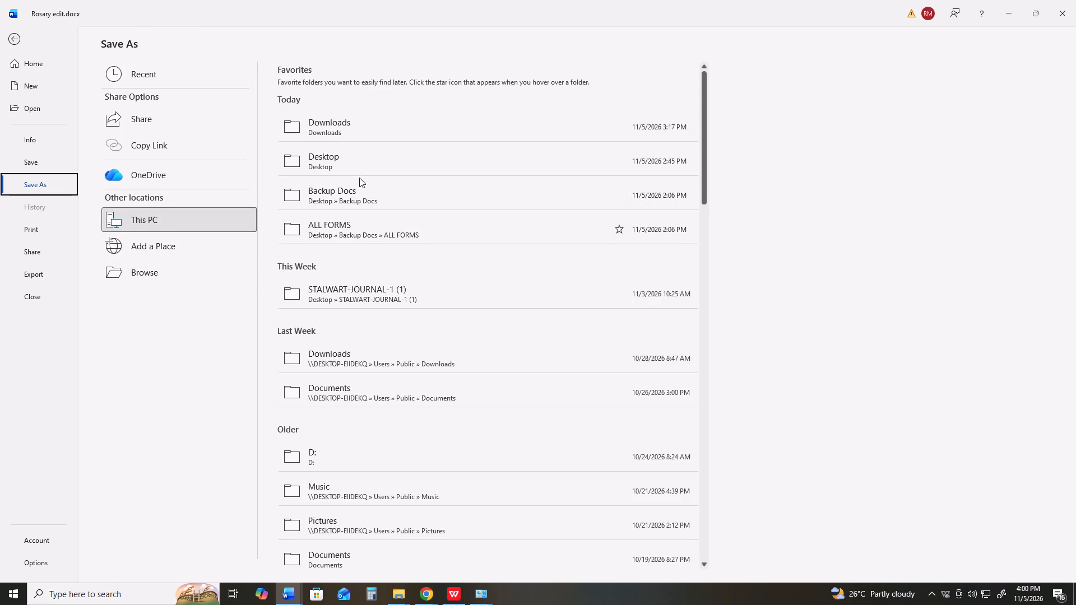
pyautogui.click(359, 165)
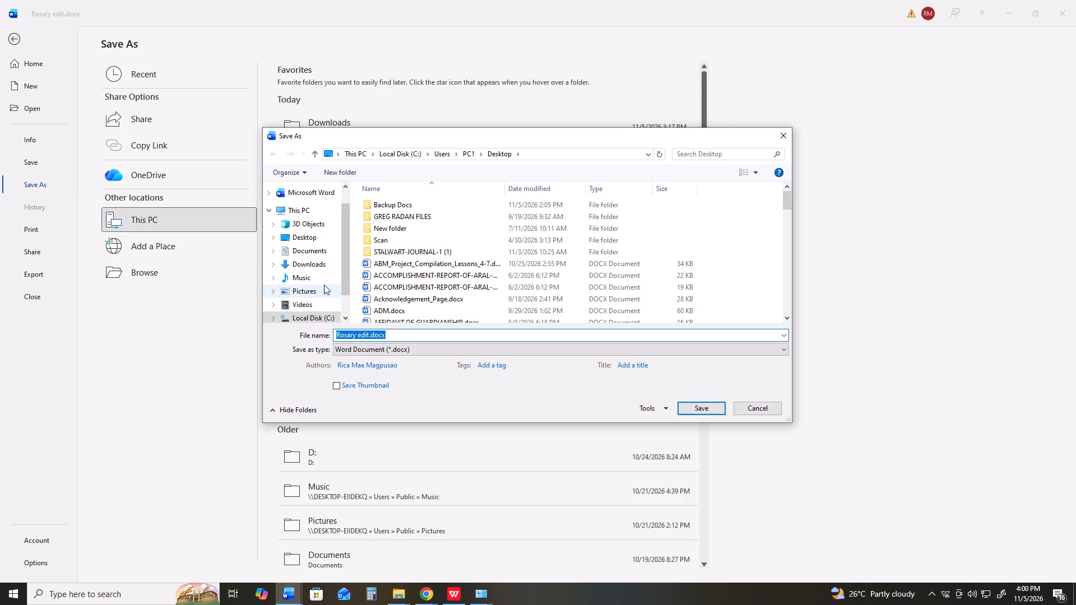
# Save the document as Rosary edit.docx in the Downloads folder.
pyautogui.click(310, 259)
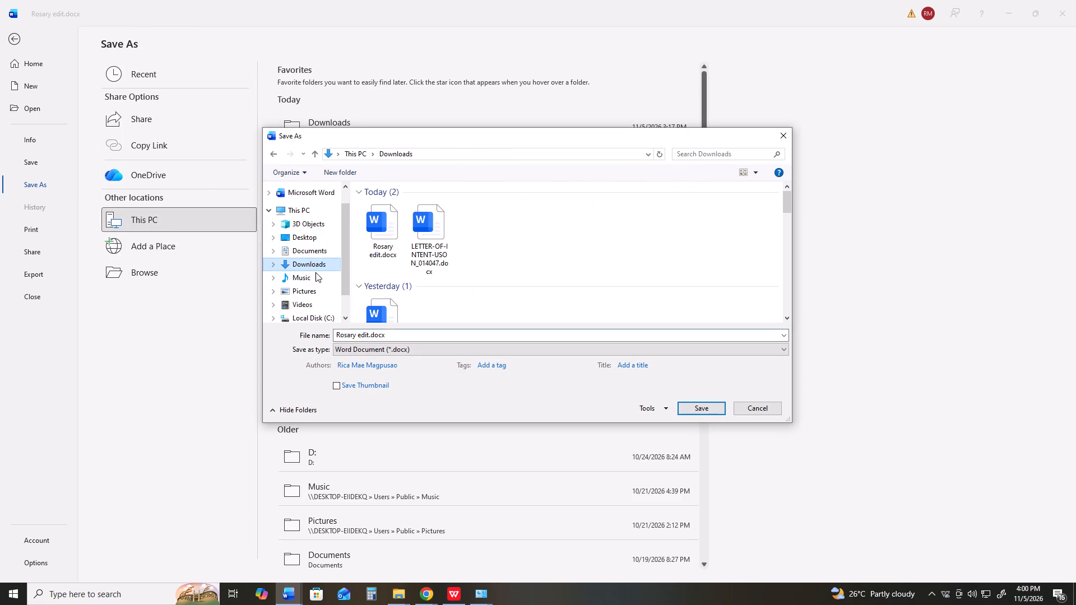
pyautogui.click(395, 338)
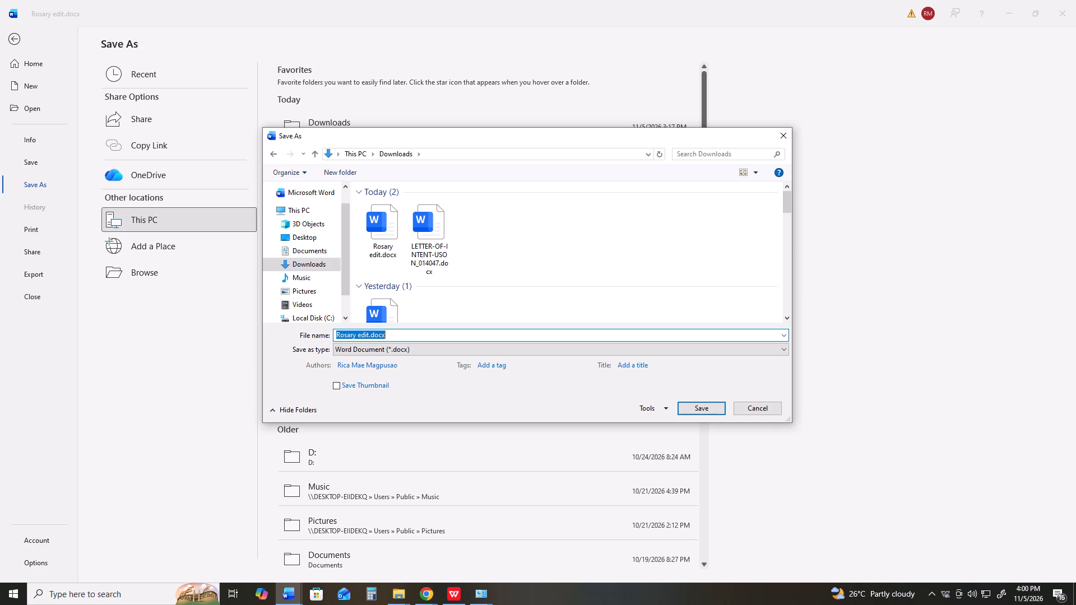
pyautogui.press('Return')
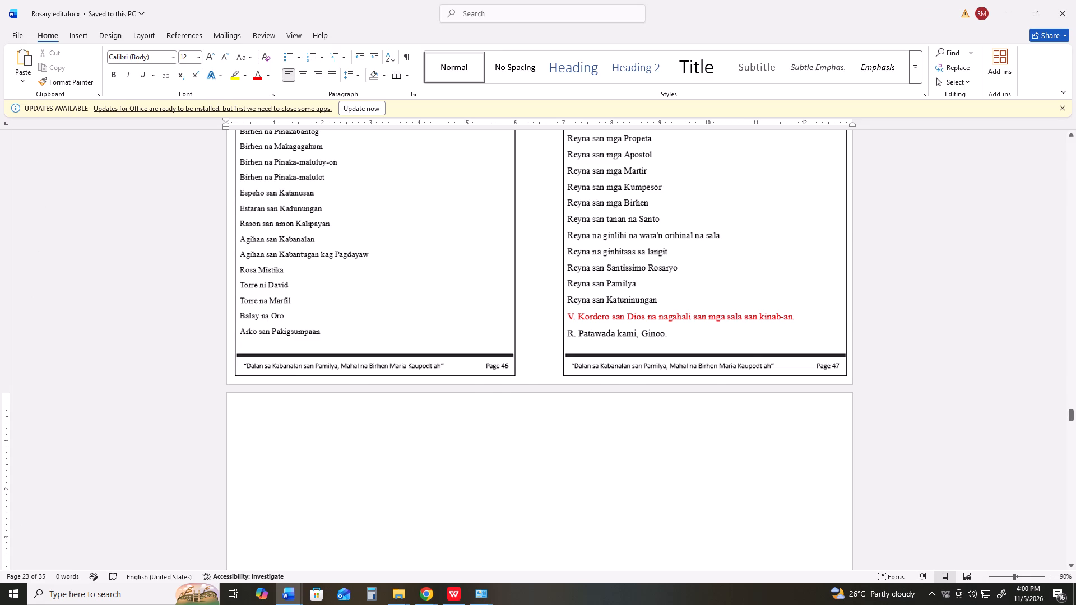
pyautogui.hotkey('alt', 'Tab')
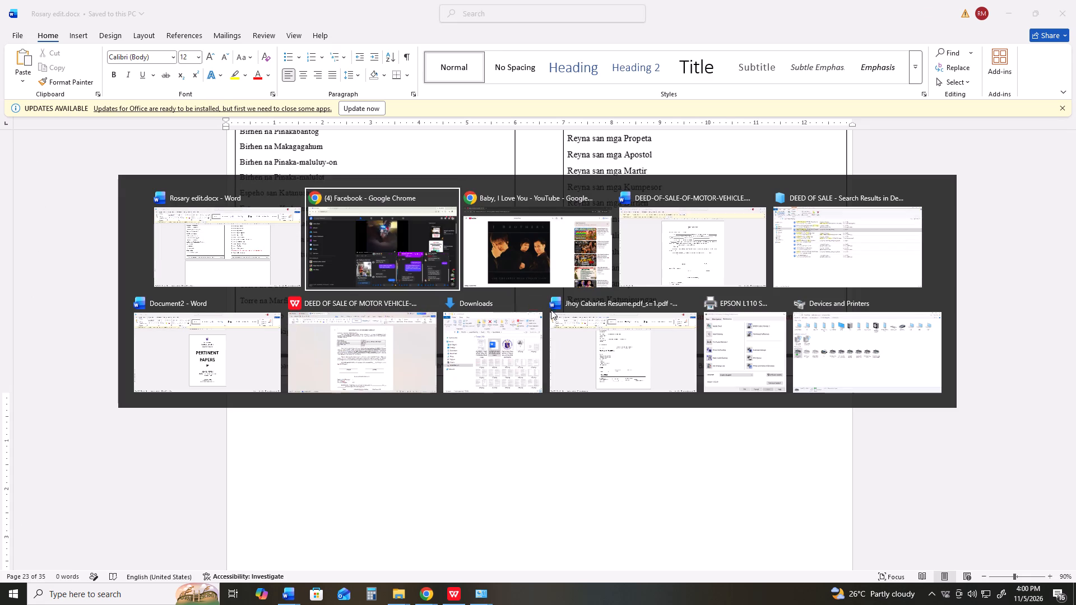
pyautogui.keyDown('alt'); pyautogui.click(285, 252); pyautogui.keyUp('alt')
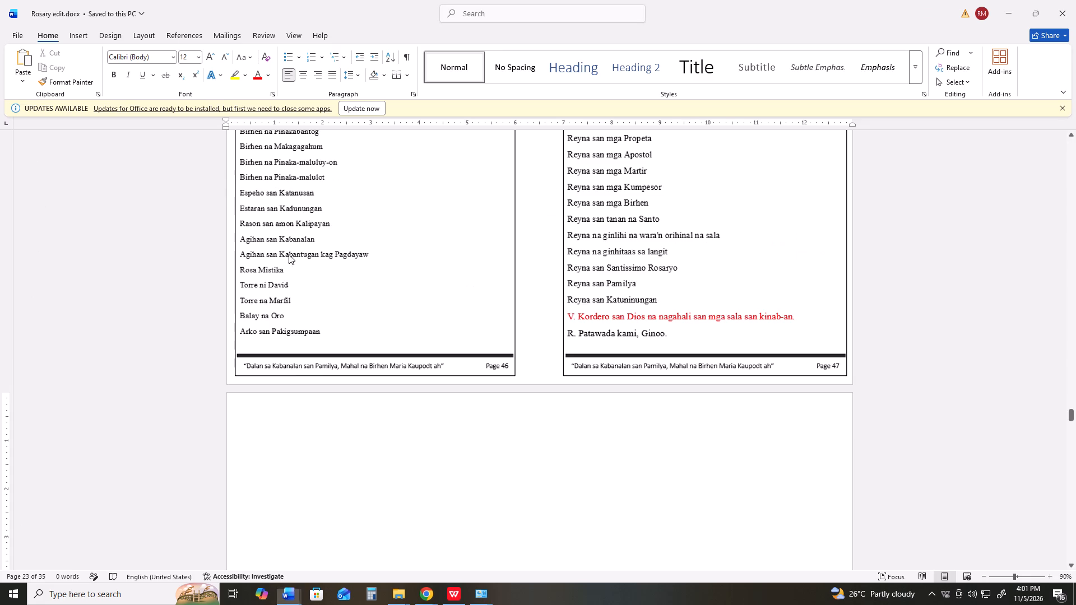
# Switch to File Explorer and display the Downloads folder under This PC.
pyautogui.click(401, 602)
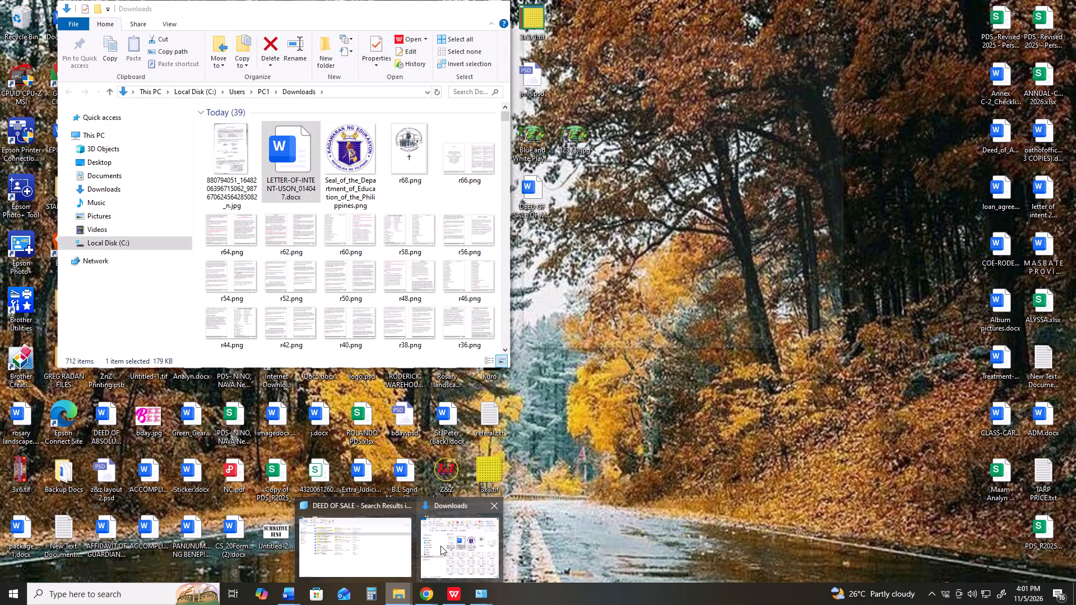
pyautogui.click(440, 546)
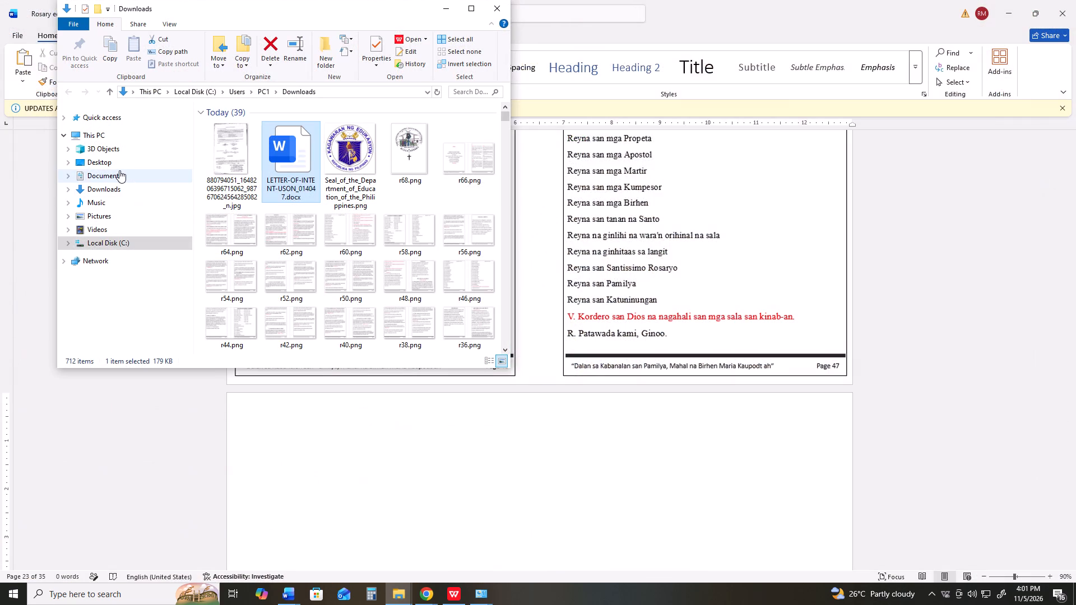
pyautogui.click(118, 163)
pyautogui.click(142, 194)
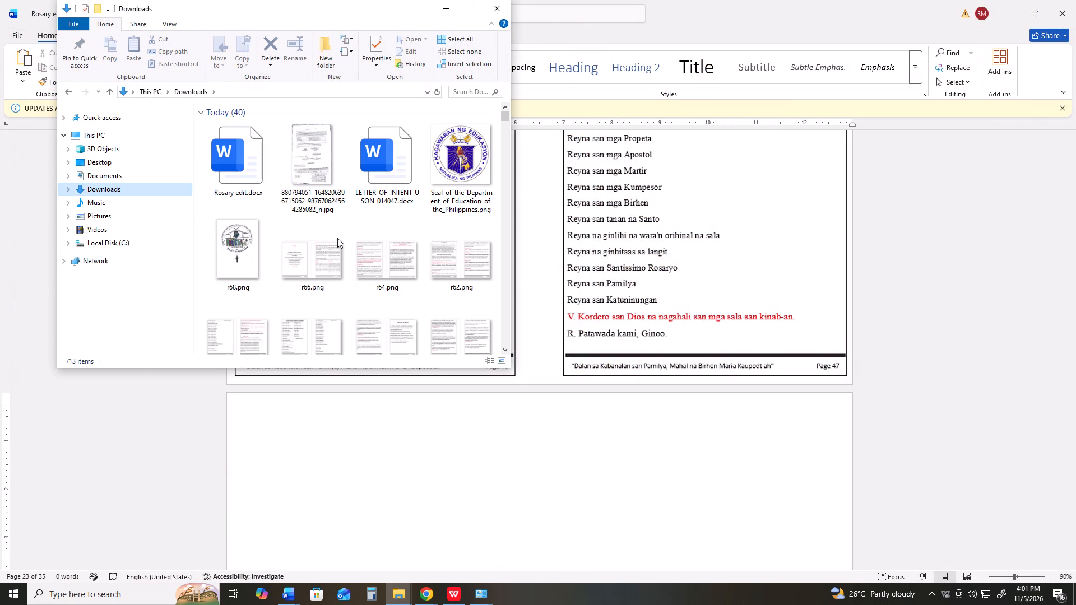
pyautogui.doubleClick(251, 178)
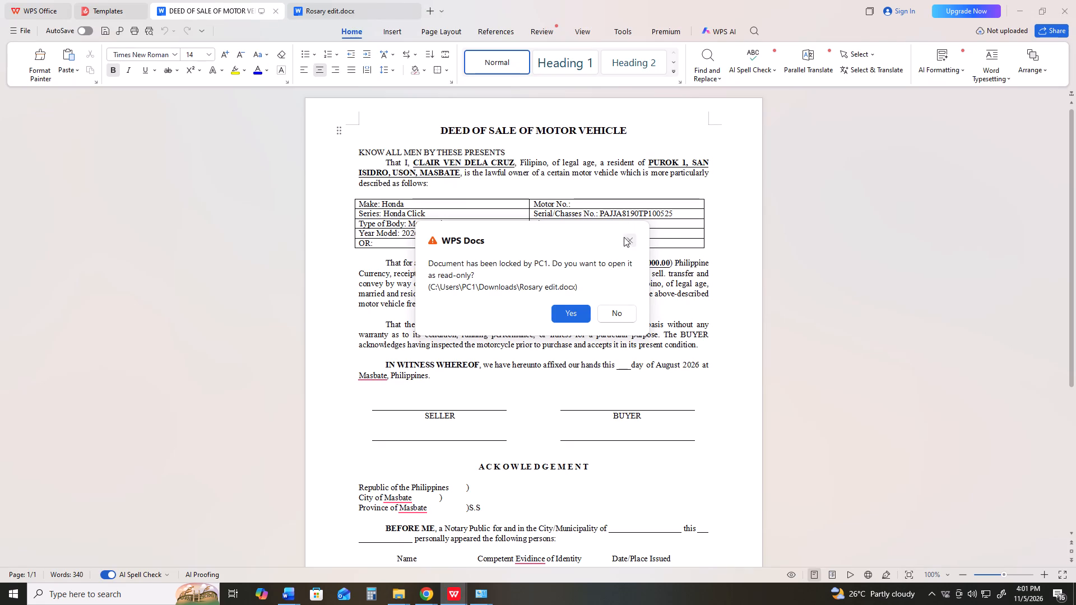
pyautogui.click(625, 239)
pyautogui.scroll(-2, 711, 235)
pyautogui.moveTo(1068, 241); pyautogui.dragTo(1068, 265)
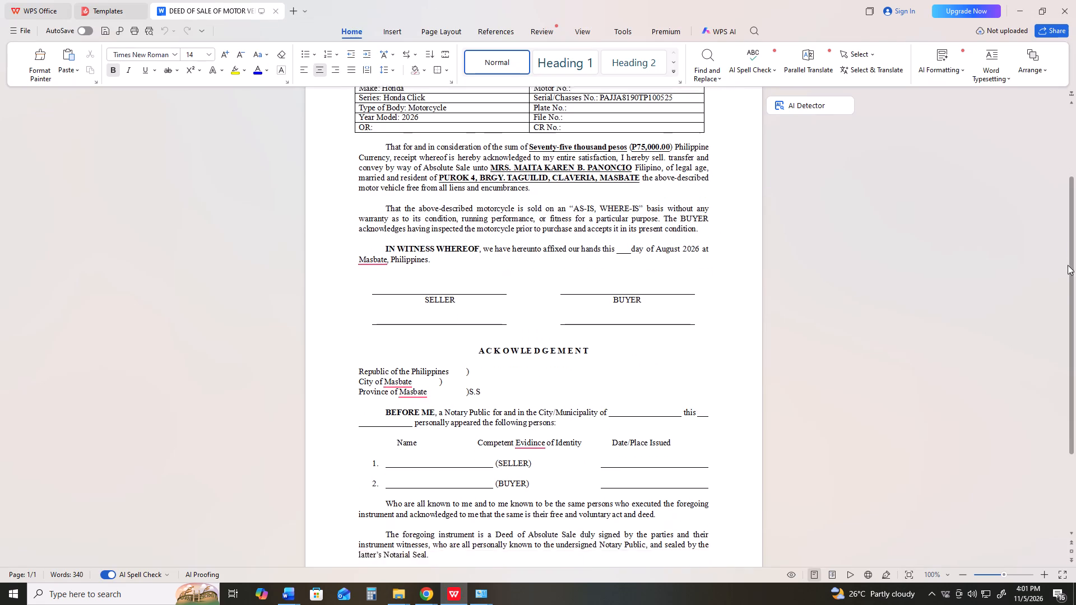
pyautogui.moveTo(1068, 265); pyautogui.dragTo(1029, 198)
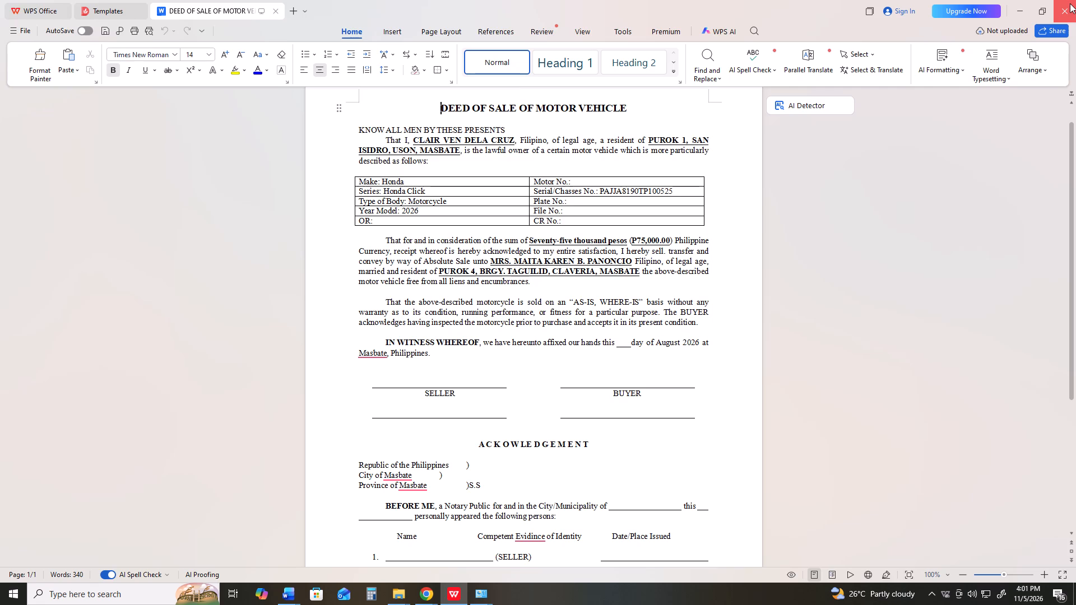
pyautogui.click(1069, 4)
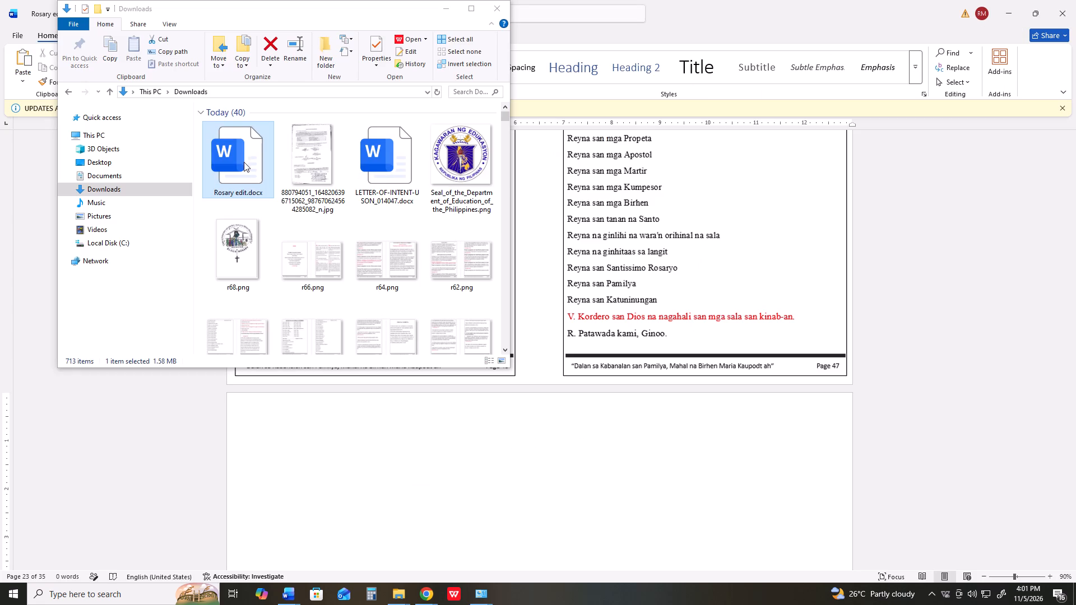
# Open Rosary edit.docx from the Downloads folder with Word.
pyautogui.rightClick(244, 162)
pyautogui.rightClick(244, 162)
pyautogui.click(306, 286)
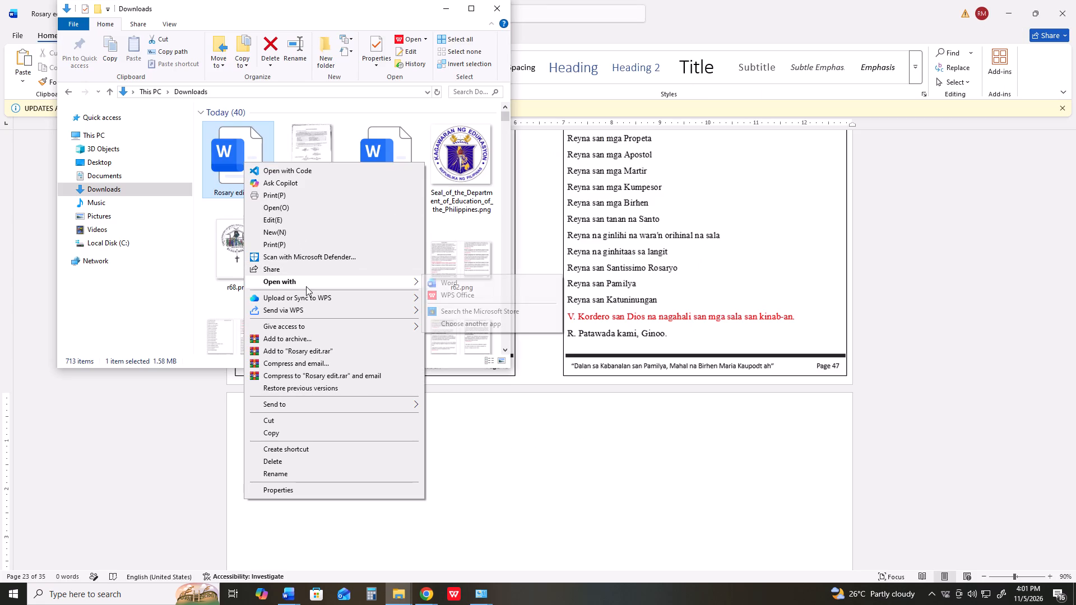
pyautogui.click(480, 285)
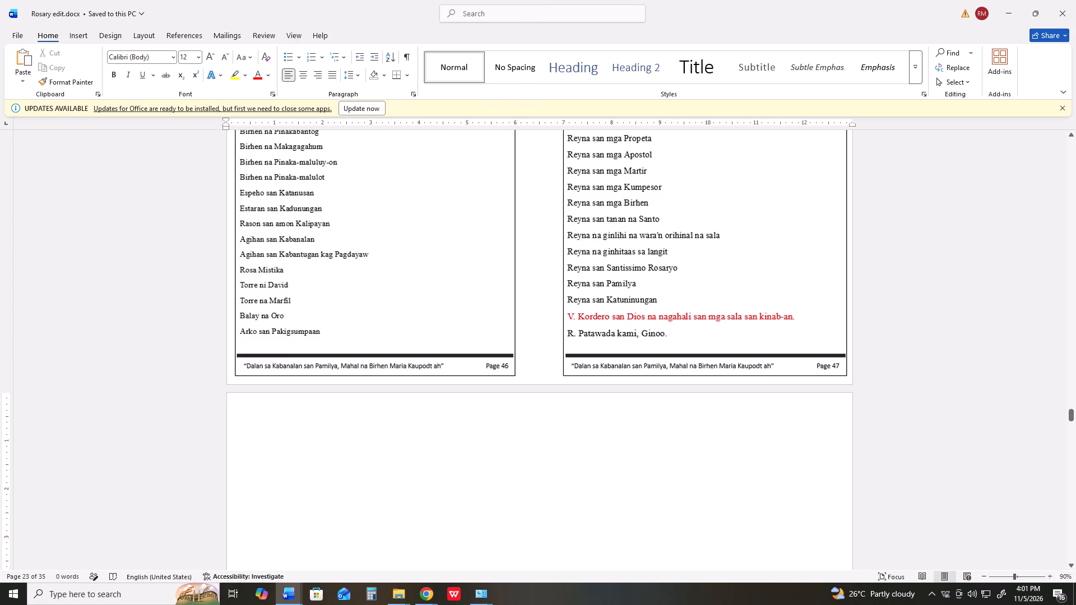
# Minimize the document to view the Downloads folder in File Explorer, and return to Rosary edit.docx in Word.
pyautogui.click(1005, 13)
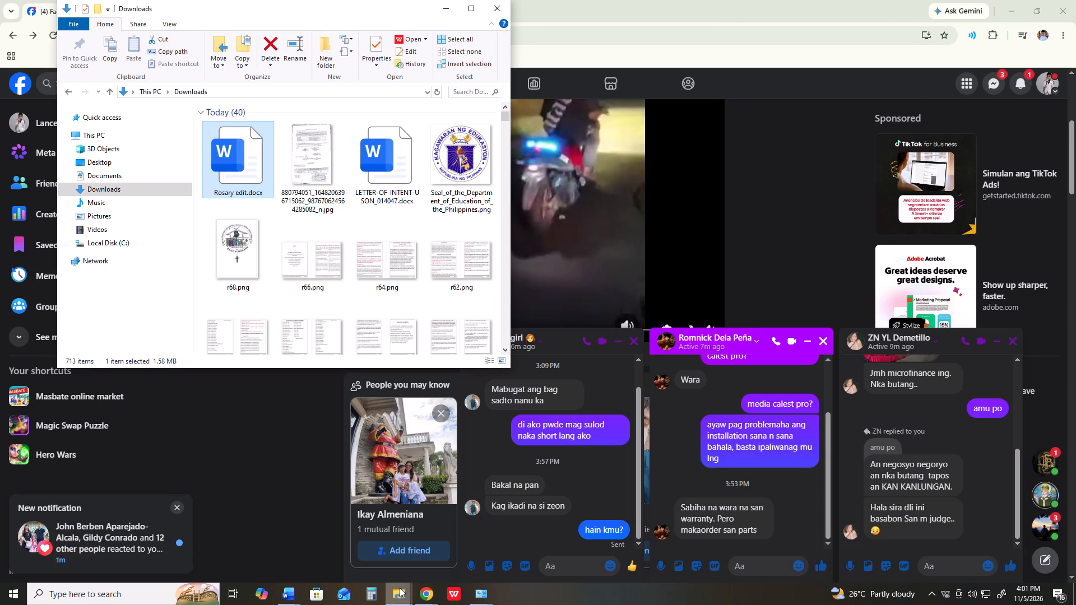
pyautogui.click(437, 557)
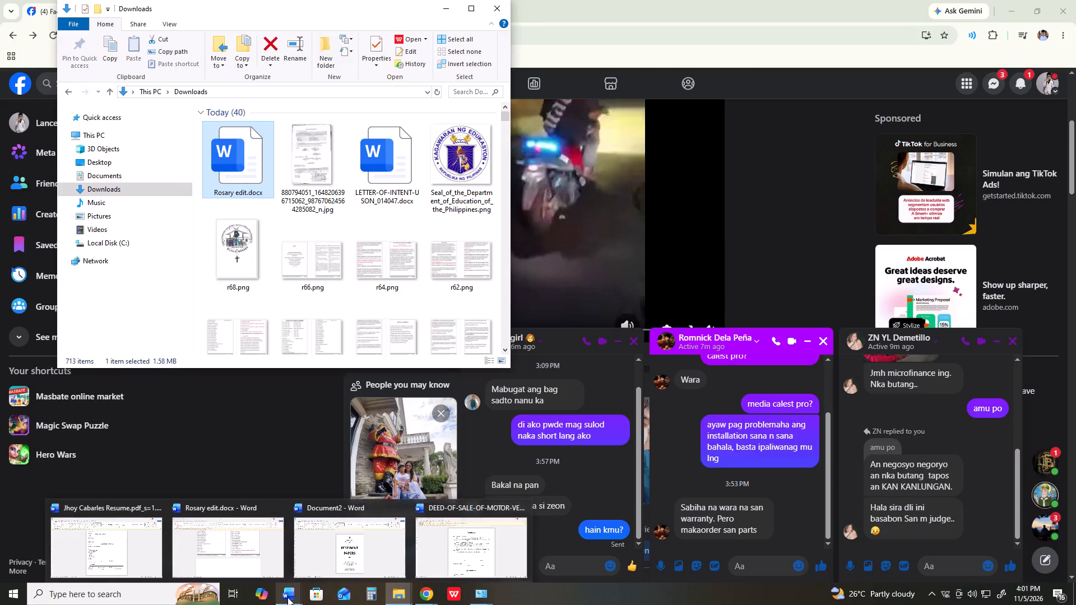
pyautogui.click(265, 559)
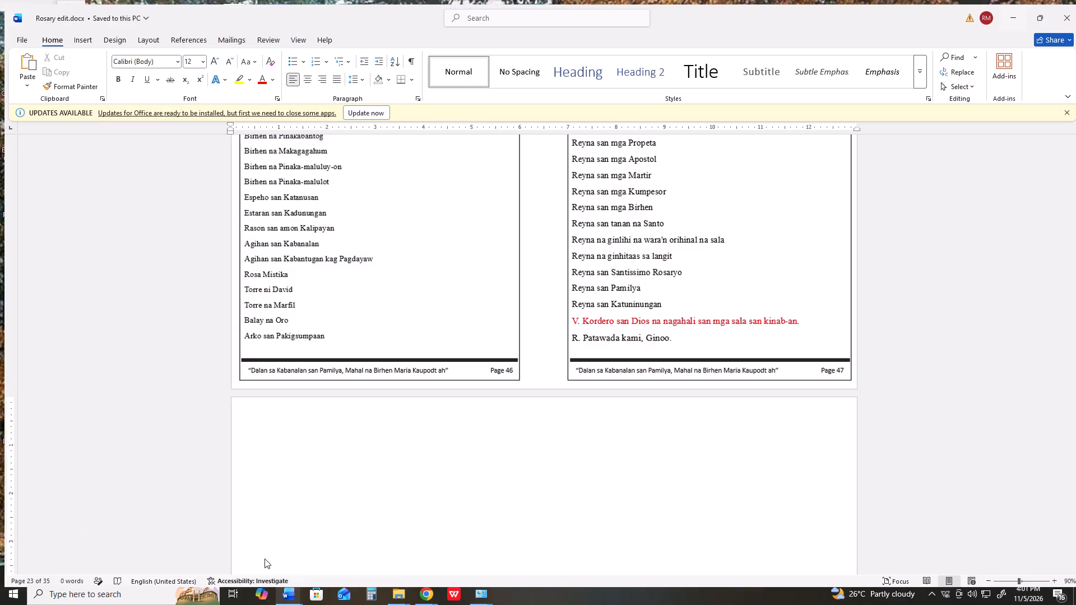
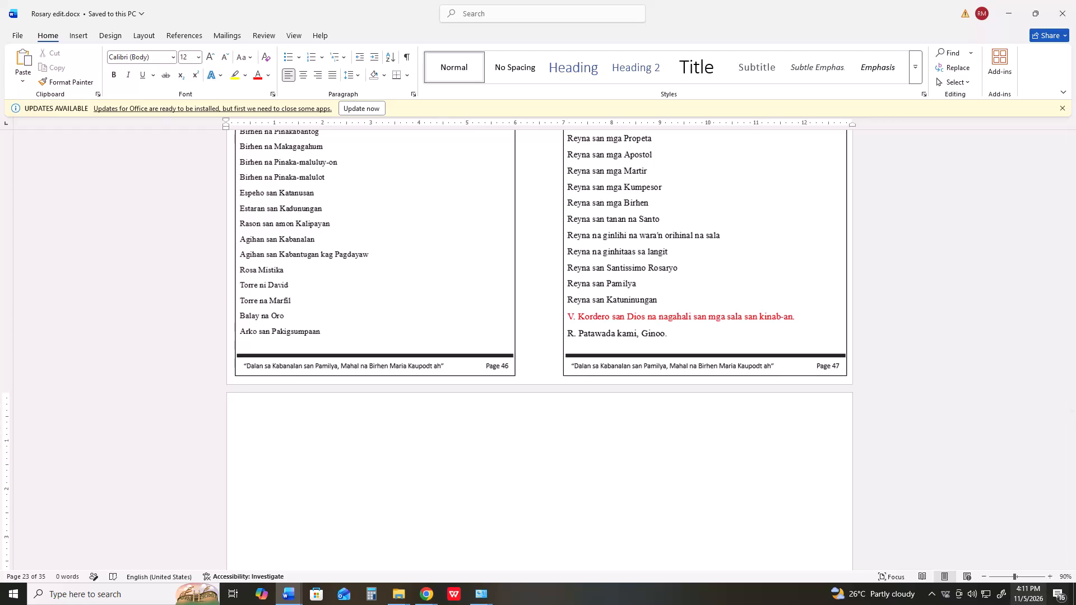
# Close the Downloads folder window and DEED-OF-SALE-OF-MOTOR-VEHICLE.docx, minimizing Rosary edit.docx and both browser windows.
pyautogui.click(1007, 10)
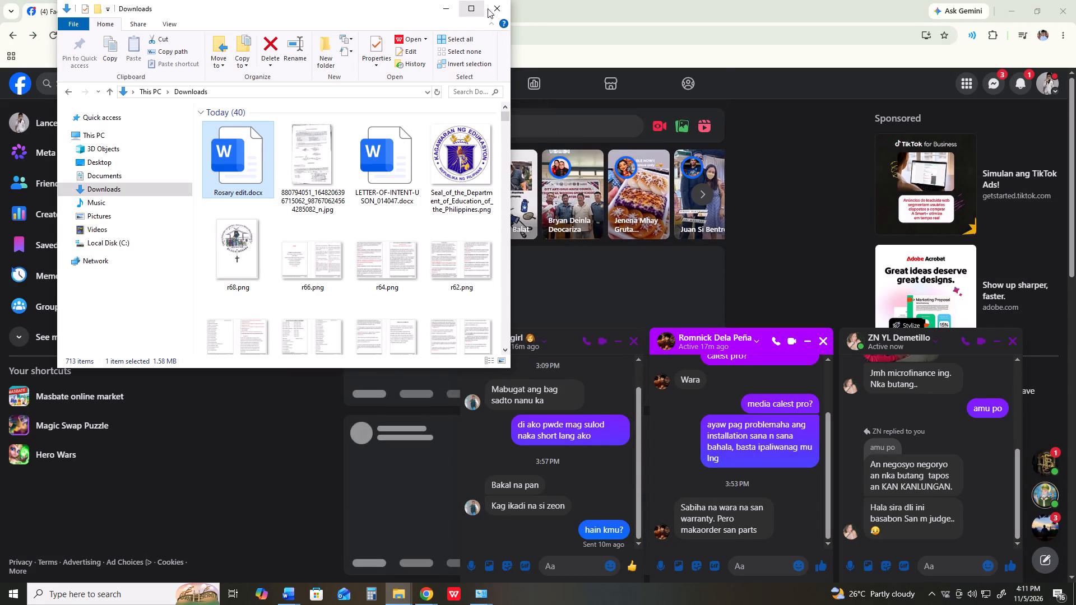
pyautogui.click(495, 7)
pyautogui.click(1012, 8)
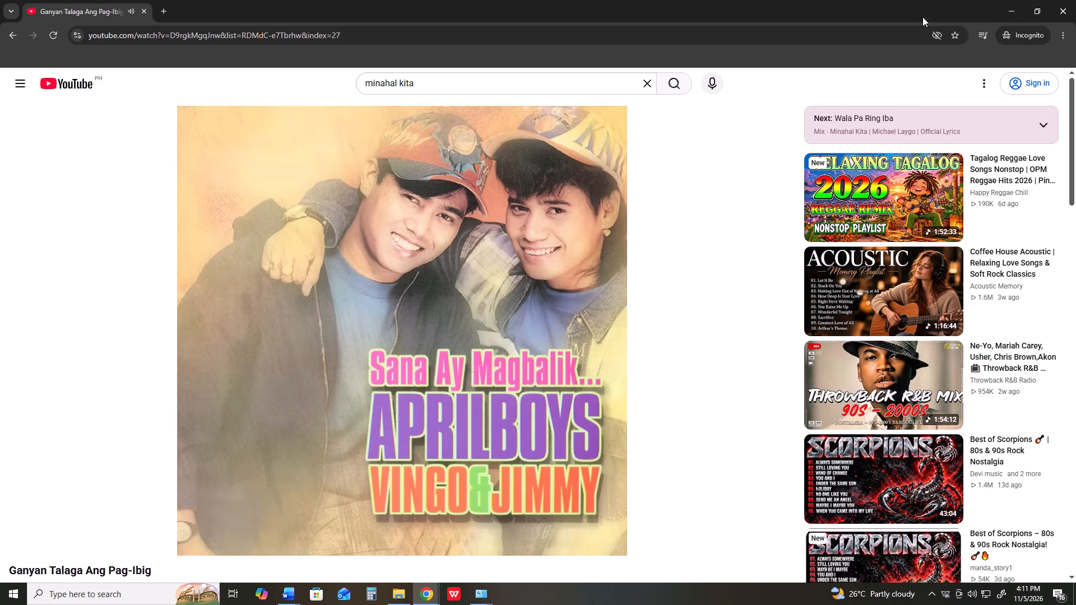
pyautogui.click(1003, 7)
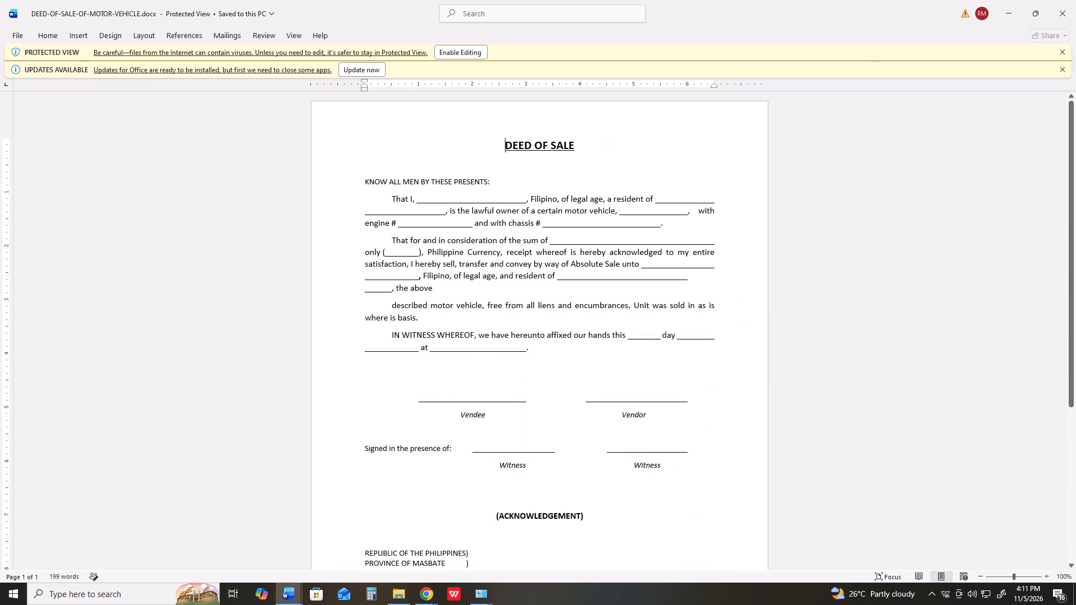
pyautogui.click(1061, 12)
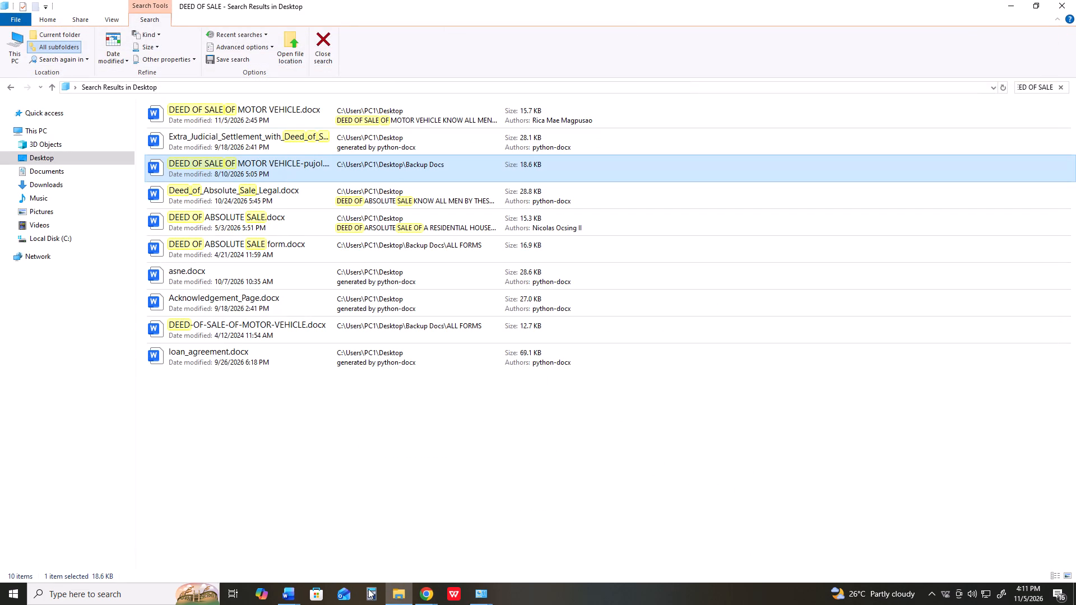
# Switch to Chrome, reload the Facebook home page, and minimize the browser window.
pyautogui.click(418, 591)
pyautogui.click(384, 532)
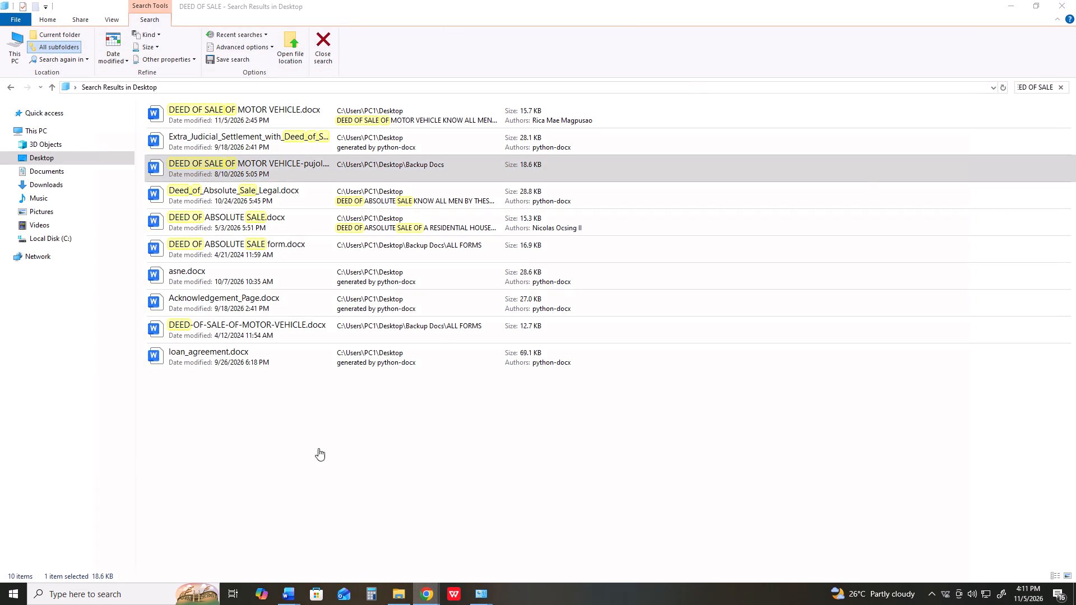
pyautogui.click(131, 11)
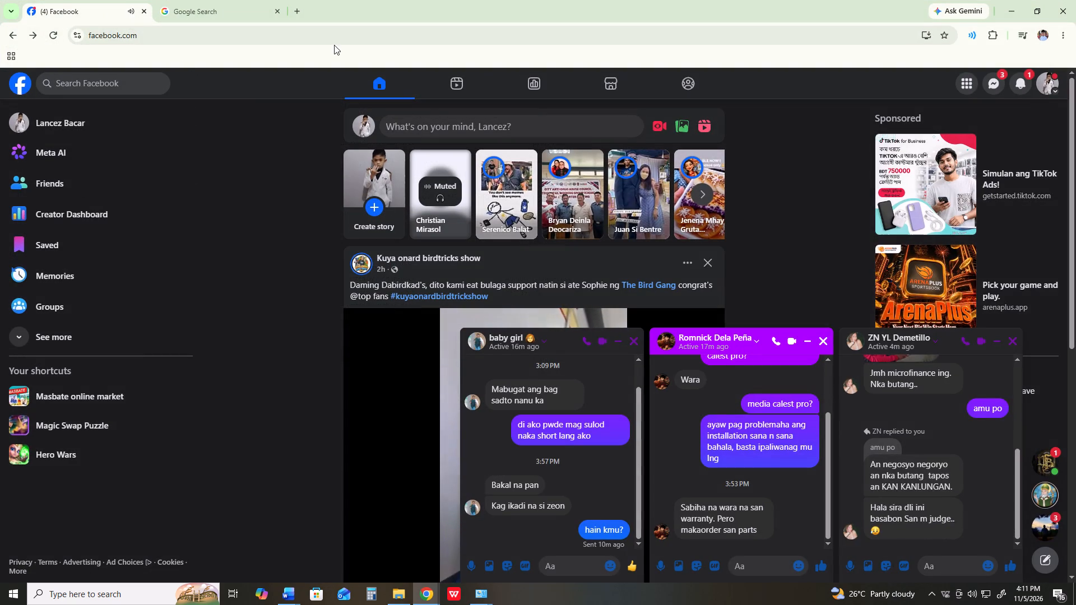
pyautogui.click(131, 11)
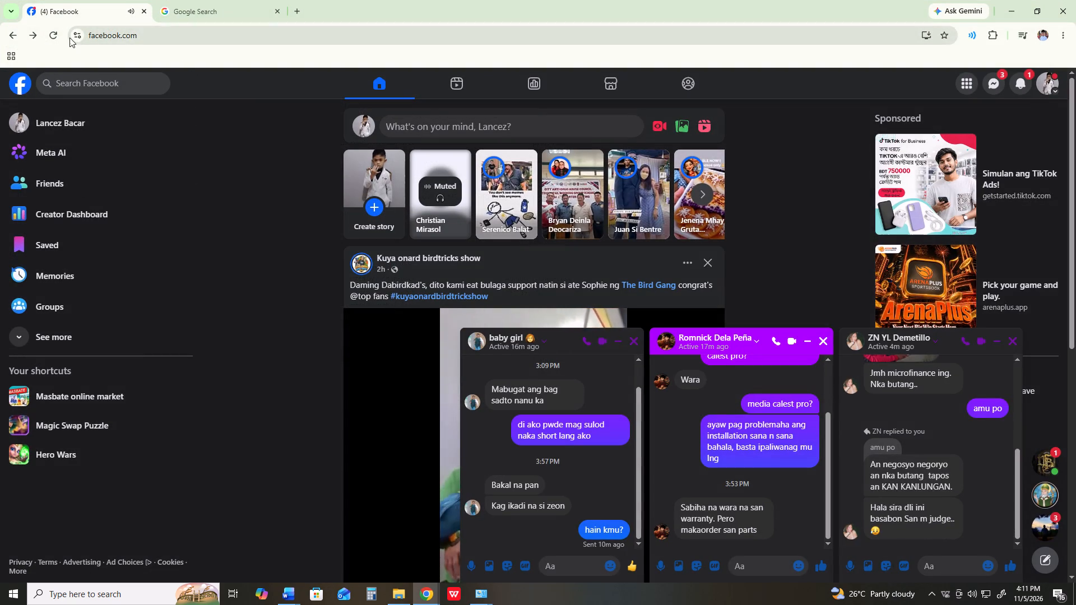
pyautogui.click(50, 35)
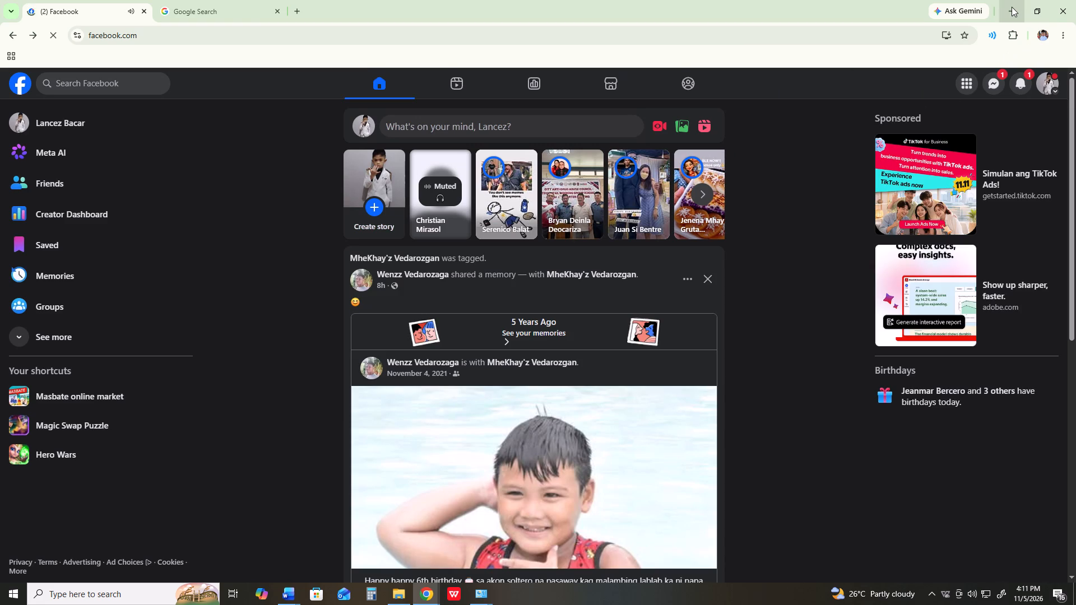
pyautogui.click(1010, 7)
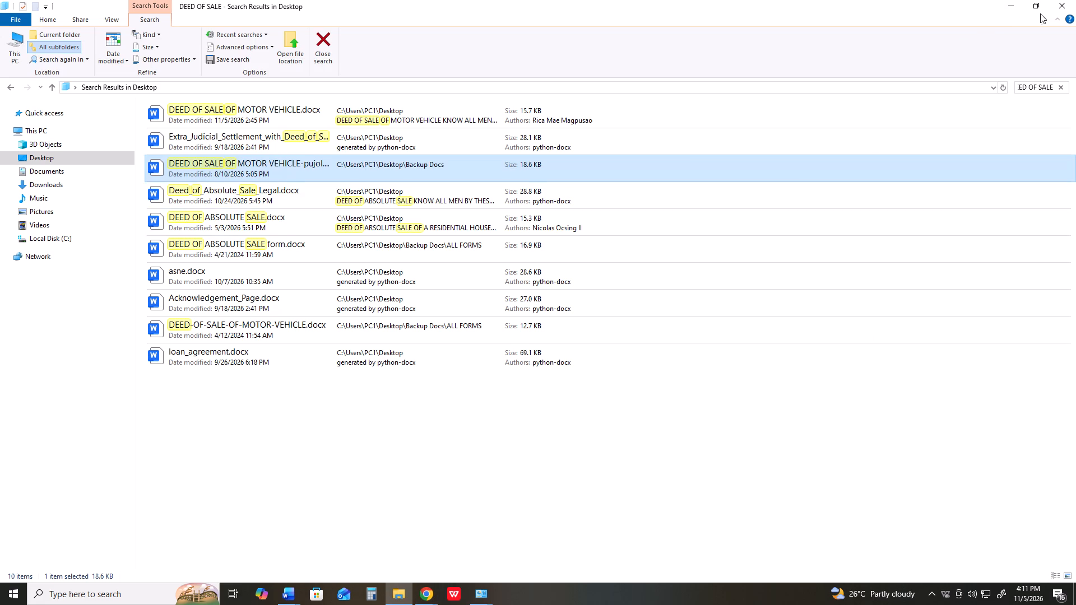
# Close the DEED OF SALE search results window and minimize the Document2 Word window.
pyautogui.click(1065, 8)
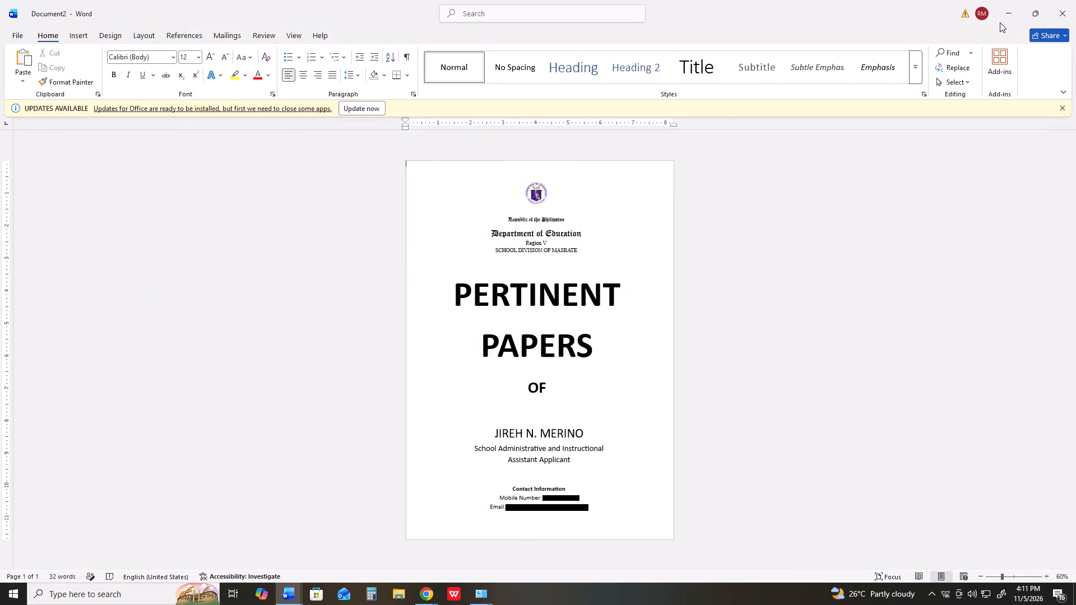
pyautogui.click(1007, 17)
pyautogui.click(1007, 11)
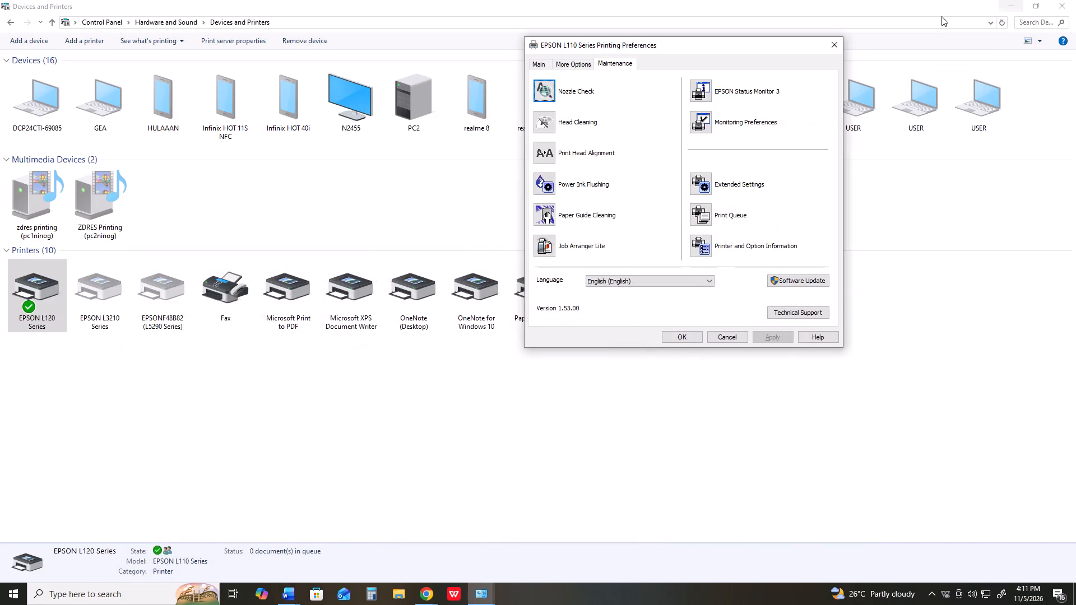
# Close the EPSON L110 Series Printing Preferences and minimize the Devices and Printers window.
pyautogui.click(834, 45)
pyautogui.click(1013, 7)
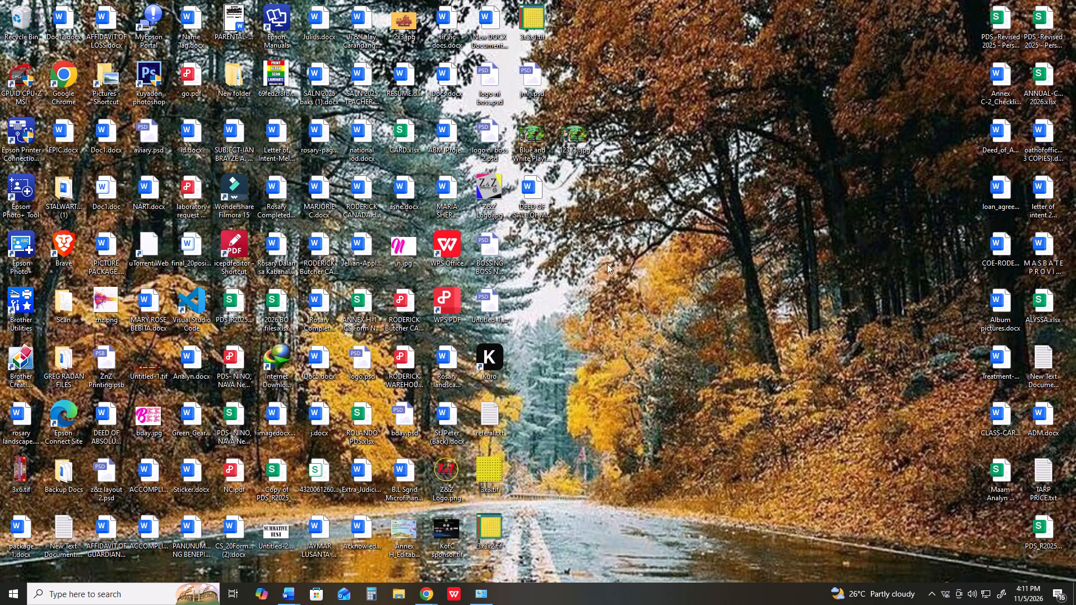
# Show the hidden system tray icons on the taskbar.
pyautogui.click(933, 595)
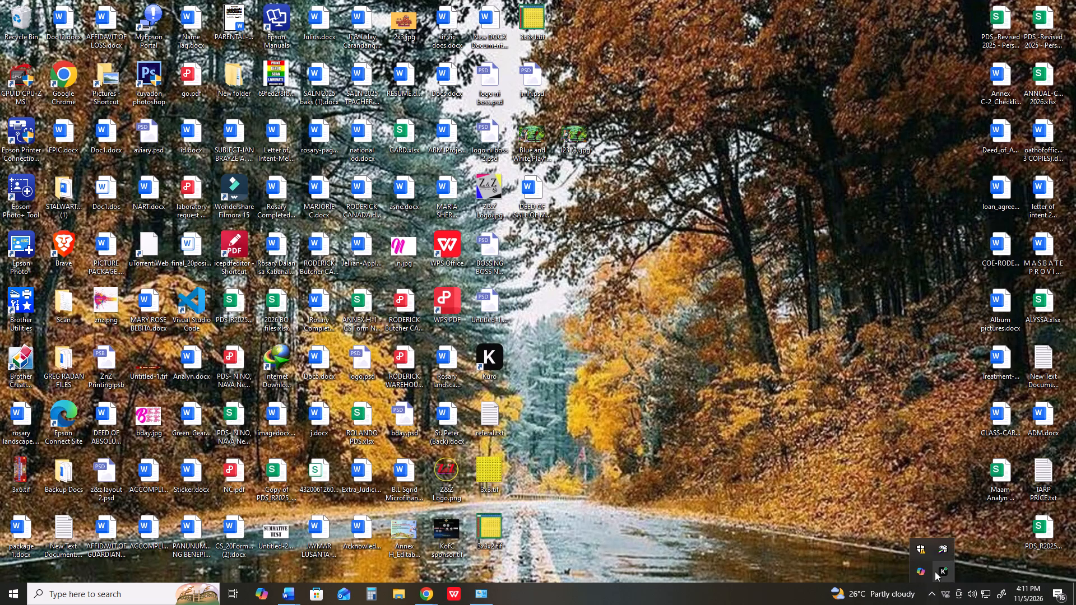
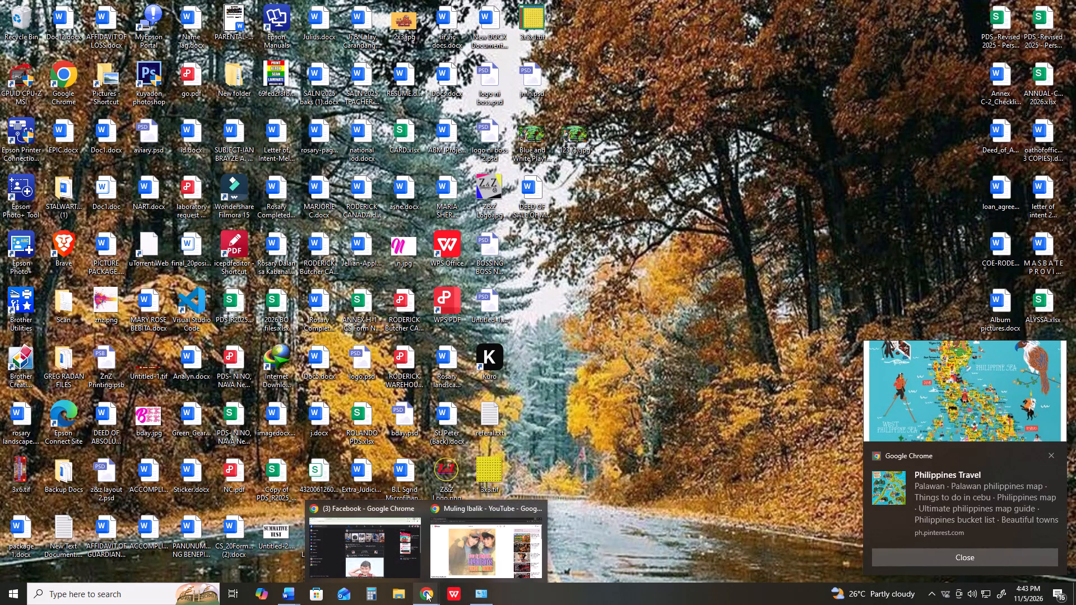
# Switch to the Facebook window in Chrome and browse the posts in the news feed.
pyautogui.click(404, 567)
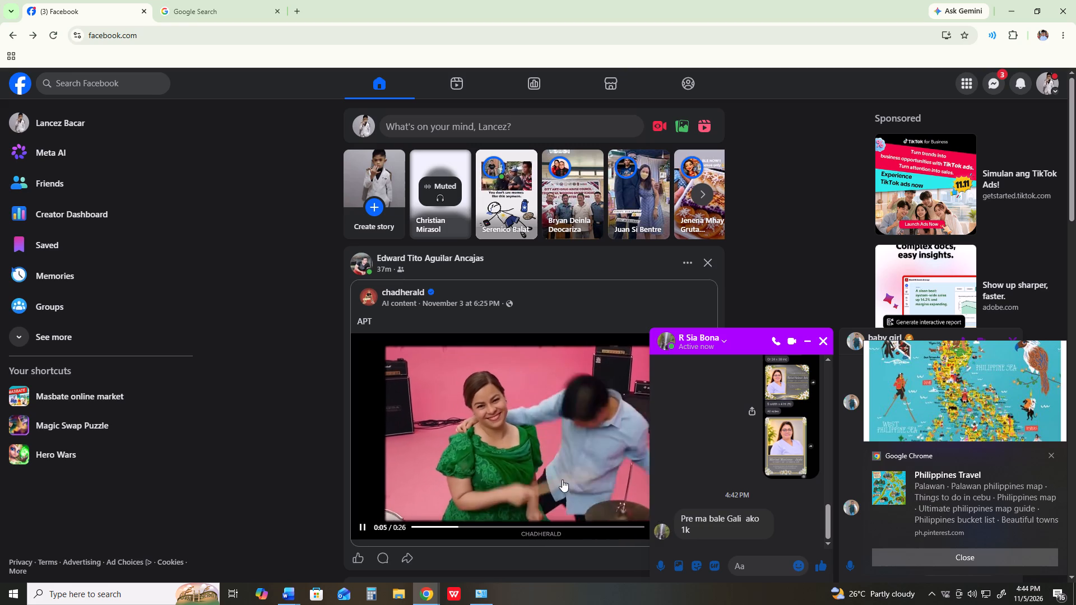
pyautogui.scroll(-15, 581, 455)
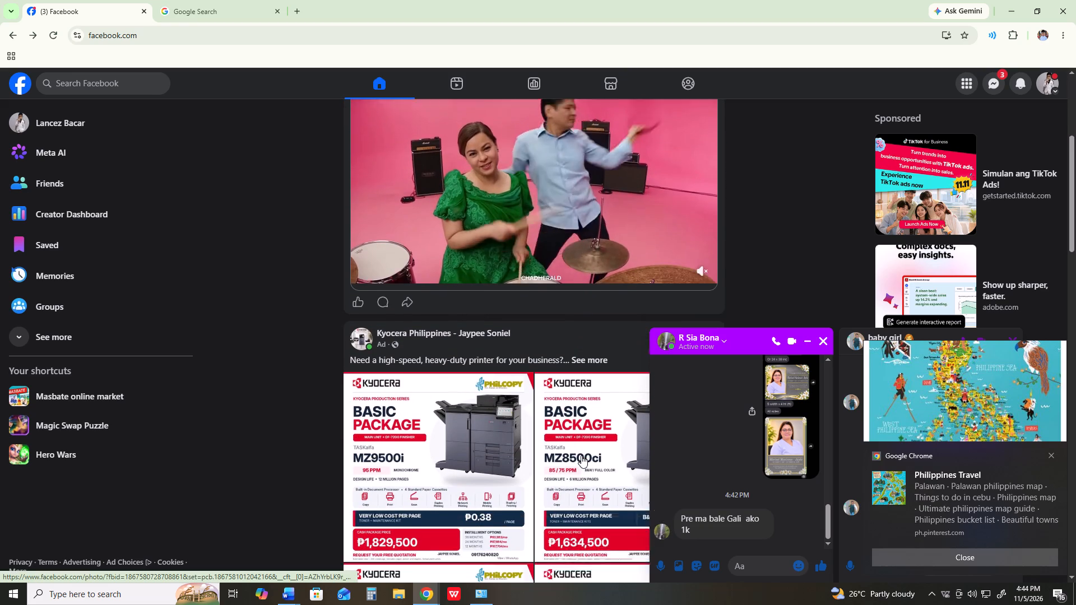
pyautogui.scroll(-5, 581, 456)
pyautogui.scroll(14, 581, 456)
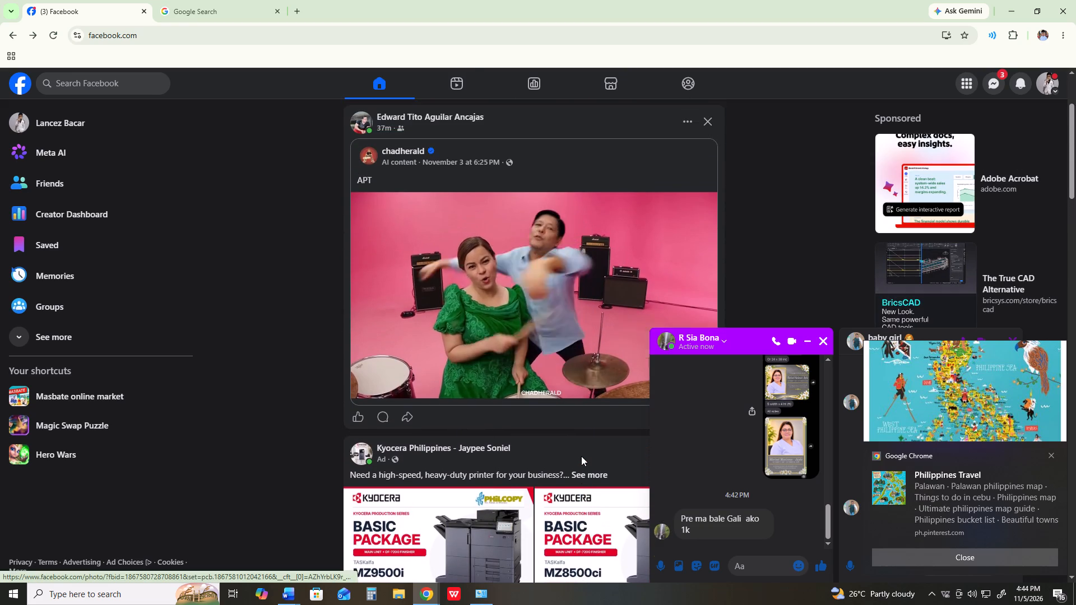
pyautogui.scroll(-18, 581, 456)
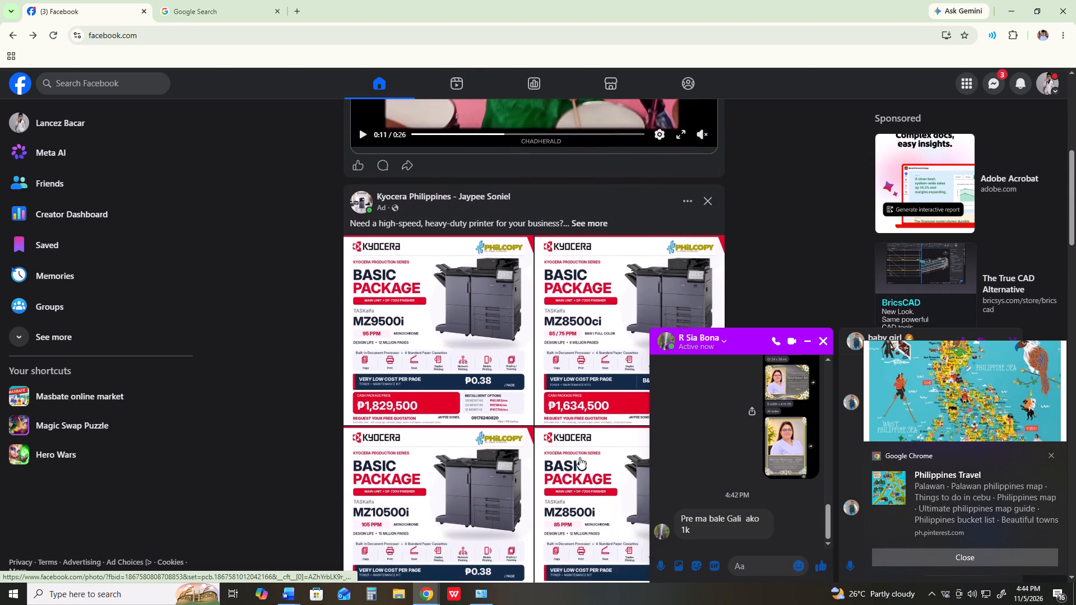
pyautogui.scroll(-2, 579, 457)
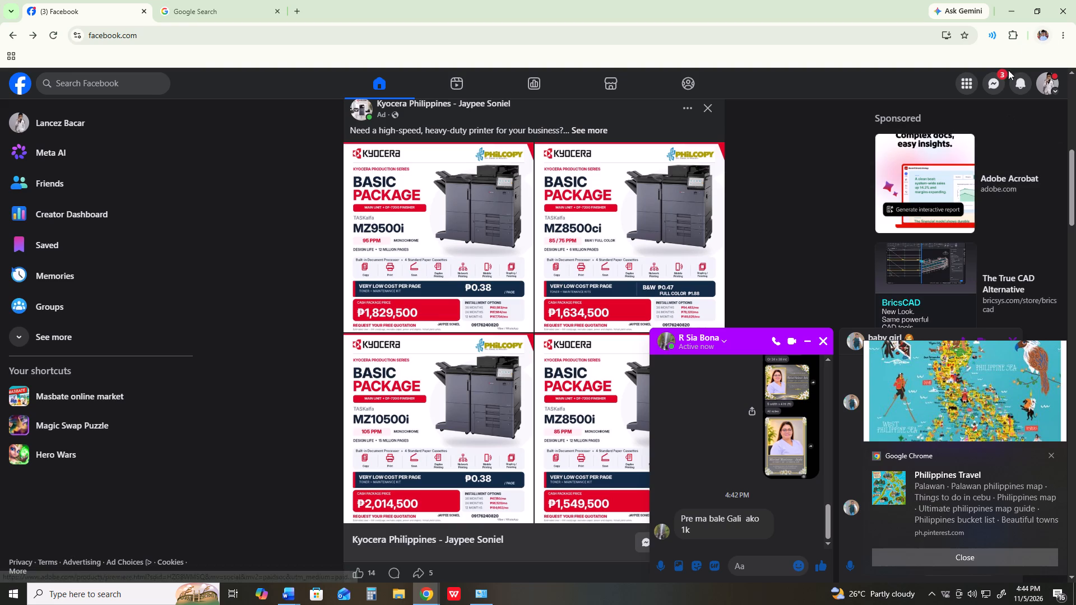
# Open the unread Messenger chat whose latest message is "Kaaralo MN.." and reply "okay lang po madam".
pyautogui.click(996, 91)
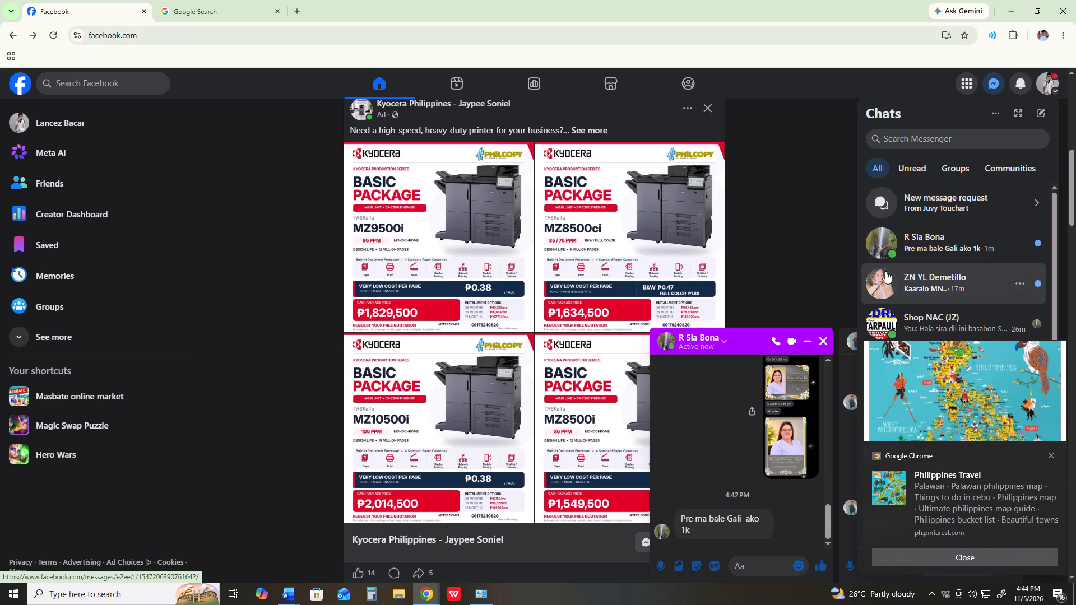
pyautogui.click(896, 285)
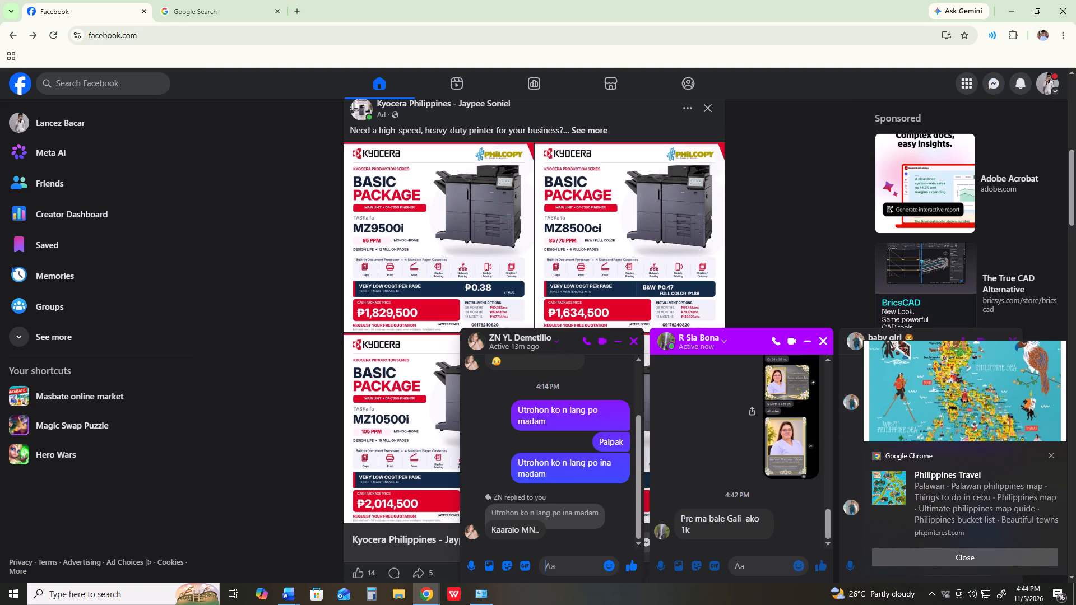
pyautogui.click(551, 566)
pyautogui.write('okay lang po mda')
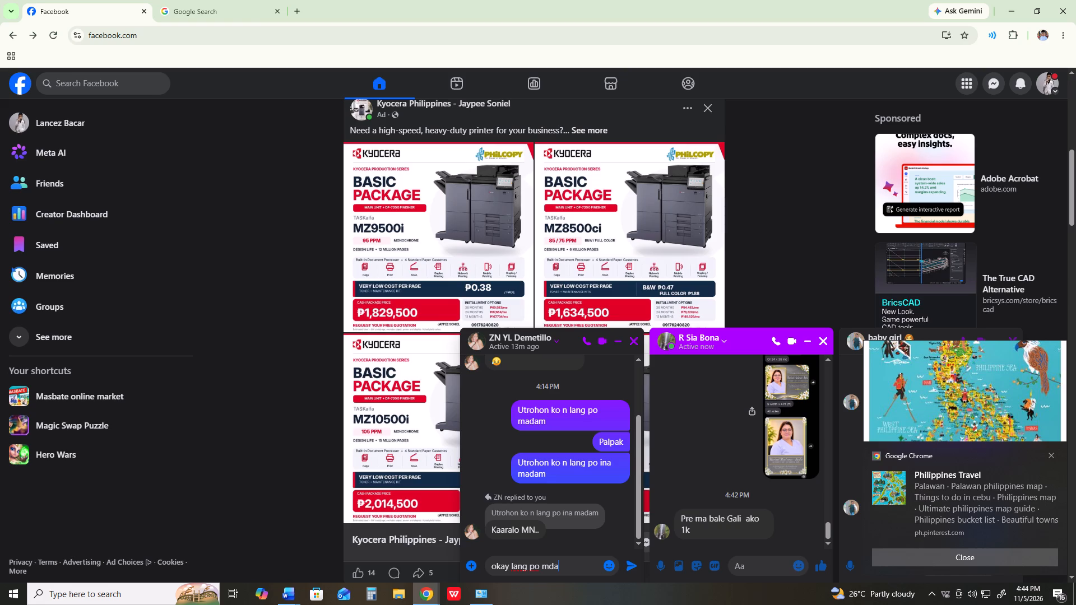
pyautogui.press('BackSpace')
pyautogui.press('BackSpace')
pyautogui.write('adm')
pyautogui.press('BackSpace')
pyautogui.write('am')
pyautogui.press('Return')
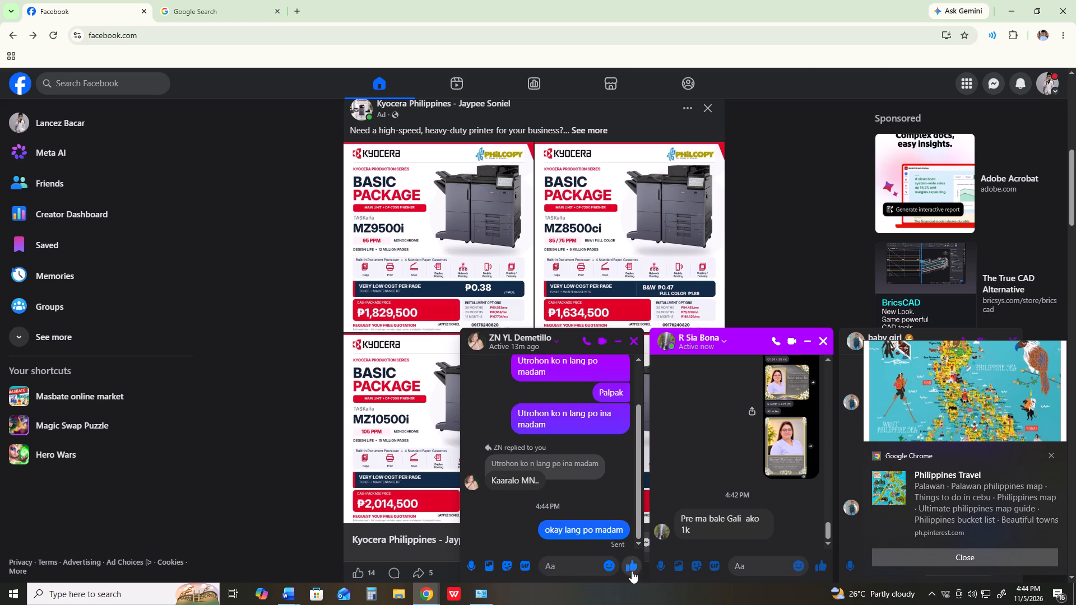
# Send "nman ipa print mu madam inin my kulay n lng tag jutayan lang?" in the same chat, and close that chat.
pyautogui.click(578, 567)
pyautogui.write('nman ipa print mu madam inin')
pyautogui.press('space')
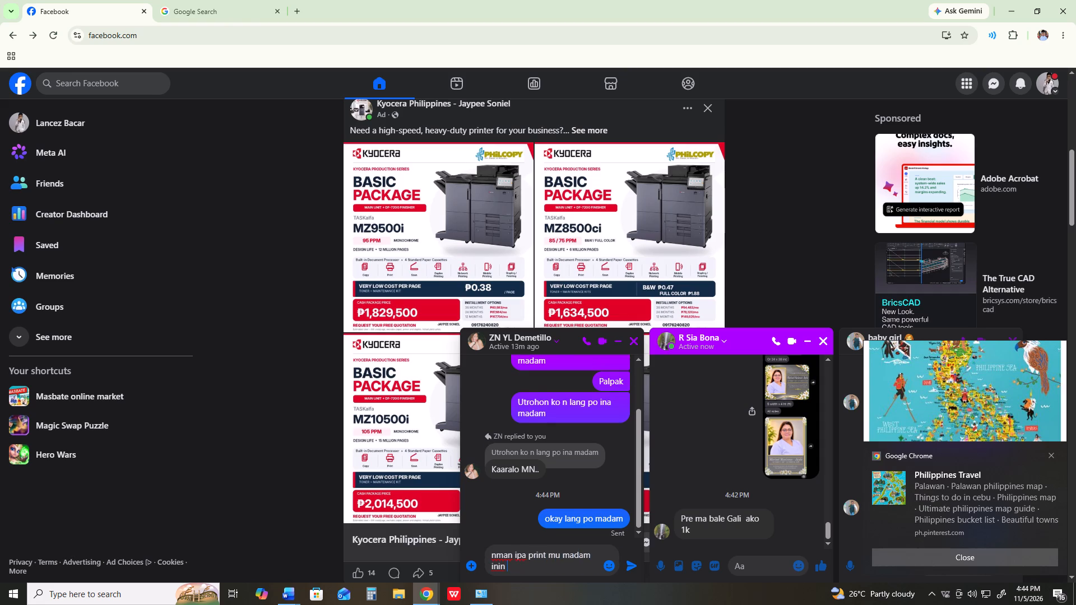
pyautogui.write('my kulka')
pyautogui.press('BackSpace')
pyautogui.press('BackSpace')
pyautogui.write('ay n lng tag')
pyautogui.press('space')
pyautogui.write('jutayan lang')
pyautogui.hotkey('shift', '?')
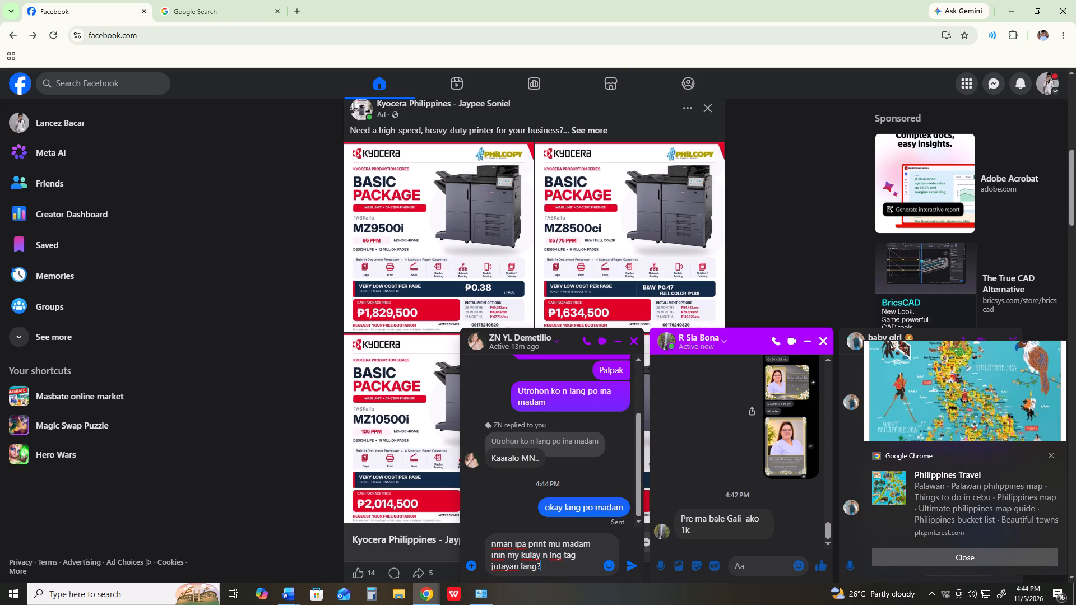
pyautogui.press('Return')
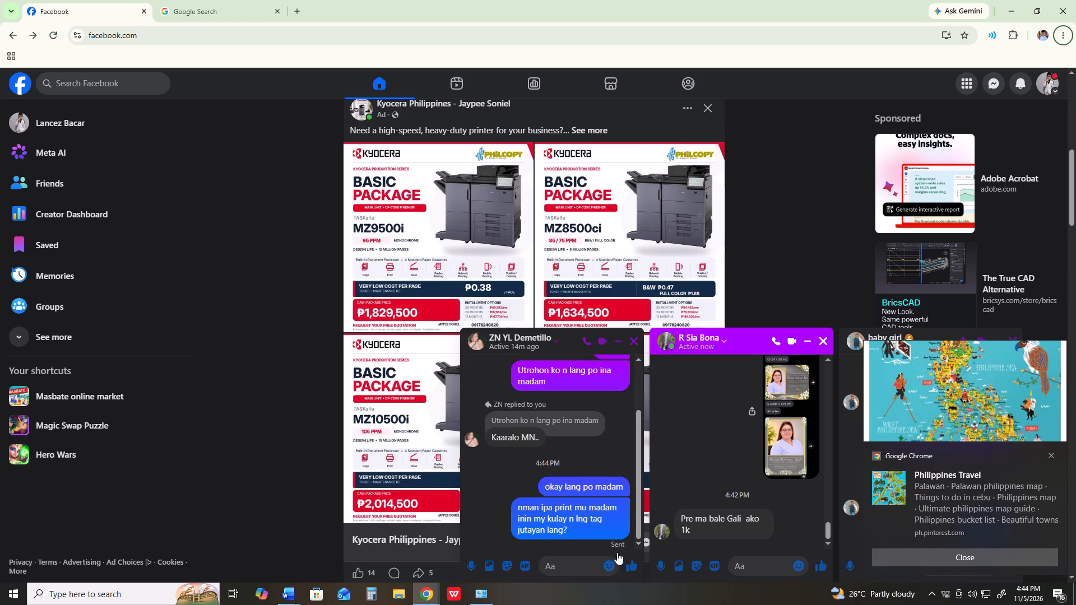
pyautogui.click(633, 345)
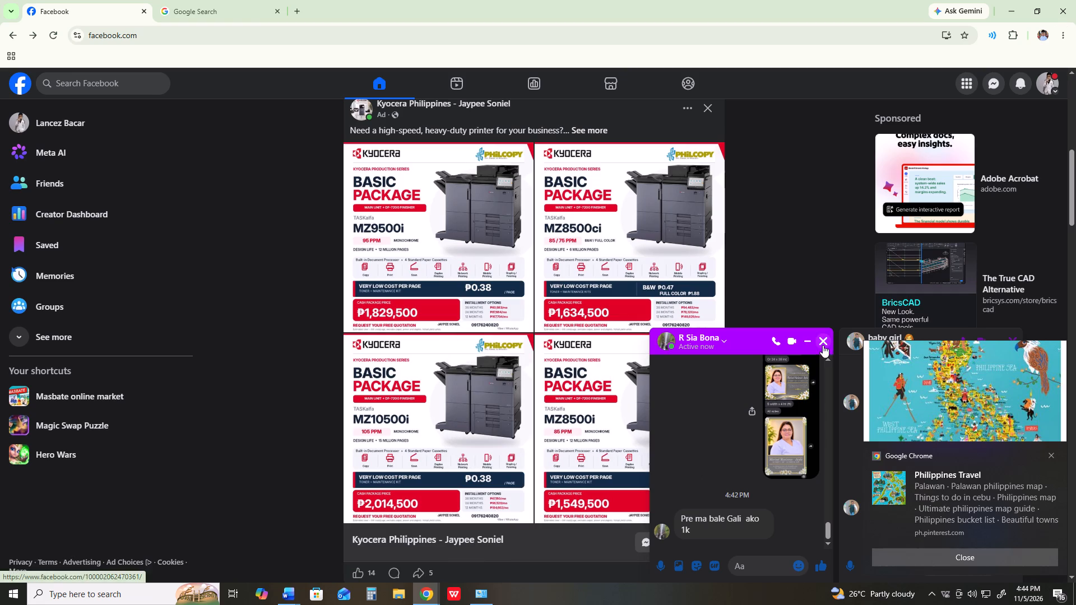
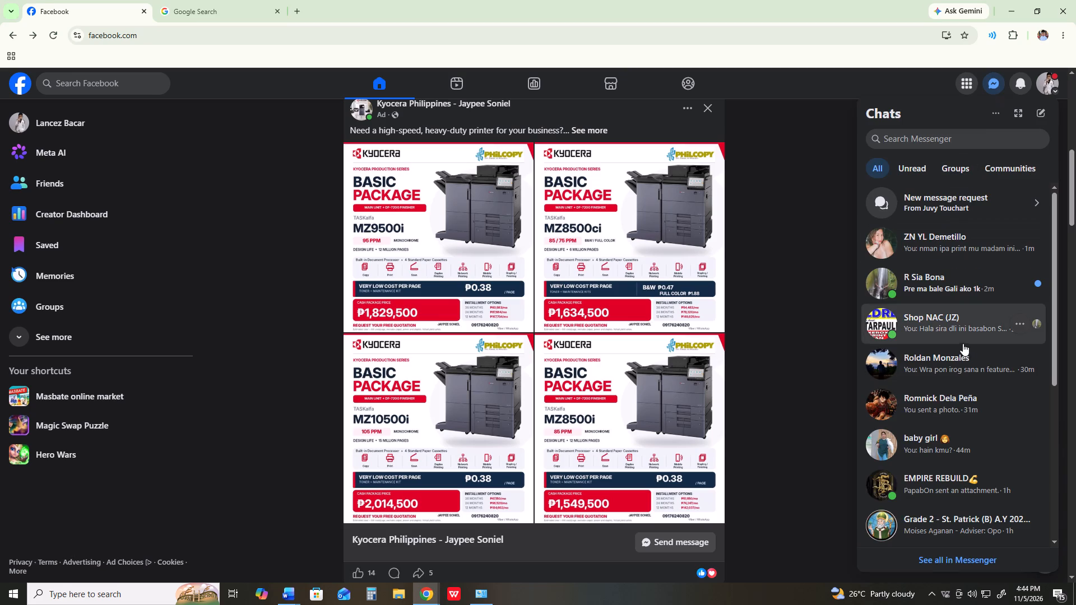
# Check the latest messages in the Shop NAC (JZ) Messenger chat and close the chat.
pyautogui.click(919, 327)
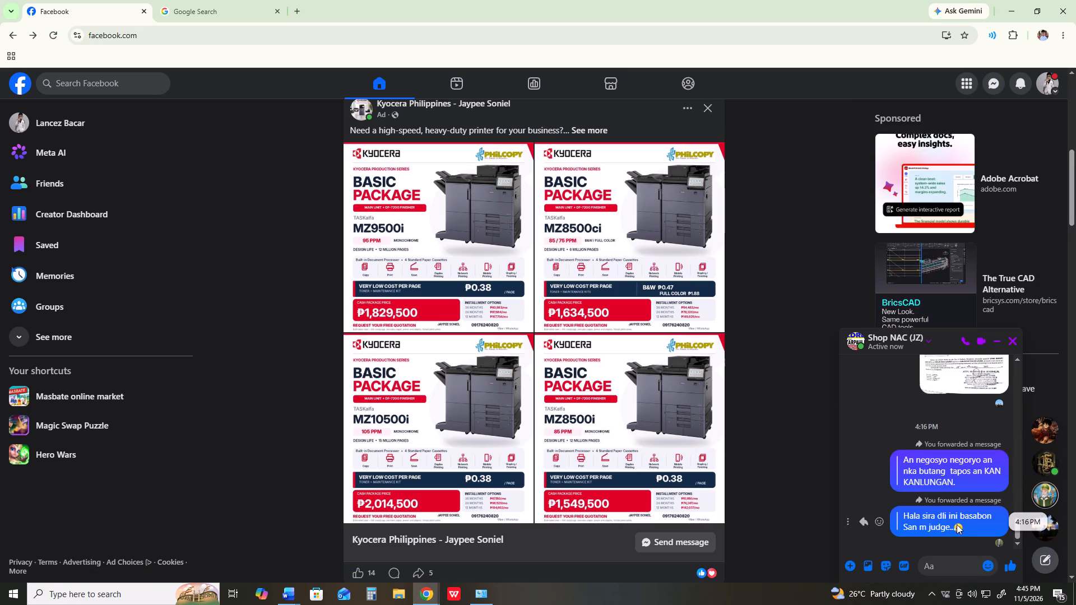
pyautogui.click(1012, 344)
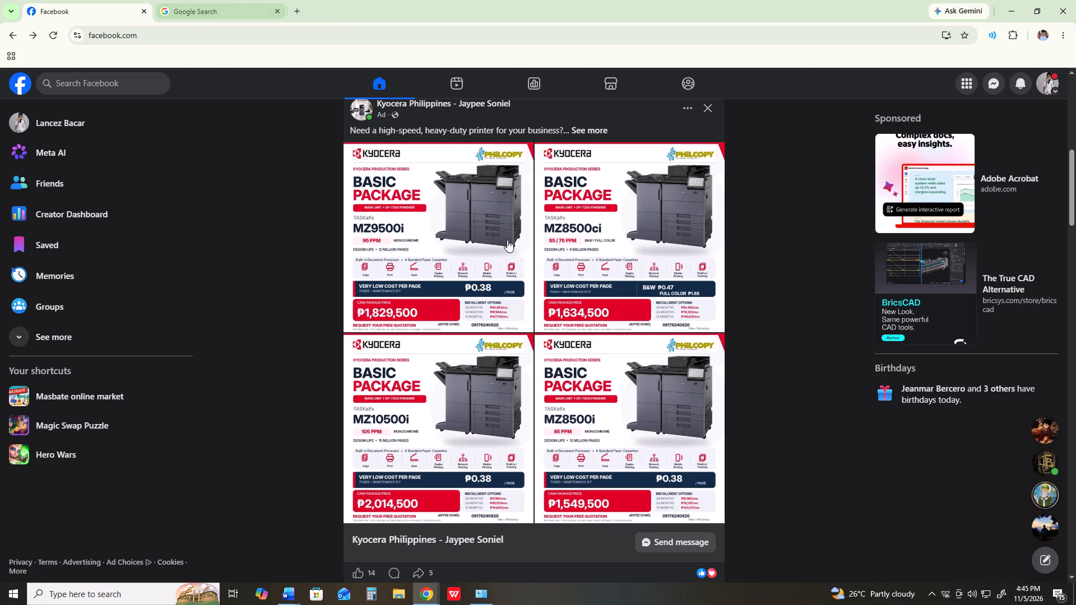
# Switch to the Rosary edit.docx document in Word.
pyautogui.hotkey('alt', 'Tab')
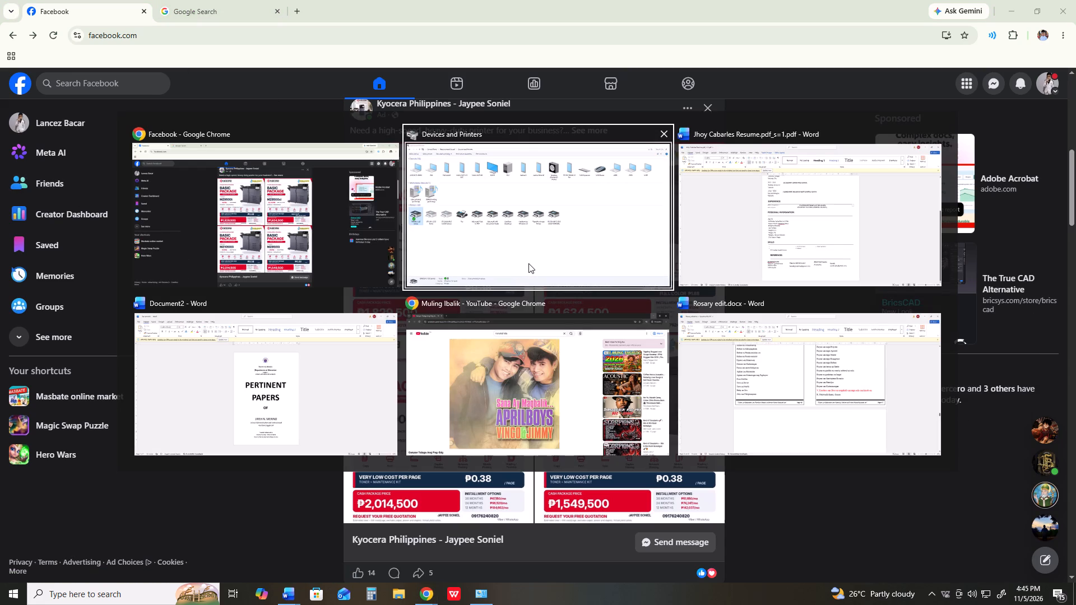
pyautogui.hotkey('alt', 'Tab')
pyautogui.hotkey('alt', 'Tab')
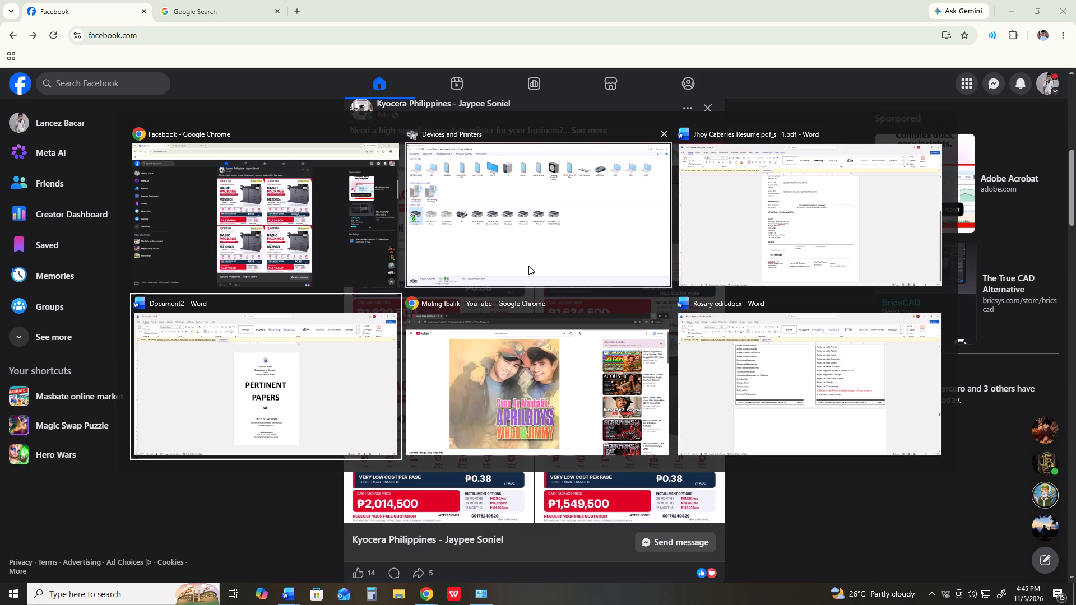
pyautogui.hotkey('alt', 'Tab')
pyautogui.hotkey('alt', 'Tab')
# Switch from Rosary edit.docx back to the Facebook window in Chrome.
pyautogui.hotkey('alt', 'Tab')
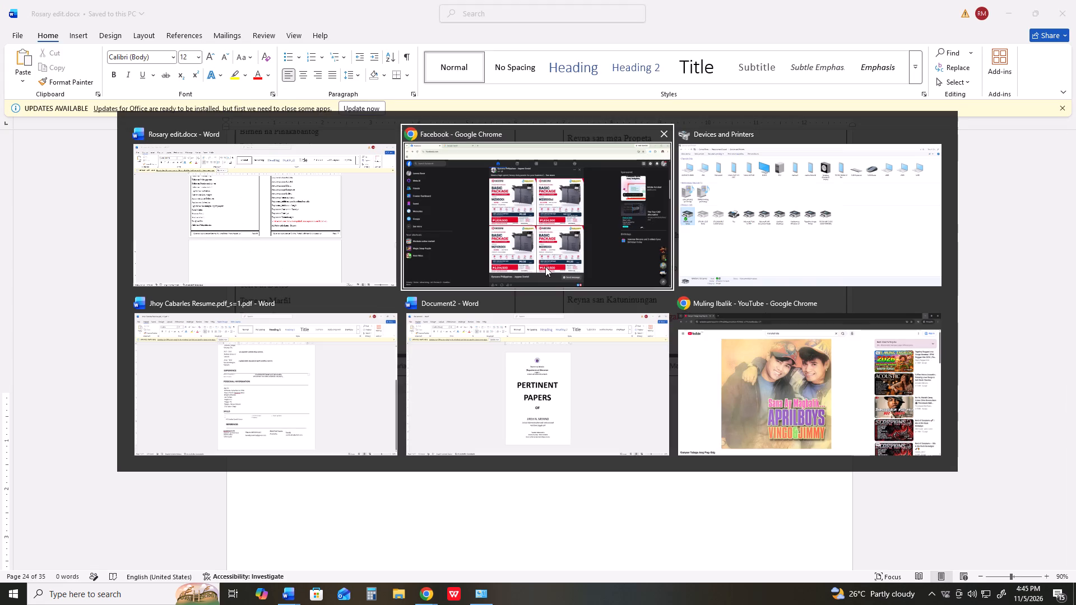
# Switch to the YouTube window in Chrome and search for "the carpenters songs".
pyautogui.hotkey('alt', 'Tab')
pyautogui.hotkey('alt', 'Tab')
pyautogui.hotkey('alt', 'Tab')
pyautogui.hotkey('alt', 'Tab')
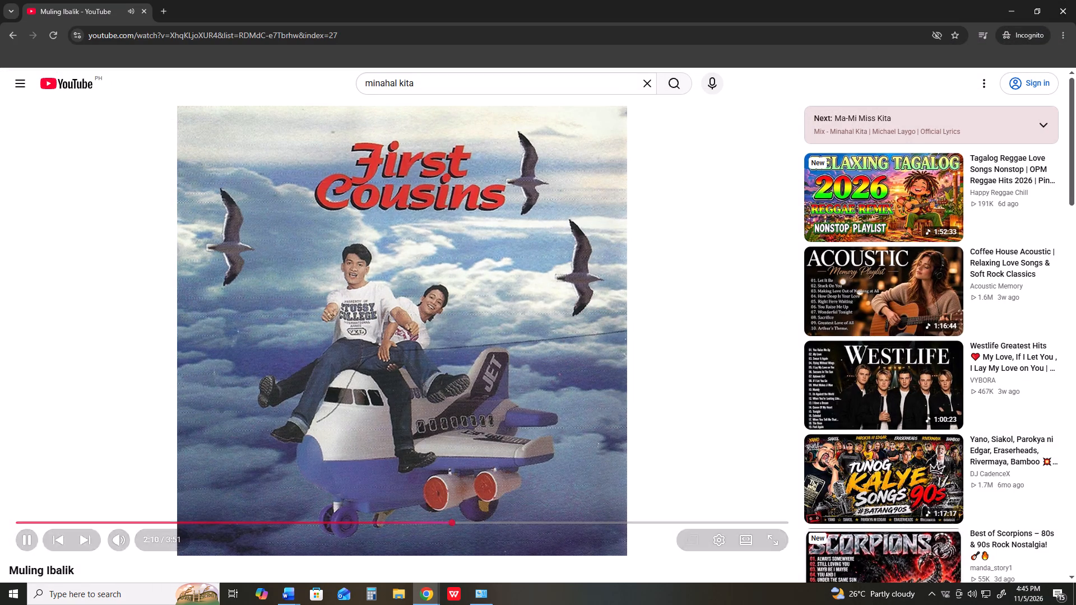
pyautogui.moveTo(452, 91); pyautogui.dragTo(246, 79)
pyautogui.moveTo(415, 83); pyautogui.dragTo(367, 83)
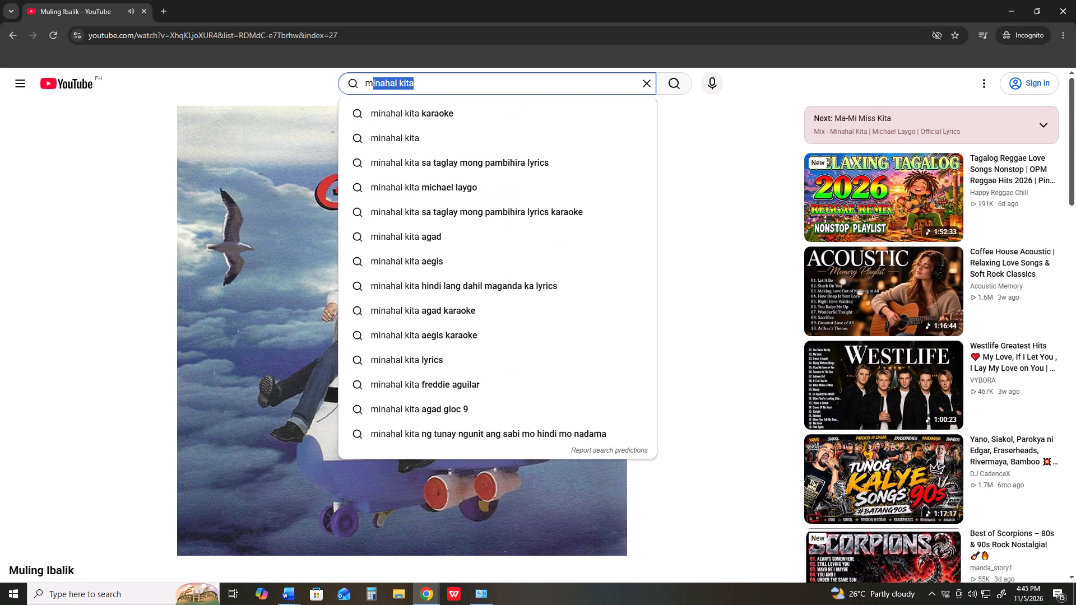
pyautogui.moveTo(367, 83); pyautogui.dragTo(367, 83)
pyautogui.write('the')
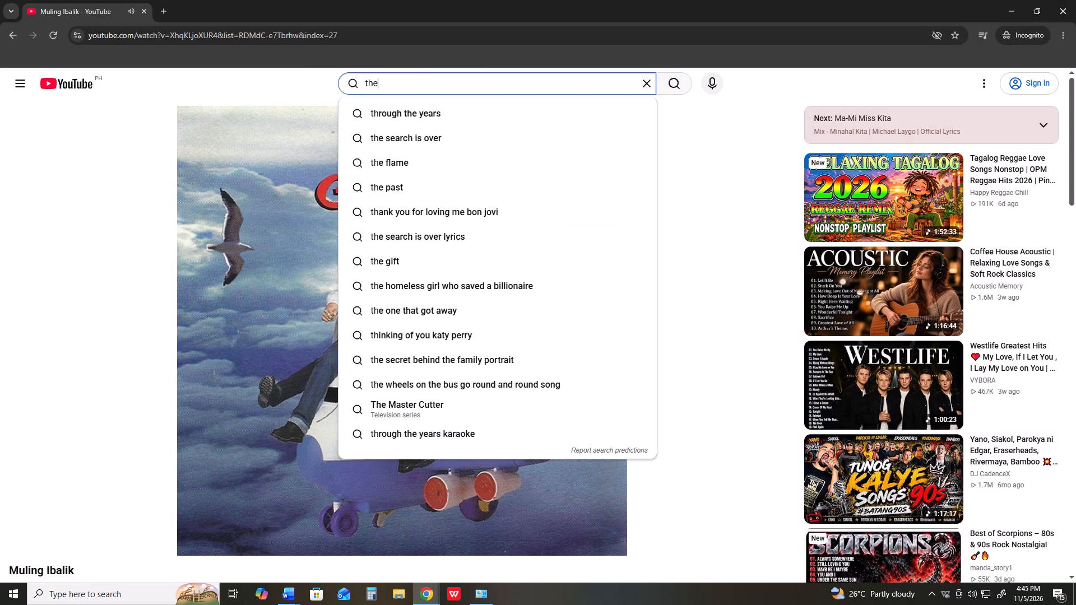
pyautogui.press('space')
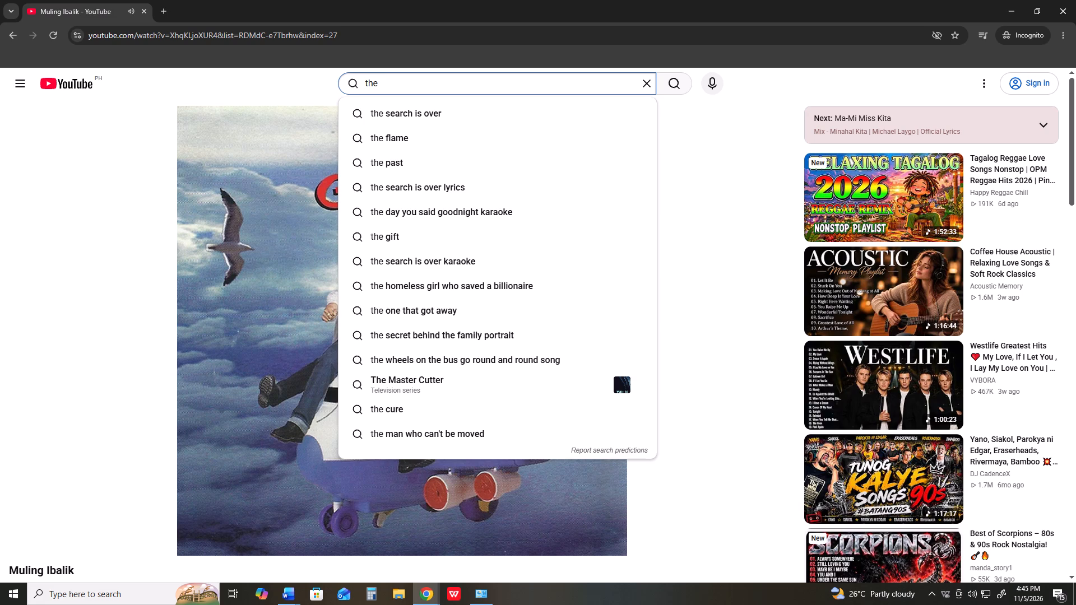
pyautogui.write('carpe')
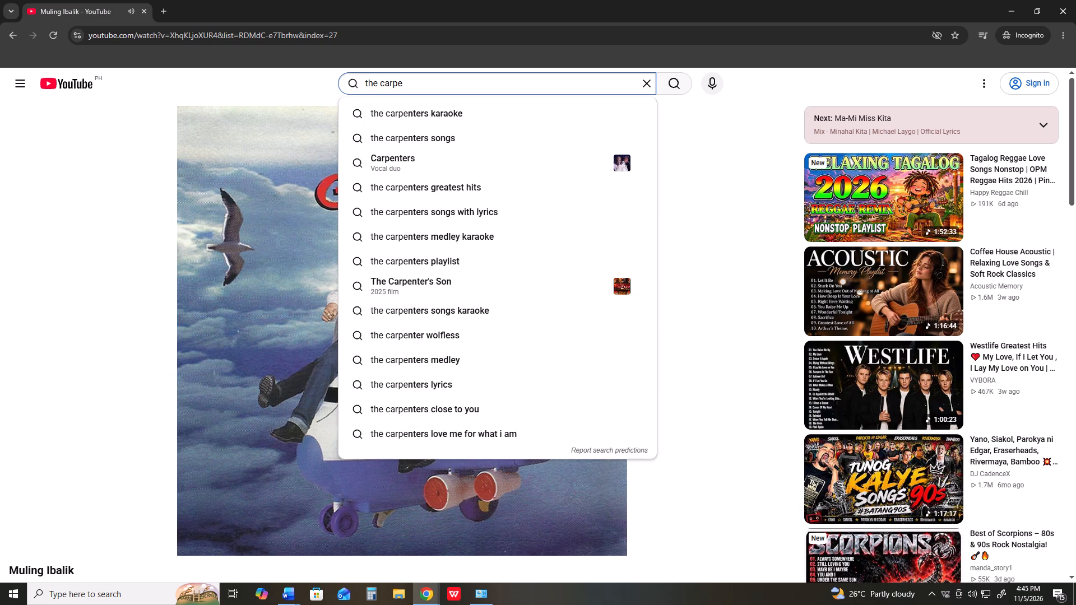
pyautogui.press('Down')
pyautogui.press('Down')
pyautogui.press('Return')
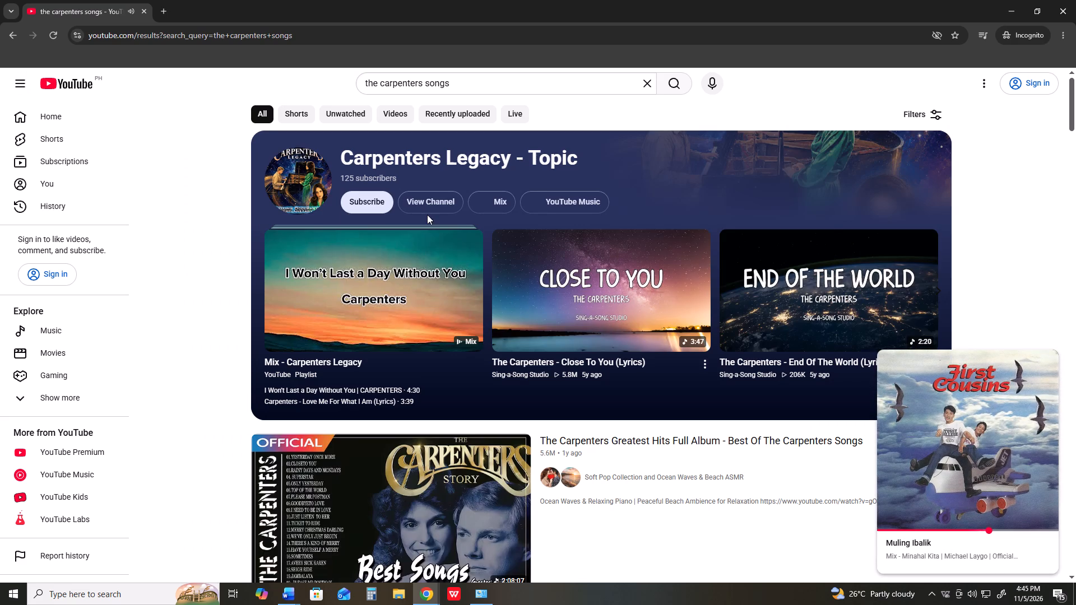
# Play "Carpenters - Yesterday Once More (Lyrics)" from the search results and skip the advert.
pyautogui.scroll(-14, 444, 213)
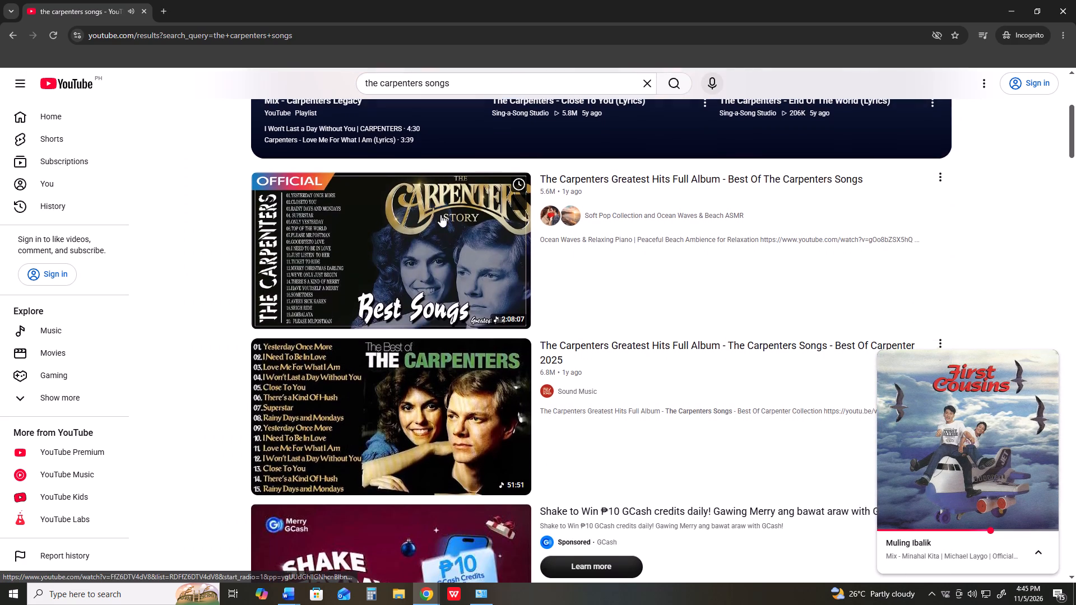
pyautogui.scroll(-17, 440, 215)
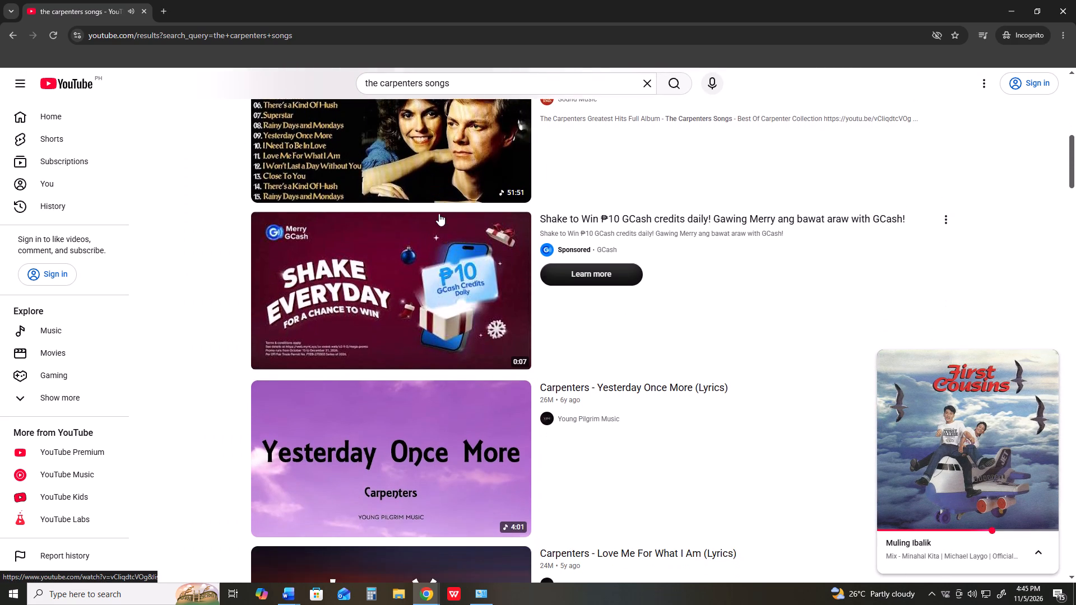
pyautogui.scroll(-7, 454, 206)
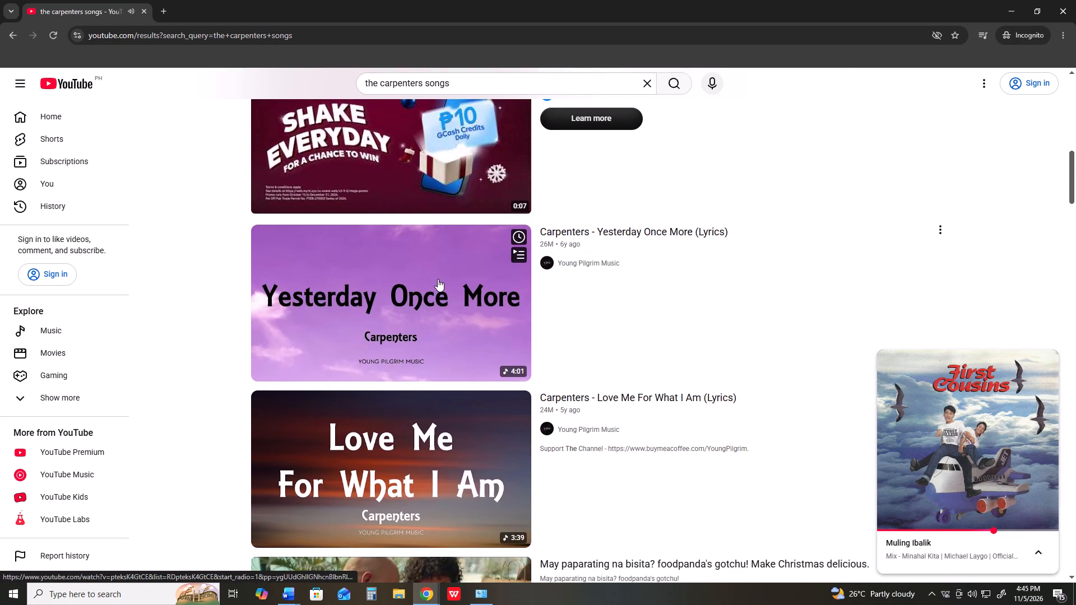
pyautogui.click(438, 279)
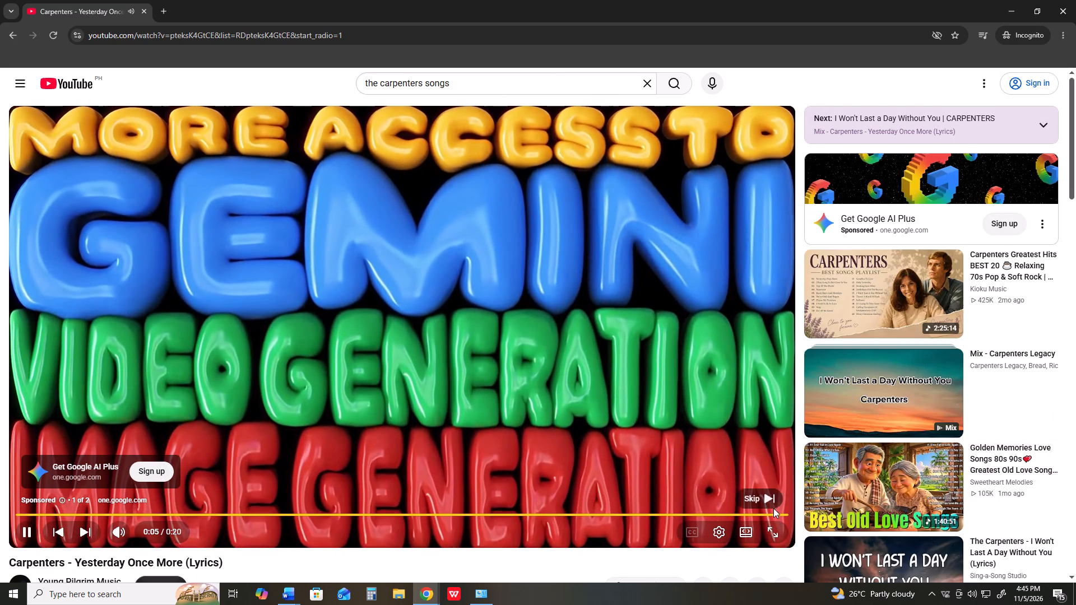
pyautogui.click(767, 499)
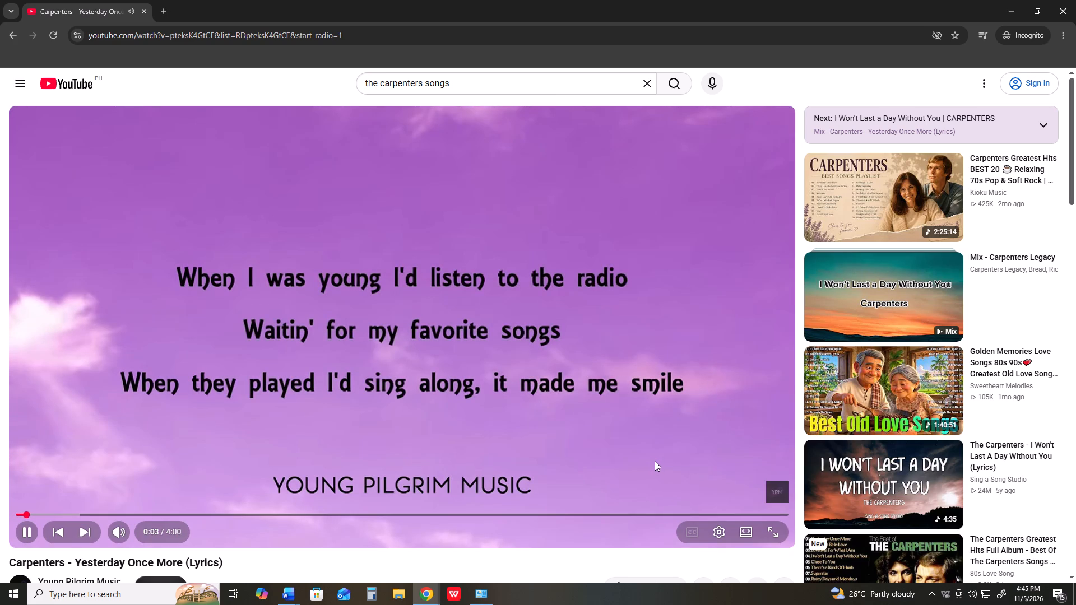
# Switch back to the "Rosary edit" document in Word and insert r48.png from Downloads on the blank page after Page 47.
pyautogui.hotkey('alt', 'Tab')
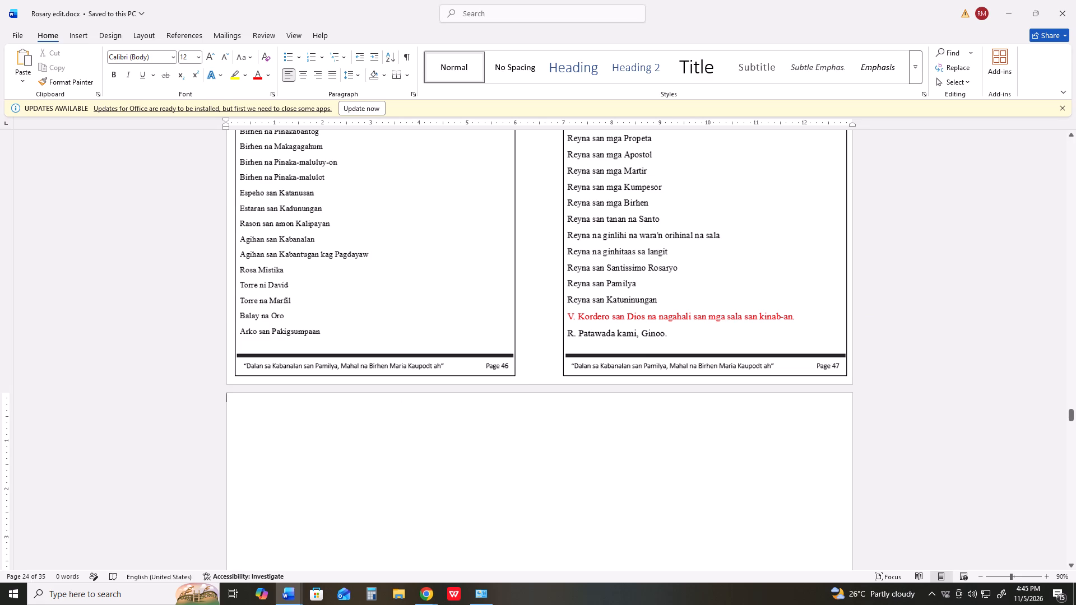
pyautogui.scroll(-7, 587, 457)
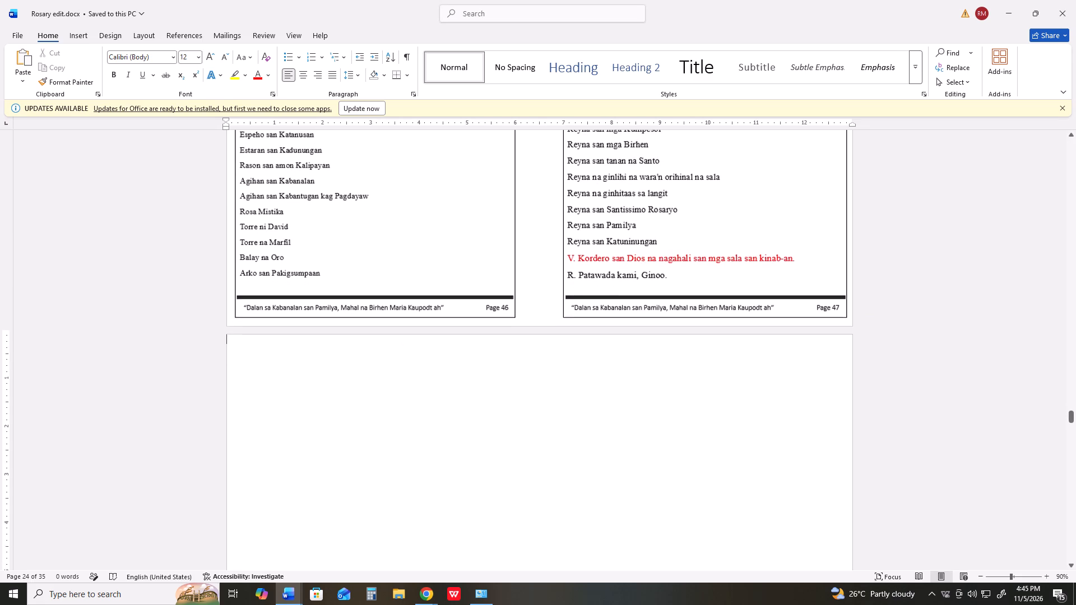
pyautogui.scroll(-20, 588, 454)
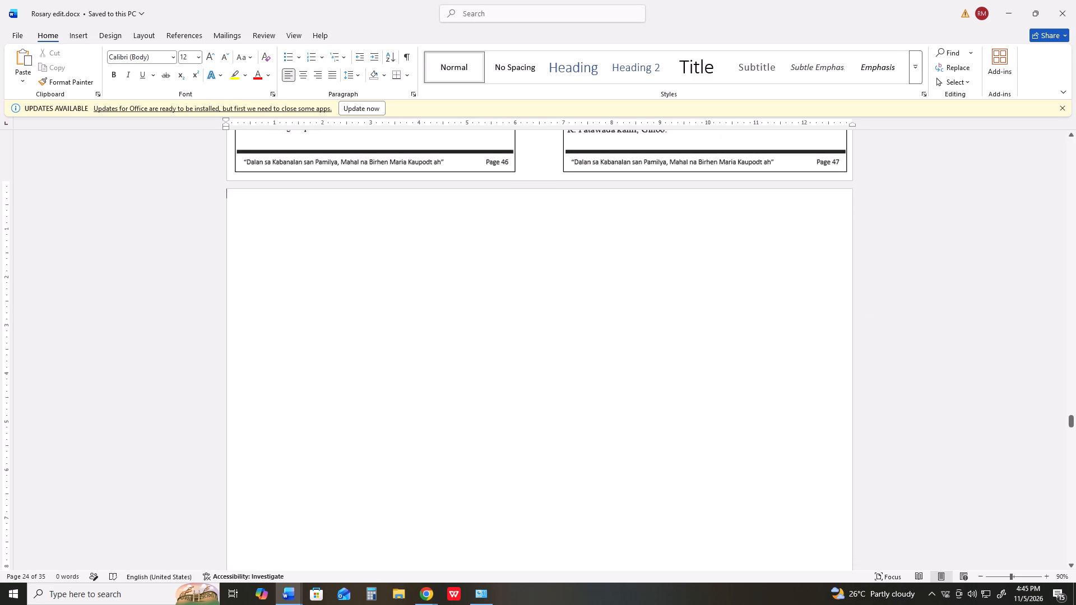
pyautogui.scroll(-3, 588, 454)
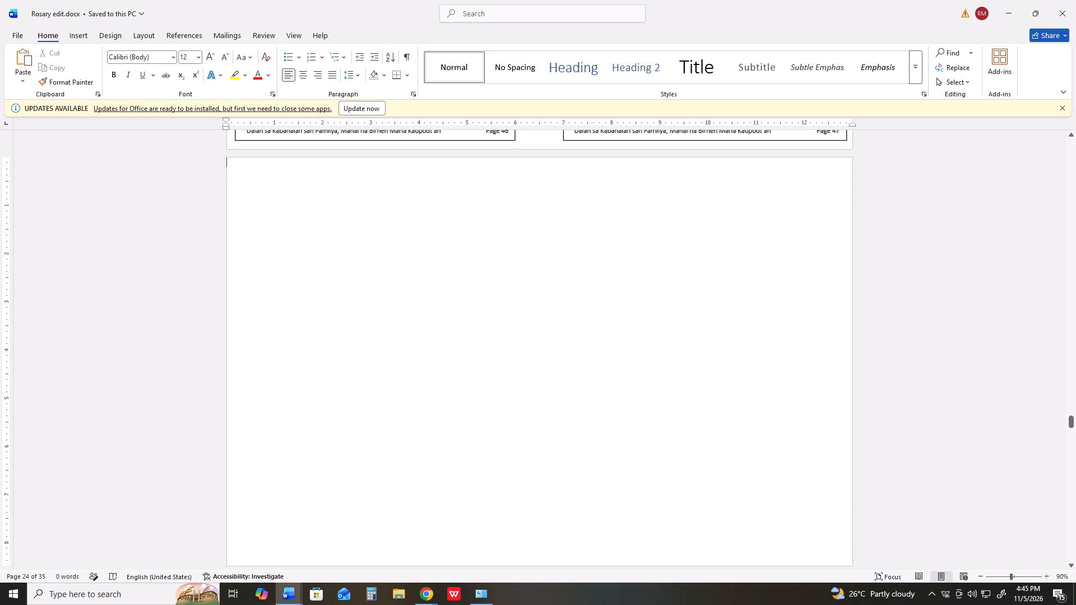
pyautogui.click(460, 363)
pyautogui.click(85, 43)
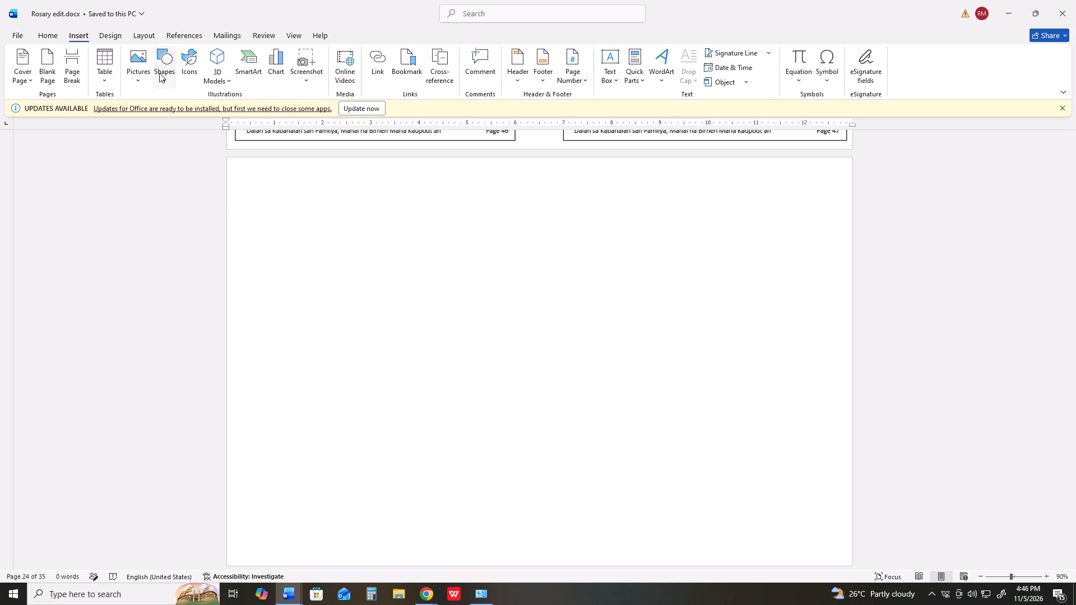
pyautogui.click(159, 73)
pyautogui.click(131, 72)
pyautogui.click(187, 115)
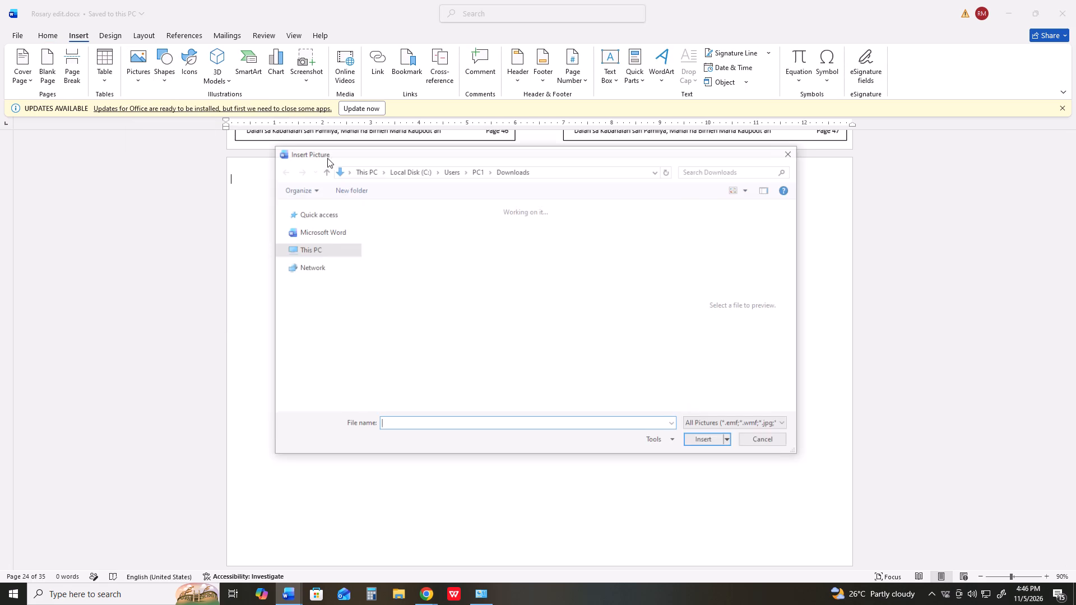
pyautogui.scroll(-2, 524, 297)
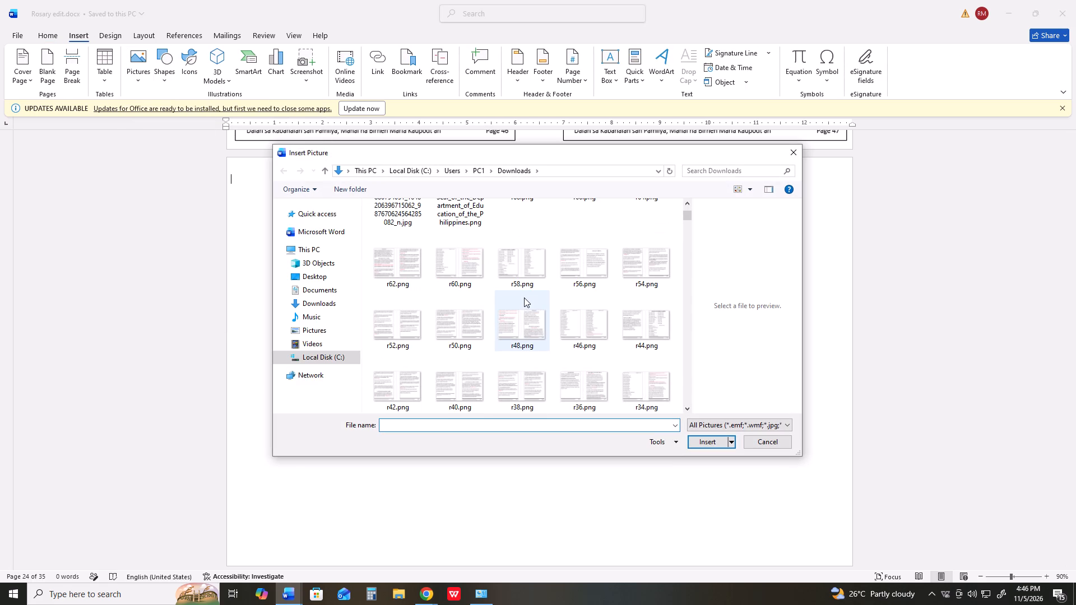
pyautogui.click(526, 336)
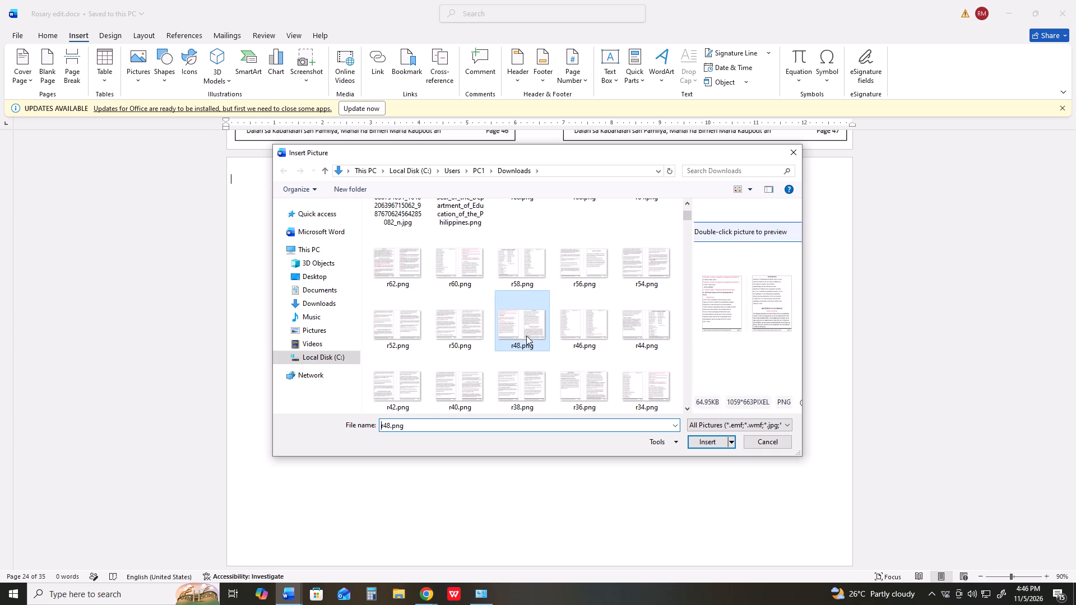
pyautogui.press('Return')
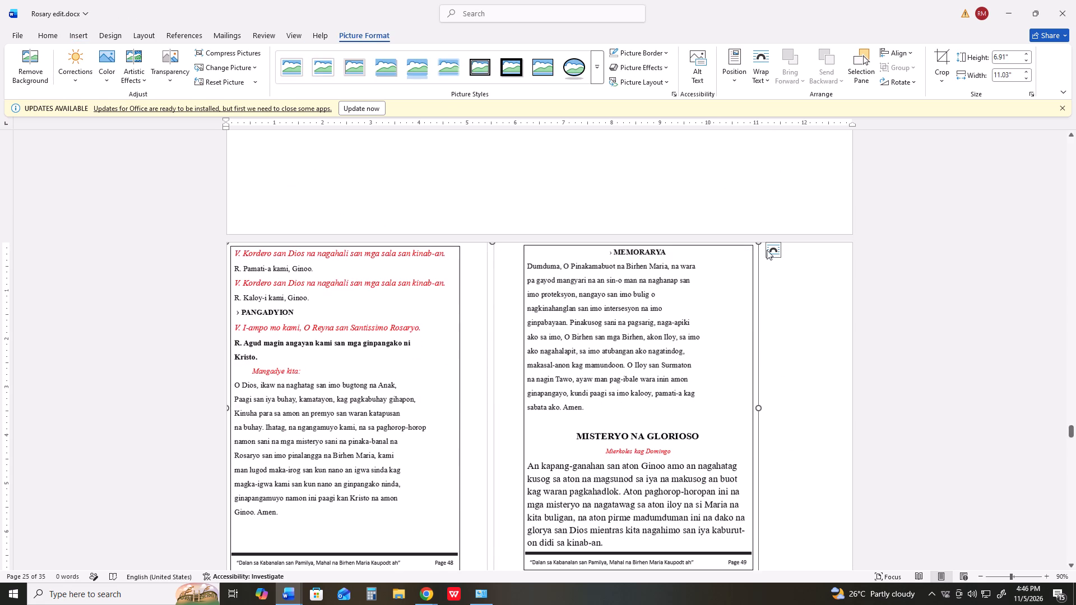
# Make the Page 48–49 picture free-floating and move it to the upper-left corner of the blank page following Page 47.
pyautogui.click(769, 250)
pyautogui.click(866, 350)
pyautogui.moveTo(495, 441); pyautogui.dragTo(554, 207)
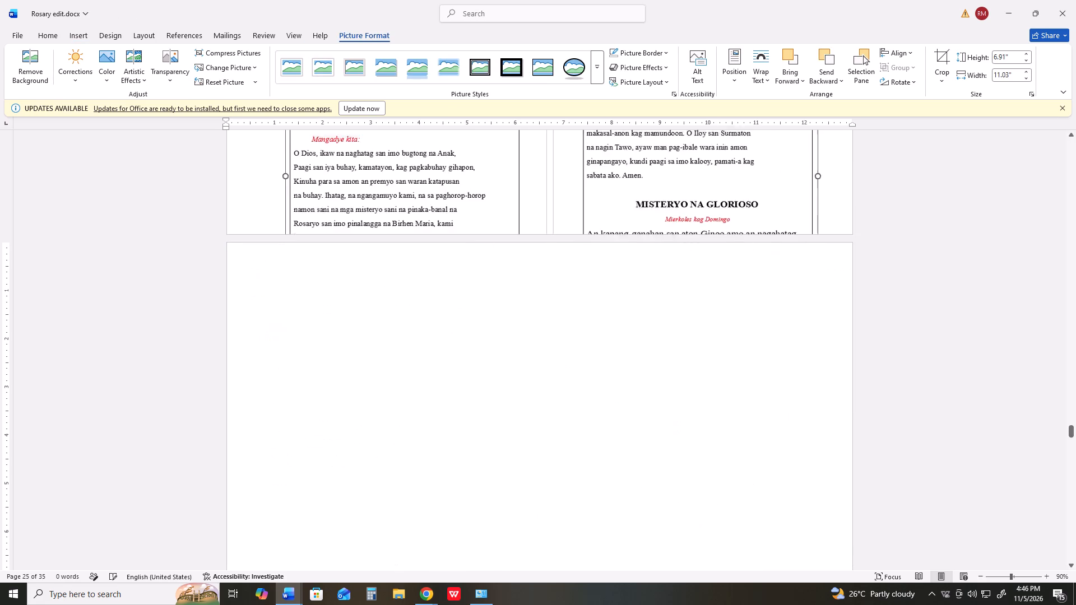
pyautogui.moveTo(554, 207); pyautogui.dragTo(528, 150)
pyautogui.scroll(9, 588, 443)
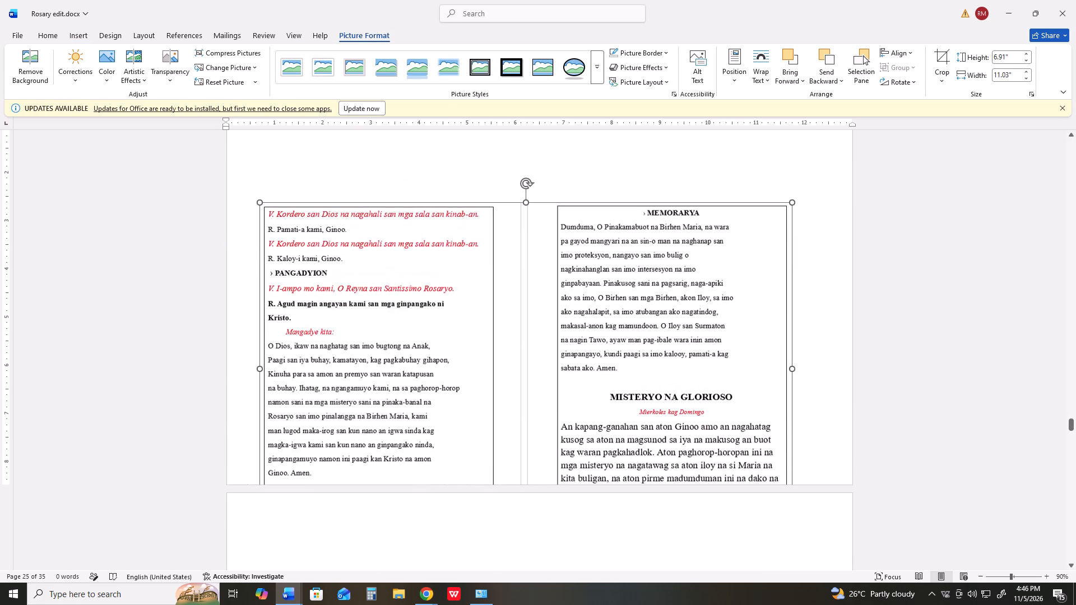
pyautogui.scroll(13, 586, 426)
pyautogui.moveTo(518, 465); pyautogui.dragTo(495, 373)
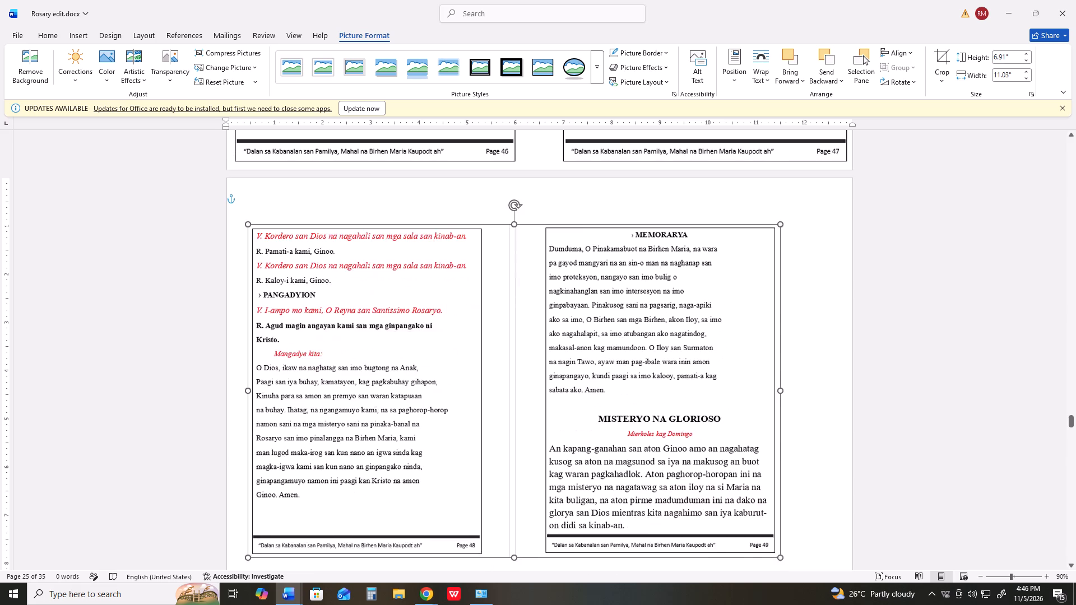
pyautogui.moveTo(495, 373); pyautogui.dragTo(492, 342)
# Duplicate the Page 48–49 picture, placing the copy lower and to the right of the original.
pyautogui.keyDown('ctrl'); pyautogui.moveTo(491, 345); pyautogui.dragTo(550, 411); pyautogui.keyUp('ctrl')
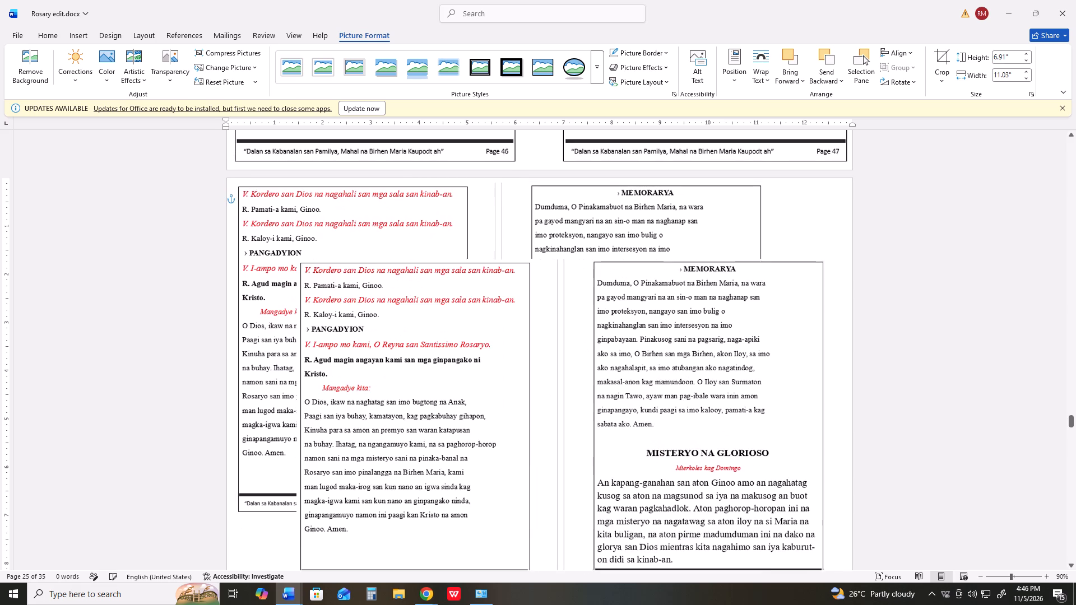
pyautogui.keyDown('ctrl'); pyautogui.moveTo(550, 411); pyautogui.dragTo(550, 410); pyautogui.keyUp('ctrl')
# Crop the original picture down to Page 48 only, about 4.81" wide, trimming the margins around its border.
pyautogui.click(425, 222)
pyautogui.rightClick(585, 215)
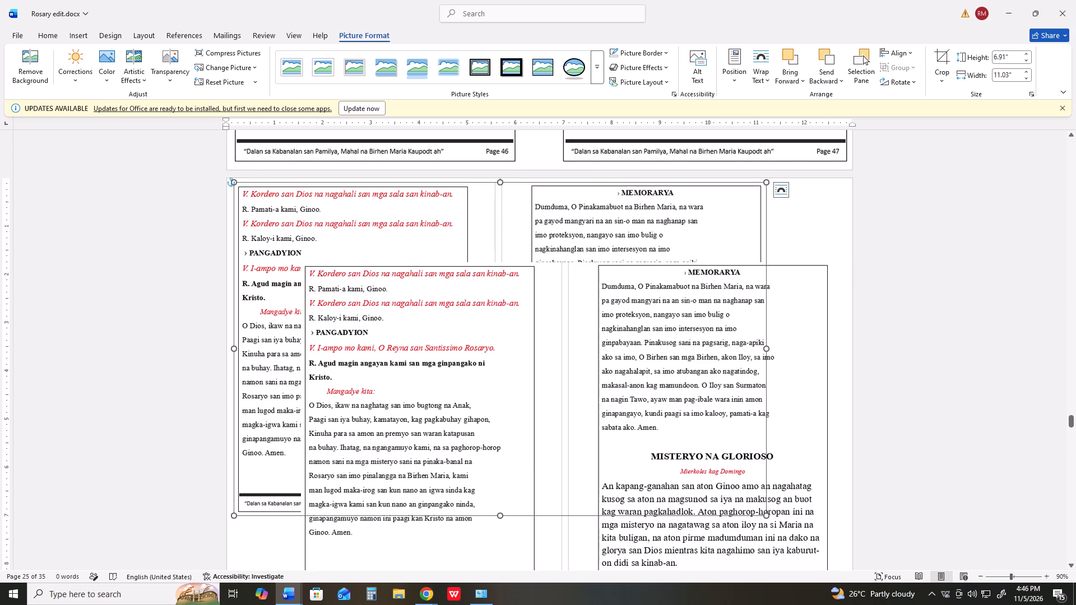
pyautogui.click(619, 185)
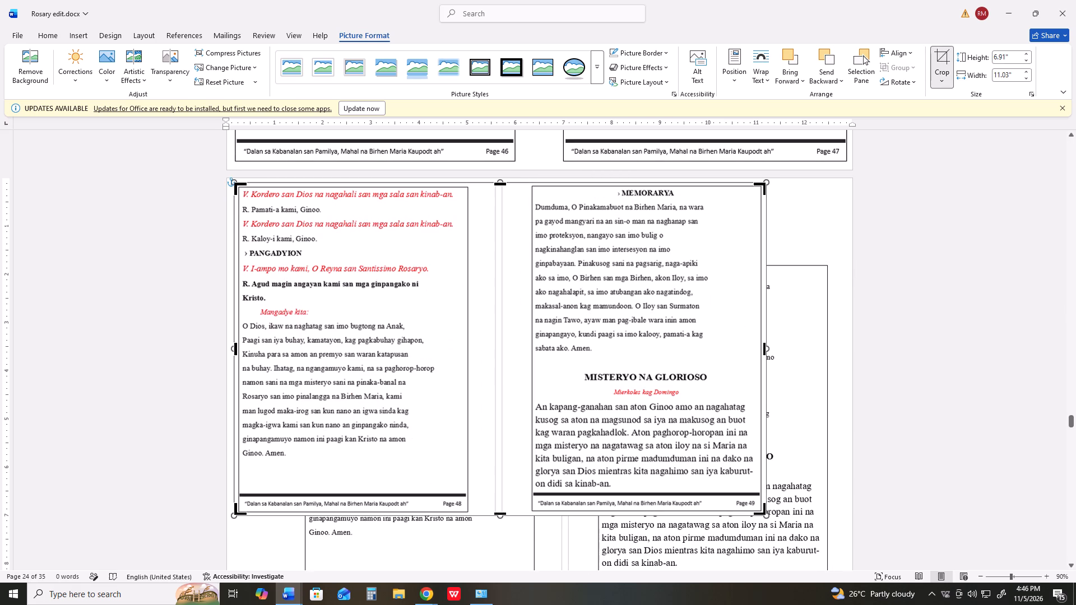
pyautogui.moveTo(765, 350); pyautogui.dragTo(513, 360)
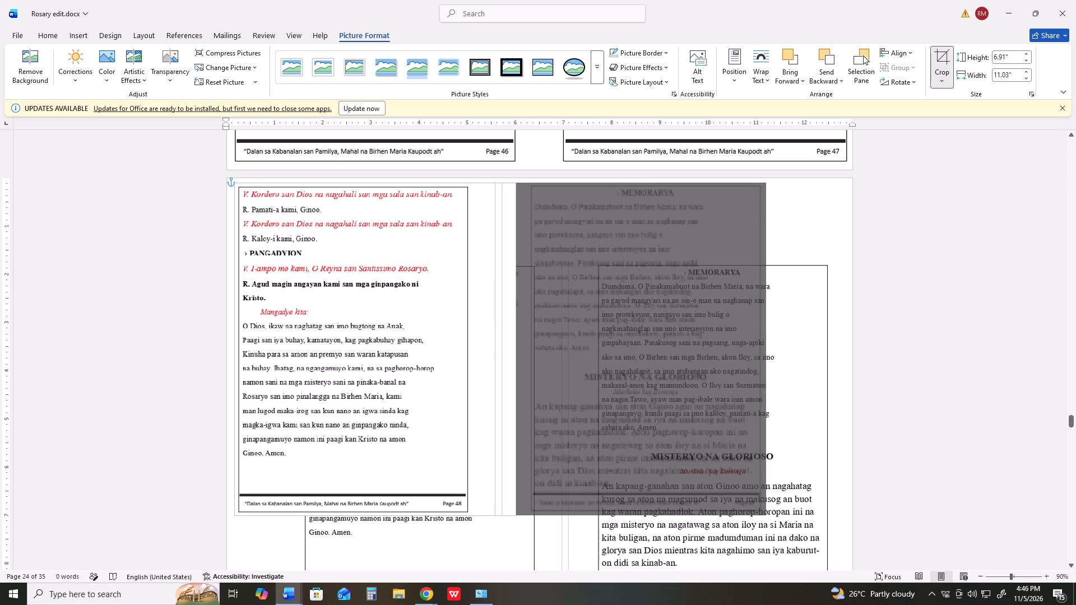
pyautogui.moveTo(513, 360); pyautogui.dragTo(470, 371)
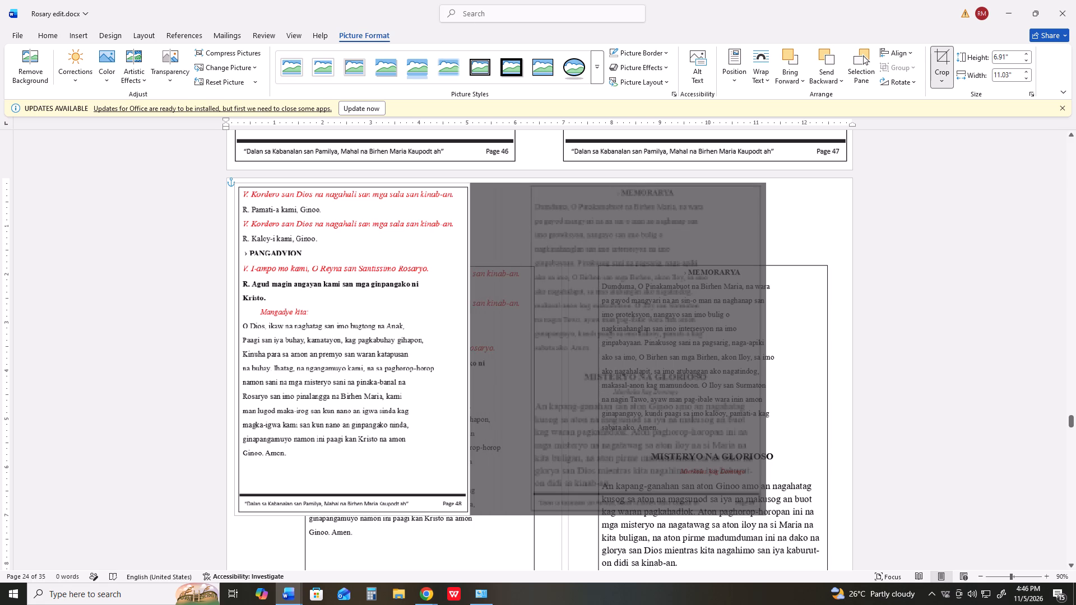
pyautogui.moveTo(470, 371); pyautogui.dragTo(469, 371)
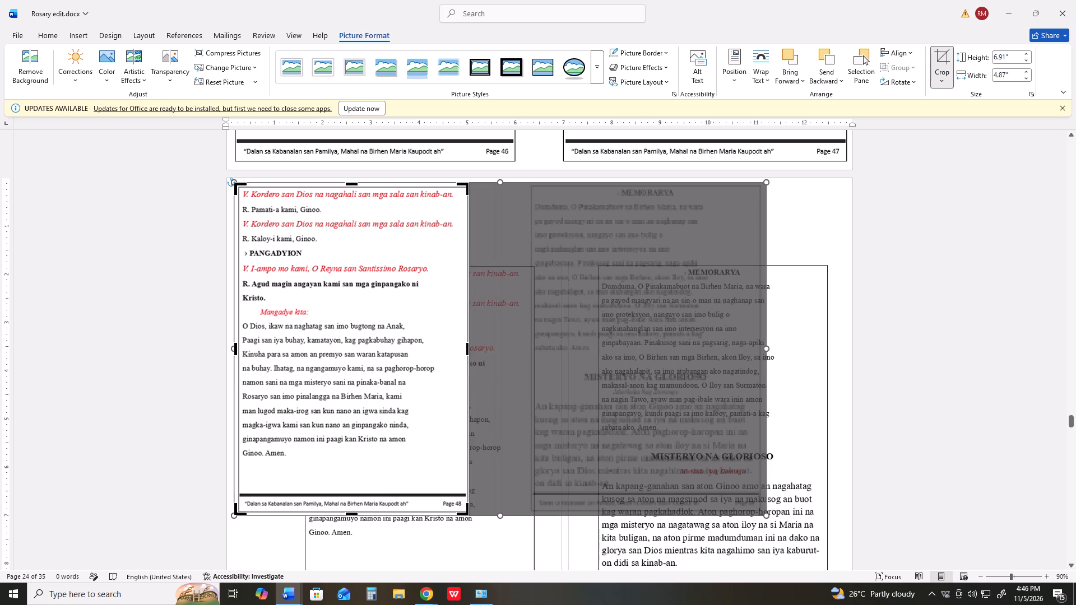
pyautogui.click(235, 349)
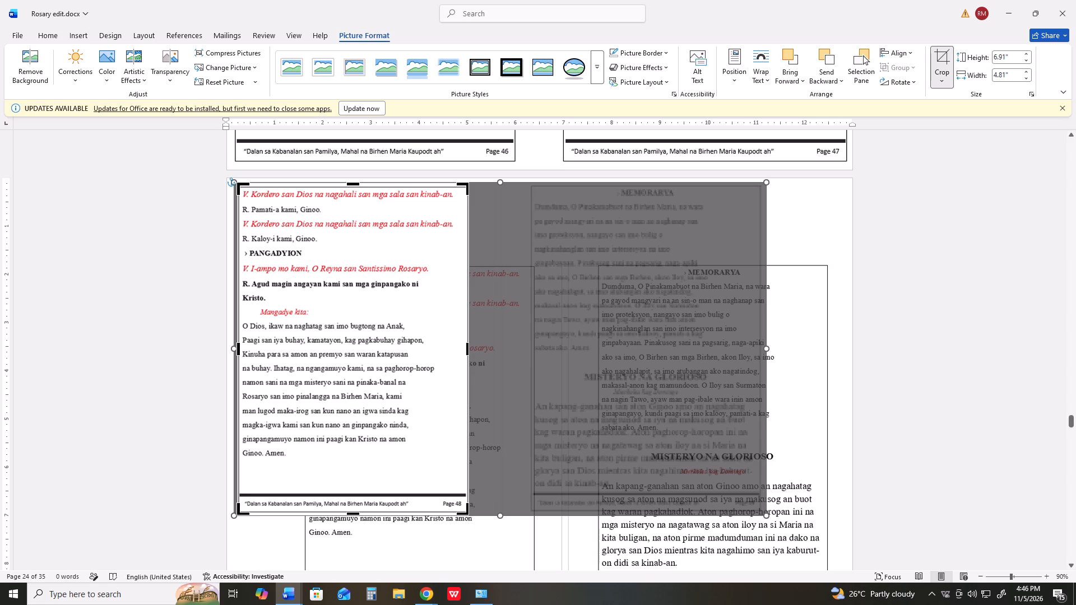
pyautogui.click(351, 514)
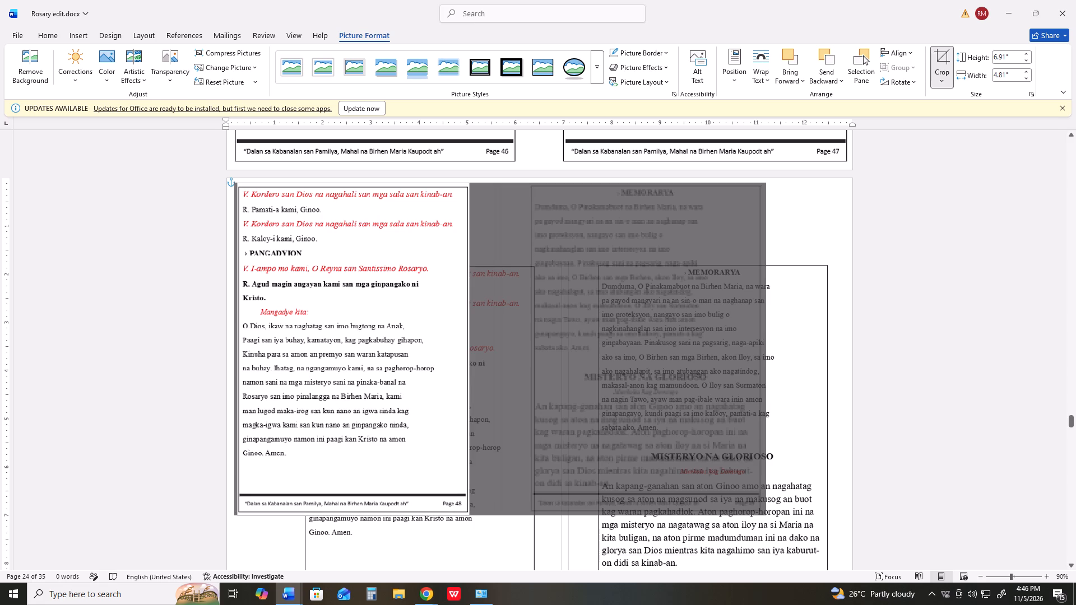
pyautogui.click(356, 183)
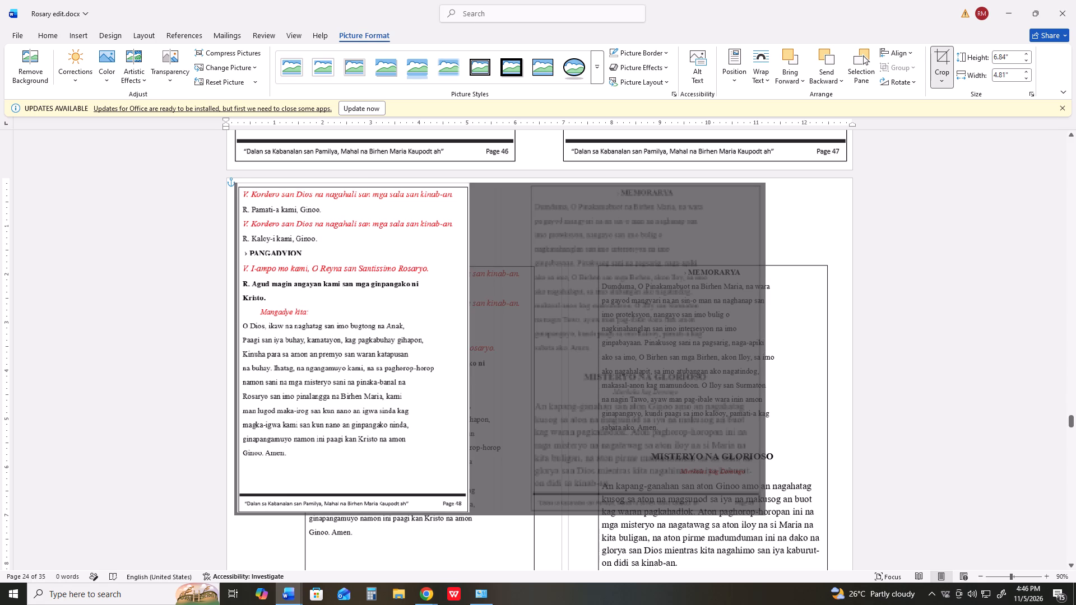
pyautogui.press('Return')
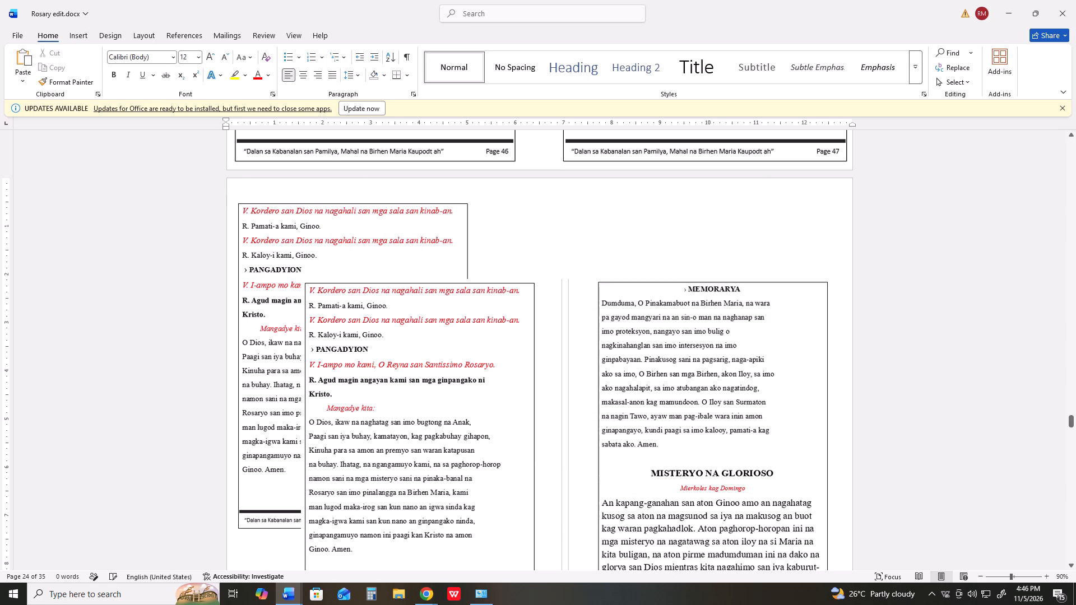
# Shift the duplicated Page 48–49 picture up and left, and crop it down to Page 49 only, trimming its margins close to the border.
pyautogui.moveTo(490, 415); pyautogui.dragTo(466, 341)
pyautogui.rightClick(466, 341)
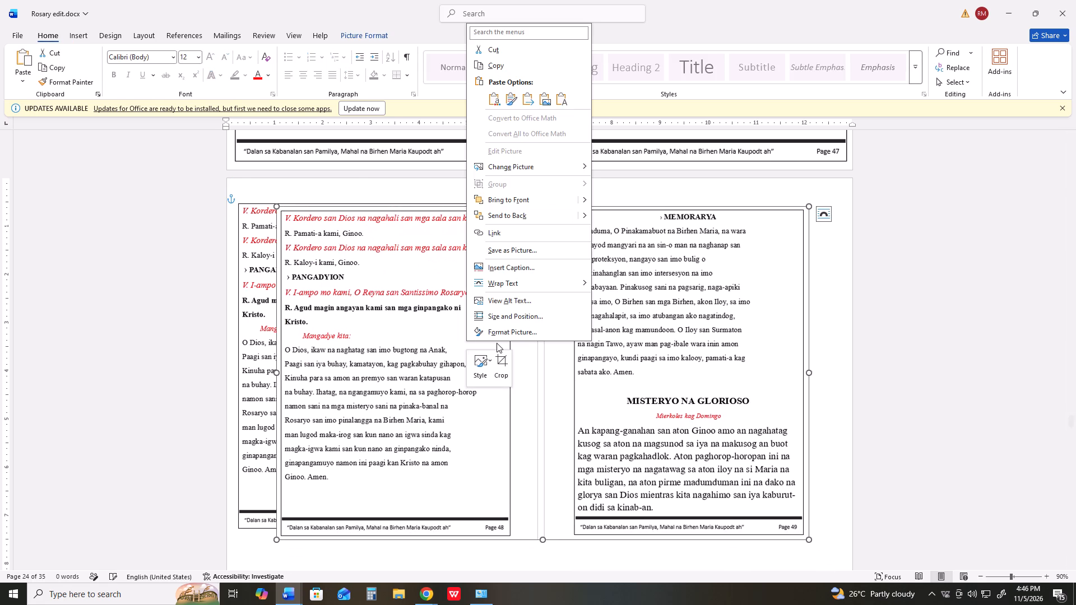
pyautogui.click(498, 358)
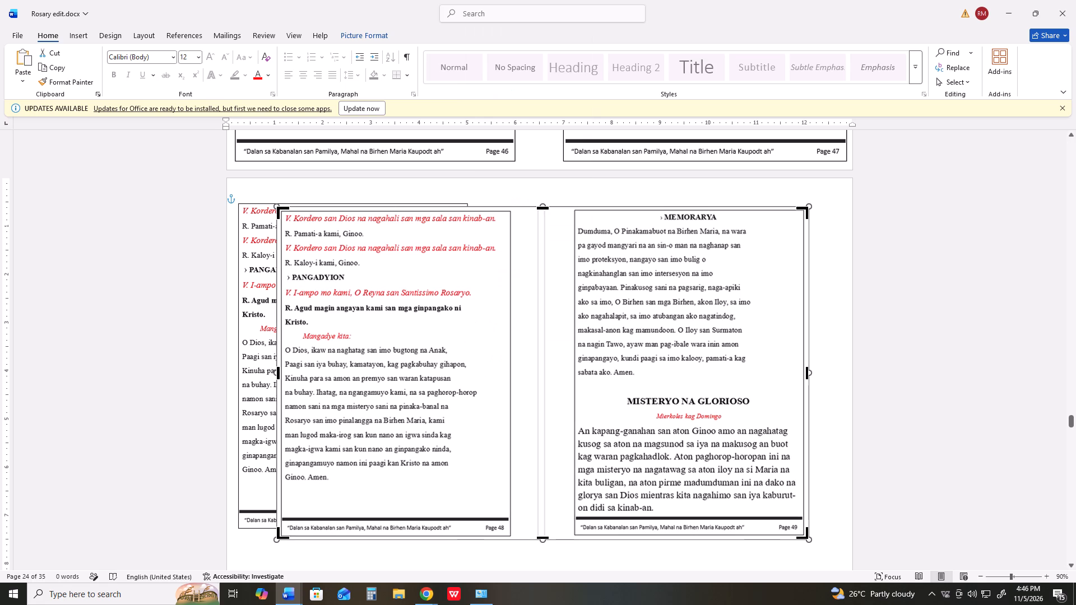
pyautogui.moveTo(279, 372); pyautogui.dragTo(573, 384)
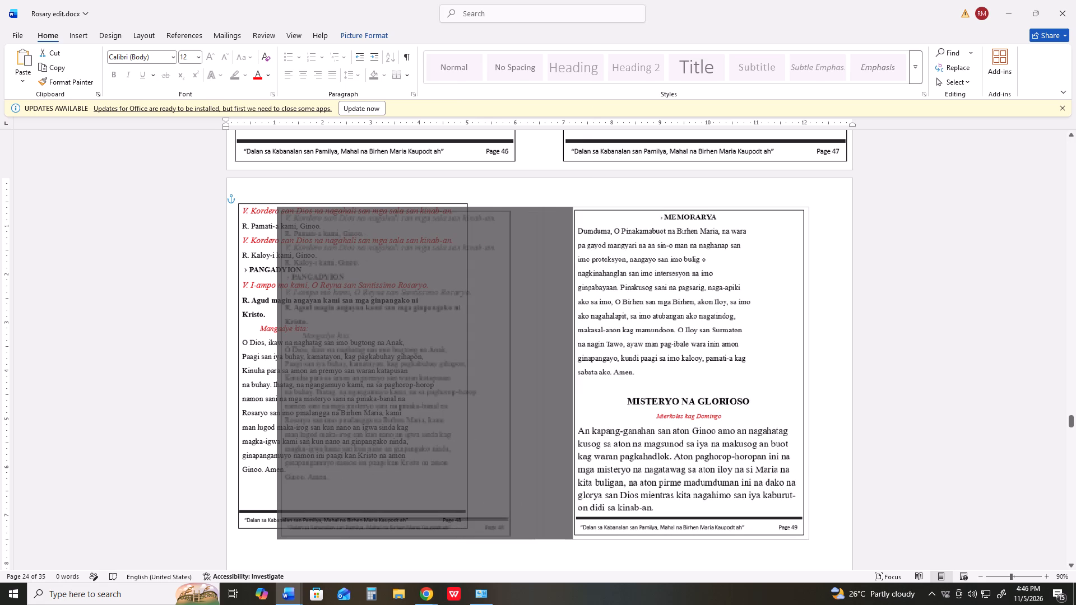
pyautogui.moveTo(573, 384); pyautogui.dragTo(573, 385)
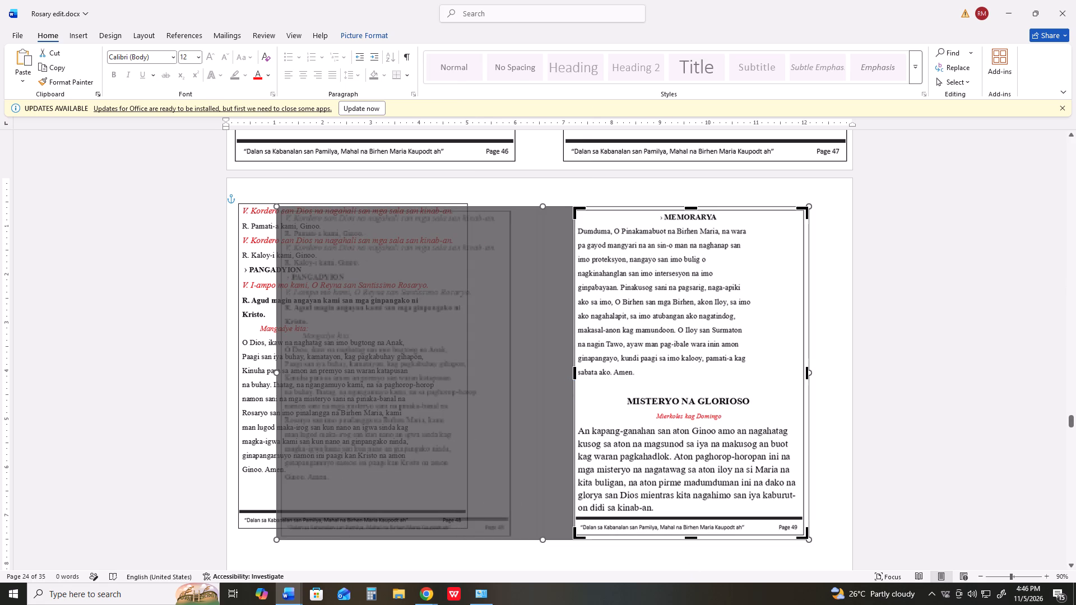
pyautogui.click(690, 538)
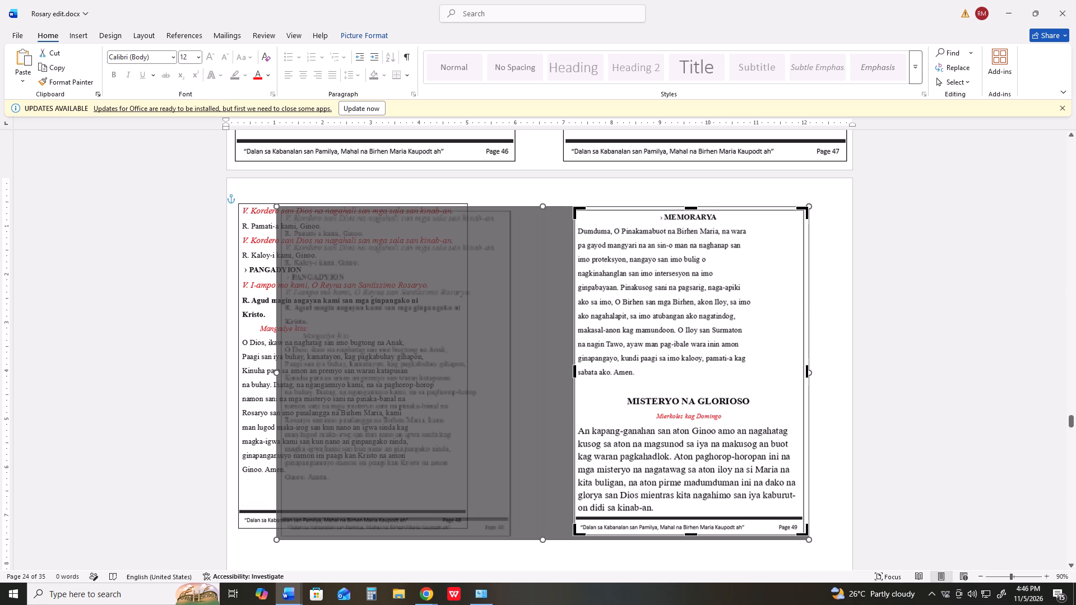
pyautogui.click(808, 366)
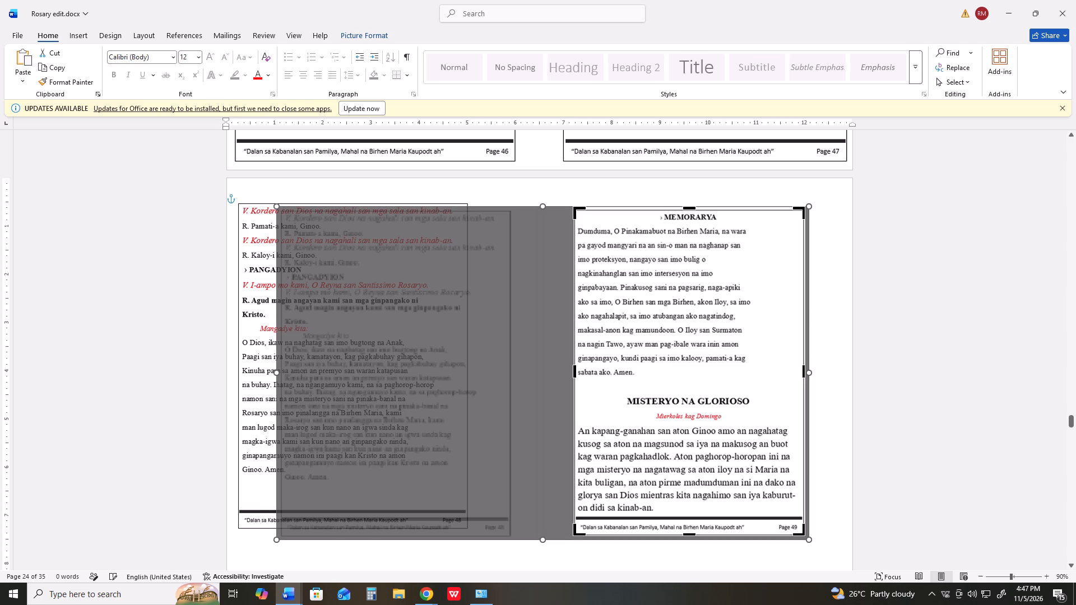
pyautogui.press('Return')
# Move the cropped Page 49 picture to the upper-right corner of the document page, beside Page 48.
pyautogui.moveTo(689, 395); pyautogui.dragTo(716, 365)
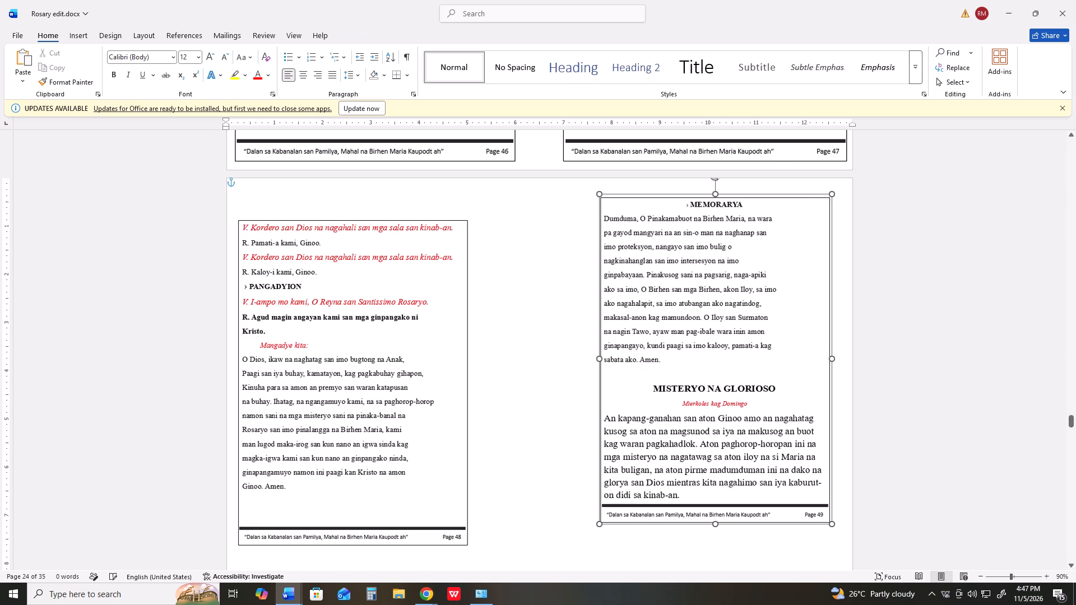
pyautogui.moveTo(716, 365); pyautogui.dragTo(731, 357)
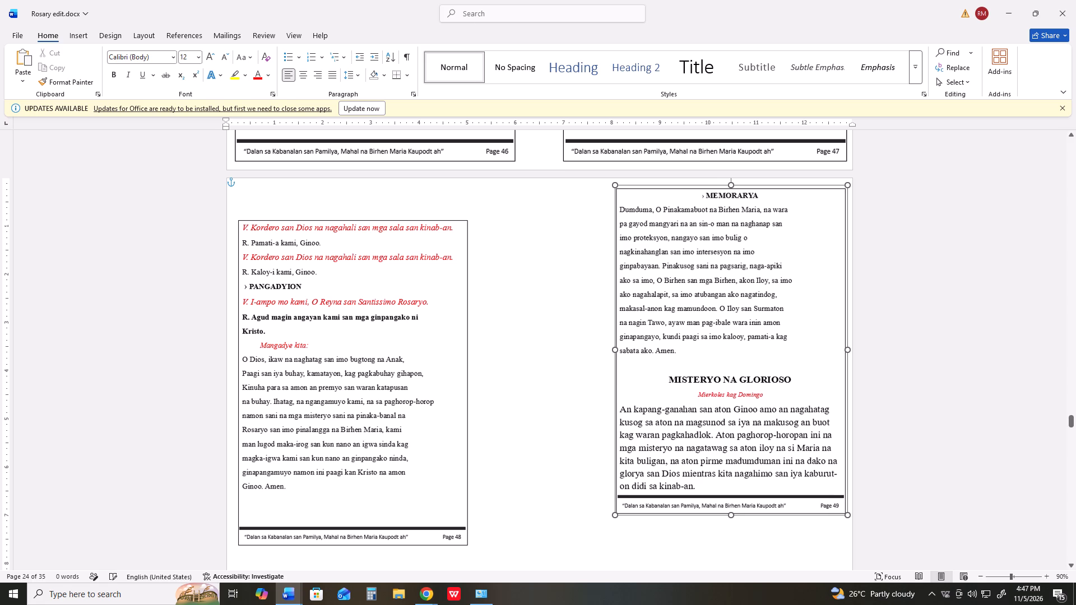
pyautogui.moveTo(731, 357); pyautogui.dragTo(732, 356)
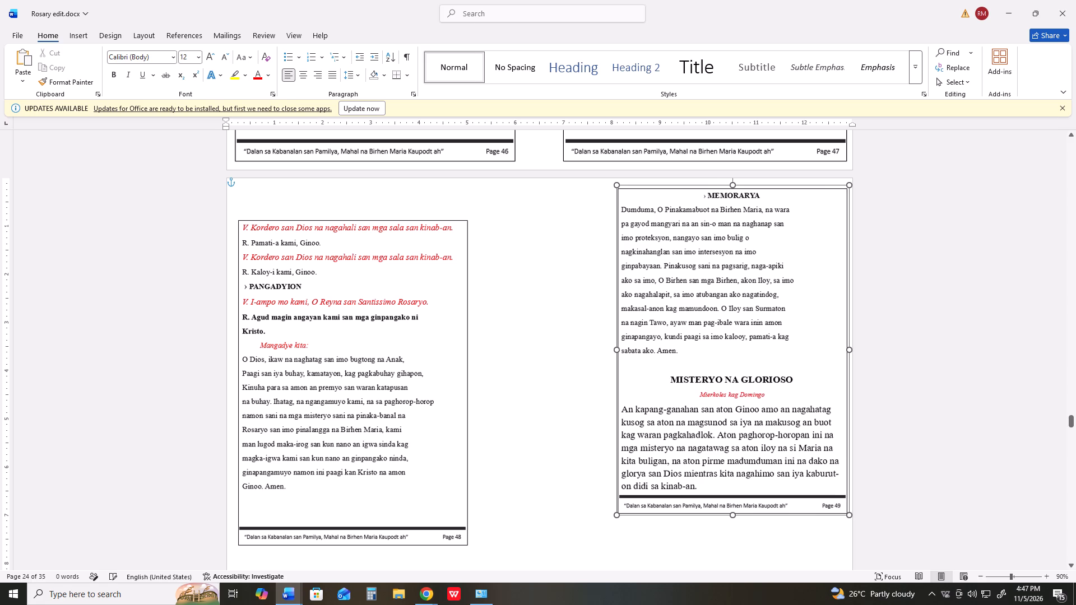
pyautogui.moveTo(732, 356); pyautogui.dragTo(732, 355)
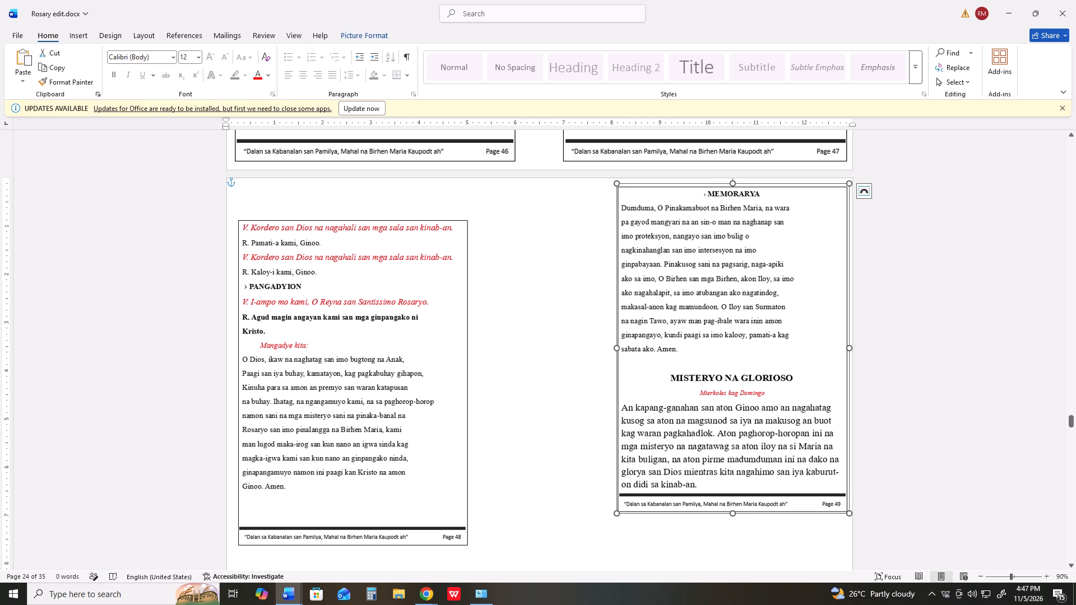
# Enlarge the Page 49 picture down and to the left until it fills the right half of the page, aligned with Page 47 above.
pyautogui.scroll(-1, 619, 510)
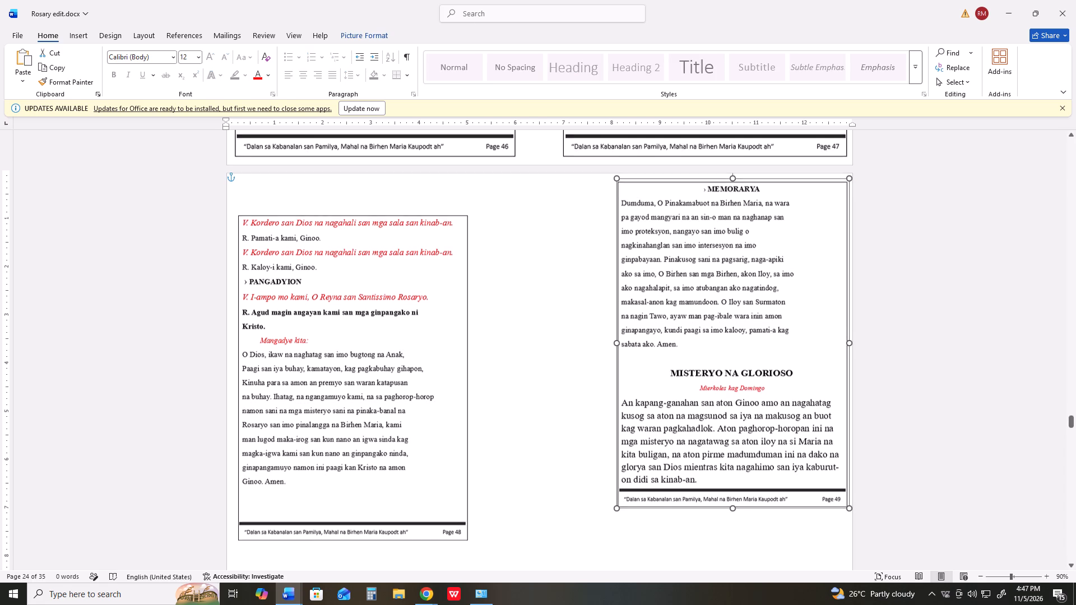
pyautogui.scroll(-2, 619, 510)
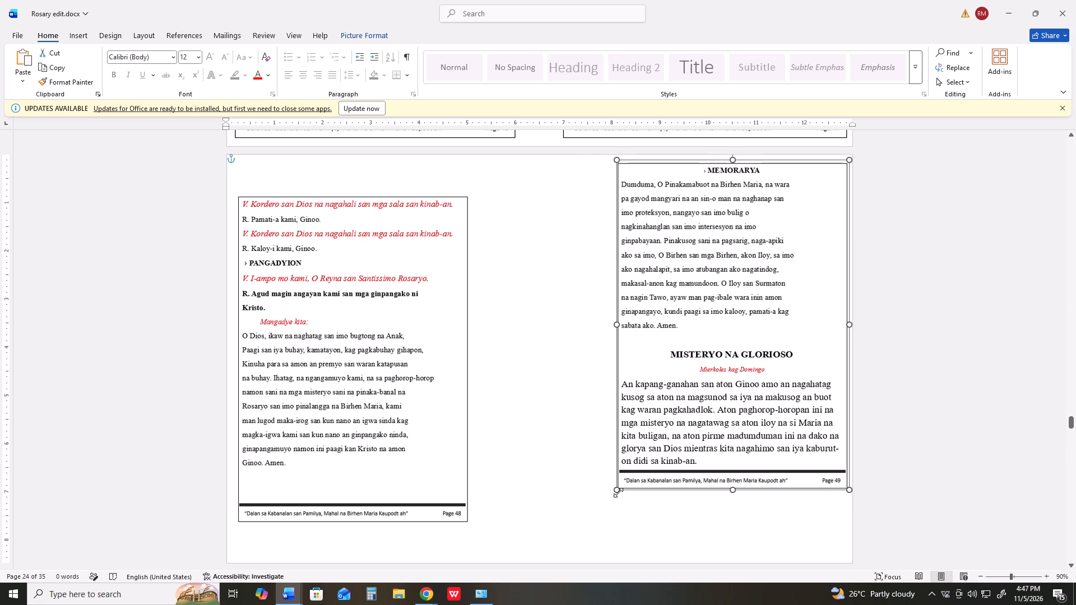
pyautogui.moveTo(618, 492); pyautogui.dragTo(569, 515)
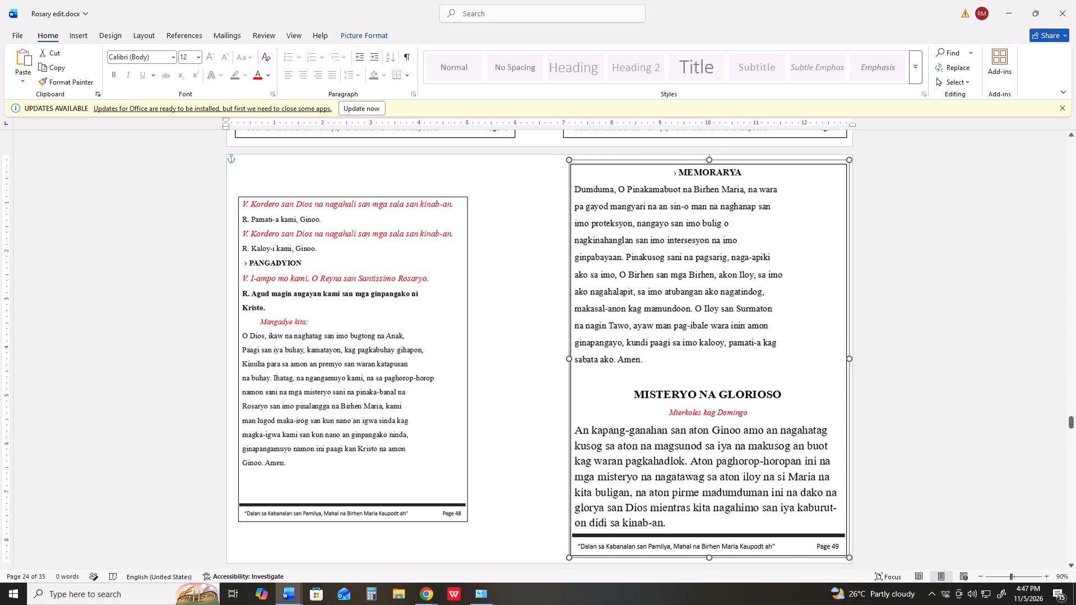
pyautogui.moveTo(569, 515); pyautogui.dragTo(570, 514)
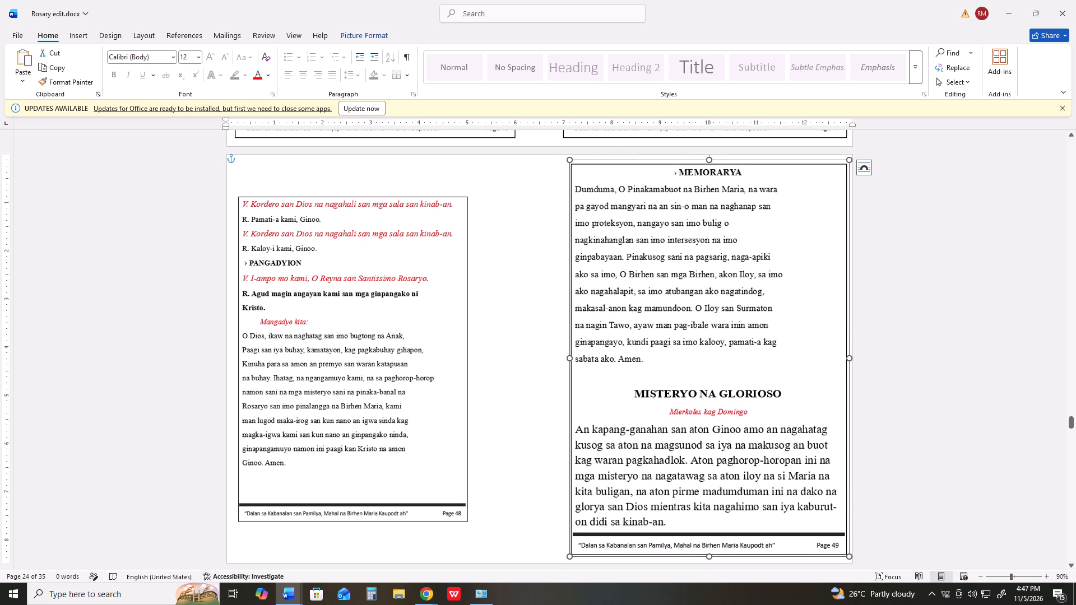
pyautogui.moveTo(571, 360); pyautogui.dragTo(565, 361)
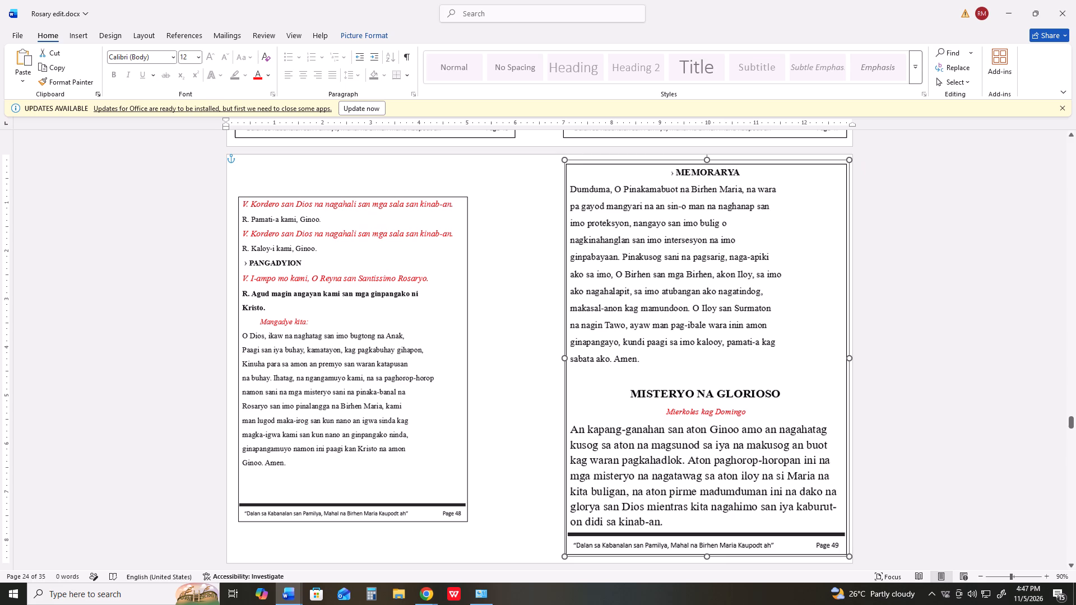
pyautogui.moveTo(565, 361); pyautogui.dragTo(563, 361)
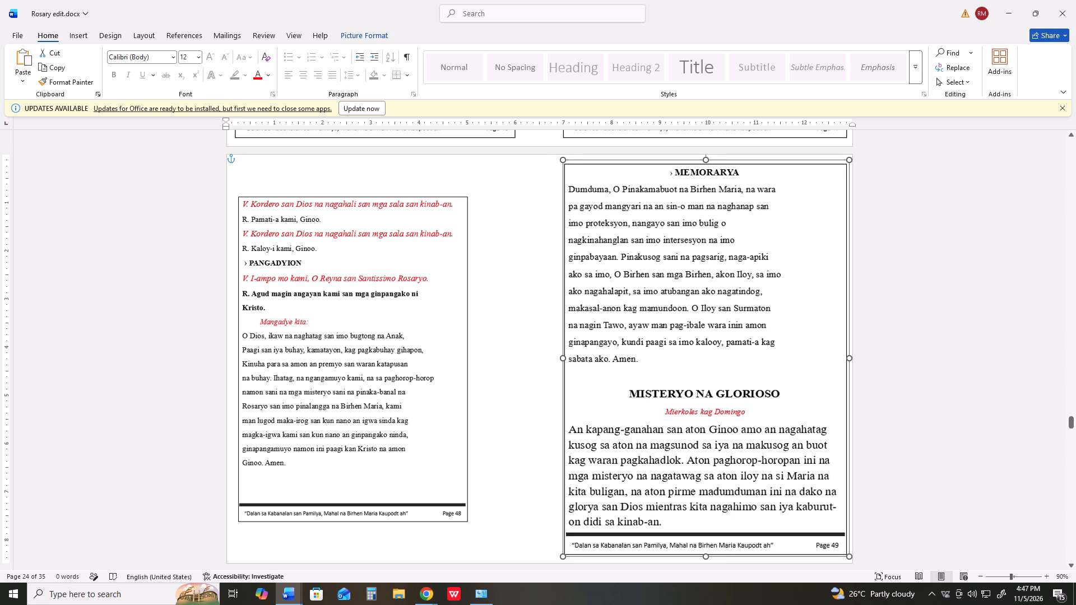
pyautogui.moveTo(563, 361); pyautogui.dragTo(562, 362)
pyautogui.click(548, 390)
# Move the Page 48 picture to the upper-left corner of the document page, level with the top of Page 49.
pyautogui.scroll(-4, 549, 385)
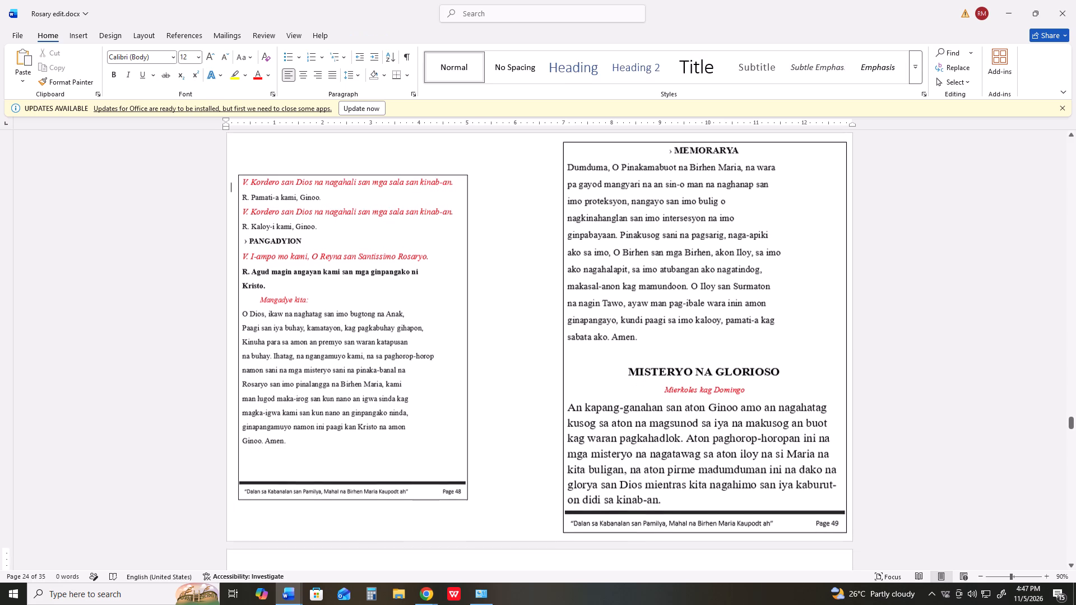
pyautogui.scroll(-2, 549, 385)
pyautogui.click(437, 377)
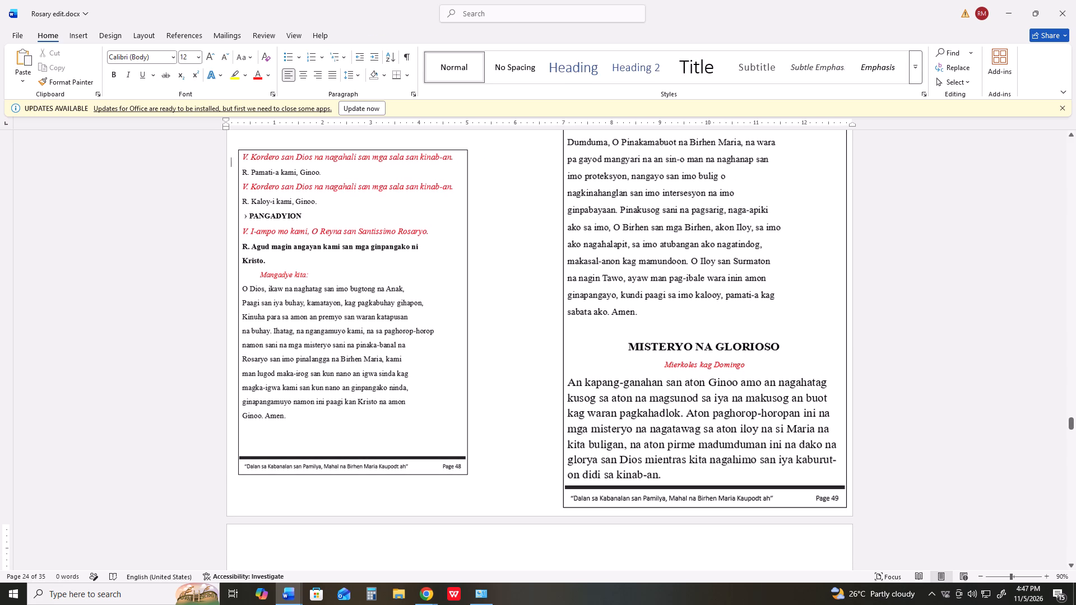
pyautogui.scroll(6, 433, 380)
pyautogui.moveTo(367, 374); pyautogui.dragTo(363, 343)
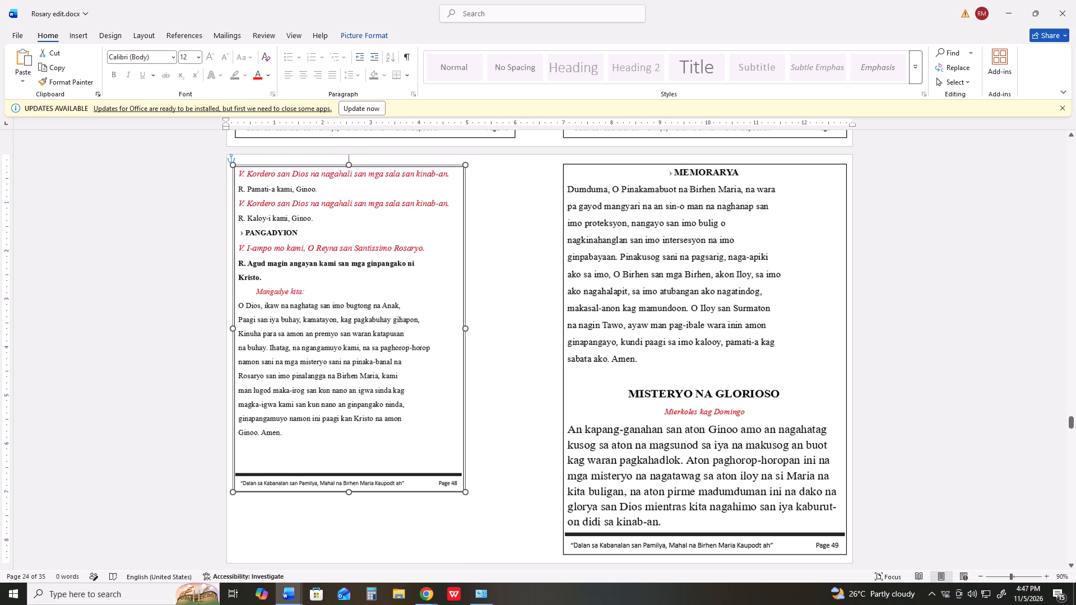
pyautogui.moveTo(363, 343); pyautogui.dragTo(361, 341)
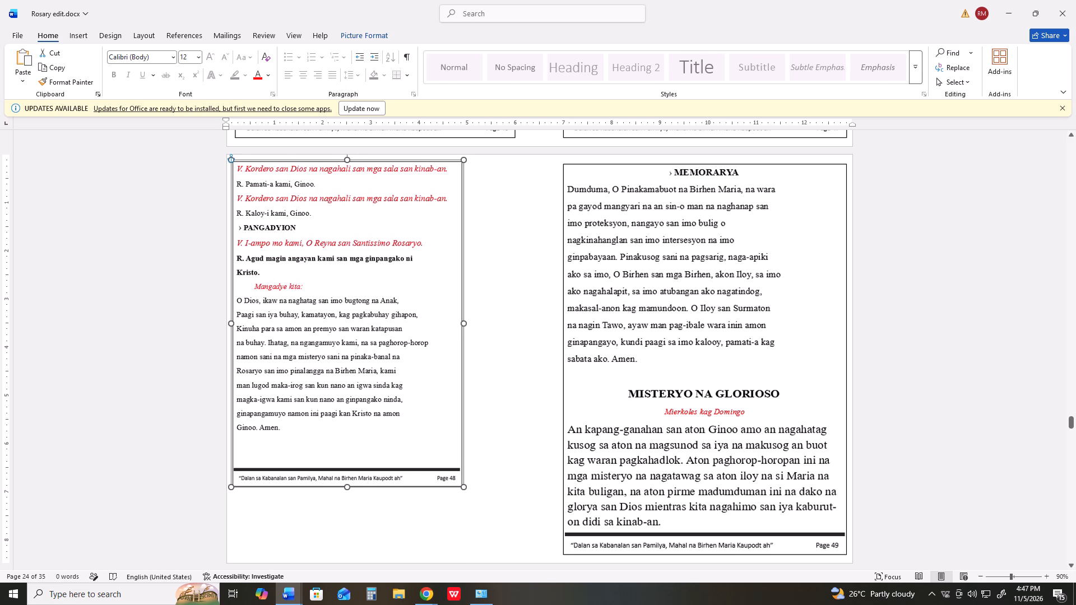
pyautogui.moveTo(361, 341); pyautogui.dragTo(362, 344)
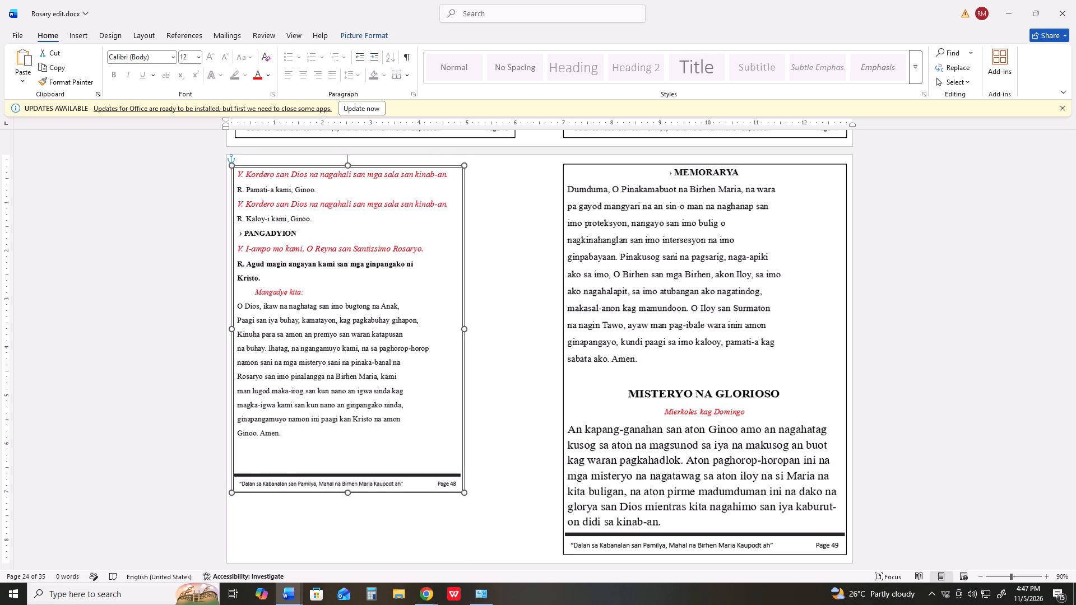
pyautogui.moveTo(362, 344); pyautogui.dragTo(362, 343)
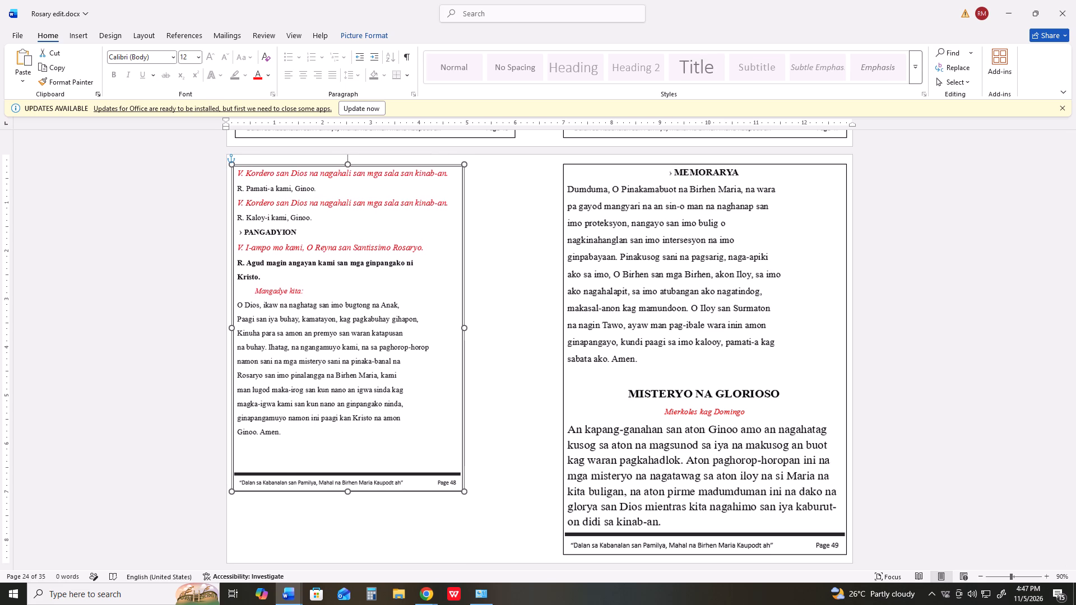
pyautogui.moveTo(362, 343); pyautogui.dragTo(363, 341)
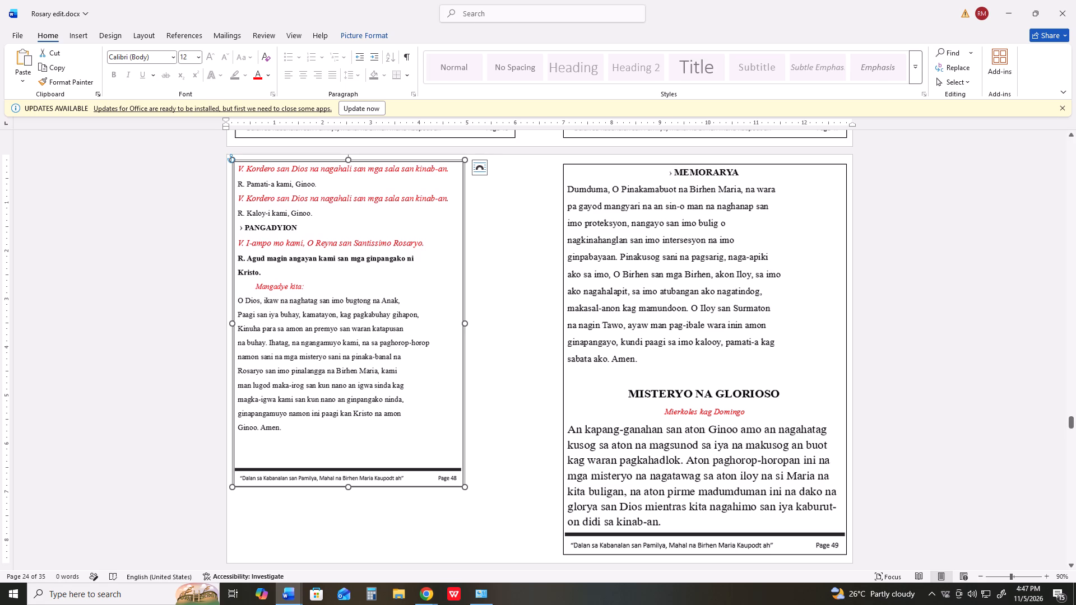
# Enlarge the Page 48 picture to match Page 49's size, filling the page's left half, and nudge it slightly left.
pyautogui.moveTo(463, 484); pyautogui.dragTo(508, 523)
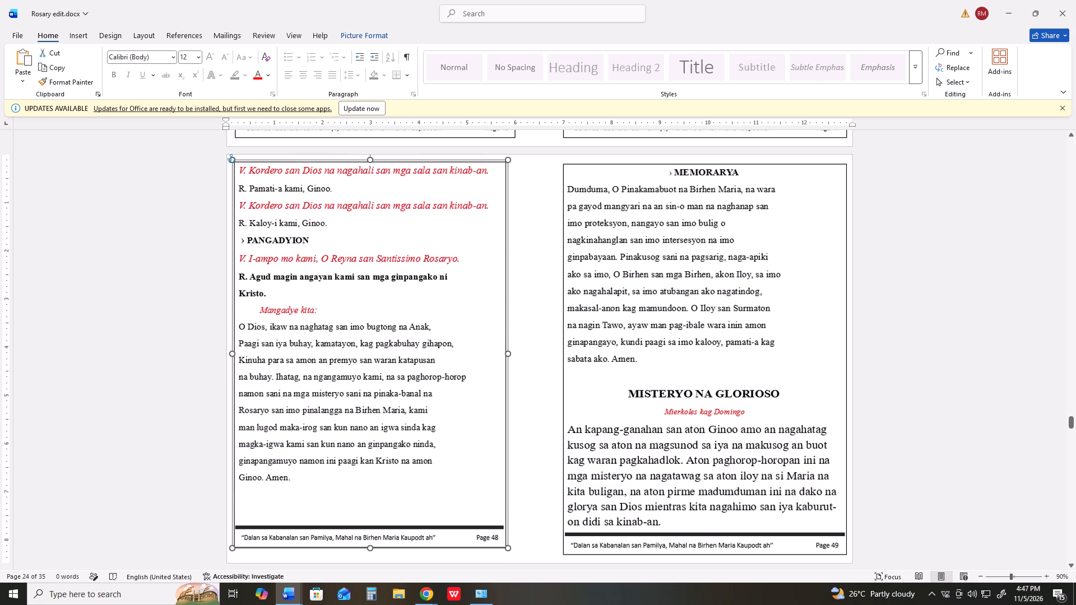
pyautogui.moveTo(508, 523); pyautogui.dragTo(512, 530)
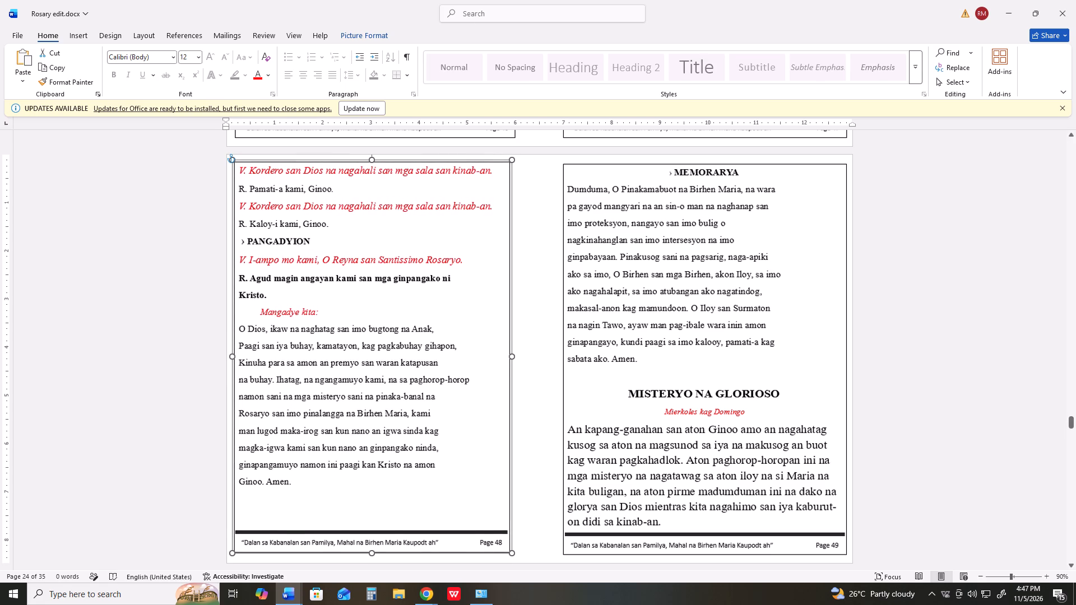
pyautogui.moveTo(512, 530); pyautogui.dragTo(513, 530)
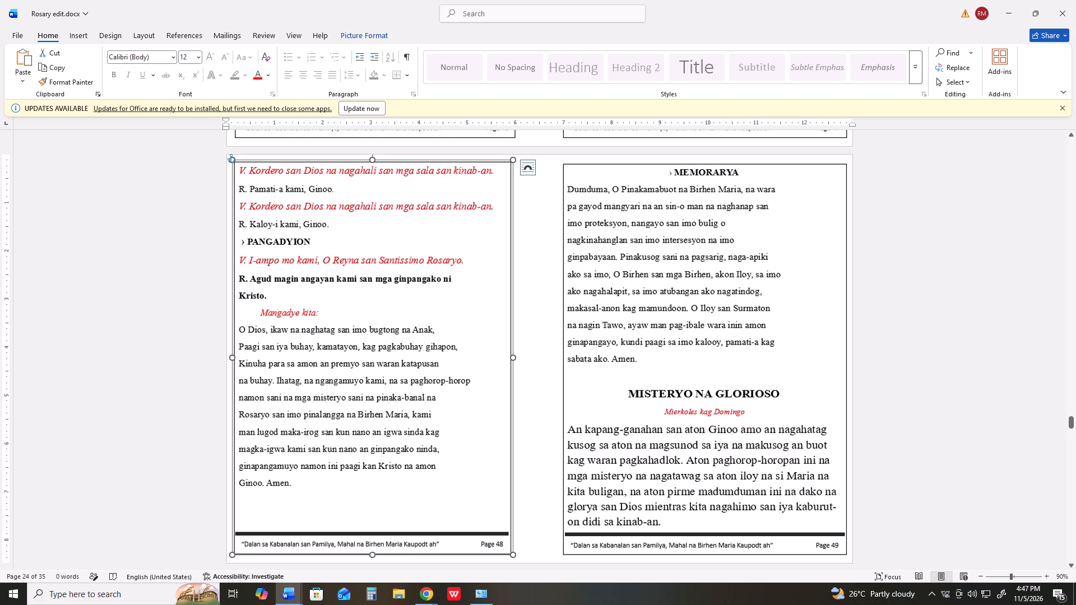
pyautogui.moveTo(513, 356); pyautogui.dragTo(518, 359)
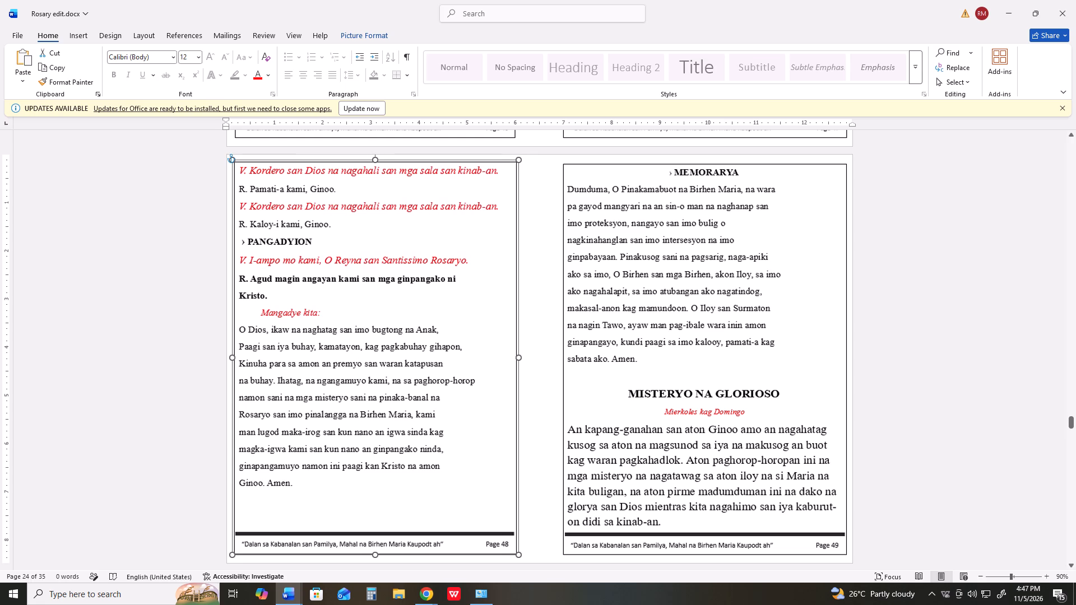
pyautogui.moveTo(518, 359); pyautogui.dragTo(518, 359)
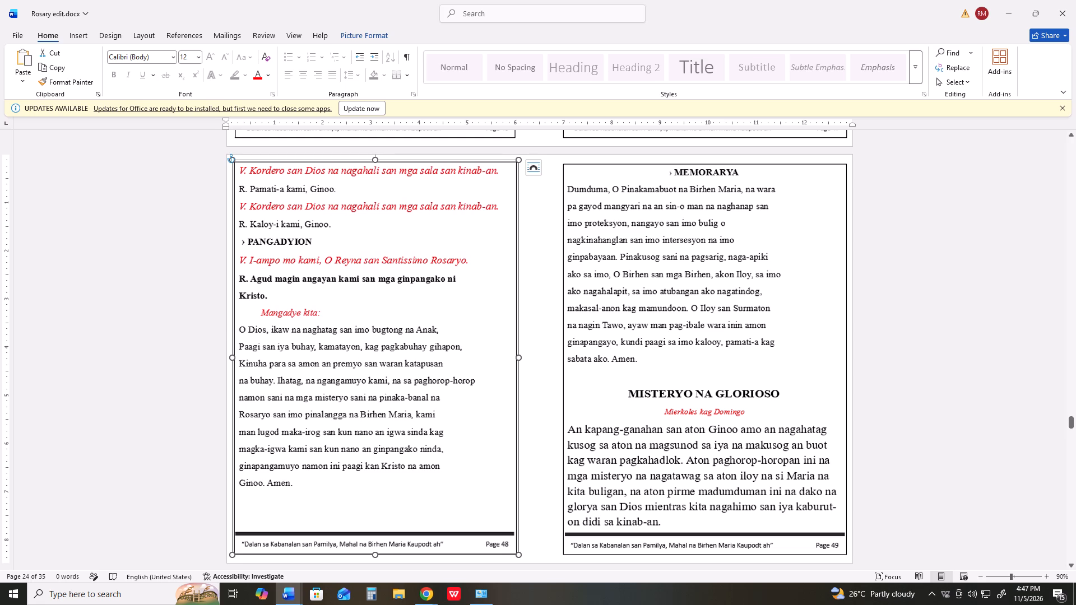
pyautogui.click(536, 395)
pyautogui.scroll(-6, 537, 392)
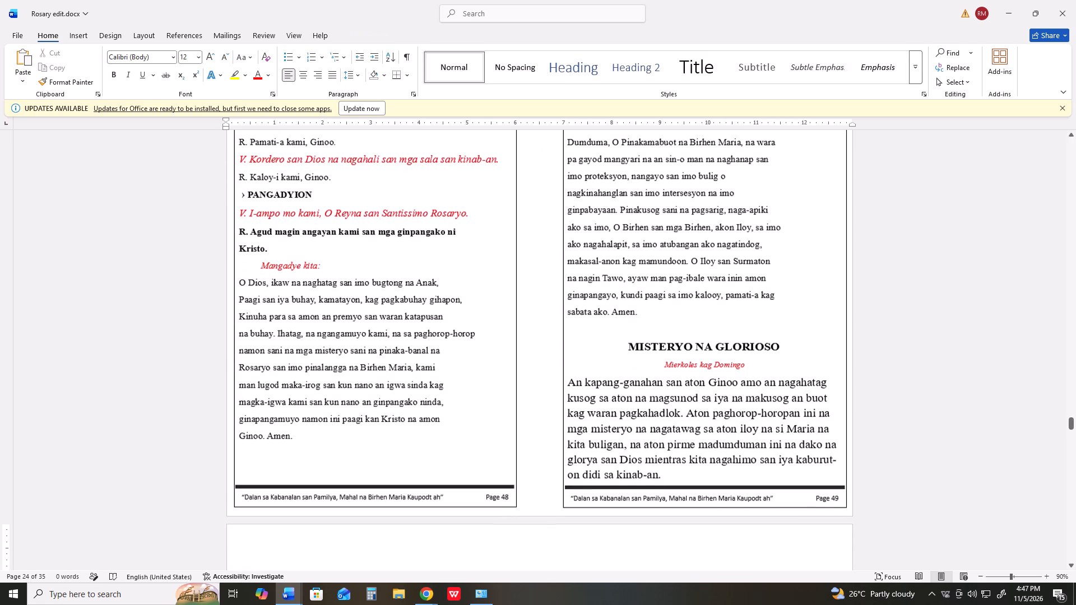
pyautogui.click(497, 394)
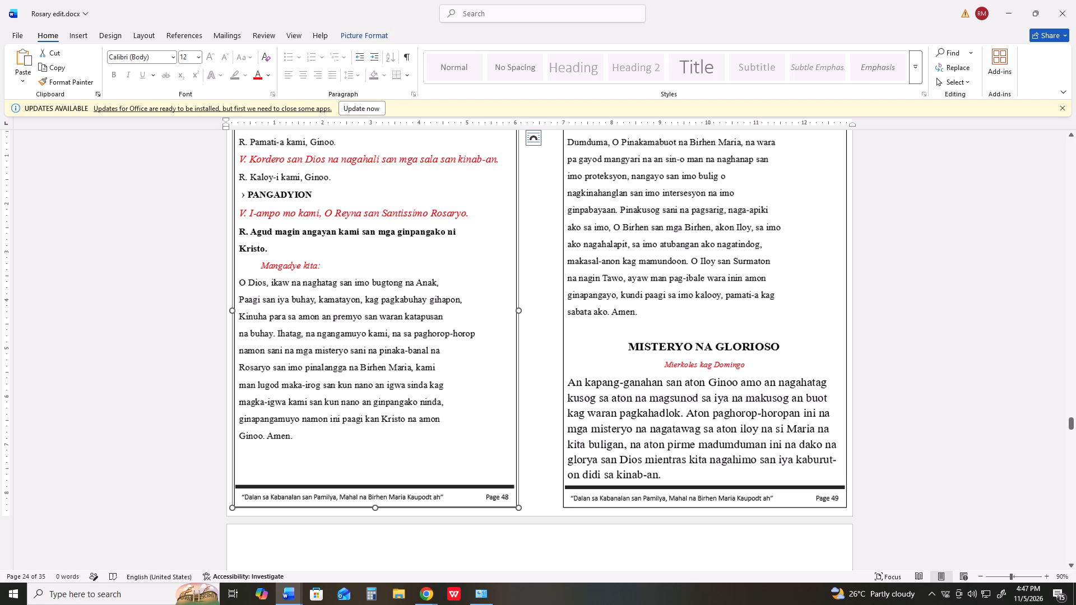
pyautogui.press('Left')
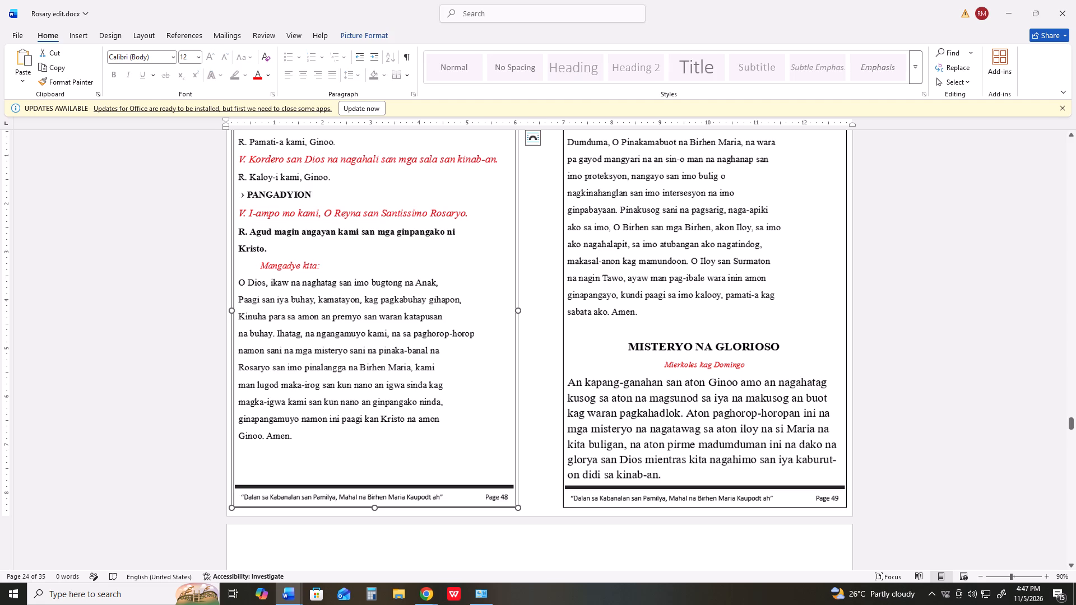
pyautogui.click(546, 403)
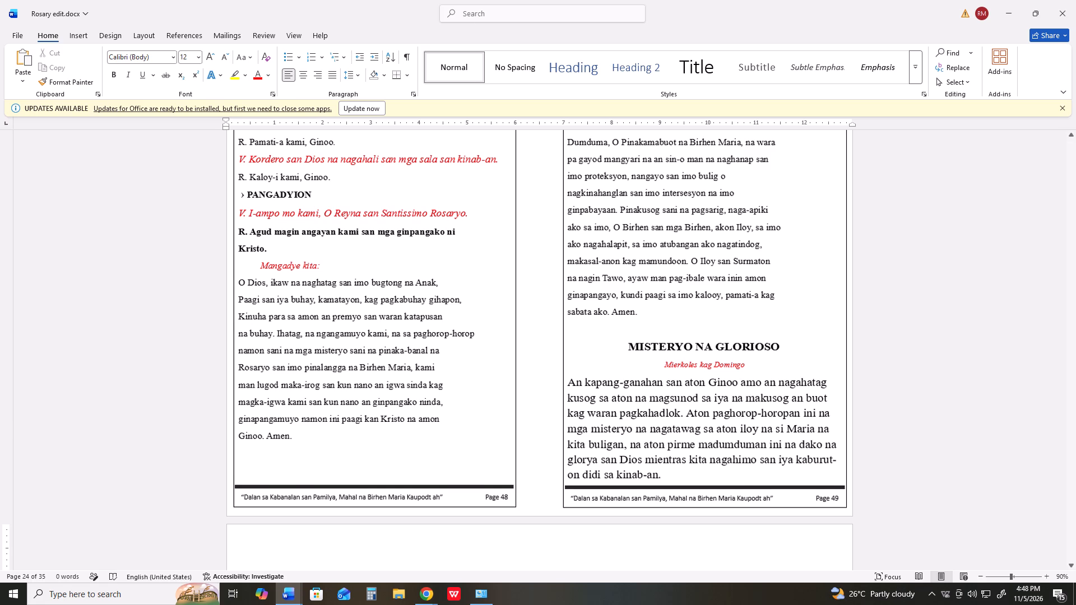
# Insert the picture r50.png from Downloads at the start of the blank page after Pages 48 and 49.
pyautogui.scroll(-20, 554, 406)
pyautogui.scroll(-14, 554, 406)
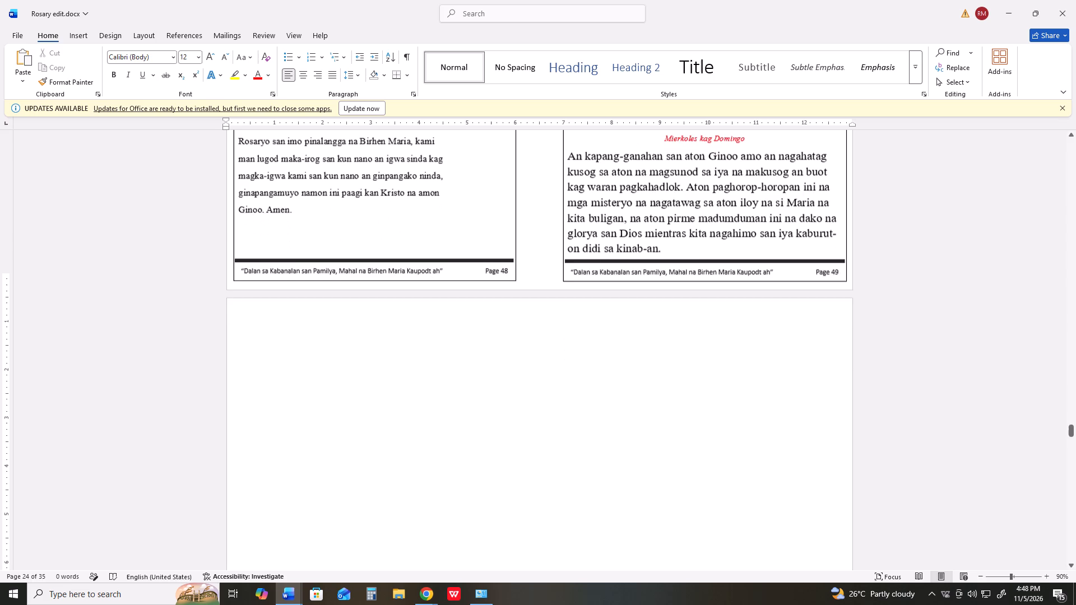
pyautogui.scroll(-12, 559, 380)
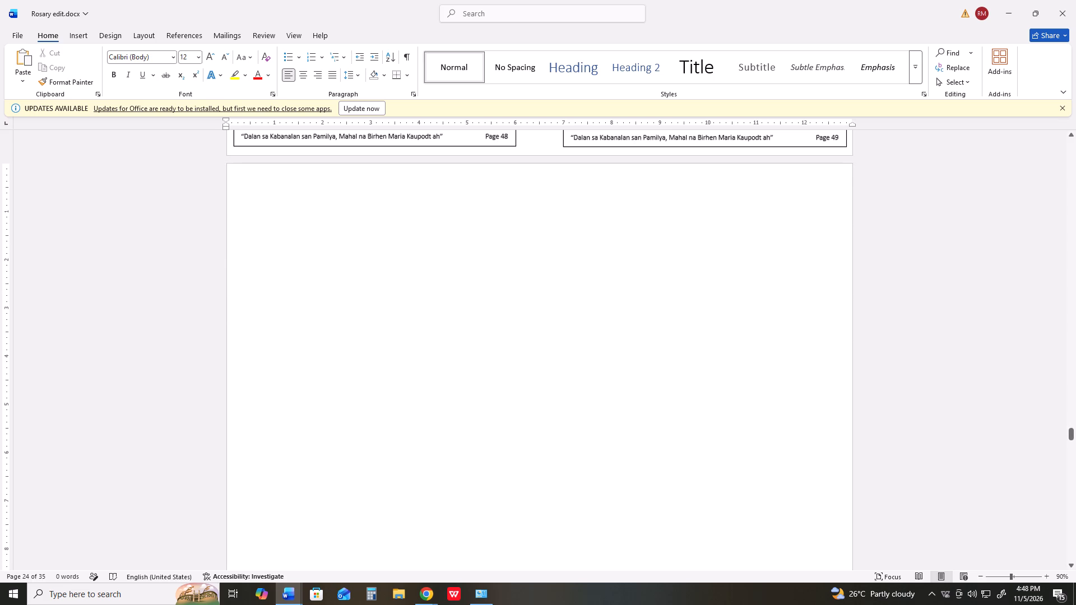
pyautogui.click(480, 396)
pyautogui.scroll(-1, 480, 396)
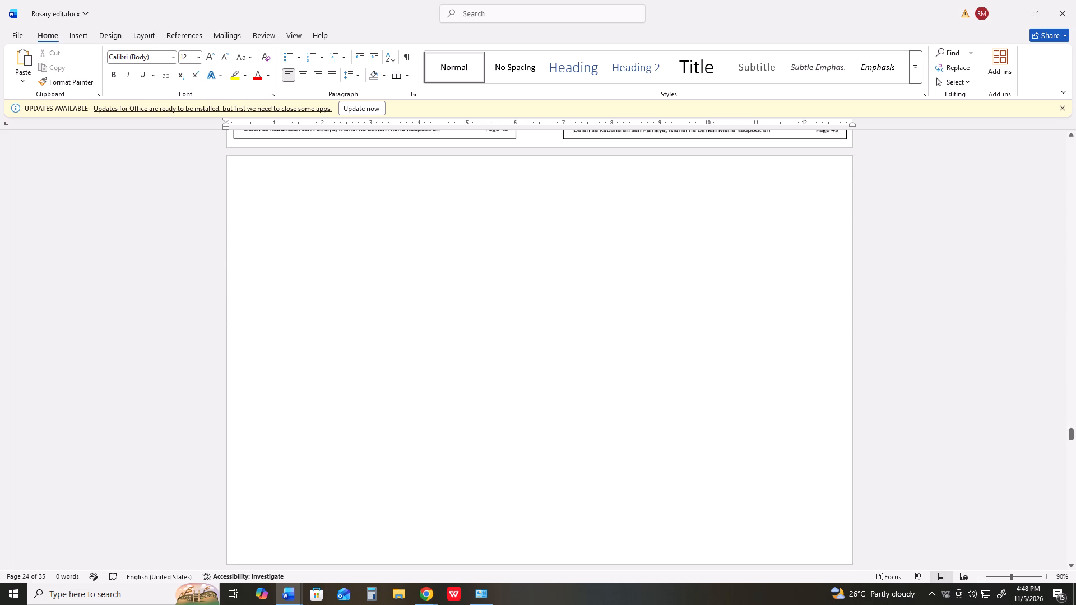
pyautogui.scroll(-1, 480, 396)
pyautogui.scroll(1, 480, 396)
pyautogui.click(78, 39)
pyautogui.click(142, 69)
pyautogui.click(150, 117)
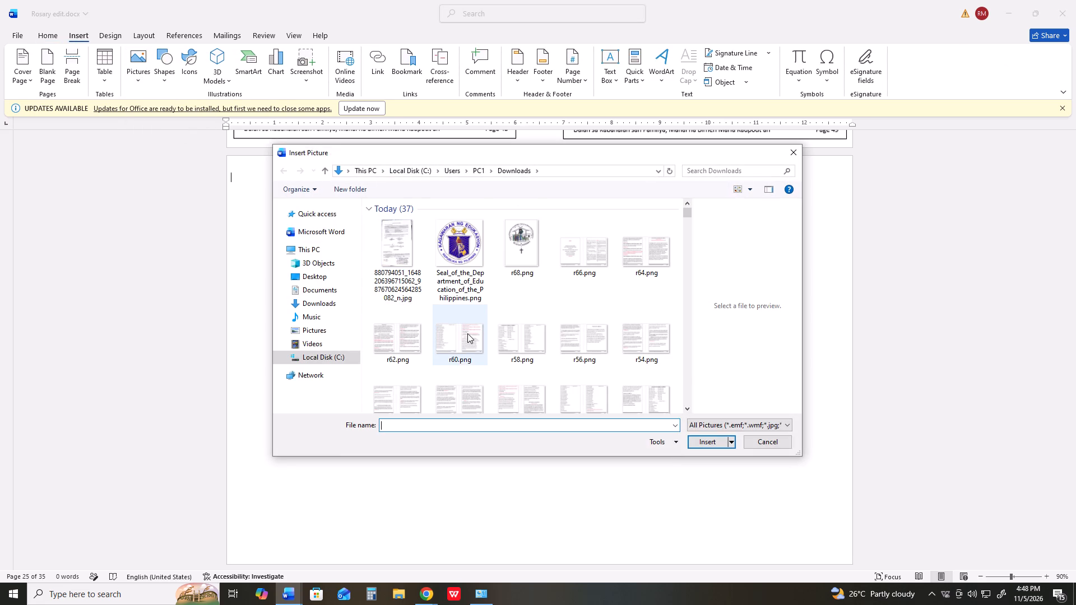
pyautogui.scroll(-2, 467, 333)
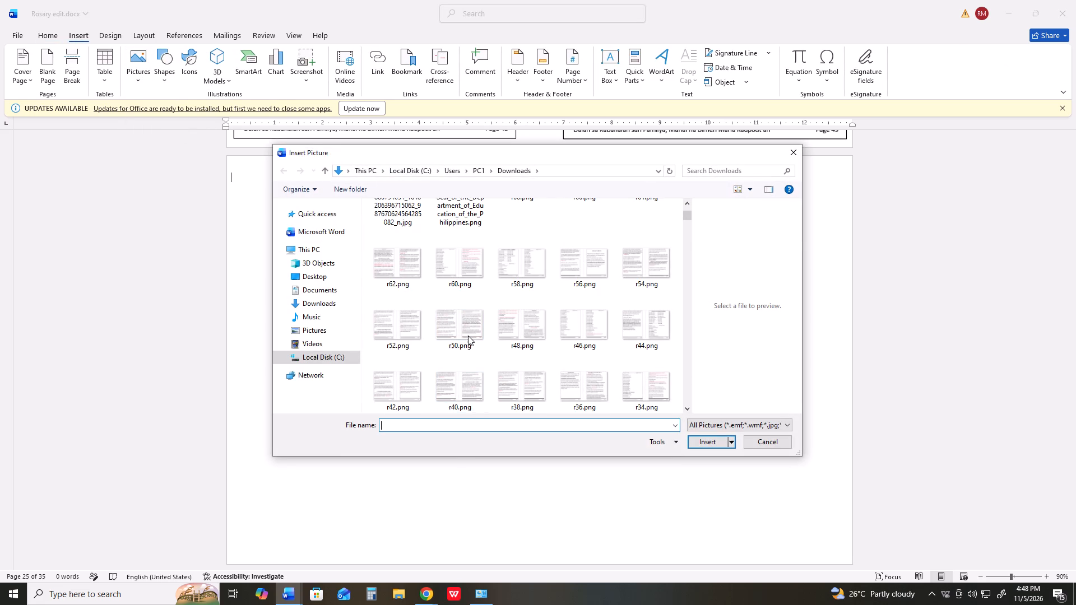
pyautogui.doubleClick(468, 336)
pyautogui.press('Return')
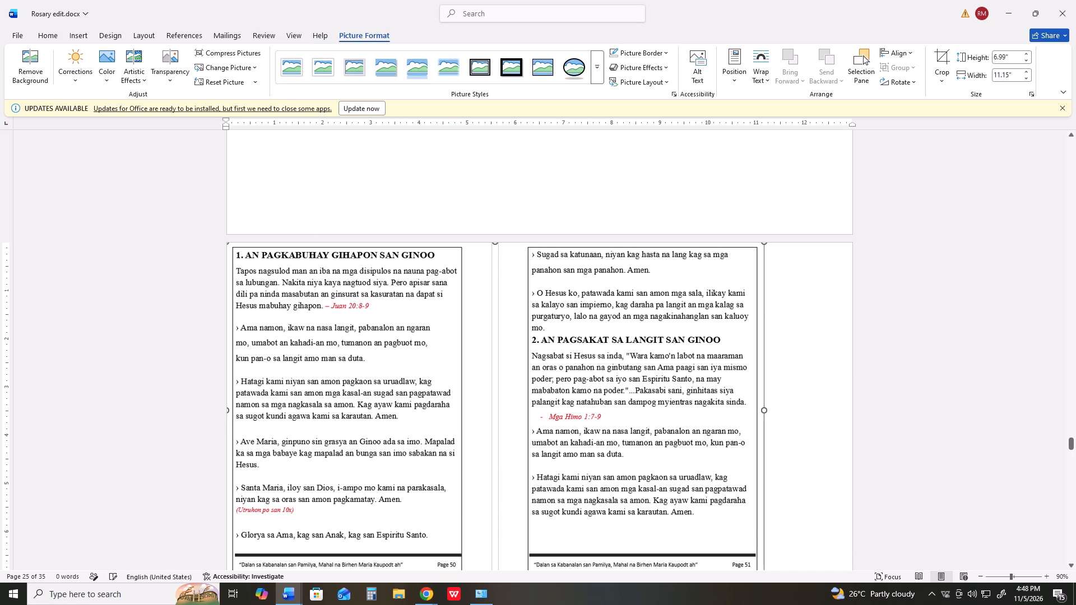
# Set the Pages 50–51 picture in front of text and move it to the upper-left corner of the blank page.
pyautogui.click(776, 250)
pyautogui.click(860, 353)
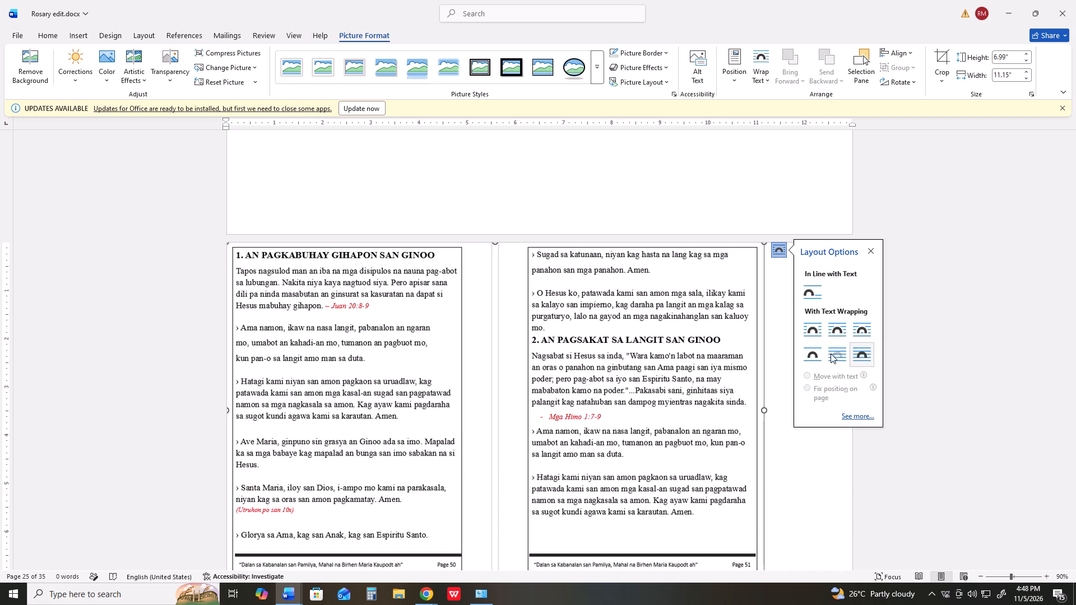
pyautogui.moveTo(608, 457); pyautogui.dragTo(614, 142)
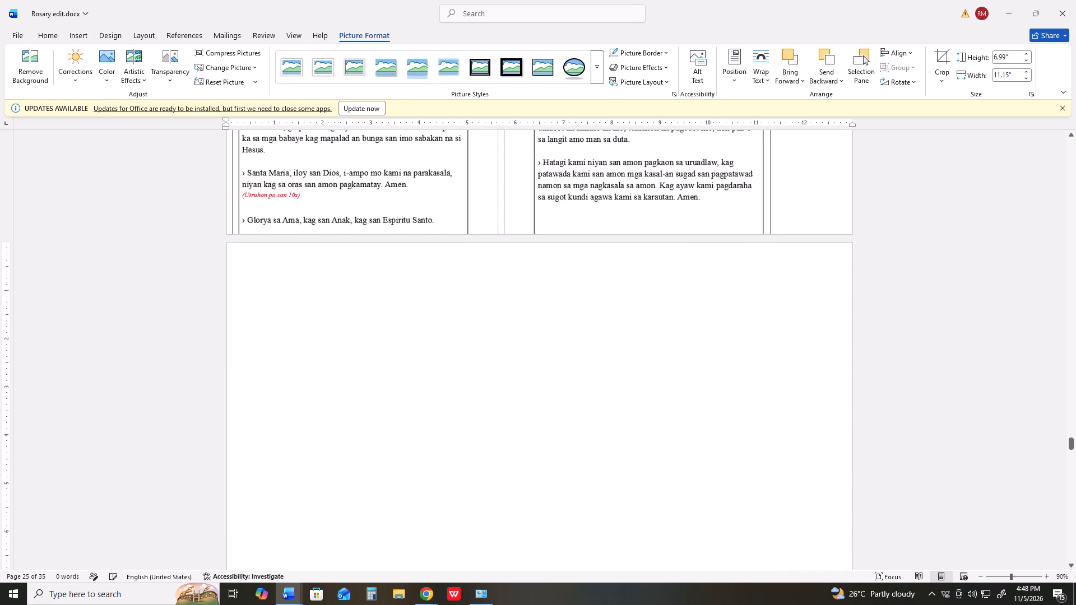
pyautogui.moveTo(614, 142); pyautogui.dragTo(616, 131)
pyautogui.scroll(5, 575, 435)
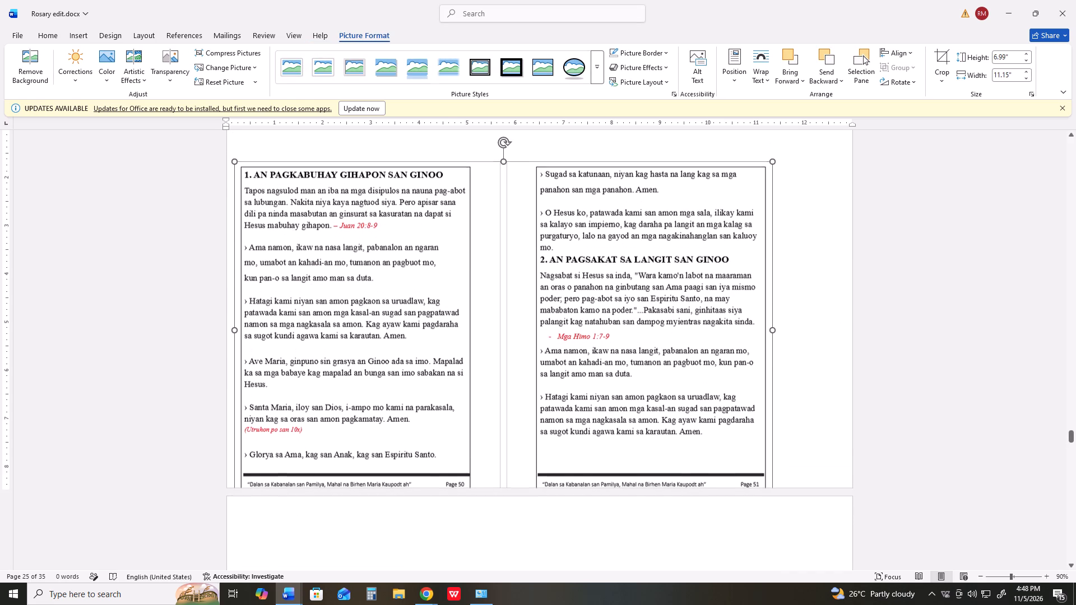
pyautogui.scroll(7, 572, 420)
pyautogui.moveTo(536, 420); pyautogui.dragTo(522, 349)
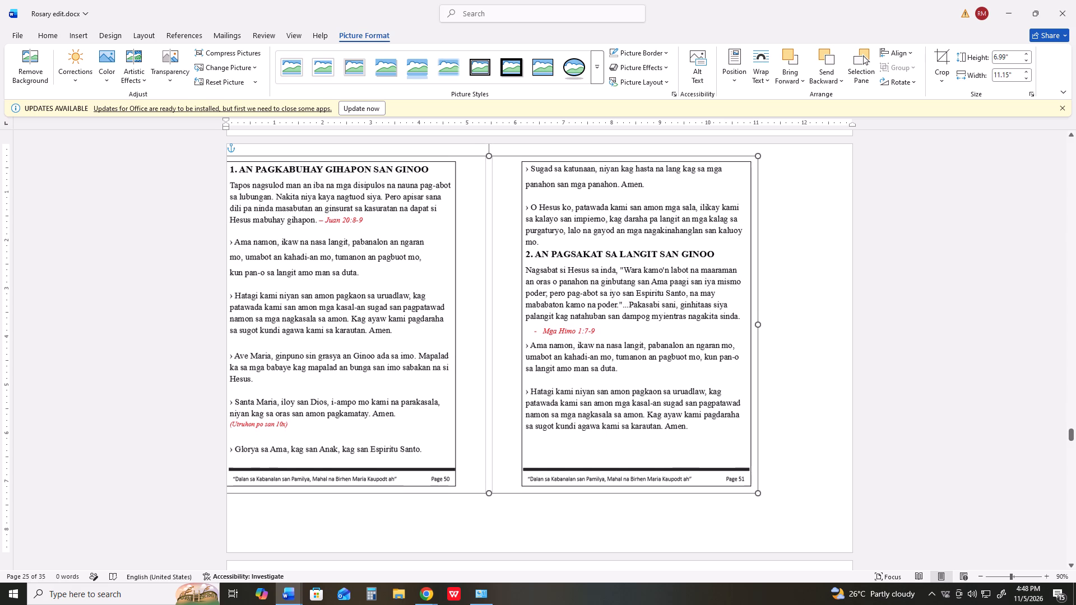
pyautogui.moveTo(522, 349); pyautogui.dragTo(527, 338)
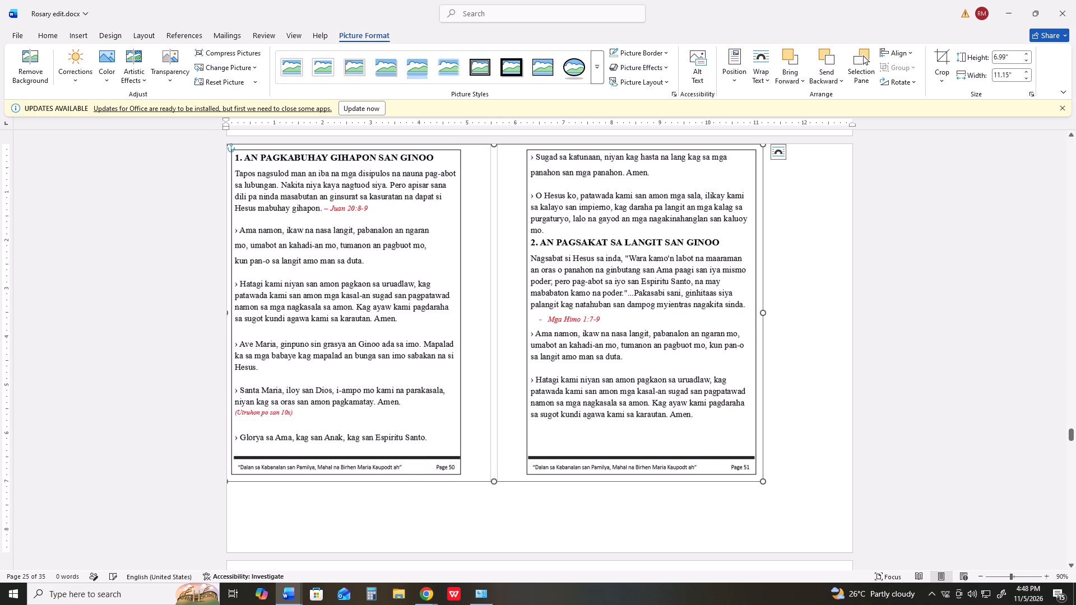
pyautogui.click(528, 339)
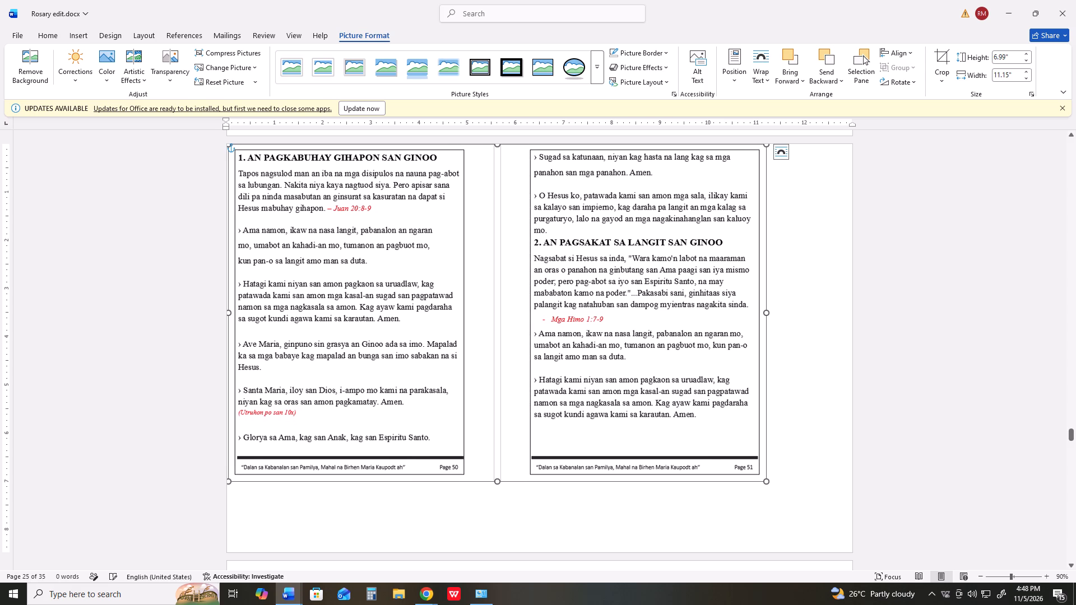
# Duplicate the Pages 50–51 picture, placing the copy slightly below and to the right of the original.
pyautogui.keyDown('ctrl'); pyautogui.moveTo(521, 343); pyautogui.dragTo(559, 381); pyautogui.keyUp('ctrl')
pyautogui.scroll(4, 541, 375)
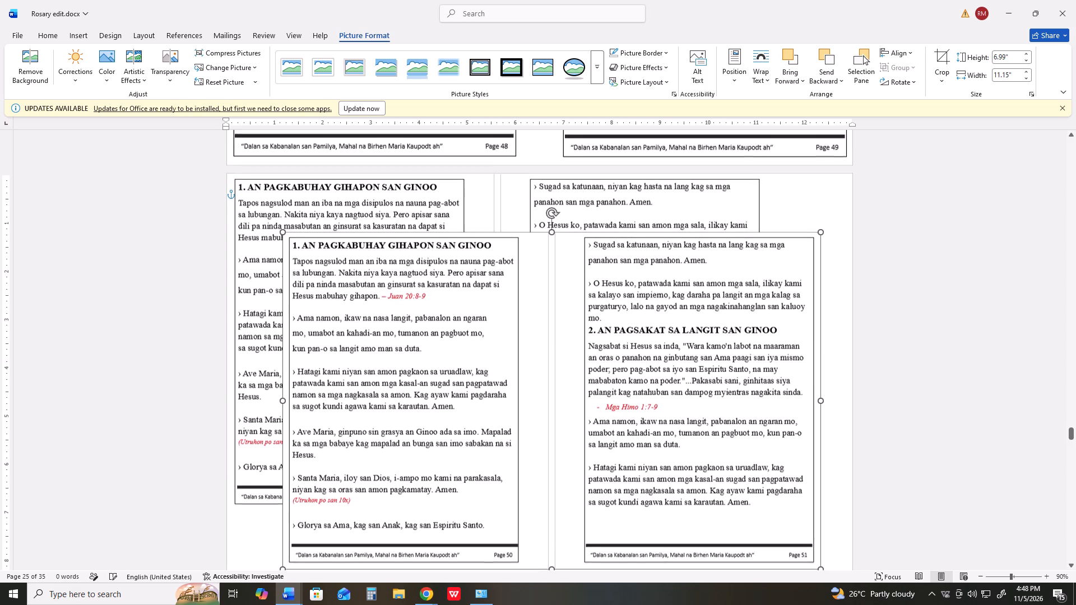
# Start cropping the original Pages 50–51 picture lying behind the copy.
pyautogui.scroll(2, 540, 371)
pyautogui.click(486, 240)
pyautogui.click(491, 235)
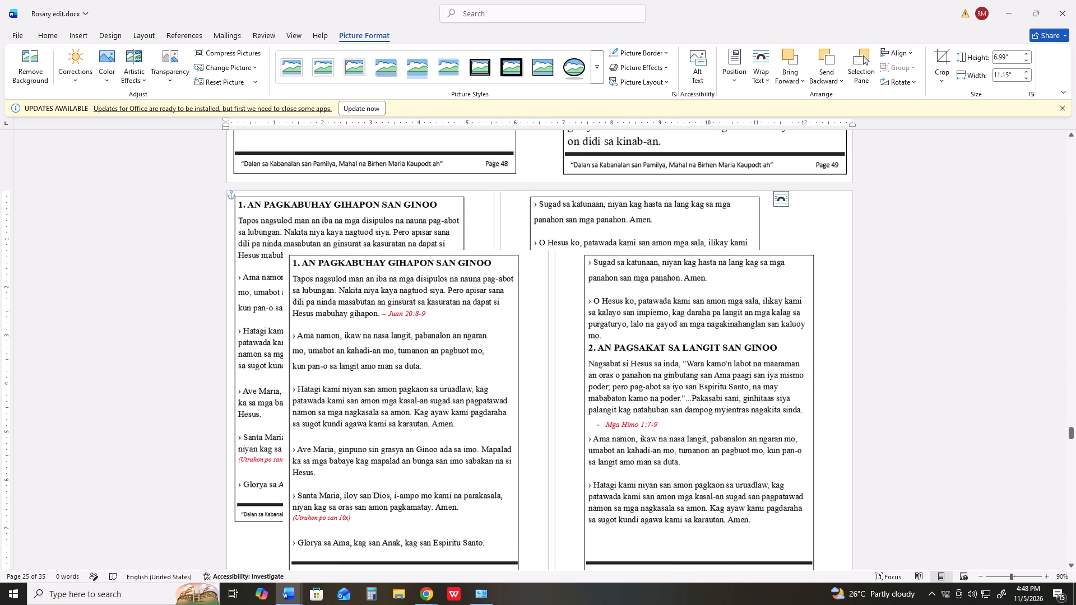
pyautogui.rightClick(516, 230)
pyautogui.rightClick(517, 230)
pyautogui.click(551, 193)
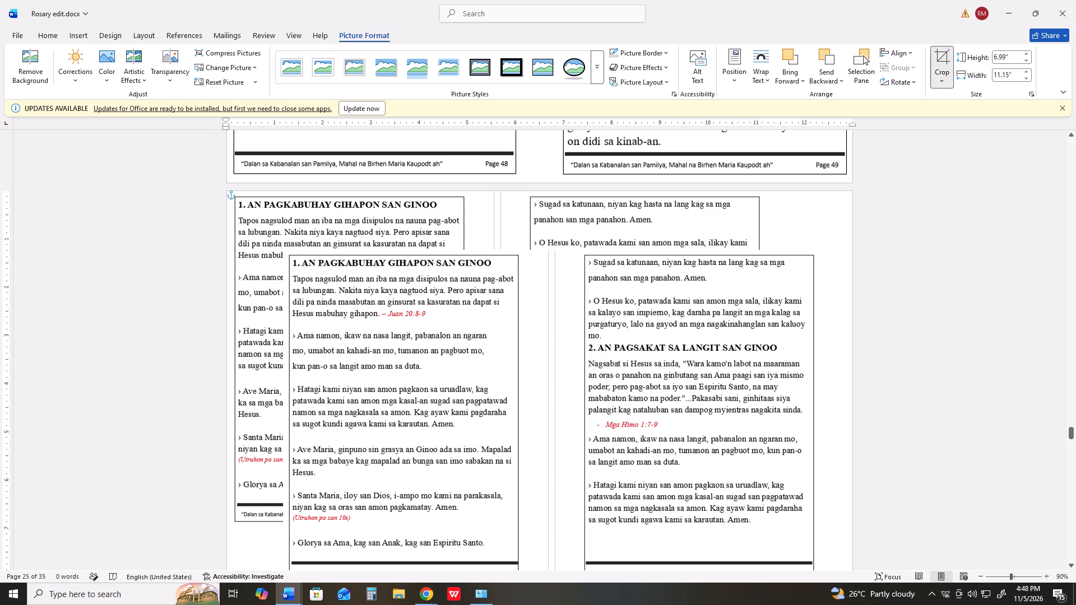
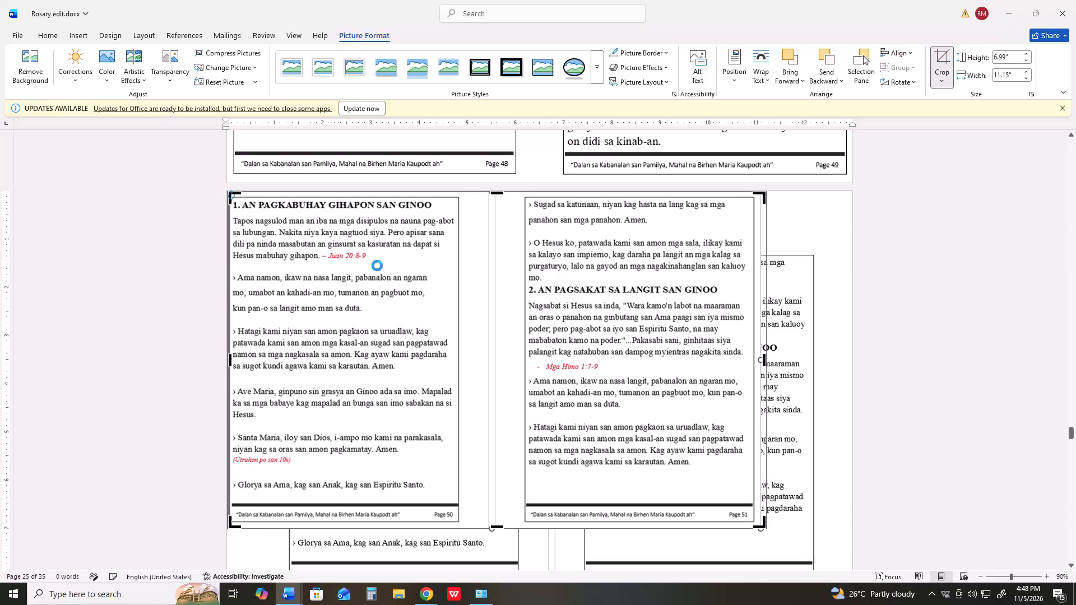
# Crop the original Pages 50–51 picture on all needed edges so that only the framed Page 50 remains.
pyautogui.click(497, 193)
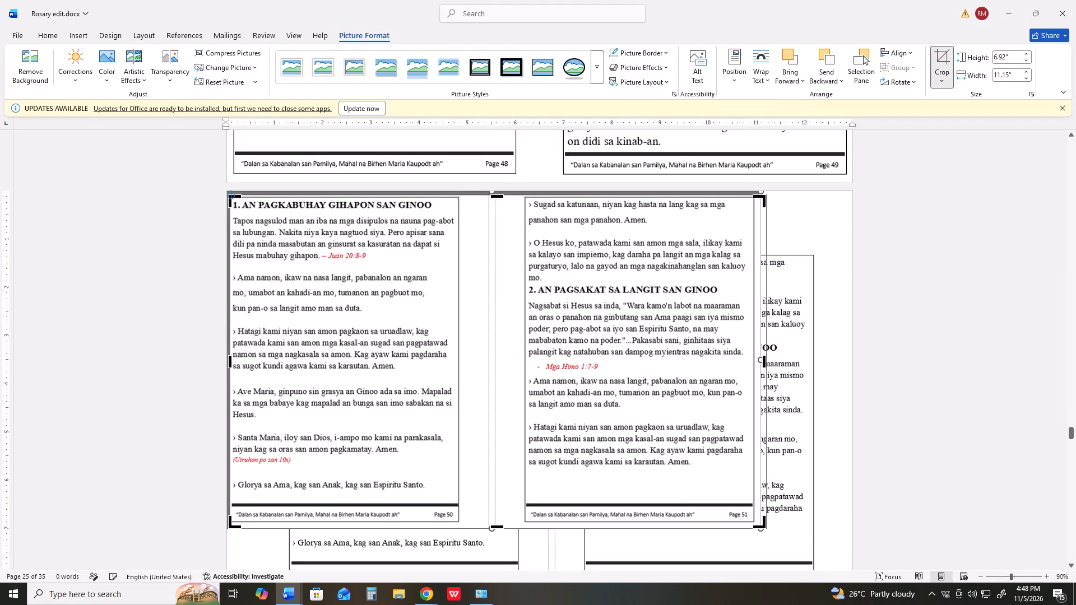
pyautogui.click(496, 527)
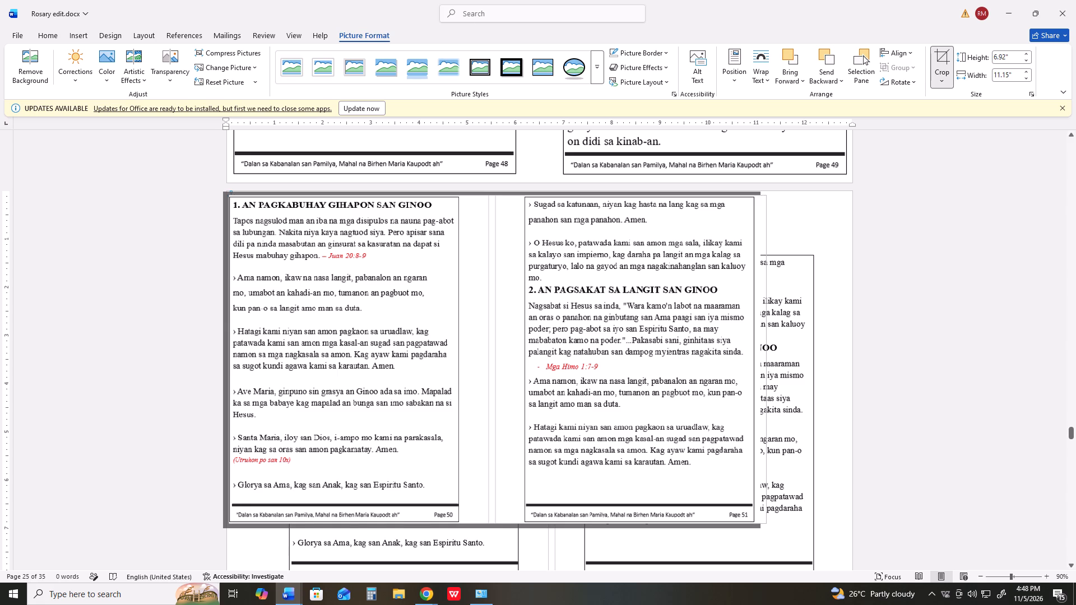
pyautogui.moveTo(765, 360); pyautogui.dragTo(760, 360)
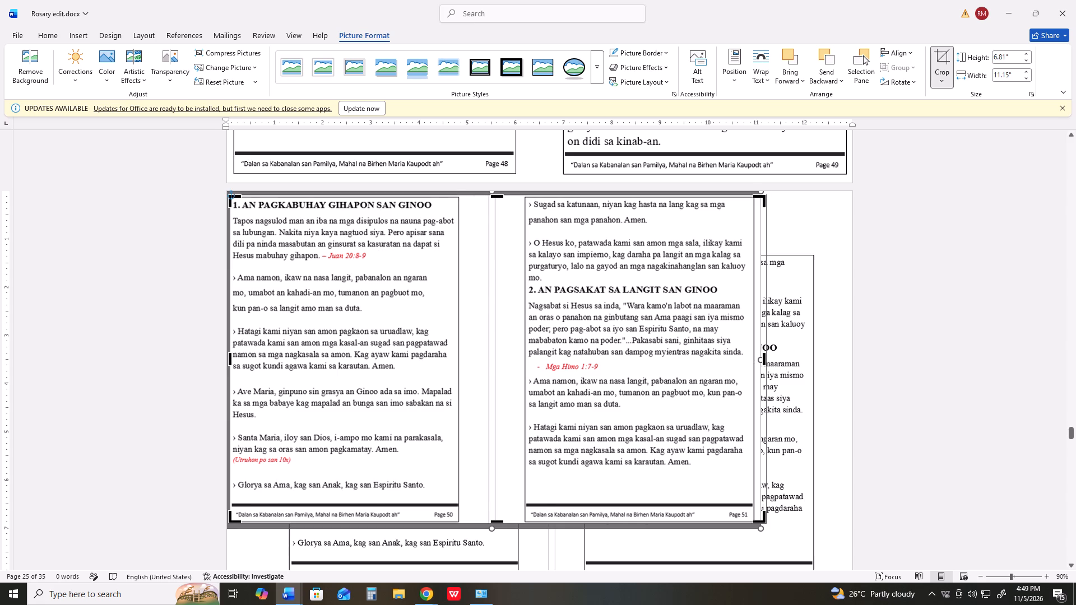
pyautogui.moveTo(760, 360); pyautogui.dragTo(461, 380)
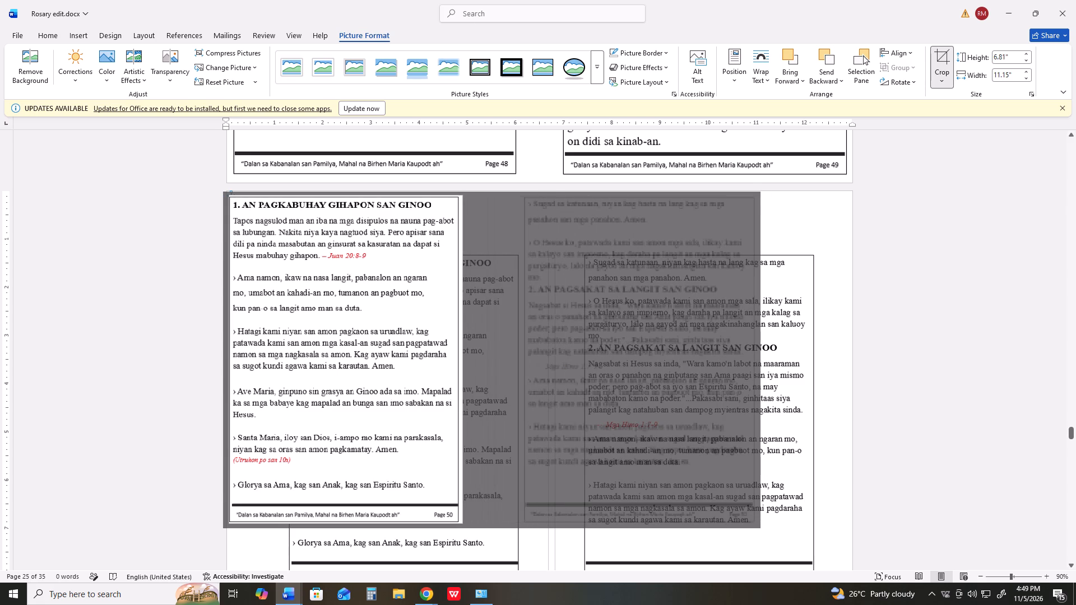
pyautogui.moveTo(461, 380); pyautogui.dragTo(460, 382)
pyautogui.click(808, 229)
# Crop the duplicate Pages 50–51 picture down to the framed Page 51 and add a line break at the page's start.
pyautogui.click(707, 338)
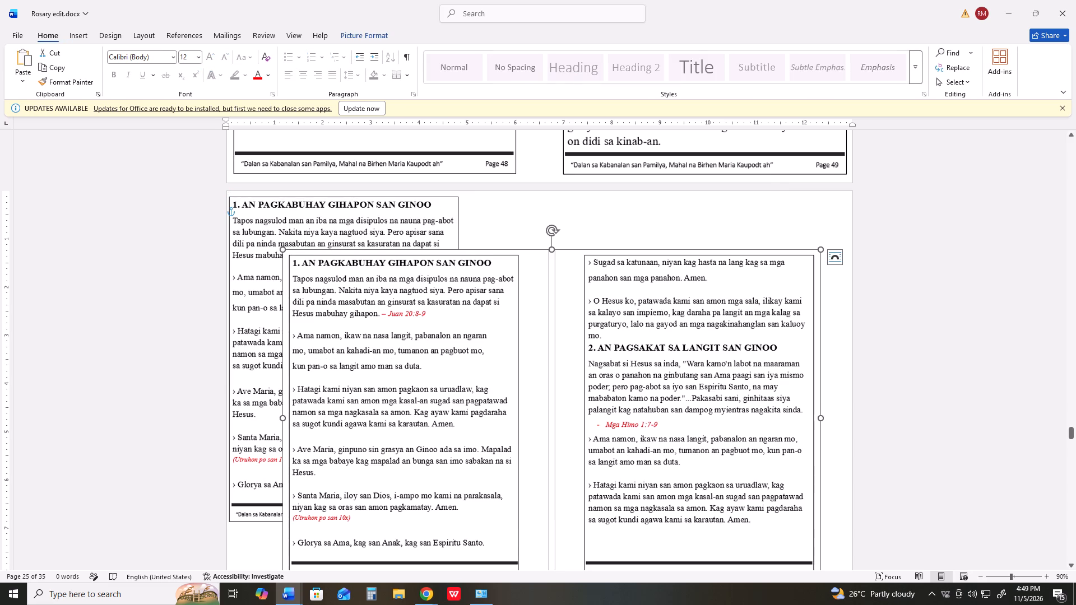
pyautogui.moveTo(639, 356); pyautogui.dragTo(642, 325)
pyautogui.rightClick(642, 325)
pyautogui.rightClick(642, 325)
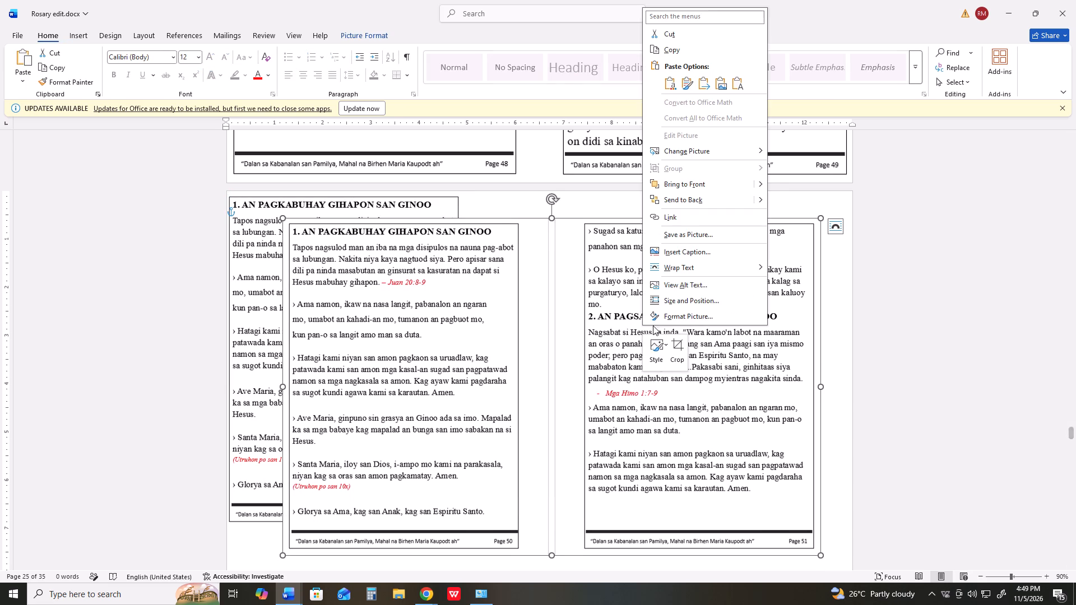
pyautogui.click(672, 344)
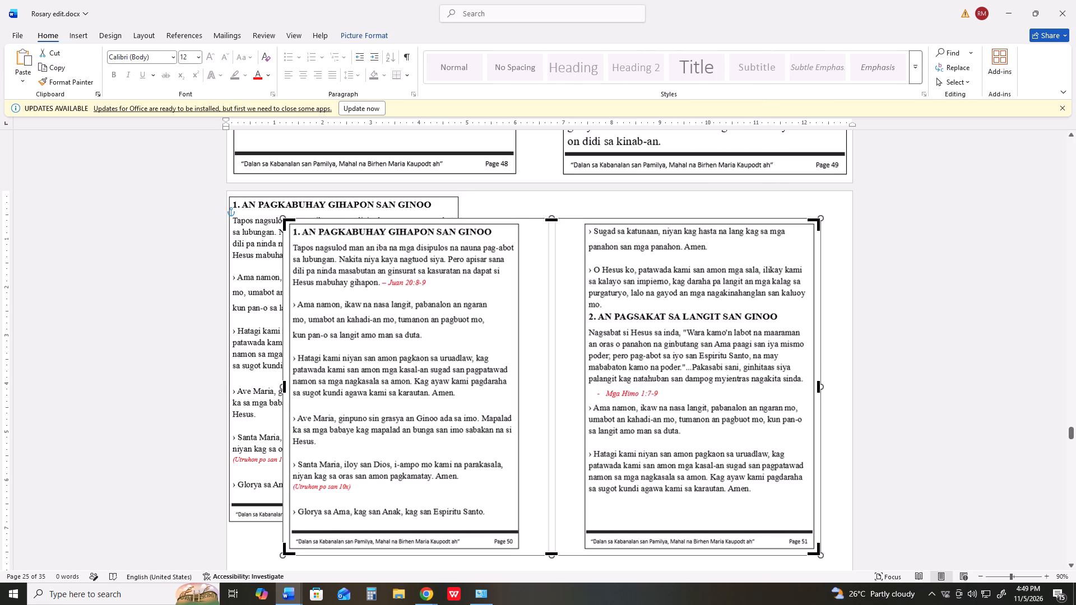
pyautogui.moveTo(284, 387); pyautogui.dragTo(582, 386)
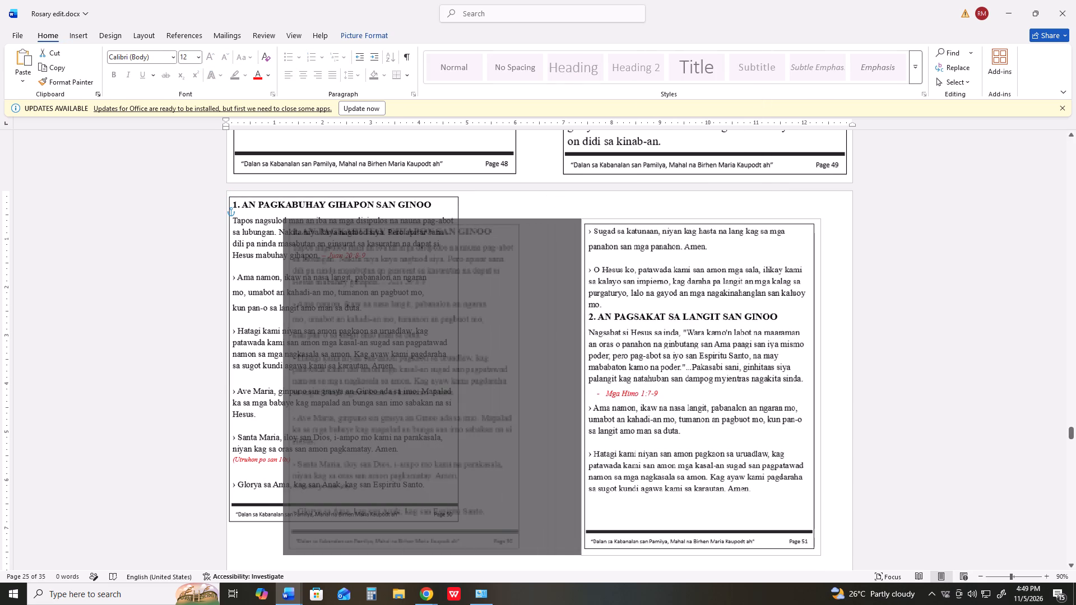
pyautogui.moveTo(582, 386); pyautogui.dragTo(583, 387)
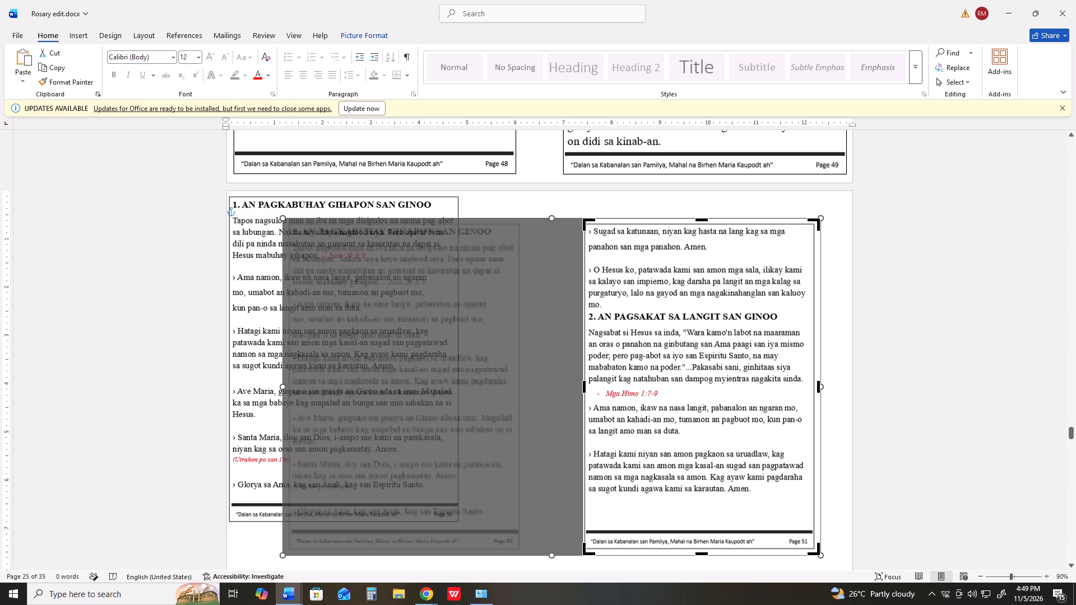
pyautogui.click(701, 218)
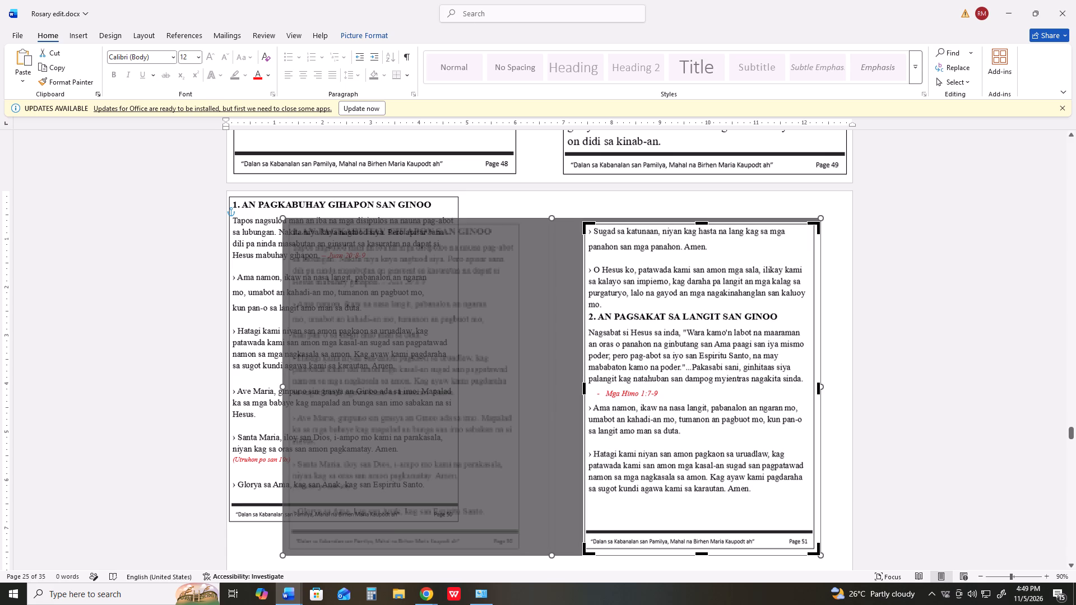
pyautogui.moveTo(819, 385); pyautogui.dragTo(815, 390)
pyautogui.click(699, 555)
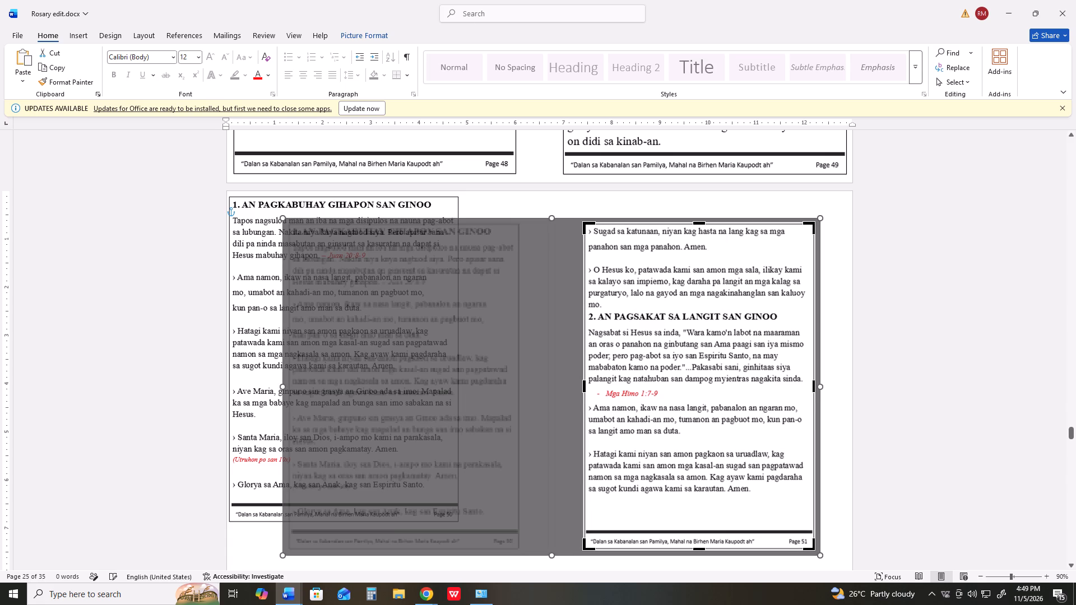
pyautogui.click(795, 206)
pyautogui.press('Return')
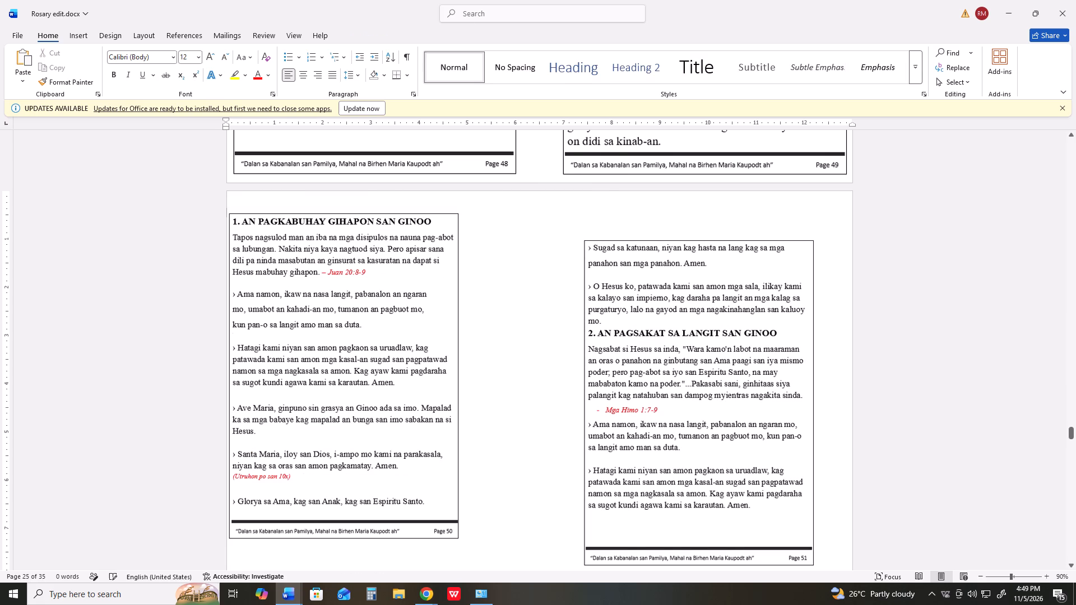
# Move the cropped Page 51 picture up into the upper-right corner of the document page.
pyautogui.moveTo(694, 322); pyautogui.dragTo(720, 286)
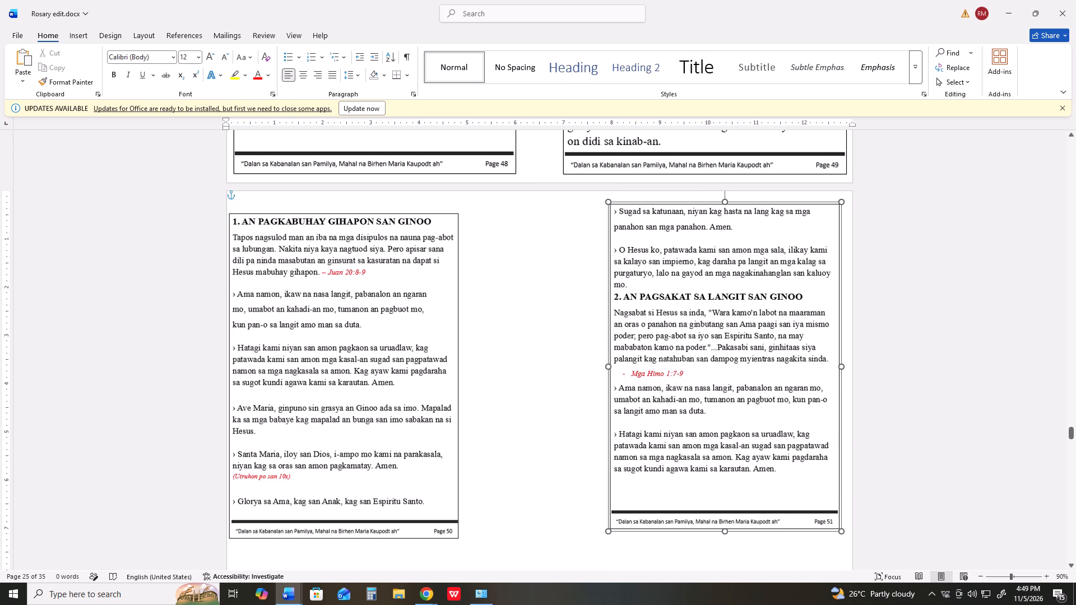
pyautogui.moveTo(720, 286); pyautogui.dragTo(724, 281)
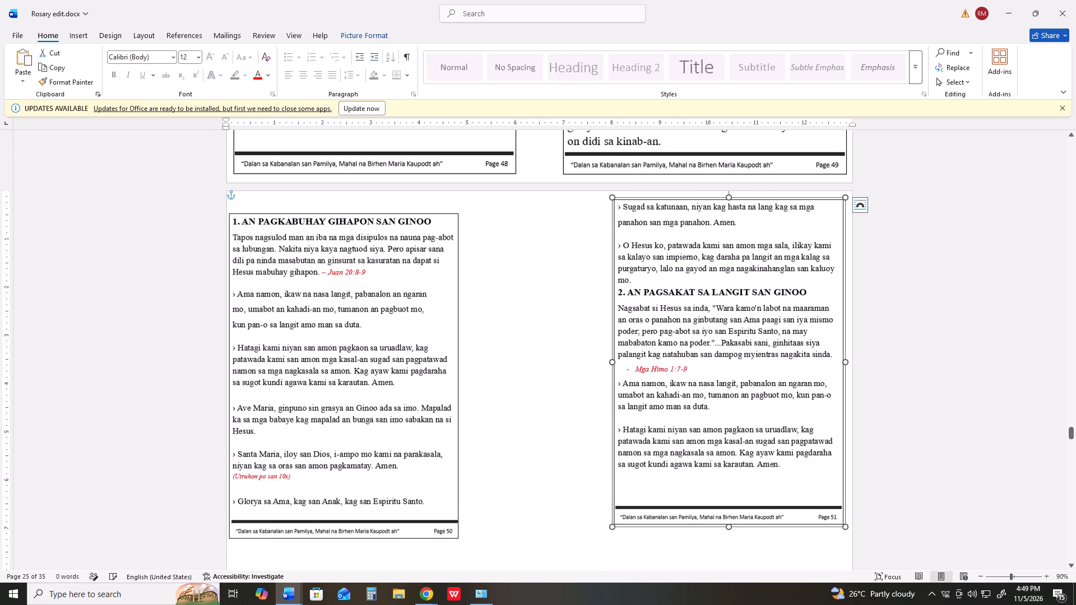
pyautogui.click(725, 284)
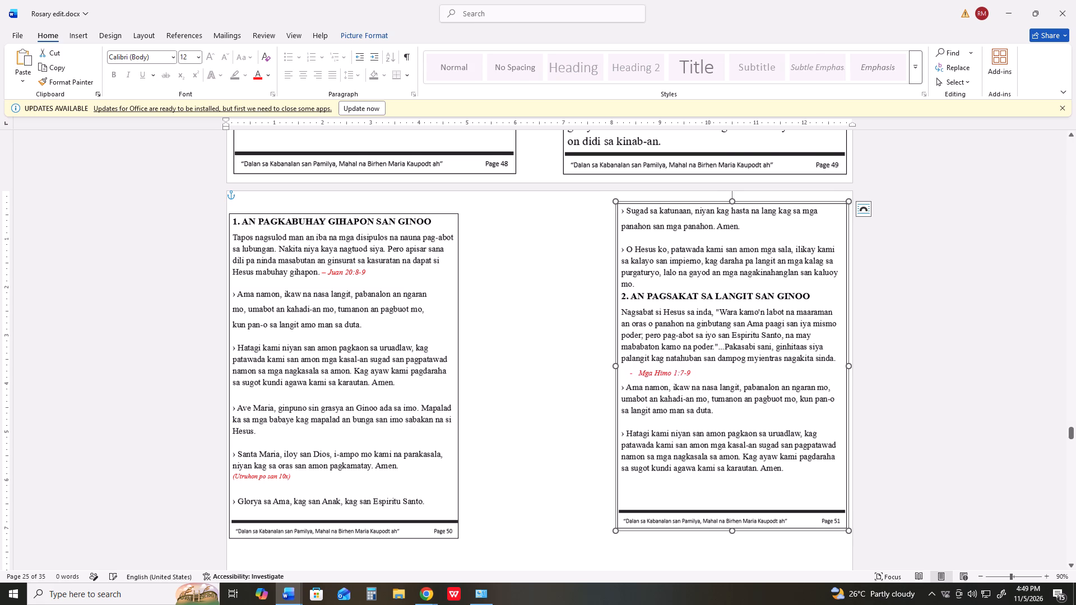
# Enlarge the Page 51 picture down and to the left, and widen it until it fills the right half of the page.
pyautogui.scroll(-5, 662, 384)
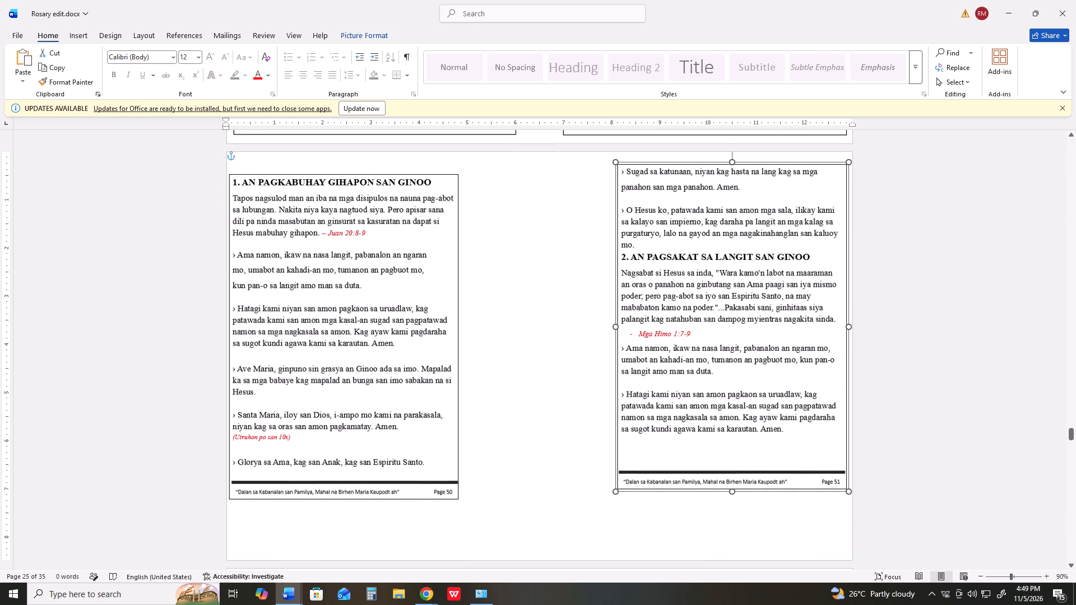
pyautogui.moveTo(615, 492); pyautogui.dragTo(591, 501)
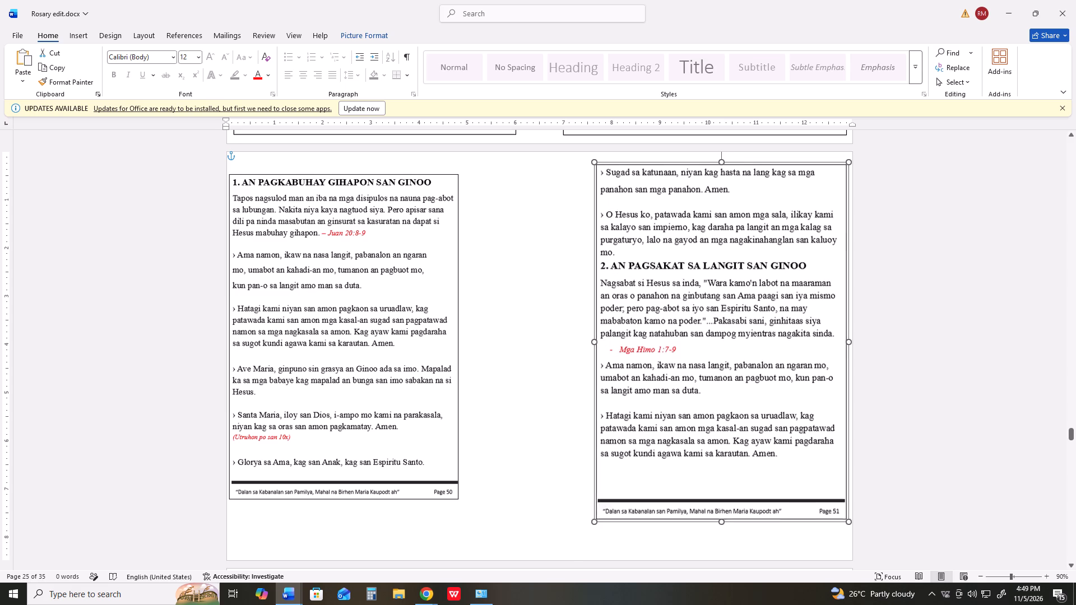
pyautogui.moveTo(591, 501); pyautogui.dragTo(573, 509)
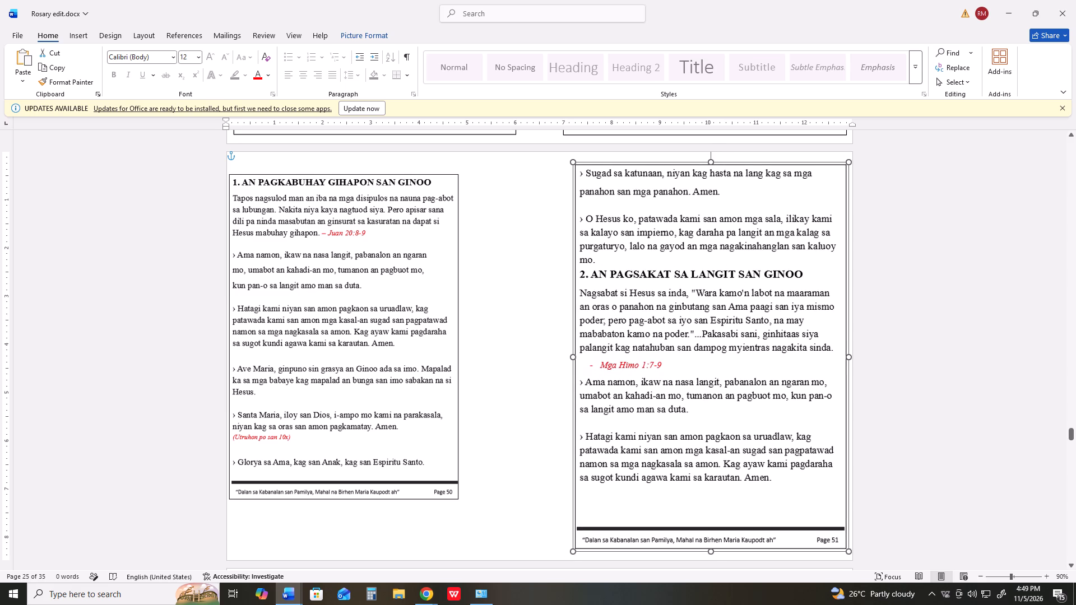
pyautogui.moveTo(573, 509); pyautogui.dragTo(573, 509)
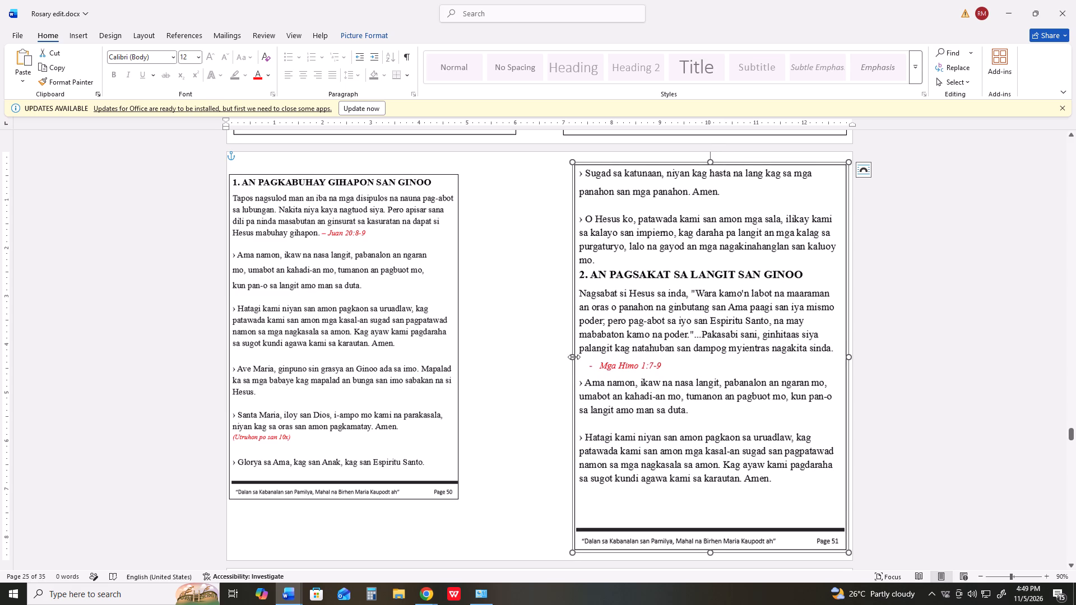
pyautogui.moveTo(571, 356); pyautogui.dragTo(562, 360)
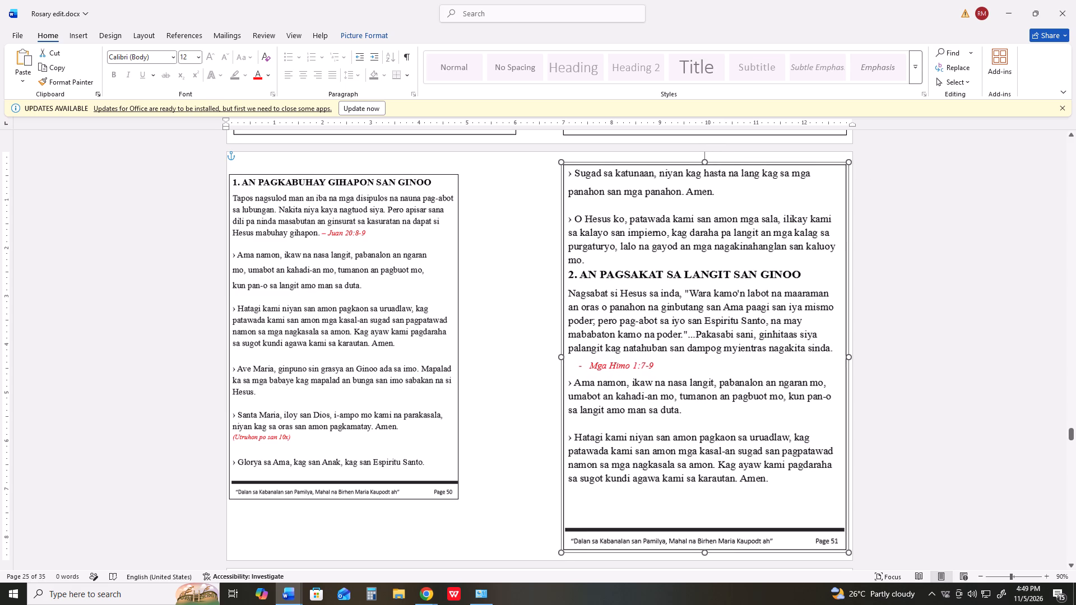
pyautogui.moveTo(562, 360); pyautogui.dragTo(562, 360)
pyautogui.scroll(-5, 560, 359)
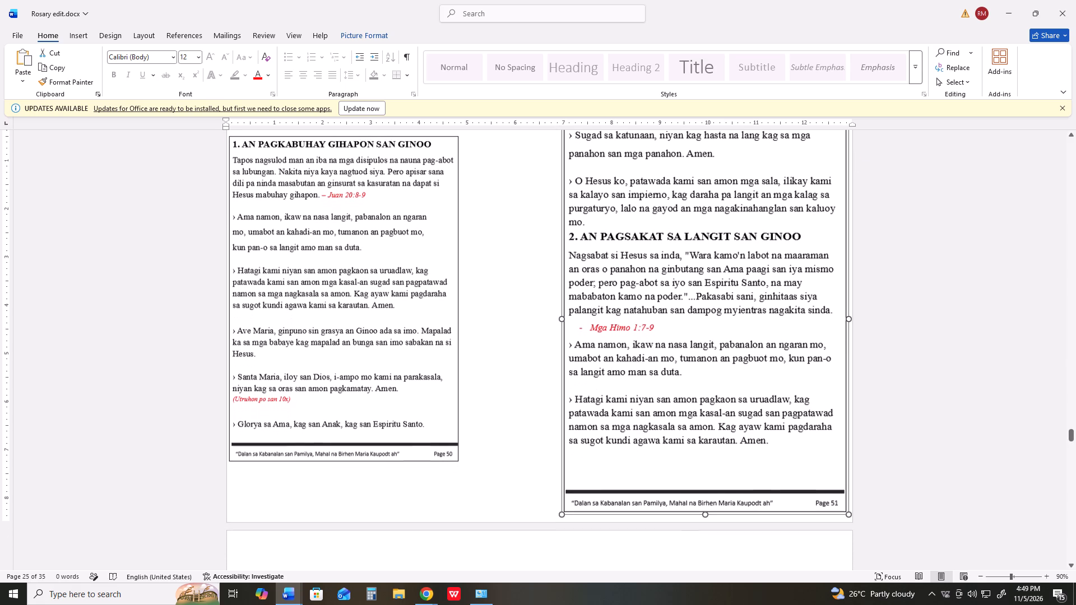
pyautogui.click(562, 319)
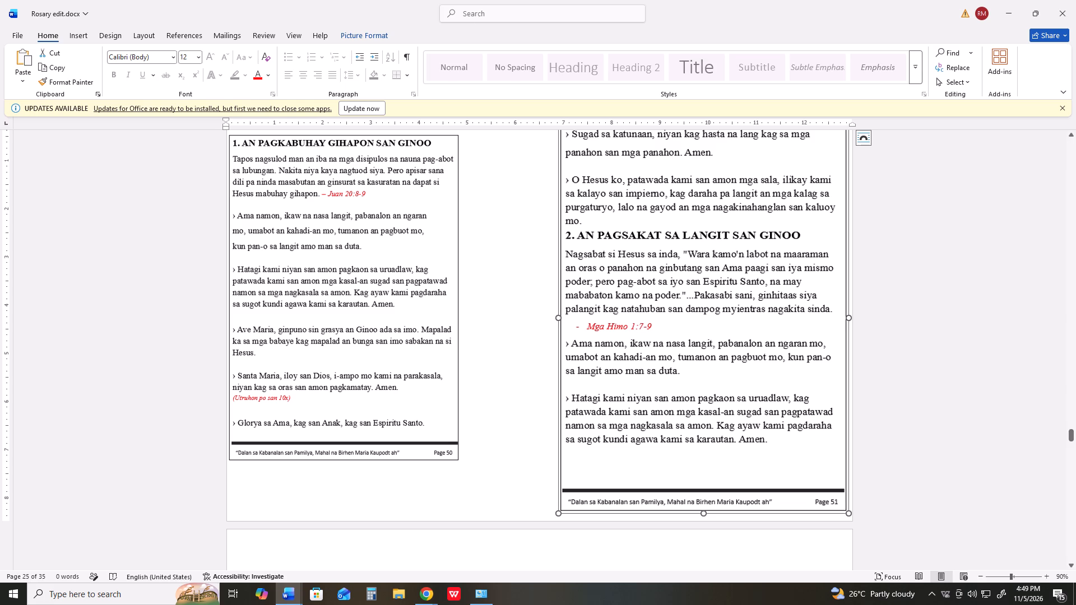
# Nudge the enlarged Page 51 picture slightly to the right in small increments.
pyautogui.press('Right')
pyautogui.press('Right')
pyautogui.press('Right')
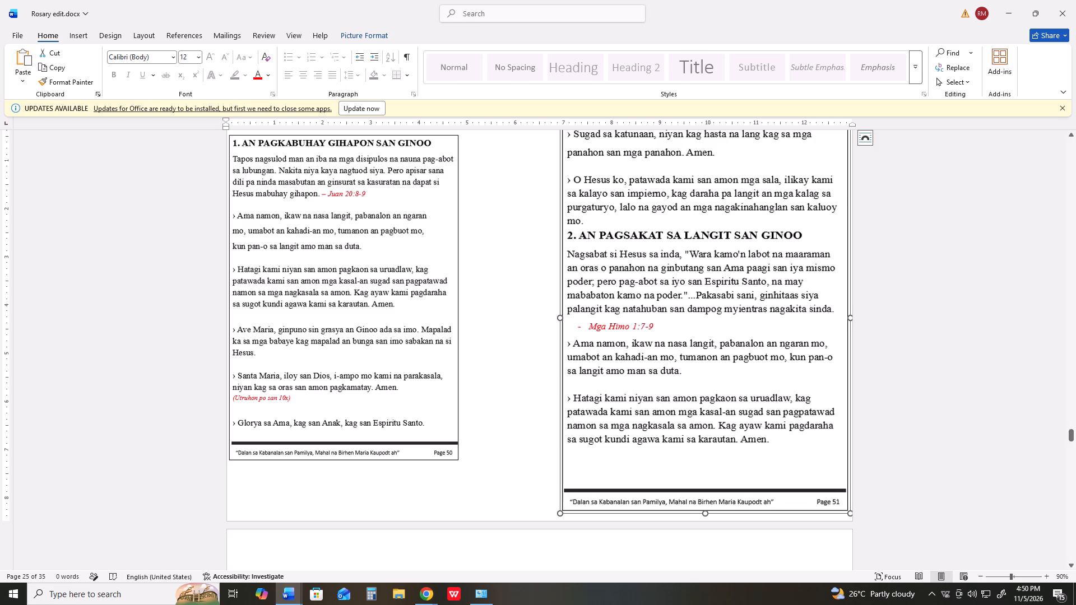
pyautogui.press('Right')
pyautogui.click(531, 345)
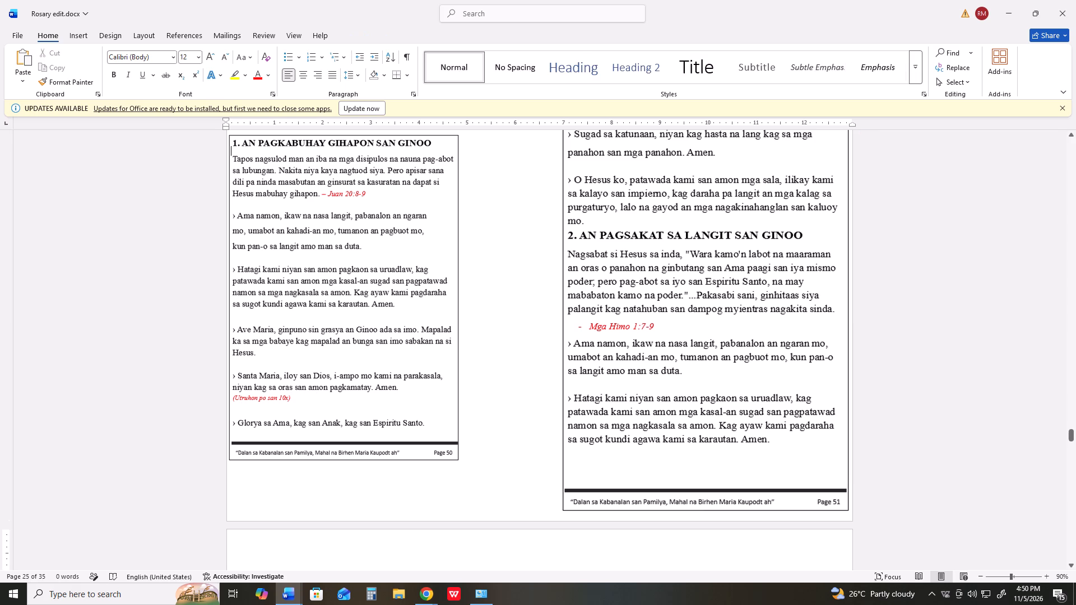
# Move the Page 50 picture to the page's upper-left corner, with its top level with the Page 51 picture.
pyautogui.scroll(5, 530, 345)
pyautogui.moveTo(351, 355); pyautogui.dragTo(356, 345)
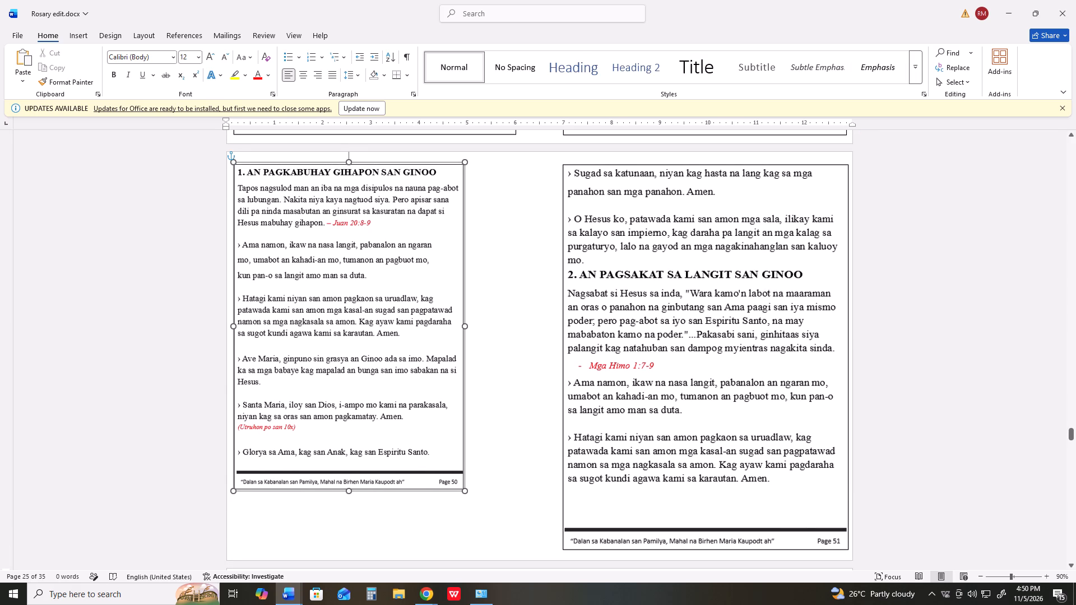
pyautogui.moveTo(356, 345); pyautogui.dragTo(355, 343)
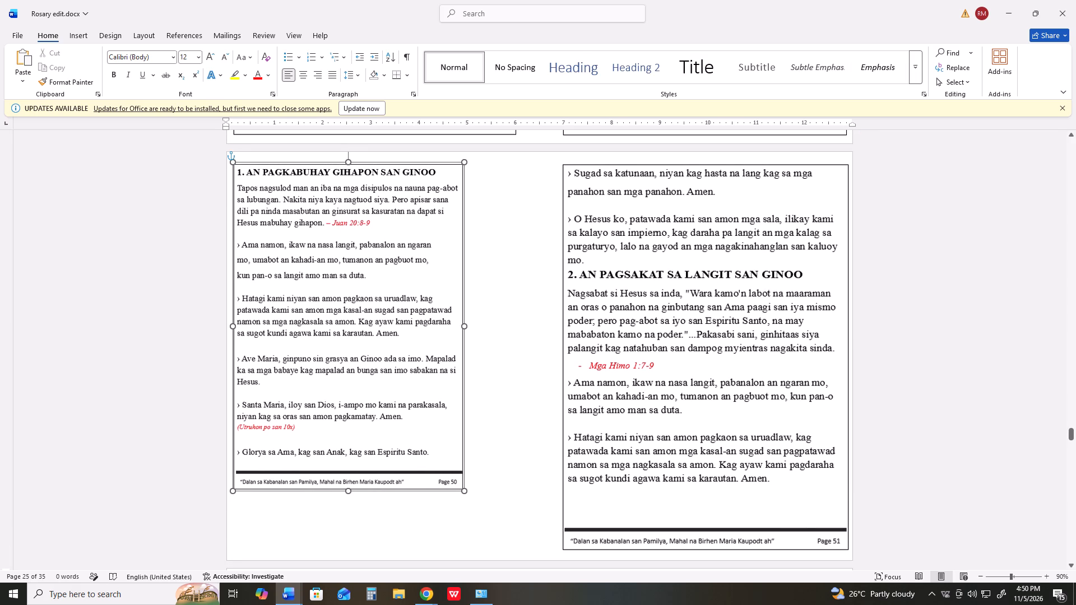
pyautogui.moveTo(355, 343); pyautogui.dragTo(355, 343)
# Enlarge the Page 50 picture to match Page 51's height and widen it to fill the left half of the page.
pyautogui.scroll(-1, 503, 413)
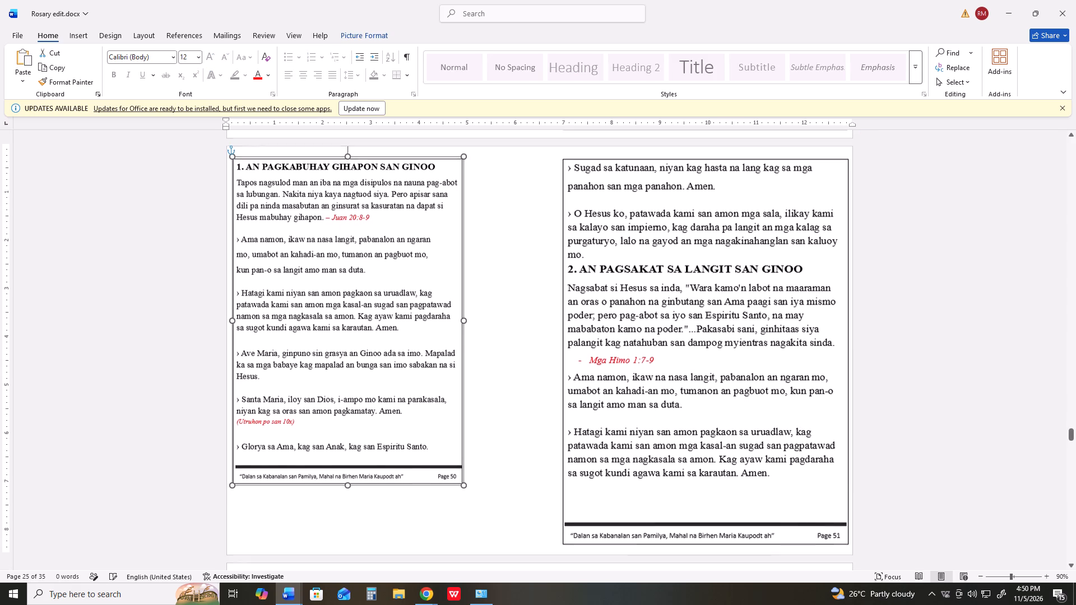
pyautogui.scroll(1, 480, 420)
pyautogui.moveTo(463, 494); pyautogui.dragTo(500, 516)
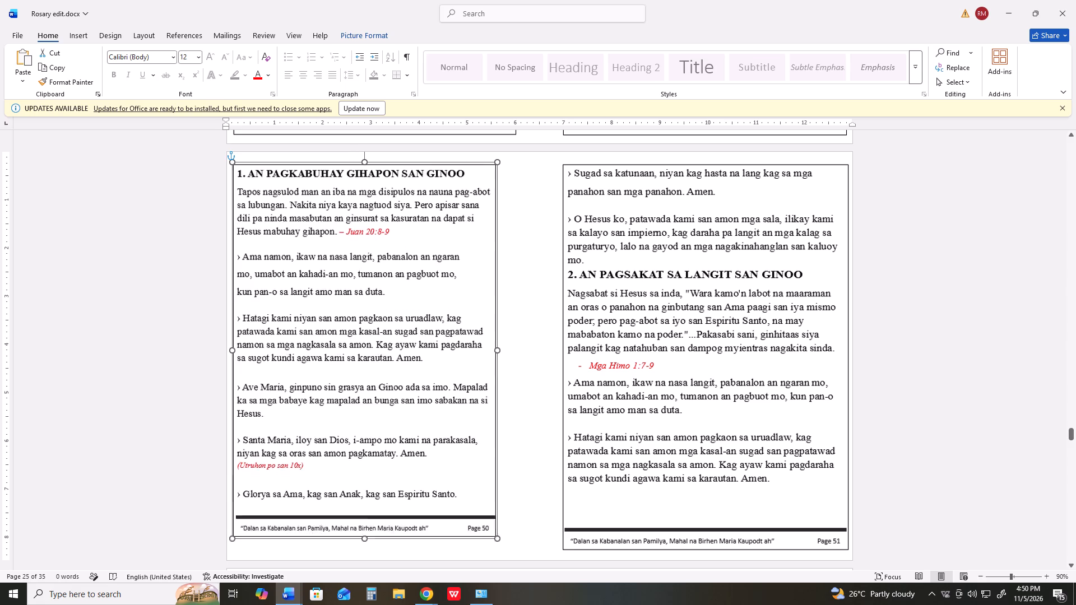
pyautogui.moveTo(500, 516); pyautogui.dragTo(505, 520)
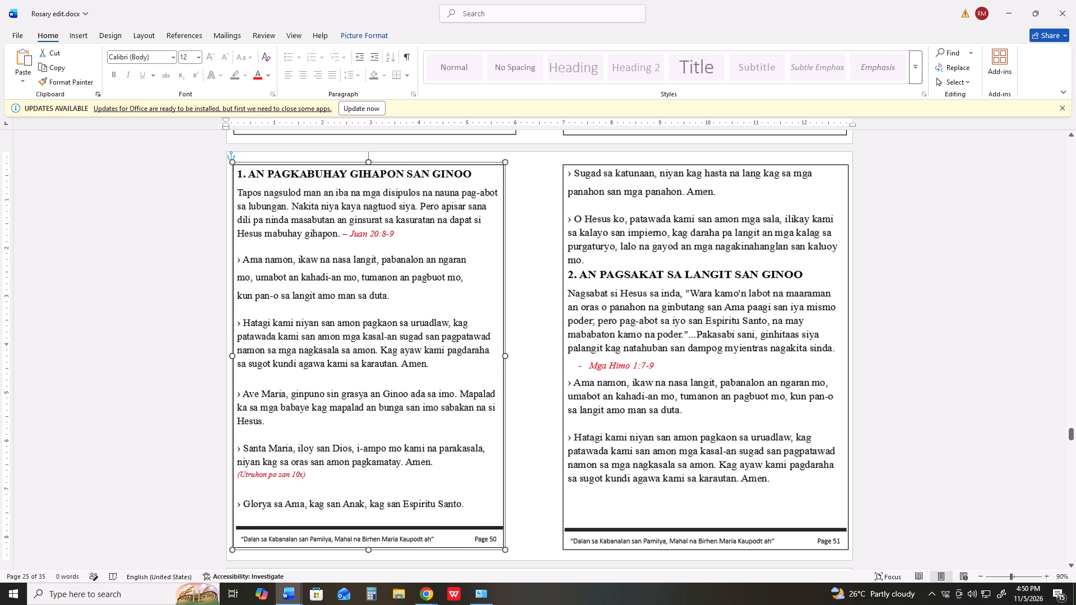
pyautogui.moveTo(505, 520); pyautogui.dragTo(505, 520)
pyautogui.moveTo(505, 356); pyautogui.dragTo(512, 357)
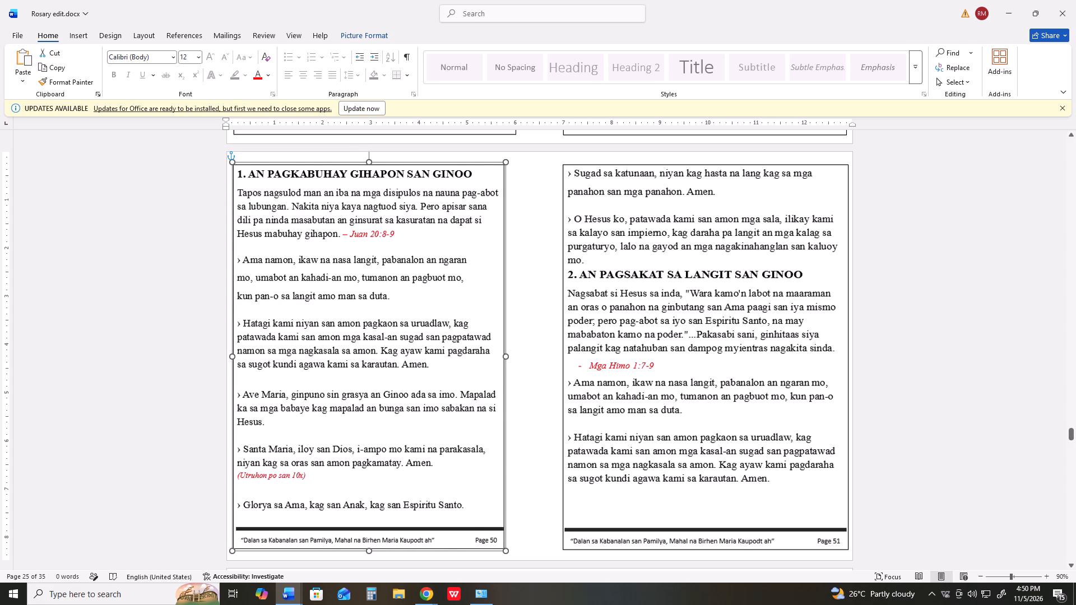
pyautogui.moveTo(512, 357); pyautogui.dragTo(518, 360)
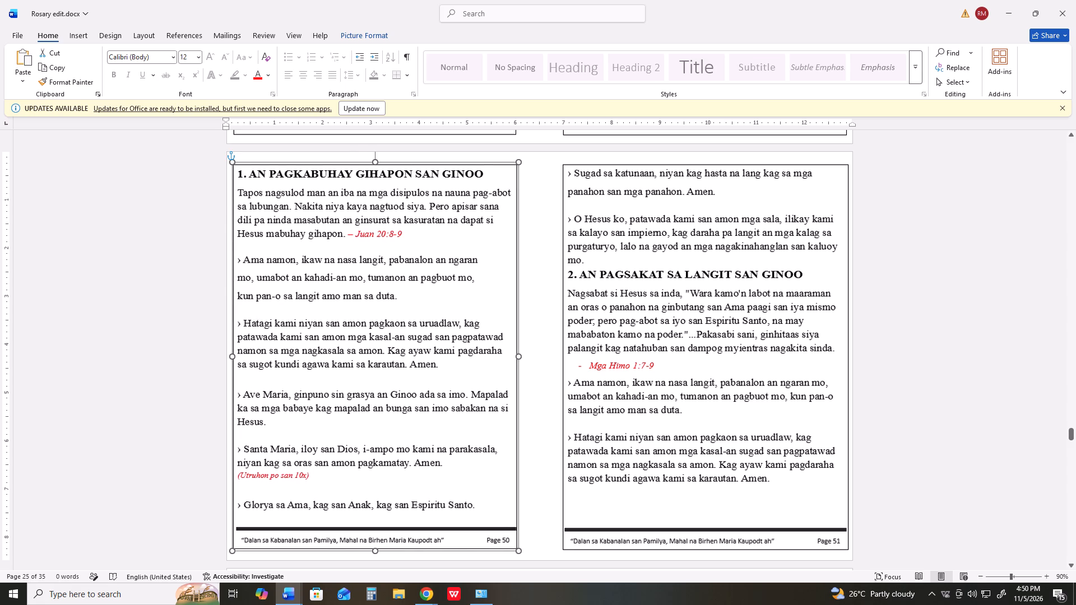
pyautogui.moveTo(518, 360); pyautogui.dragTo(518, 361)
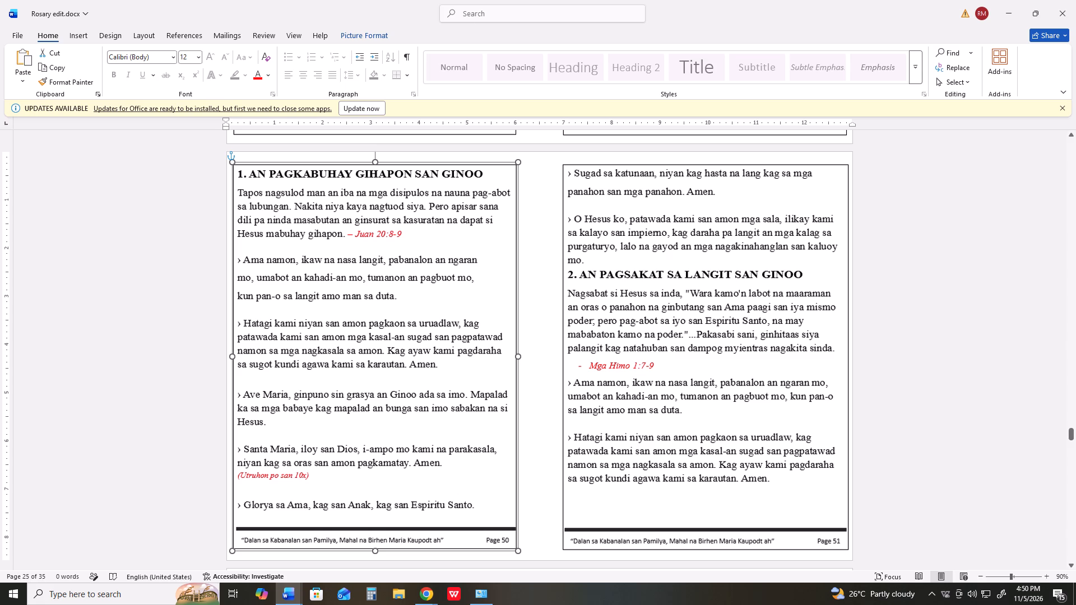
pyautogui.moveTo(518, 361); pyautogui.dragTo(517, 361)
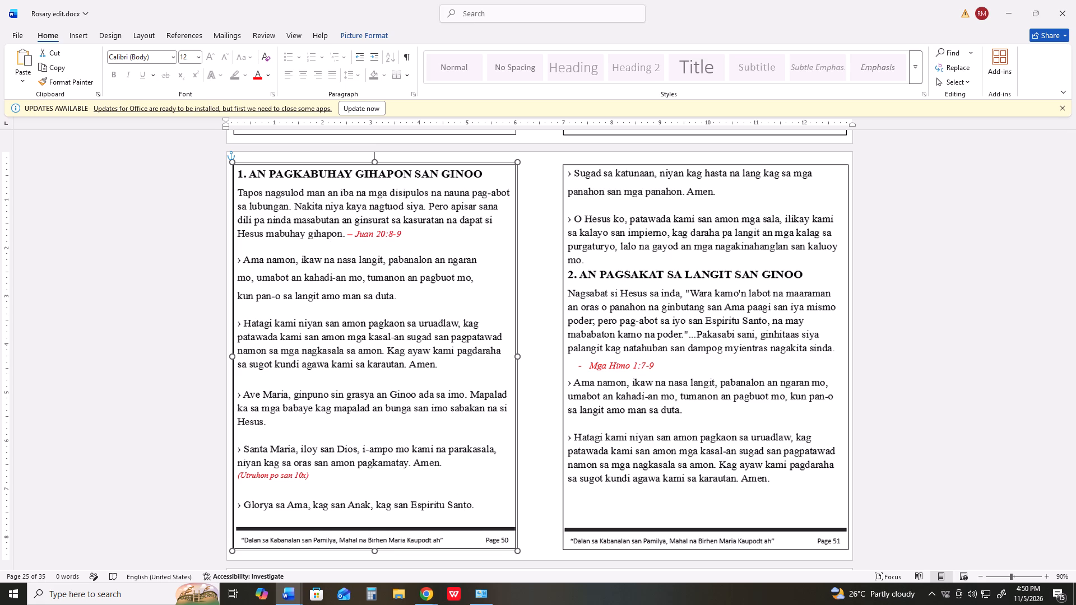
pyautogui.moveTo(517, 361); pyautogui.dragTo(517, 361)
pyautogui.click(533, 362)
# Look over the finished Page 50–51 spread and the blank page that follows it.
pyautogui.scroll(-4, 533, 362)
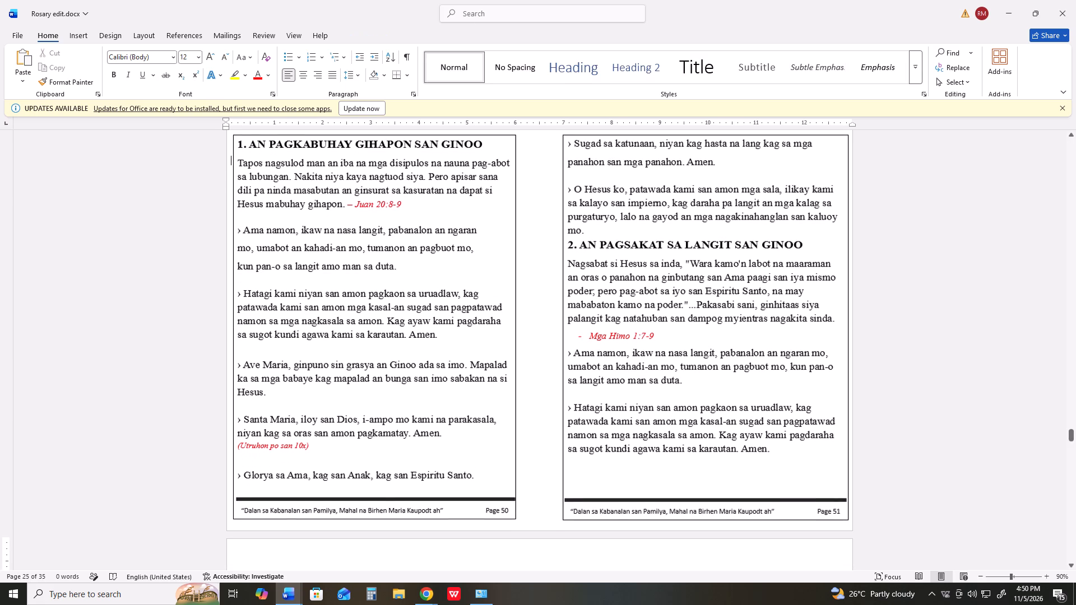
pyautogui.scroll(-4, 533, 362)
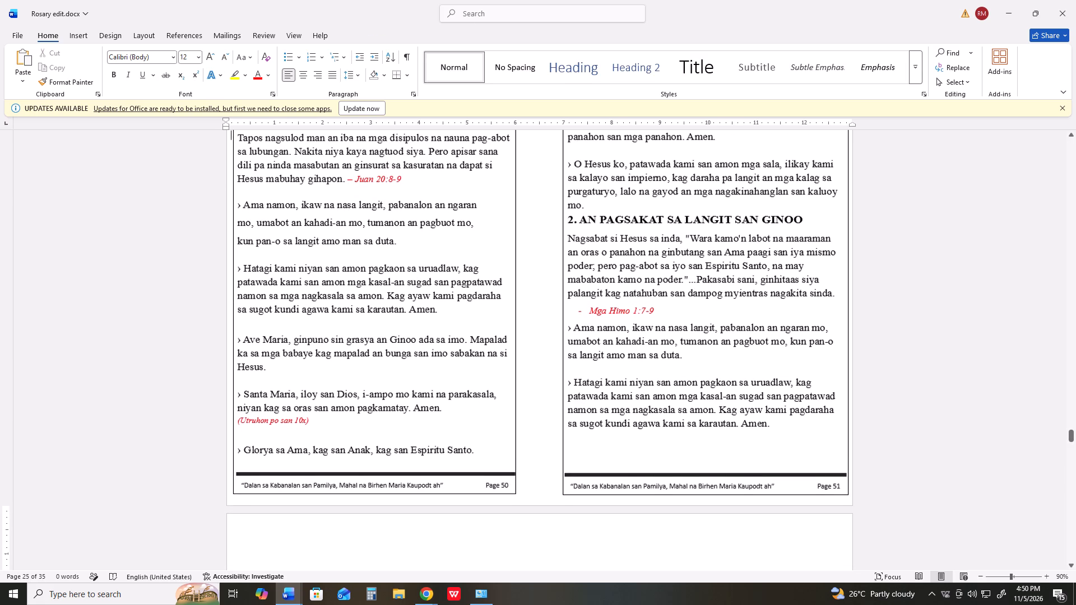
pyautogui.scroll(-17, 533, 362)
pyautogui.scroll(-6, 533, 362)
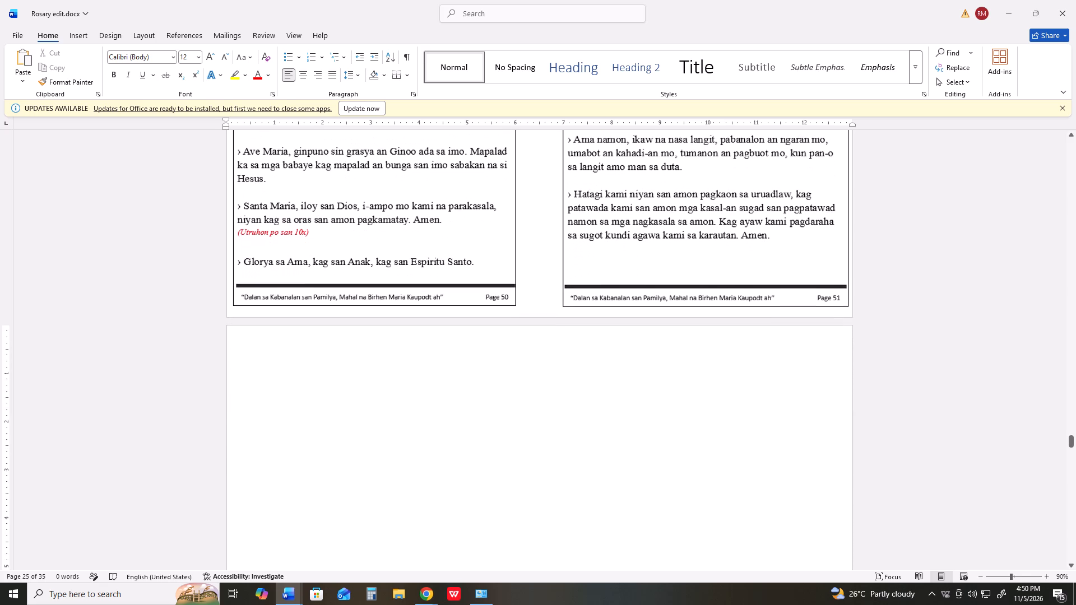
pyautogui.scroll(-5, 533, 362)
pyautogui.scroll(3, 533, 362)
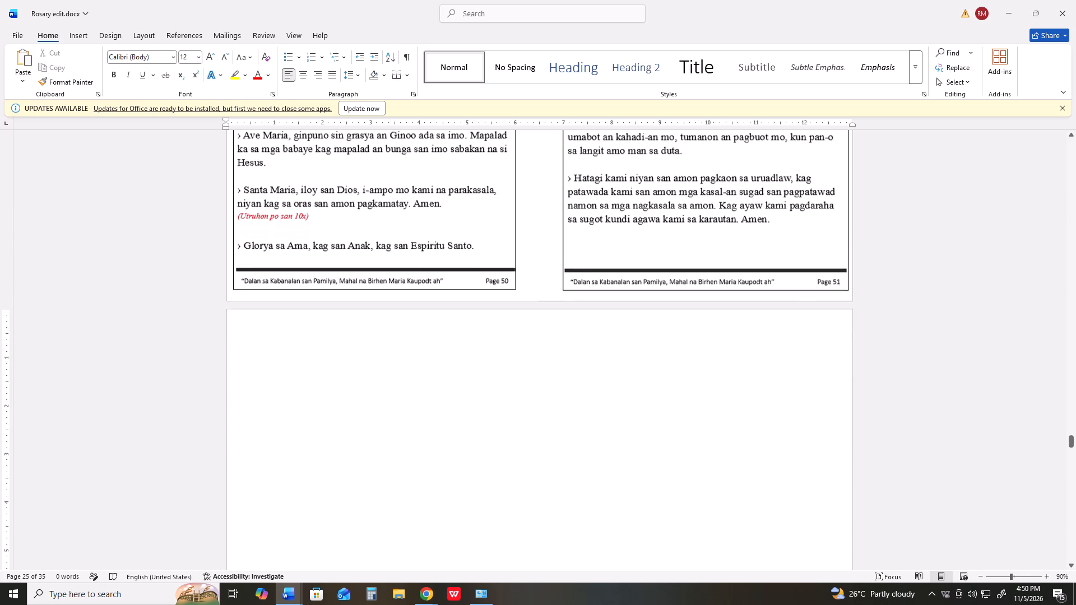
pyautogui.scroll(9, 533, 362)
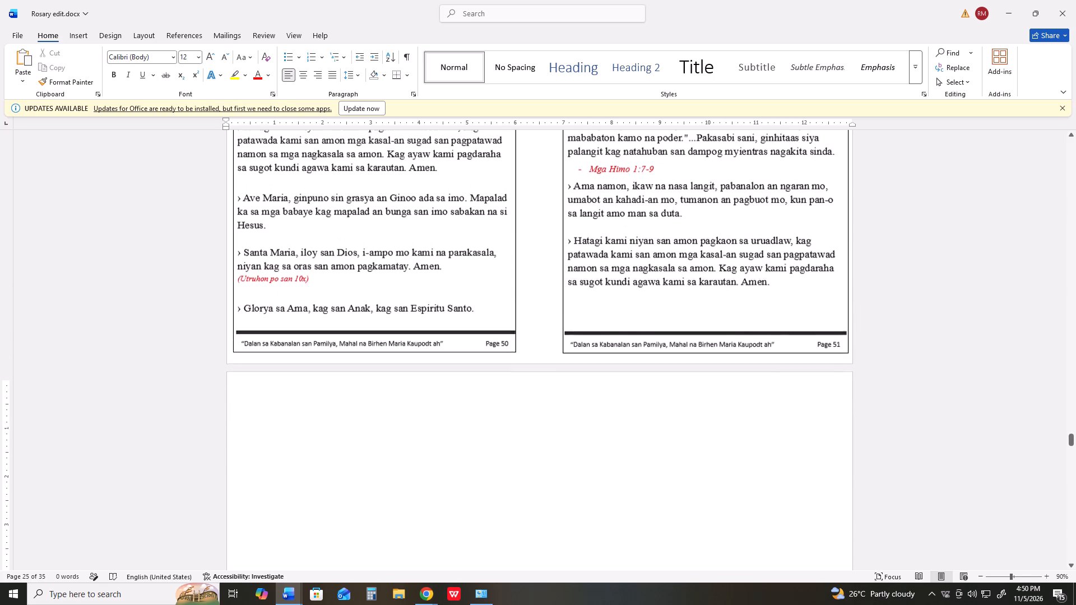
pyautogui.scroll(4, 533, 362)
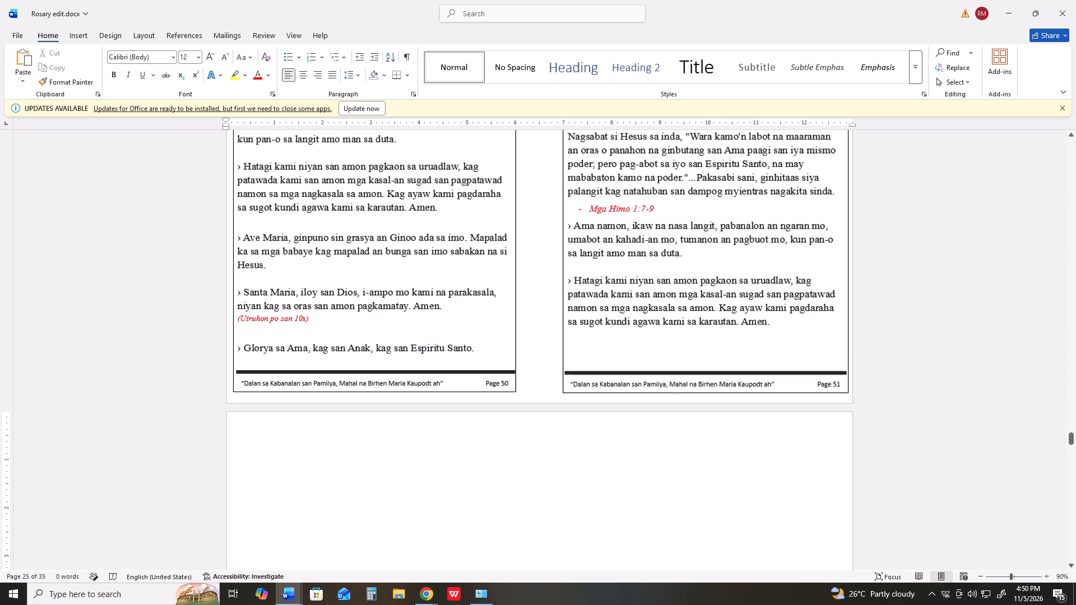
# Check the Page 50–51 spread in the print preview, then return to the document.
pyautogui.click(526, 363)
pyautogui.click(585, 356)
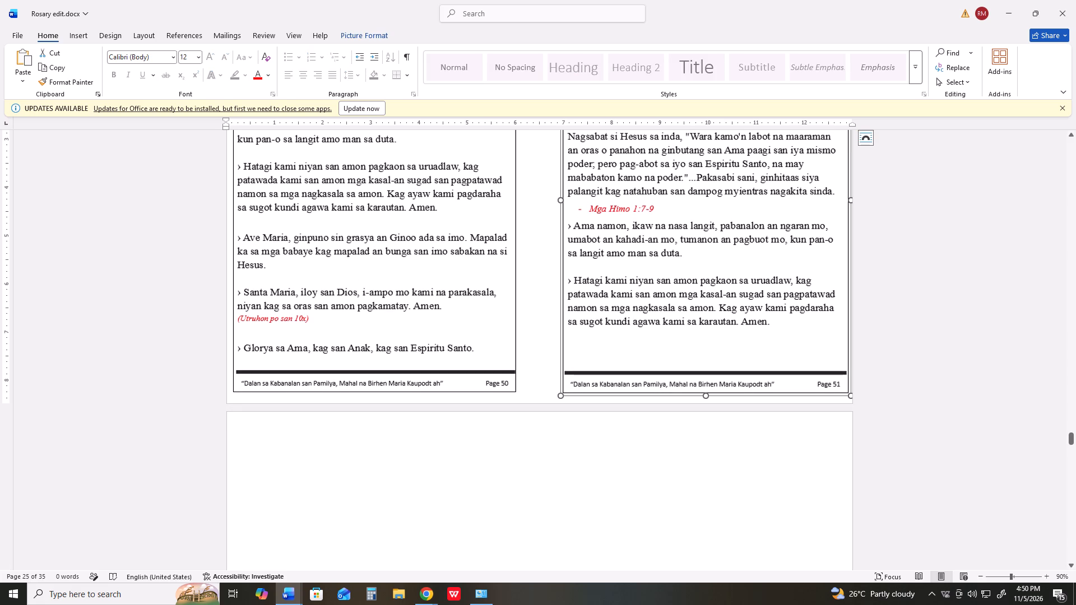
pyautogui.hotkey('ctrl', 'p')
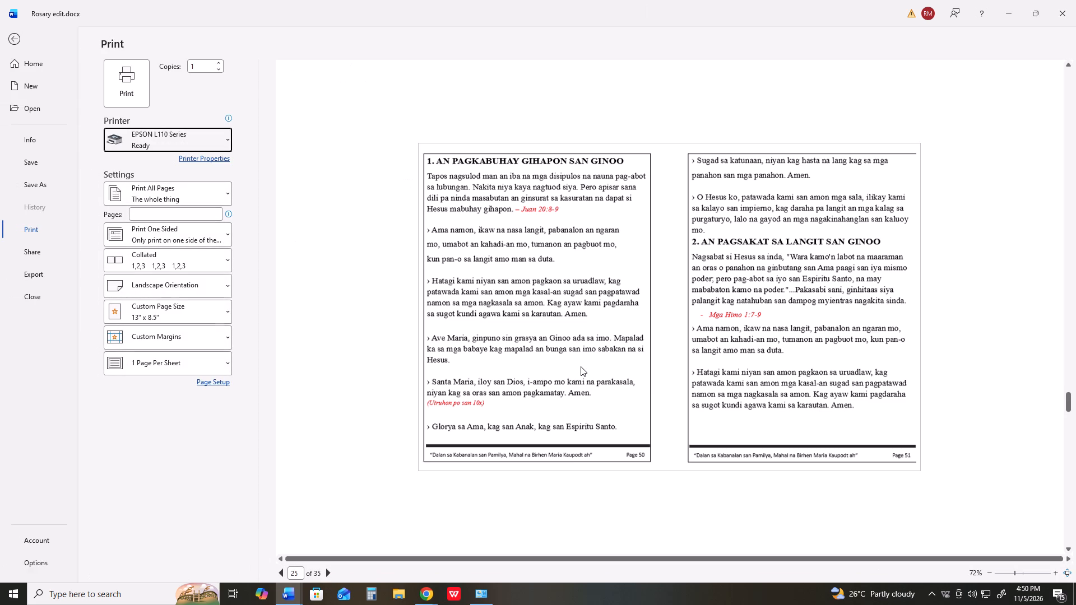
pyautogui.press('Escape')
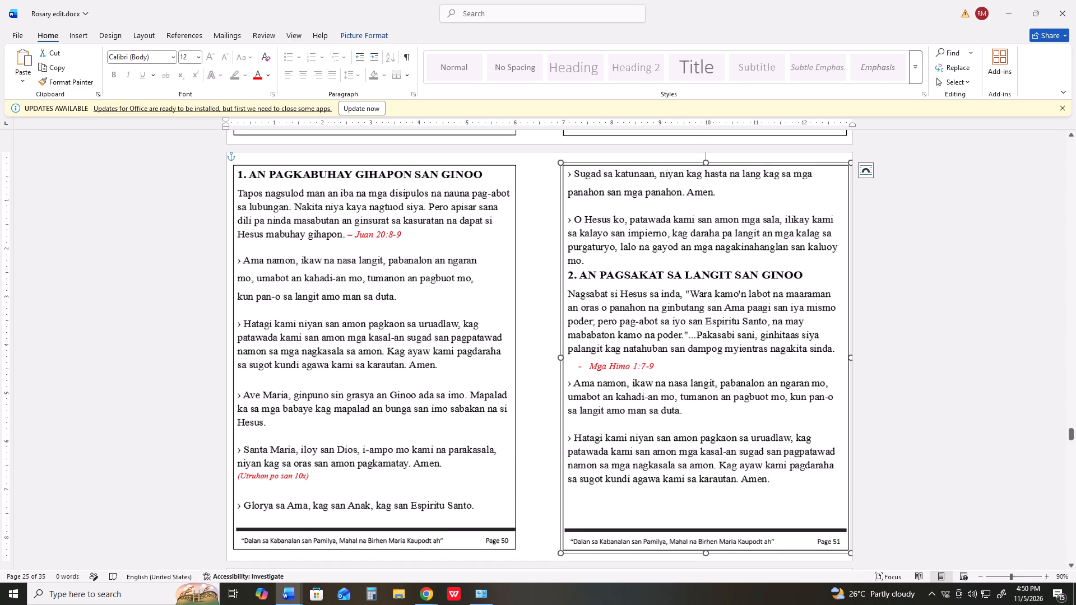
# Narrow the Page 51 picture slightly from its right edge, pulling its border inward from the paper's edge.
pyautogui.scroll(-6, 641, 440)
pyautogui.scroll(2, 642, 435)
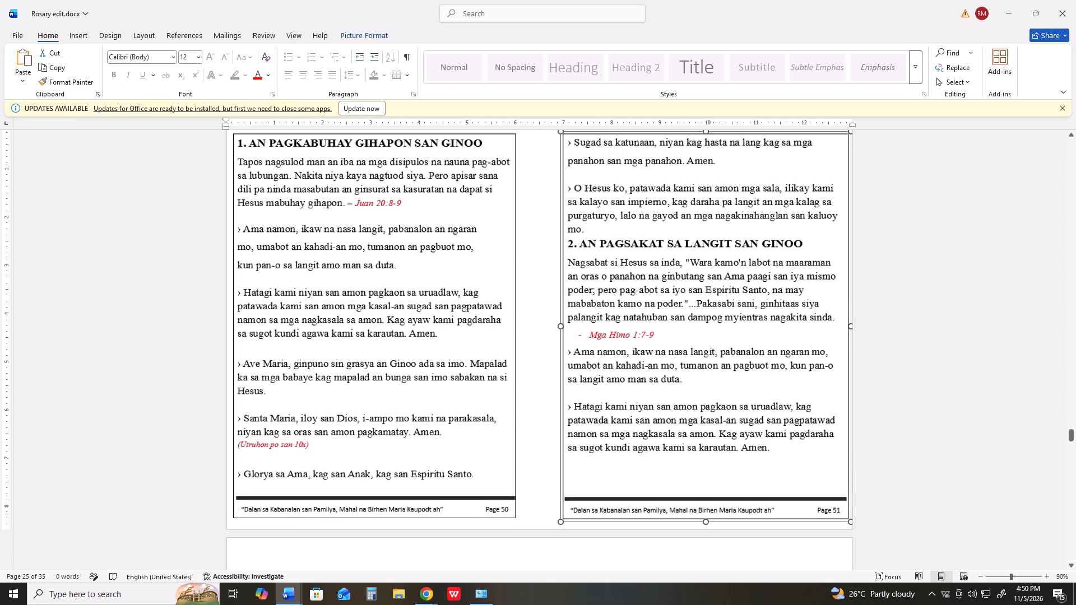
pyautogui.click(850, 325)
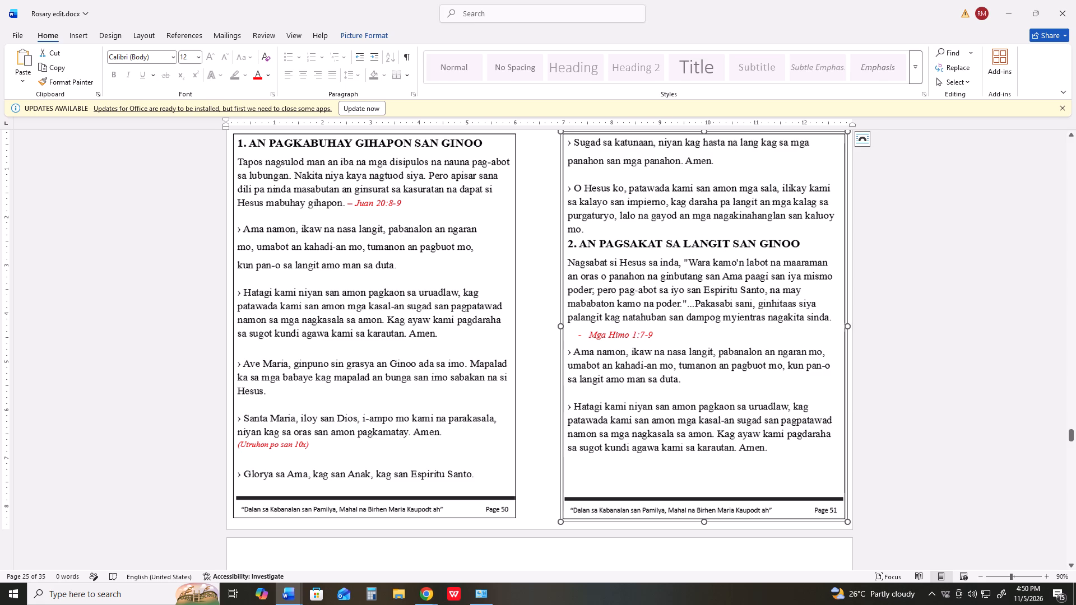
# Insert the picture r52.png from the Downloads folder on the blank page after Page 51.
pyautogui.scroll(-18, 633, 369)
pyautogui.click(602, 409)
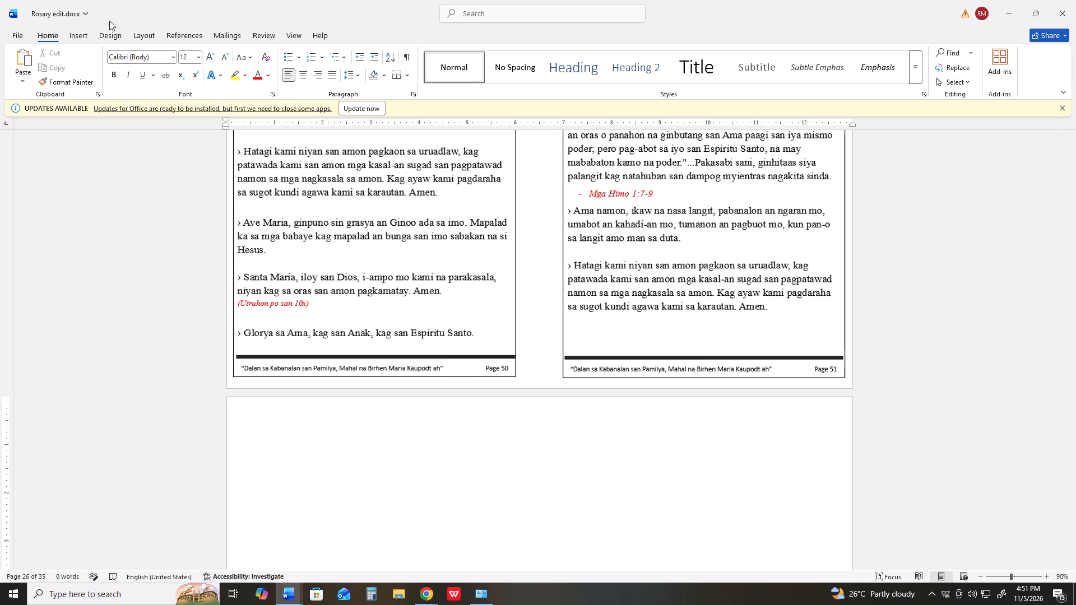
pyautogui.click(73, 40)
pyautogui.click(145, 70)
pyautogui.click(156, 108)
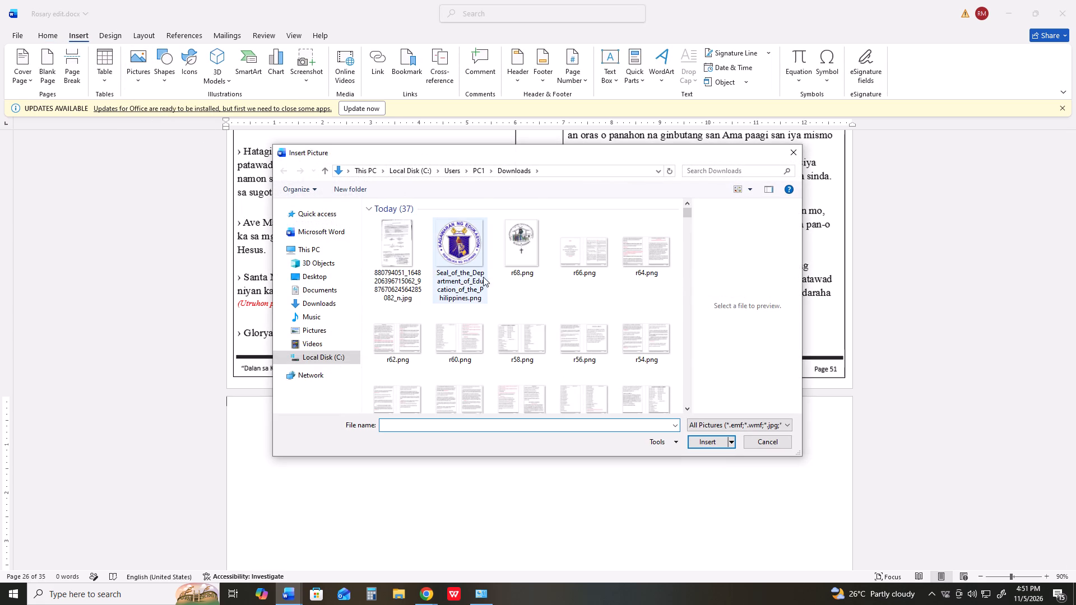
pyautogui.scroll(-2, 540, 283)
pyautogui.click(415, 319)
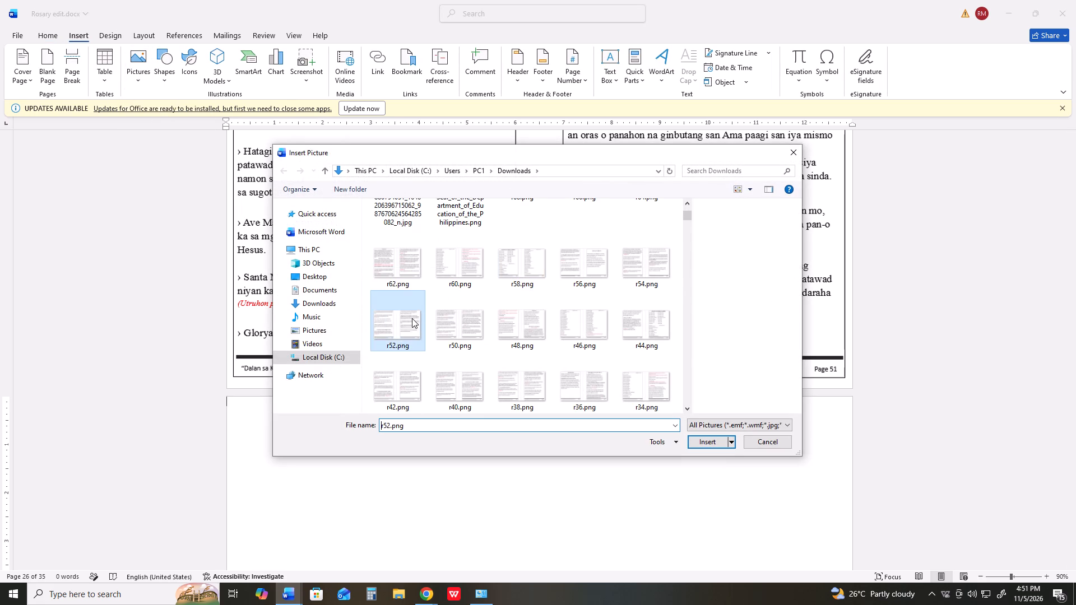
pyautogui.press('Return')
# Set the text wrapping of the inserted Page 52–53 picture to In Front of Text.
pyautogui.moveTo(453, 353); pyautogui.dragTo(499, 363)
pyautogui.click(790, 257)
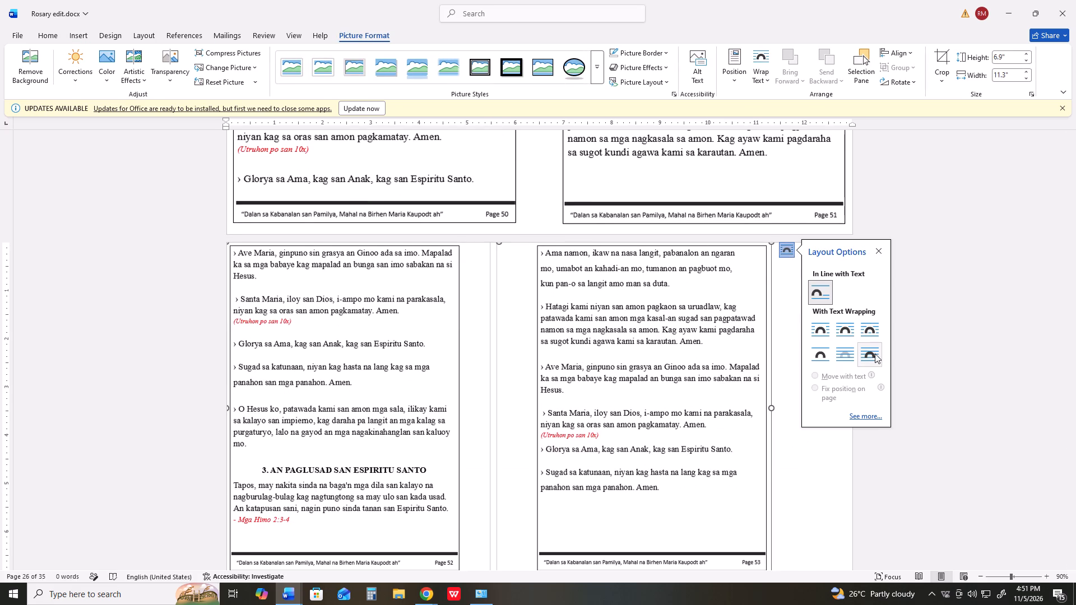
pyautogui.click(875, 353)
# Duplicate the Page 52–53 picture, placing the copy slightly lower and to the right of the original.
pyautogui.scroll(-4, 702, 379)
pyautogui.scroll(-2, 587, 365)
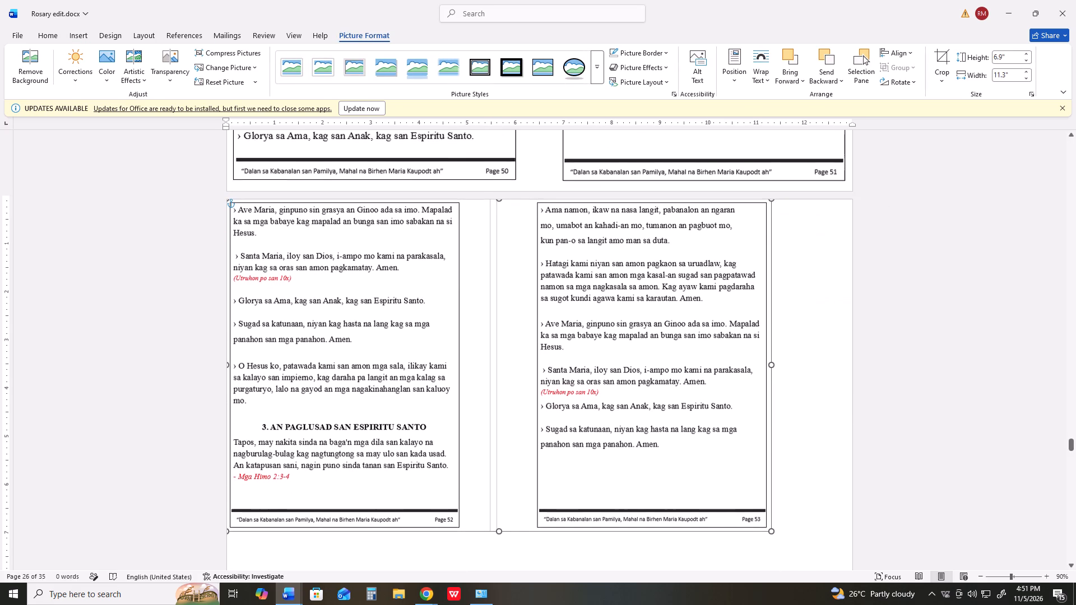
pyautogui.scroll(-6, 587, 365)
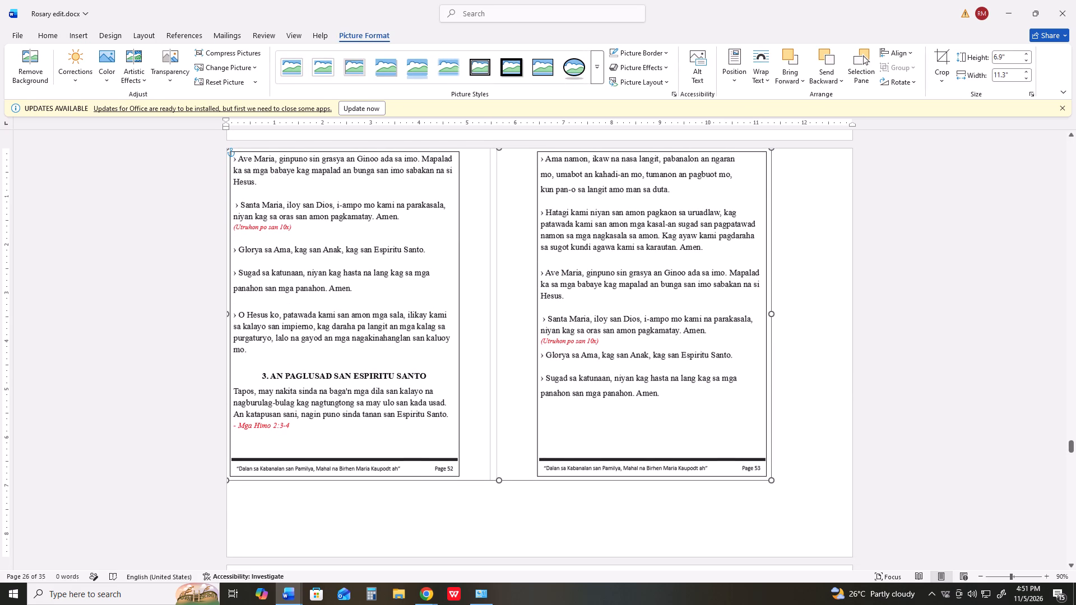
pyautogui.scroll(1, 587, 365)
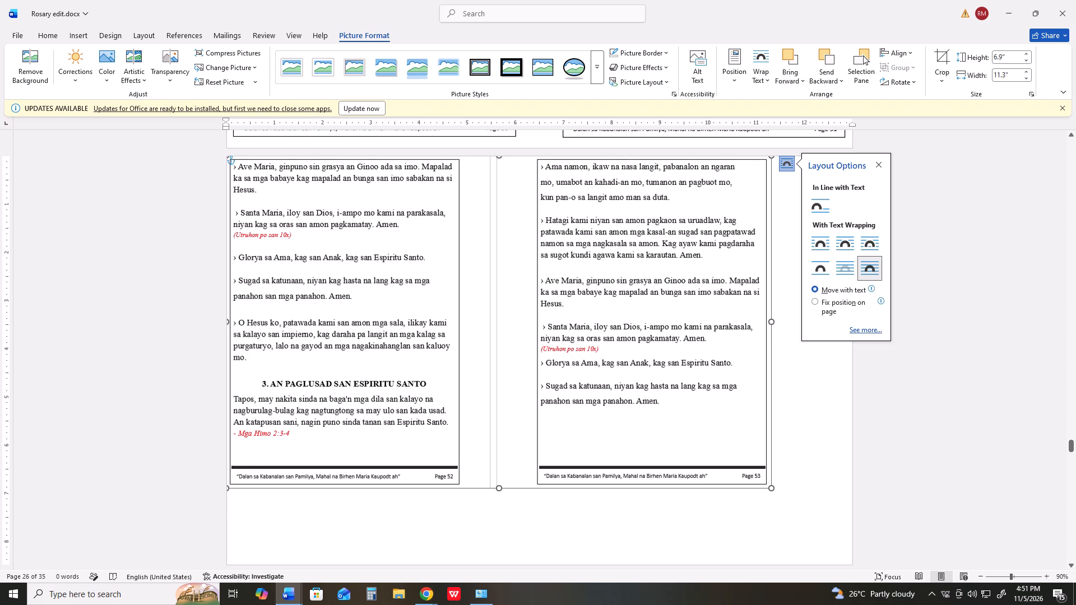
pyautogui.scroll(1, 579, 376)
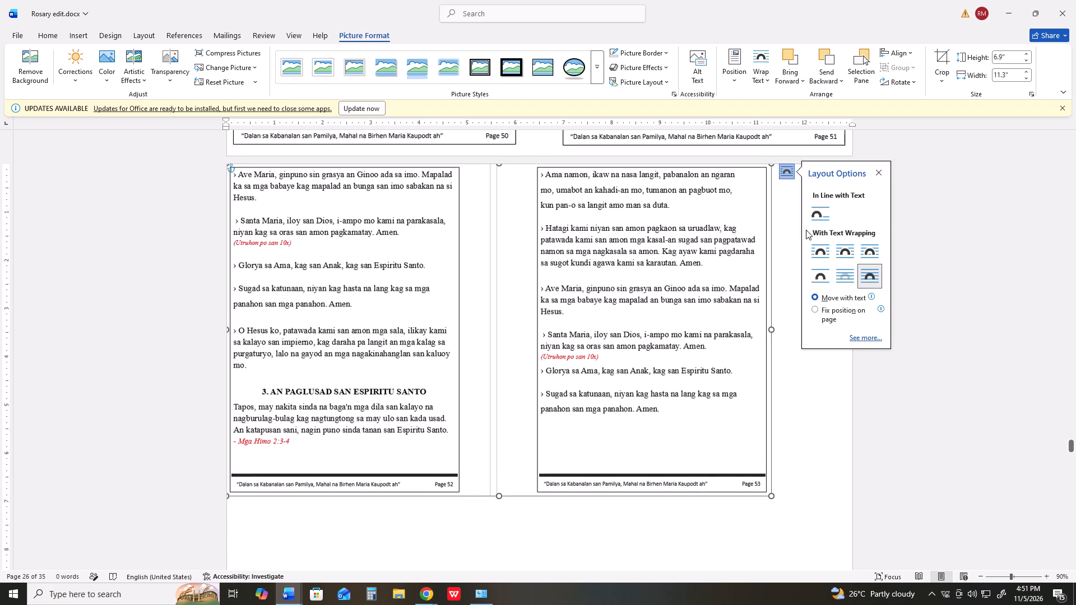
pyautogui.keyDown('ctrl'); pyautogui.moveTo(364, 310); pyautogui.dragTo(402, 332); pyautogui.keyUp('ctrl')
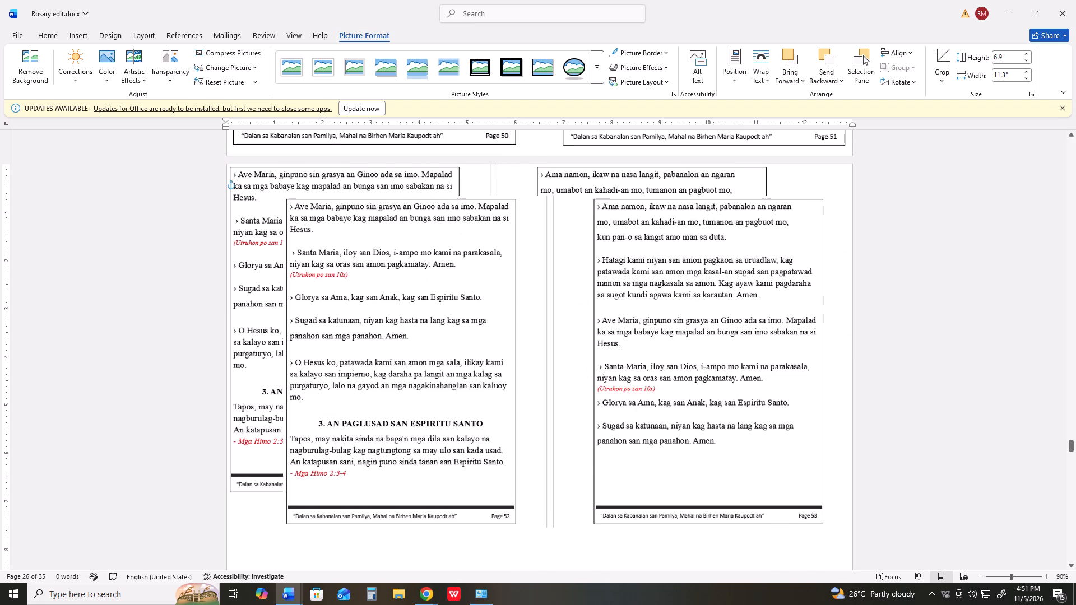
pyautogui.keyDown('ctrl'); pyautogui.moveTo(402, 332); pyautogui.dragTo(391, 359); pyautogui.keyUp('ctrl')
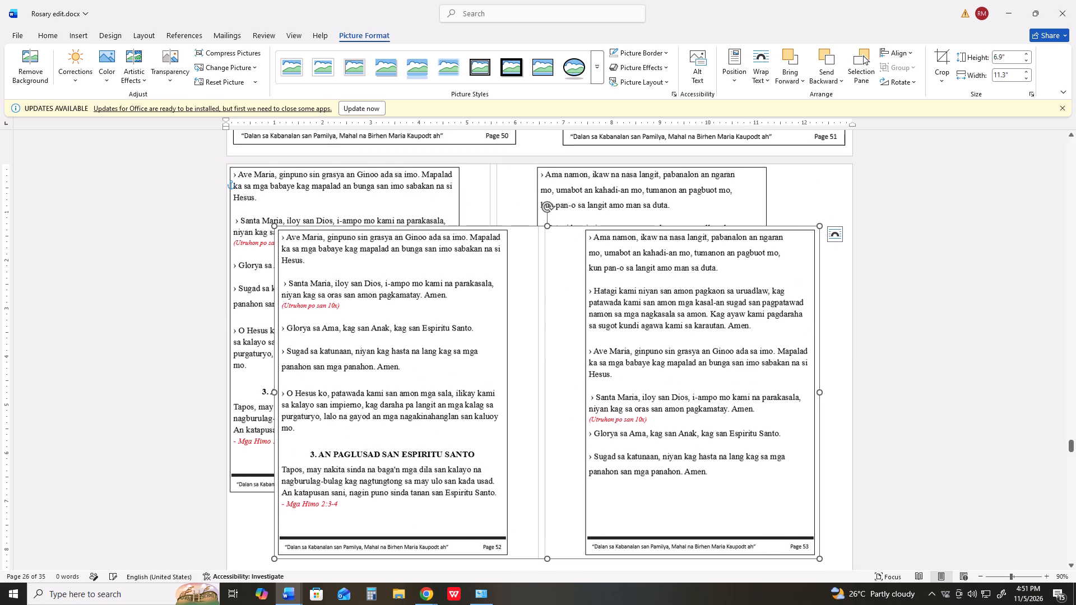
# Crop the original picture to show only Page 52, about 4.86 inches wide, trimming its outer margins close to the page border.
pyautogui.click(420, 201)
pyautogui.rightClick(420, 201)
pyautogui.rightClick(420, 201)
pyautogui.click(453, 171)
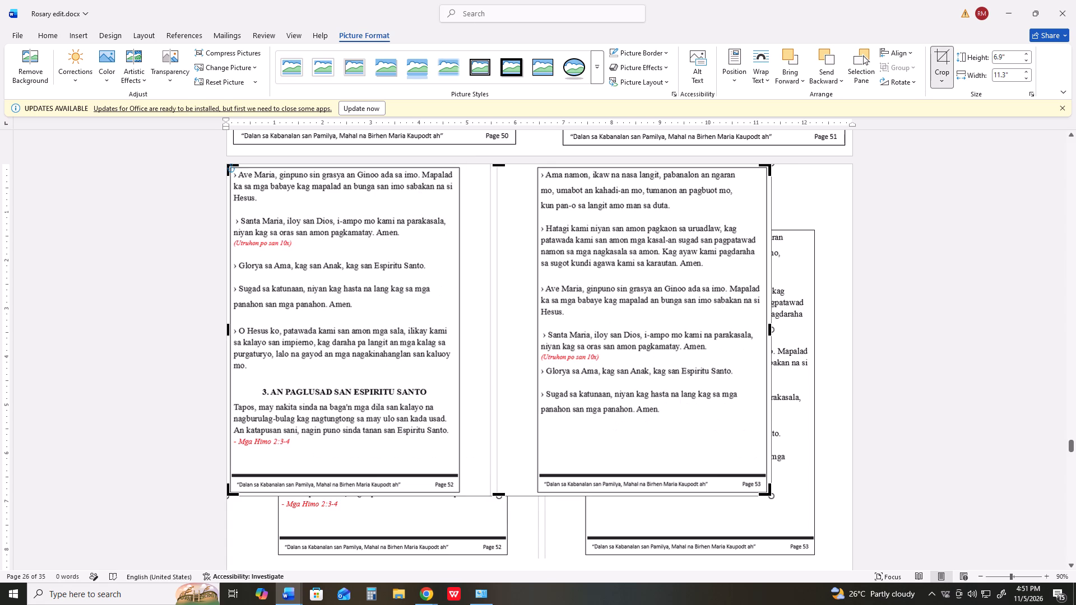
pyautogui.moveTo(769, 330); pyautogui.dragTo(735, 328)
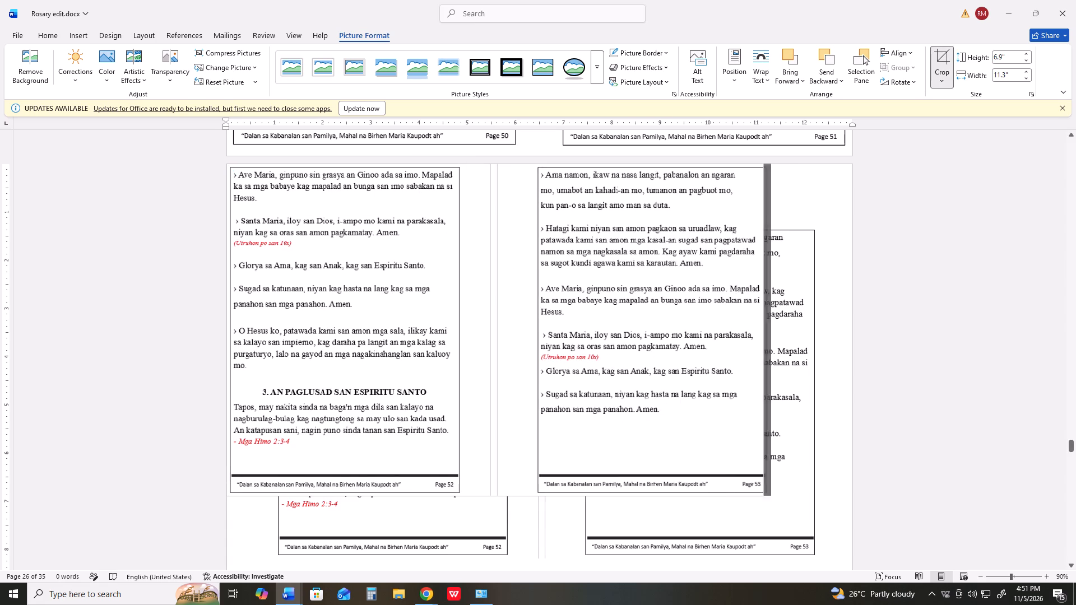
pyautogui.moveTo(735, 328); pyautogui.dragTo(461, 337)
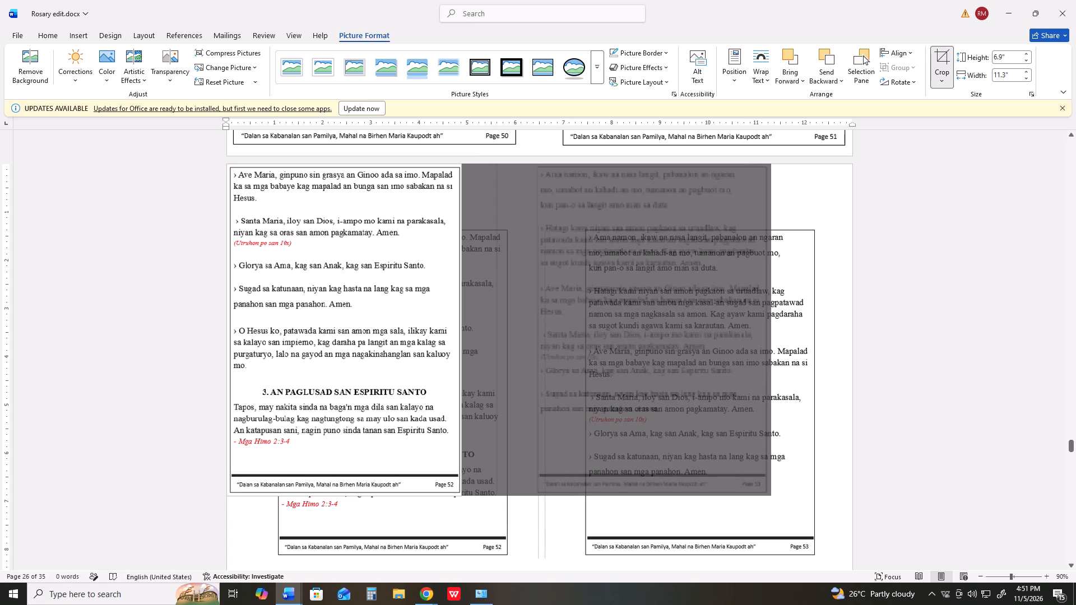
pyautogui.moveTo(461, 337); pyautogui.dragTo(461, 338)
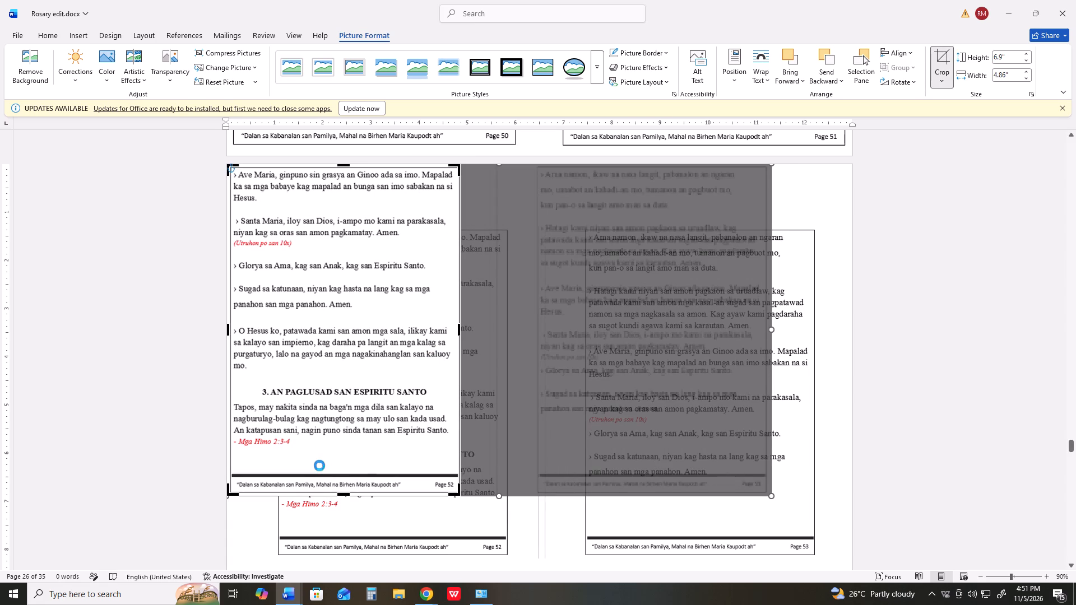
pyautogui.click(342, 494)
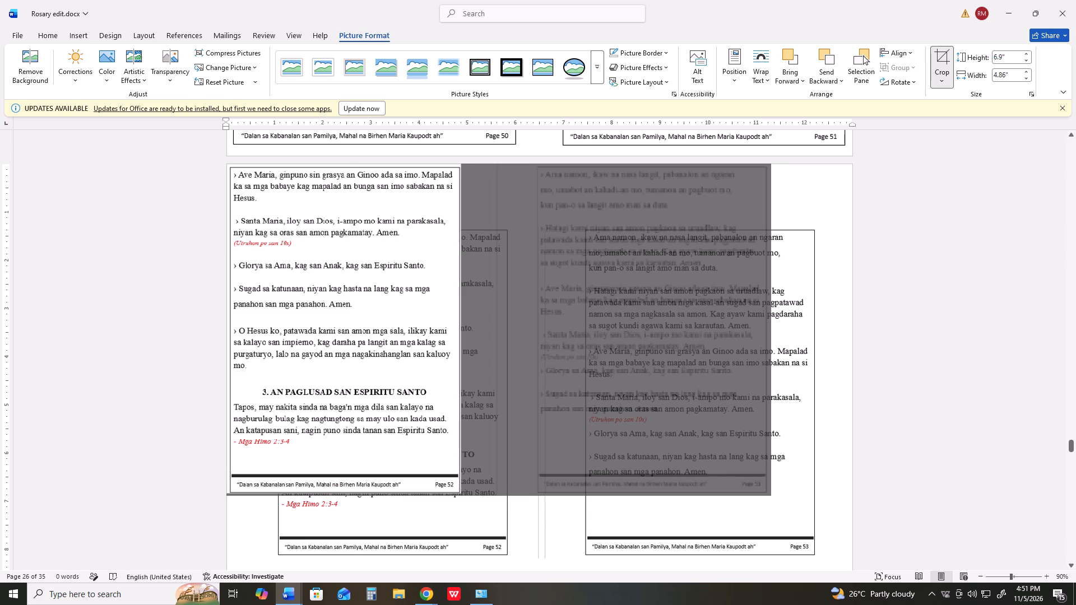
pyautogui.click(226, 325)
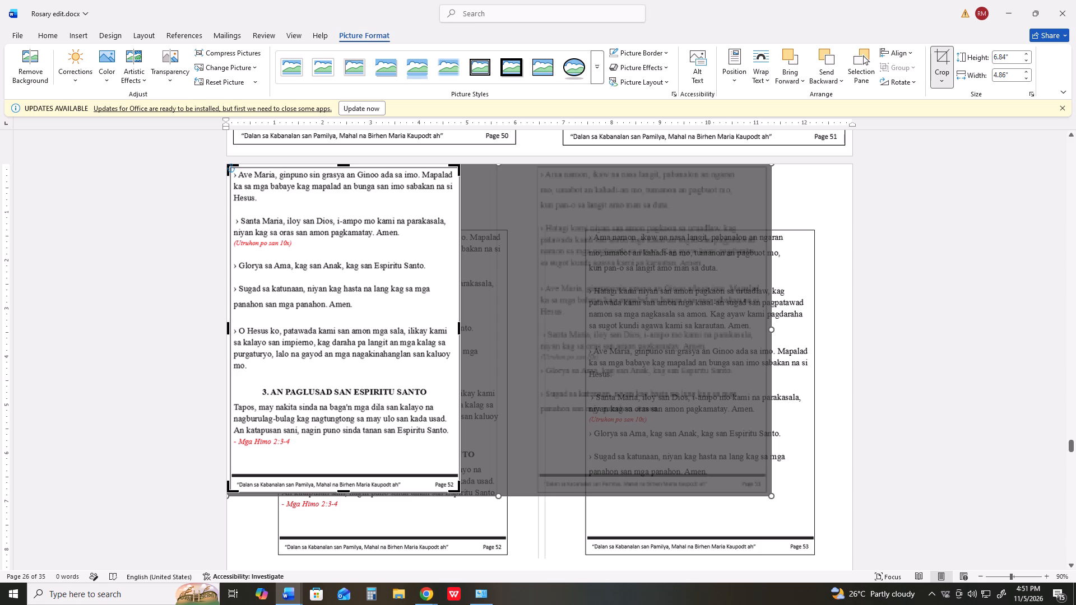
pyautogui.click(345, 164)
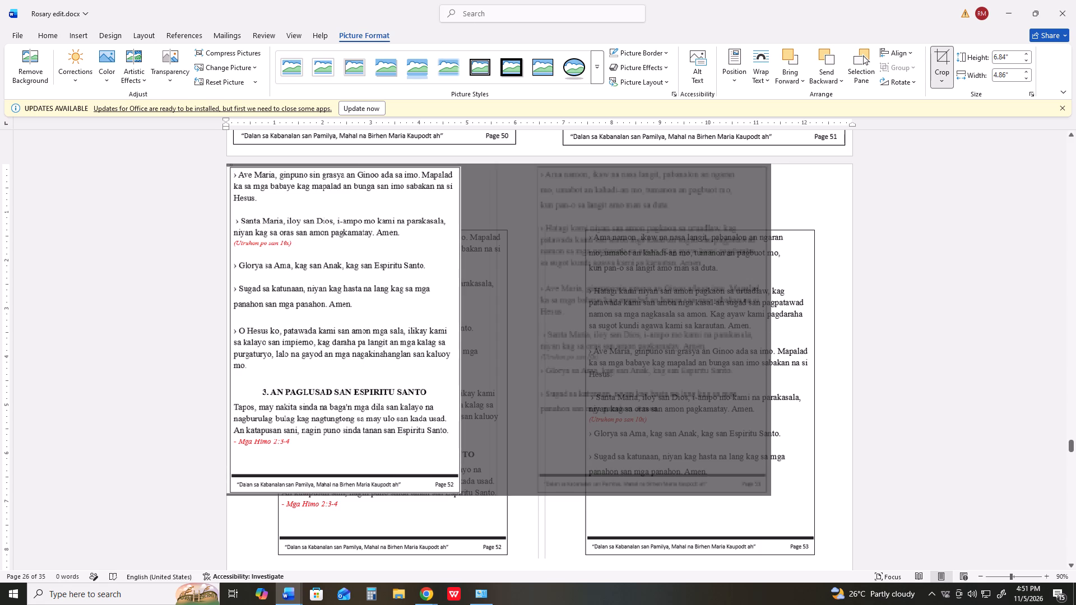
pyautogui.click(793, 276)
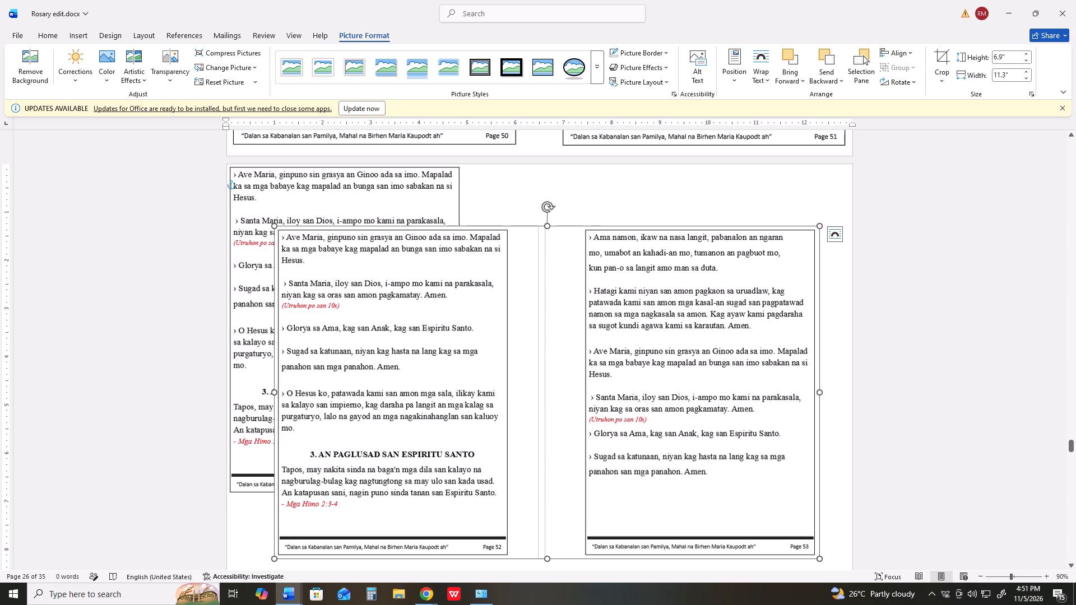
# Crop the duplicate picture to show only Page 53, about 4.88 inches wide, trimming the surrounding margins close to the page border.
pyautogui.click(490, 365)
pyautogui.moveTo(559, 372); pyautogui.dragTo(543, 329)
pyautogui.rightClick(543, 329)
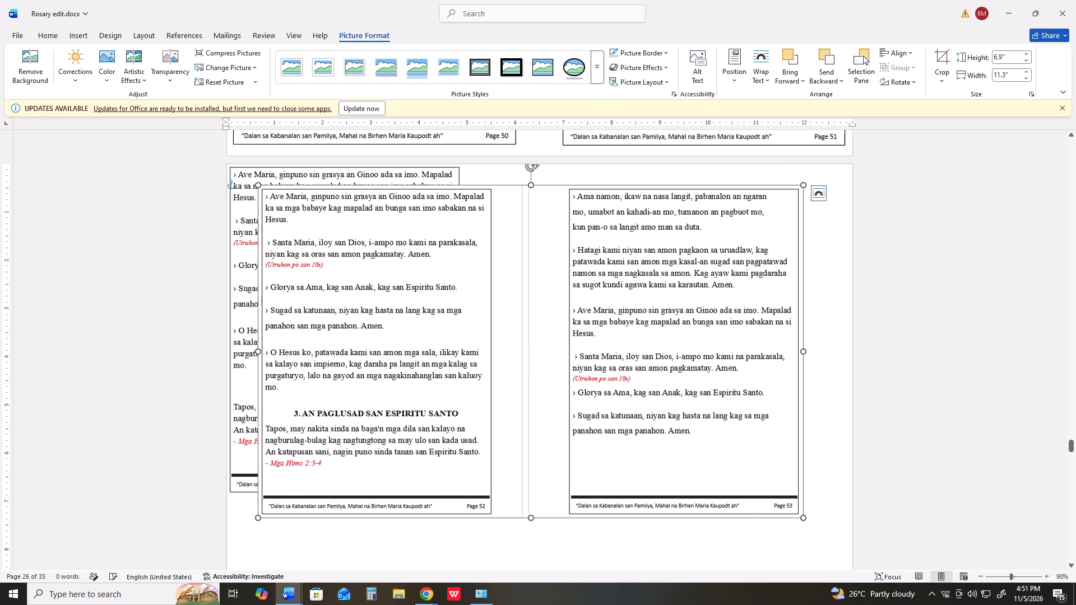
pyautogui.rightClick(543, 329)
pyautogui.click(577, 343)
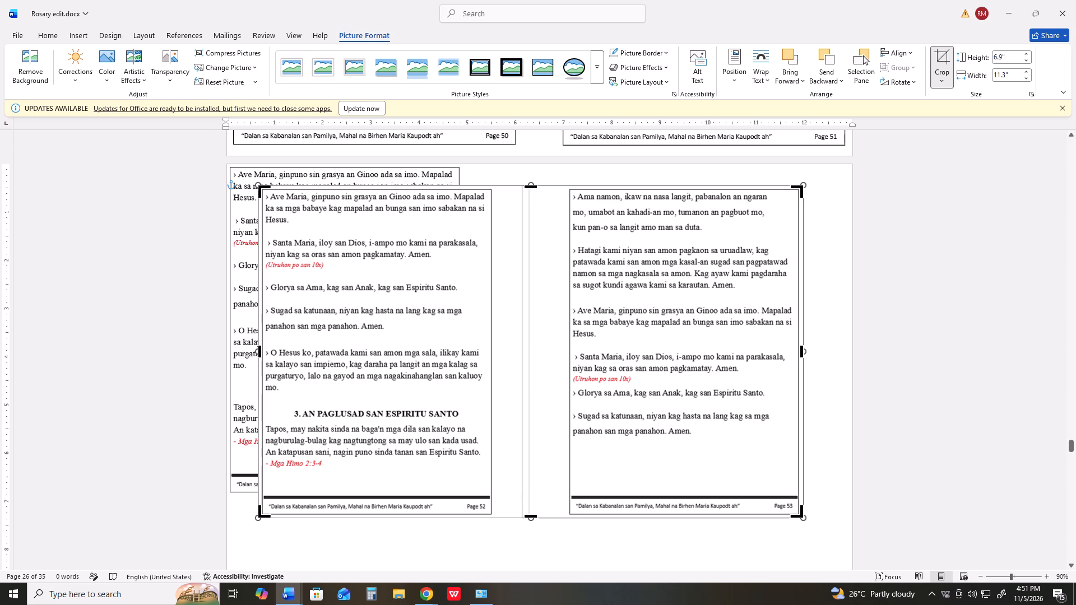
pyautogui.moveTo(258, 352); pyautogui.dragTo(566, 369)
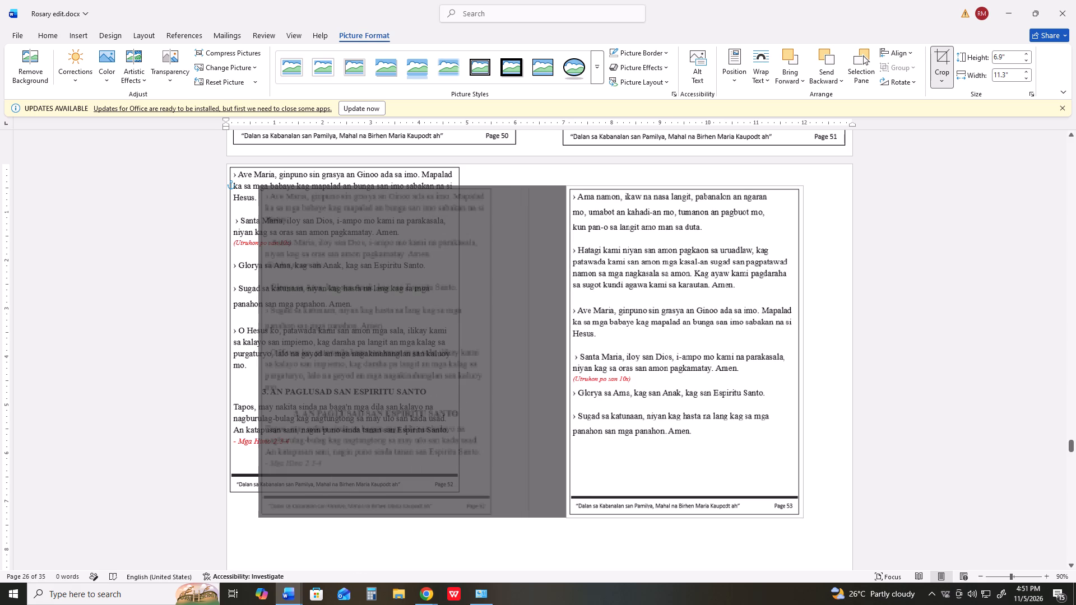
pyautogui.moveTo(566, 369); pyautogui.dragTo(568, 370)
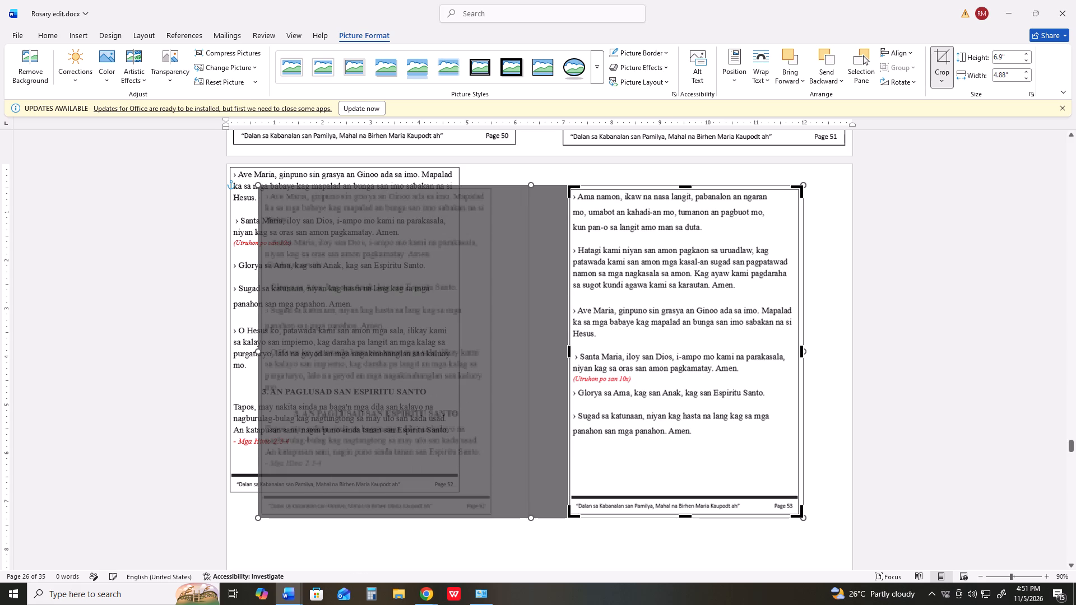
pyautogui.click(687, 187)
pyautogui.click(800, 350)
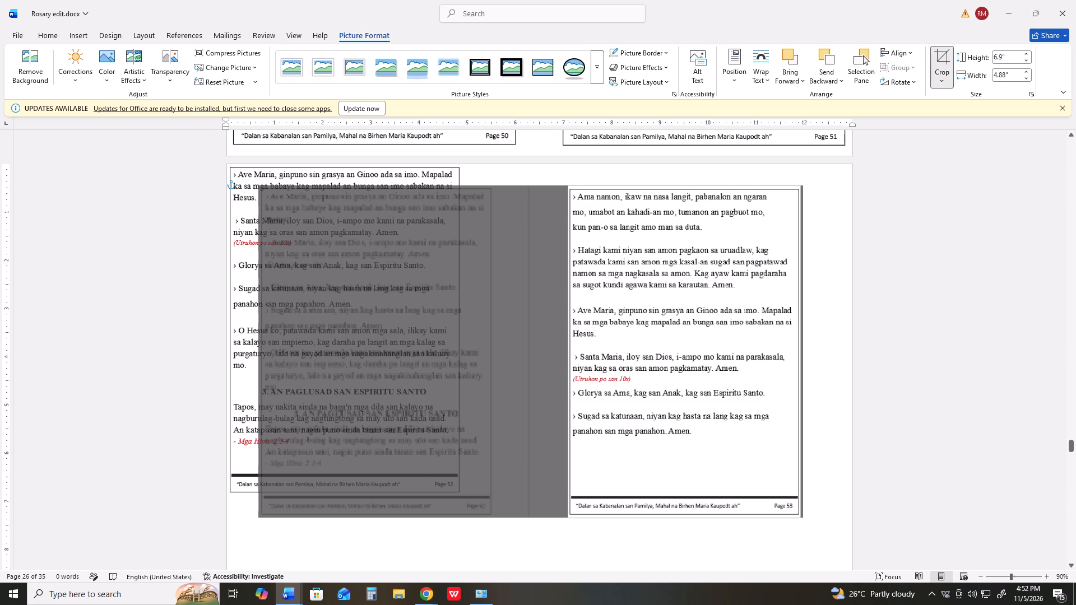
pyautogui.click(824, 381)
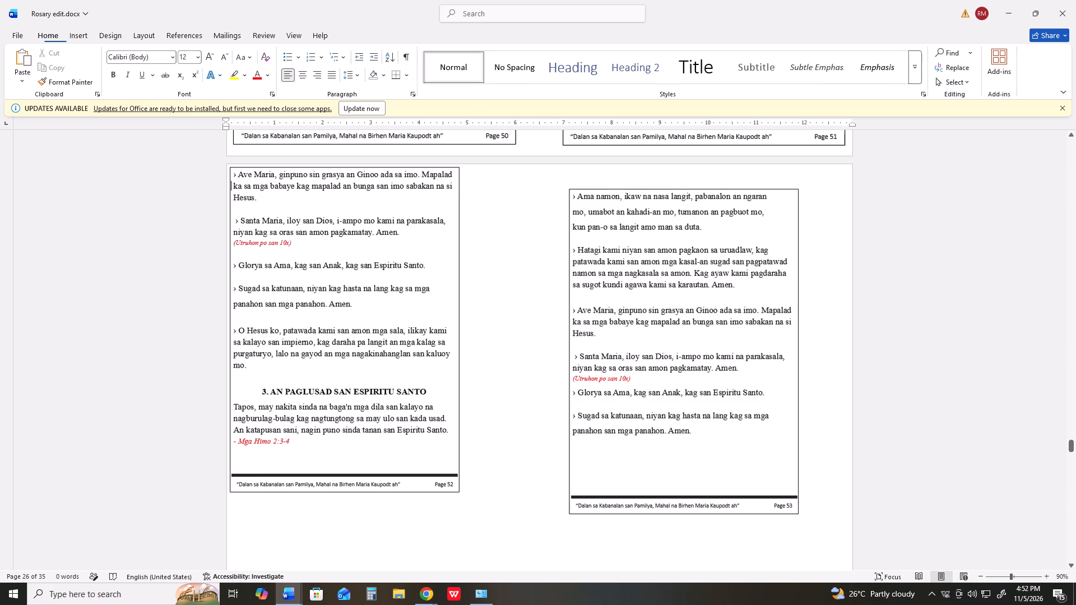
# Move the cropped Page 53 picture to the upper-right corner of the document page, opposite Page 52.
pyautogui.moveTo(658, 388); pyautogui.dragTo(704, 372)
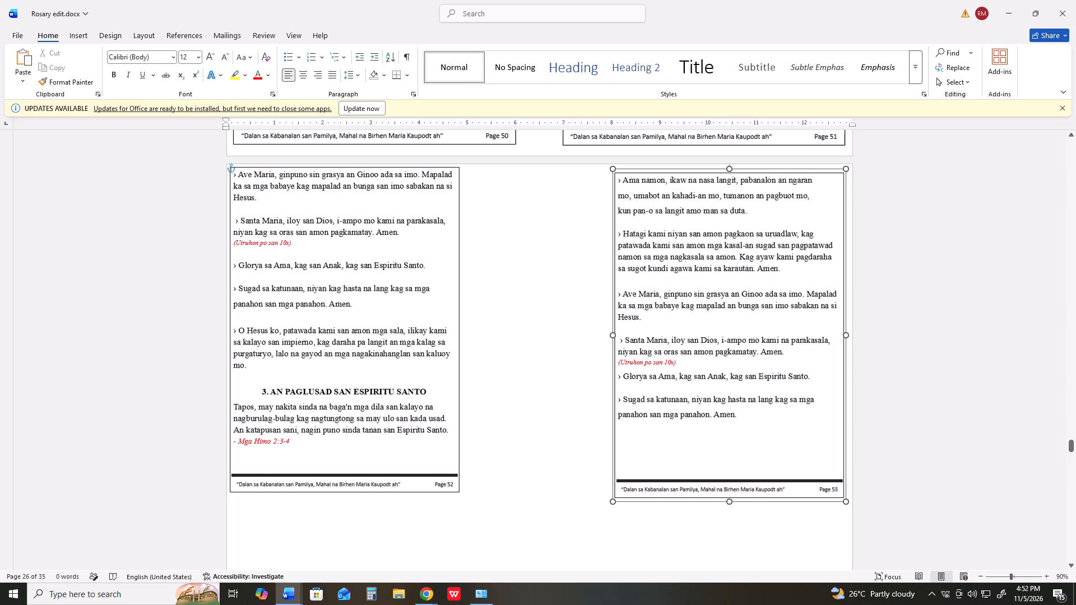
pyautogui.moveTo(704, 372); pyautogui.dragTo(705, 373)
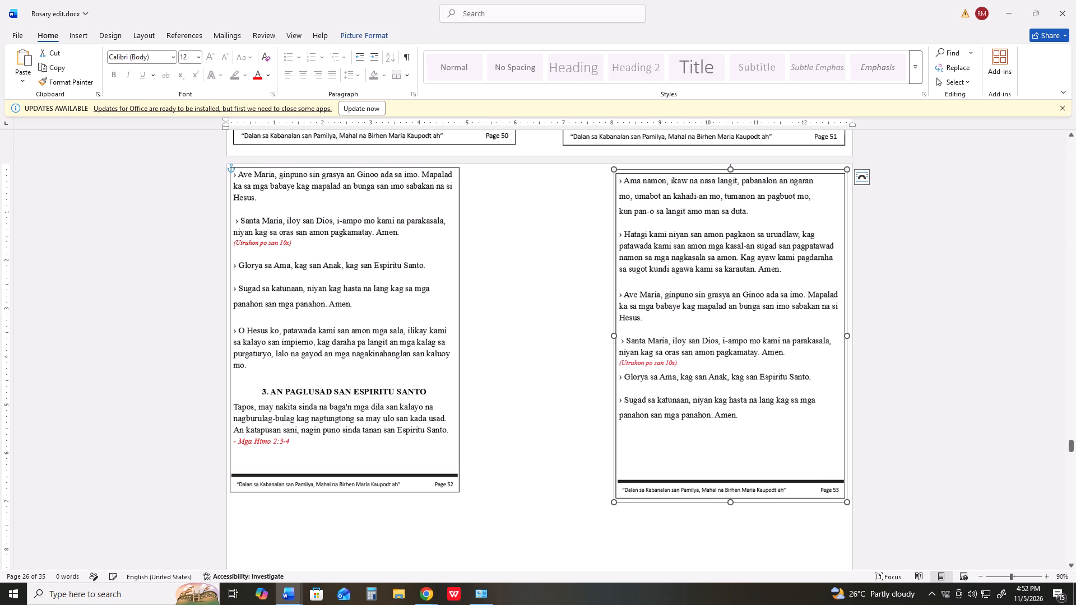
# Enlarge the Page 53 picture down and to the left until it nearly fills the page height and lines up under Page 51.
pyautogui.scroll(-1, 673, 435)
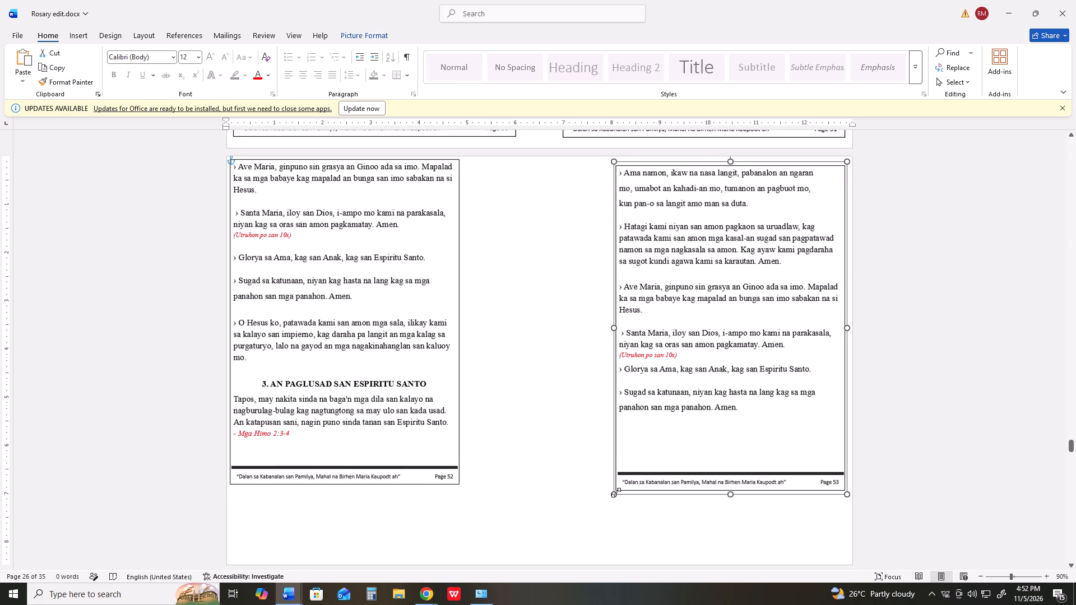
pyautogui.moveTo(616, 492); pyautogui.dragTo(573, 504)
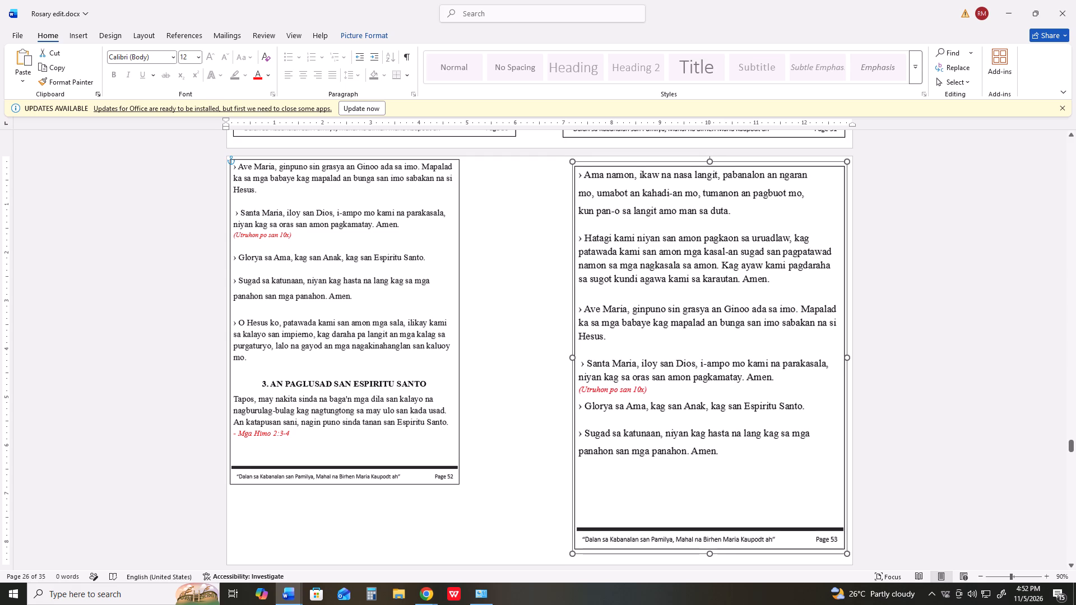
pyautogui.moveTo(573, 504); pyautogui.dragTo(572, 507)
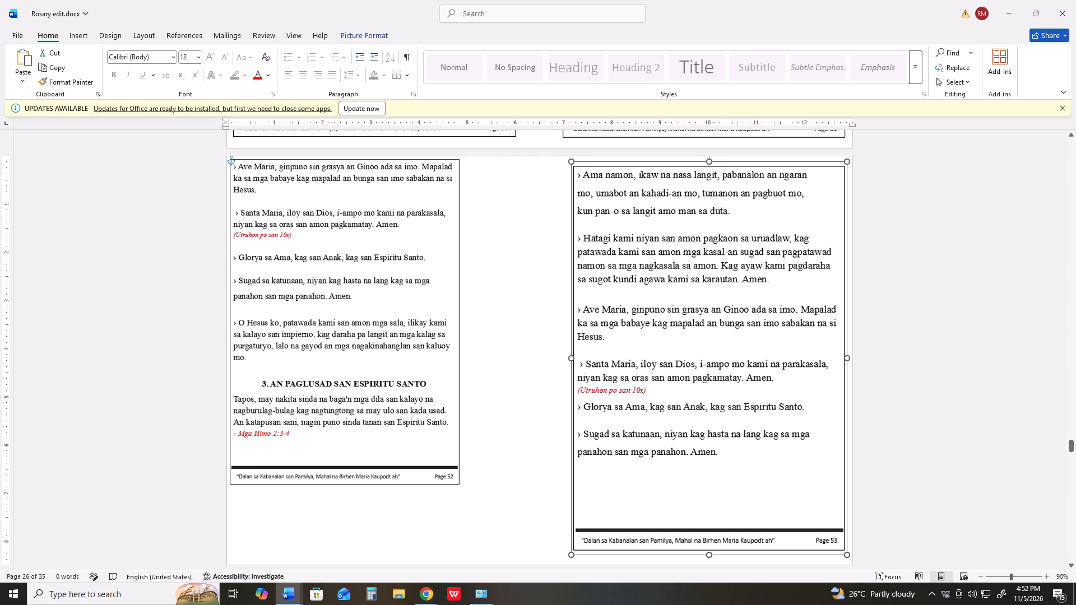
pyautogui.moveTo(572, 507); pyautogui.dragTo(570, 509)
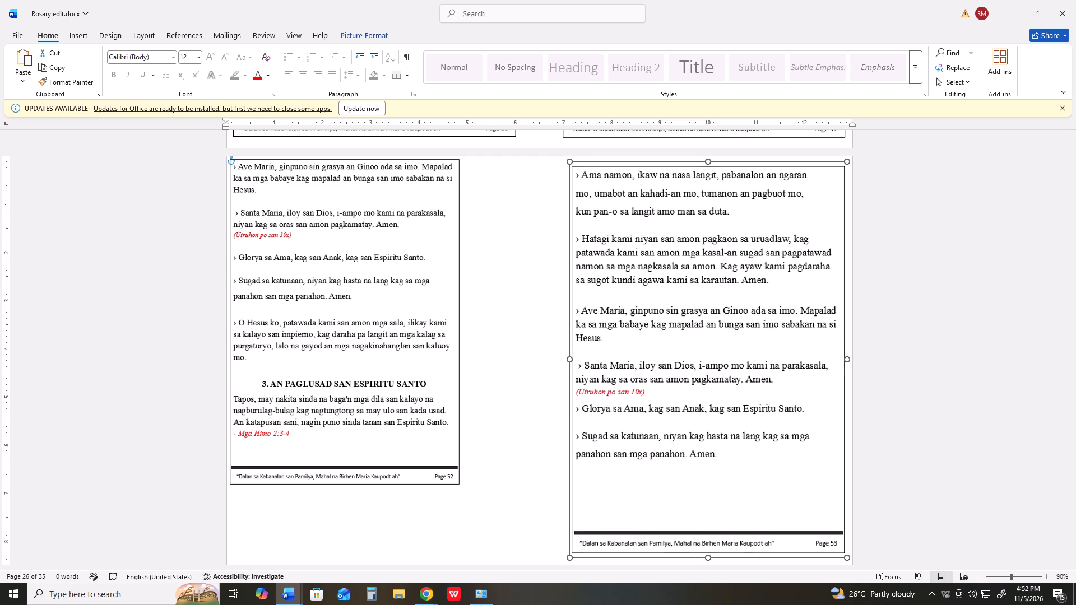
pyautogui.moveTo(570, 509); pyautogui.dragTo(569, 511)
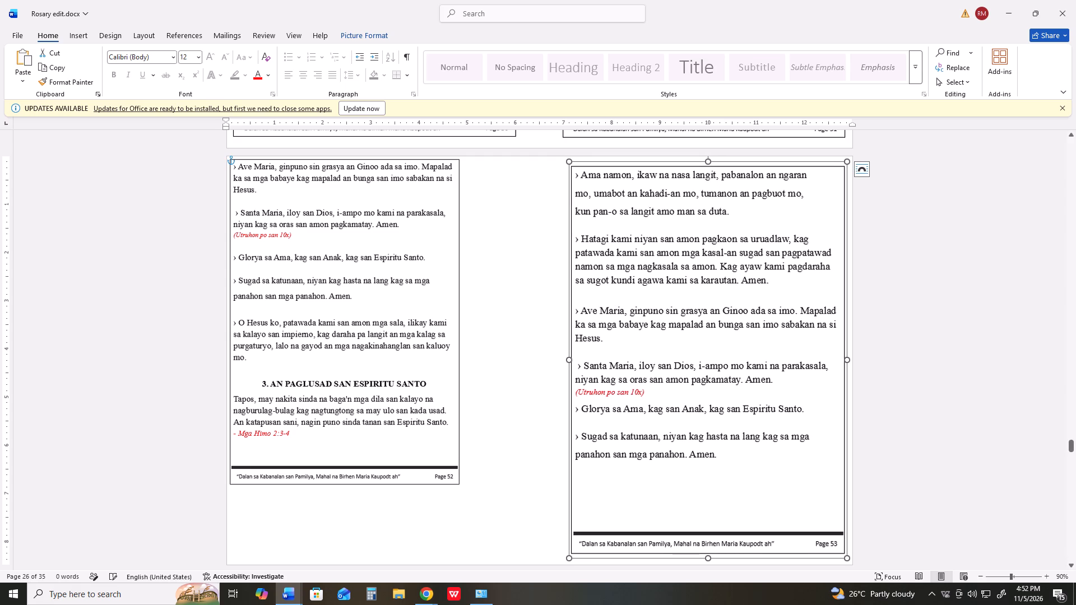
pyautogui.moveTo(568, 360); pyautogui.dragTo(563, 360)
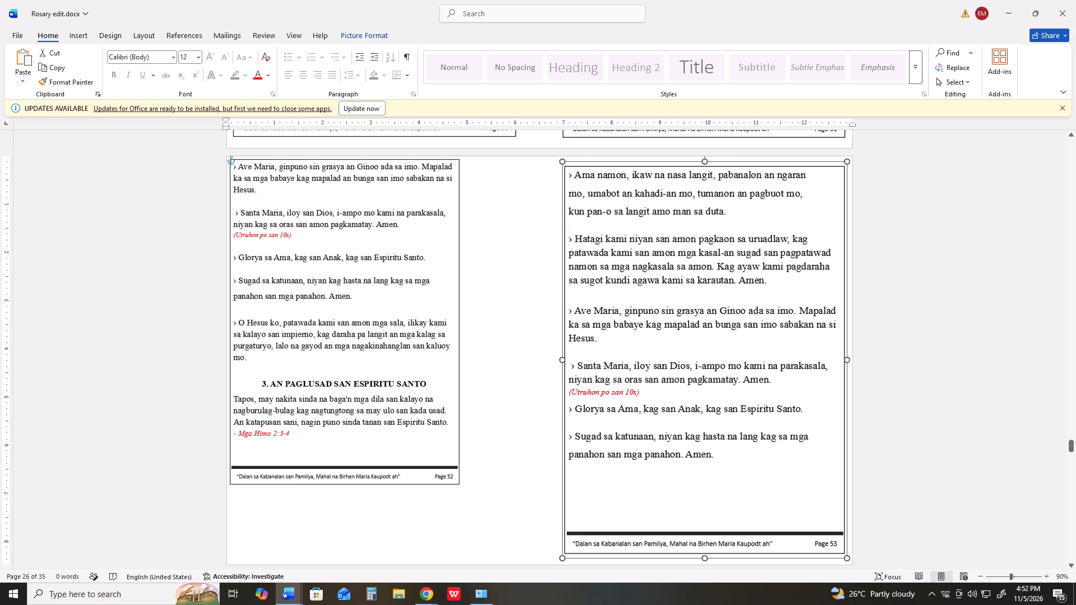
pyautogui.moveTo(563, 360); pyautogui.dragTo(561, 361)
pyautogui.scroll(-5, 584, 378)
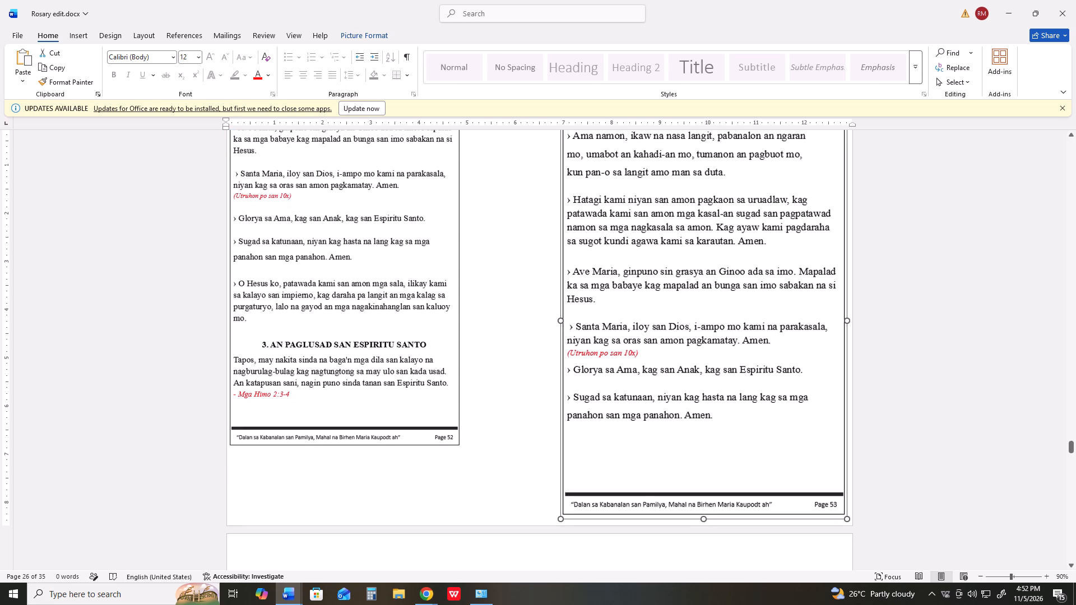
pyautogui.scroll(5, 483, 396)
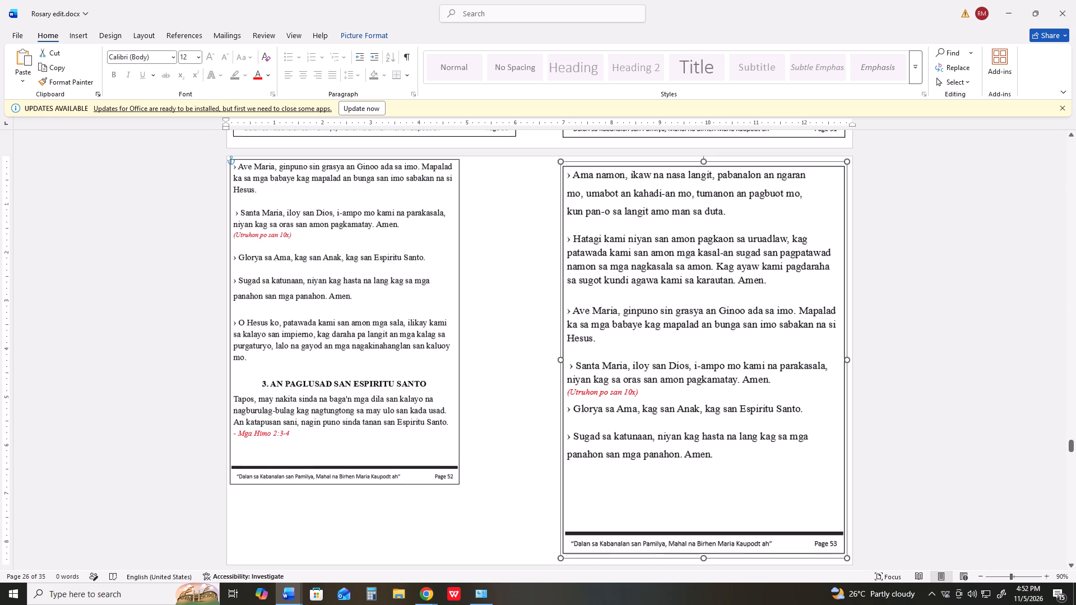
# Reposition the Page 52 picture near the page's left edge, with its top border level with Page 53's.
pyautogui.moveTo(387, 404); pyautogui.dragTo(393, 410)
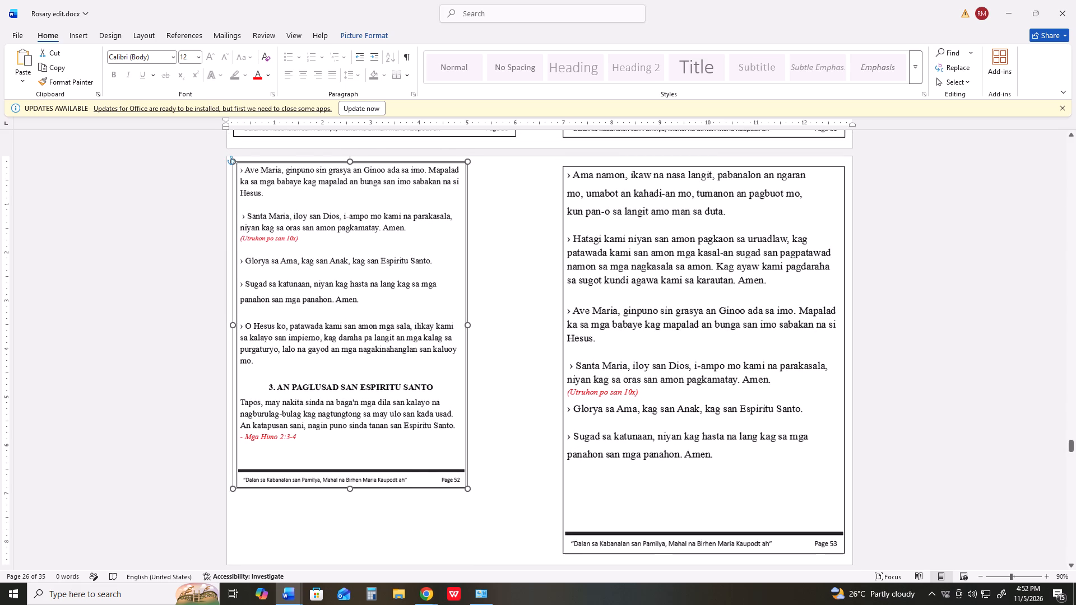
pyautogui.moveTo(393, 410); pyautogui.dragTo(393, 411)
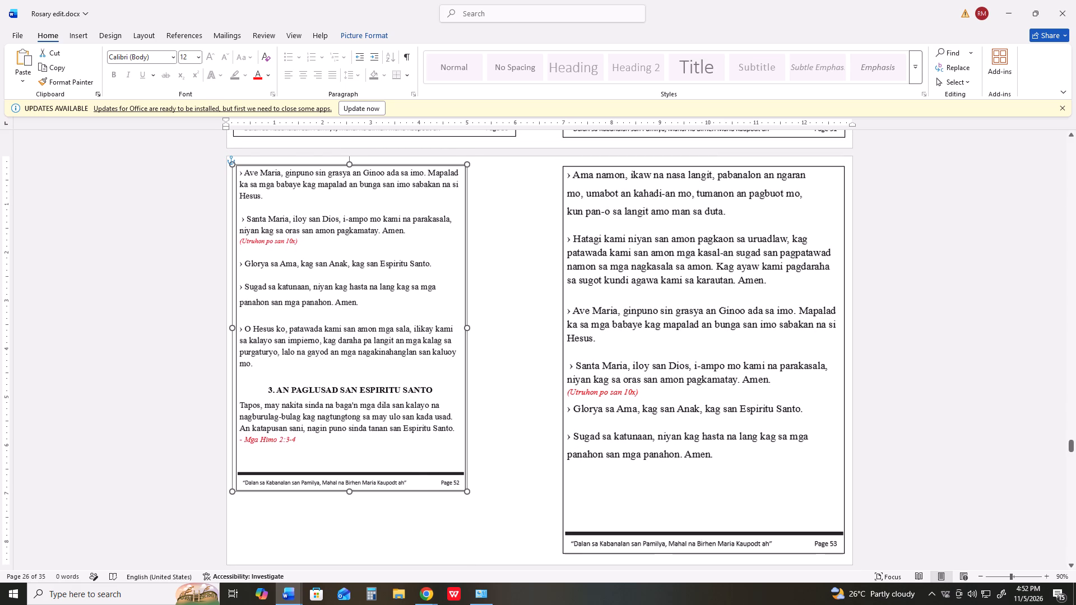
pyautogui.moveTo(393, 411); pyautogui.dragTo(391, 407)
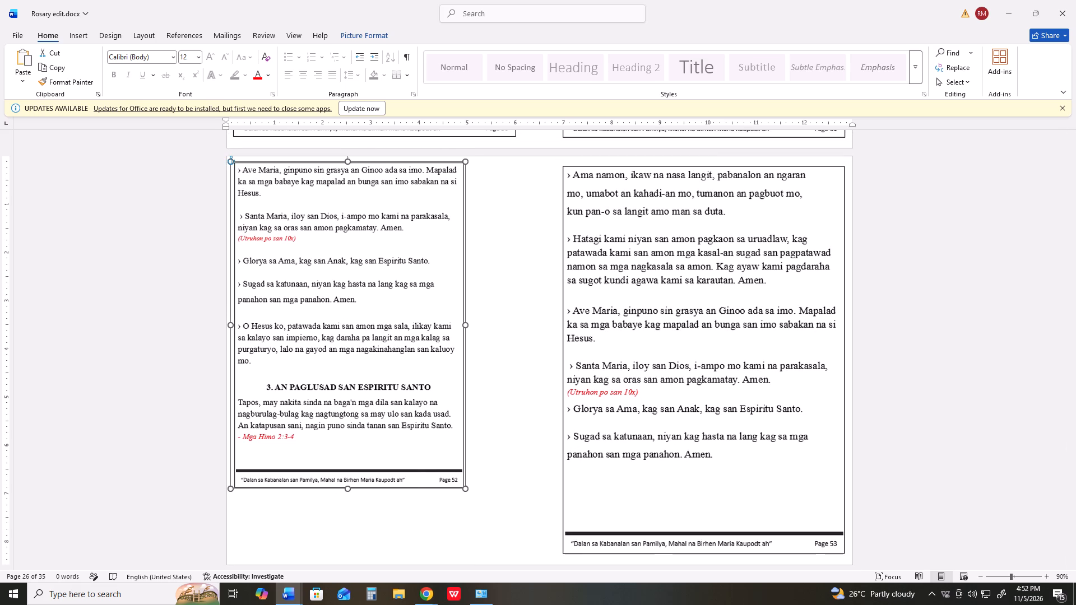
pyautogui.moveTo(391, 407); pyautogui.dragTo(397, 411)
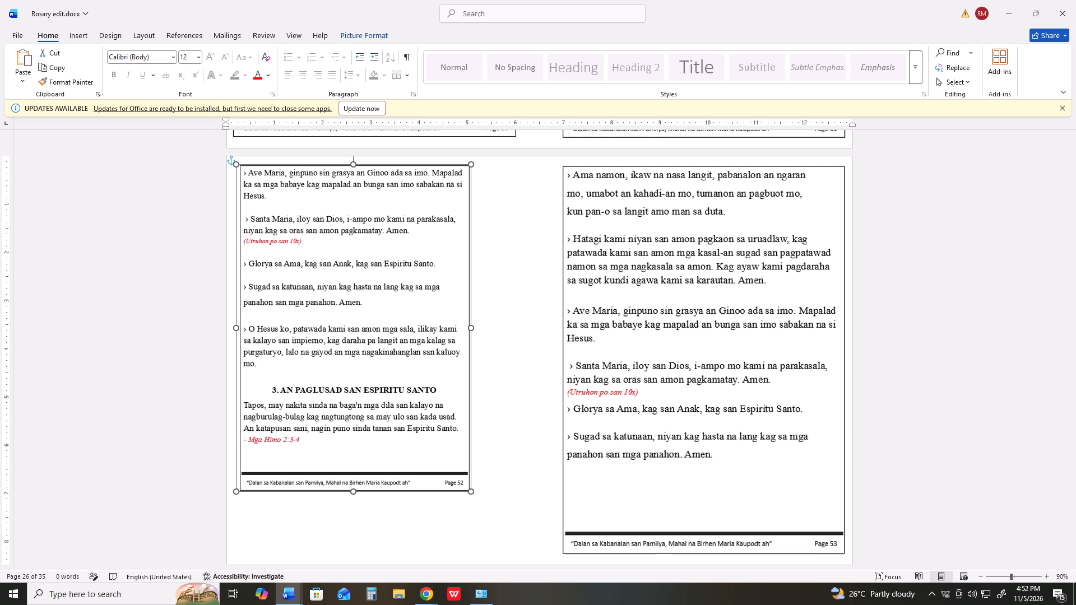
pyautogui.moveTo(397, 411); pyautogui.dragTo(399, 427)
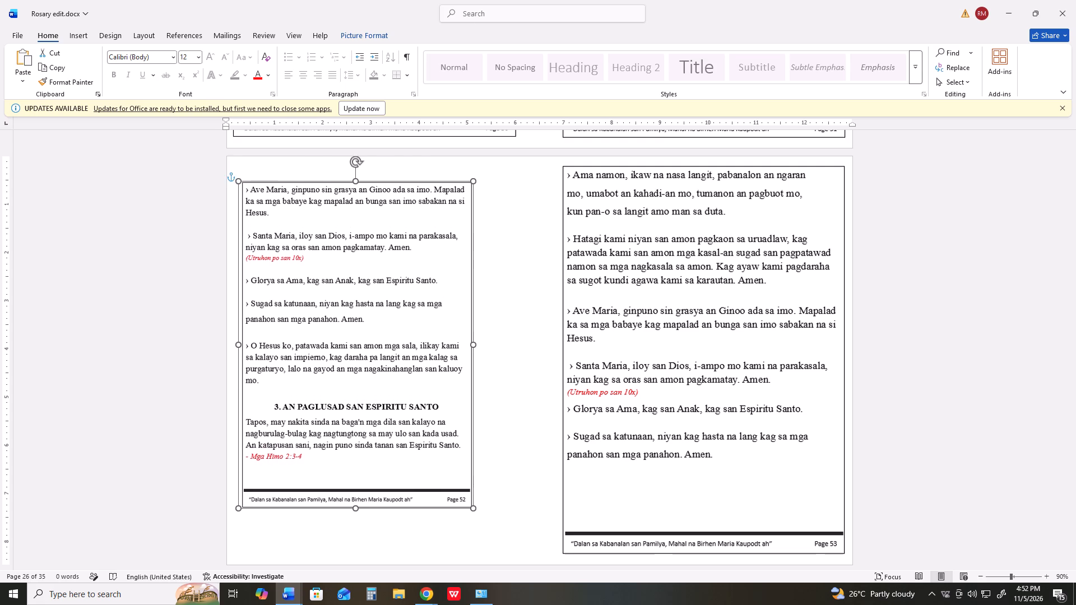
pyautogui.moveTo(399, 427); pyautogui.dragTo(402, 412)
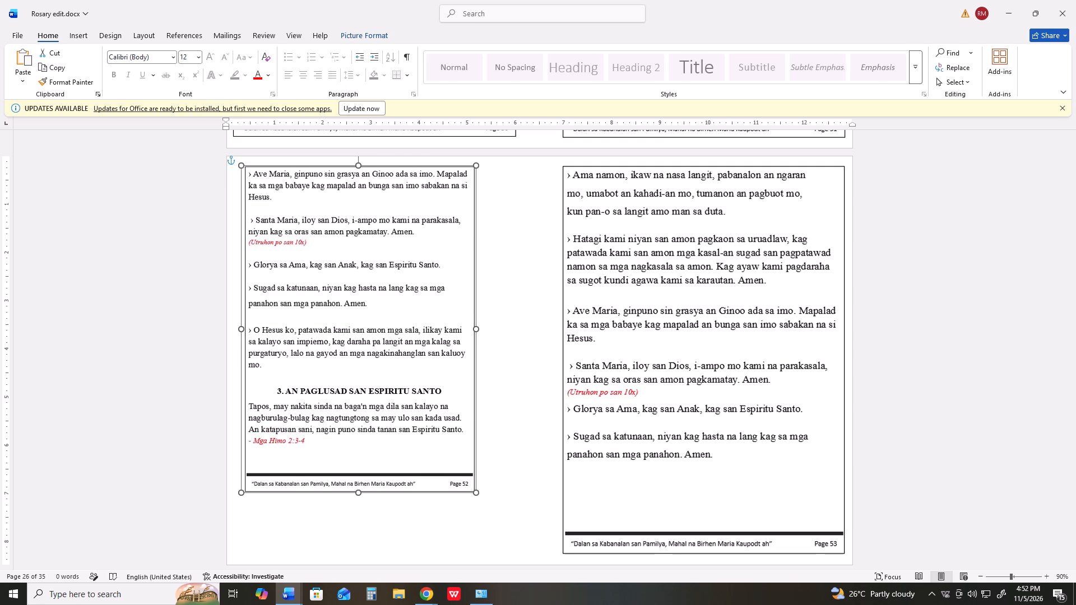
pyautogui.moveTo(402, 412); pyautogui.dragTo(392, 412)
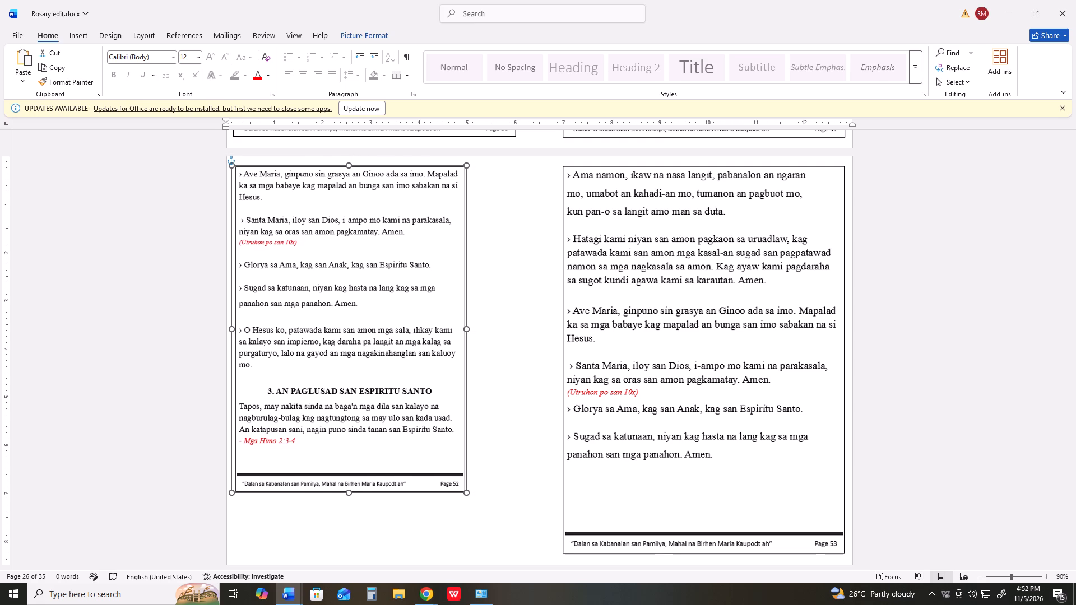
pyautogui.moveTo(392, 412); pyautogui.dragTo(392, 412)
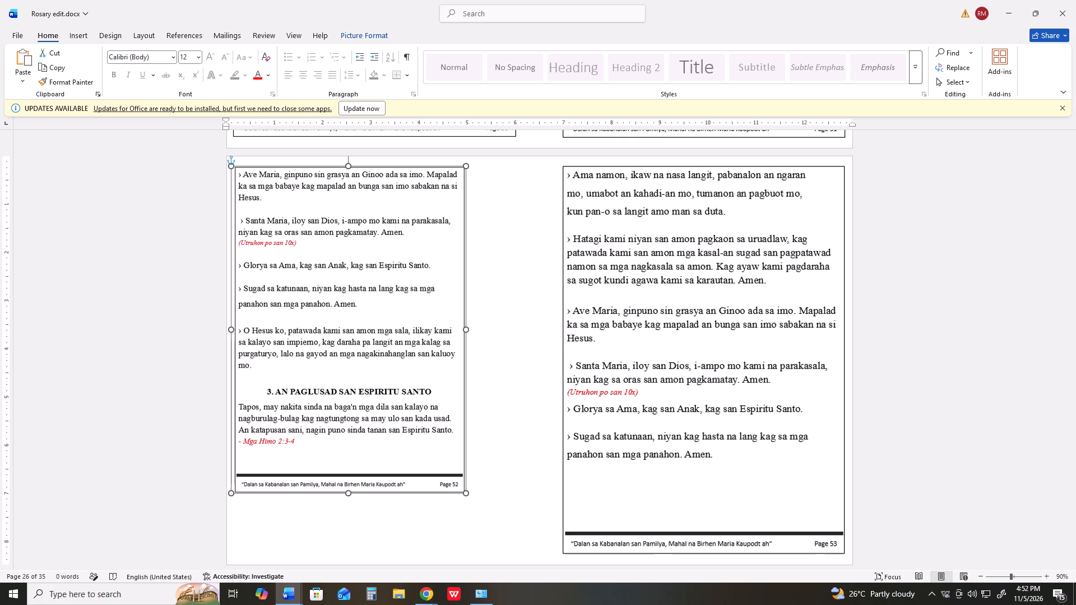
pyautogui.moveTo(392, 412); pyautogui.dragTo(391, 412)
# Enlarge the Page 52 picture down and to the right, then widen it slightly to match the size of Page 53.
pyautogui.scroll(-1, 528, 430)
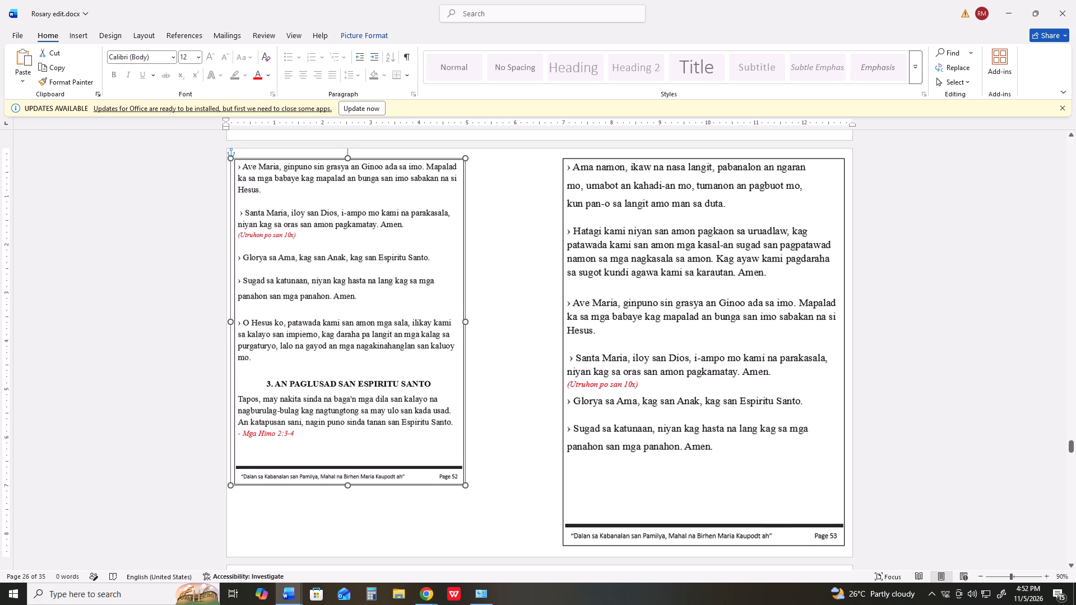
pyautogui.moveTo(465, 484); pyautogui.dragTo(499, 537)
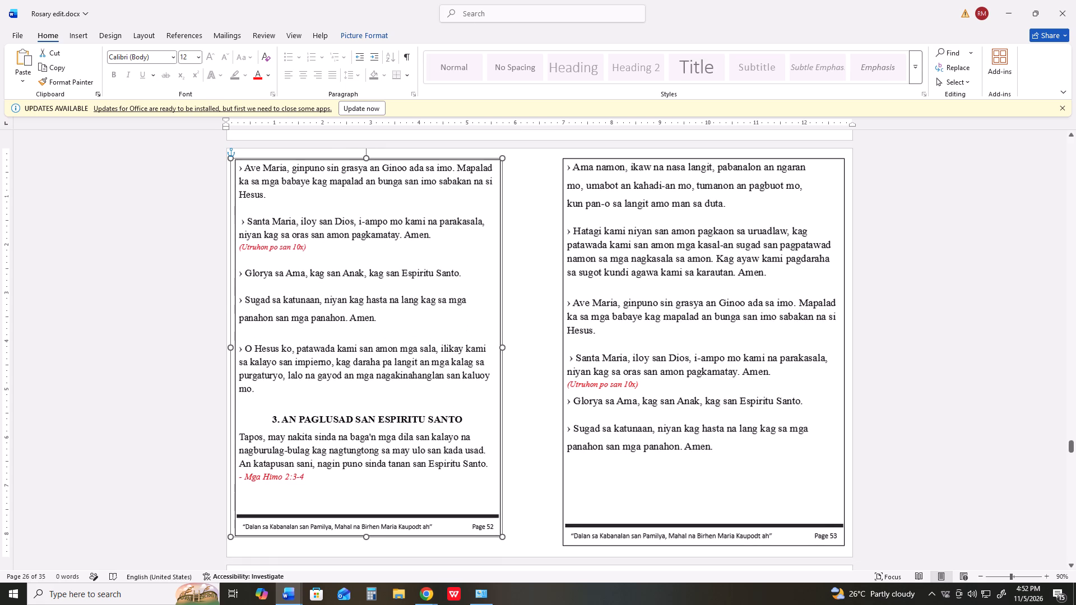
pyautogui.moveTo(499, 537); pyautogui.dragTo(500, 543)
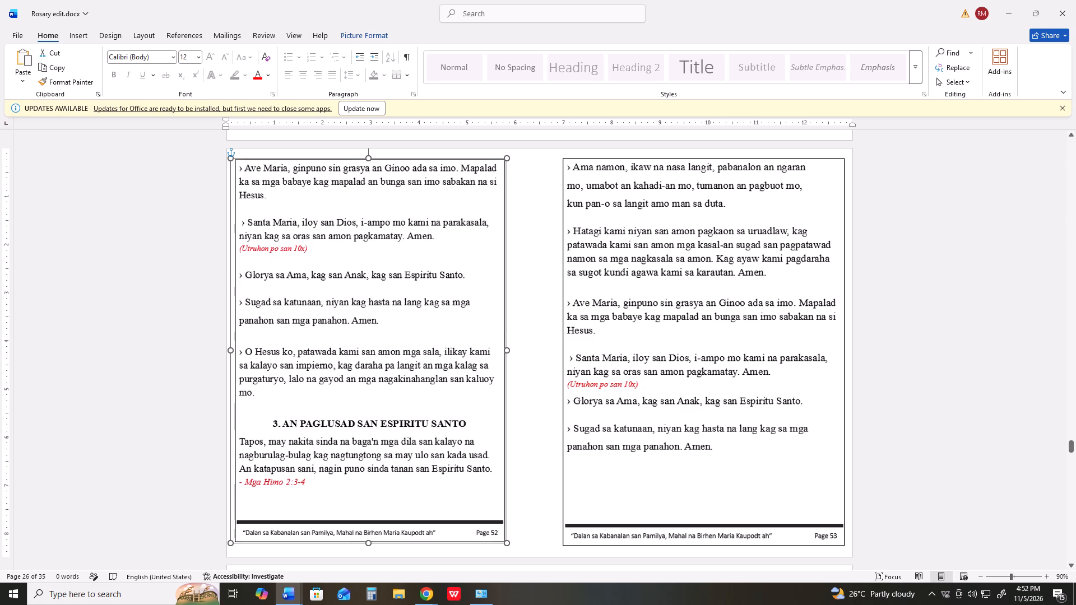
pyautogui.moveTo(500, 543); pyautogui.dragTo(497, 539)
pyautogui.scroll(1, 493, 533)
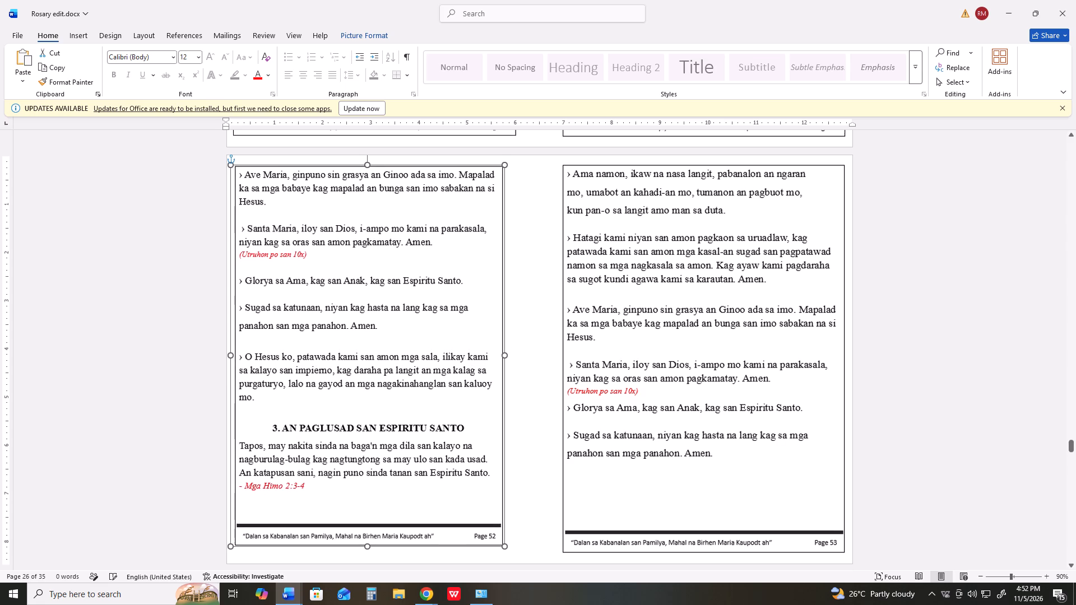
pyautogui.moveTo(504, 548); pyautogui.dragTo(510, 556)
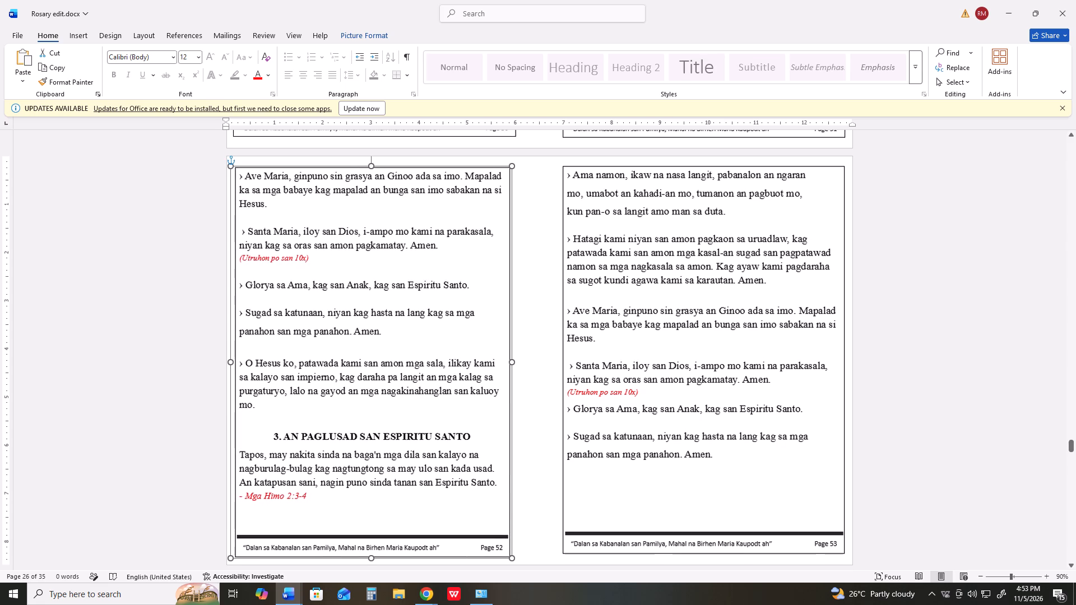
pyautogui.moveTo(510, 556); pyautogui.dragTo(510, 555)
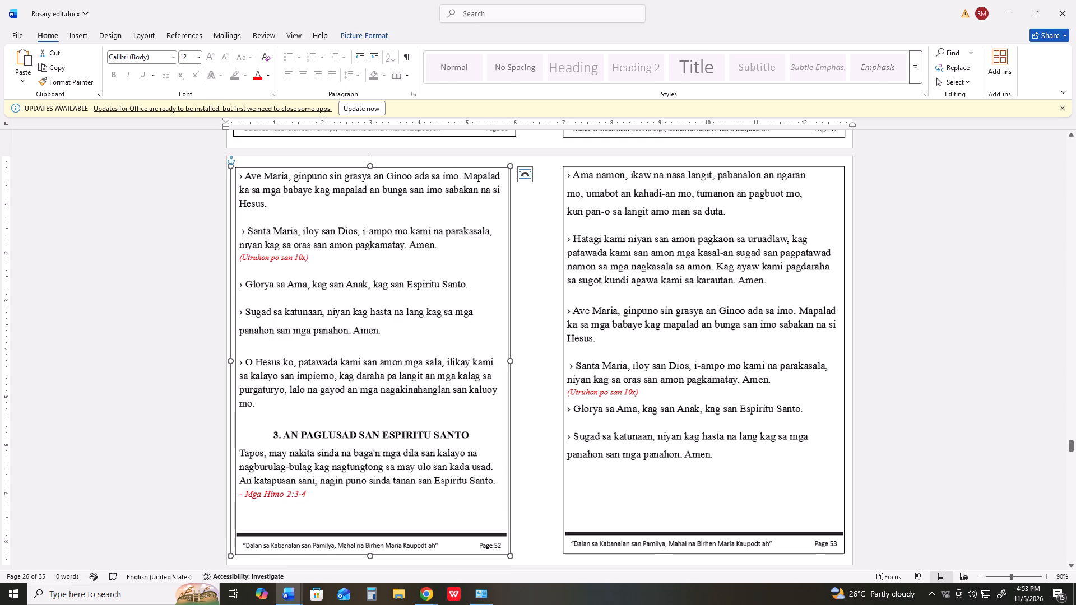
pyautogui.moveTo(512, 361); pyautogui.dragTo(516, 361)
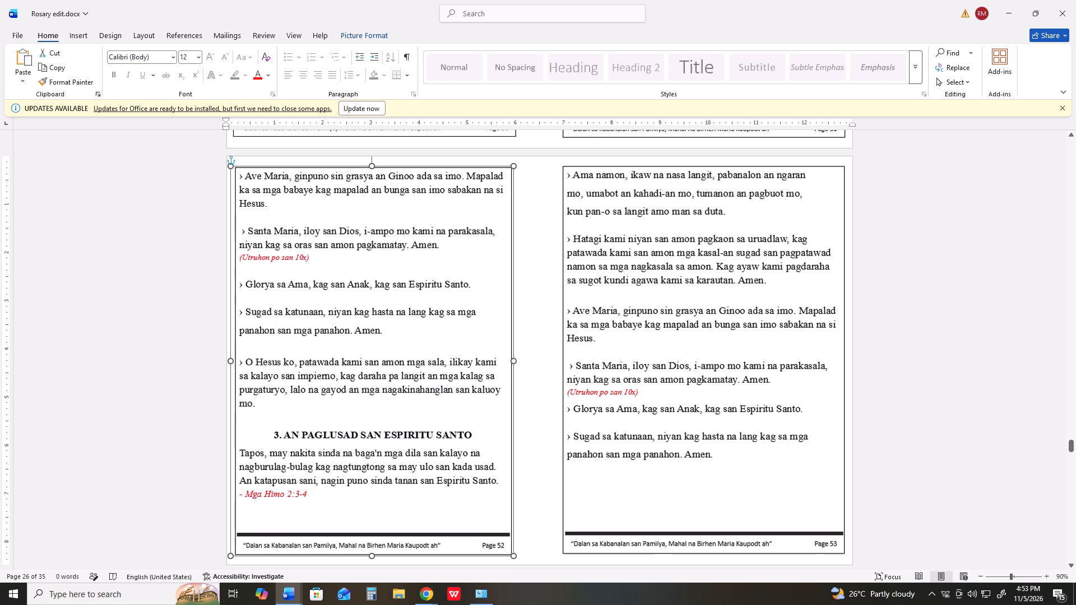
pyautogui.moveTo(516, 361); pyautogui.dragTo(518, 361)
# Nudge the Page 52 picture up slightly to align its borders with Page 53, and deselect it.
pyautogui.scroll(-6, 536, 372)
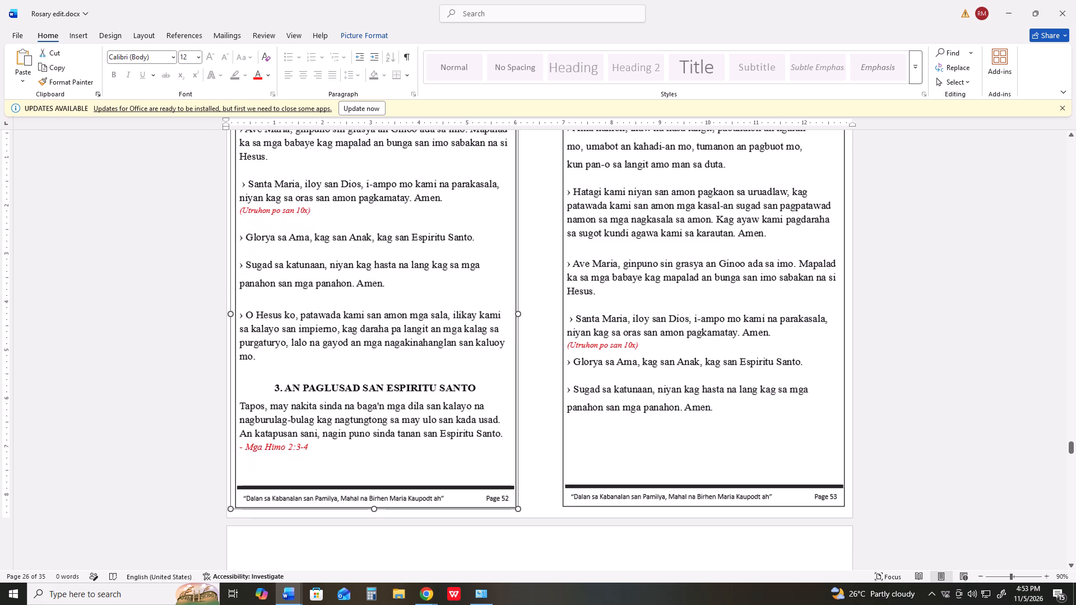
pyautogui.press('Up')
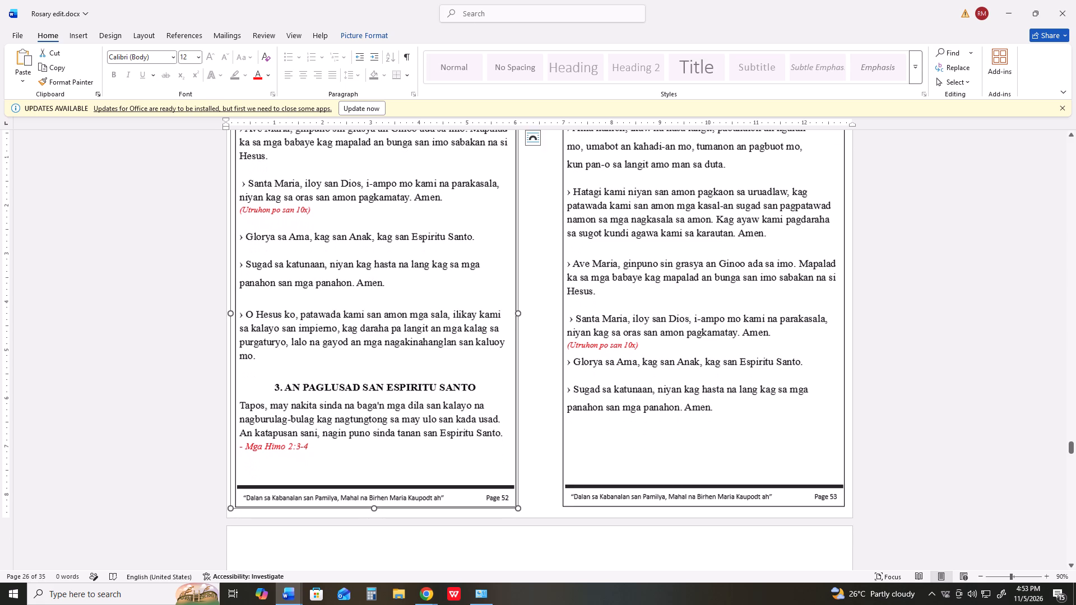
pyautogui.click(555, 365)
pyautogui.scroll(4, 555, 362)
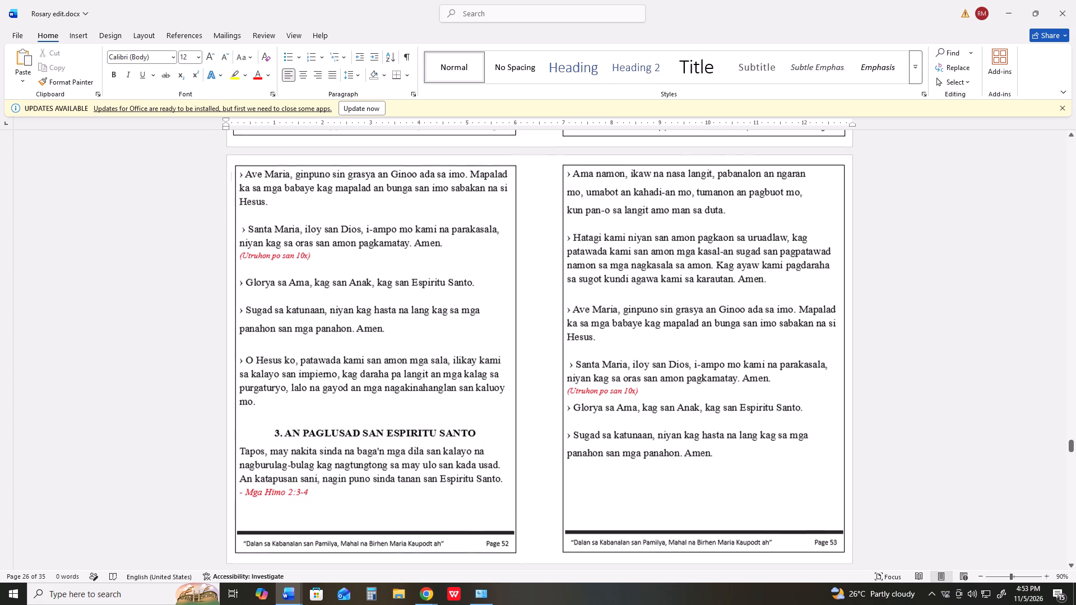
# Insert the picture r54.png from the Downloads folder on the blank page after Pages 52 and 53.
pyautogui.scroll(-5, 555, 362)
pyautogui.scroll(3, 555, 362)
pyautogui.scroll(-9, 555, 362)
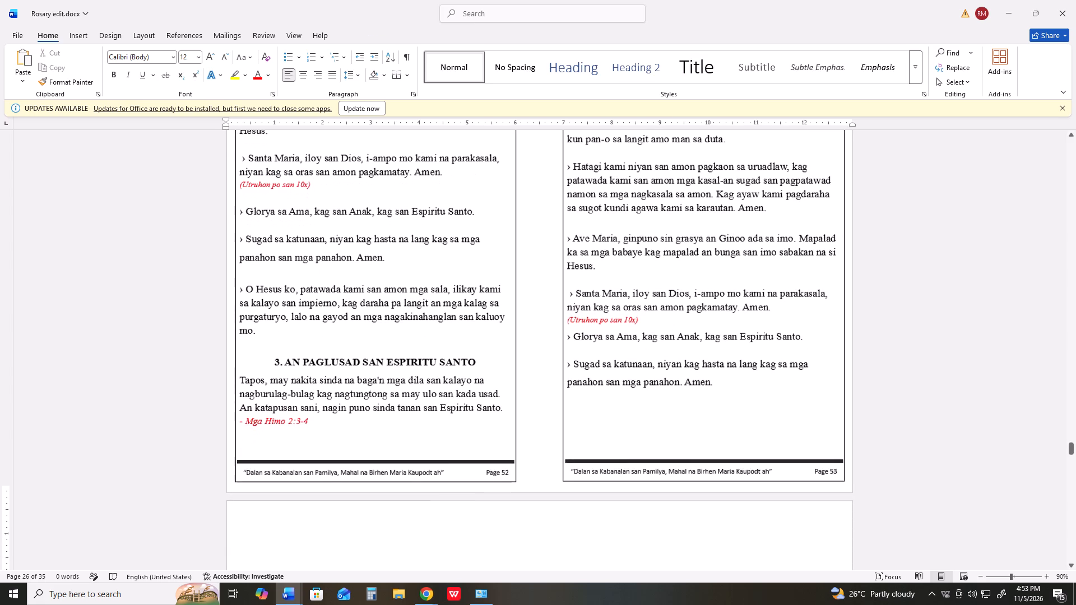
pyautogui.click(554, 364)
pyautogui.scroll(-4, 554, 364)
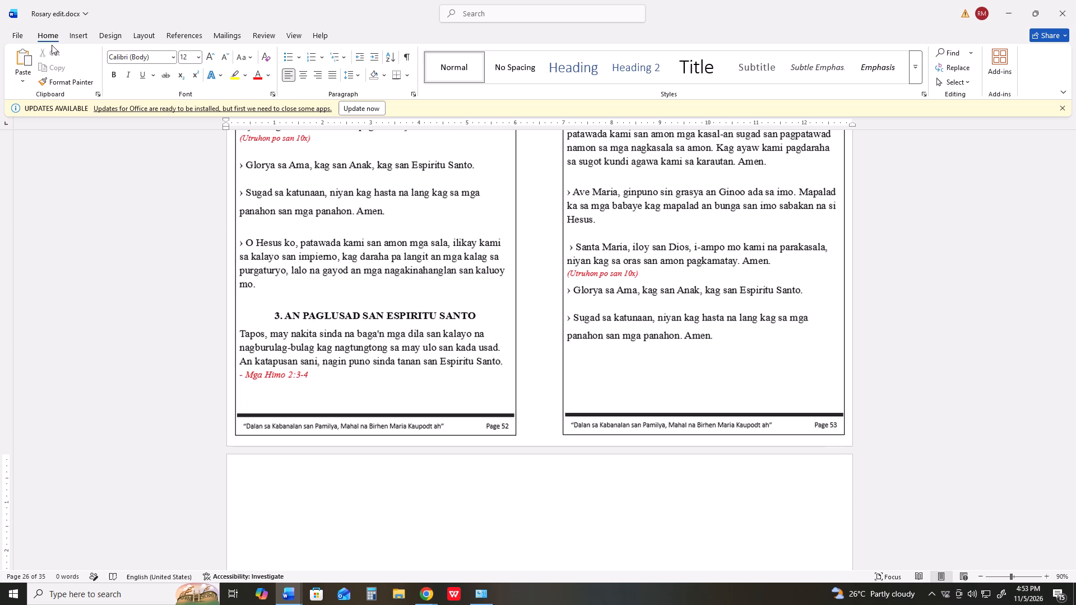
pyautogui.click(77, 34)
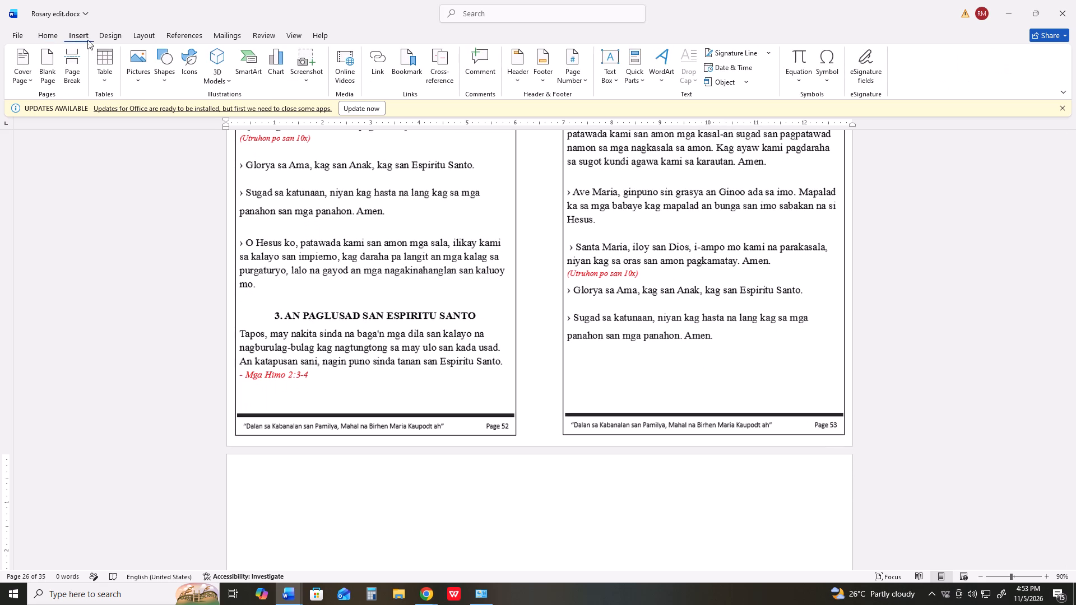
pyautogui.click(127, 75)
pyautogui.click(183, 113)
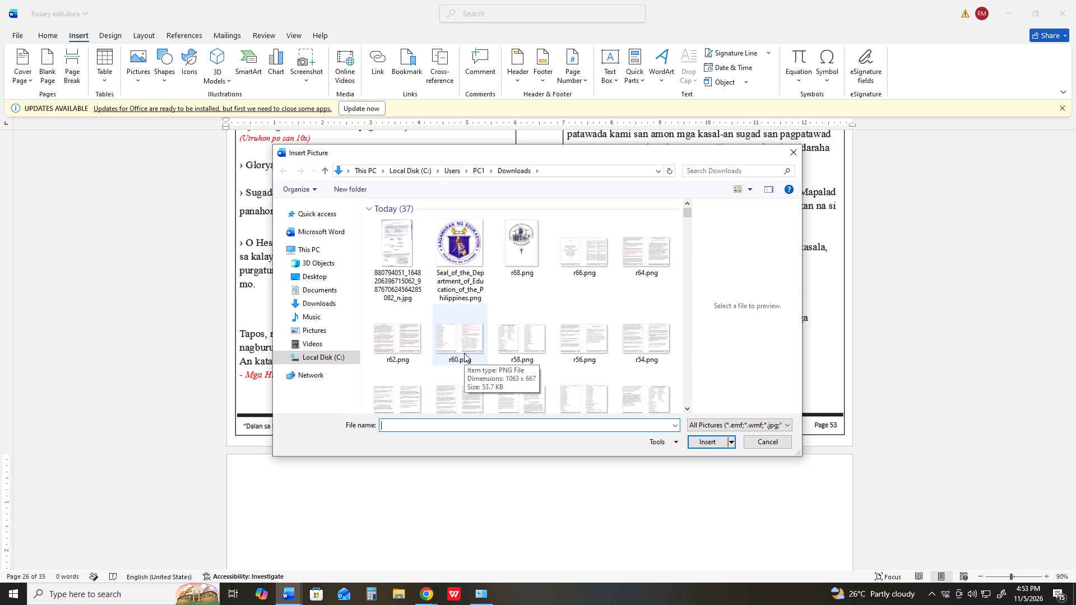
pyautogui.scroll(-1, 482, 352)
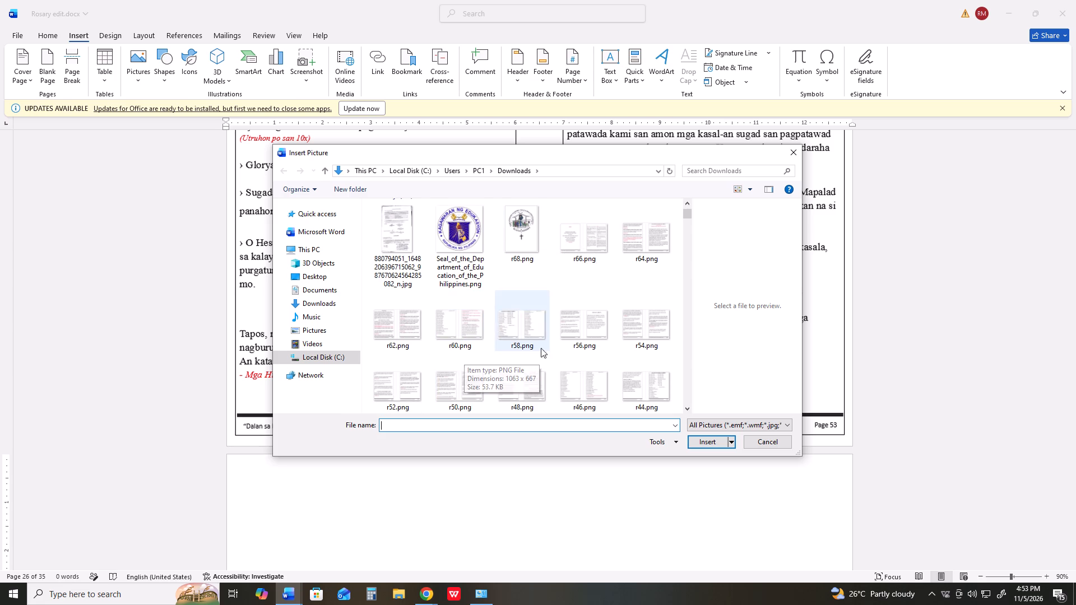
pyautogui.click(650, 334)
pyautogui.press('Return')
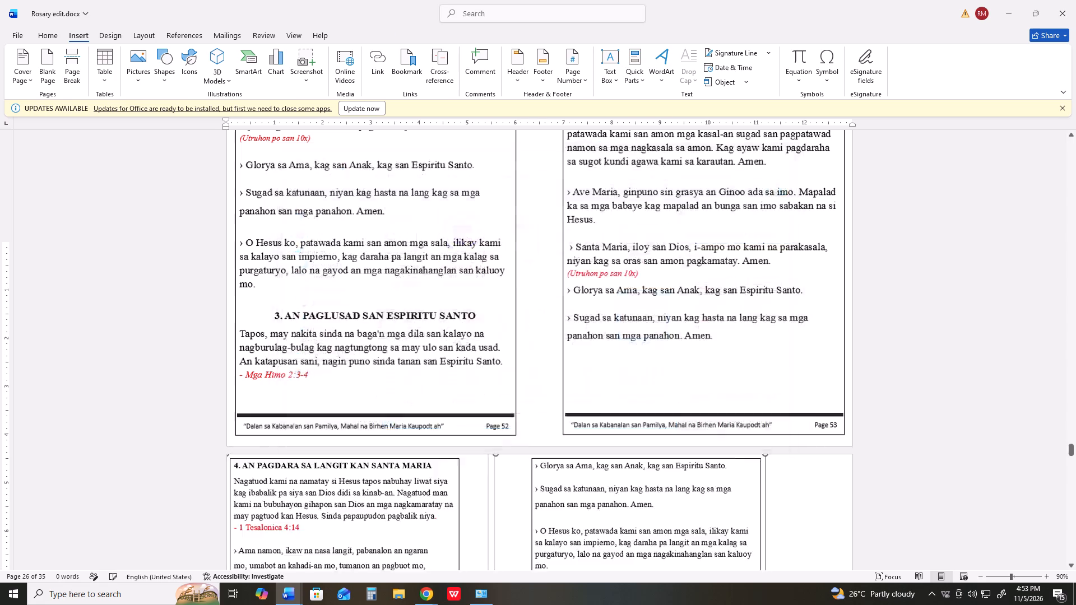
# Review the layout of the already placed pages from Page 53 back to Page 44, and return to the newly inserted picture.
pyautogui.scroll(14, 614, 338)
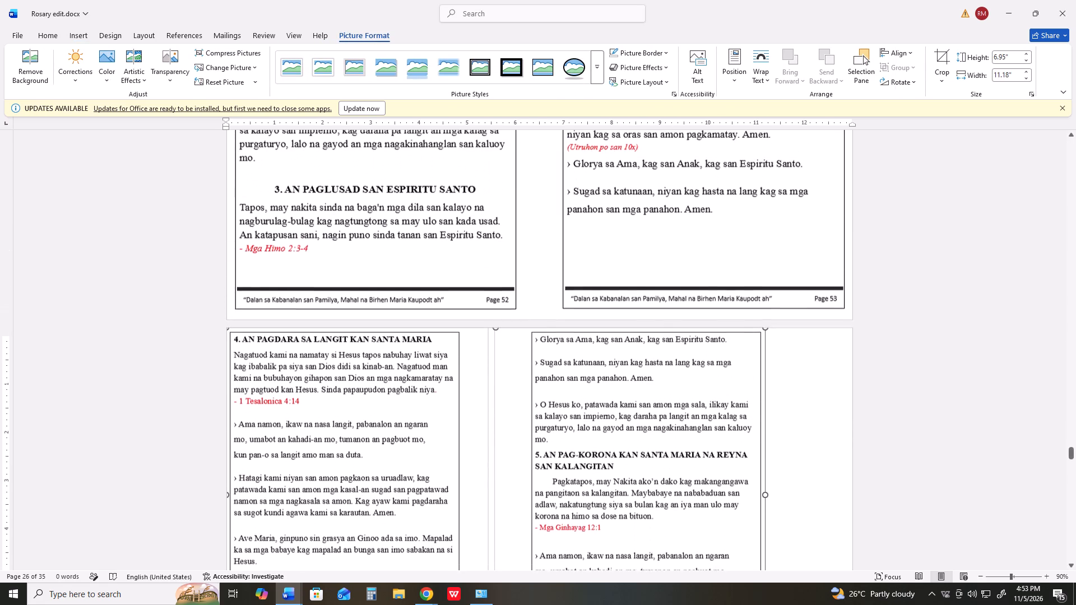
pyautogui.scroll(3, 647, 324)
pyautogui.moveTo(1073, 457); pyautogui.dragTo(1074, 449)
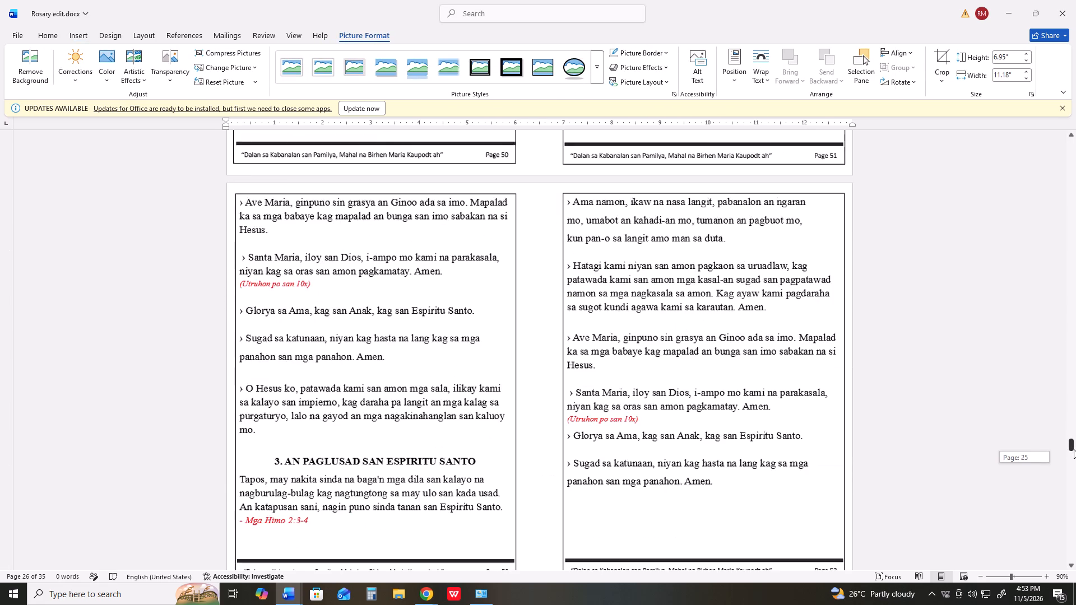
pyautogui.moveTo(1074, 449); pyautogui.dragTo(1075, 431)
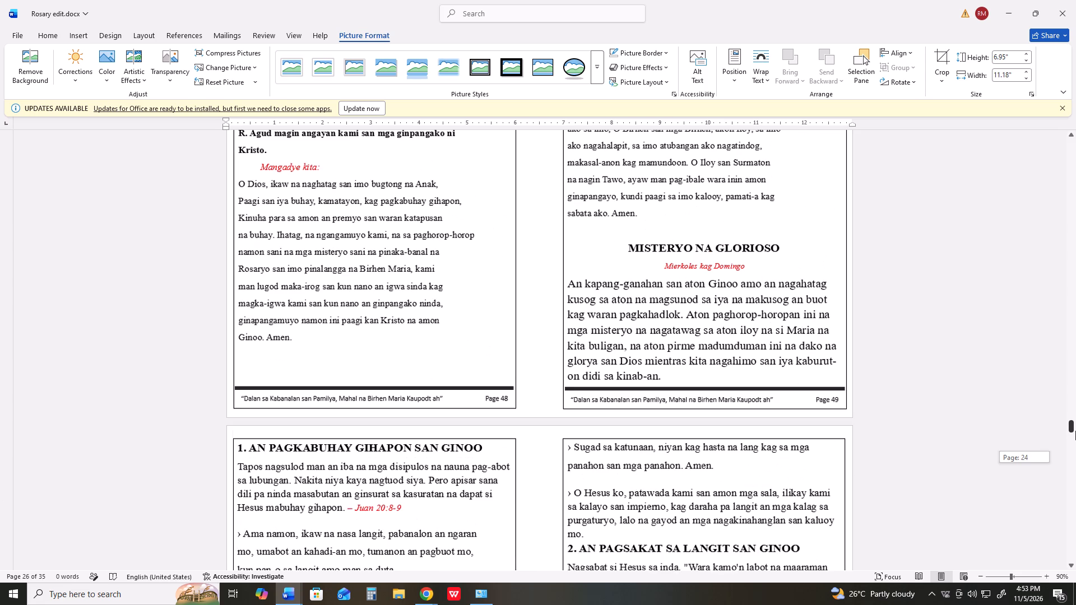
pyautogui.moveTo(1075, 431); pyautogui.dragTo(1075, 422)
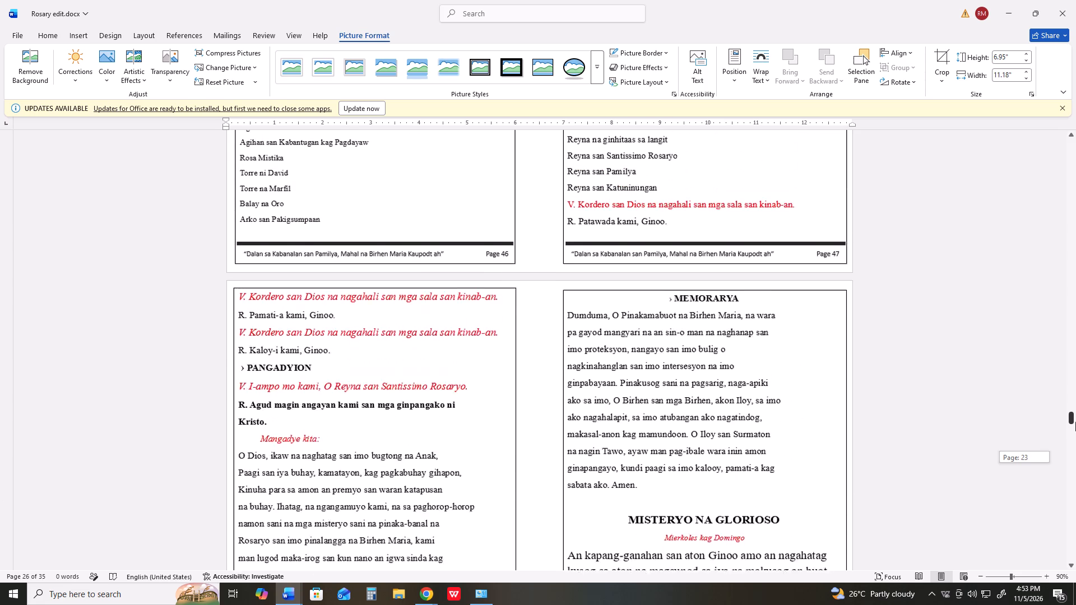
pyautogui.moveTo(1075, 422); pyautogui.dragTo(1075, 420)
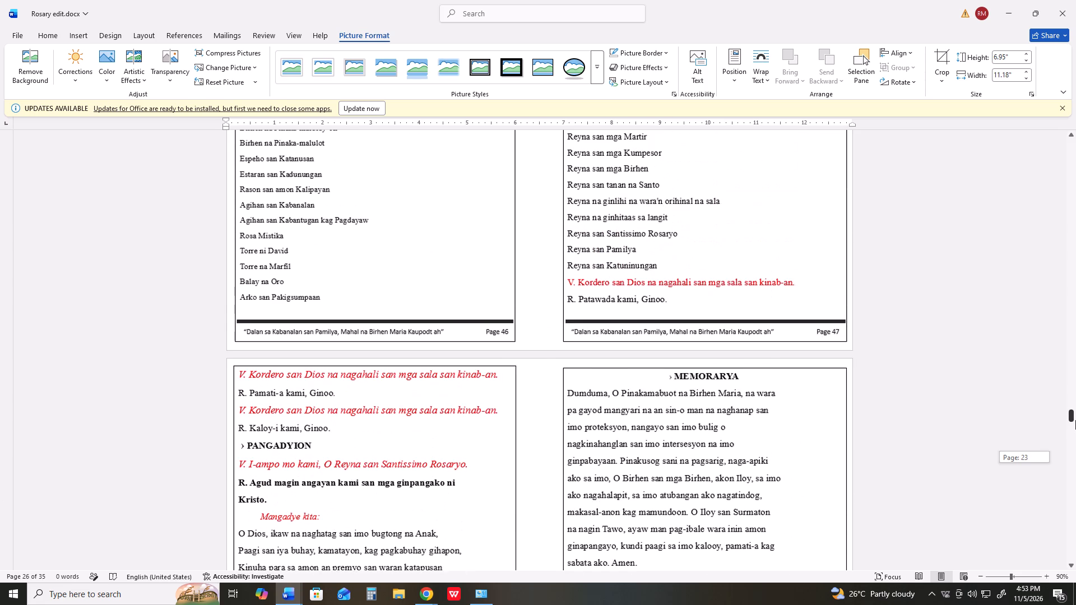
pyautogui.moveTo(1075, 420); pyautogui.dragTo(1075, 412)
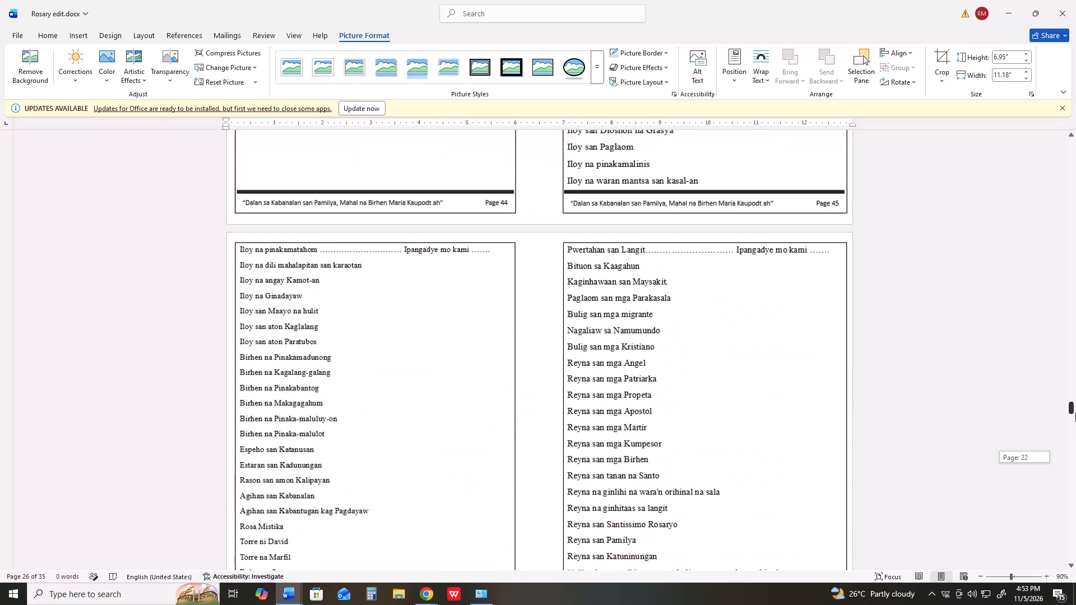
pyautogui.moveTo(1075, 412); pyautogui.dragTo(1073, 453)
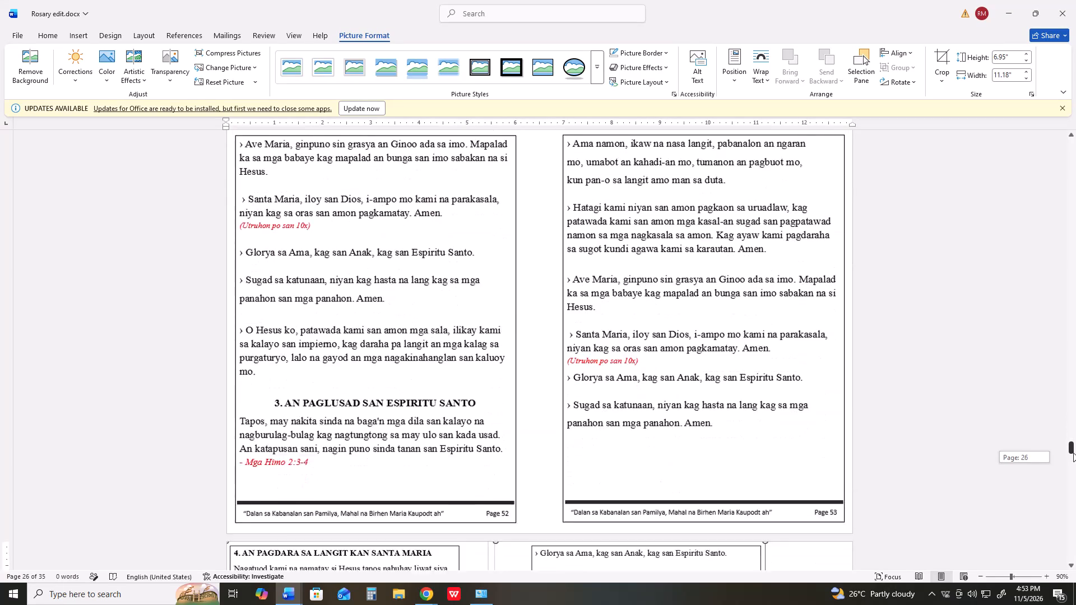
pyautogui.moveTo(1073, 453); pyautogui.dragTo(1069, 463)
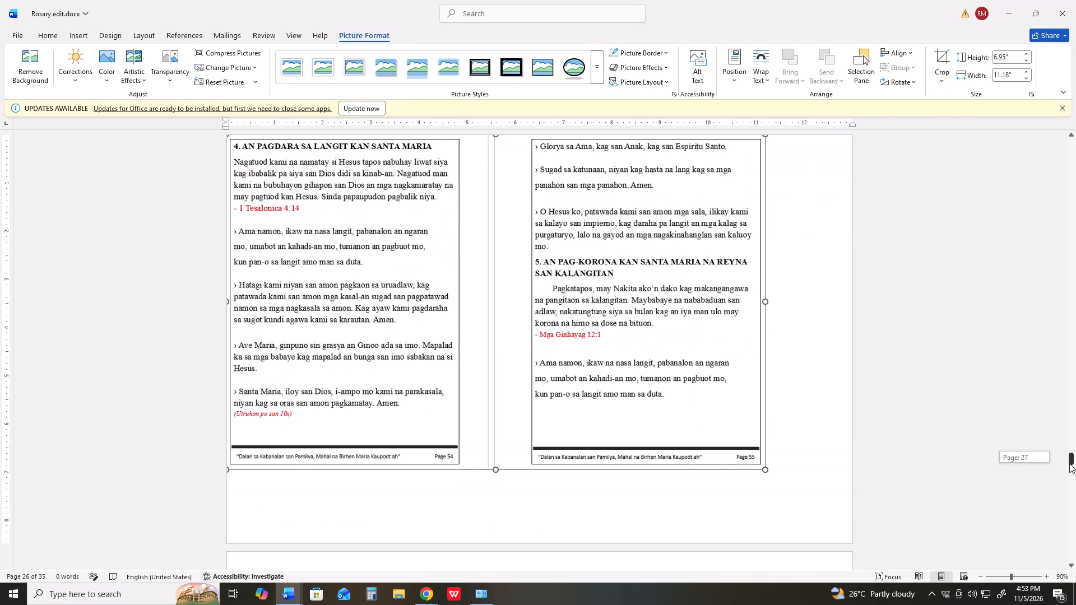
pyautogui.moveTo(1069, 463); pyautogui.dragTo(1069, 463)
# Set the text wrapping of the inserted Page 54–55 picture to In Front of Text.
pyautogui.click(785, 421)
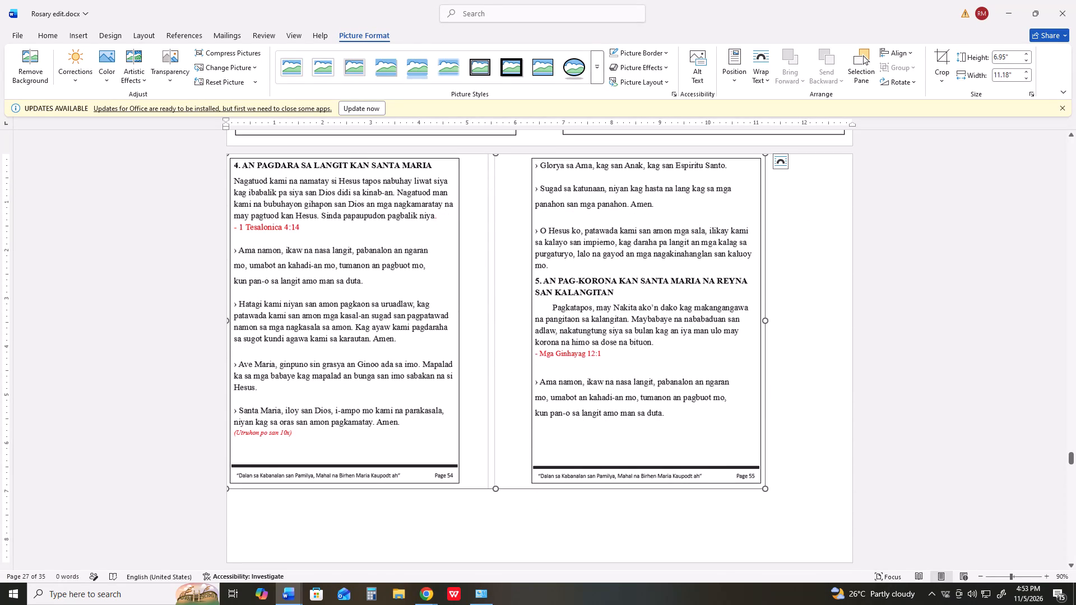
pyautogui.click(425, 332)
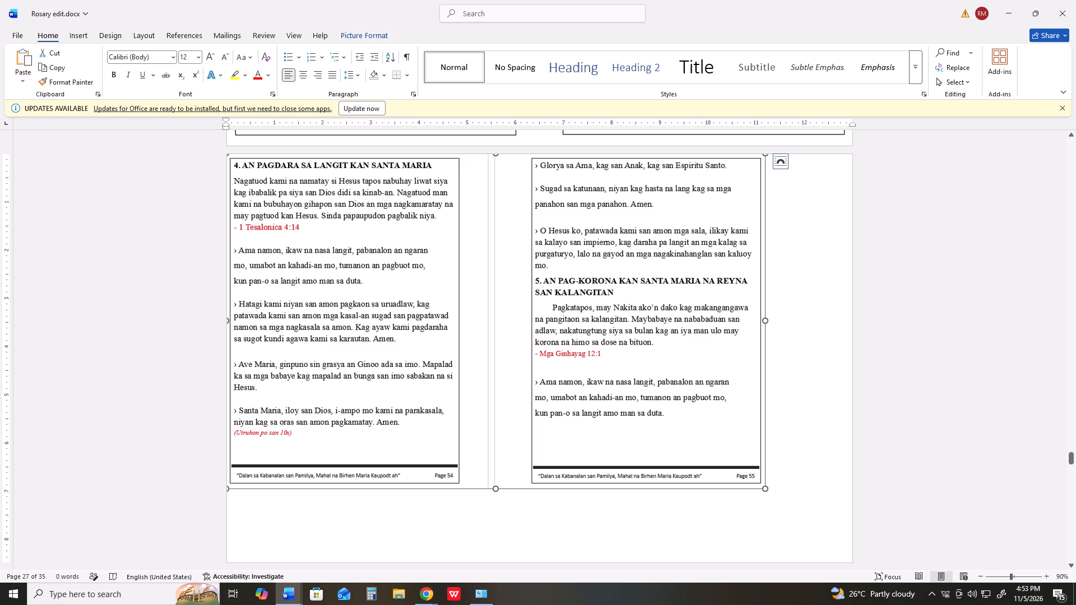
pyautogui.click(777, 163)
pyautogui.click(865, 268)
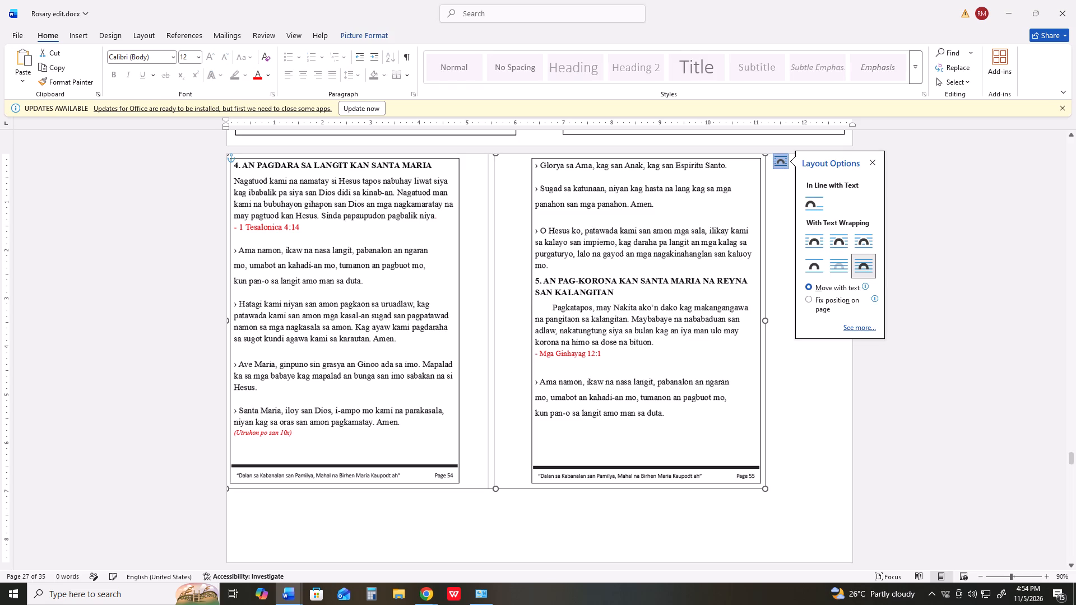
# Duplicate the Page 54–55 picture, placing the copy slightly below and to the right of the original.
pyautogui.keyDown('ctrl'); pyautogui.moveTo(435, 288); pyautogui.dragTo(463, 341); pyautogui.keyUp('ctrl')
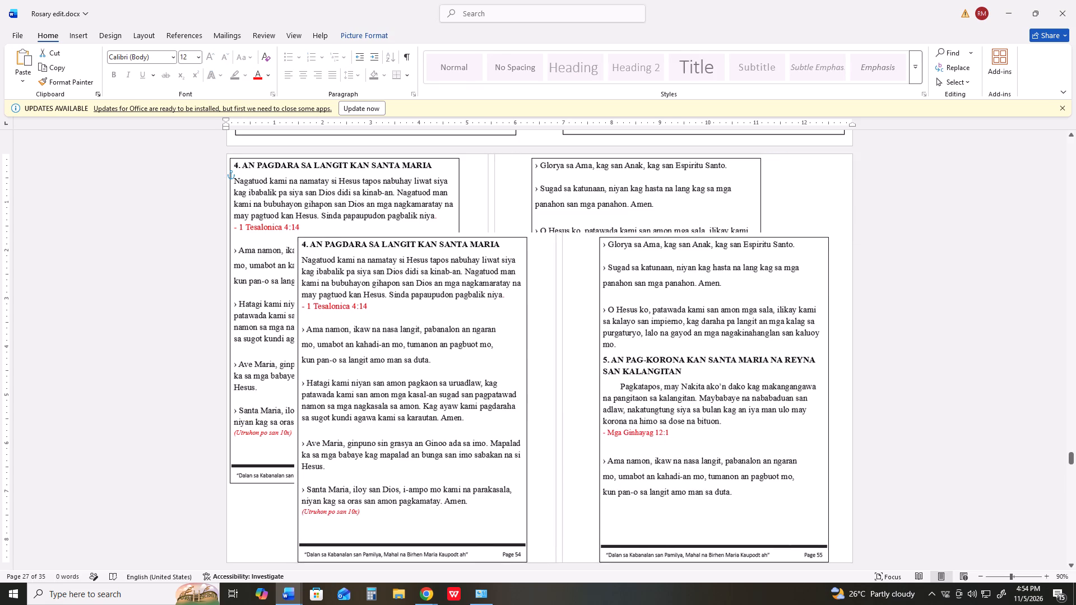
pyautogui.keyDown('ctrl'); pyautogui.moveTo(463, 341); pyautogui.dragTo(465, 331); pyautogui.keyUp('ctrl')
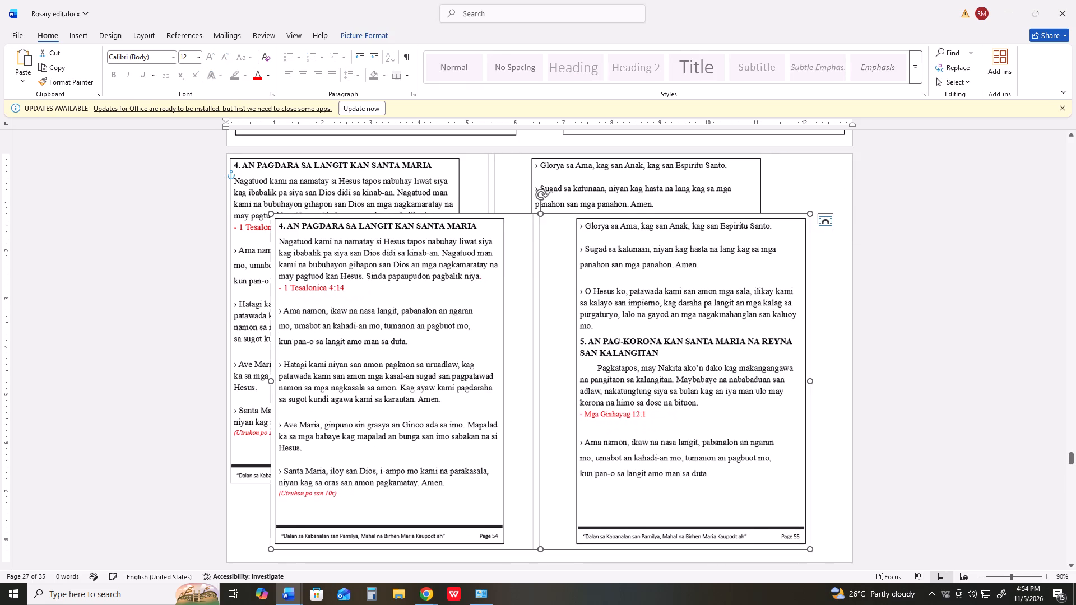
# Crop the original picture to Page 54 only, trimming all sides close to its border.
pyautogui.click(365, 193)
pyautogui.rightClick(365, 193)
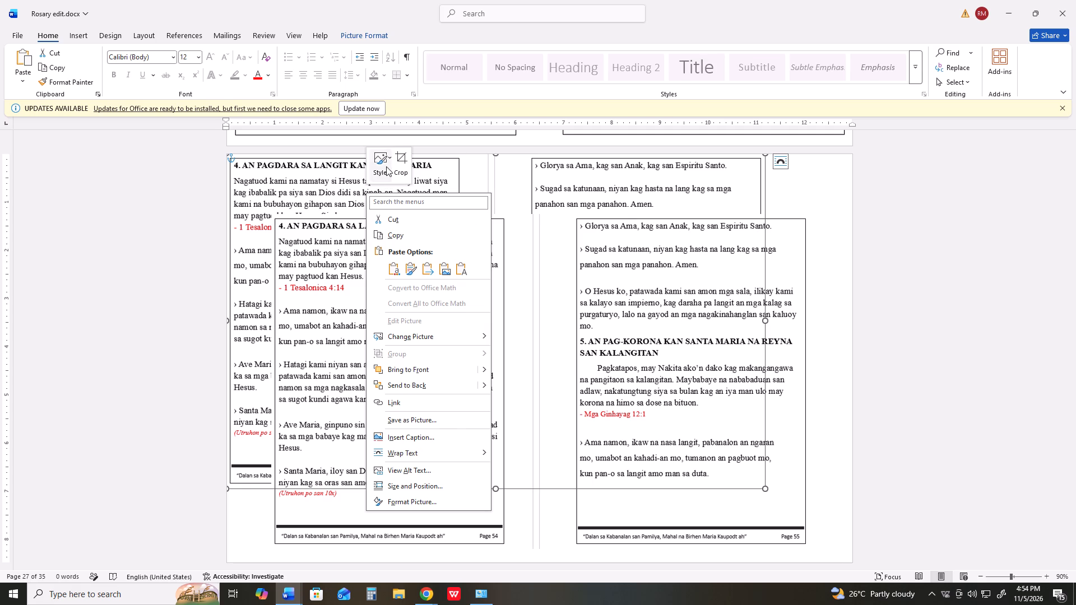
pyautogui.click(395, 159)
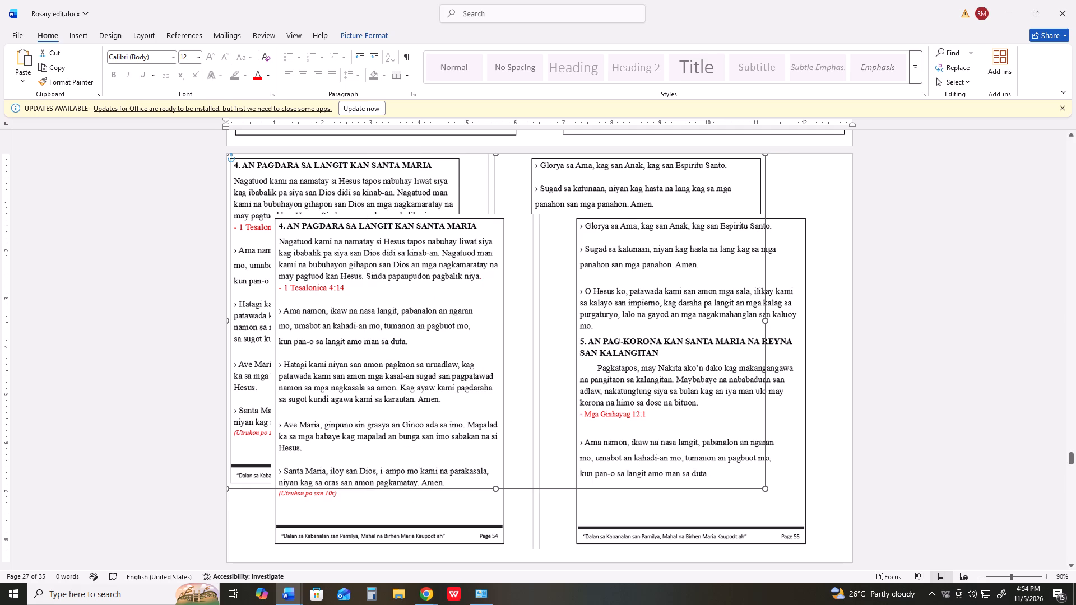
pyautogui.moveTo(762, 320); pyautogui.dragTo(467, 350)
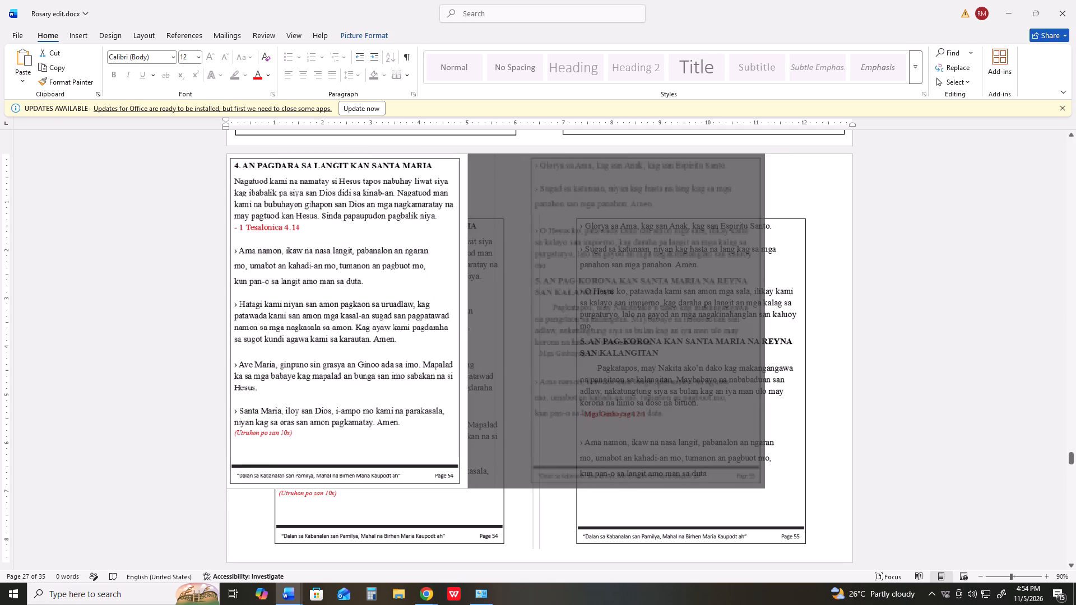
pyautogui.moveTo(467, 350); pyautogui.dragTo(461, 356)
pyautogui.click(341, 486)
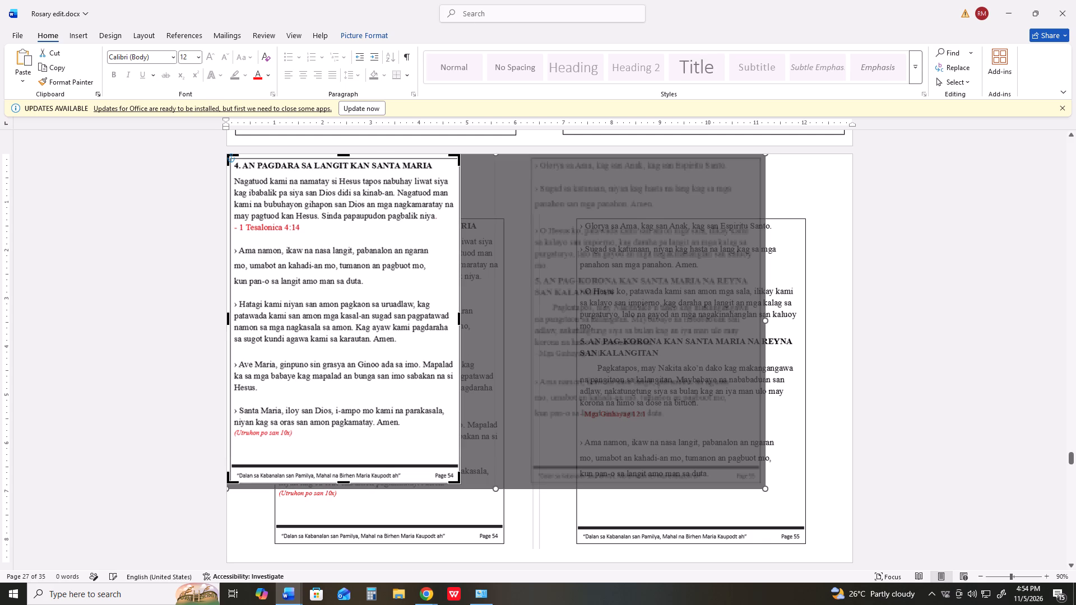
pyautogui.click(344, 154)
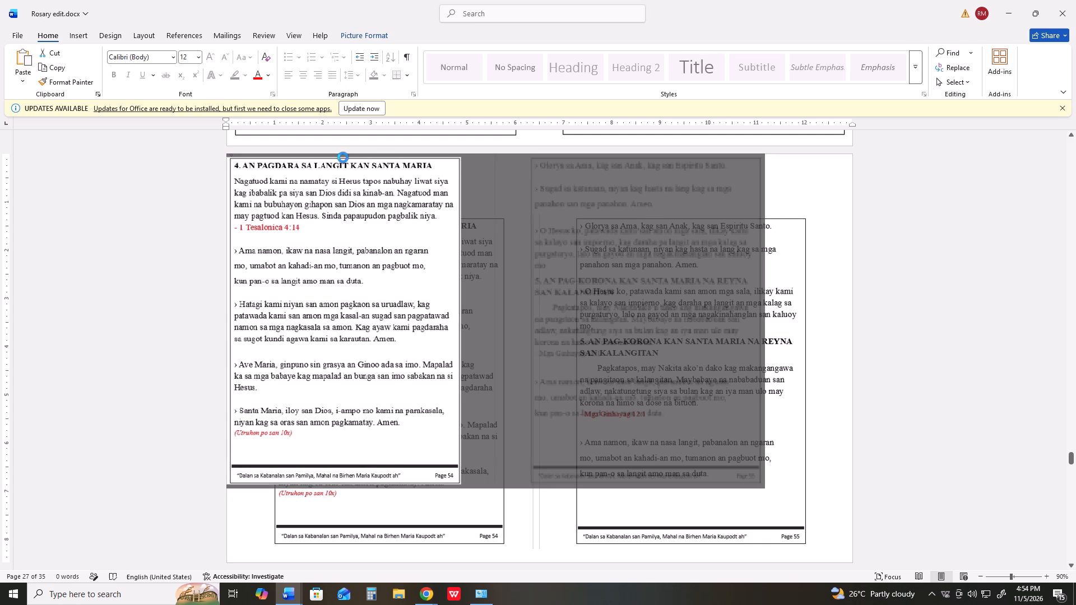
pyautogui.click(228, 320)
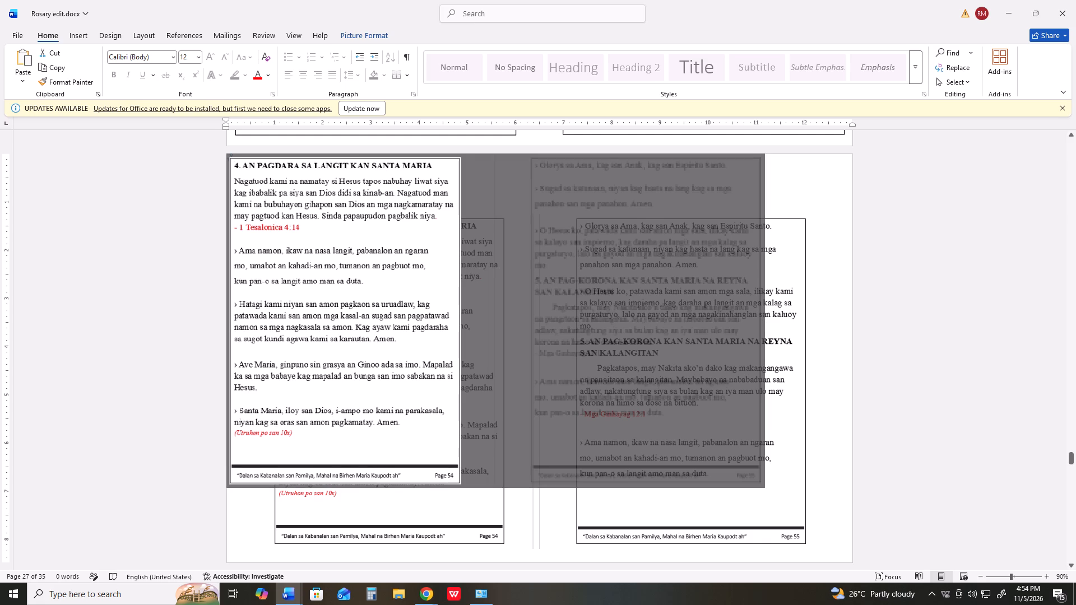
pyautogui.press('Return')
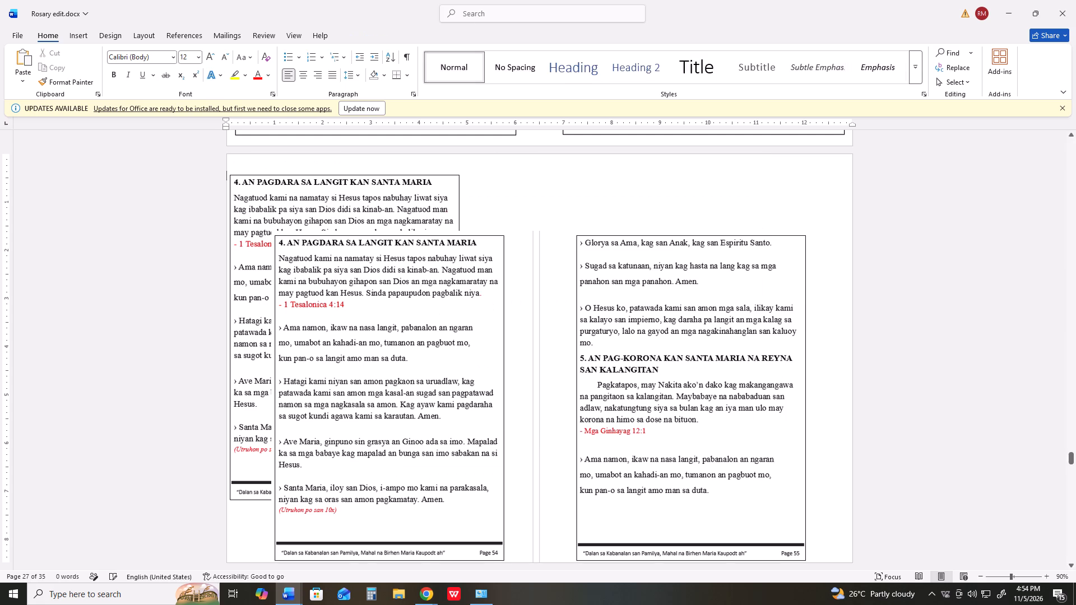
# Shift the duplicate picture up slightly and crop it to Page 55 only, trimming all sides close to its border.
pyautogui.click(470, 344)
pyautogui.moveTo(536, 369); pyautogui.dragTo(534, 330)
pyautogui.rightClick(534, 330)
pyautogui.click(569, 348)
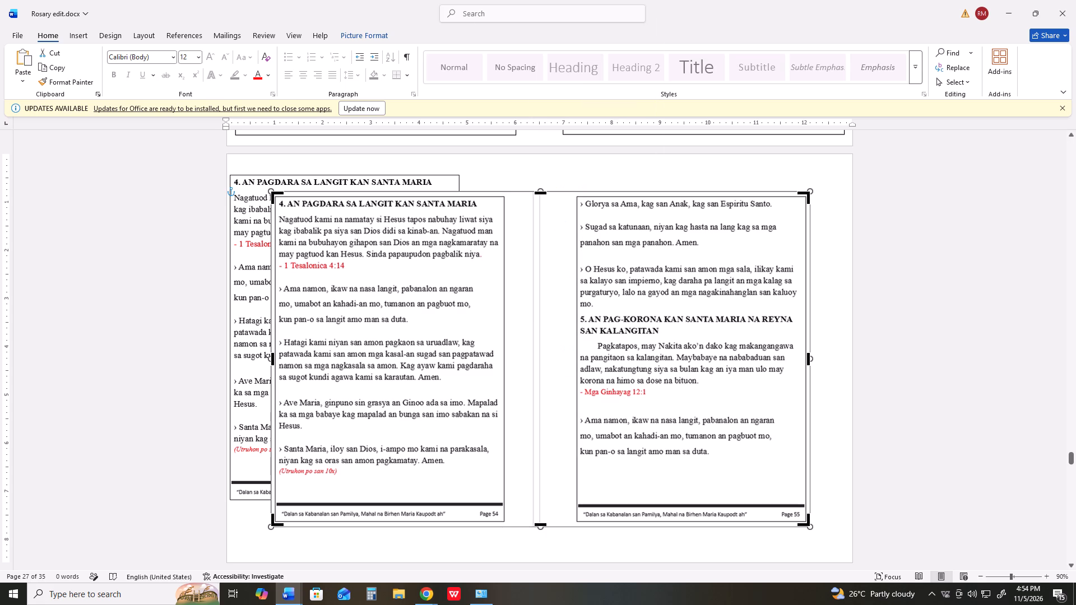
pyautogui.moveTo(272, 359); pyautogui.dragTo(517, 368)
pyautogui.moveTo(495, 385); pyautogui.dragTo(500, 383)
pyautogui.moveTo(517, 359); pyautogui.dragTo(564, 365)
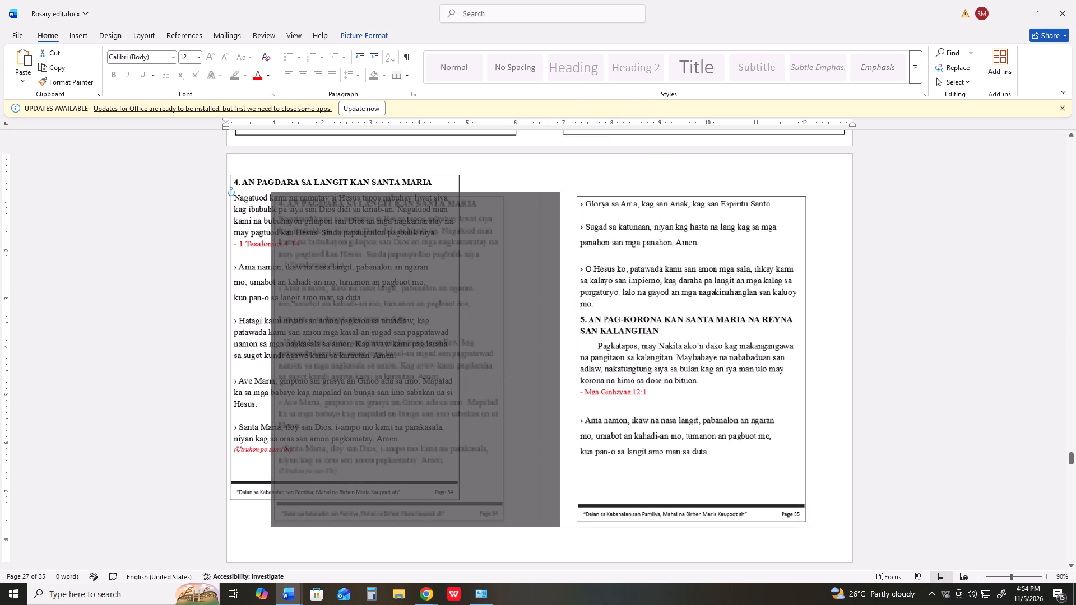
pyautogui.moveTo(564, 365); pyautogui.dragTo(576, 368)
pyautogui.click(692, 525)
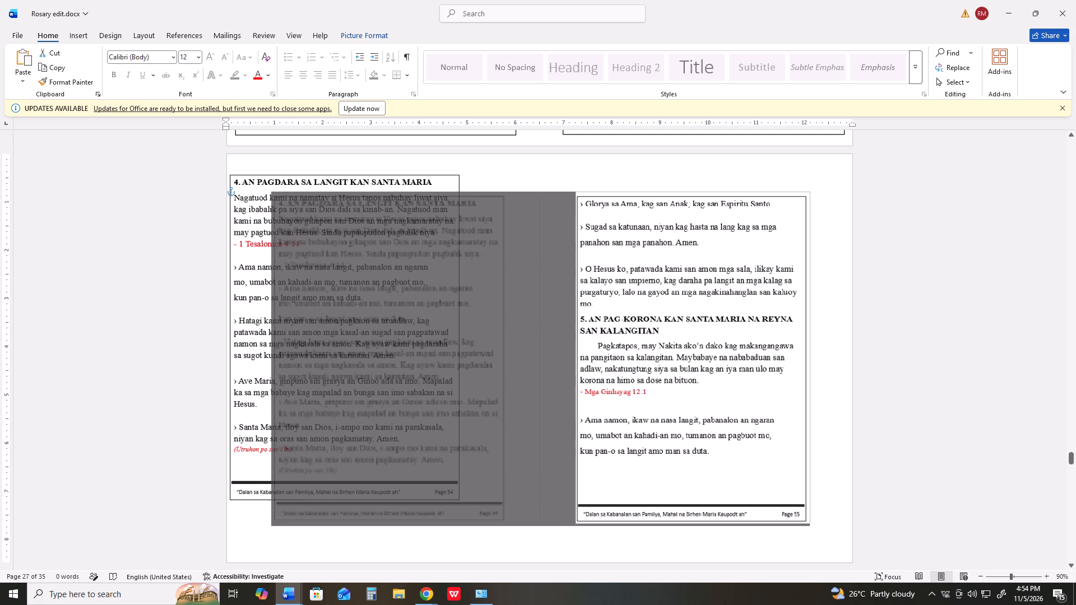
pyautogui.click(809, 353)
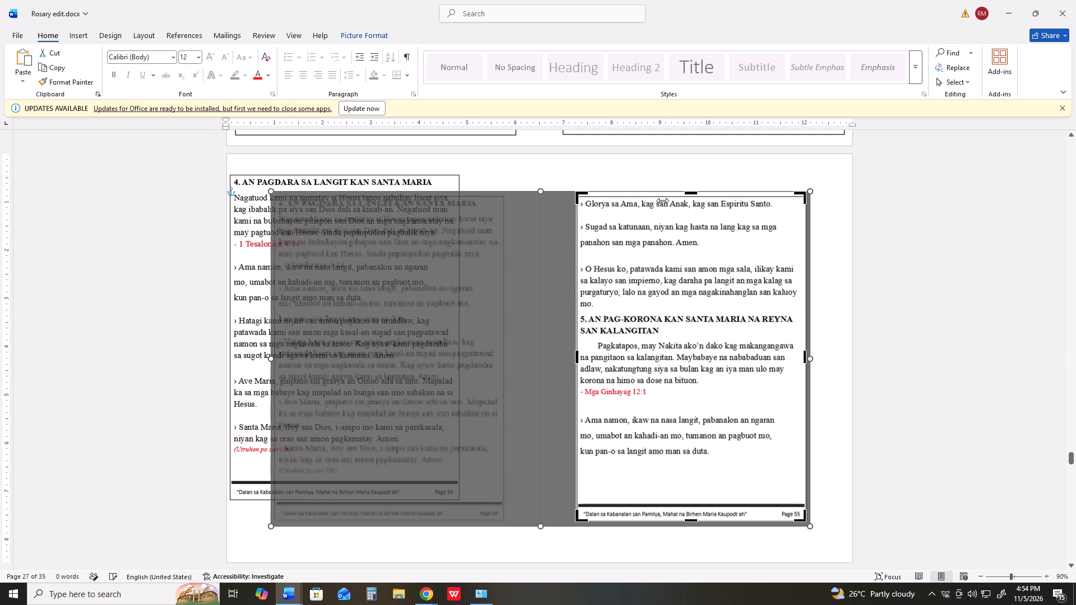
pyautogui.click(805, 357)
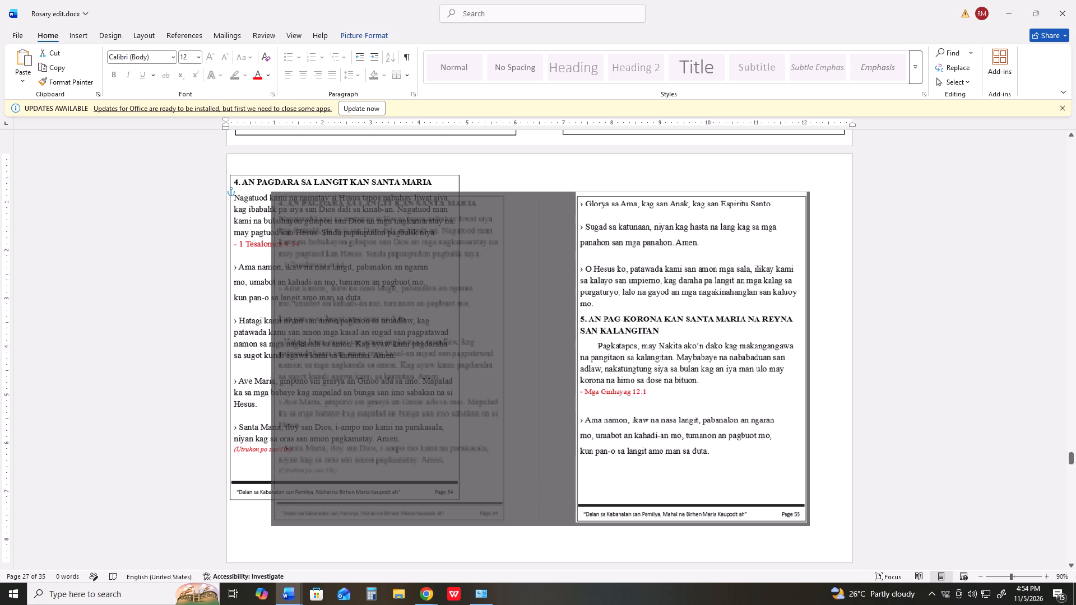
pyautogui.click(690, 193)
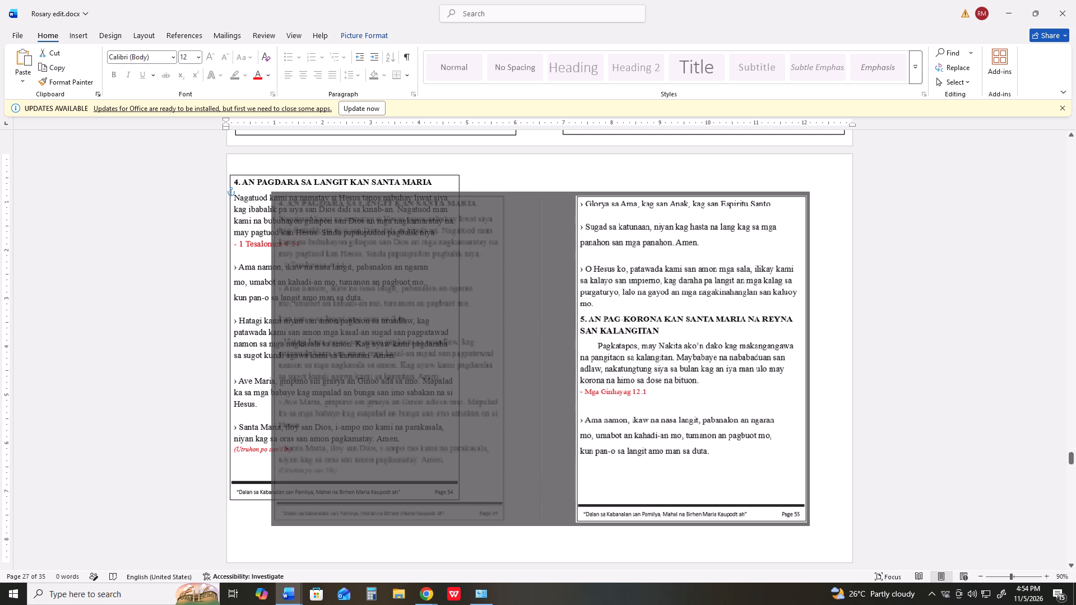
pyautogui.press('Return')
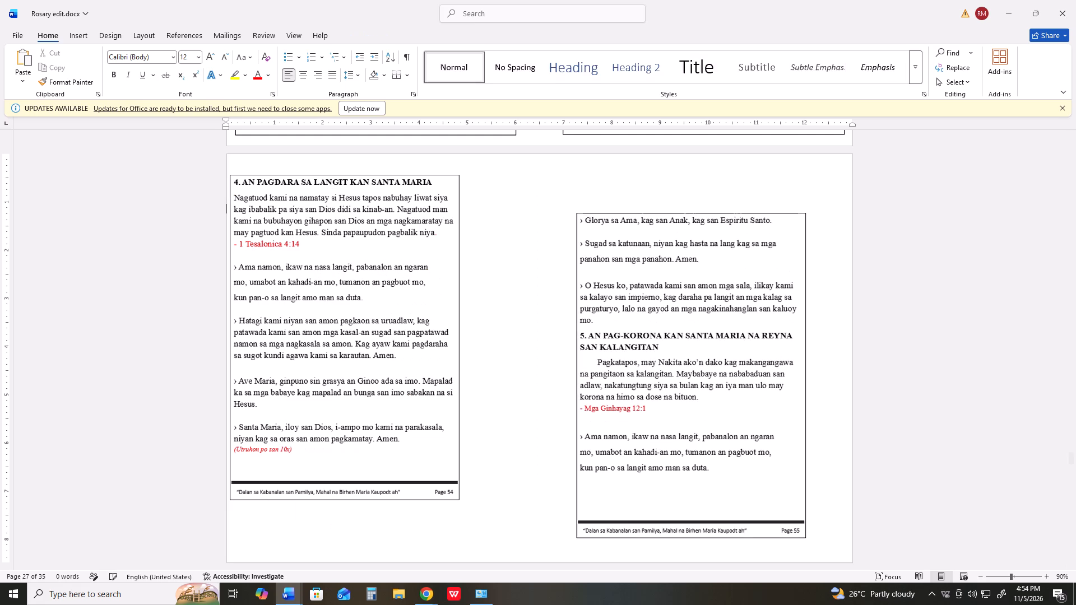
# Move the Page 55 picture up and to the right, near the page's upper-right corner and lined up with Page 53's right border.
pyautogui.click(743, 277)
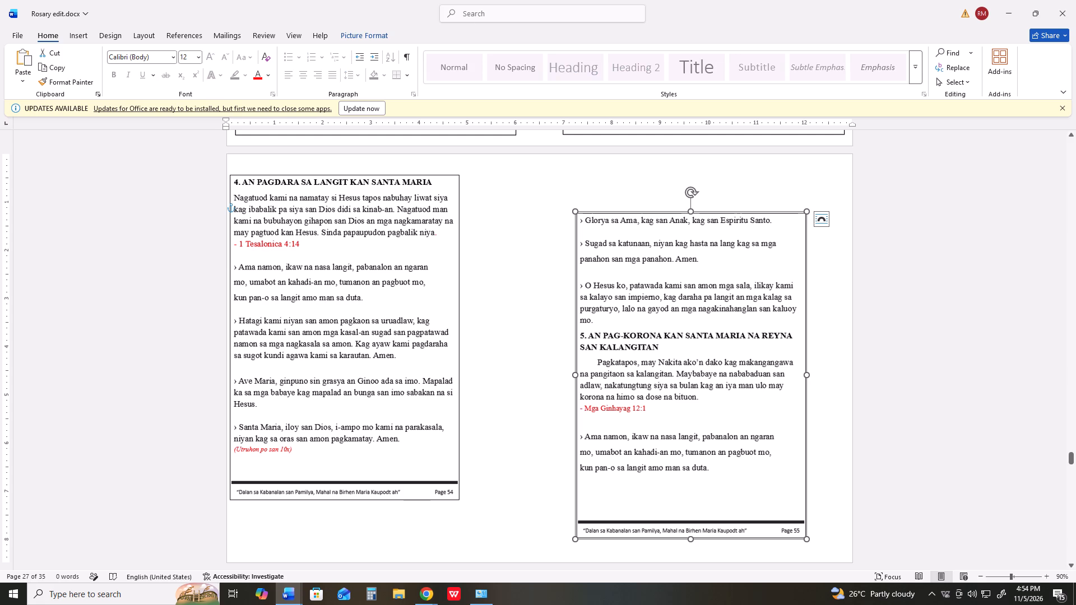
pyautogui.moveTo(721, 368); pyautogui.dragTo(758, 324)
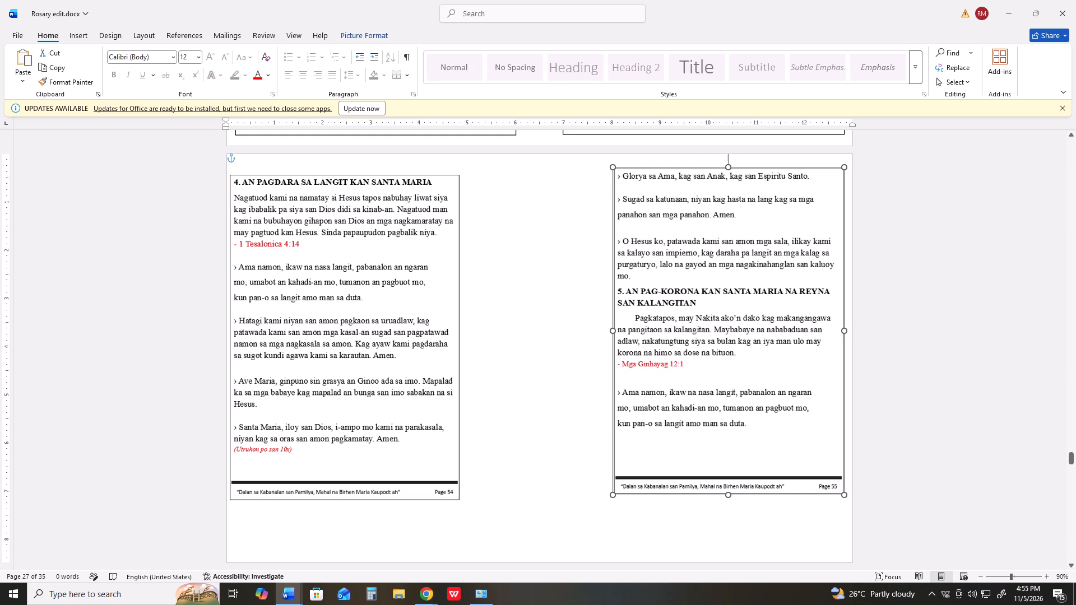
# Nudge the Page 55 picture up slightly so its top sits close to the page's top edge, keeping its right border aligned with Page 53.
pyautogui.moveTo(758, 324); pyautogui.dragTo(759, 319)
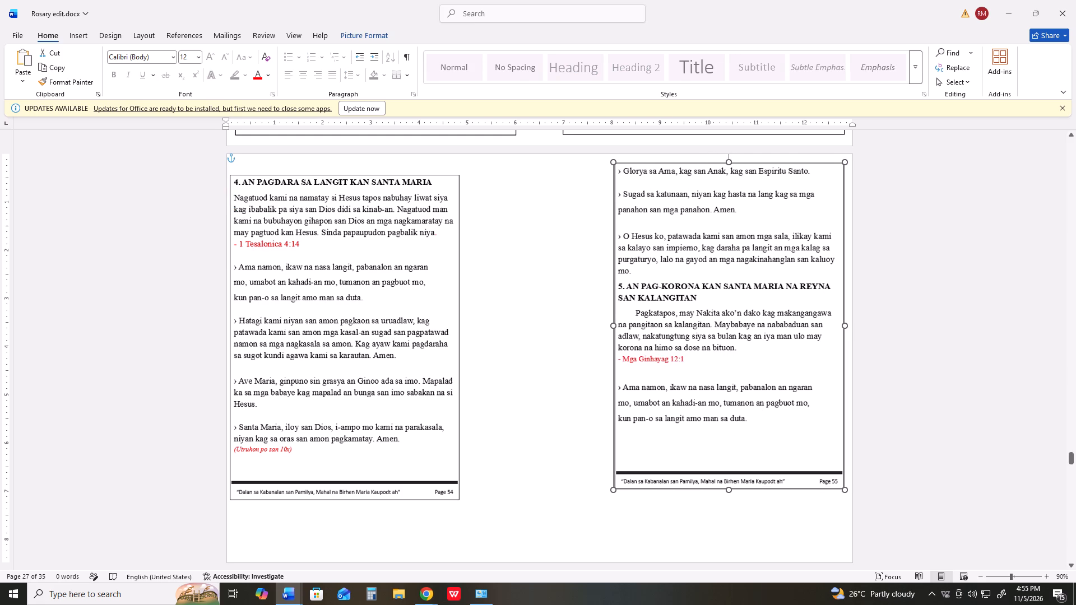
pyautogui.moveTo(759, 319); pyautogui.dragTo(759, 319)
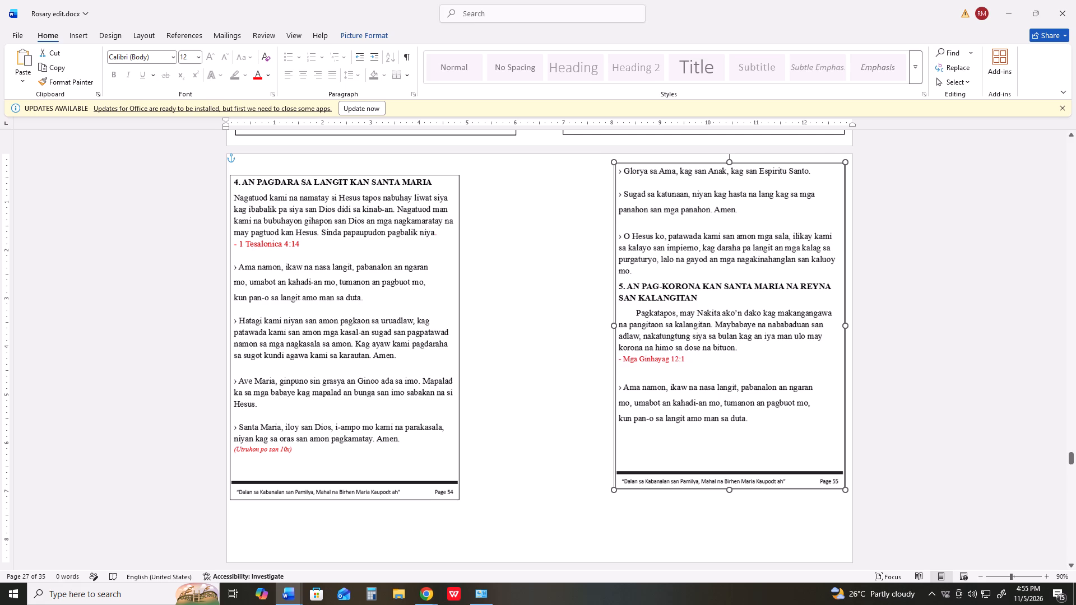
pyautogui.moveTo(759, 319); pyautogui.dragTo(759, 319)
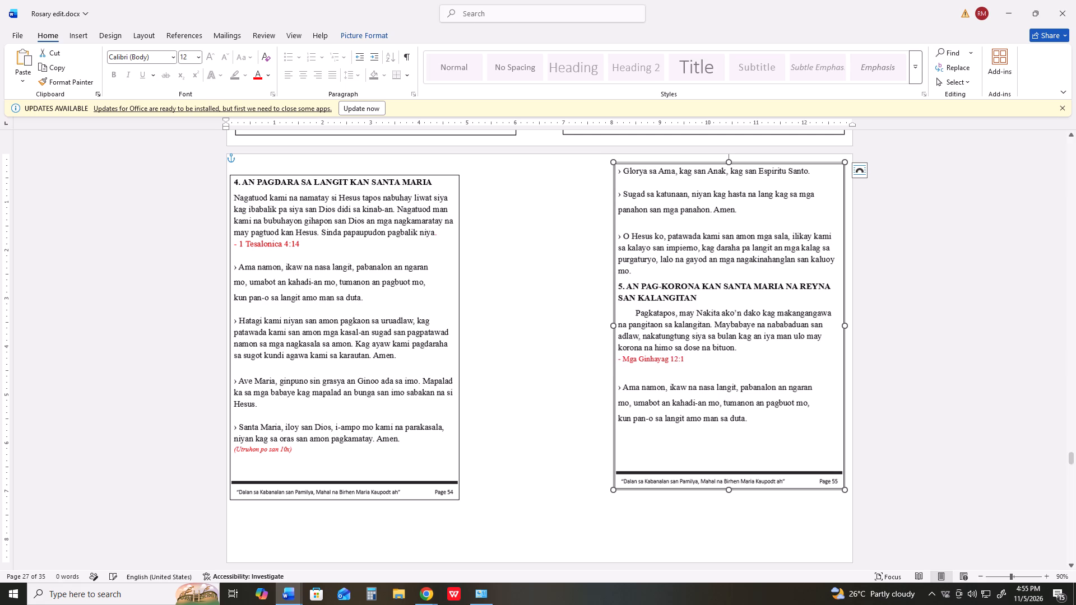
# Enlarge the Page 55 picture toward the lower left to nearly the full page height, its left border lined up with Page 53's.
pyautogui.moveTo(615, 488); pyautogui.dragTo(576, 512)
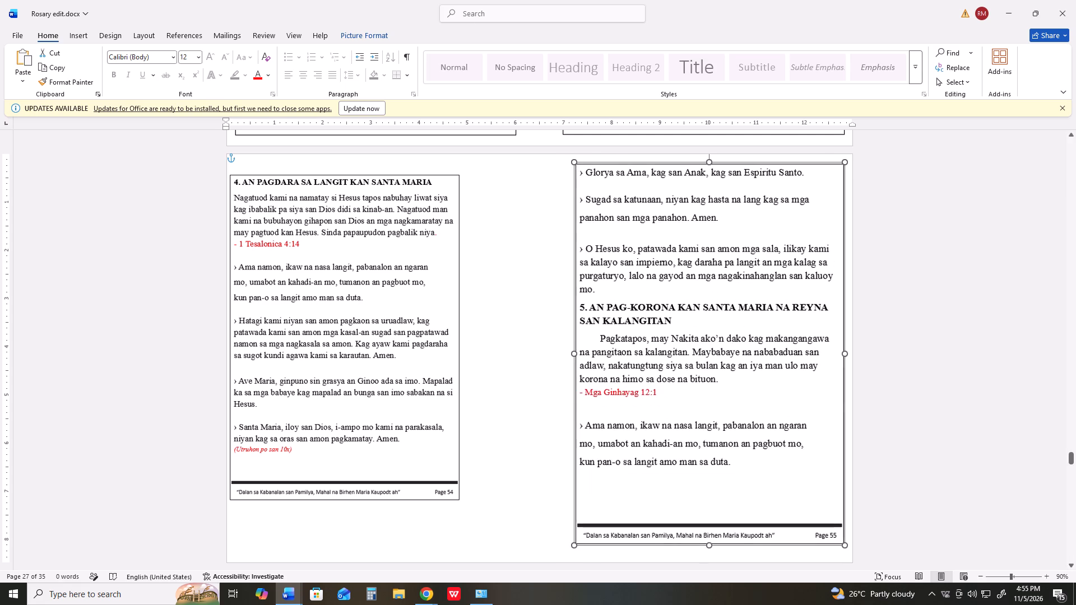
pyautogui.moveTo(576, 512); pyautogui.dragTo(566, 506)
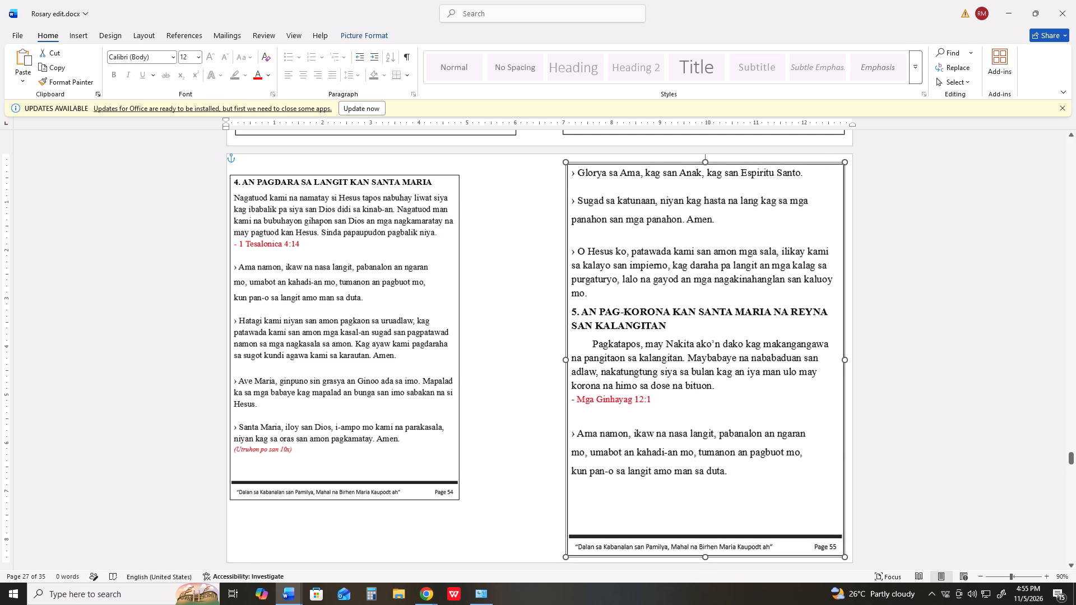
pyautogui.moveTo(566, 506); pyautogui.dragTo(568, 504)
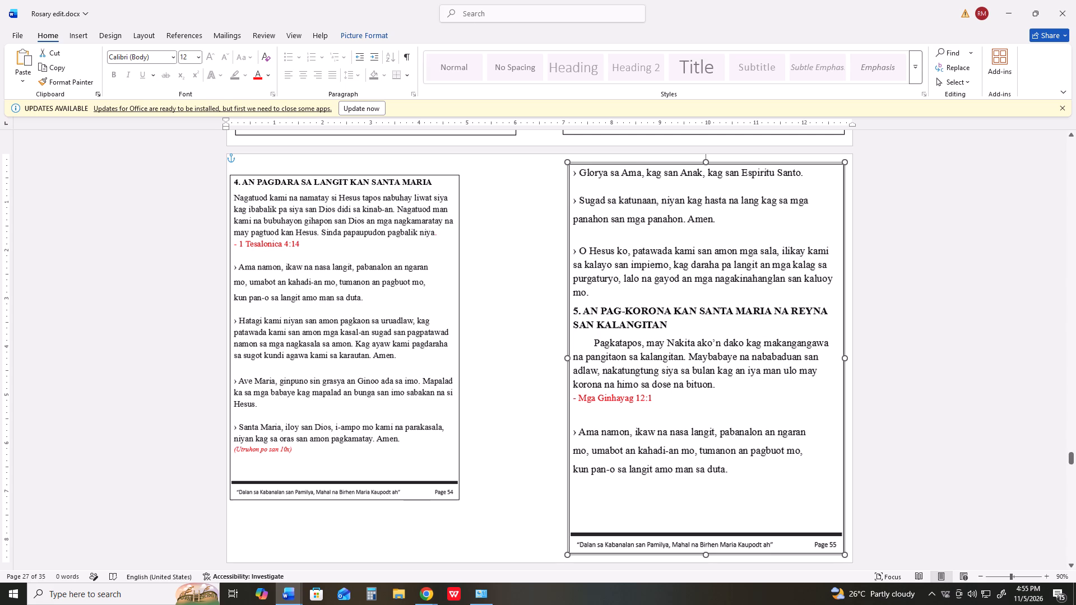
pyautogui.moveTo(568, 504); pyautogui.dragTo(568, 504)
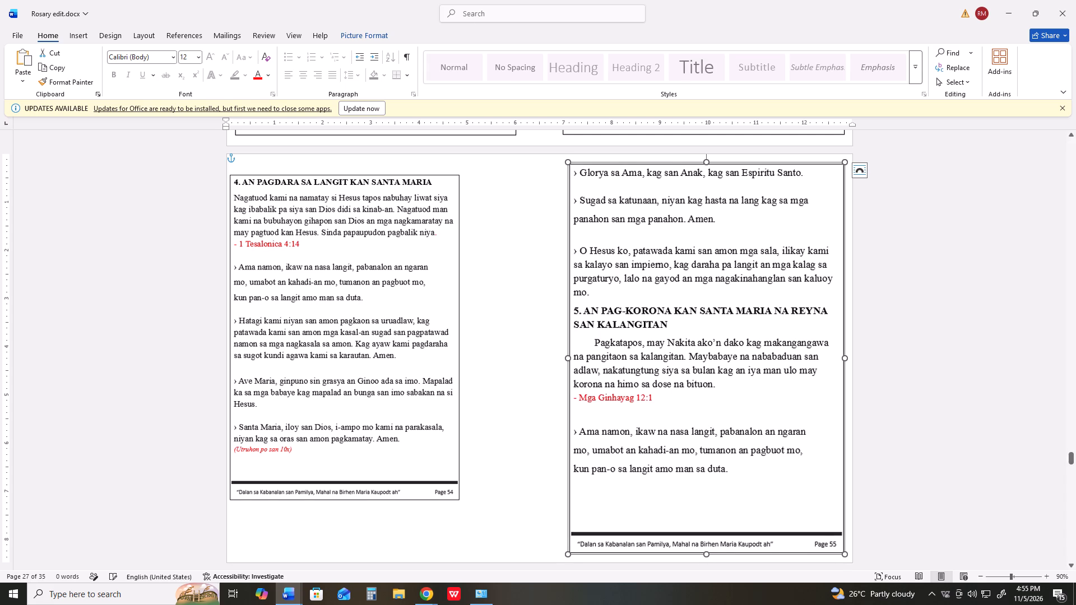
pyautogui.click(567, 356)
pyautogui.scroll(-6, 554, 367)
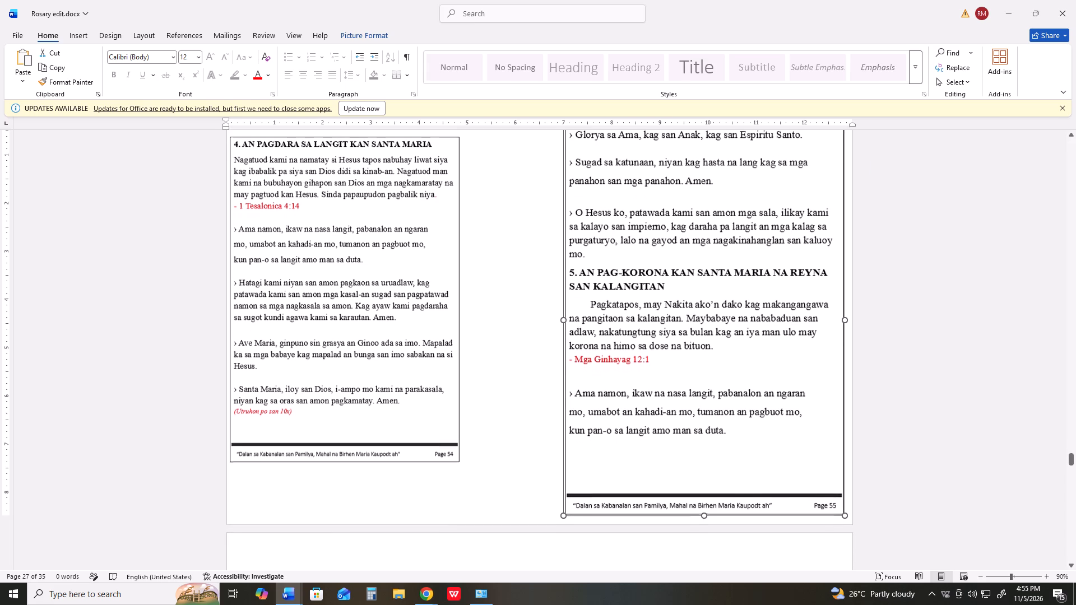
pyautogui.scroll(2, 566, 352)
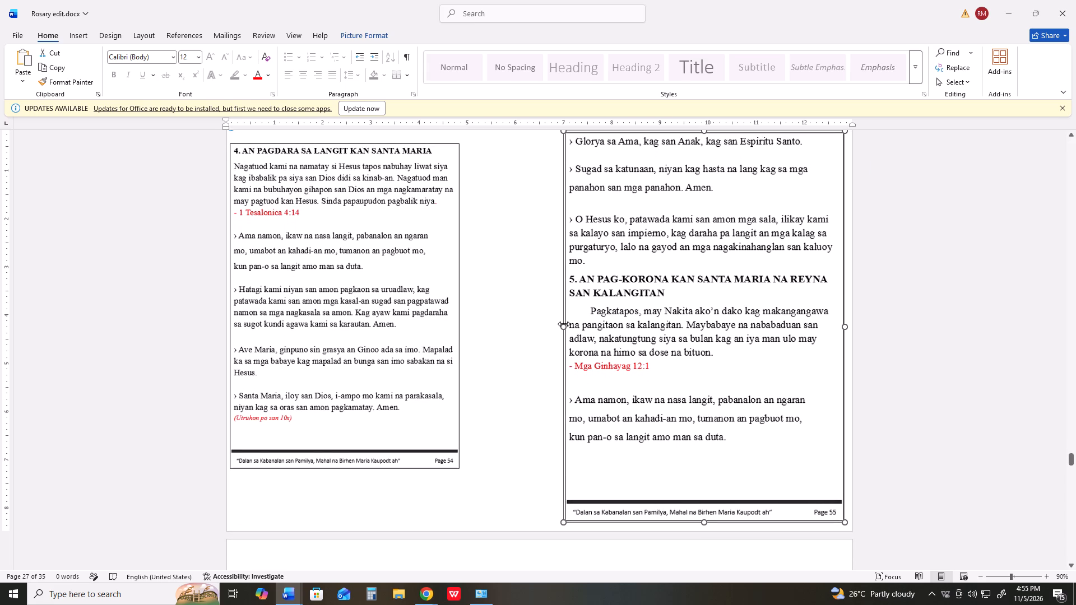
pyautogui.click(564, 325)
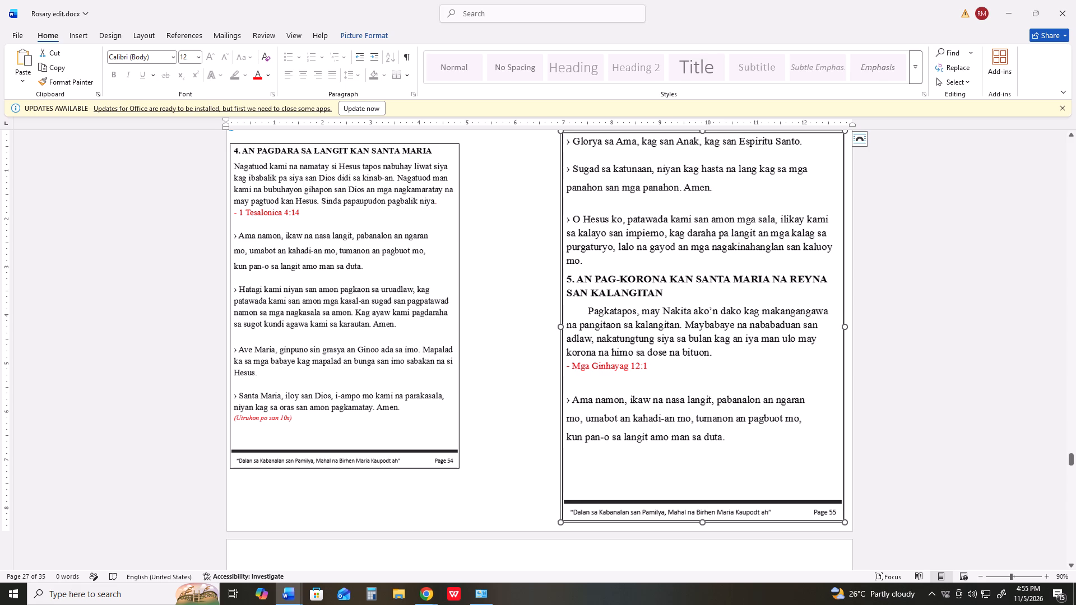
pyautogui.press('Right')
pyautogui.press('Right')
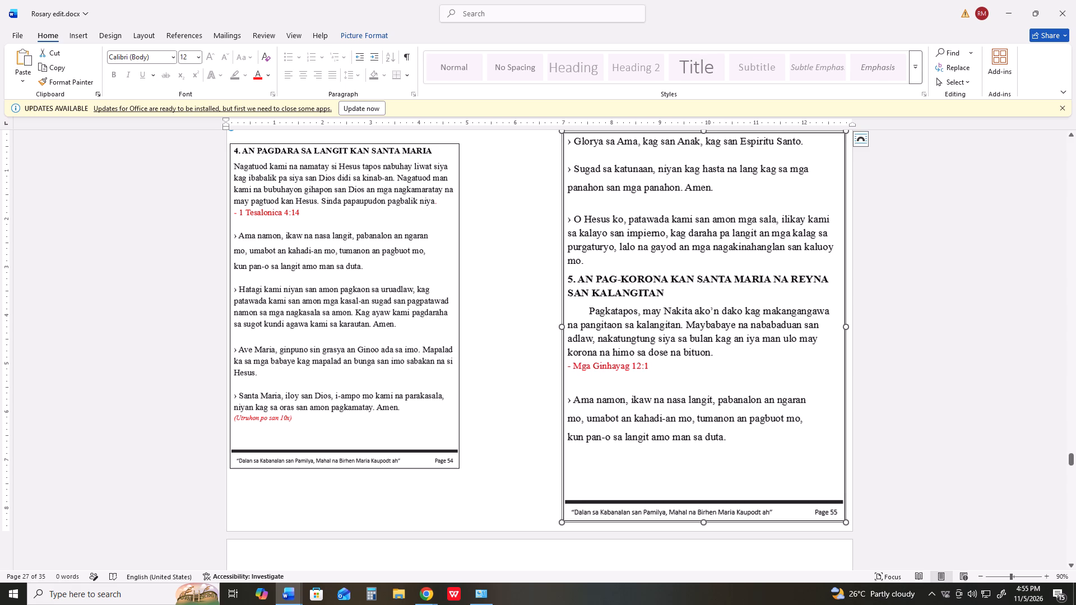
pyautogui.click(532, 348)
# Move the Page 54 picture up and slightly right so its top border lines up with Page 55's.
pyautogui.scroll(-1, 534, 344)
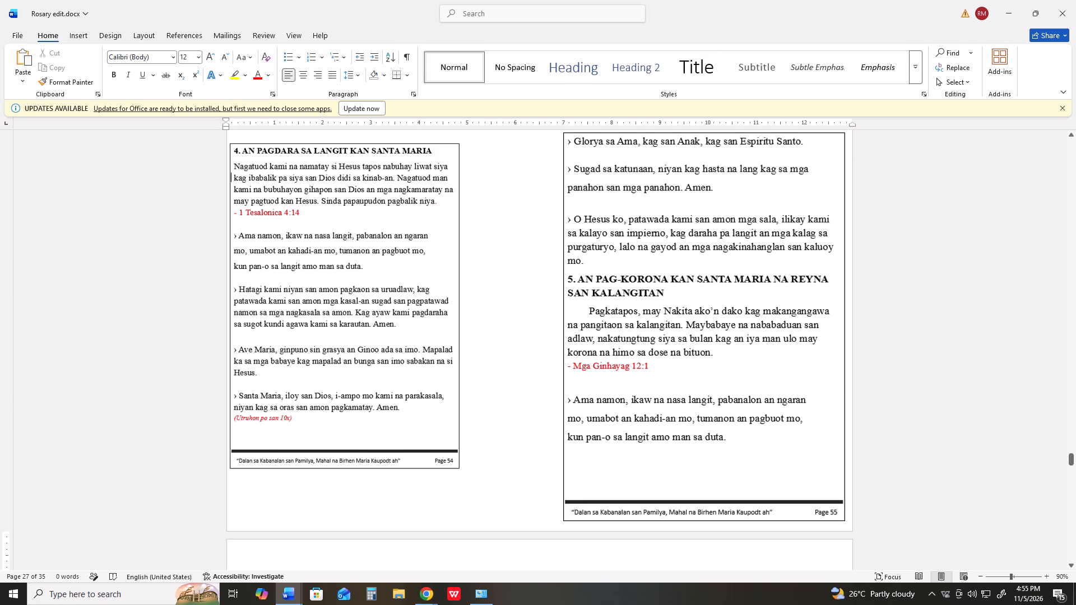
pyautogui.scroll(-1, 534, 344)
pyautogui.scroll(6, 526, 344)
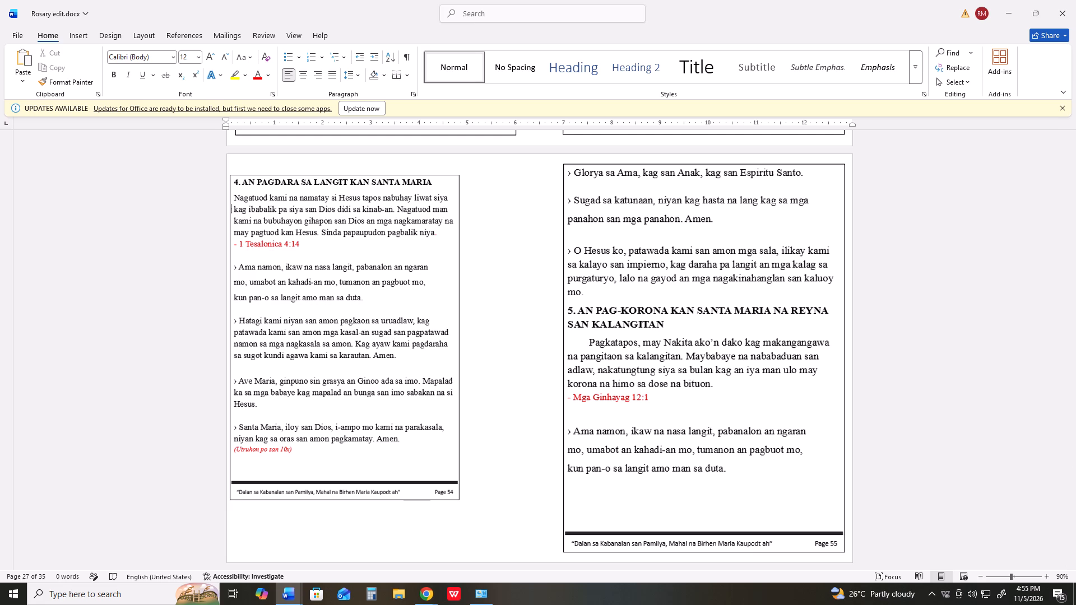
pyautogui.moveTo(356, 297); pyautogui.dragTo(361, 290)
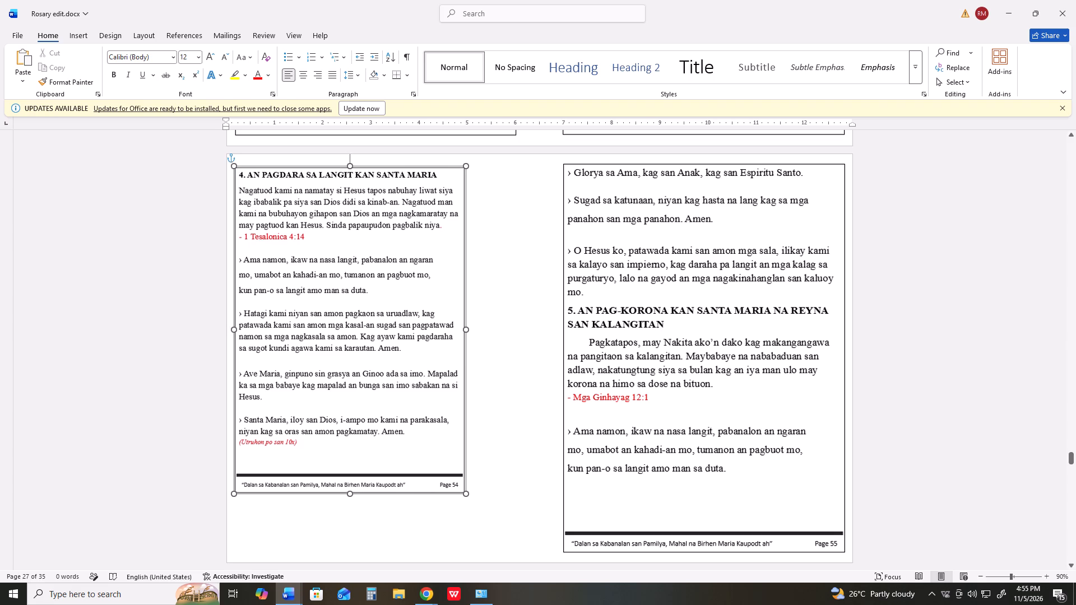
pyautogui.moveTo(361, 290); pyautogui.dragTo(363, 288)
pyautogui.click(362, 288)
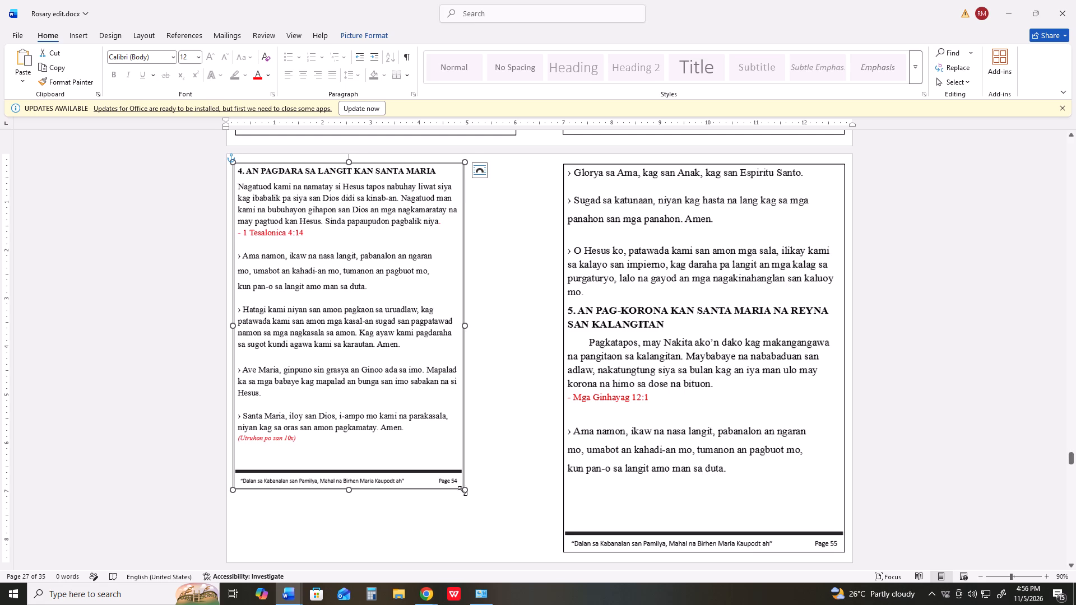
# Enlarge and widen the Page 54 picture to match Page 55's height, with its right border lined up with Page 52's.
pyautogui.moveTo(465, 493); pyautogui.dragTo(502, 500)
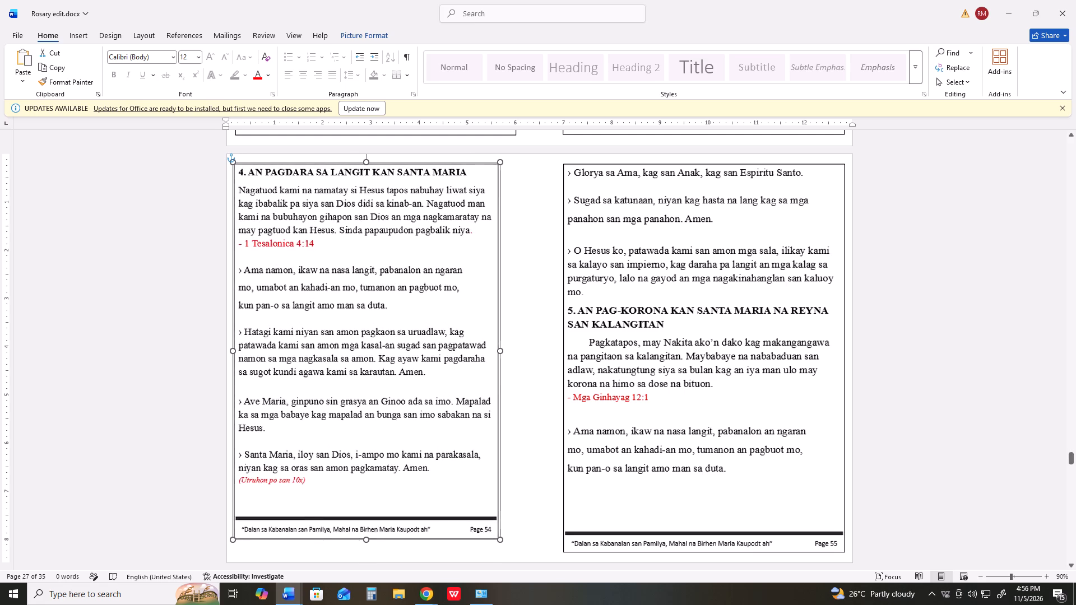
pyautogui.moveTo(502, 500); pyautogui.dragTo(516, 504)
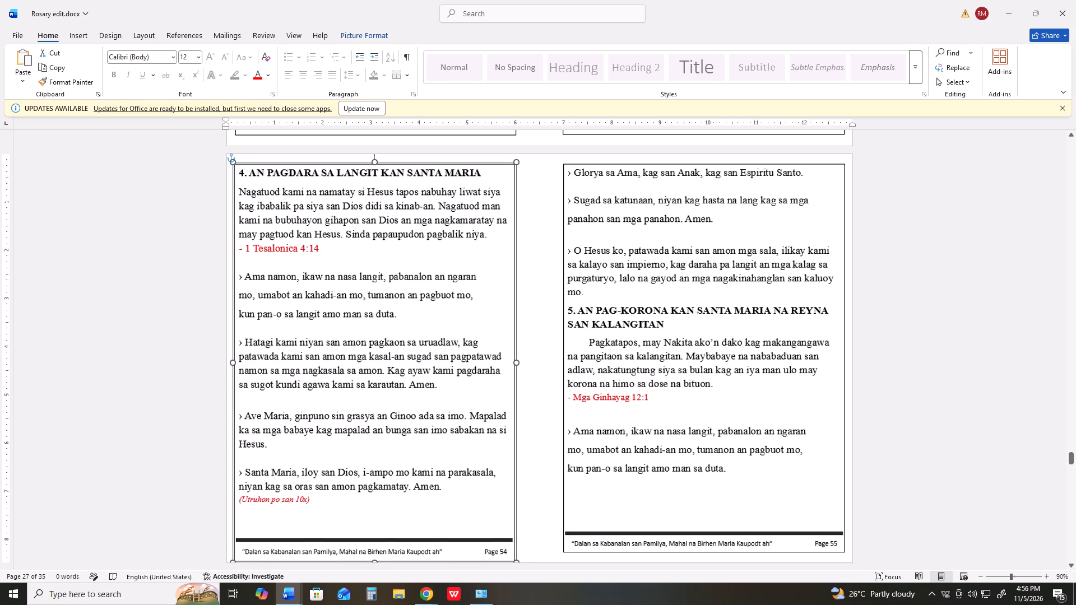
pyautogui.moveTo(516, 504); pyautogui.dragTo(511, 497)
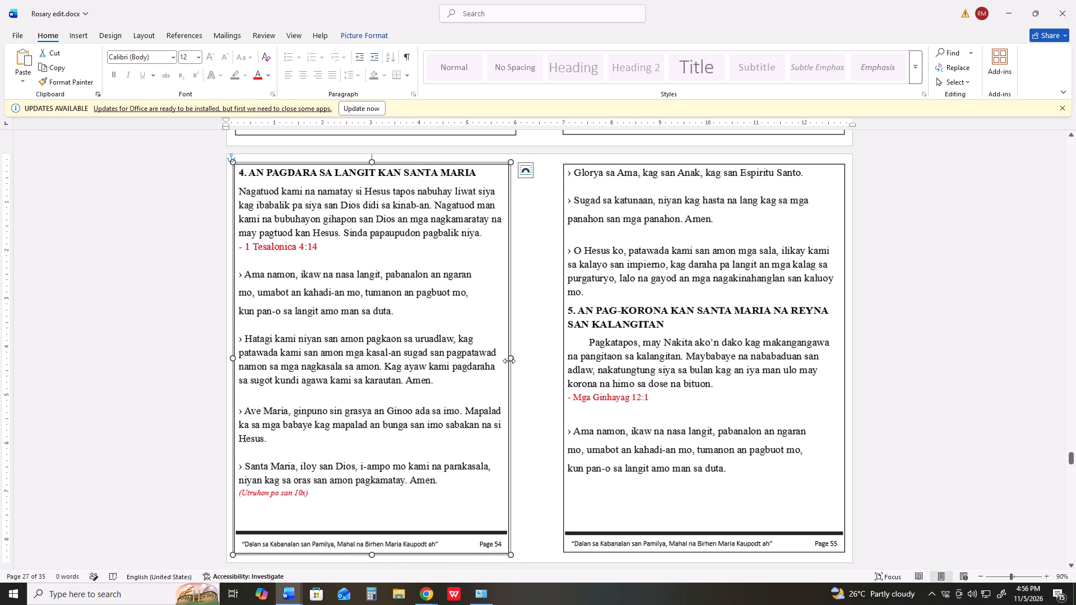
pyautogui.moveTo(509, 358); pyautogui.dragTo(517, 359)
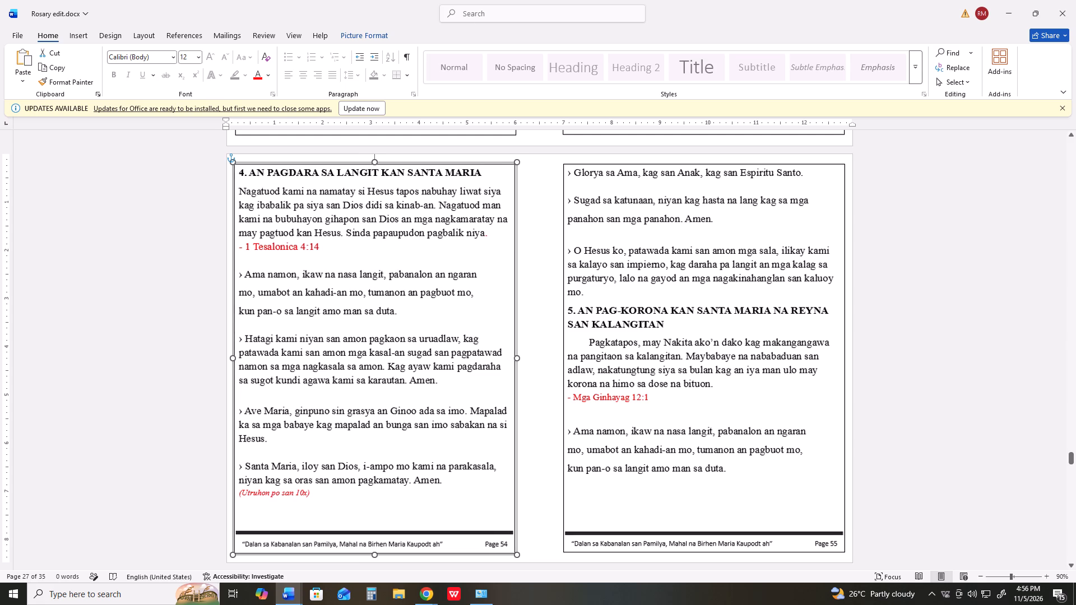
pyautogui.moveTo(517, 359); pyautogui.dragTo(519, 362)
pyautogui.scroll(-5, 551, 357)
pyautogui.scroll(1, 551, 356)
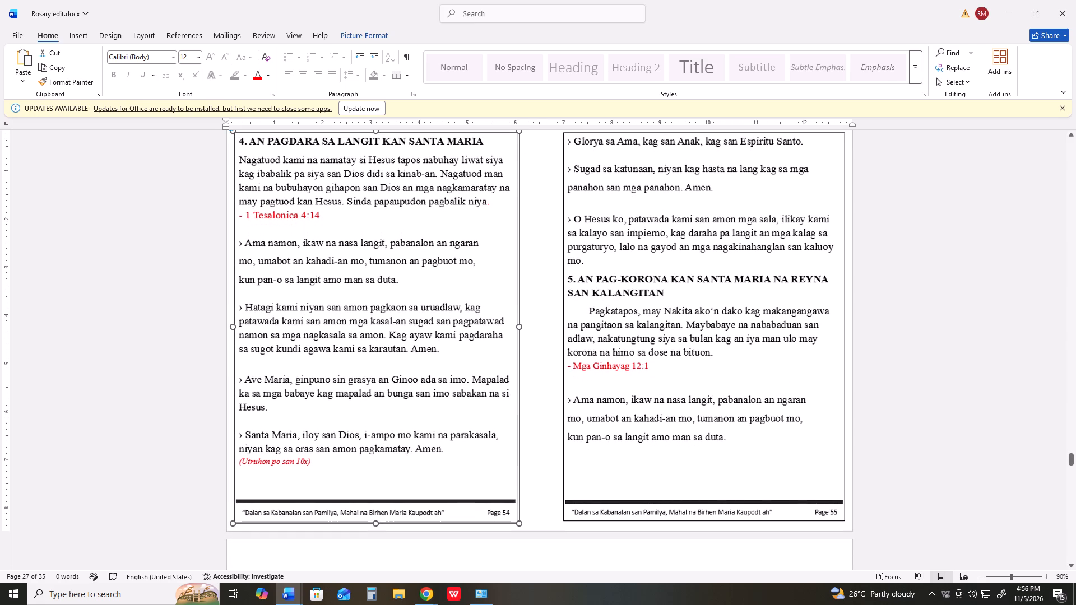
pyautogui.press('Left')
# Check the Page 54–55 spread in the print preview and return to the document.
pyautogui.hotkey('ctrl', 'p')
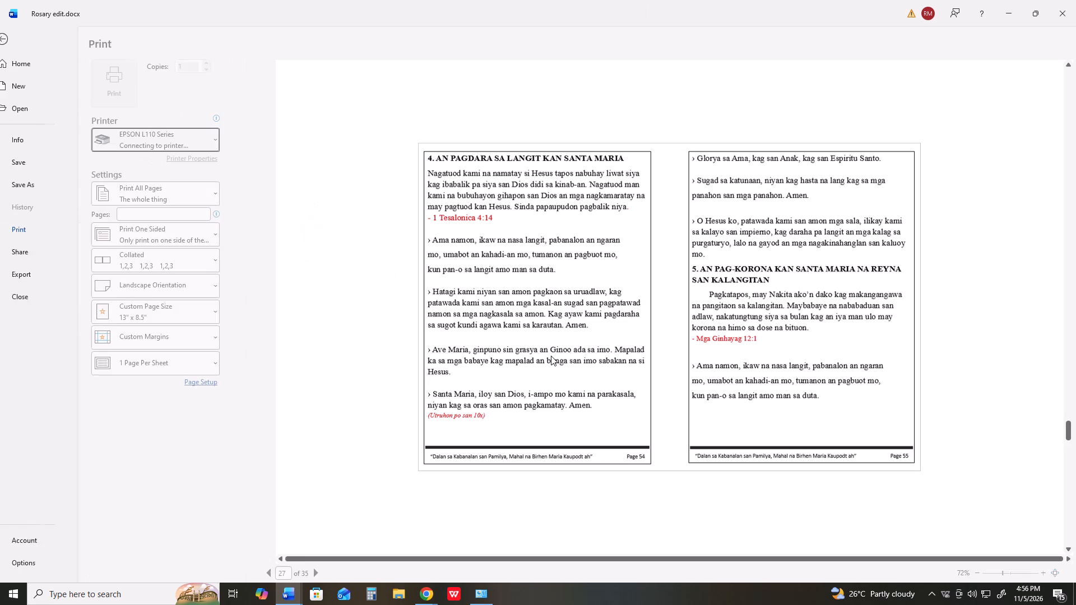
pyautogui.press('Escape')
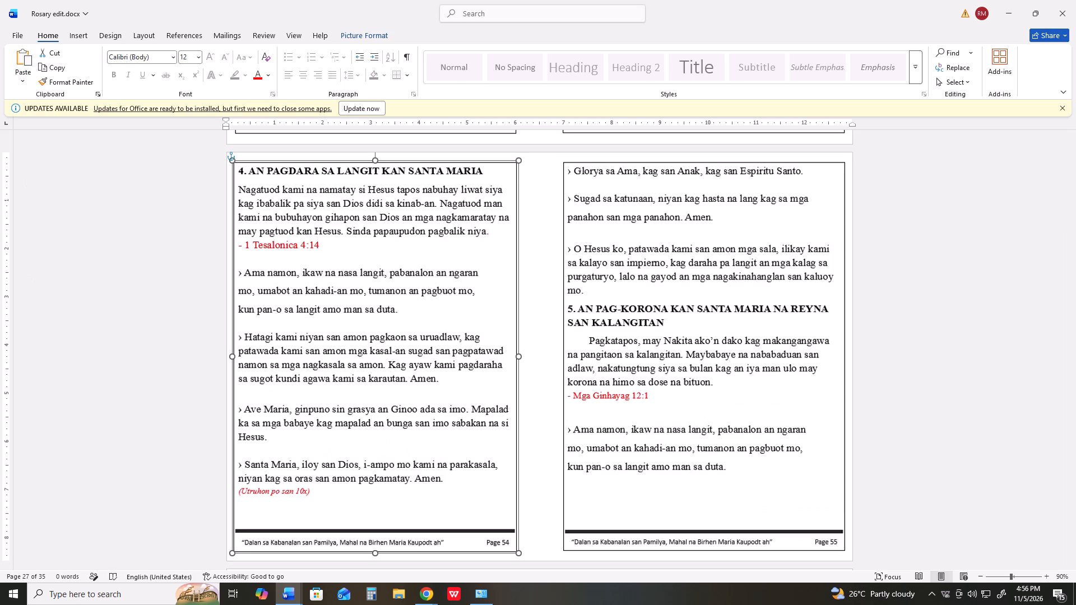
pyautogui.click(534, 318)
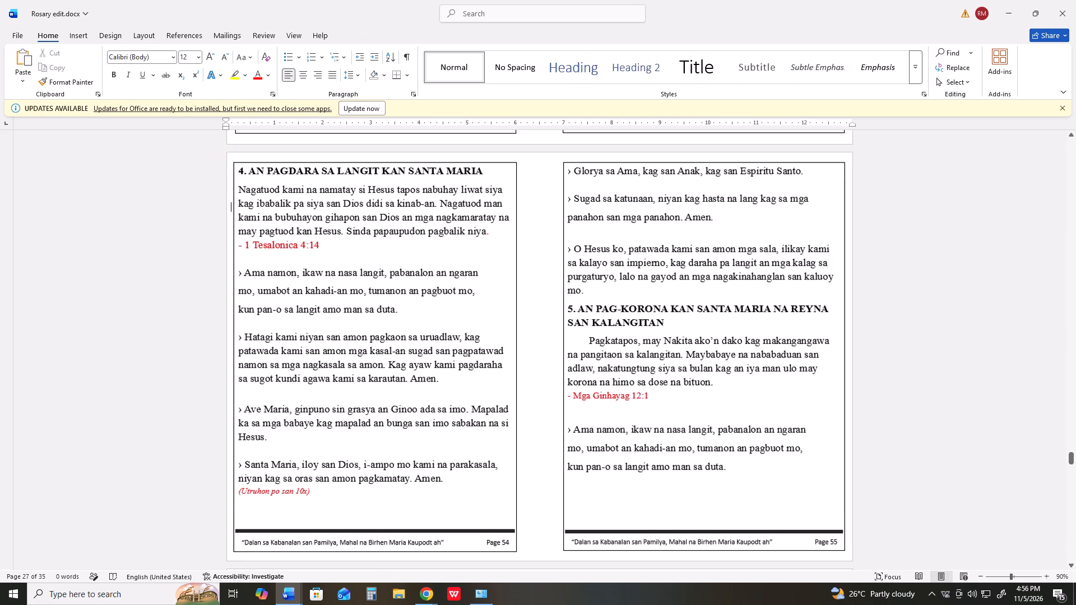
# Insert the picture r56.png from Downloads, containing Pages 56–57, on the blank page after the Page 54–55 spread.
pyautogui.scroll(-8, 534, 318)
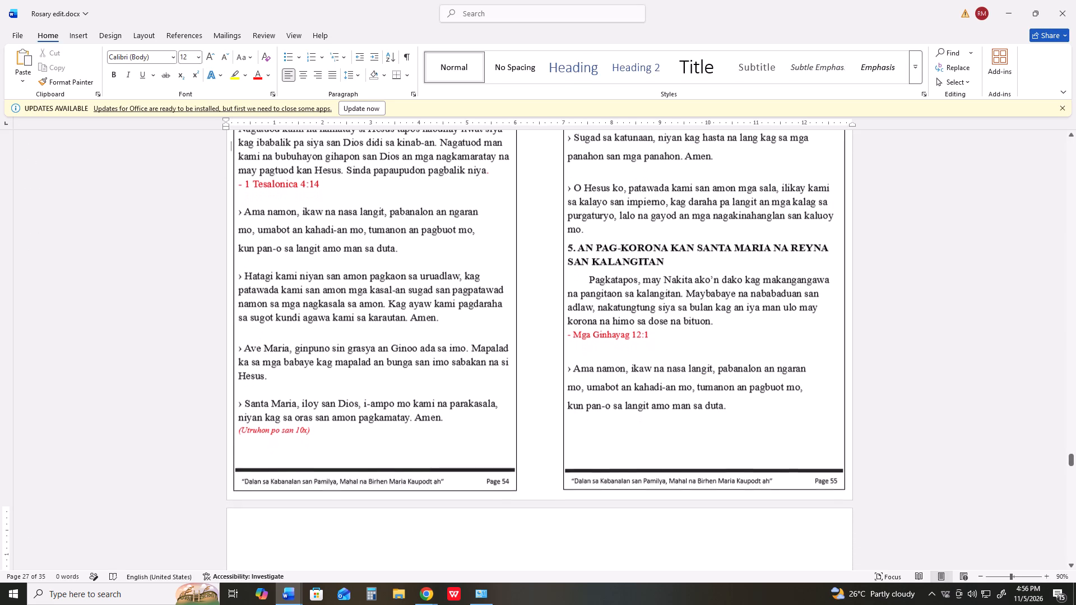
pyautogui.scroll(-16, 534, 319)
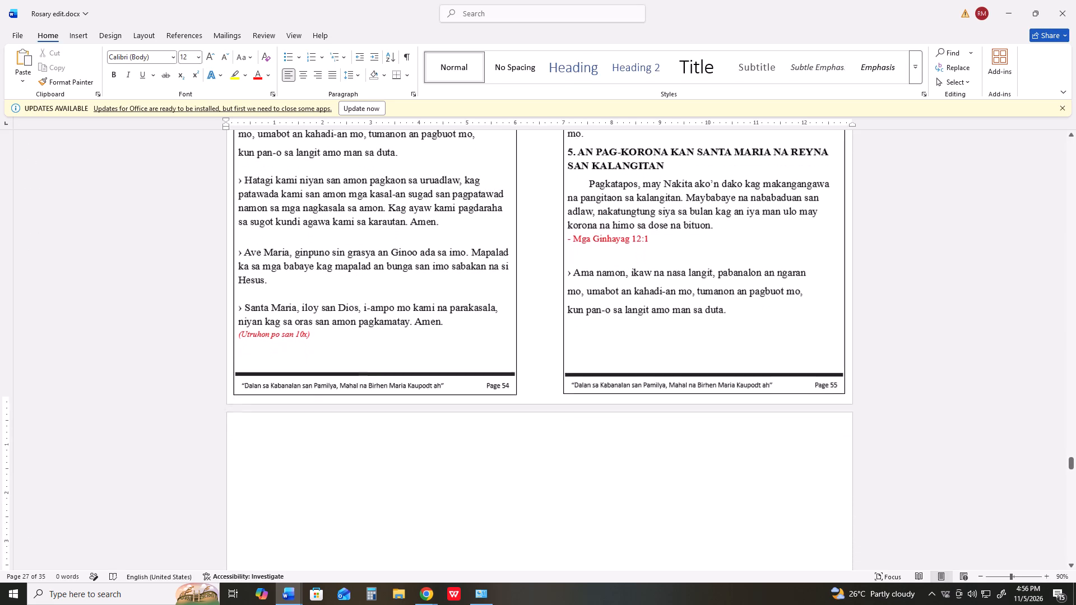
pyautogui.scroll(-11, 534, 319)
pyautogui.click(532, 324)
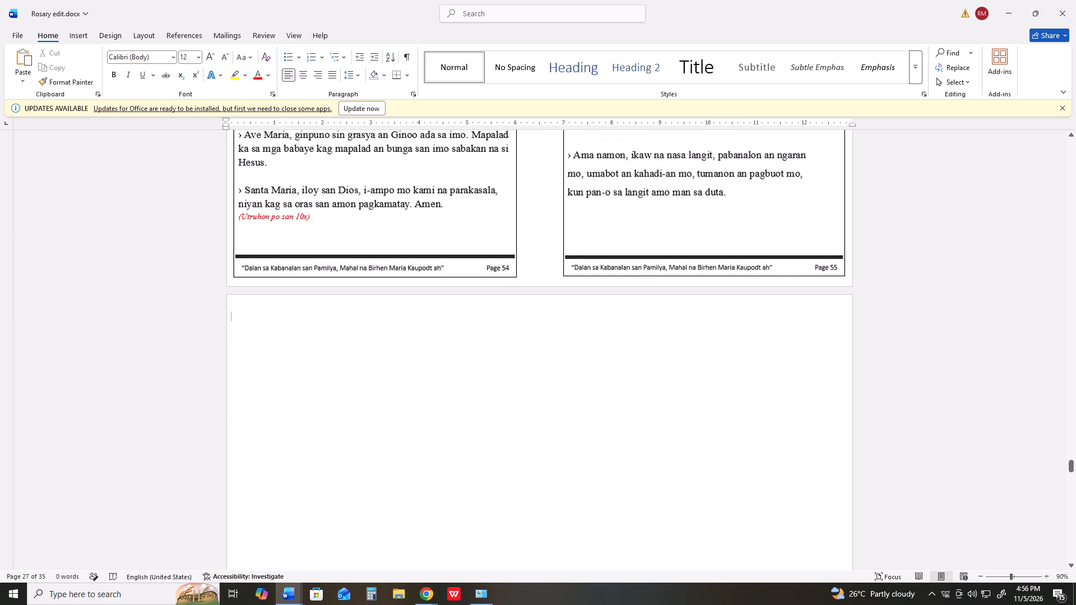
pyautogui.scroll(-4, 532, 325)
pyautogui.click(547, 231)
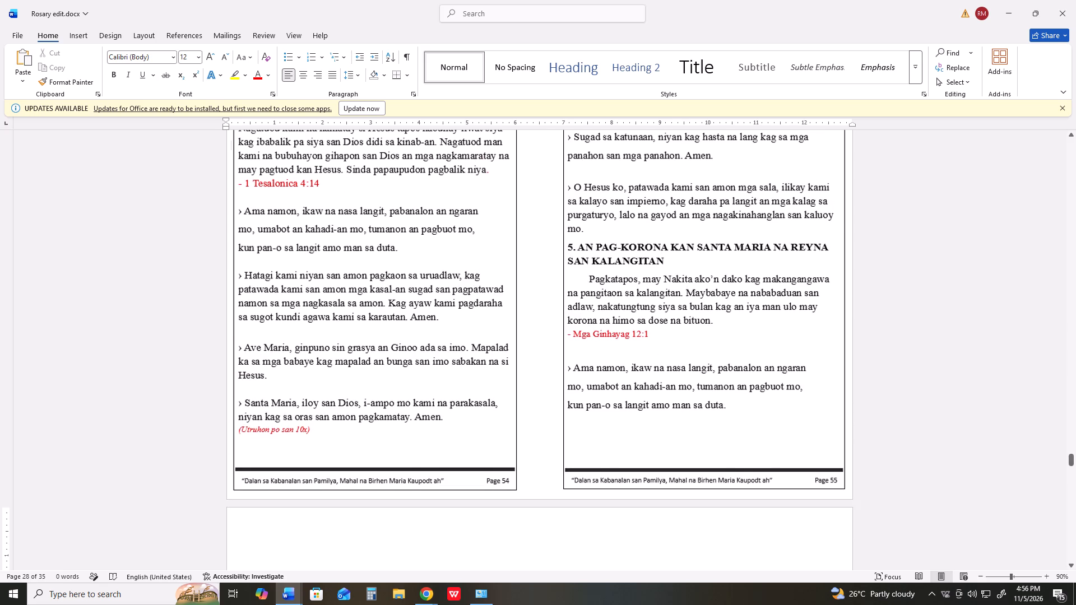
pyautogui.scroll(-4, 547, 308)
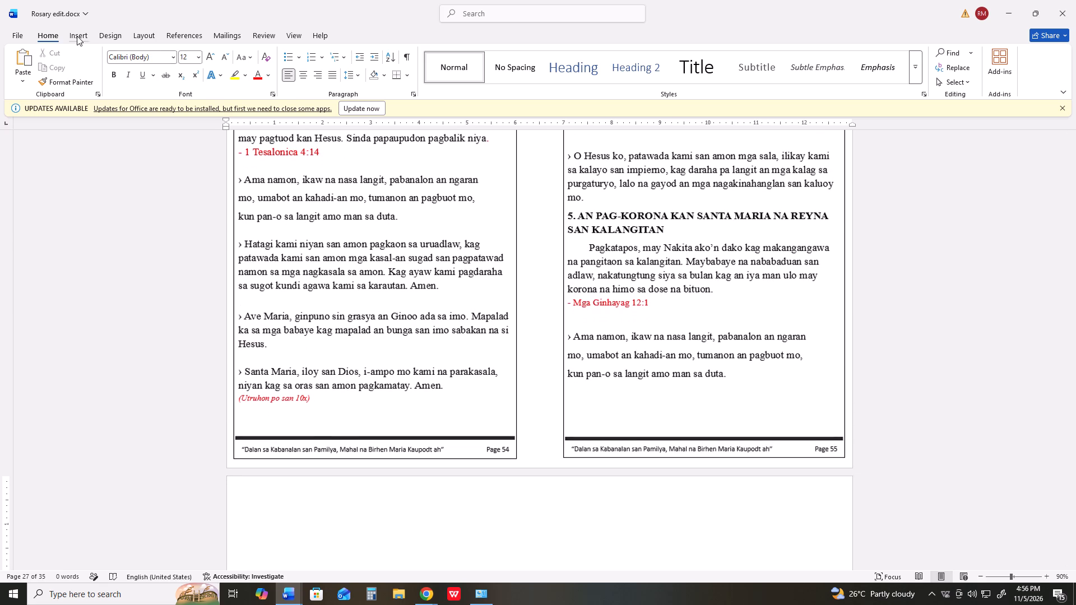
pyautogui.click(77, 36)
pyautogui.click(127, 61)
pyautogui.click(169, 114)
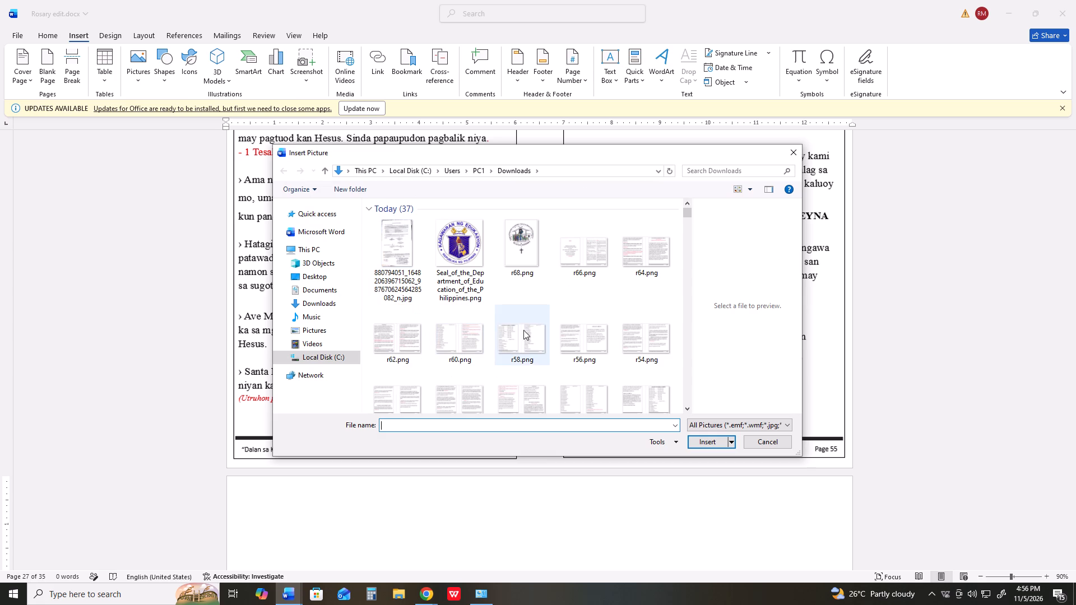
pyautogui.doubleClick(594, 341)
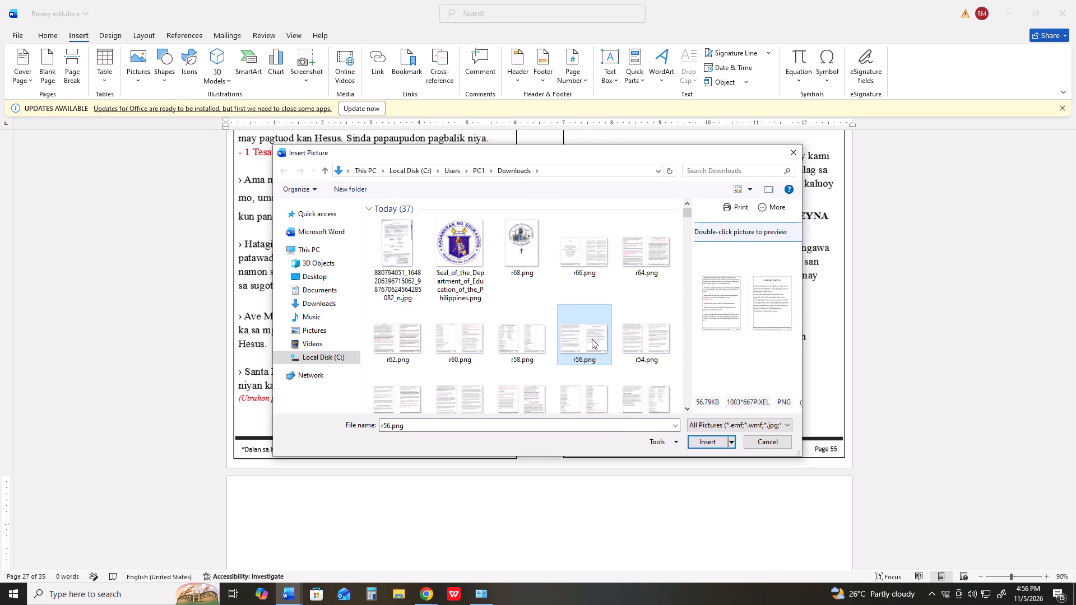
pyautogui.press('Return')
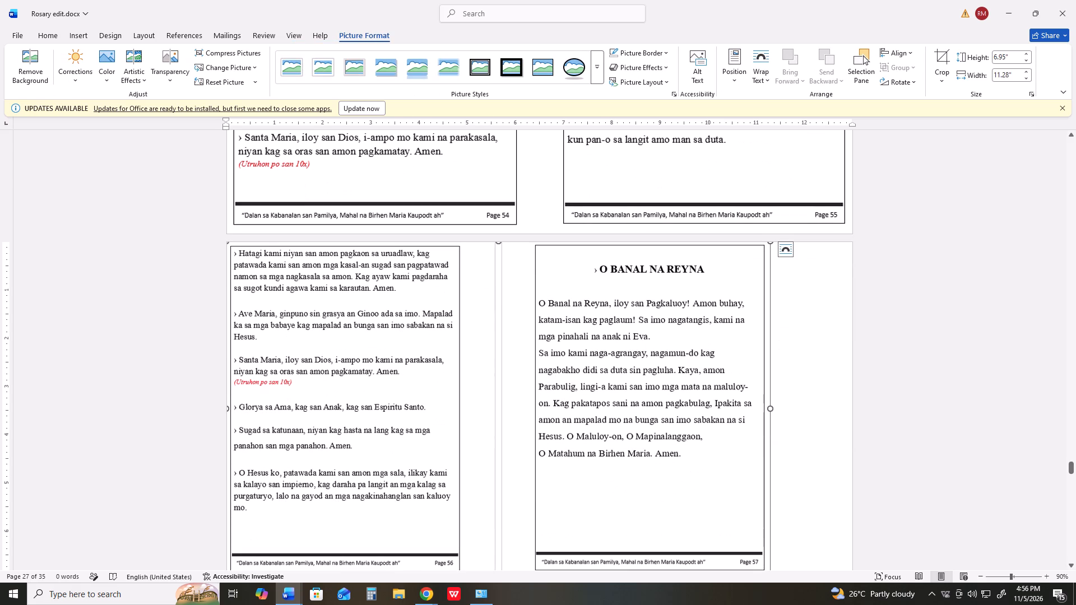
# Set the Pages 56–57 picture's text wrapping to In Front of Text.
pyautogui.scroll(-11, 711, 343)
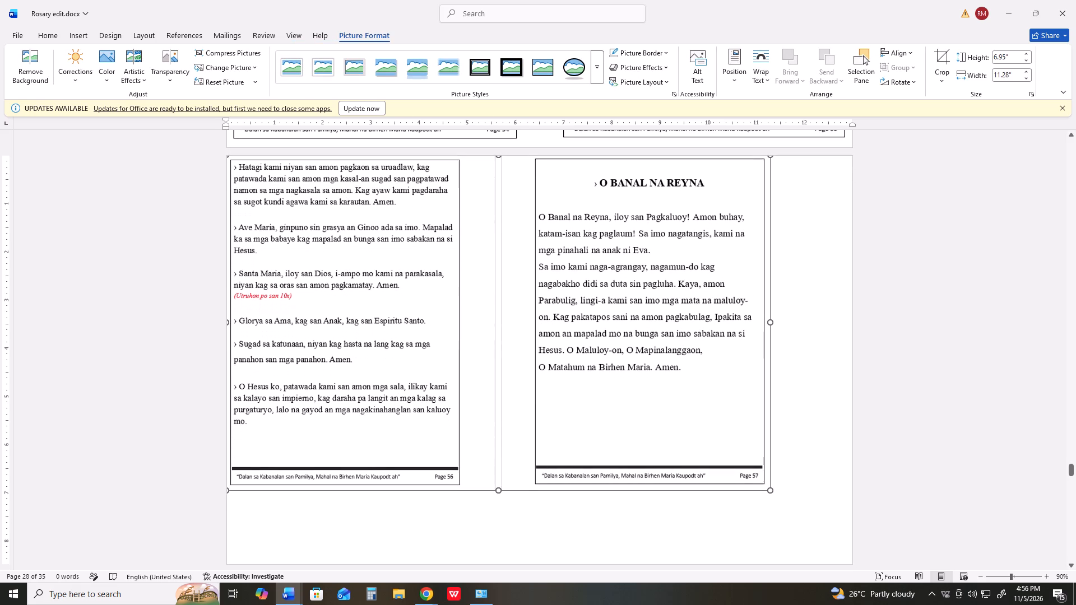
pyautogui.moveTo(558, 360); pyautogui.dragTo(573, 375)
pyautogui.rightClick(505, 329)
pyautogui.rightClick(505, 329)
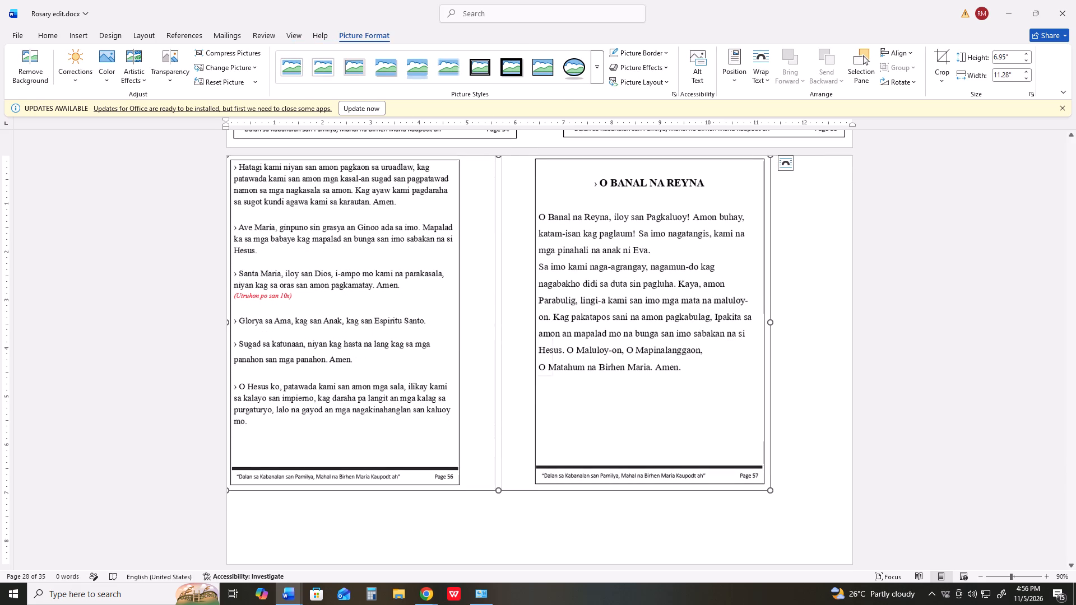
pyautogui.click(787, 152)
pyautogui.click(787, 160)
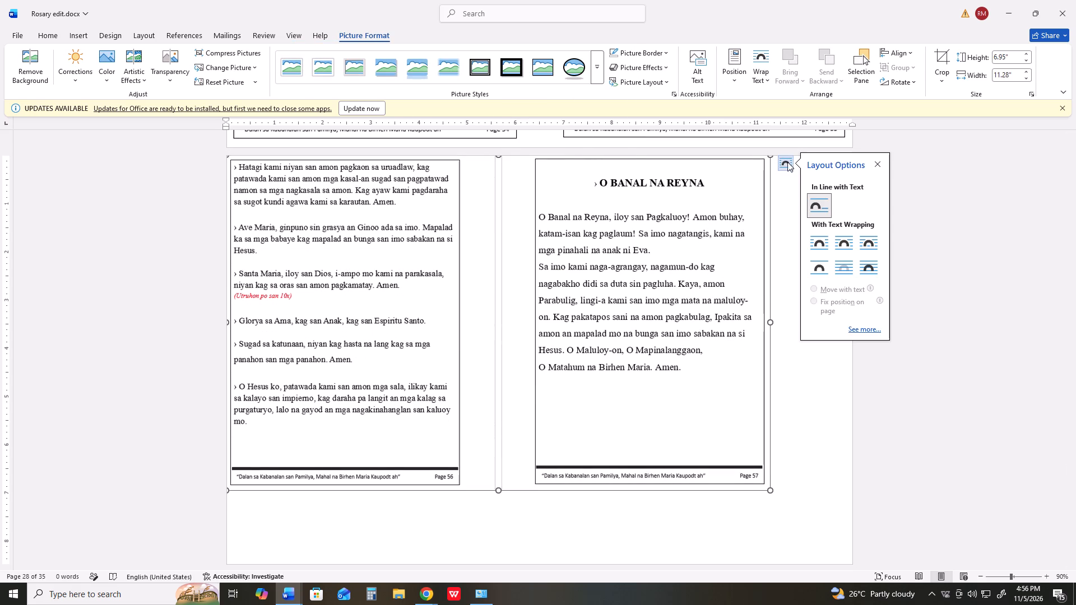
pyautogui.click(867, 266)
# Duplicate the Pages 56–57 picture, placing the copy slightly lower and to the right of the original.
pyautogui.keyDown('ctrl'); pyautogui.moveTo(448, 260); pyautogui.dragTo(454, 268); pyautogui.keyUp('ctrl')
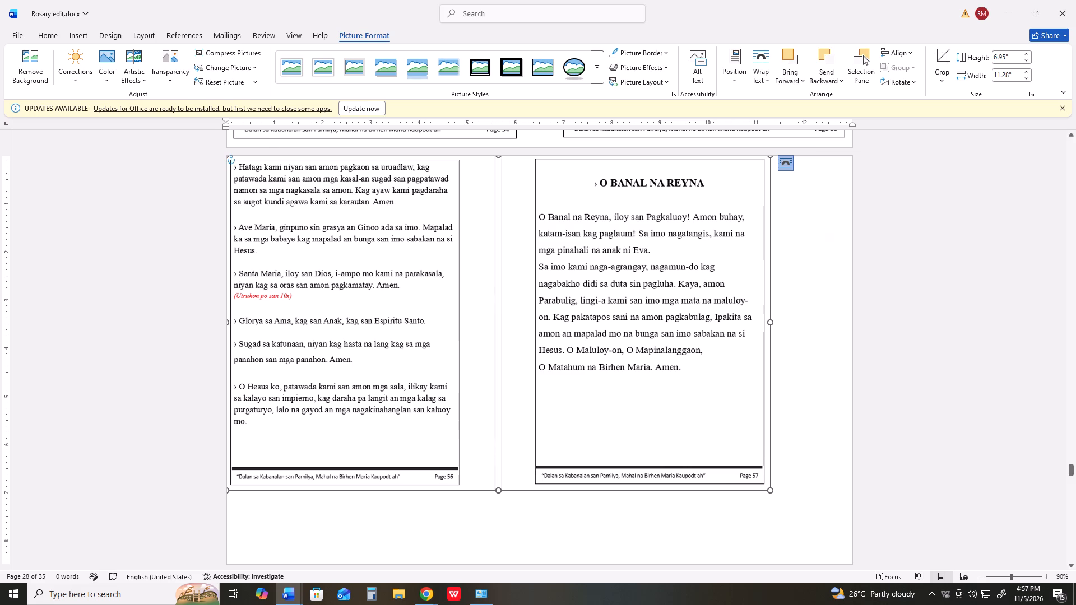
pyautogui.keyDown('ctrl'); pyautogui.moveTo(454, 268); pyautogui.dragTo(472, 307); pyautogui.keyUp('ctrl')
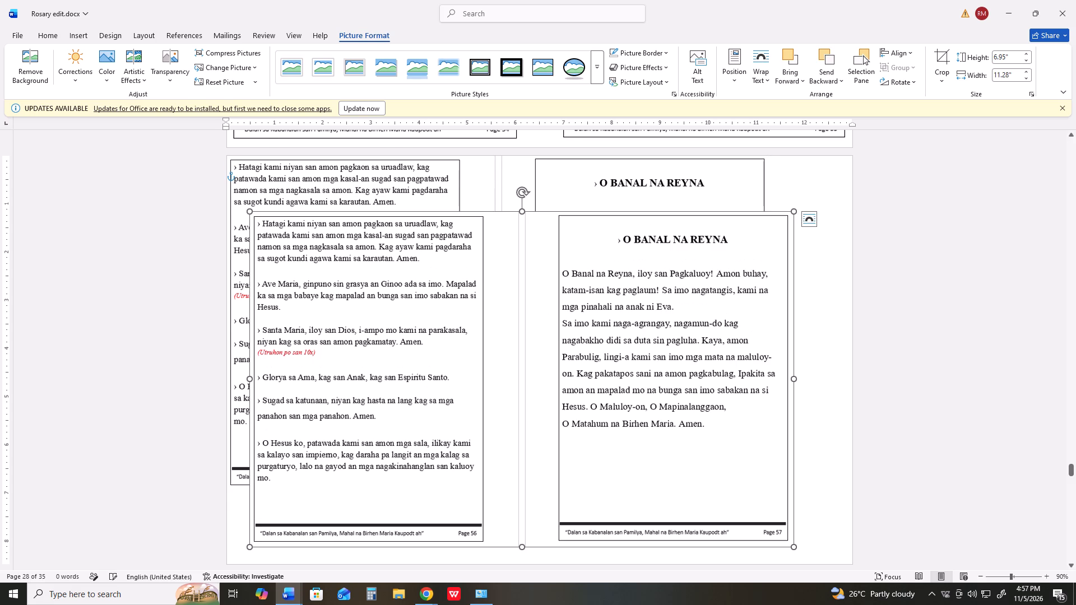
# Crop the original picture on all four sides to Page 56's border, about 4.81" wide and 6.79" high.
pyautogui.click(356, 186)
pyautogui.rightClick(356, 186)
pyautogui.click(396, 156)
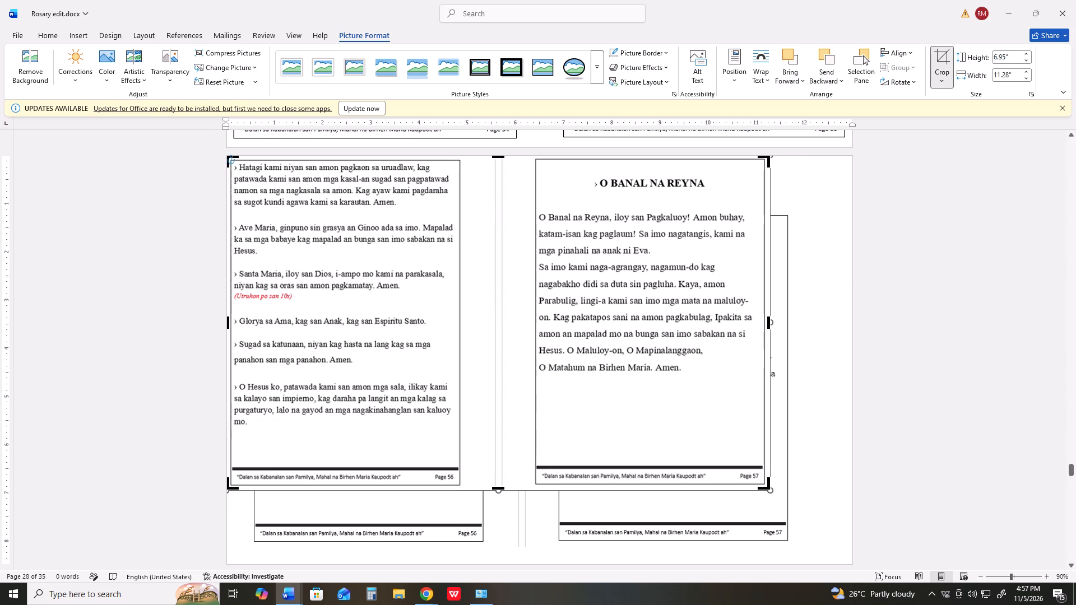
pyautogui.moveTo(768, 322); pyautogui.dragTo(762, 324)
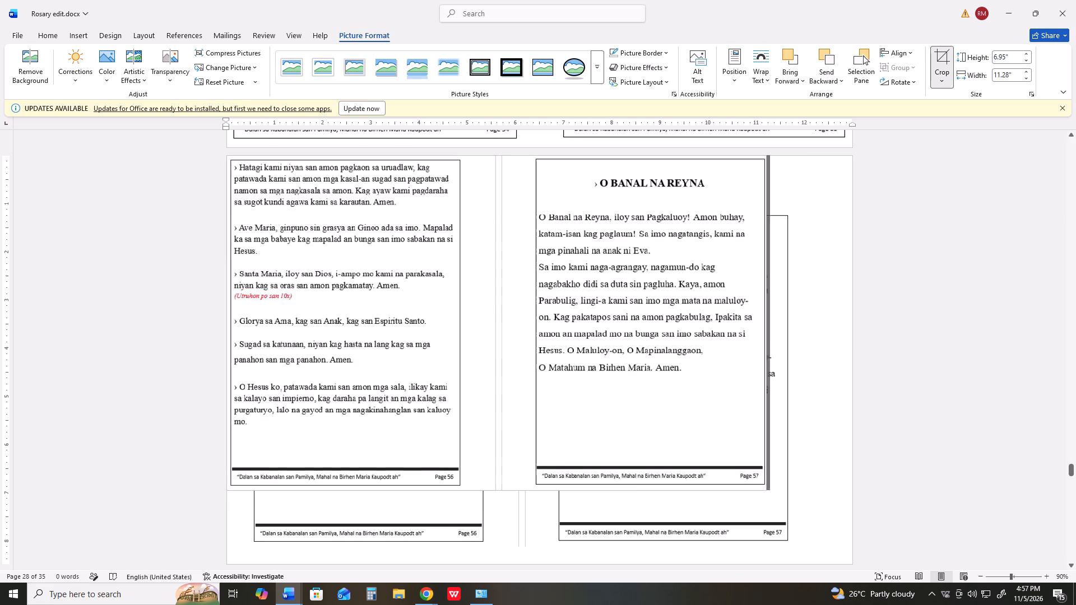
pyautogui.moveTo(762, 324); pyautogui.dragTo(465, 361)
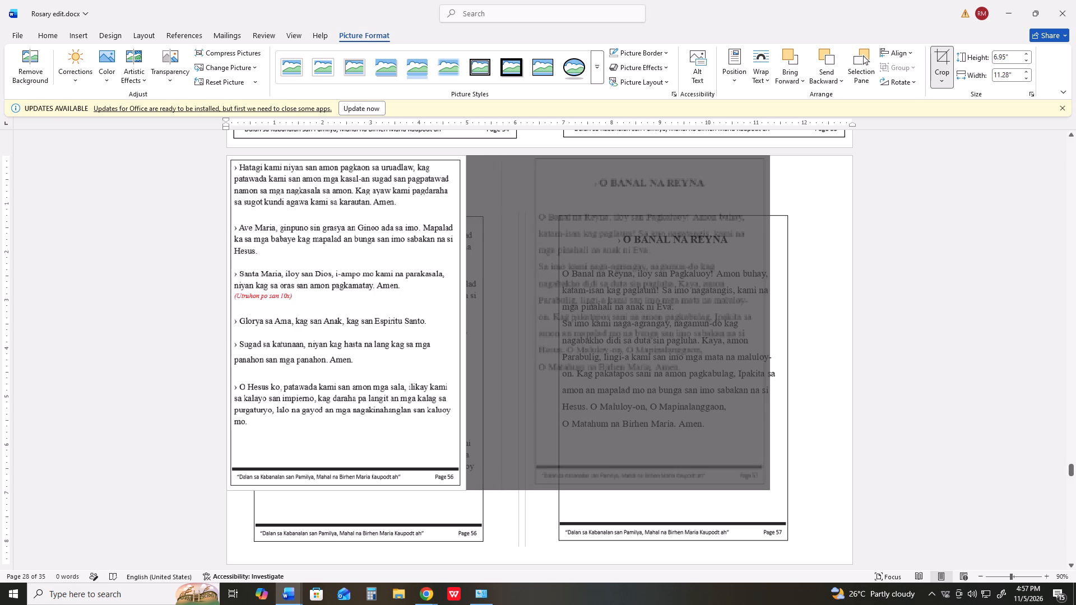
pyautogui.moveTo(465, 361); pyautogui.dragTo(462, 365)
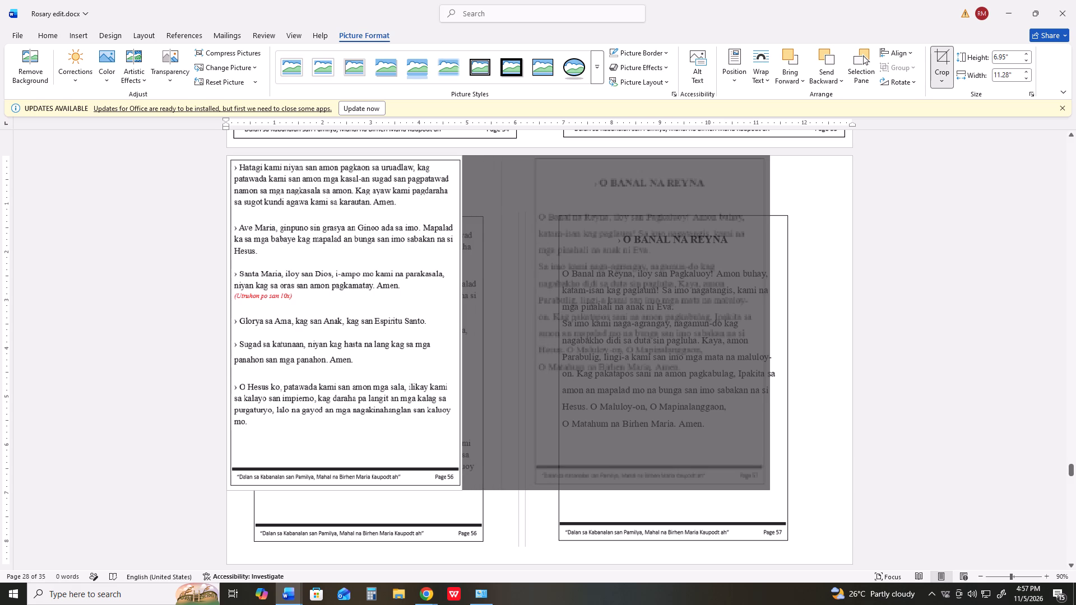
pyautogui.moveTo(462, 365); pyautogui.dragTo(461, 366)
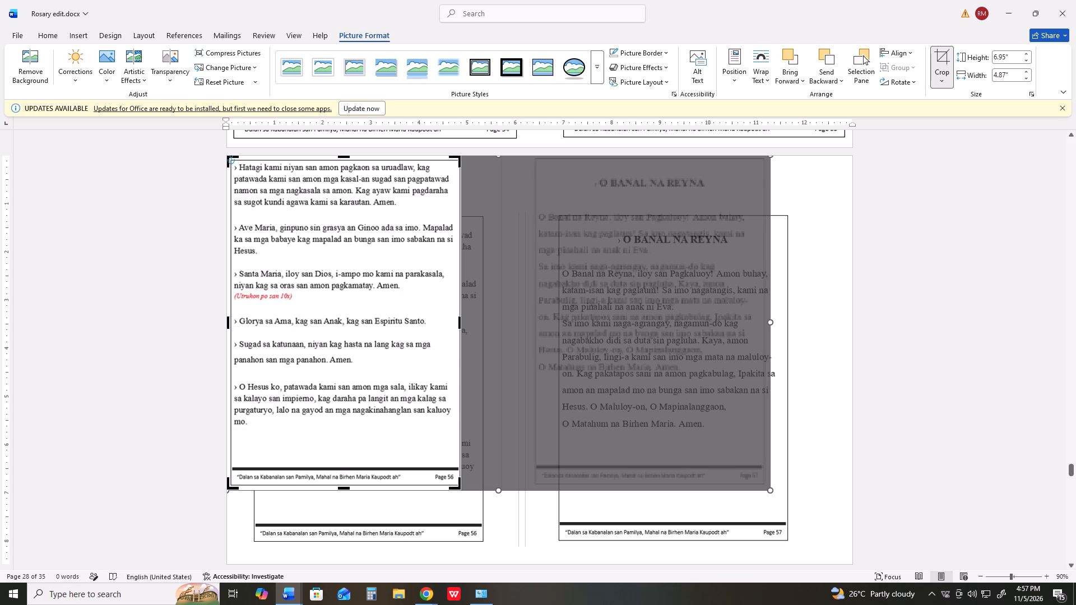
pyautogui.click(226, 322)
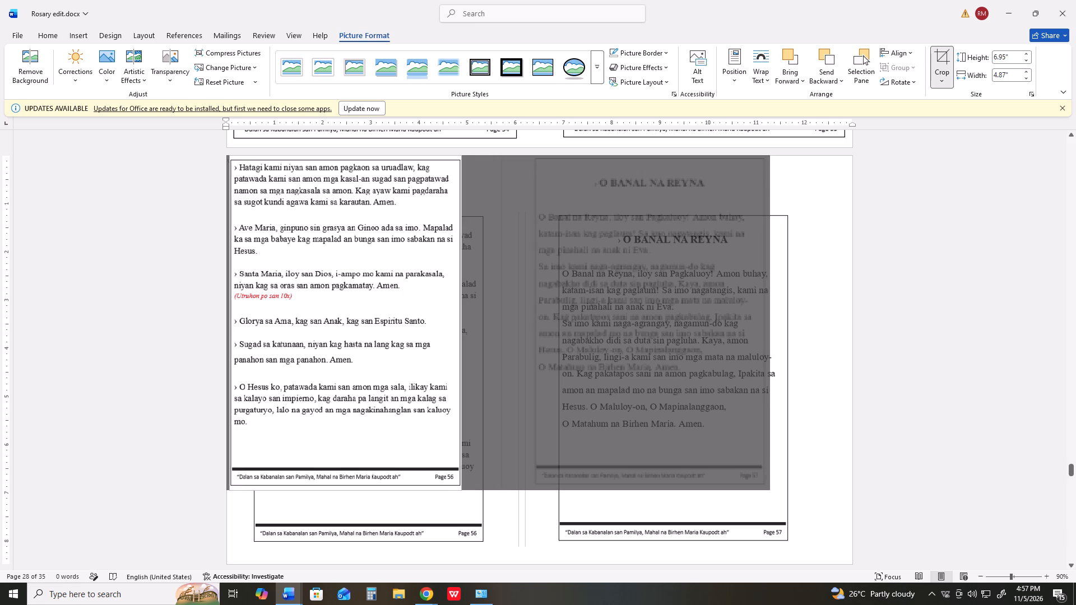
pyautogui.click(345, 156)
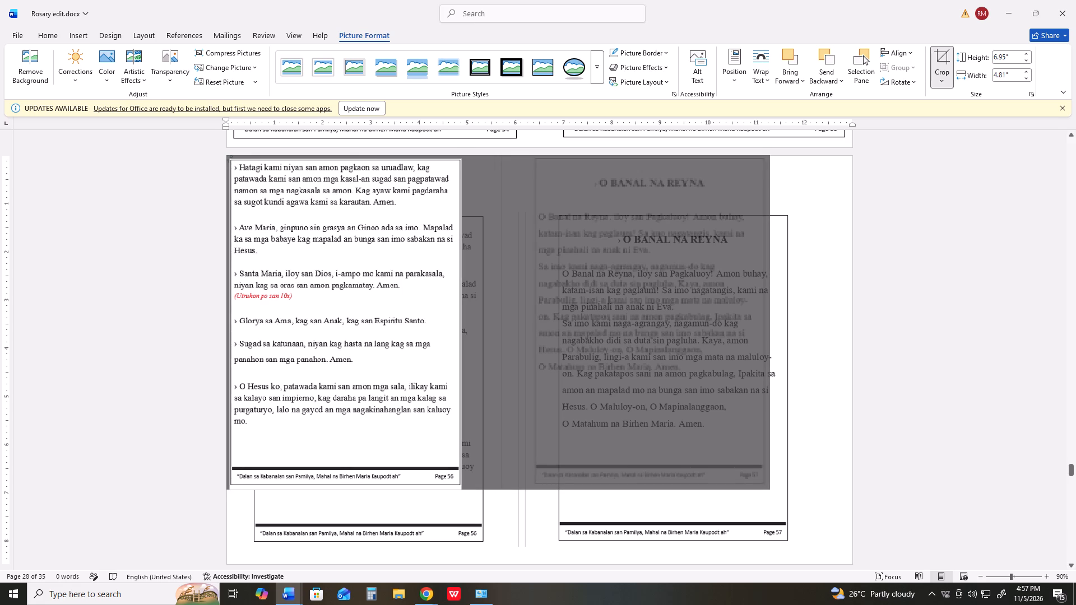
pyautogui.click(348, 490)
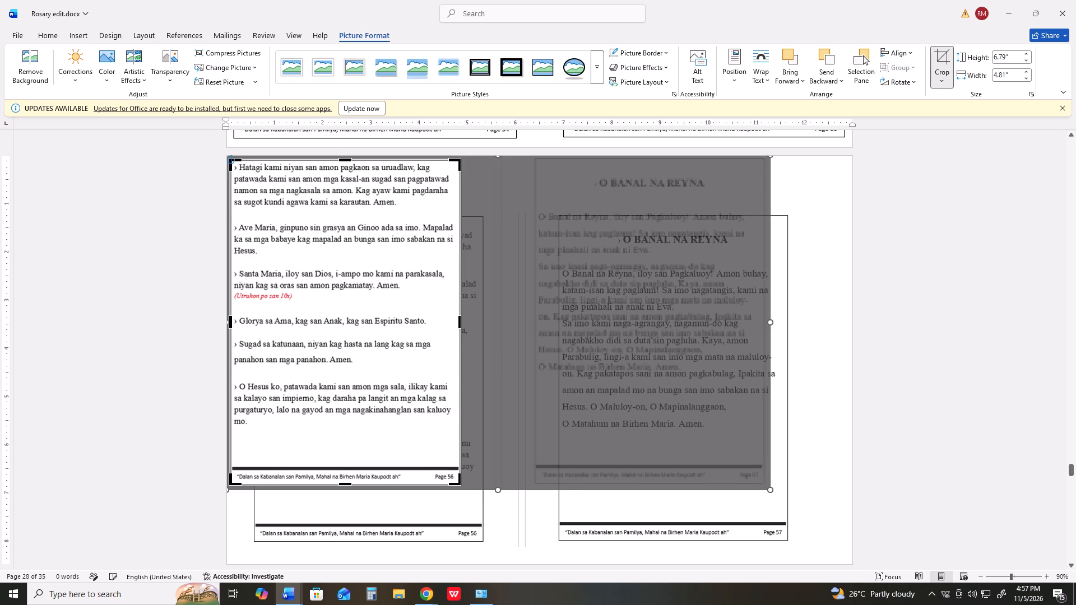
pyautogui.click(834, 392)
# Move the copied picture up and crop it on all sides to Page 57's border, about 4.81" wide.
pyautogui.click(581, 397)
pyautogui.moveTo(581, 397); pyautogui.dragTo(582, 383)
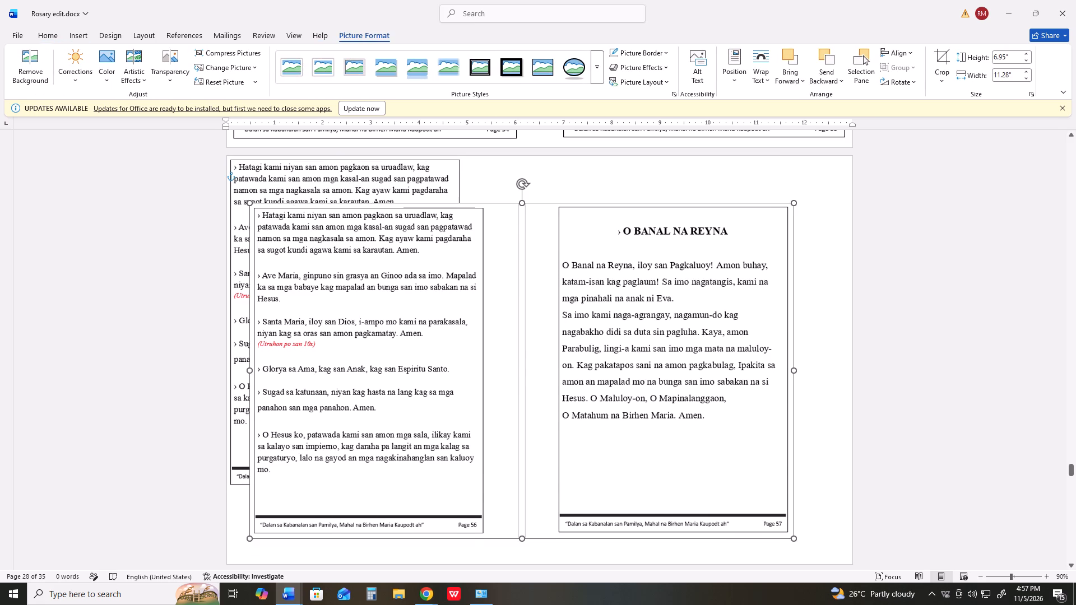
pyautogui.moveTo(582, 383); pyautogui.dragTo(578, 367)
pyautogui.rightClick(578, 367)
pyautogui.rightClick(578, 367)
pyautogui.click(612, 384)
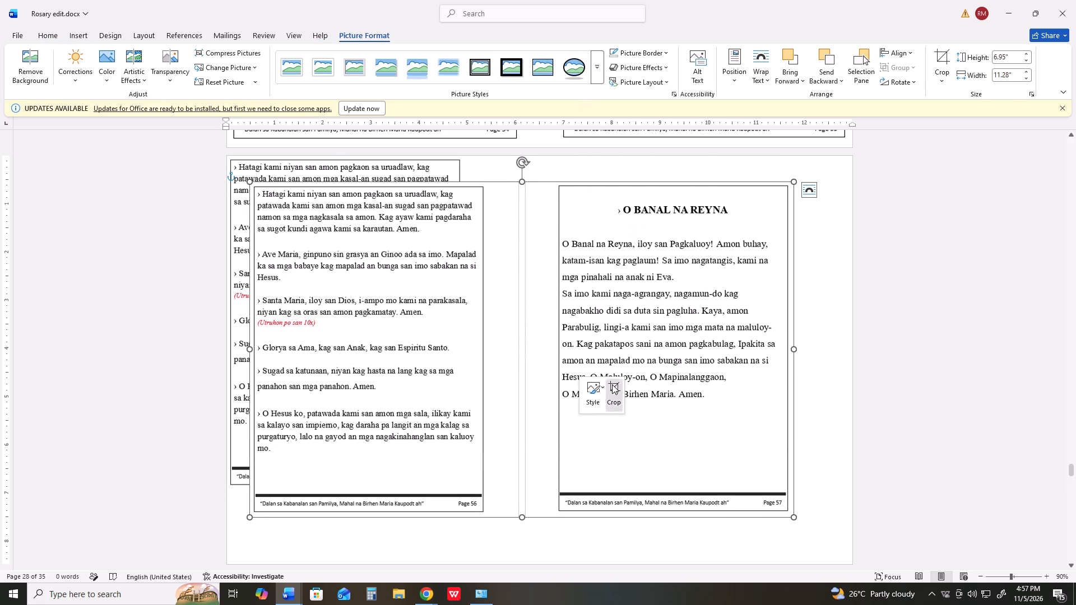
pyautogui.moveTo(251, 351); pyautogui.dragTo(516, 359)
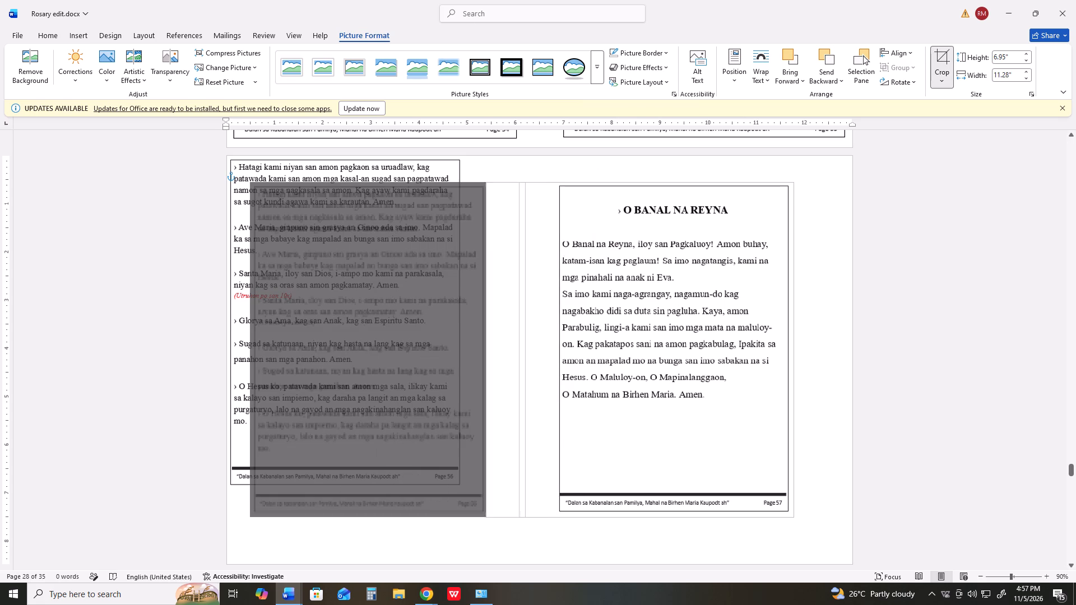
pyautogui.moveTo(516, 359); pyautogui.dragTo(558, 369)
pyautogui.click(794, 350)
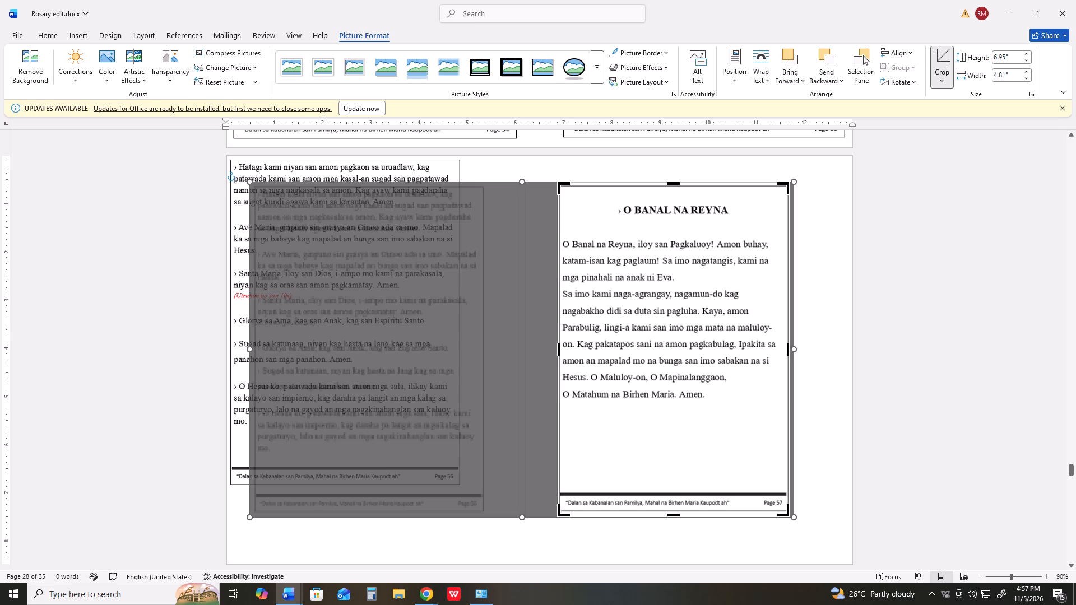
pyautogui.click(674, 515)
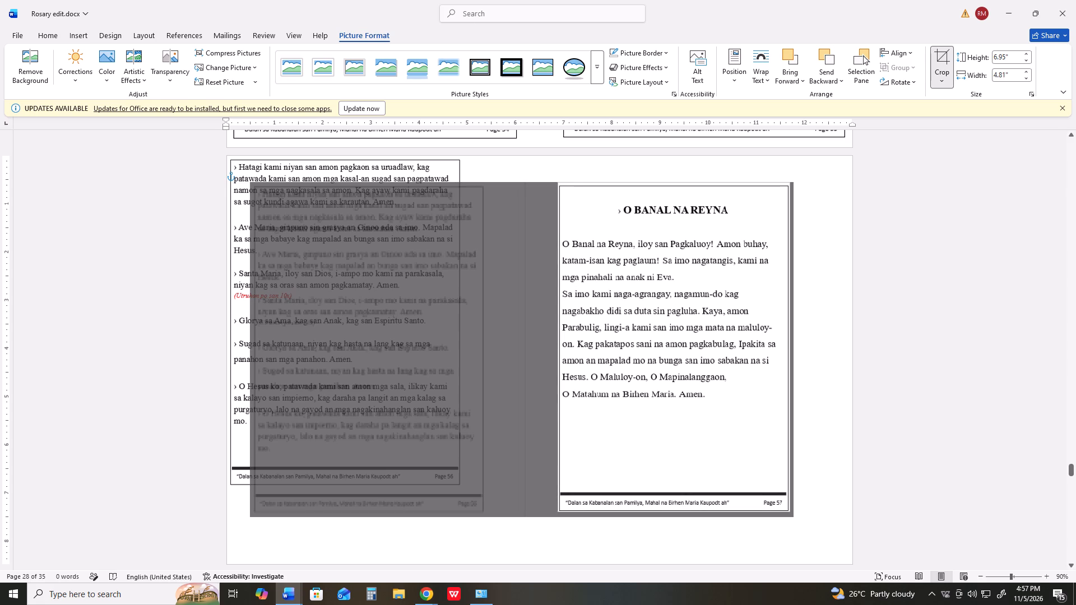
pyautogui.click(674, 183)
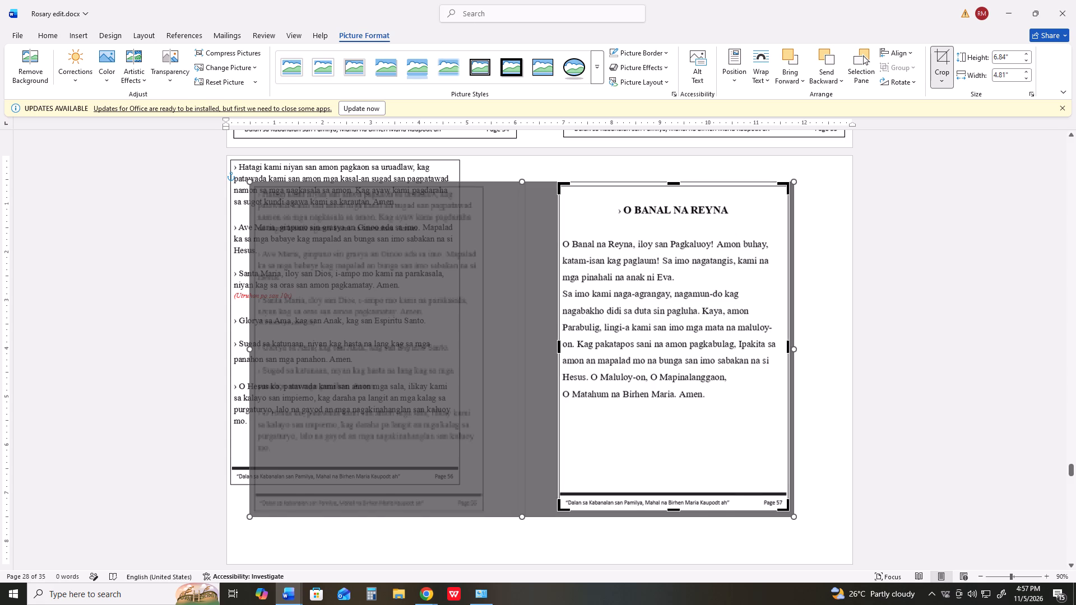
pyautogui.click(818, 292)
# Move the Page 57 picture to the upper right of the document page, clear of Page 56.
pyautogui.moveTo(707, 301); pyautogui.dragTo(751, 272)
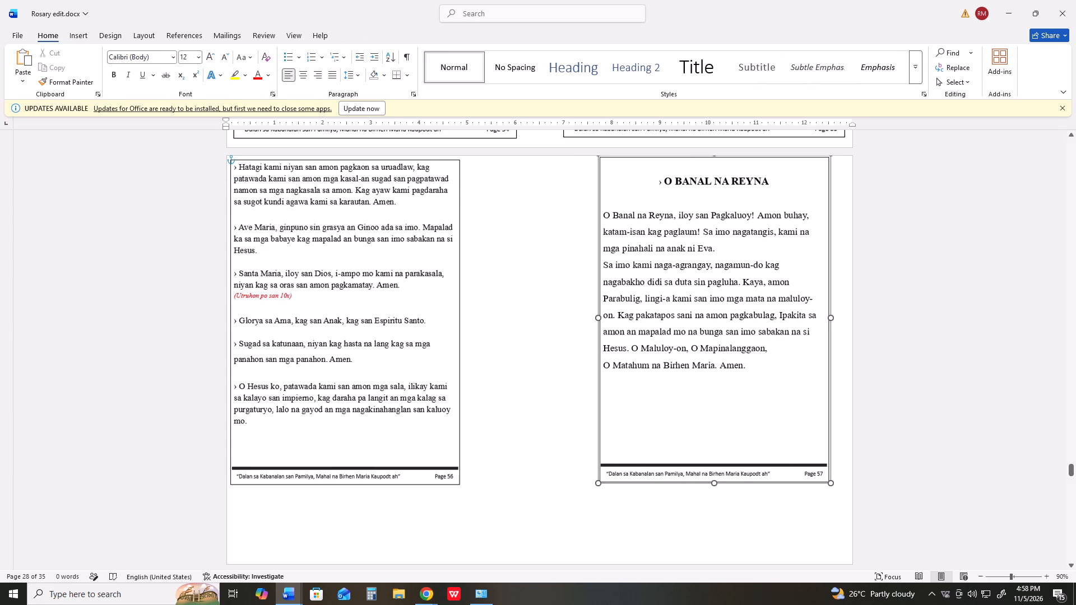
pyautogui.moveTo(751, 272); pyautogui.dragTo(763, 278)
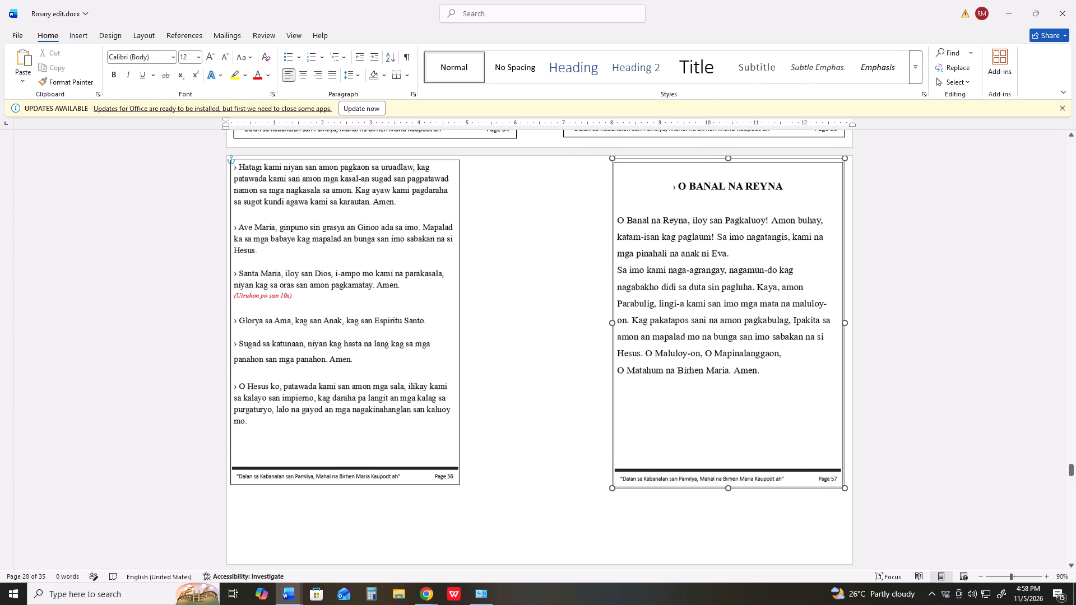
pyautogui.moveTo(763, 278); pyautogui.dragTo(764, 280)
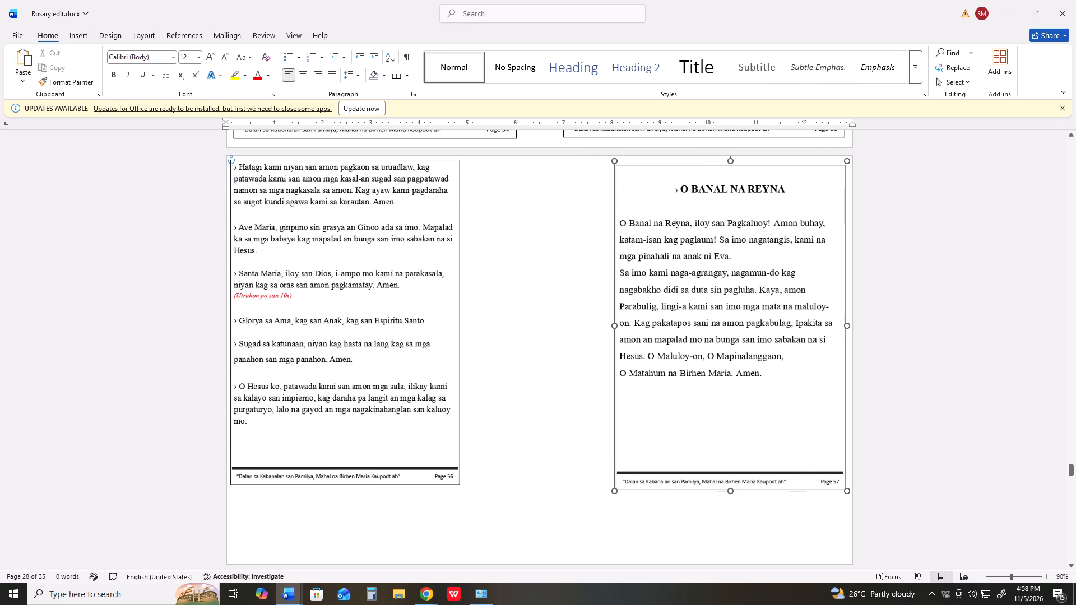
pyautogui.moveTo(764, 280); pyautogui.dragTo(764, 280)
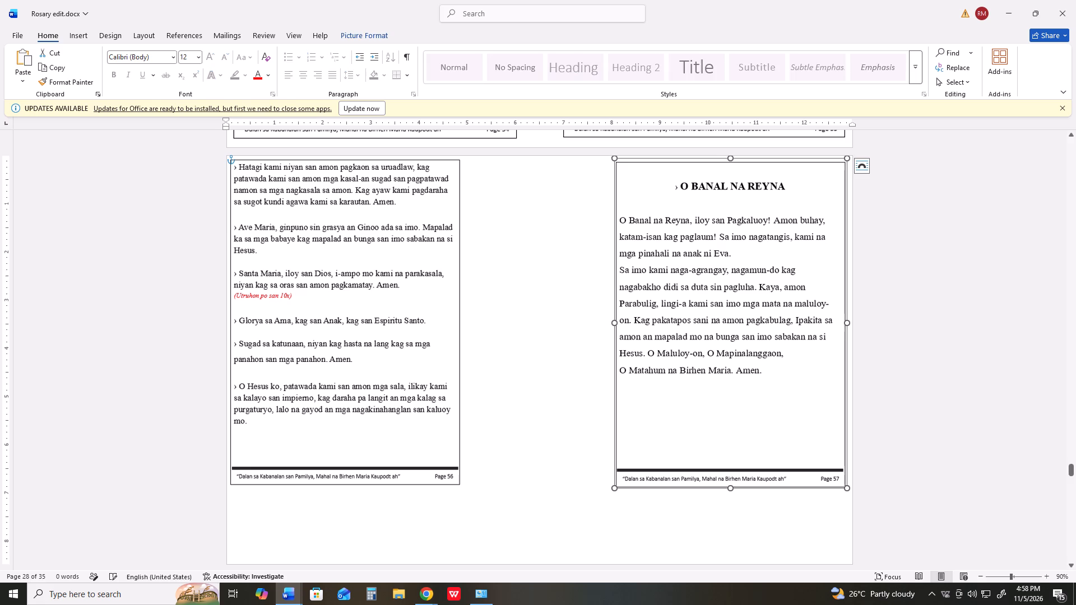
# Enlarge the Page 57 picture from its lower-left corner to nearly the full page height, and widen it slightly leftward.
pyautogui.moveTo(615, 490); pyautogui.dragTo(566, 520)
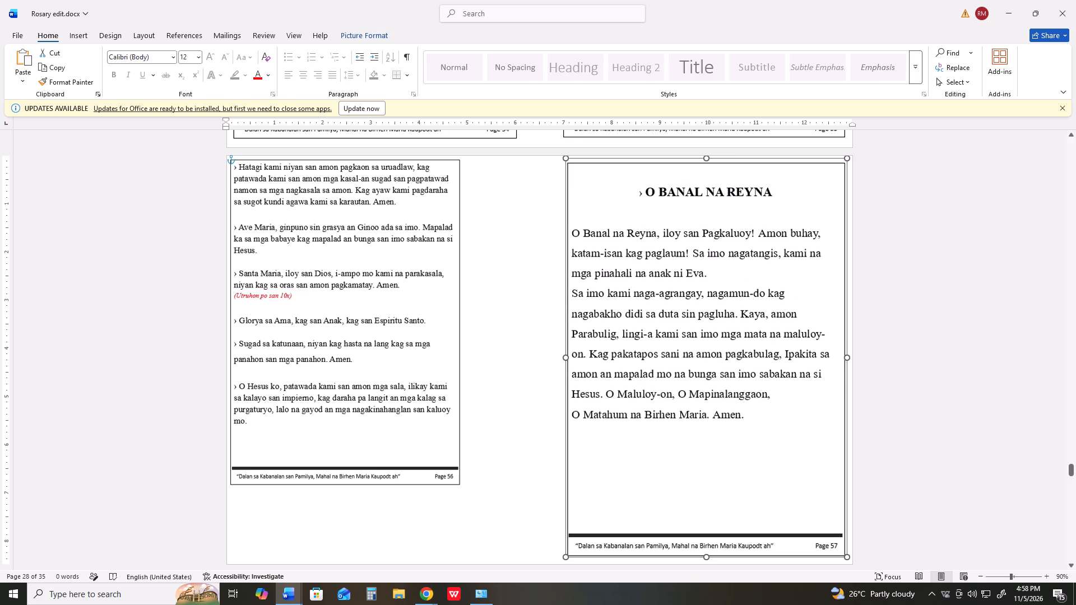
pyautogui.moveTo(566, 520); pyautogui.dragTo(567, 521)
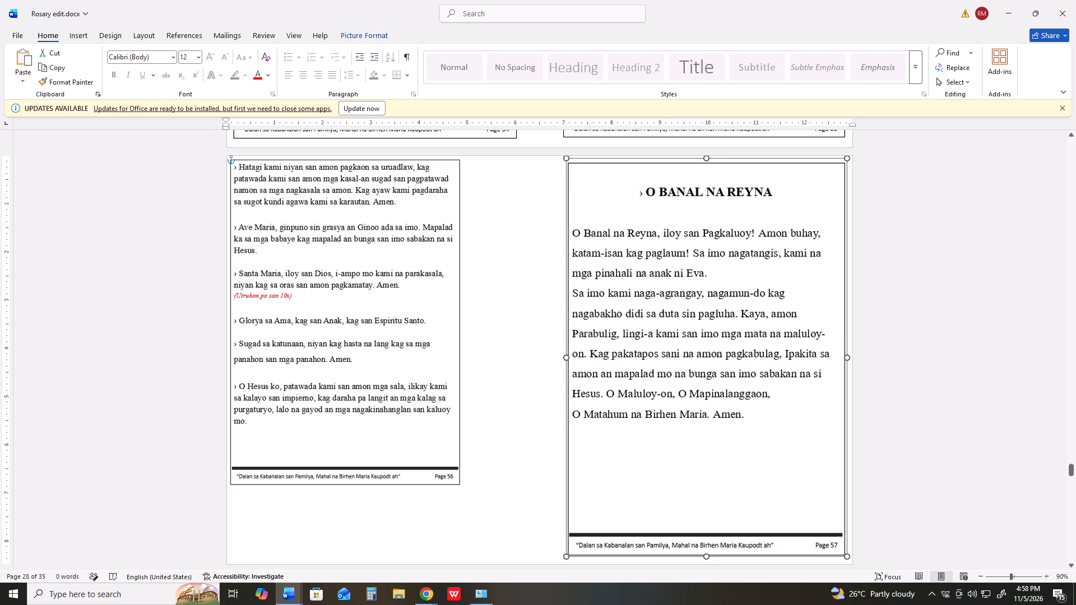
pyautogui.moveTo(567, 521); pyautogui.dragTo(567, 522)
pyautogui.moveTo(567, 522); pyautogui.dragTo(566, 522)
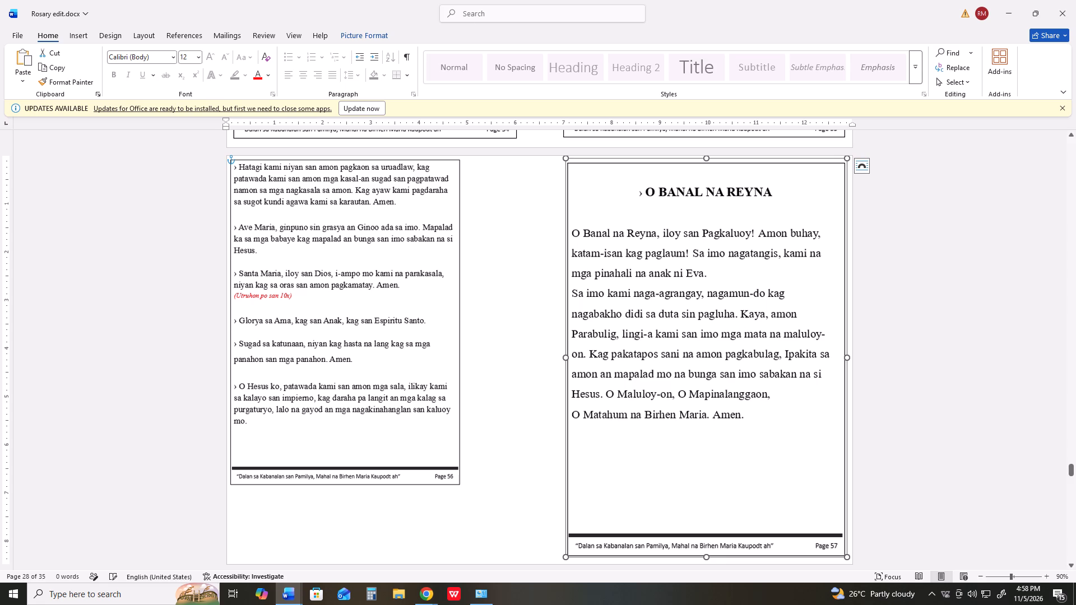
pyautogui.click(565, 357)
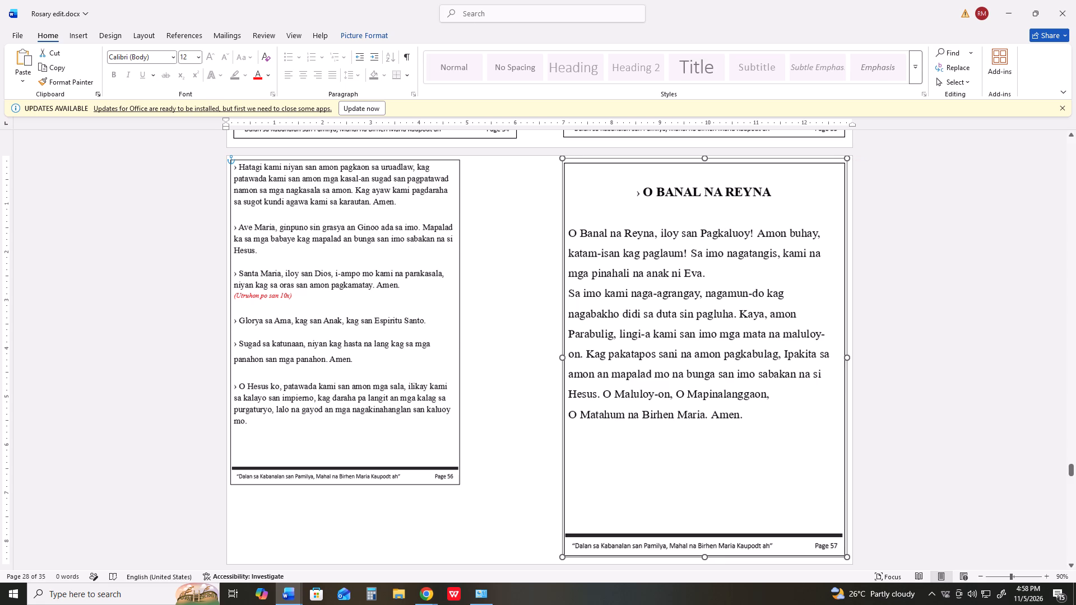
# Nudge the Page 57 picture slightly left so its left border lines up with Page 55's, and deselect it.
pyautogui.scroll(-5, 562, 351)
pyautogui.scroll(3, 562, 350)
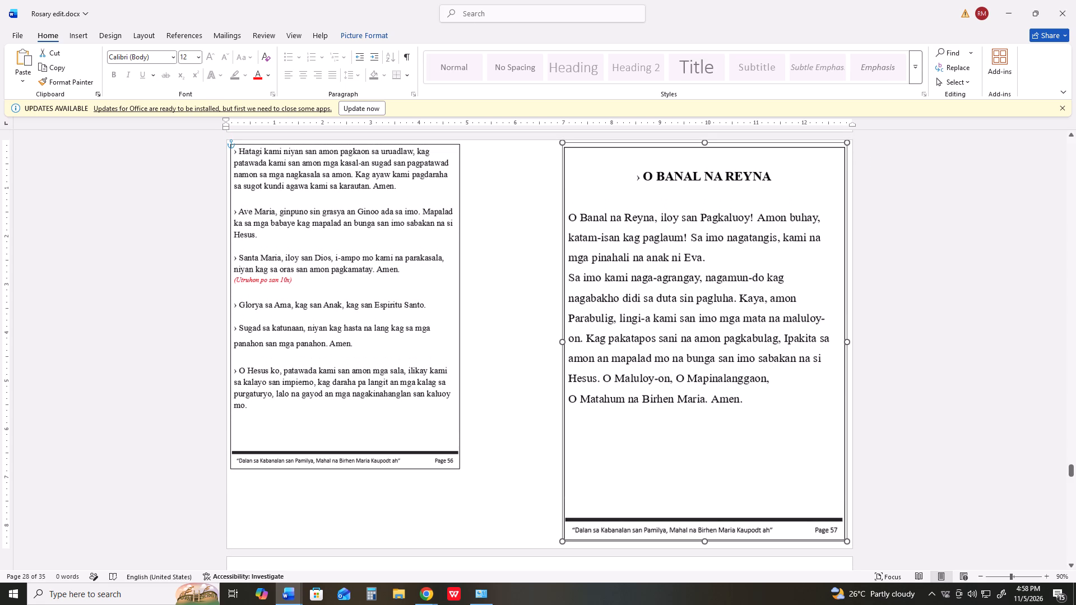
pyautogui.click(563, 343)
pyautogui.press('Down')
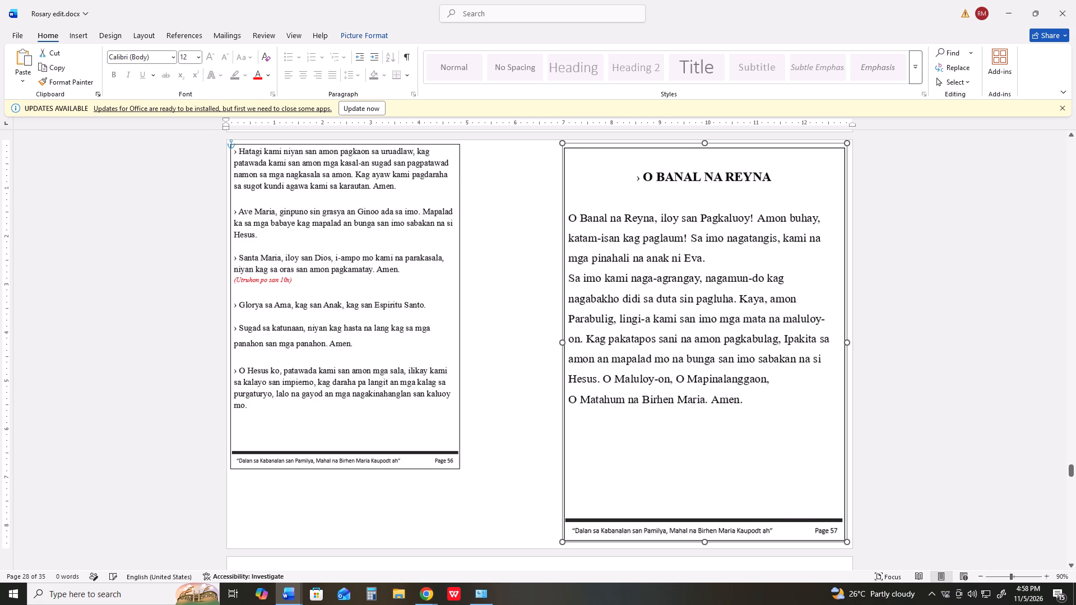
pyautogui.press('Left')
pyautogui.press('Up')
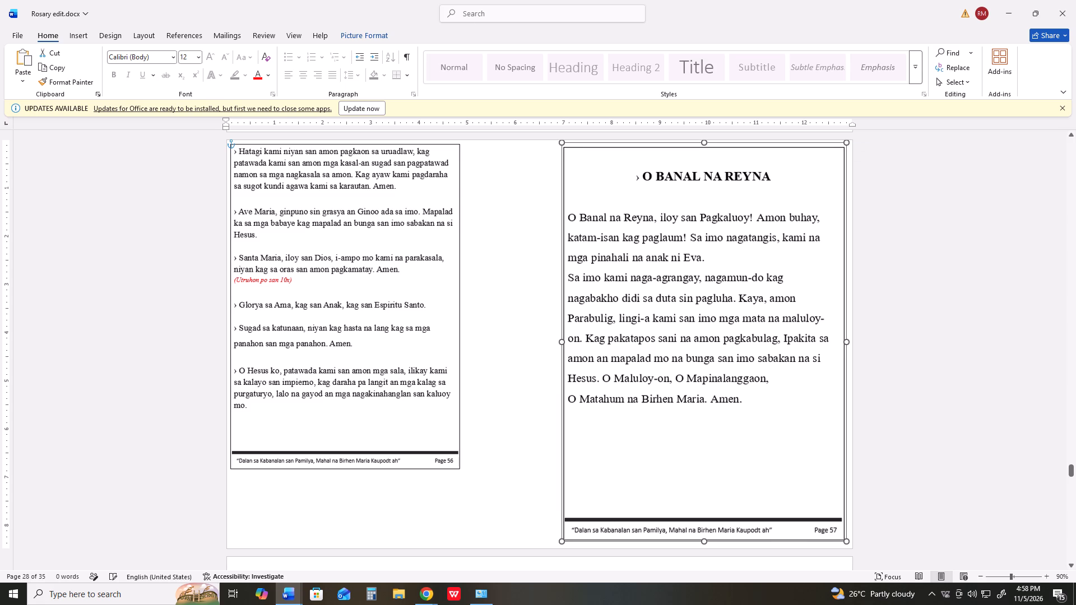
pyautogui.press('Left')
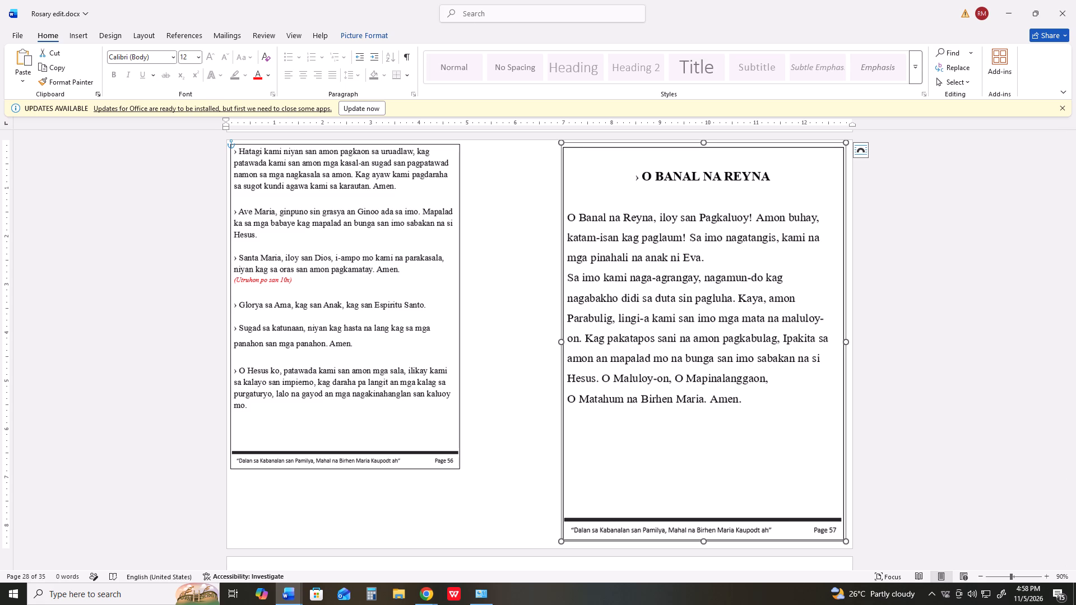
pyautogui.scroll(-4, 649, 353)
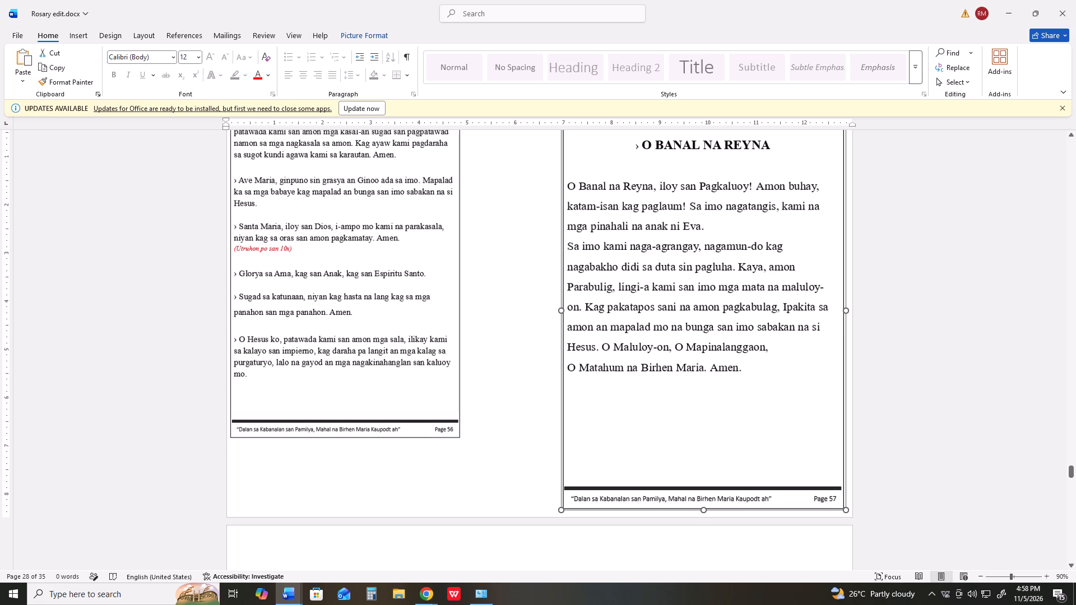
pyautogui.click(530, 383)
pyautogui.scroll(-3, 529, 383)
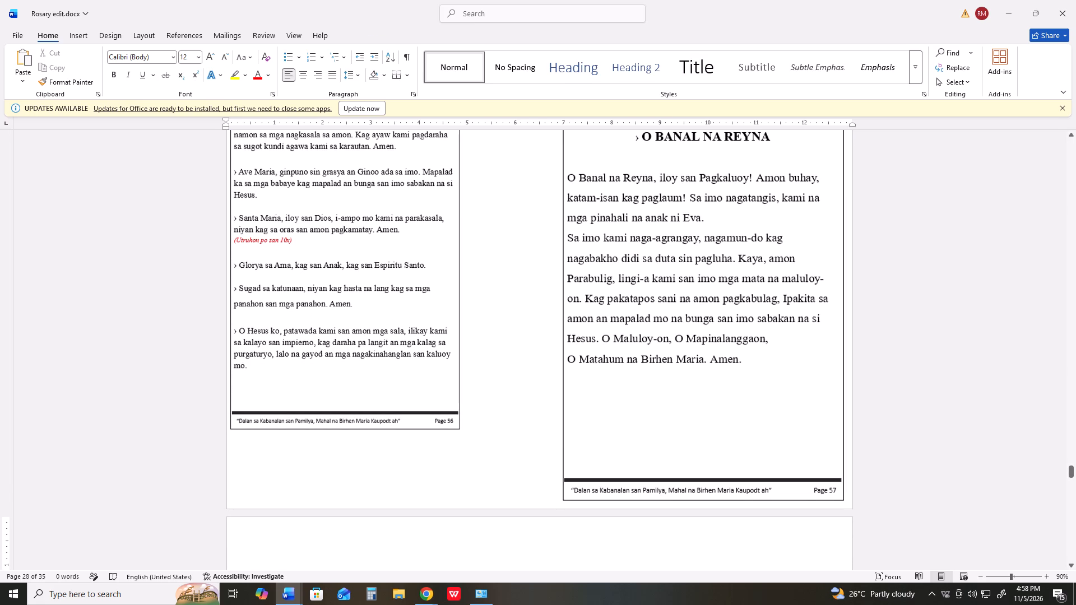
# Shift the Page 56 picture slightly right so it sits just inside the page edge, with its top border level with Page 57's.
pyautogui.scroll(8, 529, 383)
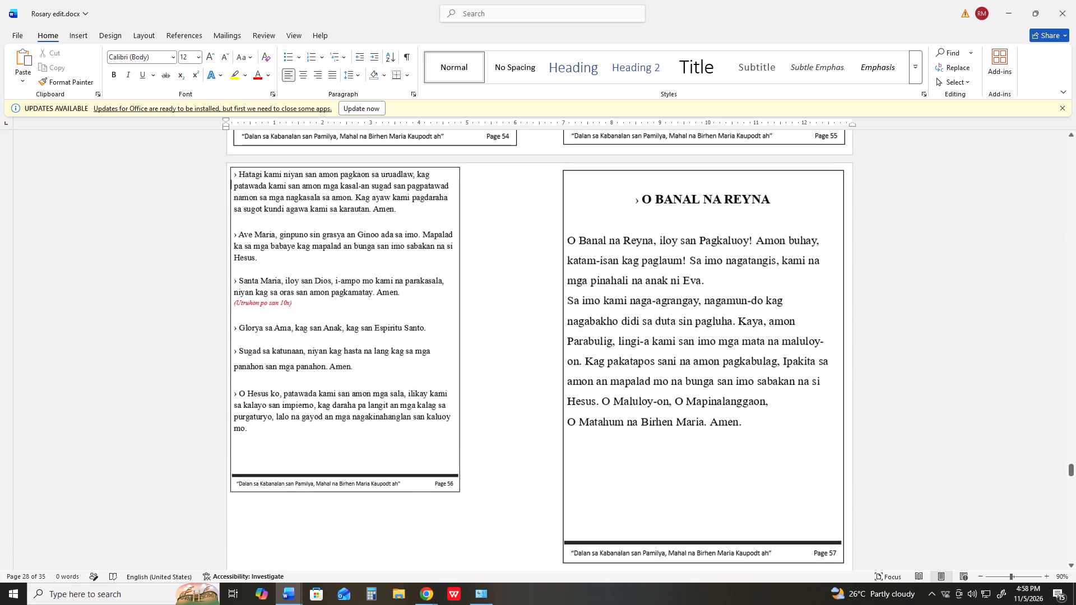
pyautogui.scroll(-1, 370, 408)
pyautogui.moveTo(361, 385); pyautogui.dragTo(365, 388)
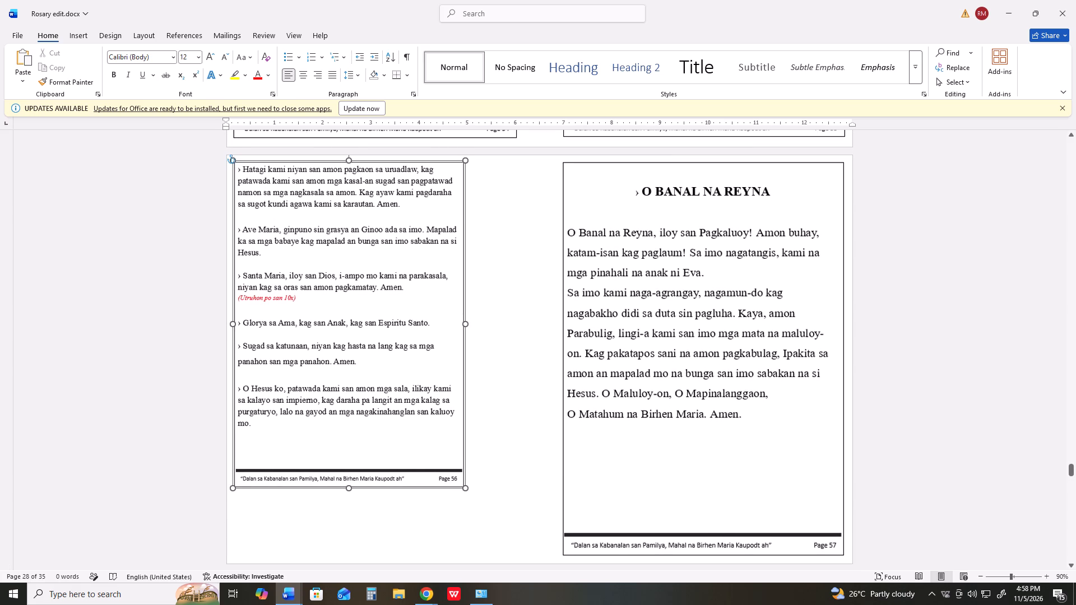
pyautogui.moveTo(365, 388); pyautogui.dragTo(365, 393)
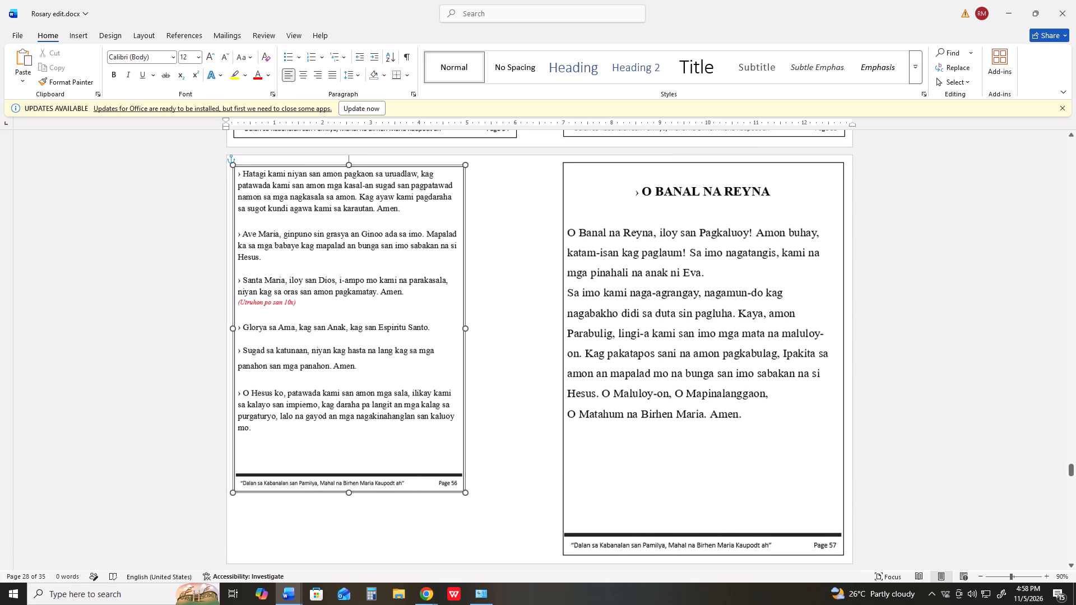
pyautogui.moveTo(365, 393); pyautogui.dragTo(365, 390)
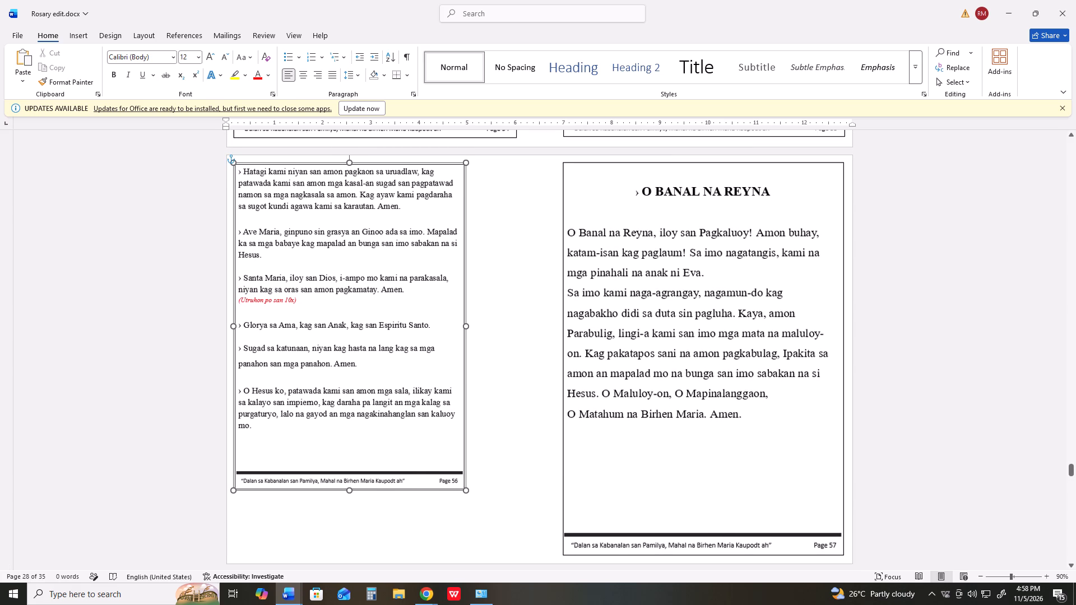
pyautogui.moveTo(365, 390); pyautogui.dragTo(364, 390)
# Enlarge the Page 56 picture from its lower-right corner to Page 57's height, widen it slightly rightward, and deselect it.
pyautogui.moveTo(468, 491); pyautogui.dragTo(494, 528)
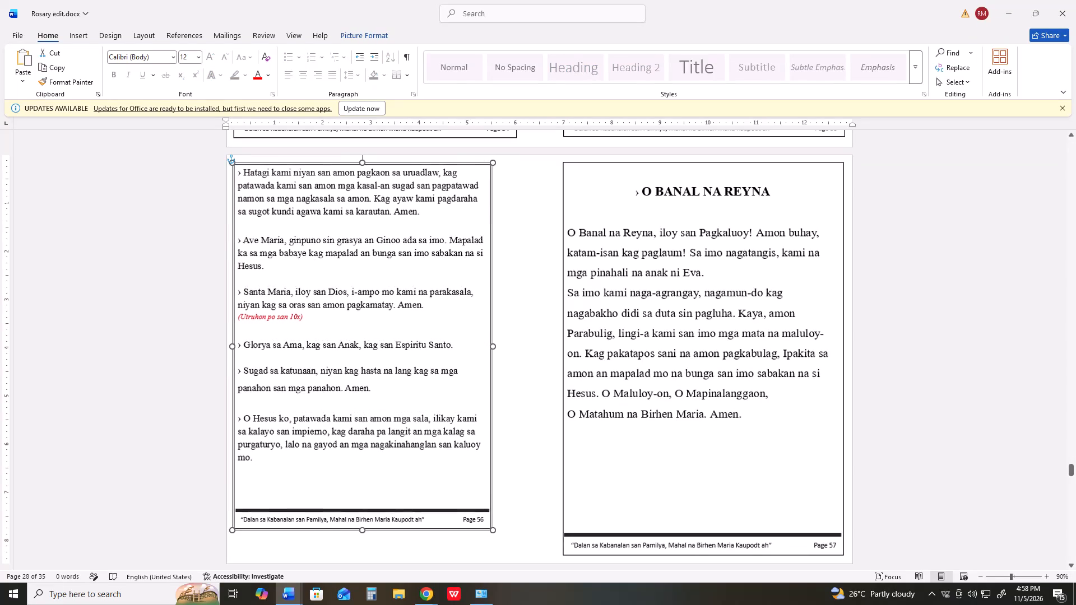
pyautogui.moveTo(494, 528); pyautogui.dragTo(510, 529)
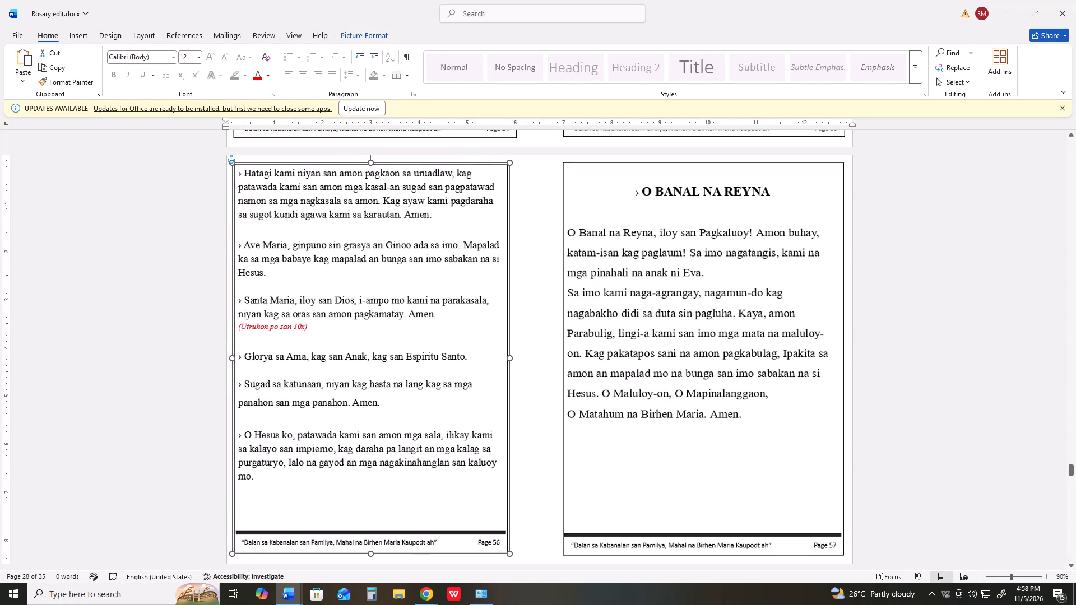
pyautogui.moveTo(510, 529); pyautogui.dragTo(513, 530)
pyautogui.click(516, 361)
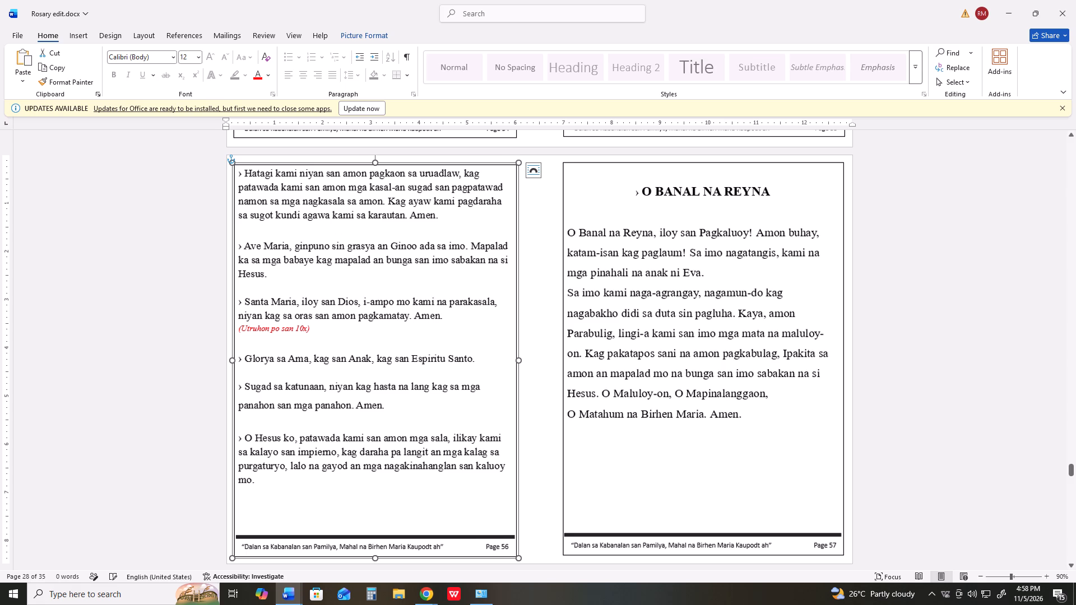
pyautogui.click(535, 366)
# Nudge the Page 56 picture slightly left.
pyautogui.scroll(-5, 535, 366)
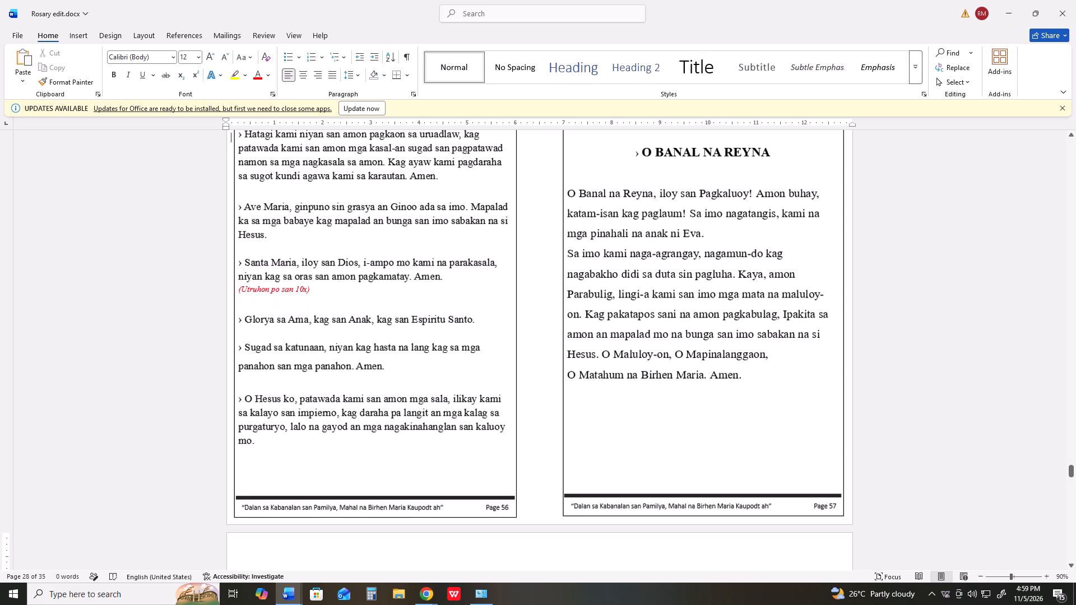
pyautogui.click(491, 366)
pyautogui.press('Left')
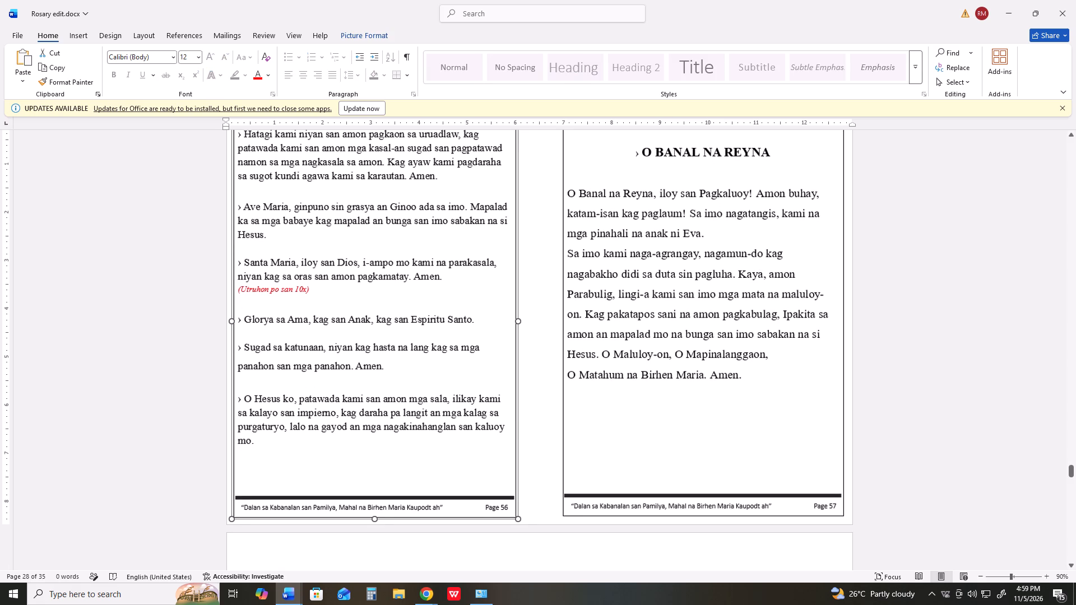
pyautogui.click(534, 372)
pyautogui.click(496, 372)
# Check the print preview of the spread with Pages 56 and 57.
pyautogui.hotkey('ctrl', 'p')
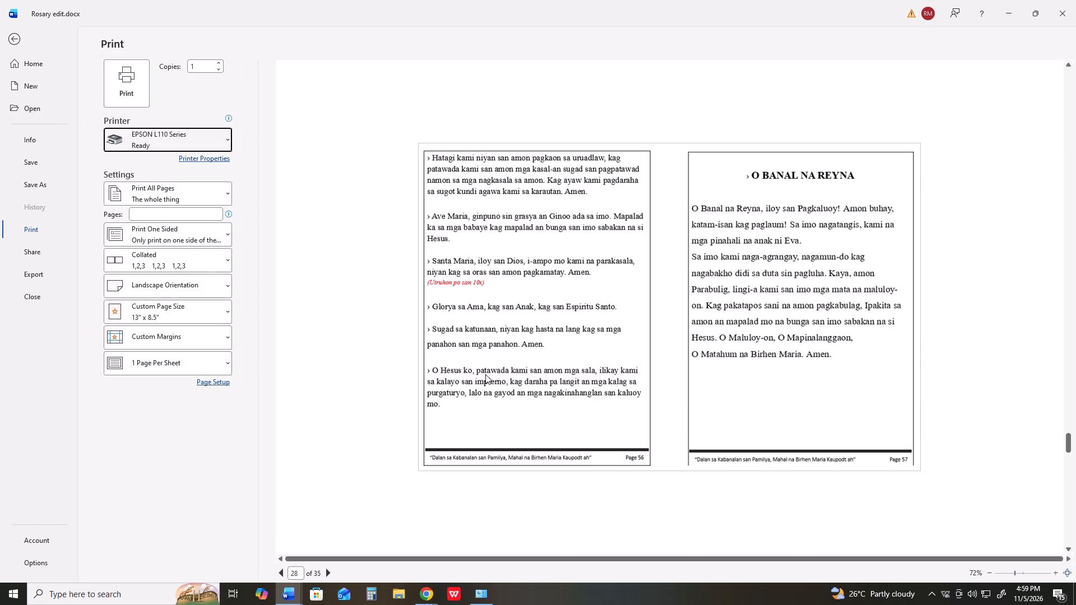
pyautogui.press('Escape')
# Insert the picture r58.png from the Downloads folder after the Page 56–57 spread.
pyautogui.scroll(-15, 488, 369)
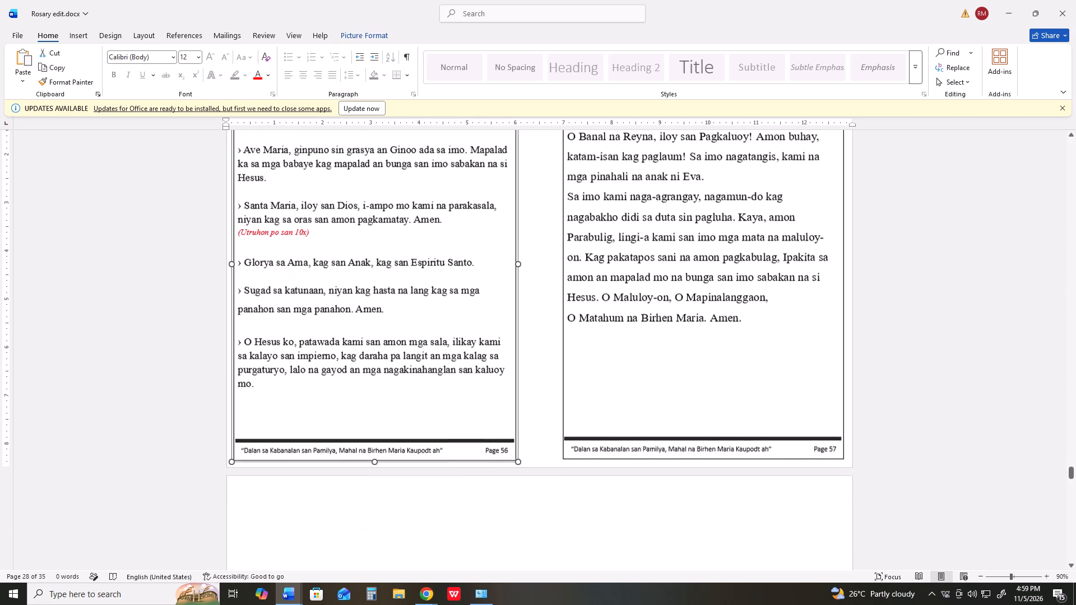
pyautogui.scroll(-6, 488, 363)
pyautogui.click(536, 347)
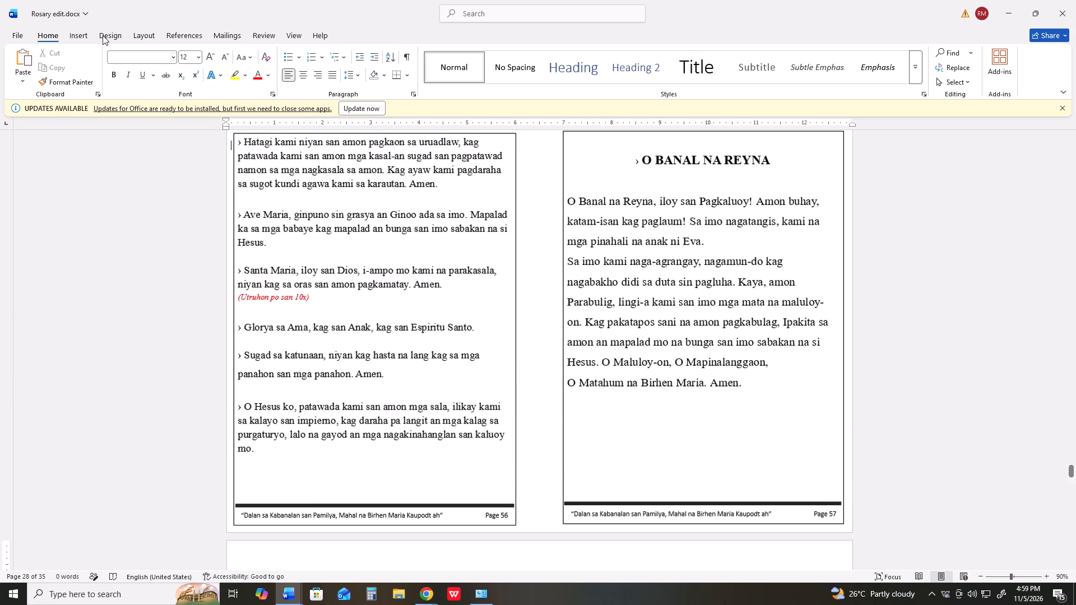
pyautogui.click(85, 39)
pyautogui.click(136, 59)
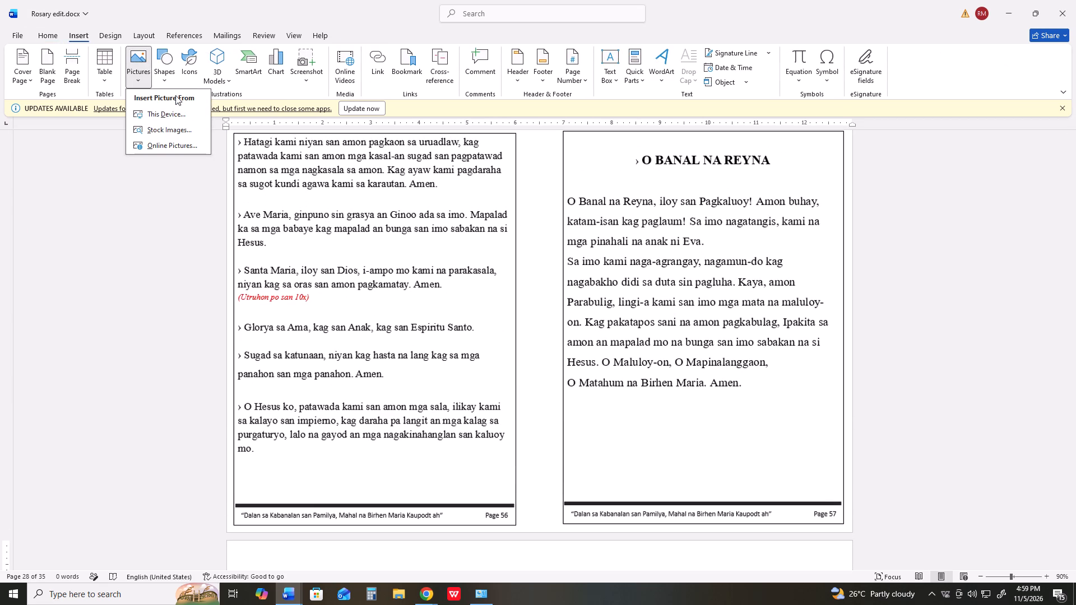
pyautogui.click(171, 114)
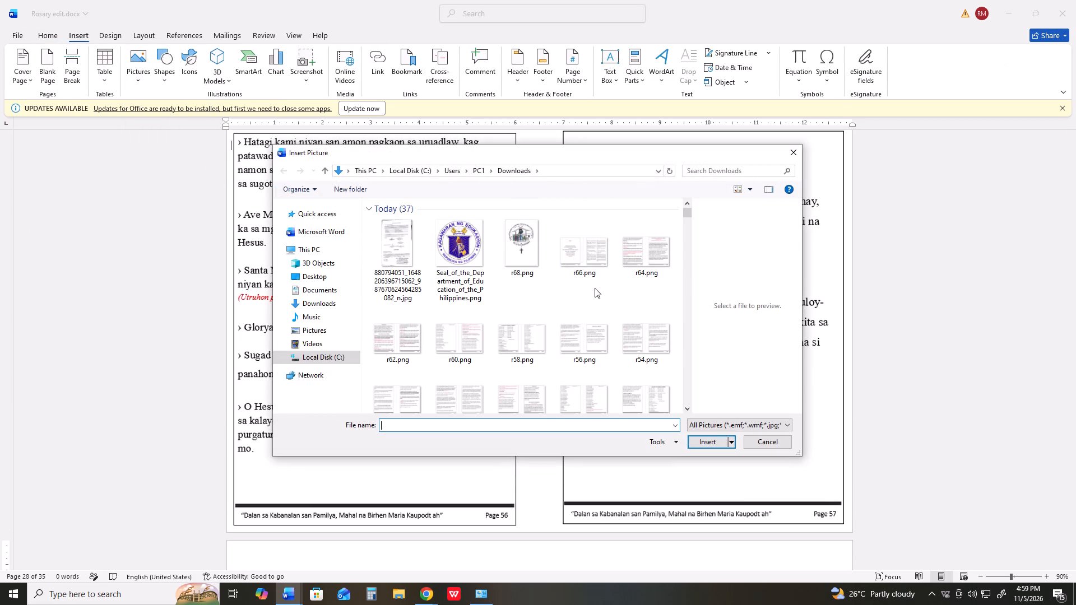
pyautogui.click(532, 353)
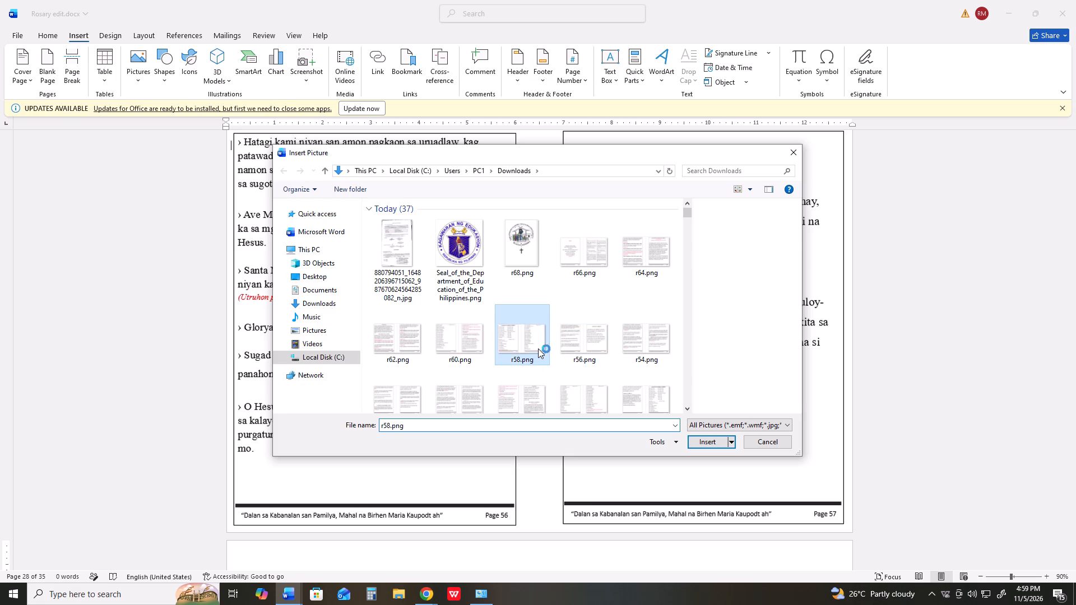
pyautogui.press('Return')
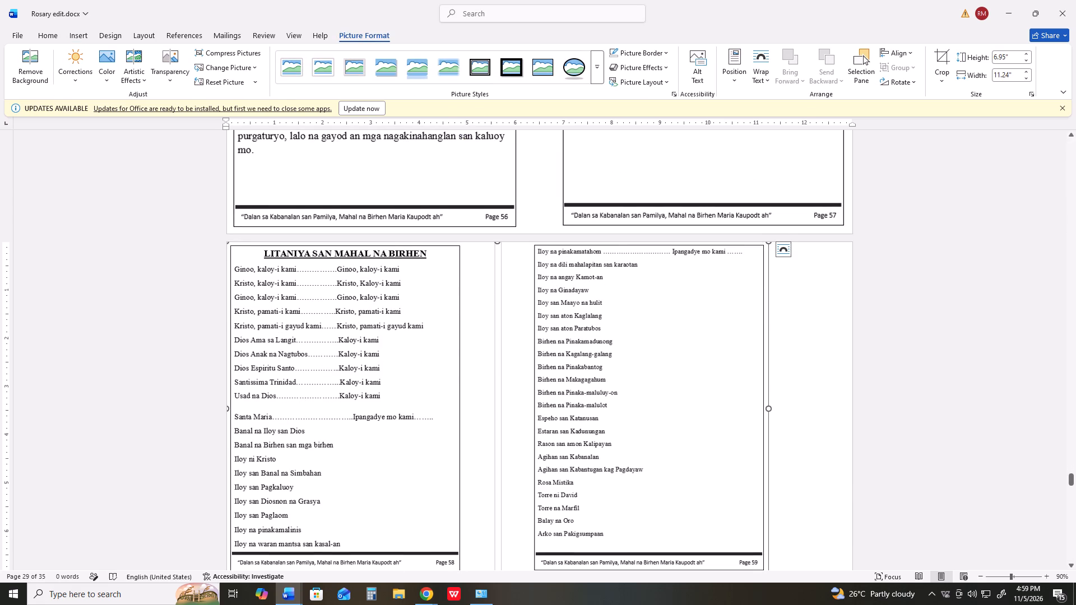
# Set the inserted picture's wrapping to In Front of Text and make a copy of it offset down and to the right.
pyautogui.keyDown('ctrl'); pyautogui.moveTo(466, 362); pyautogui.dragTo(494, 385); pyautogui.keyUp('ctrl')
pyautogui.click(790, 252)
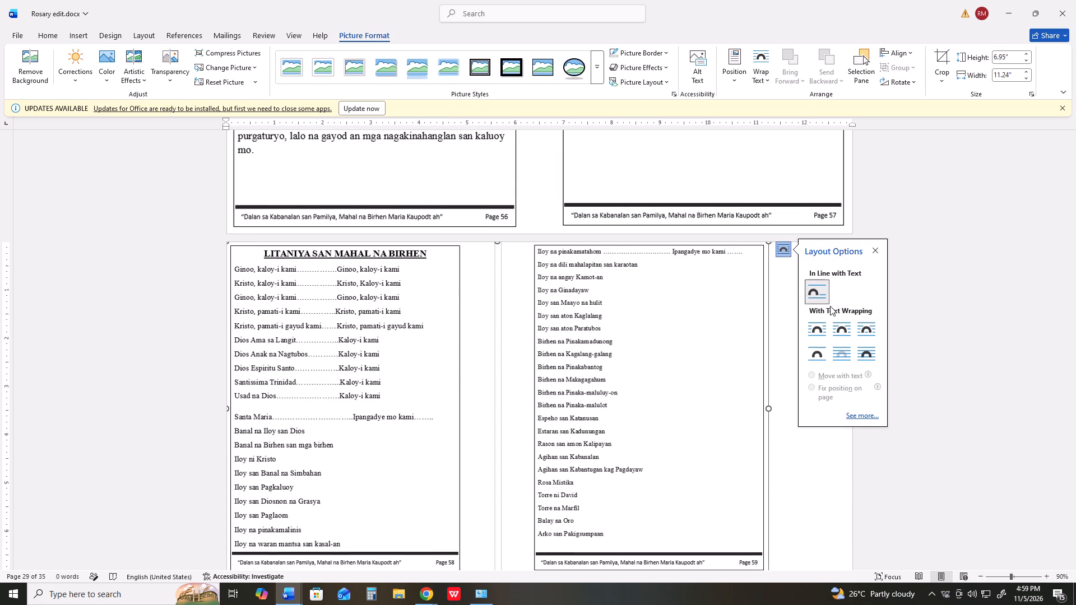
pyautogui.click(873, 358)
pyautogui.keyDown('ctrl'); pyautogui.moveTo(518, 333); pyautogui.dragTo(547, 372); pyautogui.keyUp('ctrl')
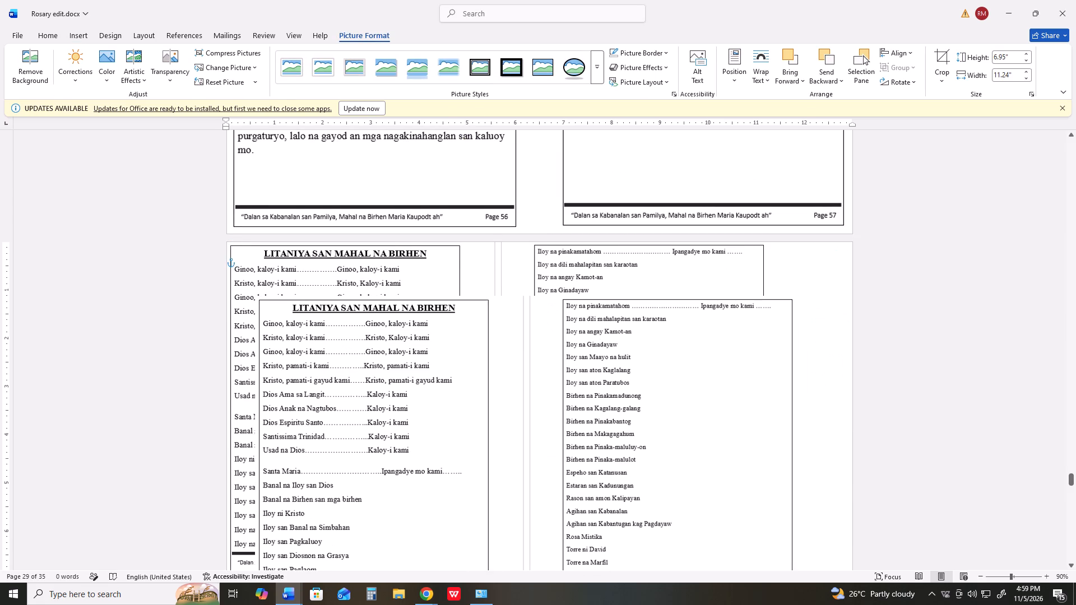
pyautogui.keyDown('ctrl'); pyautogui.moveTo(547, 372); pyautogui.dragTo(557, 367); pyautogui.keyUp('ctrl')
# Crop the original picture on all sides to Page 58's border, about 4.81" wide and 6.78" high.
pyautogui.scroll(-2, 556, 346)
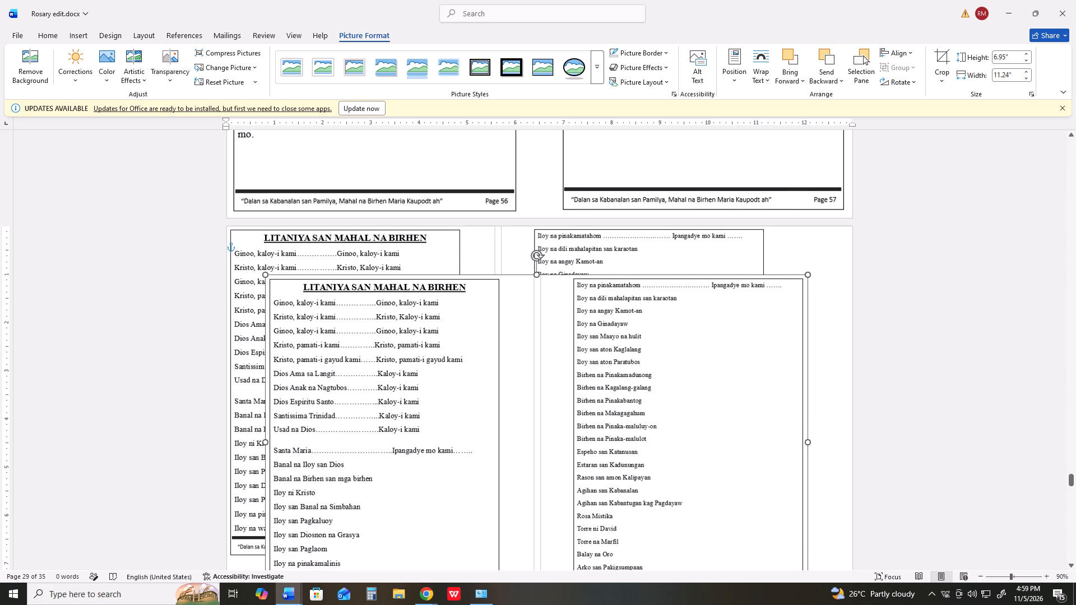
pyautogui.click(459, 252)
pyautogui.rightClick(459, 252)
pyautogui.rightClick(459, 252)
pyautogui.click(498, 224)
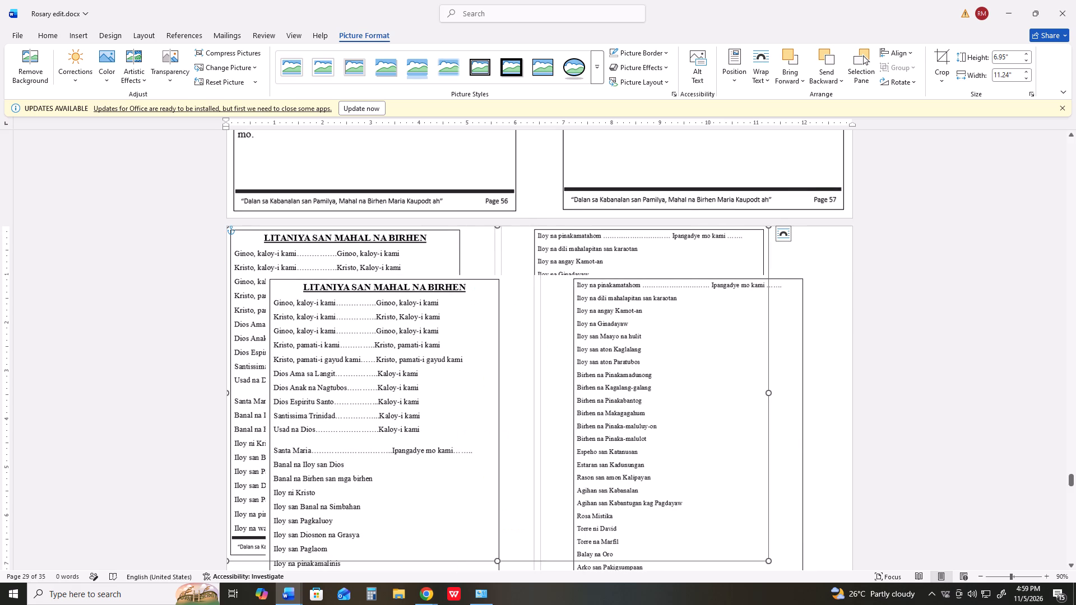
pyautogui.moveTo(768, 393); pyautogui.dragTo(736, 392)
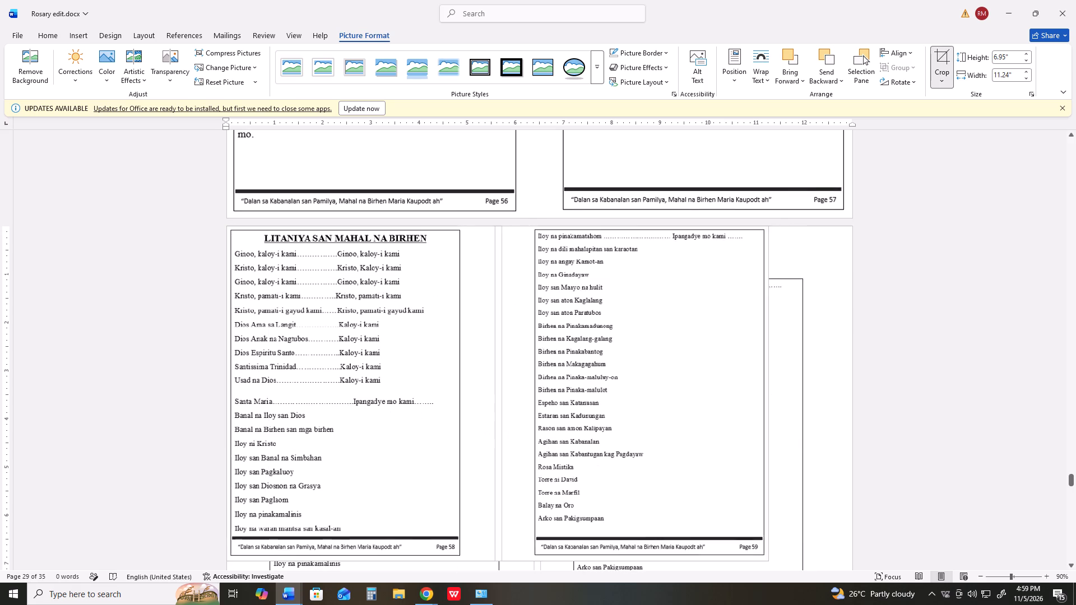
pyautogui.moveTo(736, 392); pyautogui.dragTo(462, 388)
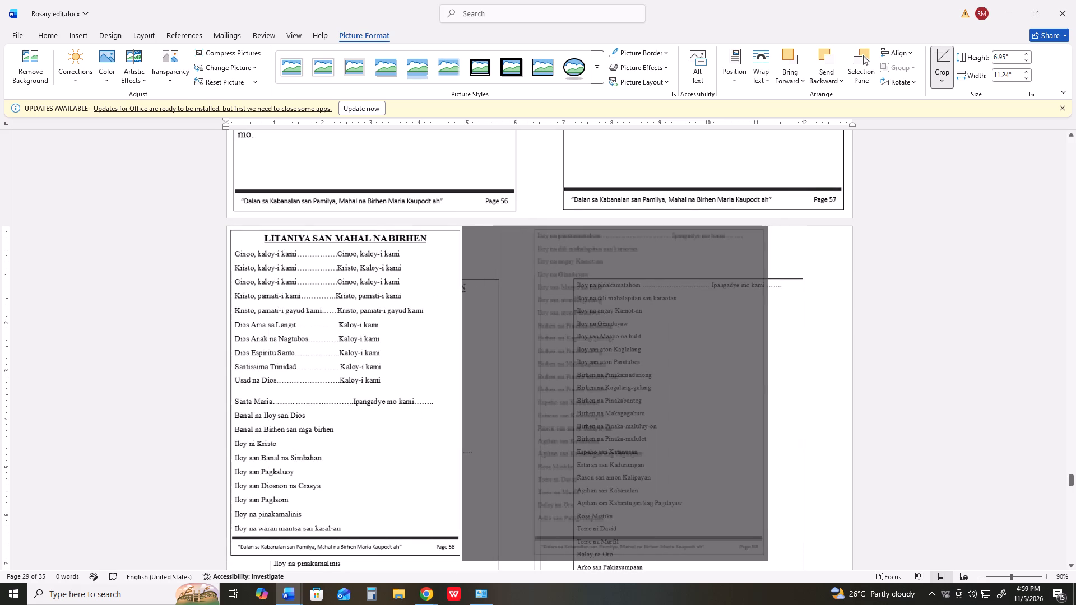
pyautogui.moveTo(462, 388); pyautogui.dragTo(461, 388)
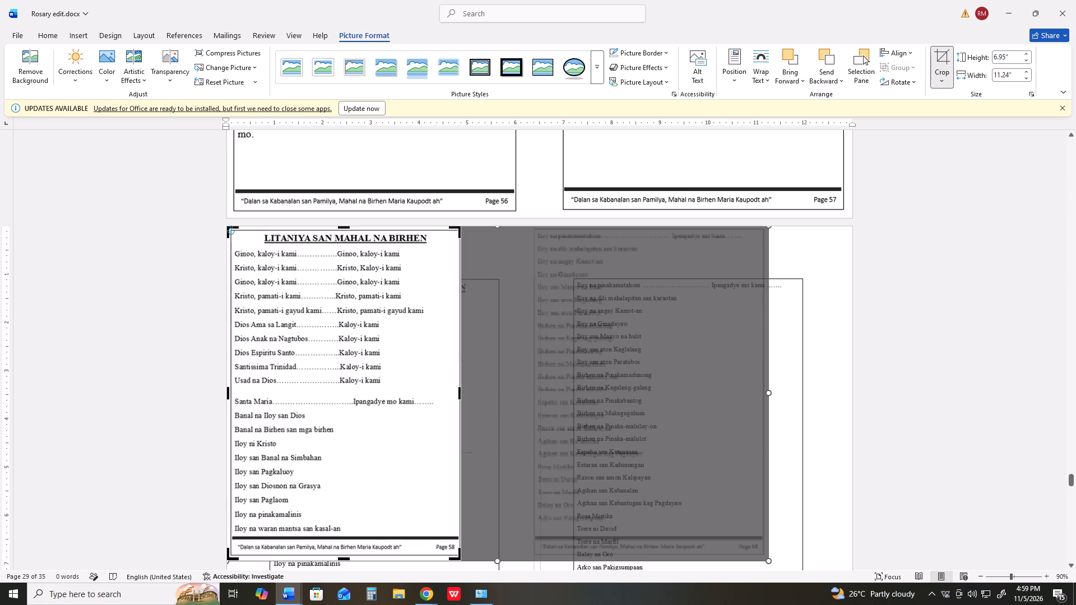
pyautogui.moveTo(226, 391); pyautogui.dragTo(228, 394)
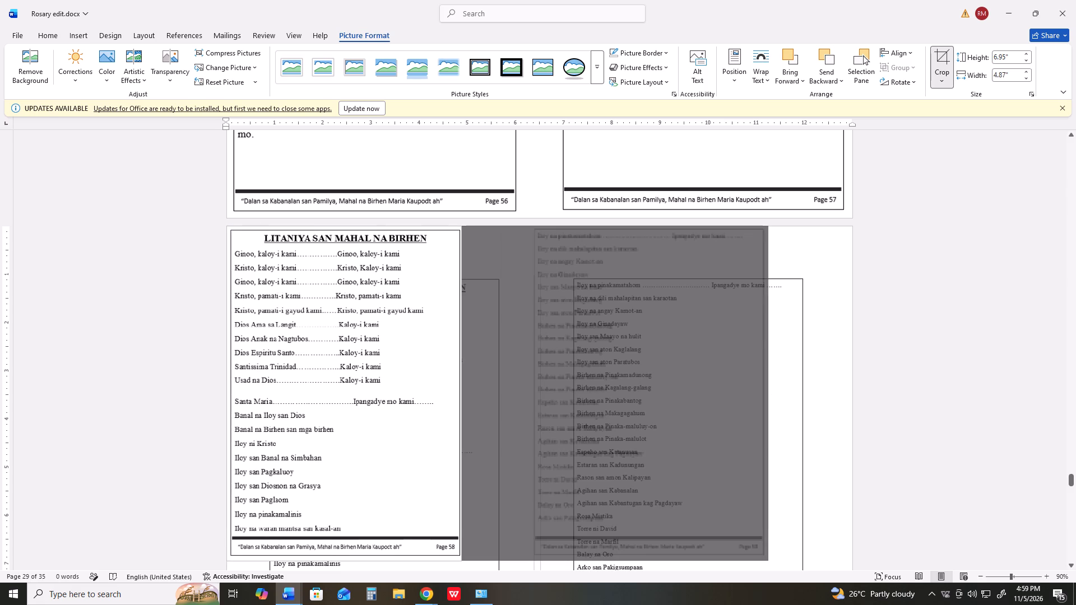
pyautogui.moveTo(228, 394); pyautogui.dragTo(229, 397)
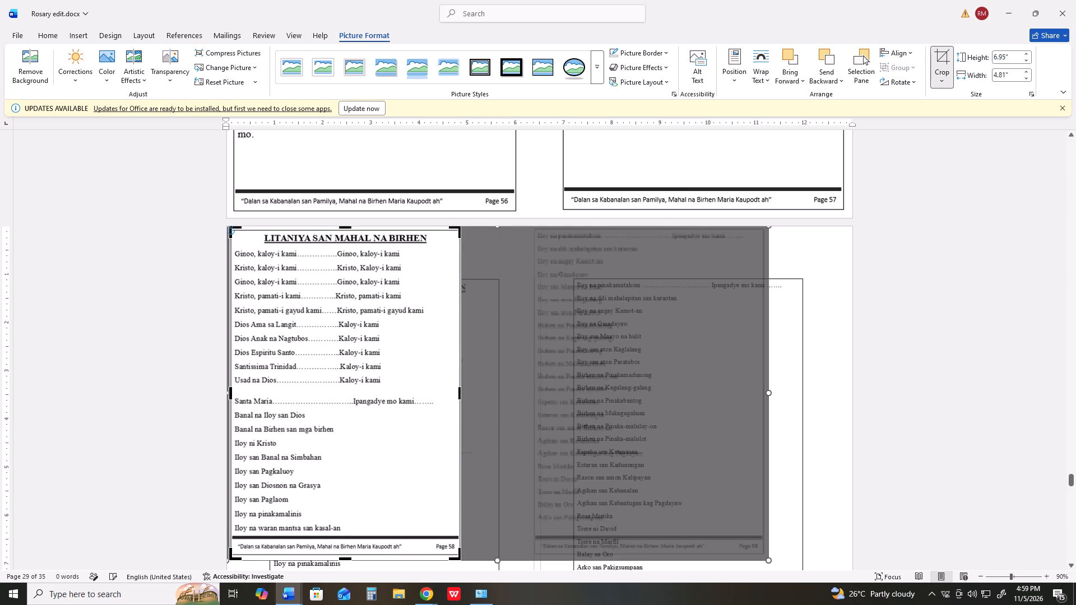
pyautogui.click(345, 560)
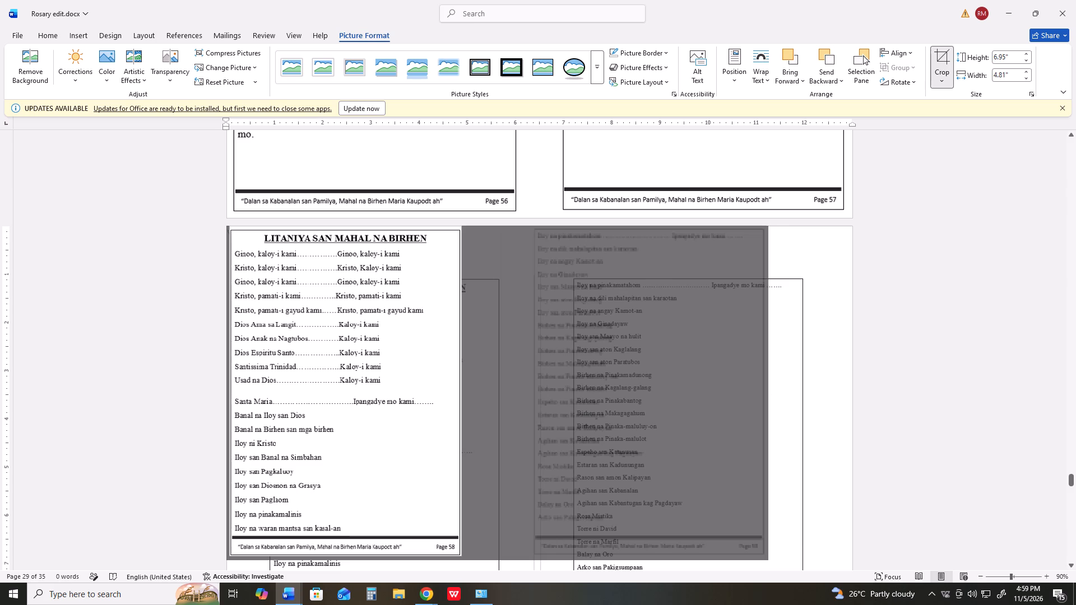
pyautogui.click(347, 227)
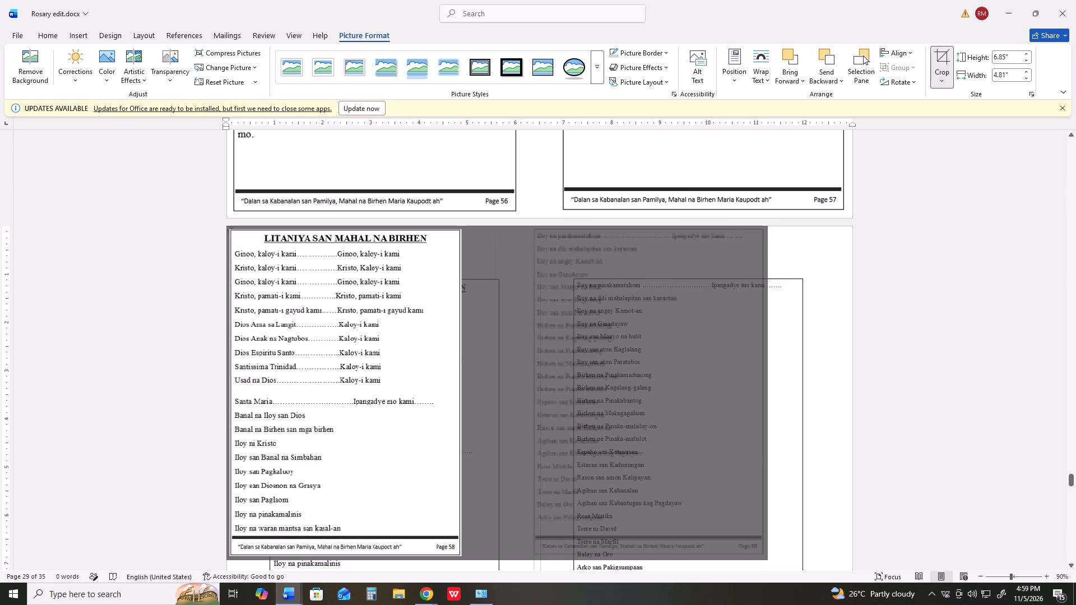
pyautogui.click(558, 304)
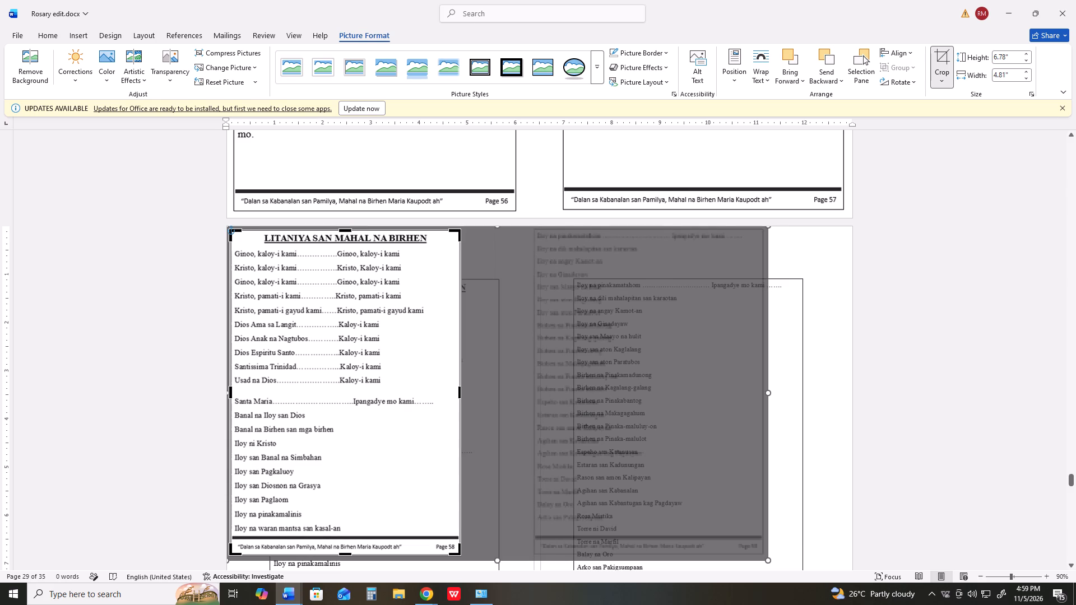
pyautogui.click(450, 309)
pyautogui.press('Return')
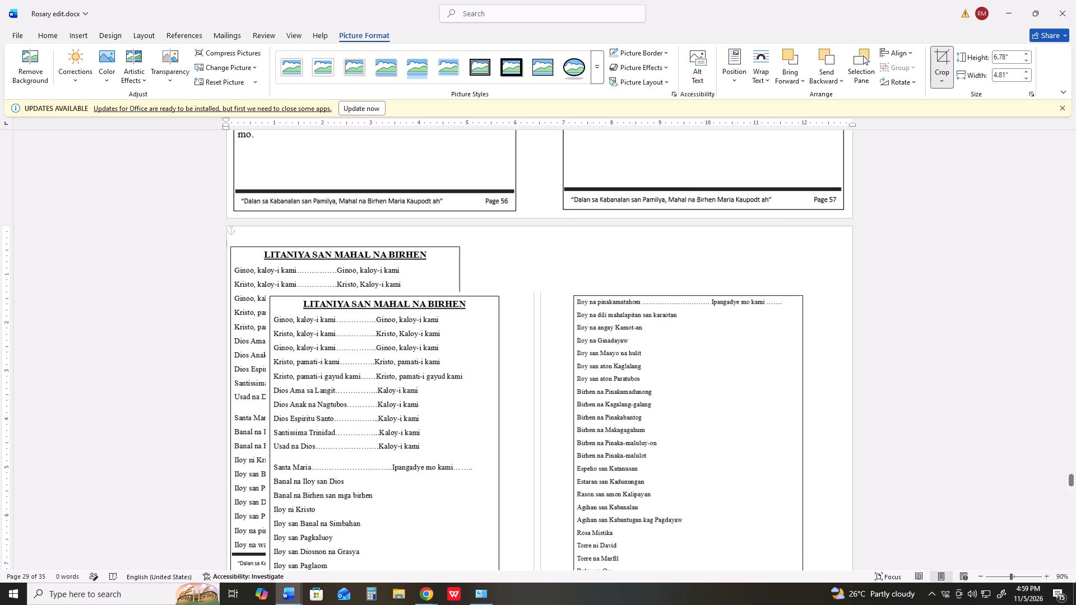
# Crop the picture copy on all sides to Page 59's border, cutting away the Page 58 half.
pyautogui.click(485, 379)
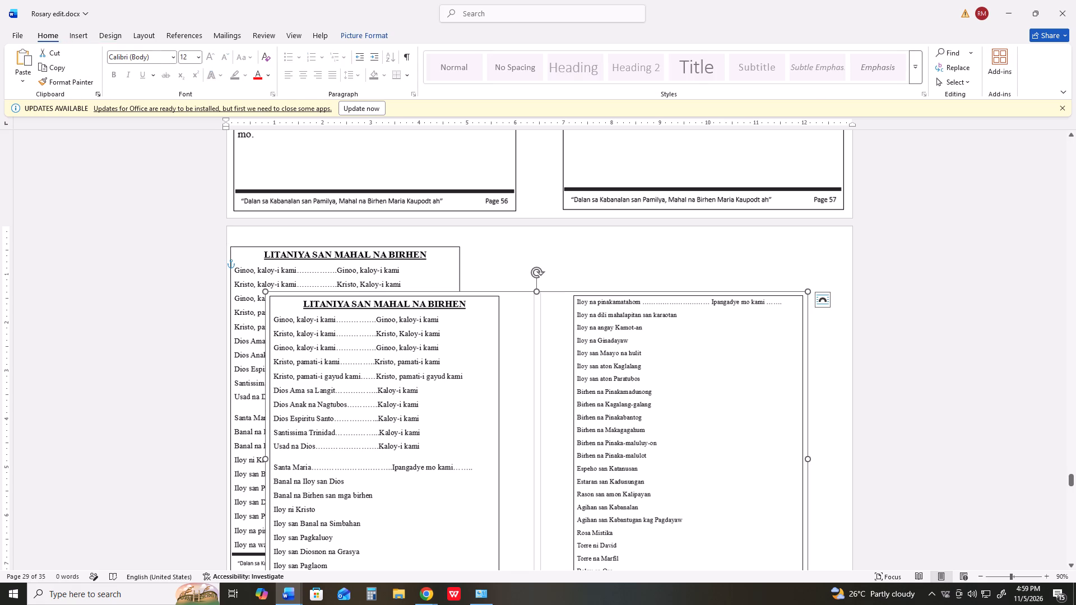
pyautogui.moveTo(493, 380); pyautogui.dragTo(485, 341)
pyautogui.rightClick(485, 341)
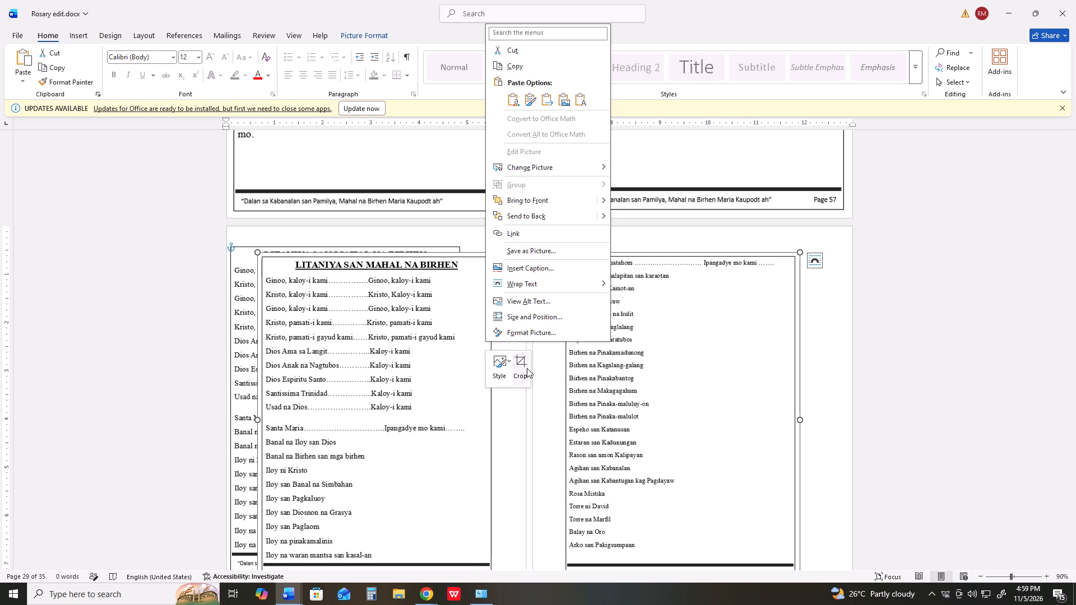
pyautogui.click(523, 361)
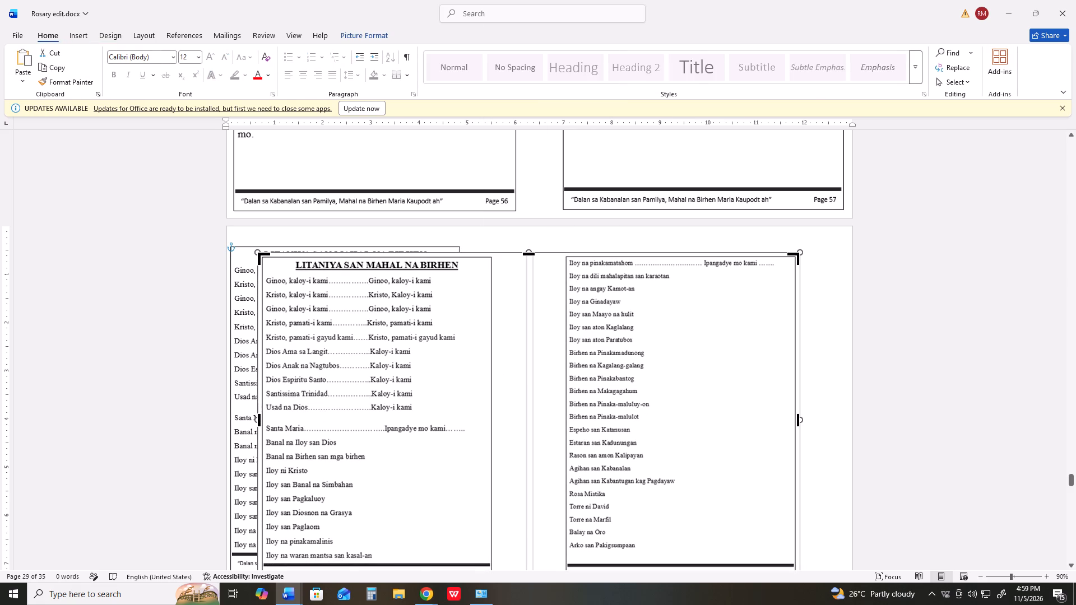
pyautogui.scroll(-2, 266, 416)
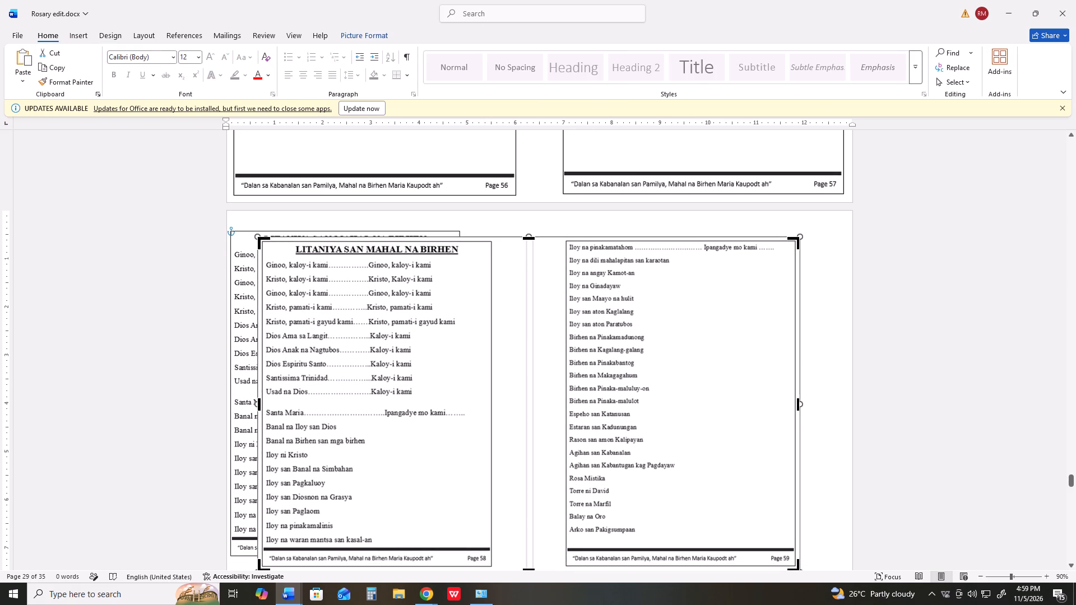
pyautogui.scroll(-1, 261, 409)
pyautogui.moveTo(259, 399); pyautogui.dragTo(440, 413)
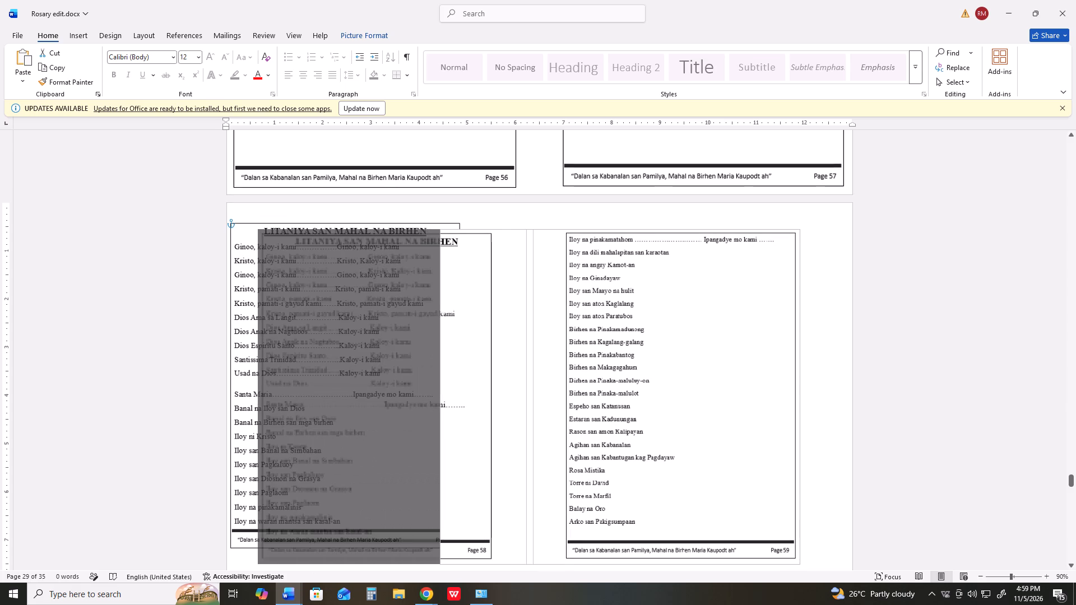
pyautogui.moveTo(440, 413); pyautogui.dragTo(563, 418)
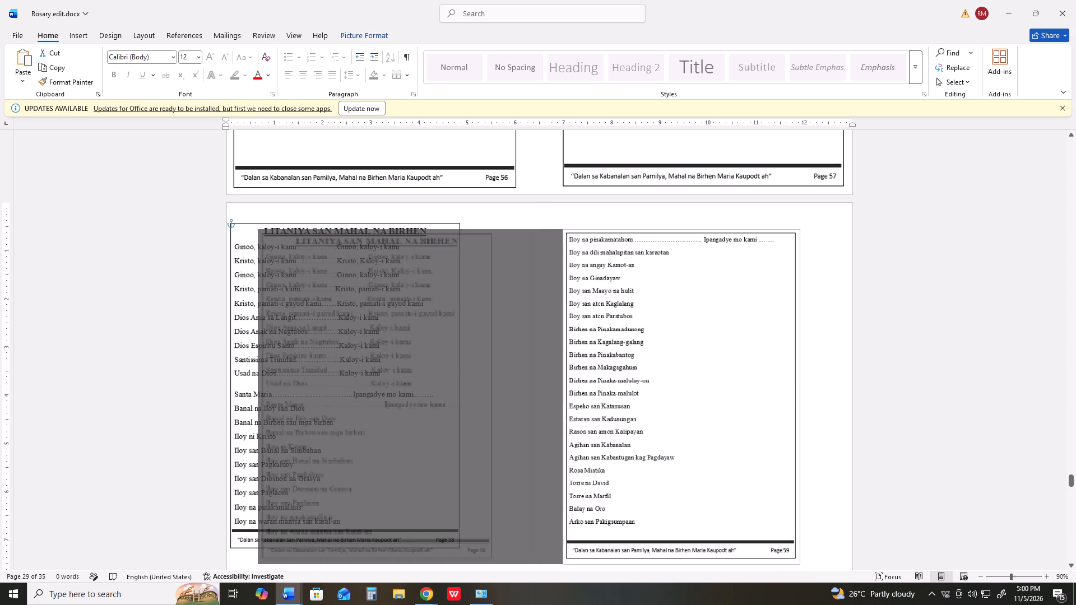
pyautogui.moveTo(563, 418); pyautogui.dragTo(565, 418)
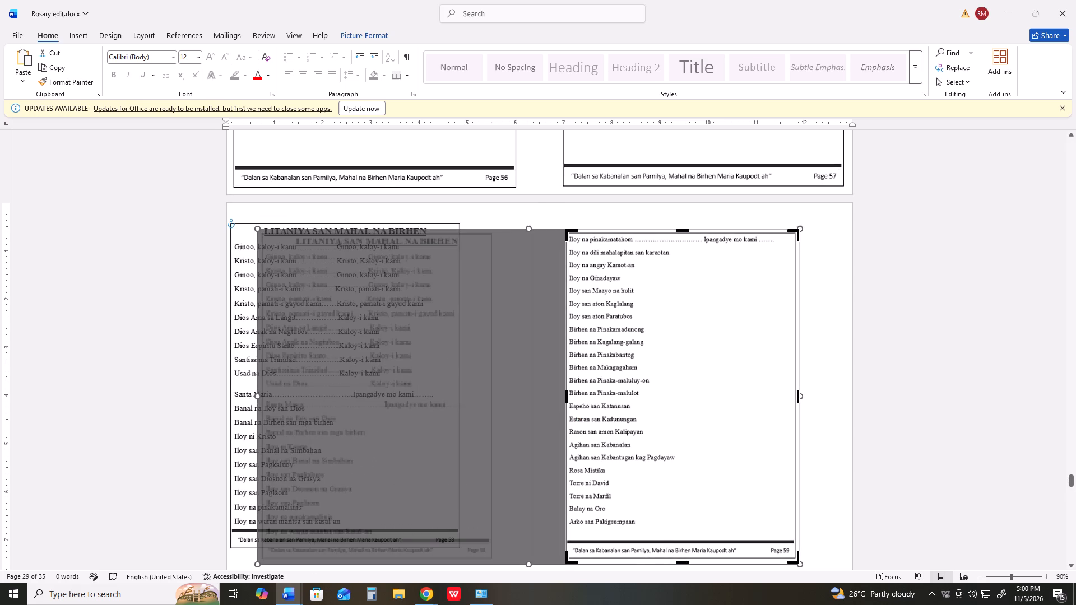
pyautogui.click(684, 561)
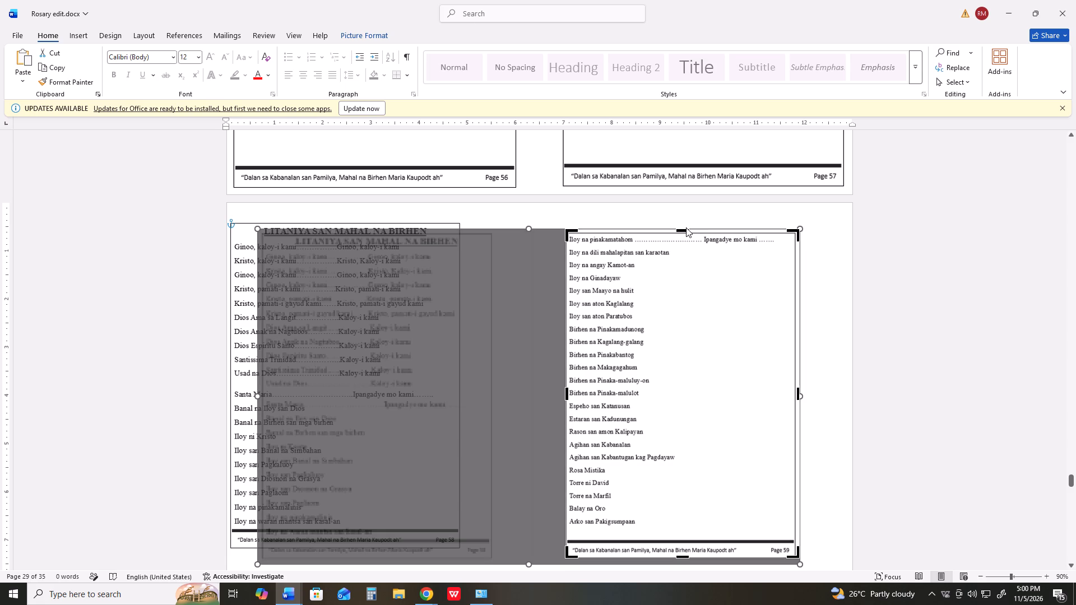
pyautogui.click(685, 229)
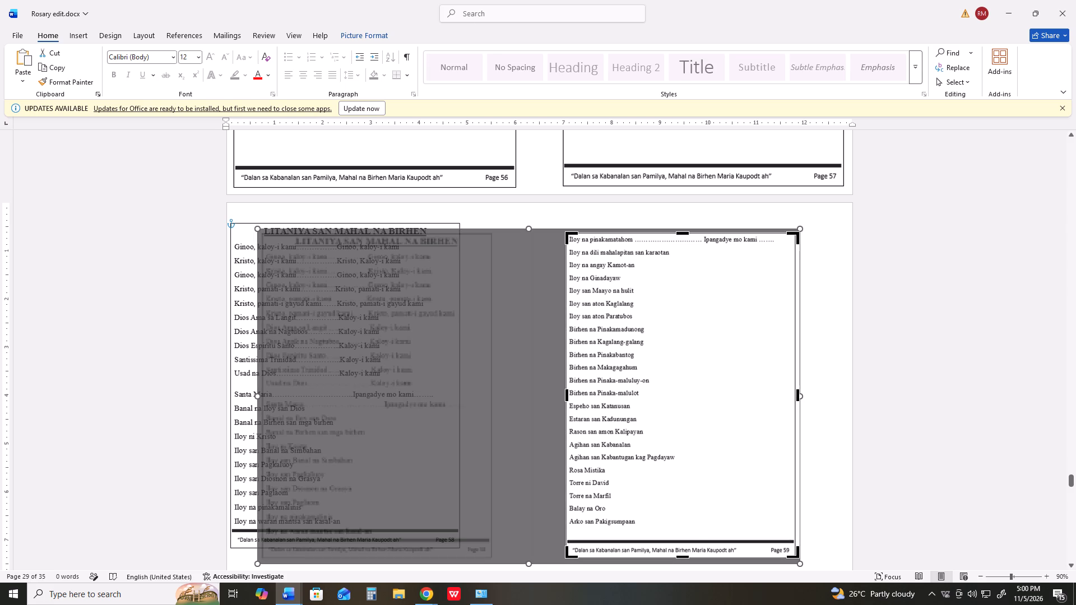
pyautogui.click(799, 394)
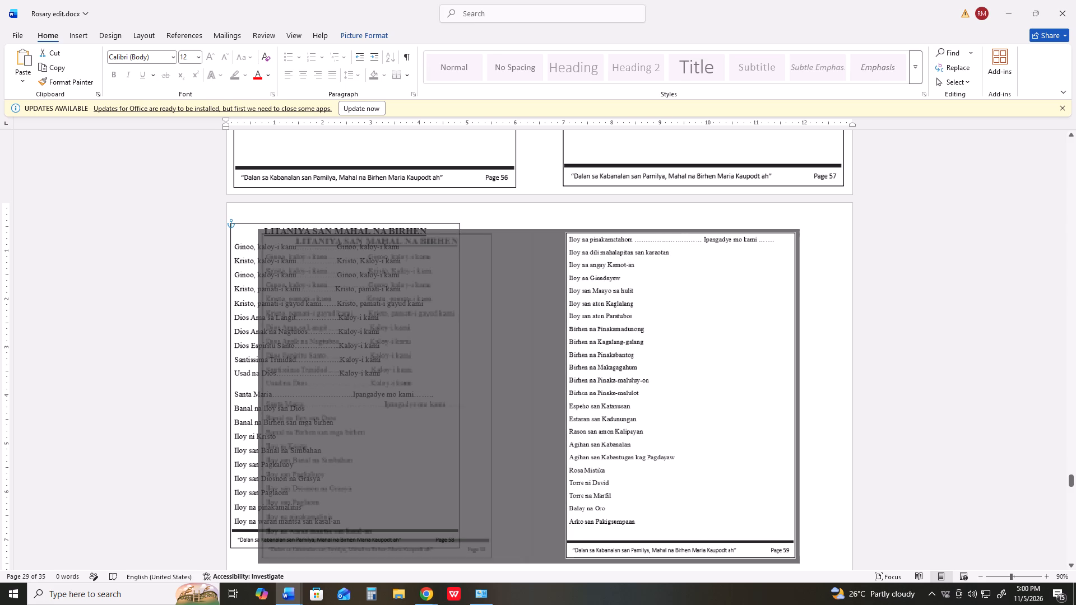
pyautogui.click(823, 393)
# Move the cropped Page 59 picture to the upper-right corner of the sheet, beside Page 58.
pyautogui.moveTo(720, 381); pyautogui.dragTo(766, 361)
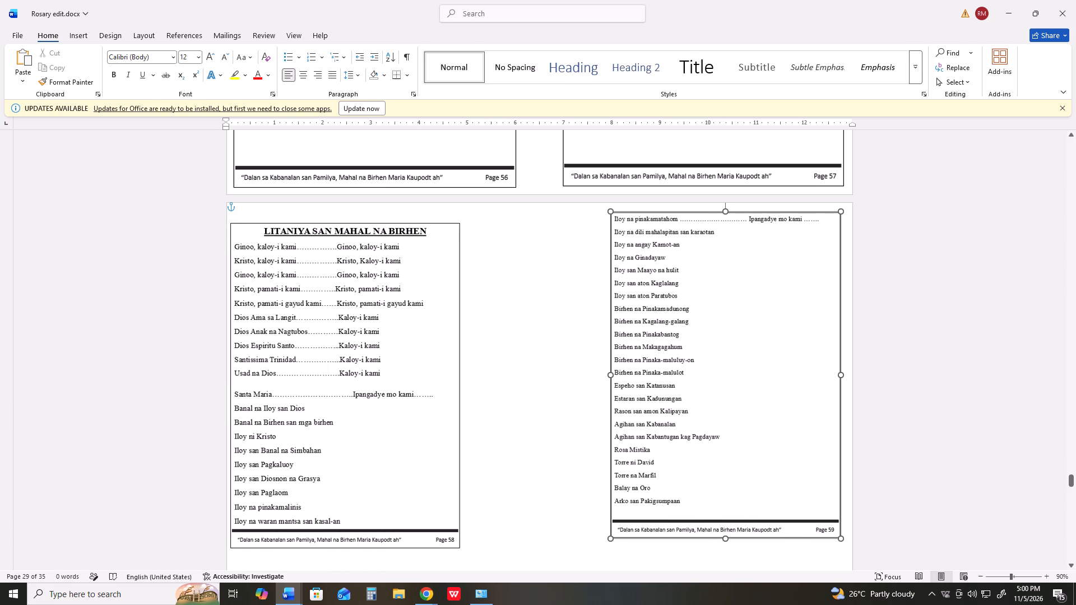
pyautogui.moveTo(766, 361); pyautogui.dragTo(767, 361)
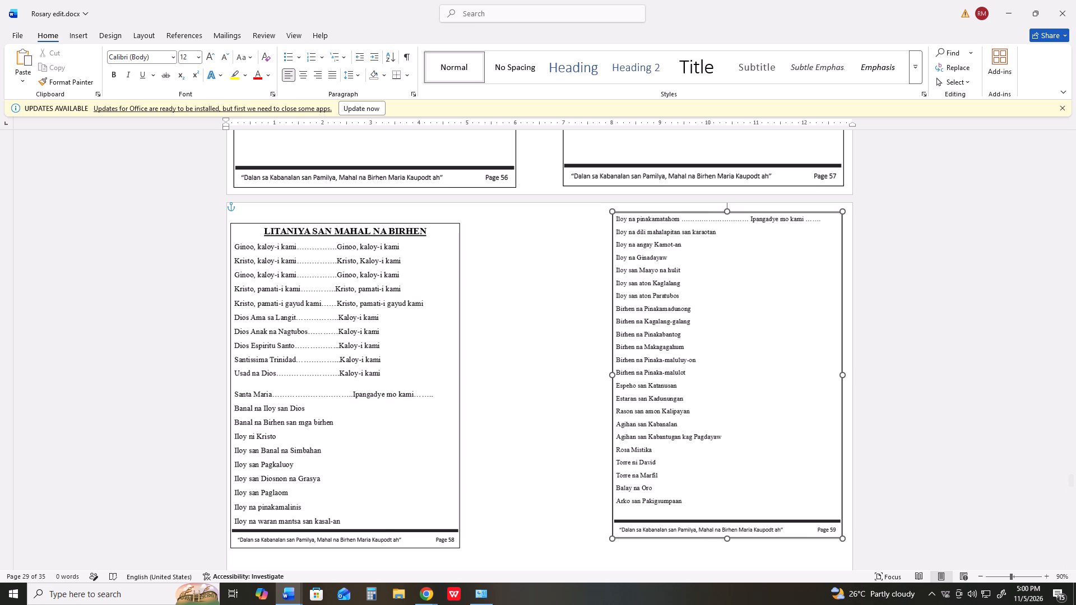
pyautogui.moveTo(767, 361); pyautogui.dragTo(768, 362)
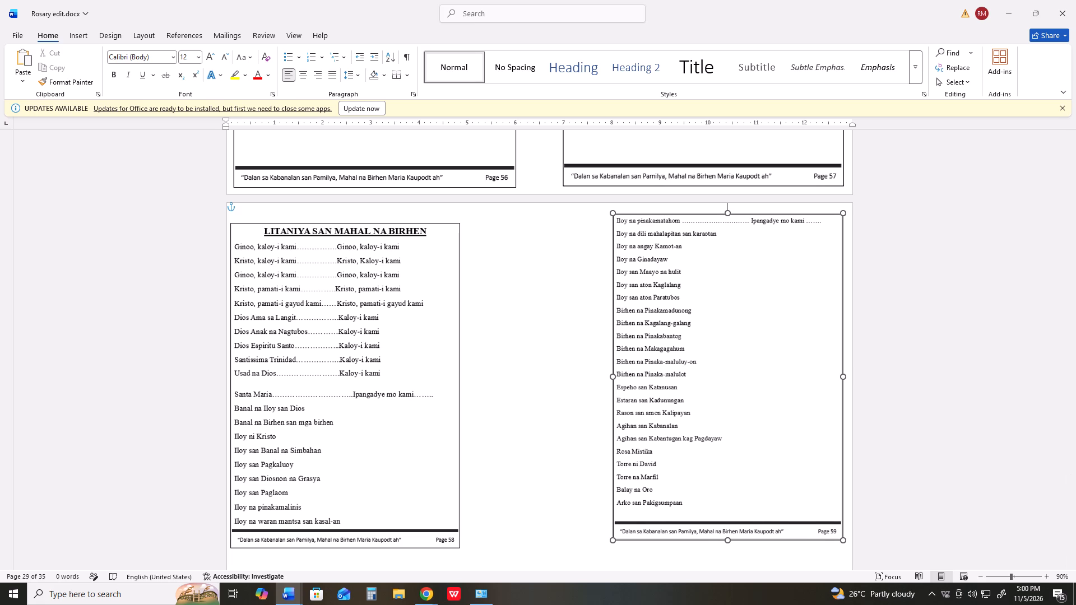
pyautogui.moveTo(768, 362); pyautogui.dragTo(768, 362)
# Enlarge the Page 59 picture down and to the left to about 5.8" wide and 8" high, filling the sheet's right half.
pyautogui.scroll(-2, 768, 362)
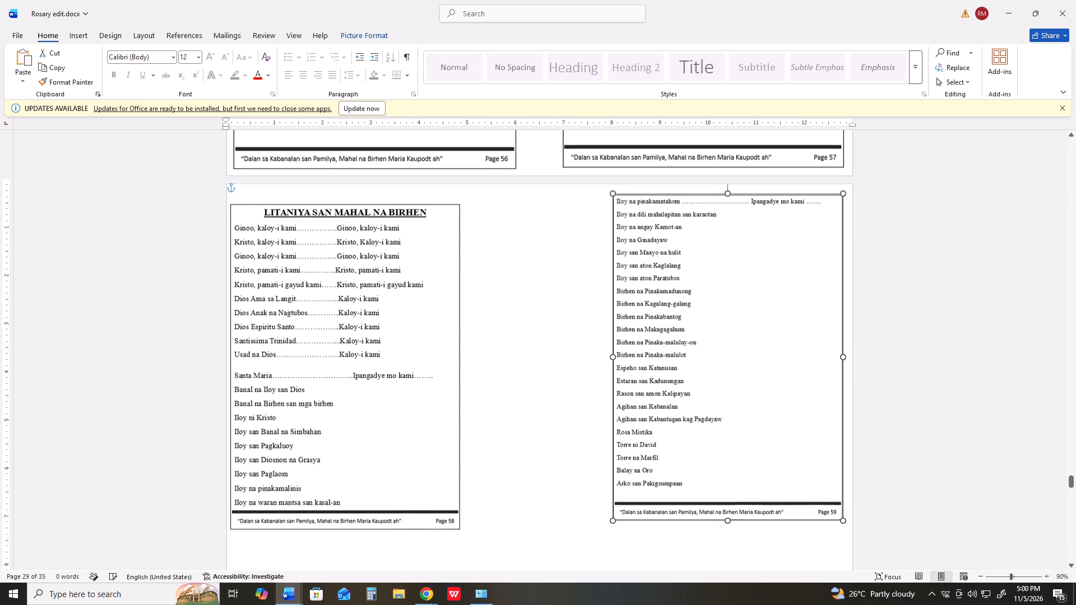
pyautogui.scroll(-4, 768, 362)
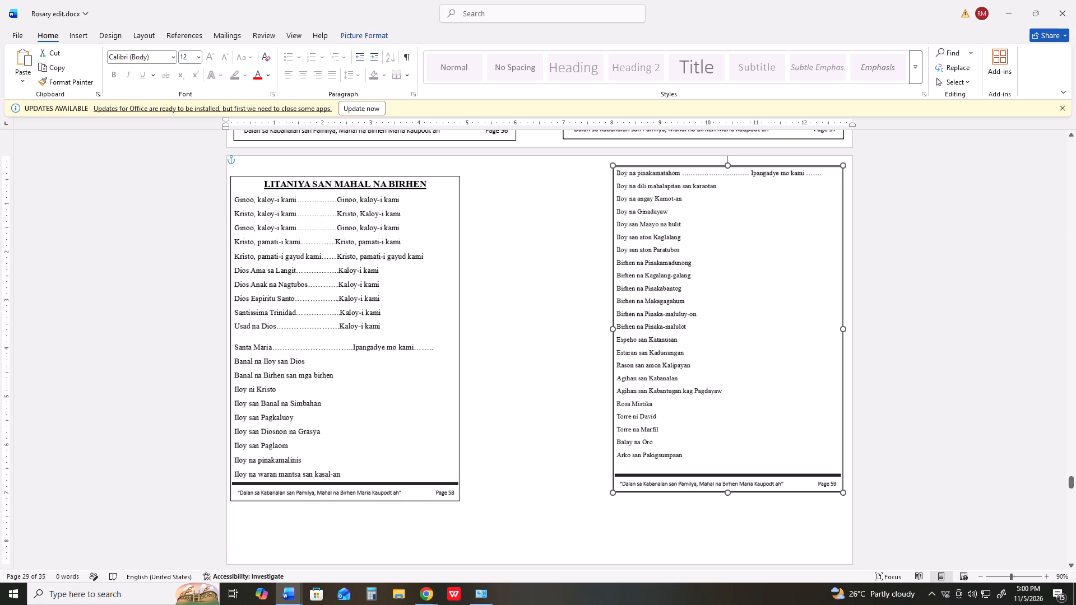
pyautogui.moveTo(615, 492); pyautogui.dragTo(579, 514)
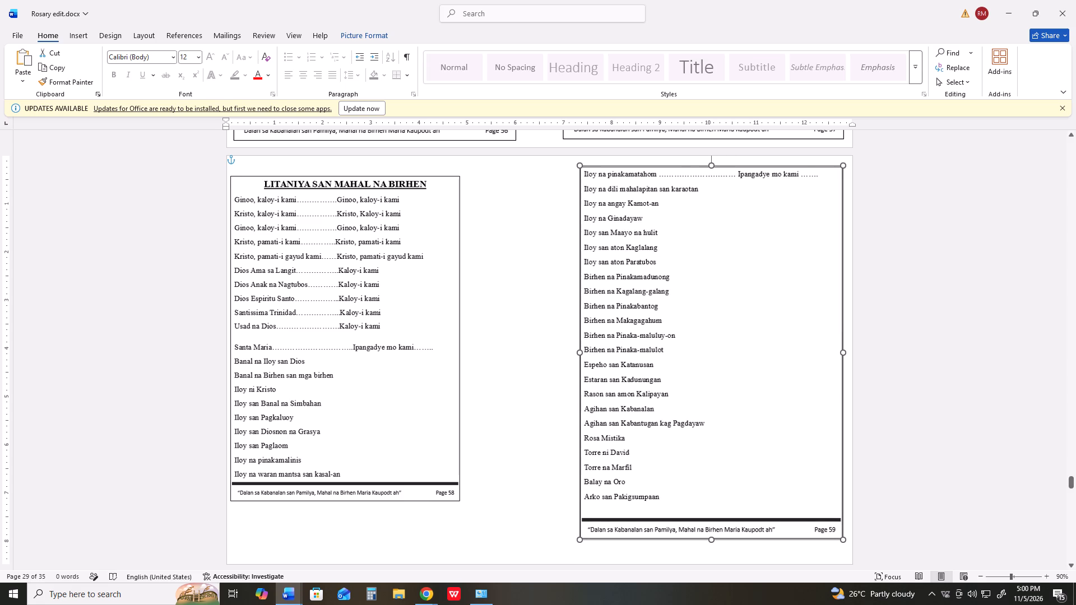
pyautogui.moveTo(579, 514); pyautogui.dragTo(573, 523)
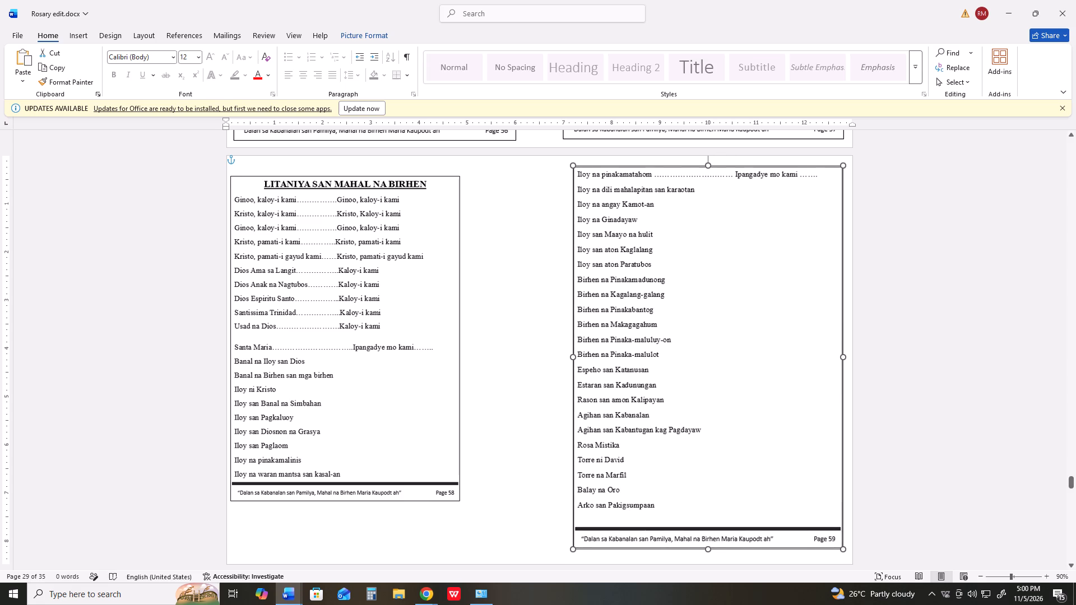
pyautogui.moveTo(573, 523); pyautogui.dragTo(572, 524)
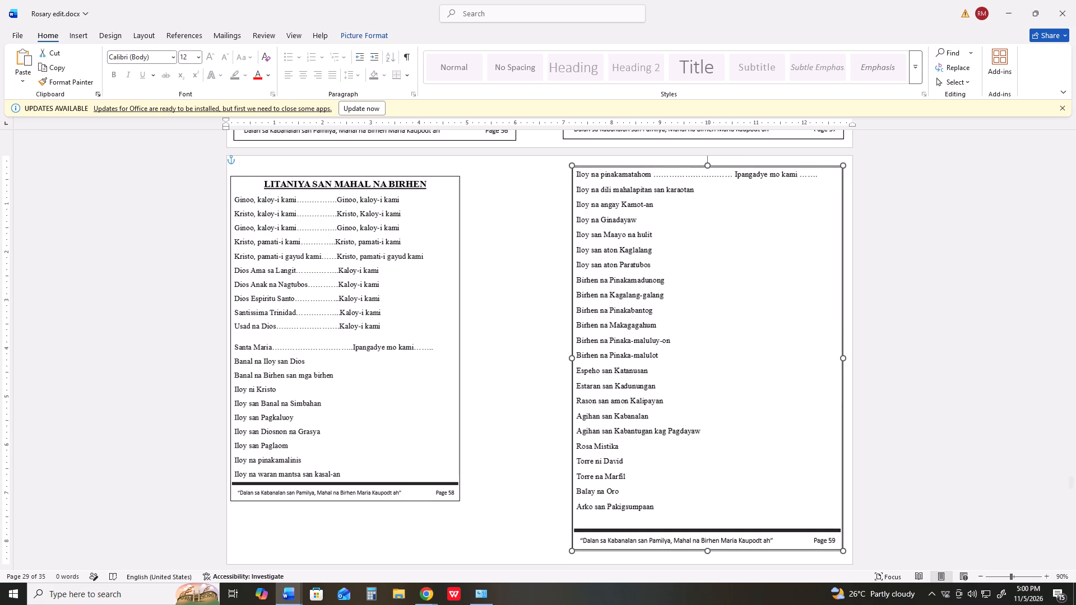
pyautogui.moveTo(572, 524); pyautogui.dragTo(572, 526)
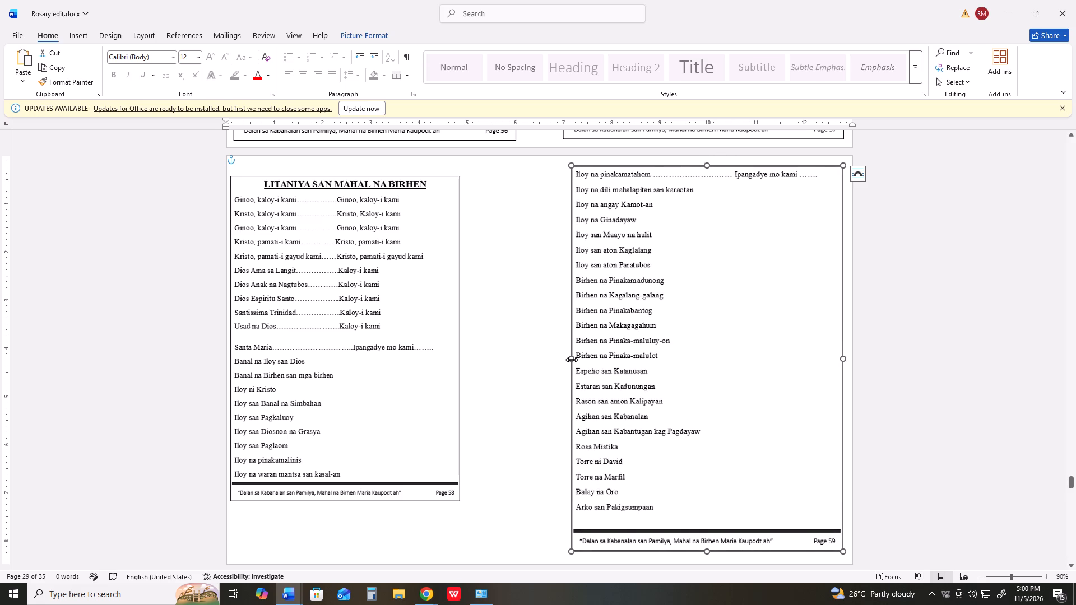
pyautogui.moveTo(572, 360); pyautogui.dragTo(565, 359)
# Nudge the Page 59 picture slightly to the left, away from the sheet's right edge.
pyautogui.scroll(-3, 565, 359)
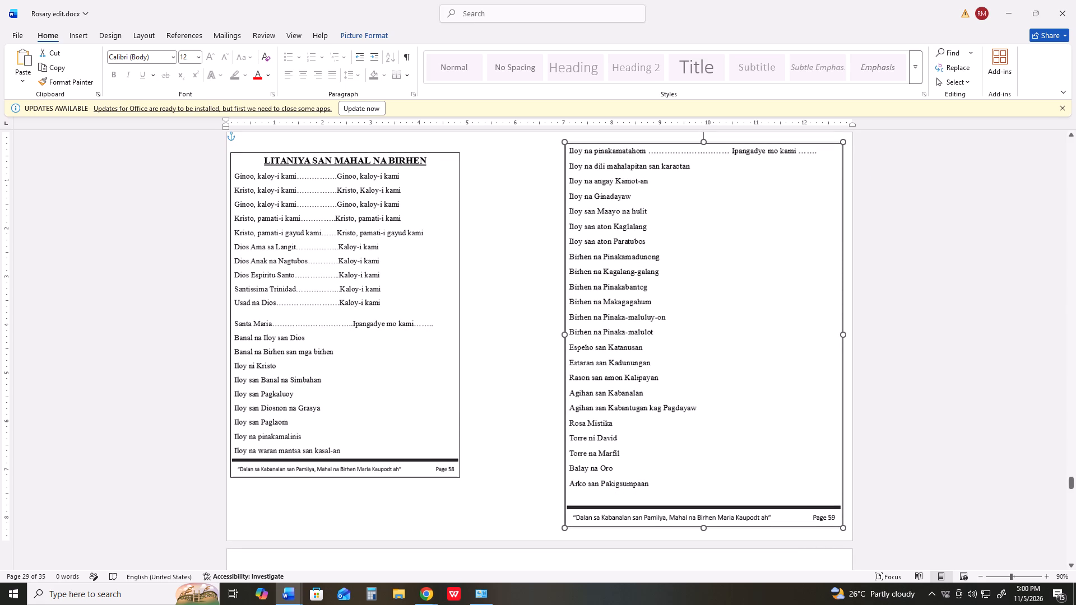
pyautogui.scroll(-3, 567, 336)
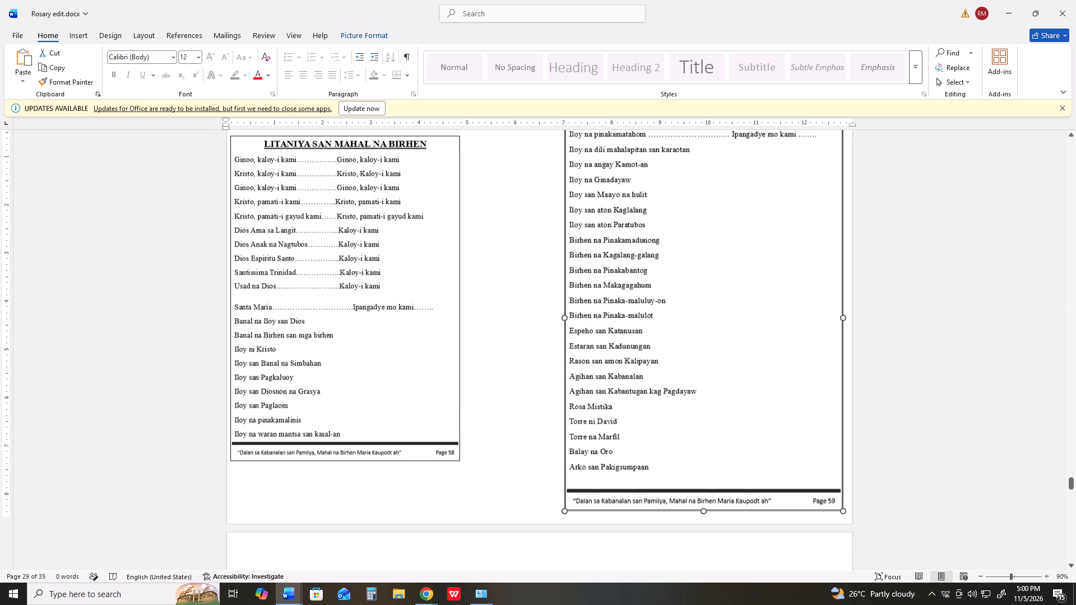
pyautogui.click(567, 311)
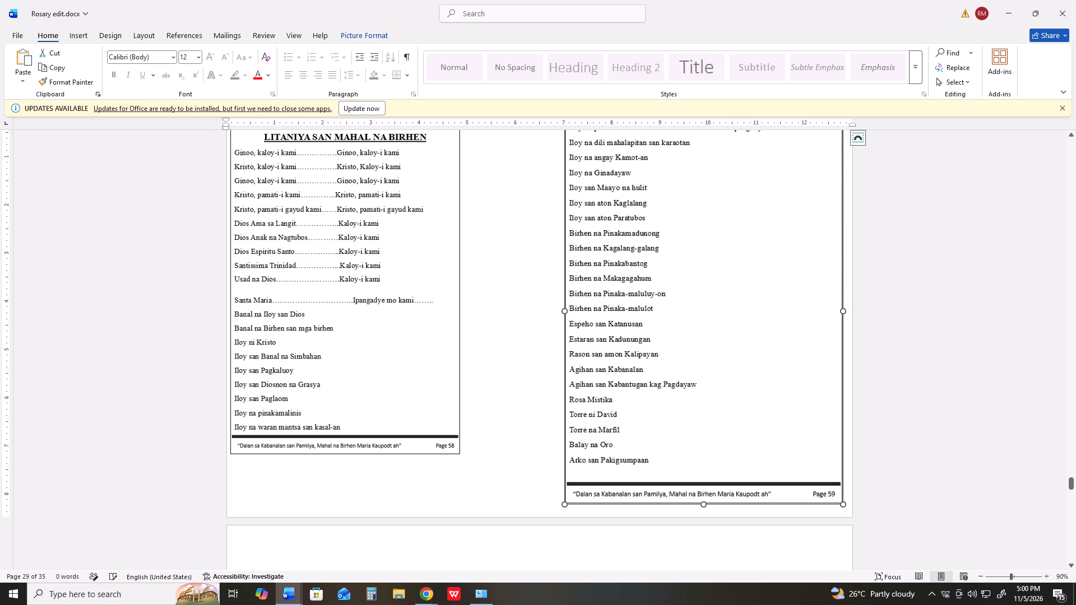
pyautogui.press('Left')
pyautogui.press('Left')
pyautogui.press('Left')
pyautogui.press('Left')
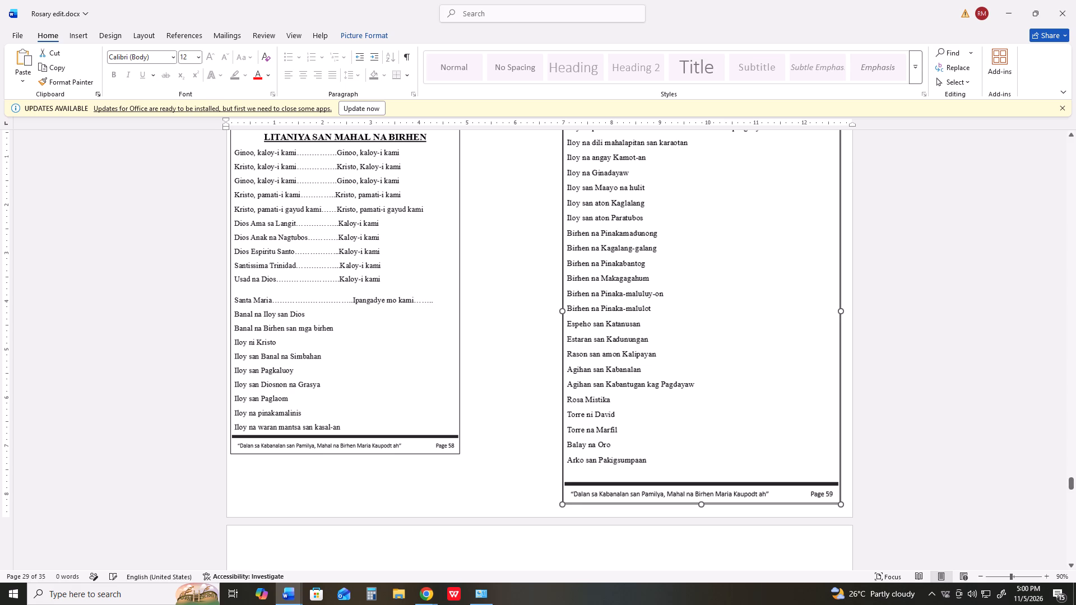
pyautogui.scroll(-6, 574, 314)
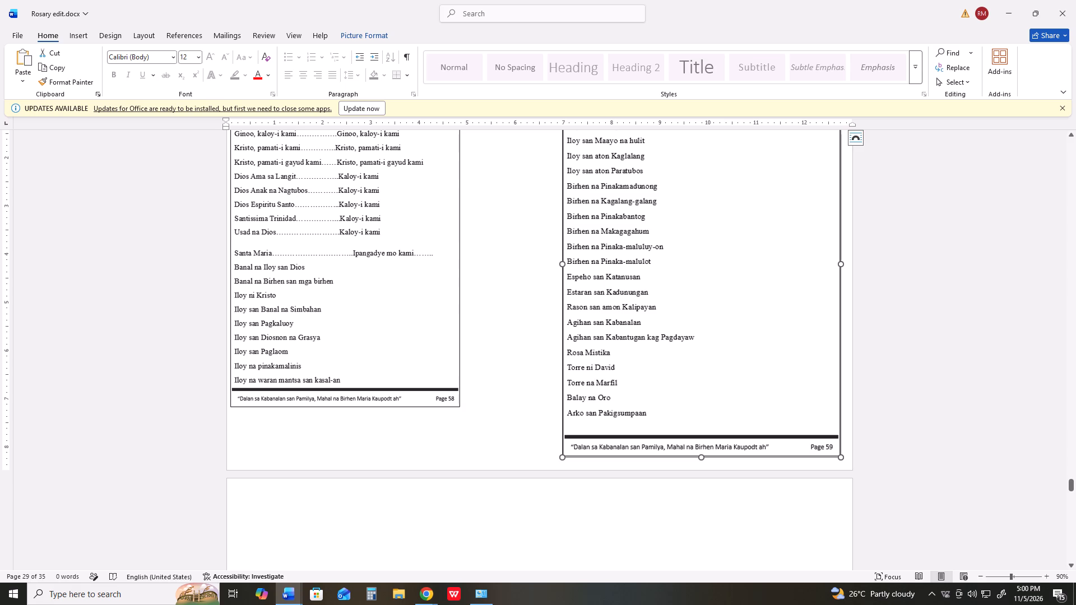
pyautogui.press('Right')
pyautogui.scroll(-3, 672, 260)
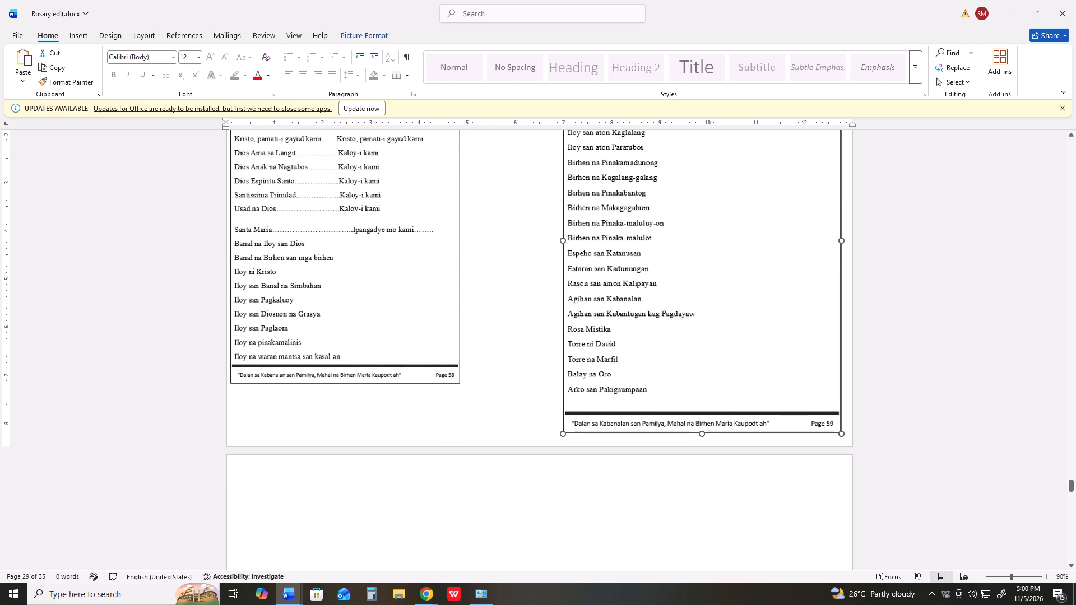
# Move the Page 58 picture to the sheet's upper-left corner so its top is level with Page 59.
pyautogui.scroll(11, 612, 262)
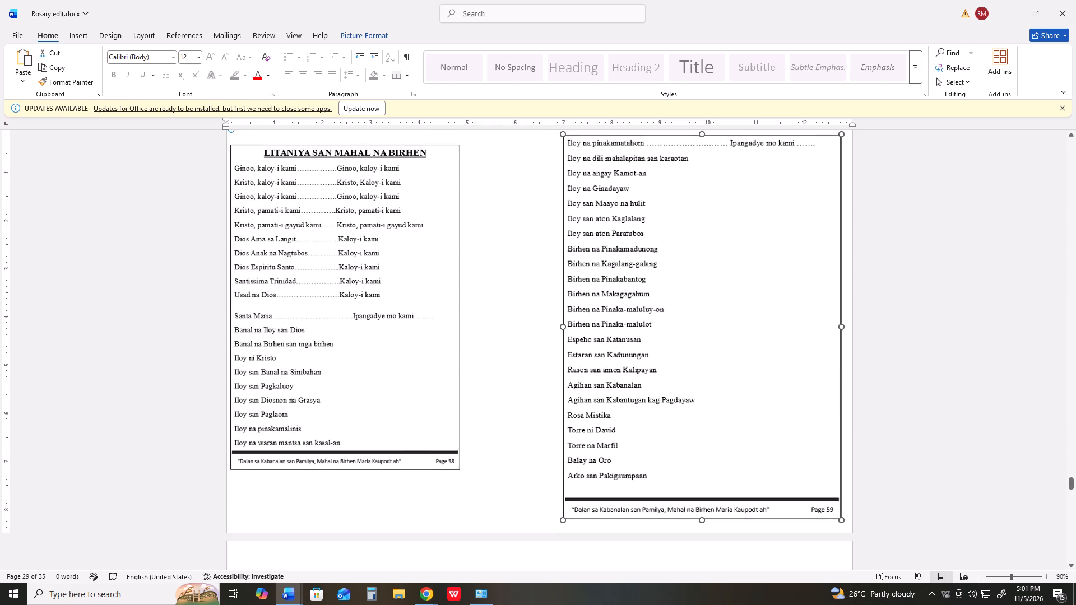
pyautogui.scroll(3, 589, 260)
pyautogui.scroll(1, 503, 276)
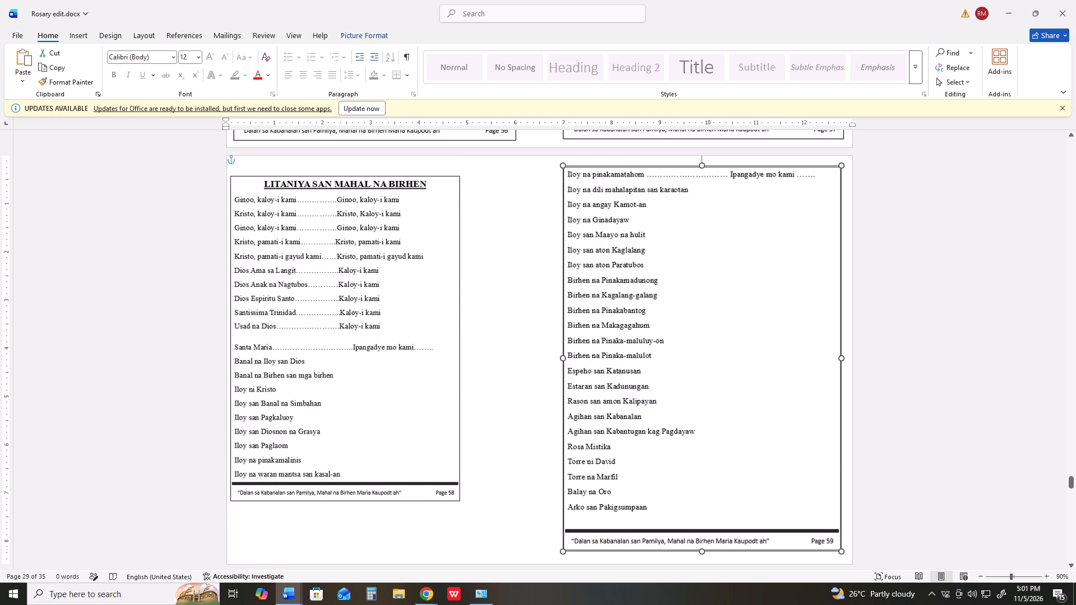
pyautogui.moveTo(381, 297); pyautogui.dragTo(385, 288)
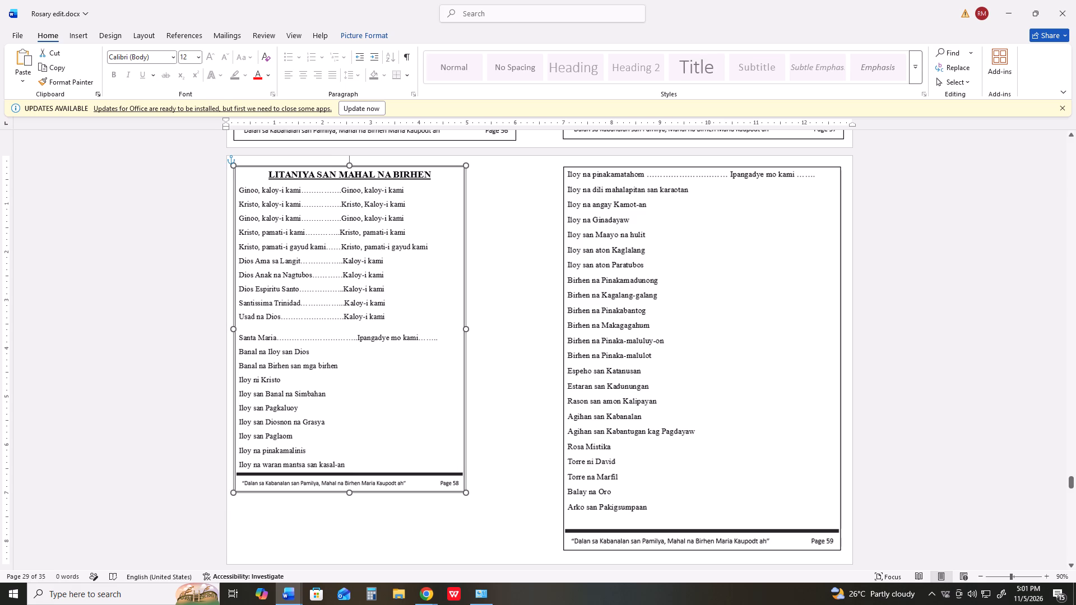
pyautogui.moveTo(385, 288); pyautogui.dragTo(384, 286)
# Enlarge the Page 58 picture to about 5.9" wide and 8" high, aligning its bottom with Page 59.
pyautogui.scroll(-1, 481, 315)
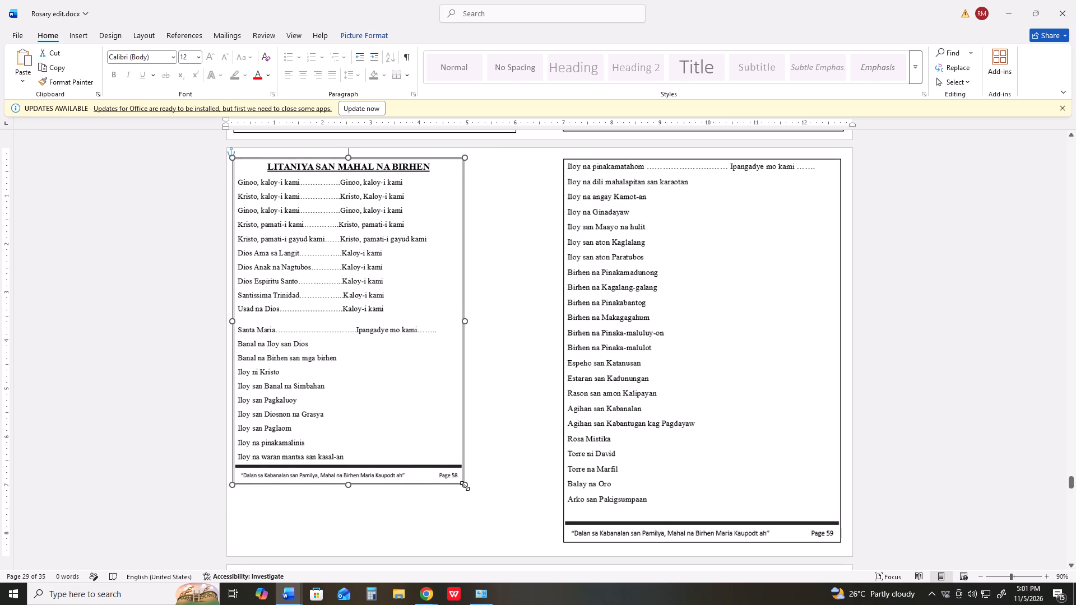
pyautogui.moveTo(465, 486); pyautogui.dragTo(516, 504)
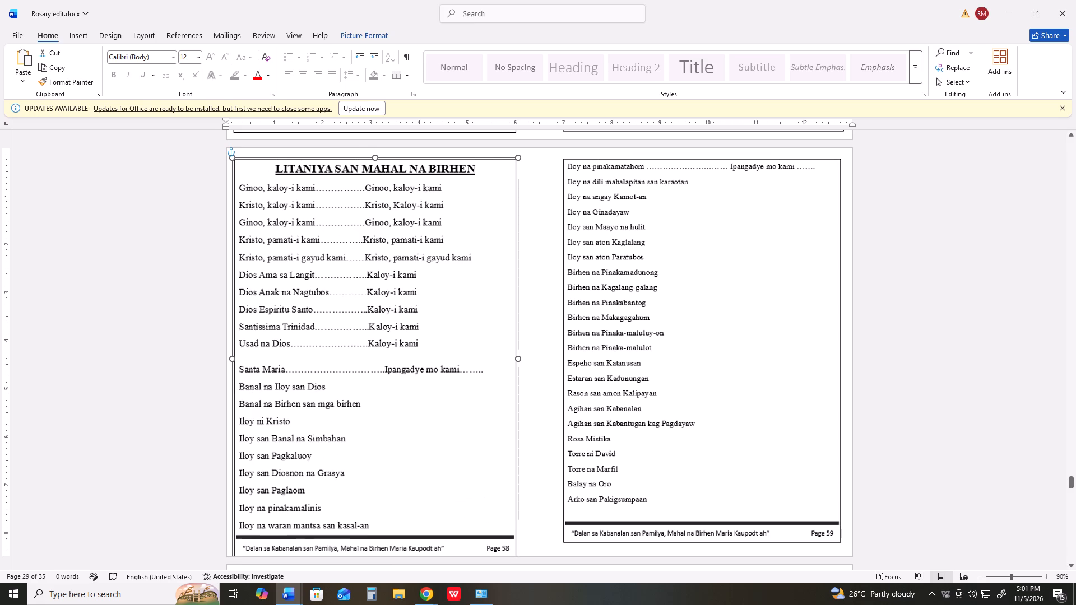
pyautogui.moveTo(516, 504); pyautogui.dragTo(508, 496)
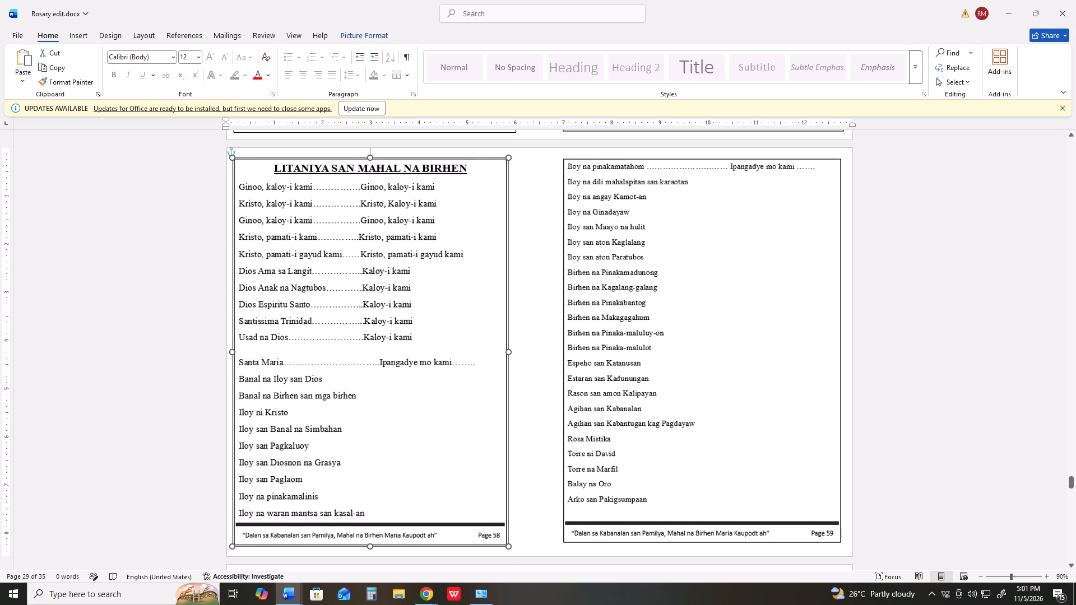
pyautogui.moveTo(508, 496); pyautogui.dragTo(507, 494)
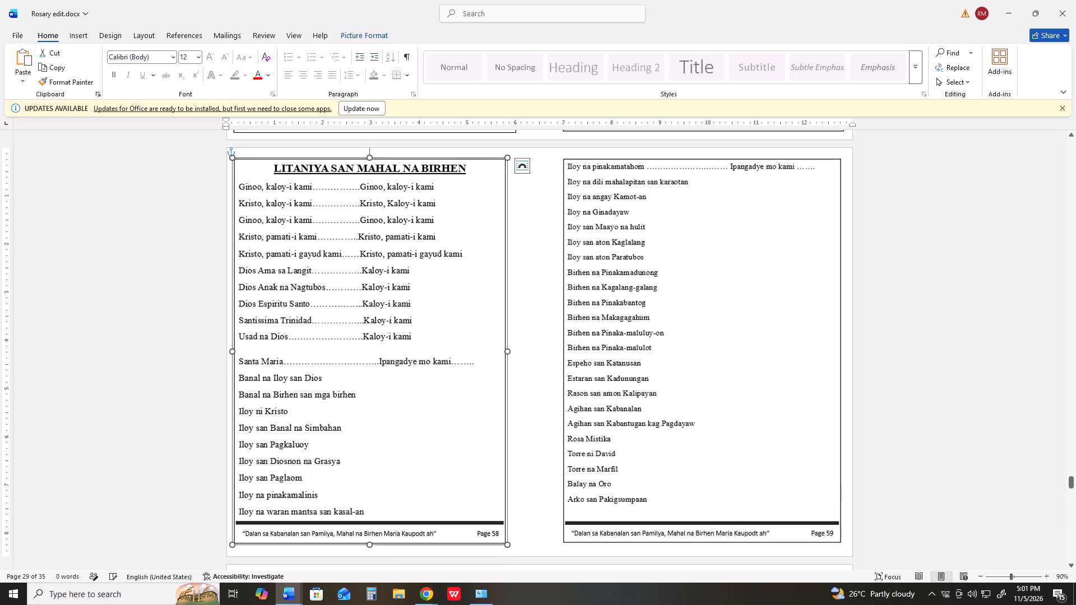
pyautogui.moveTo(509, 352); pyautogui.dragTo(517, 354)
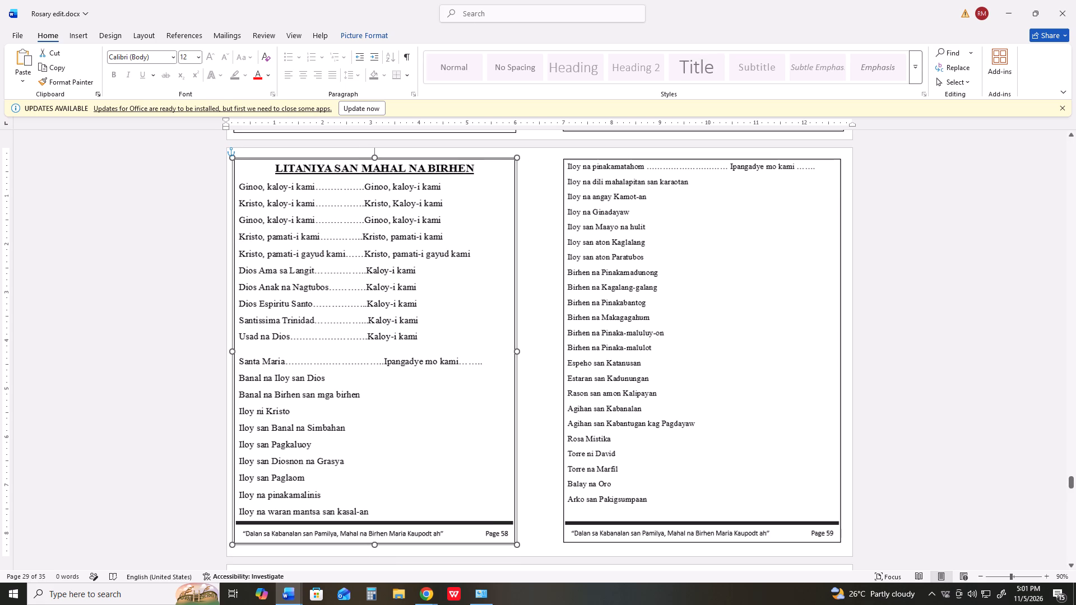
pyautogui.moveTo(517, 354); pyautogui.dragTo(518, 355)
pyautogui.scroll(-4, 536, 366)
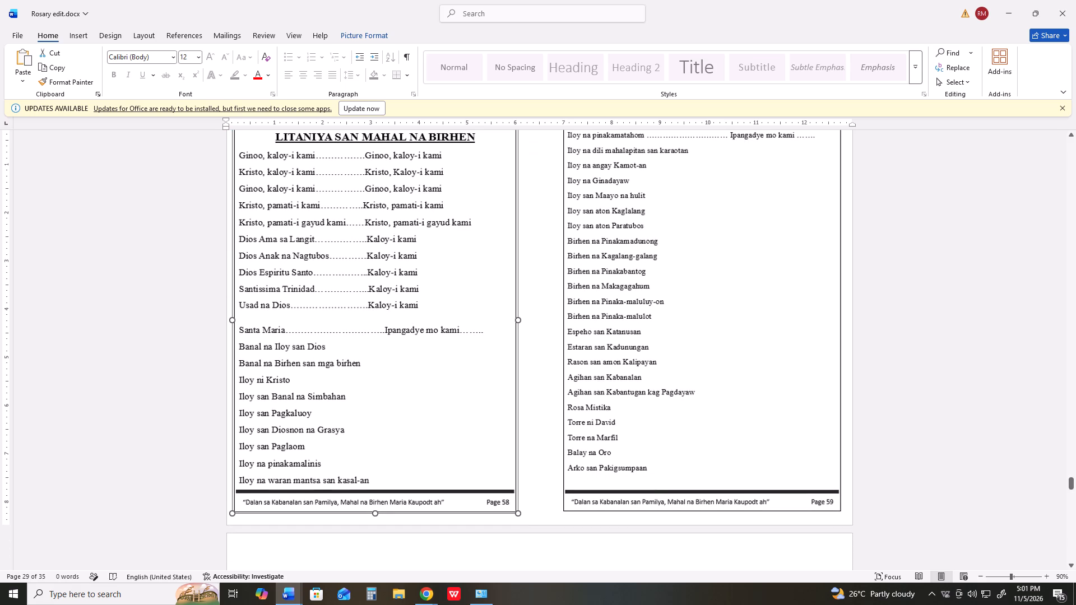
pyautogui.scroll(3, 545, 377)
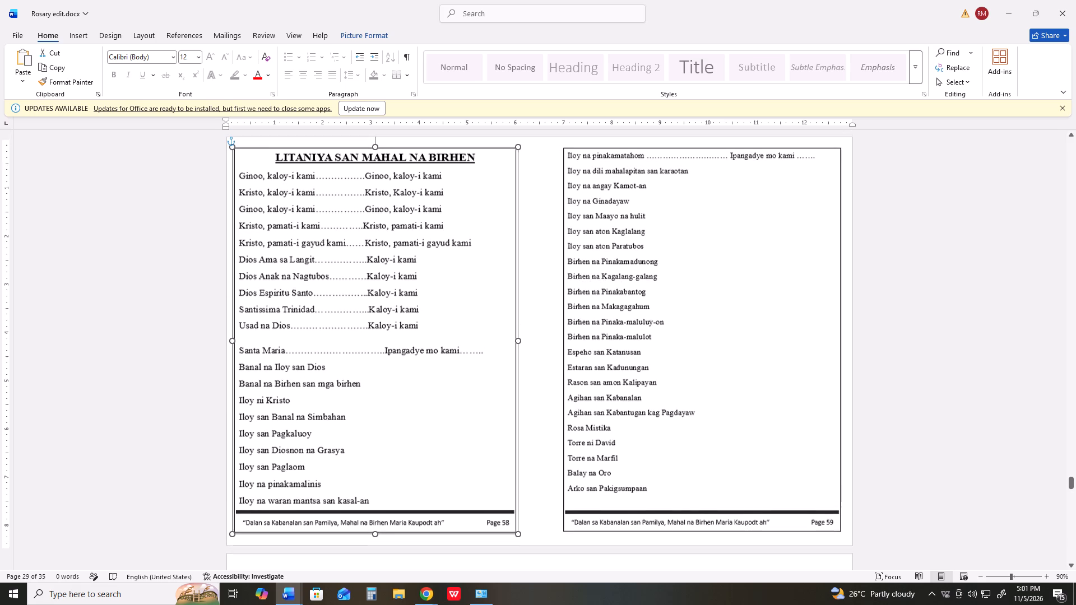
# Insert the picture r60.png from the Downloads folder, containing Pages 60 and 61, on the sheet after Pages 58–59.
pyautogui.scroll(1, 545, 377)
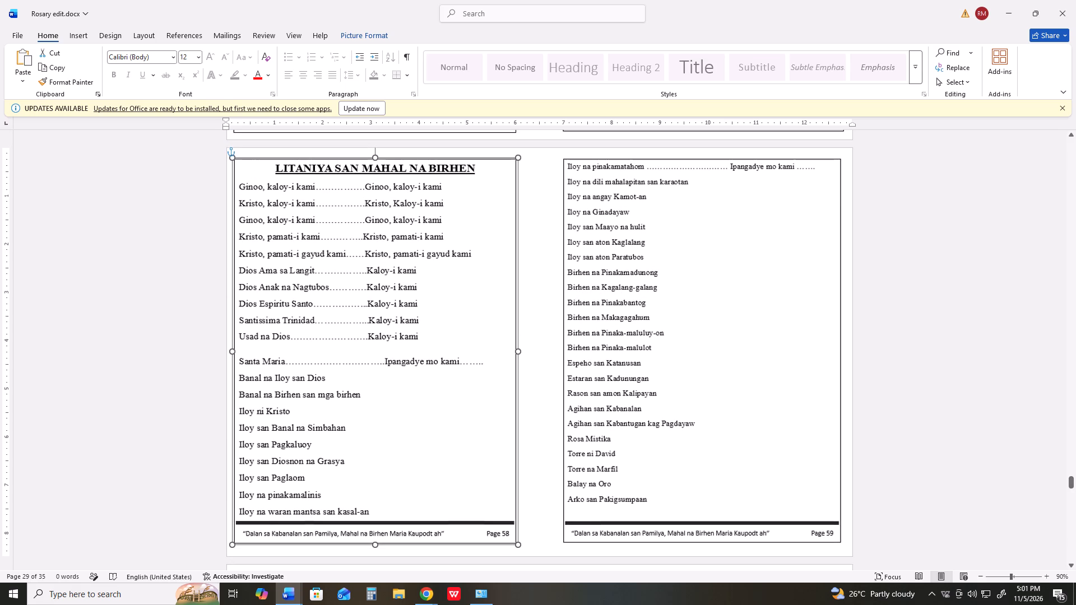
pyautogui.click(545, 377)
pyautogui.scroll(-3, 545, 378)
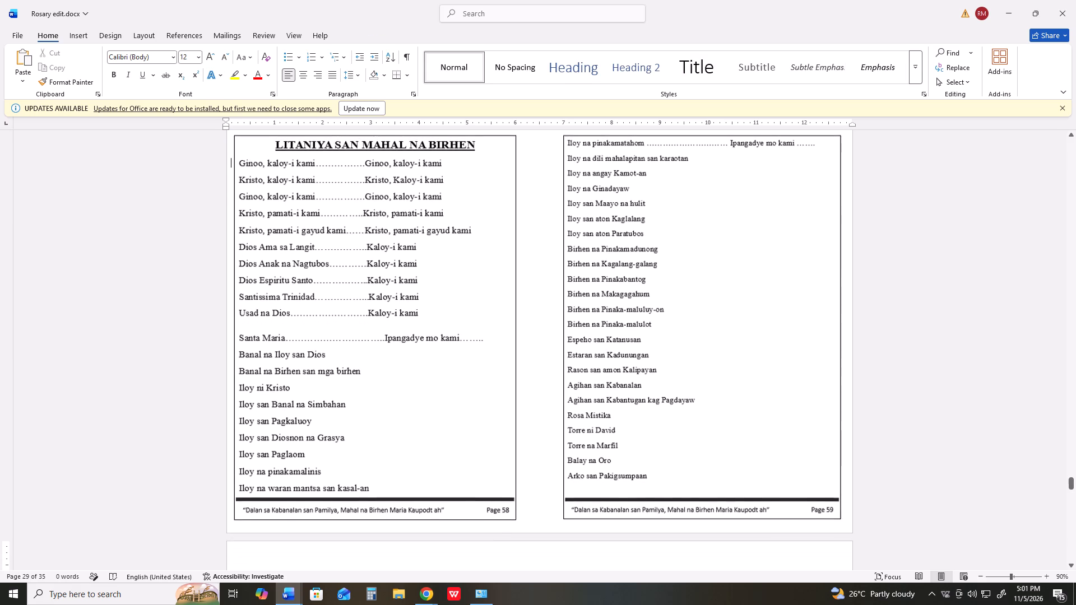
pyautogui.scroll(-3, 545, 378)
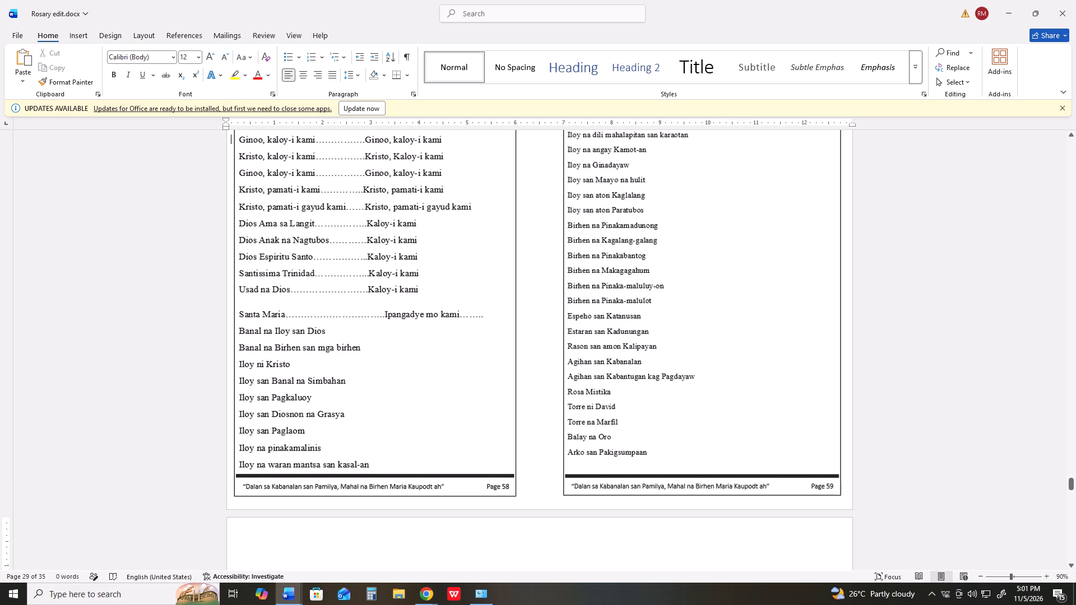
pyautogui.click(71, 39)
pyautogui.click(141, 72)
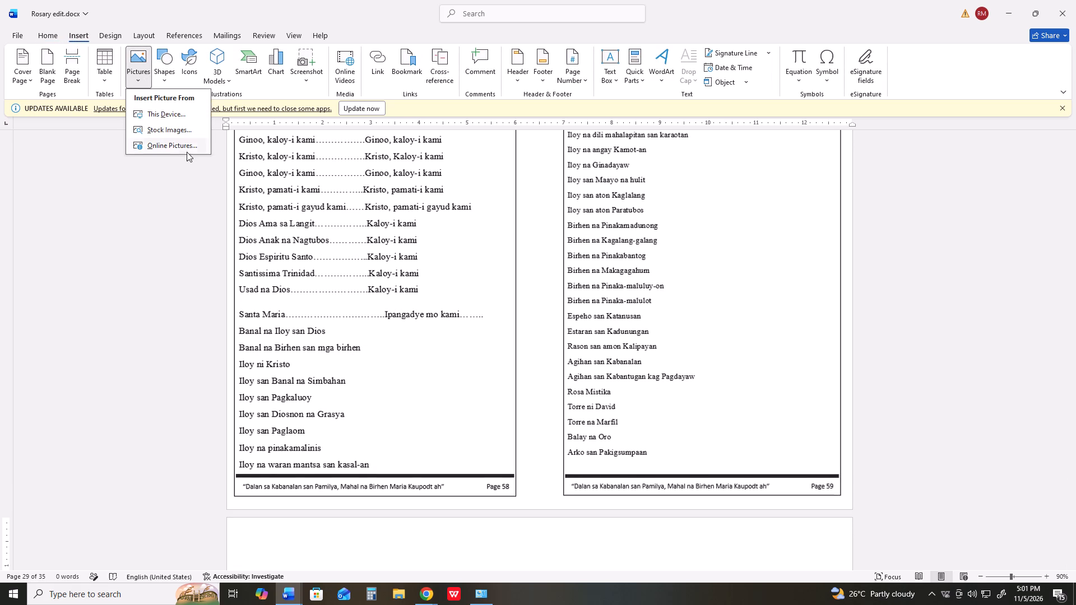
pyautogui.click(180, 115)
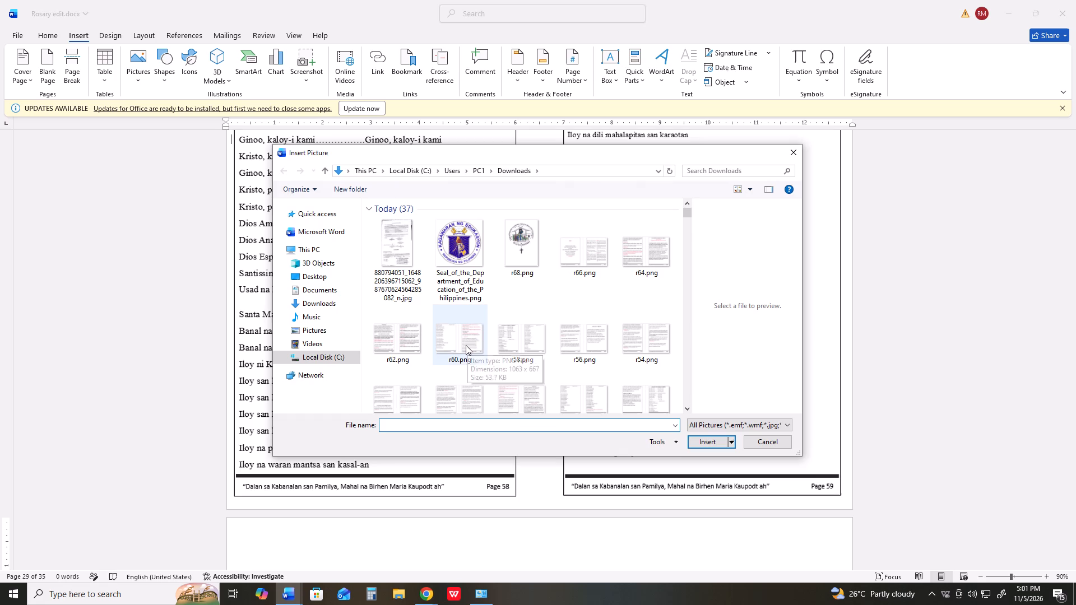
pyautogui.click(466, 345)
pyautogui.press('Return')
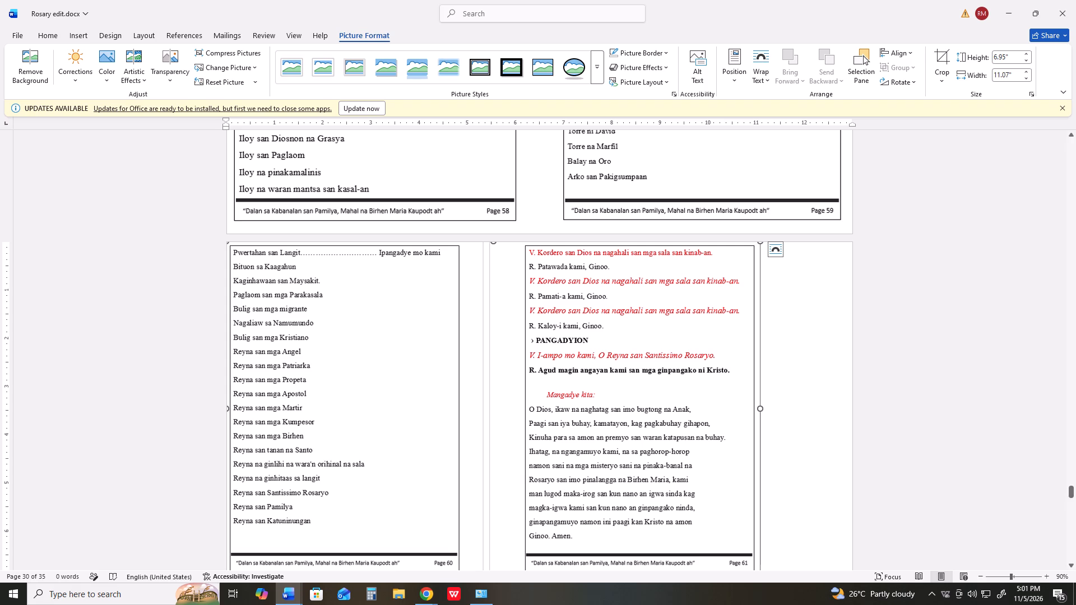
# Set the Pages 60–61 picture's text wrapping to In Front of Text.
pyautogui.click(778, 249)
pyautogui.click(855, 351)
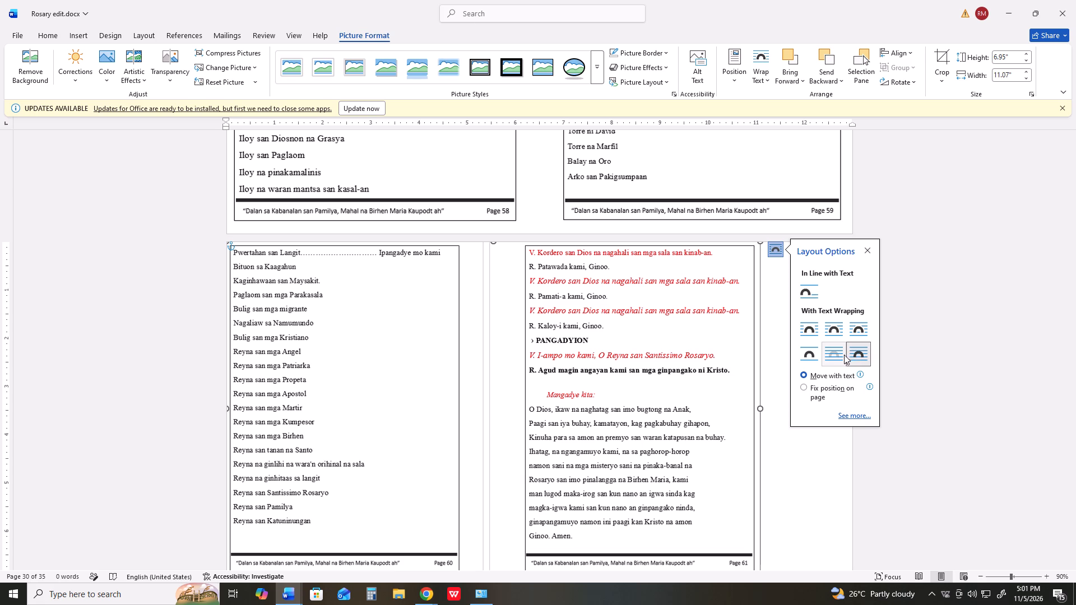
# Duplicate the Pages 60–61 picture, placing the copy slightly below and to the right of the original.
pyautogui.keyDown('ctrl'); pyautogui.moveTo(398, 360); pyautogui.dragTo(472, 399); pyautogui.keyUp('ctrl')
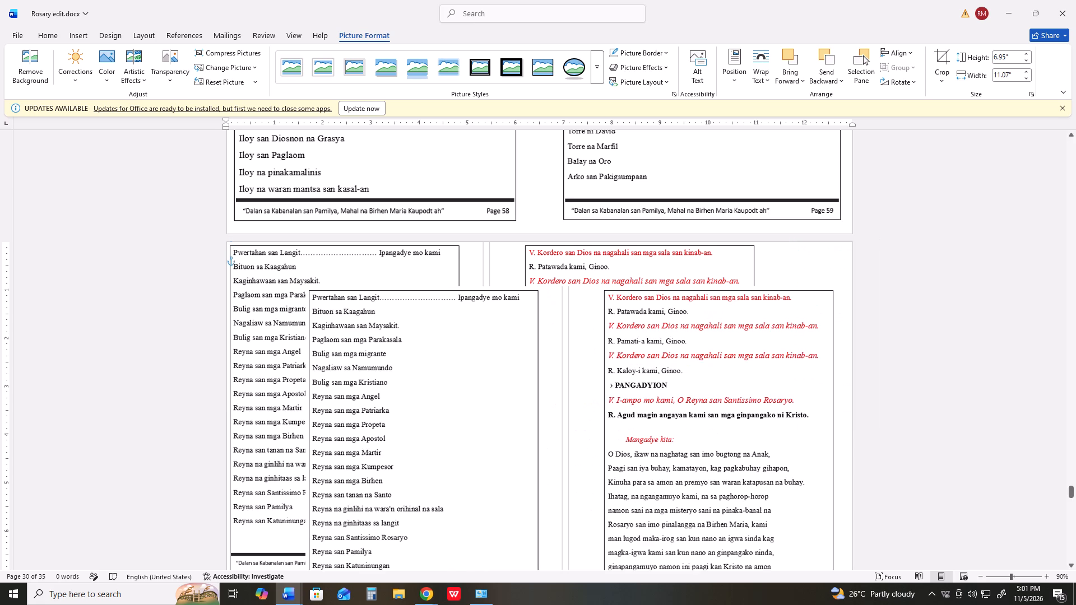
pyautogui.keyDown('ctrl'); pyautogui.moveTo(472, 399); pyautogui.dragTo(472, 388); pyautogui.keyUp('ctrl')
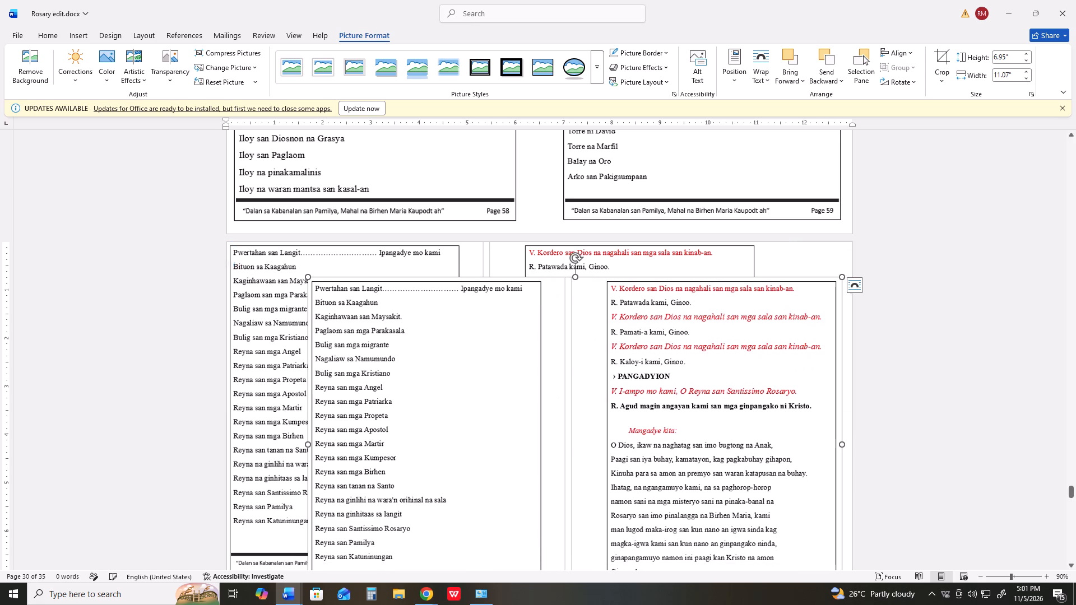
# Crop the original picture to Page 60's border, about 4.8" wide, trimming away Page 61 and the outer margins.
pyautogui.click(302, 260)
pyautogui.rightClick(302, 260)
pyautogui.click(339, 228)
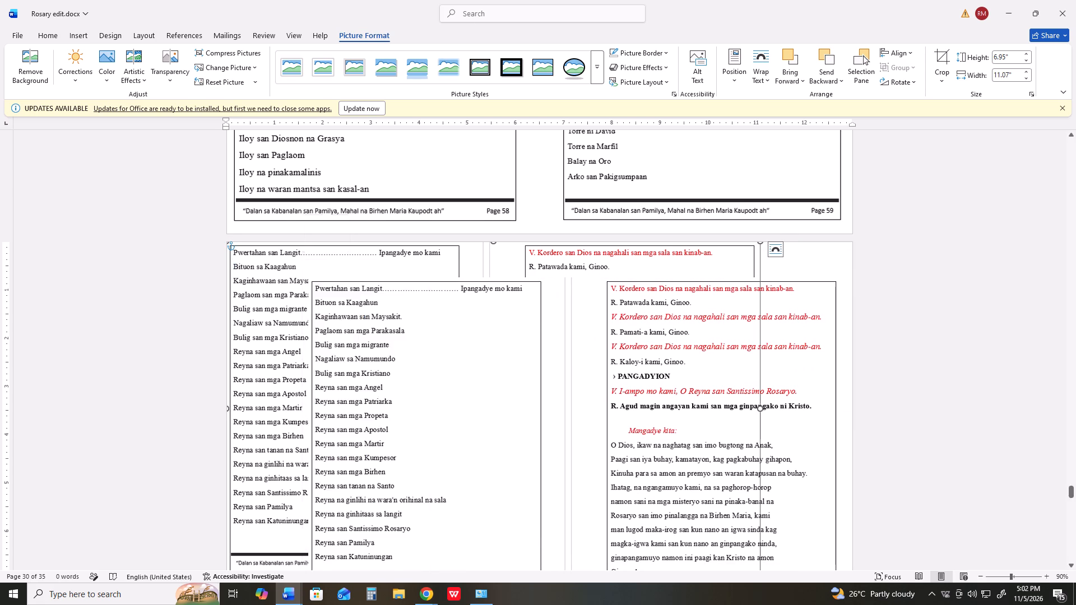
pyautogui.scroll(-8, 400, 272)
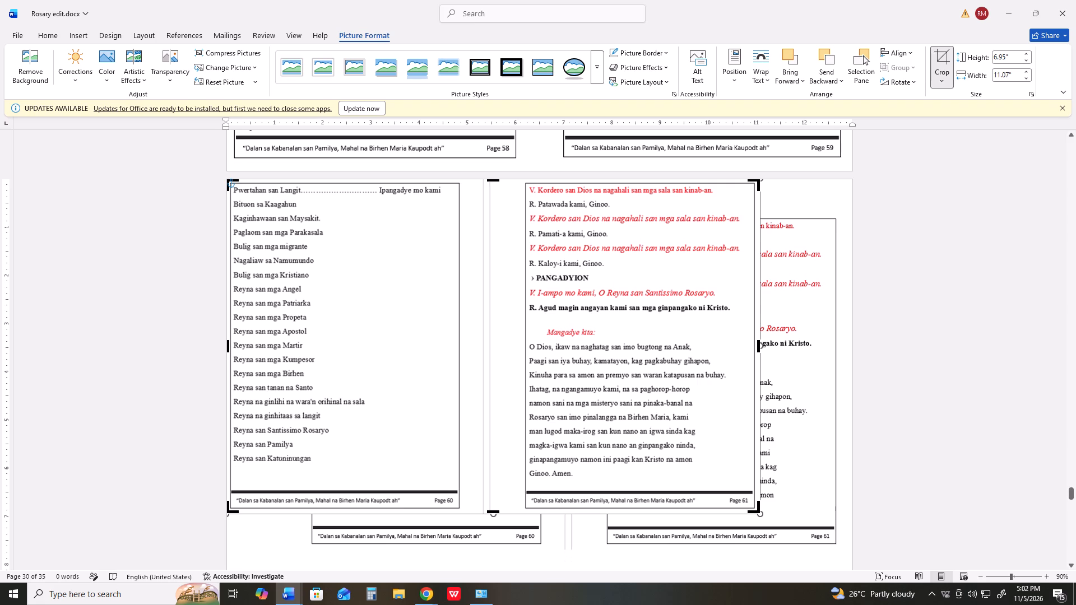
pyautogui.moveTo(759, 348); pyautogui.dragTo(477, 347)
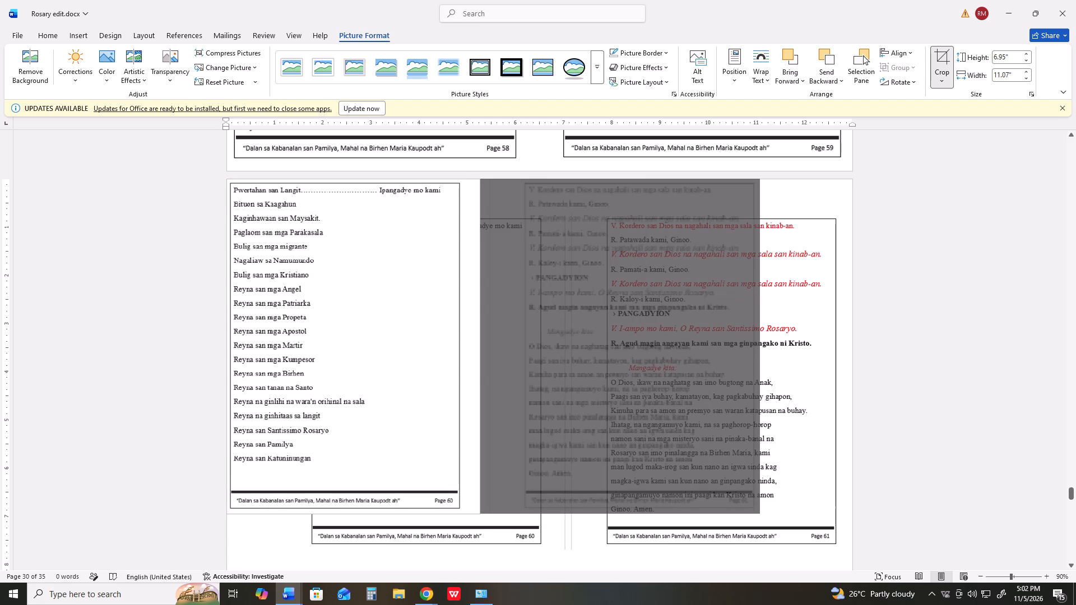
pyautogui.moveTo(477, 347); pyautogui.dragTo(461, 353)
pyautogui.click(228, 342)
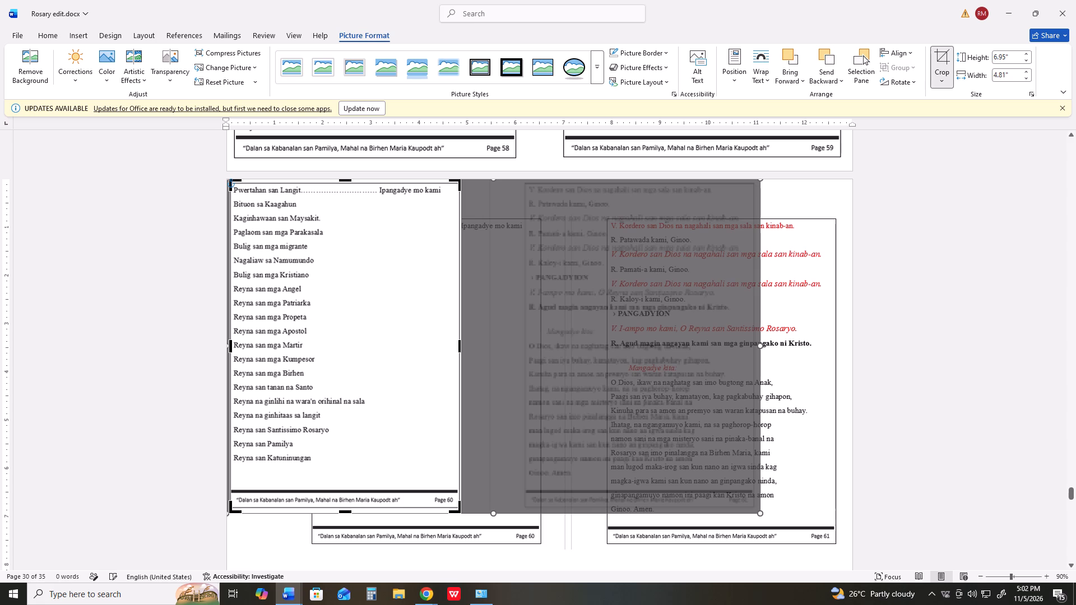
pyautogui.click(345, 179)
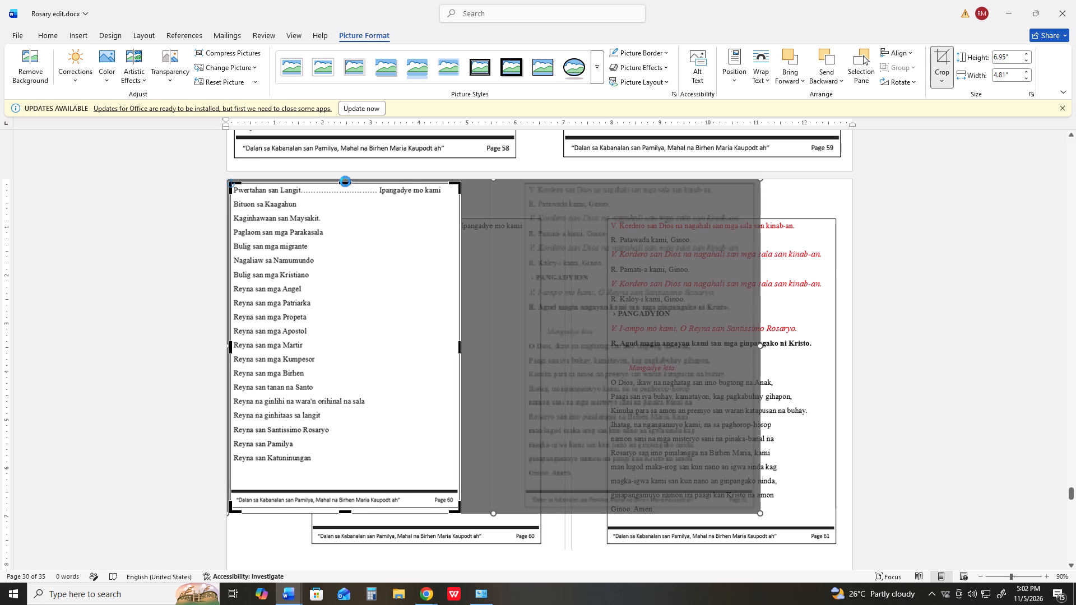
pyautogui.click(341, 512)
pyautogui.click(840, 357)
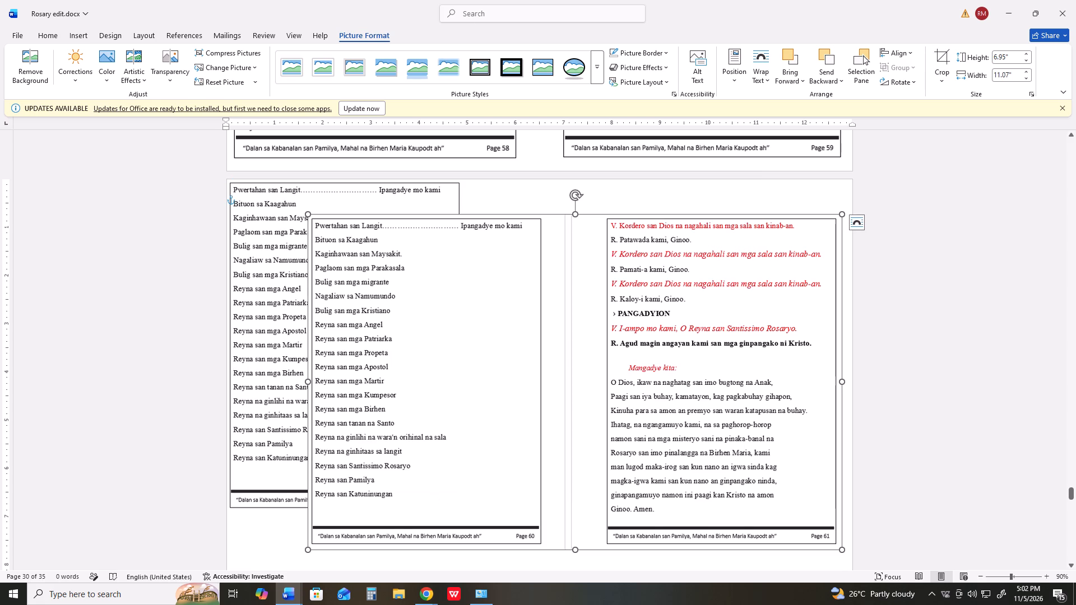
# Shift the copied picture up and left and crop it to Page 61's border, about 4.9" wide and 6.8" high.
pyautogui.click(714, 360)
pyautogui.moveTo(702, 360); pyautogui.dragTo(660, 336)
pyautogui.rightClick(660, 336)
pyautogui.rightClick(660, 336)
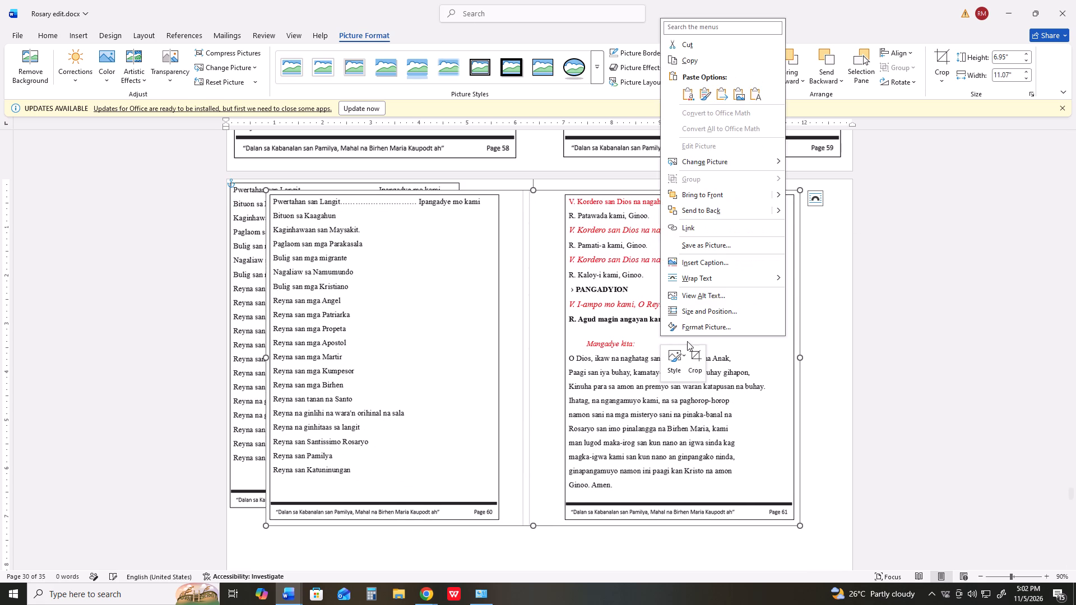
pyautogui.click(697, 352)
pyautogui.moveTo(269, 362); pyautogui.dragTo(328, 362)
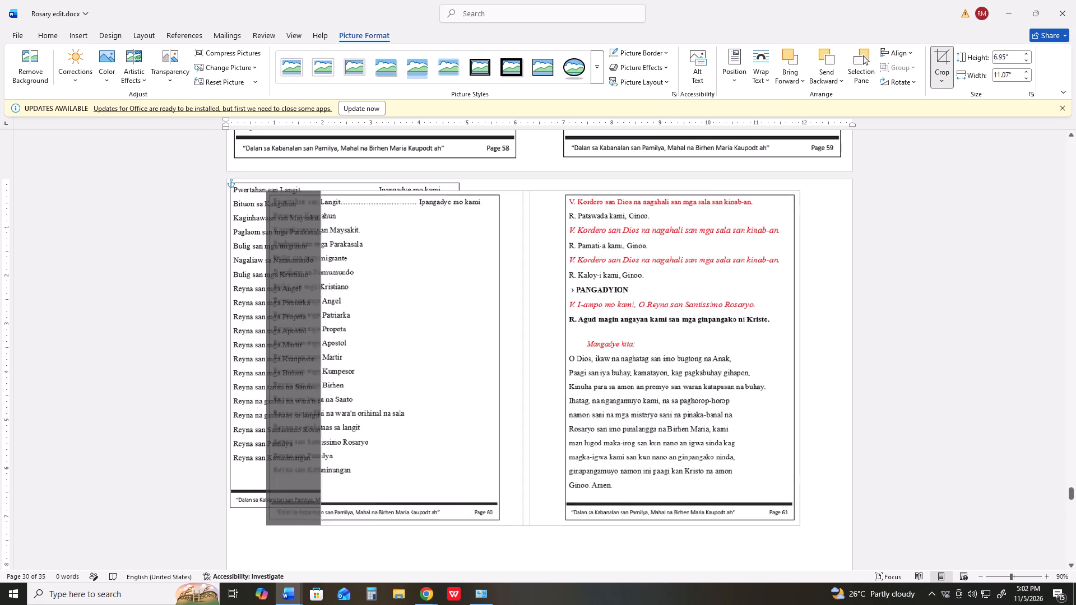
pyautogui.moveTo(328, 362); pyautogui.dragTo(562, 366)
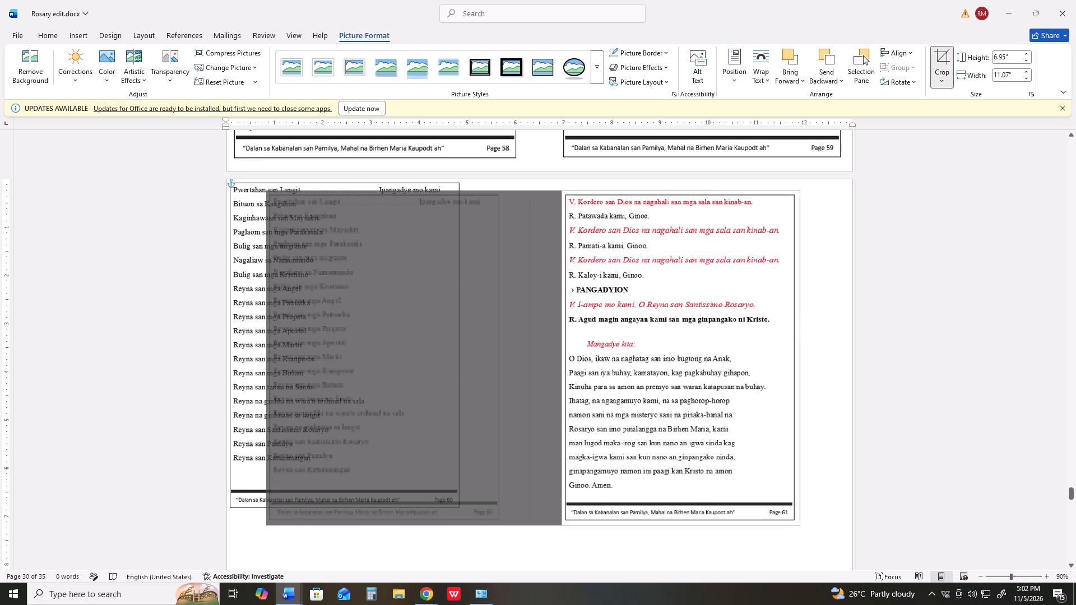
pyautogui.moveTo(562, 366); pyautogui.dragTo(563, 367)
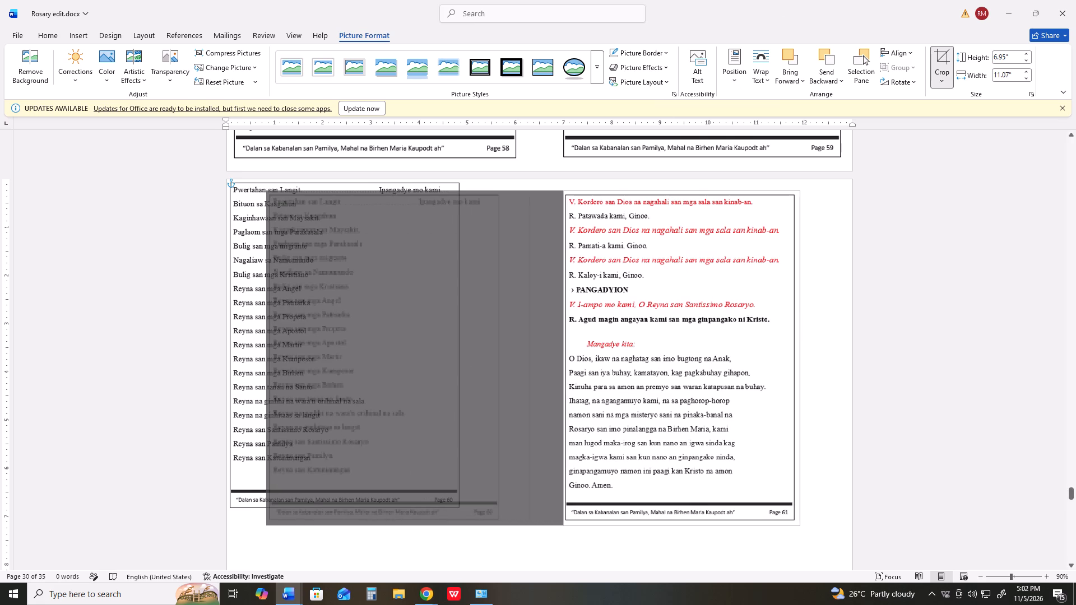
pyautogui.moveTo(563, 367); pyautogui.dragTo(564, 367)
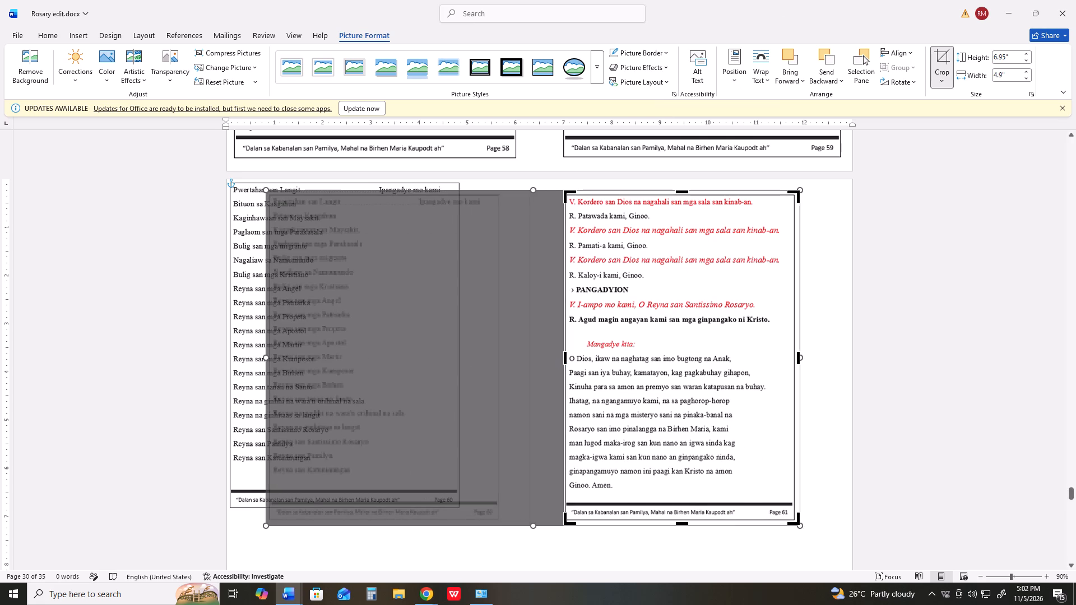
pyautogui.click(680, 523)
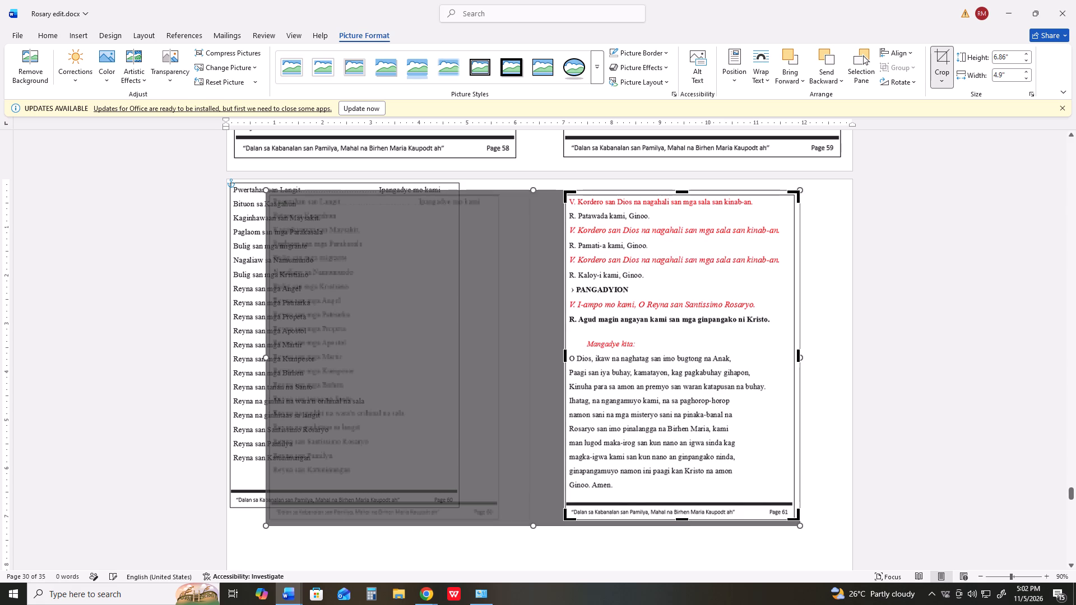
pyautogui.click(683, 190)
pyautogui.click(797, 357)
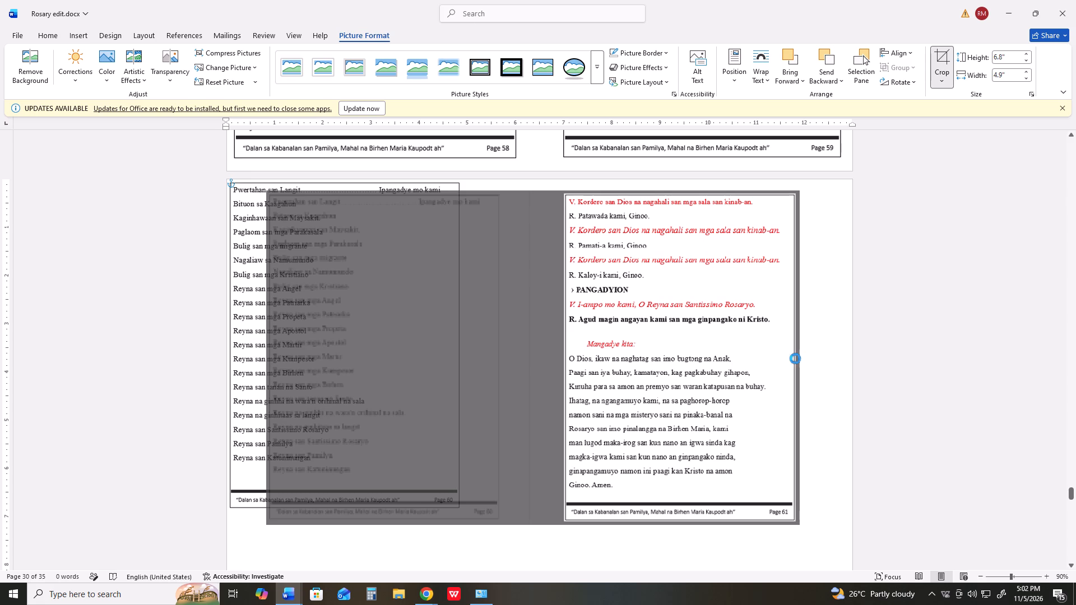
pyautogui.click(823, 356)
# Move the Page 61 picture to the sheet's upper-right corner, its top slightly below Page 60's.
pyautogui.moveTo(651, 351); pyautogui.dragTo(656, 351)
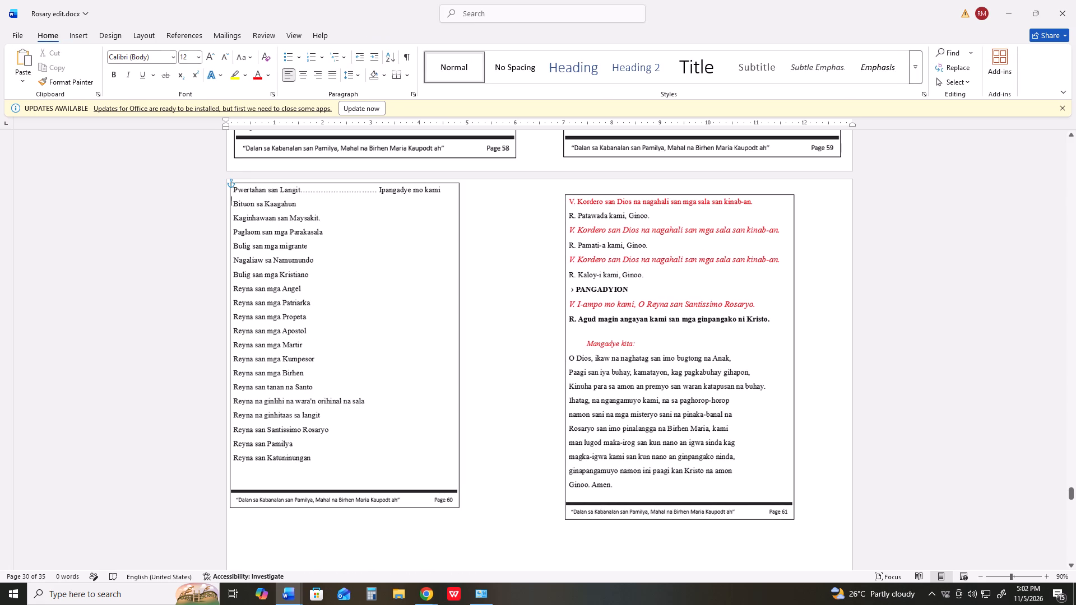
pyautogui.moveTo(656, 351); pyautogui.dragTo(697, 342)
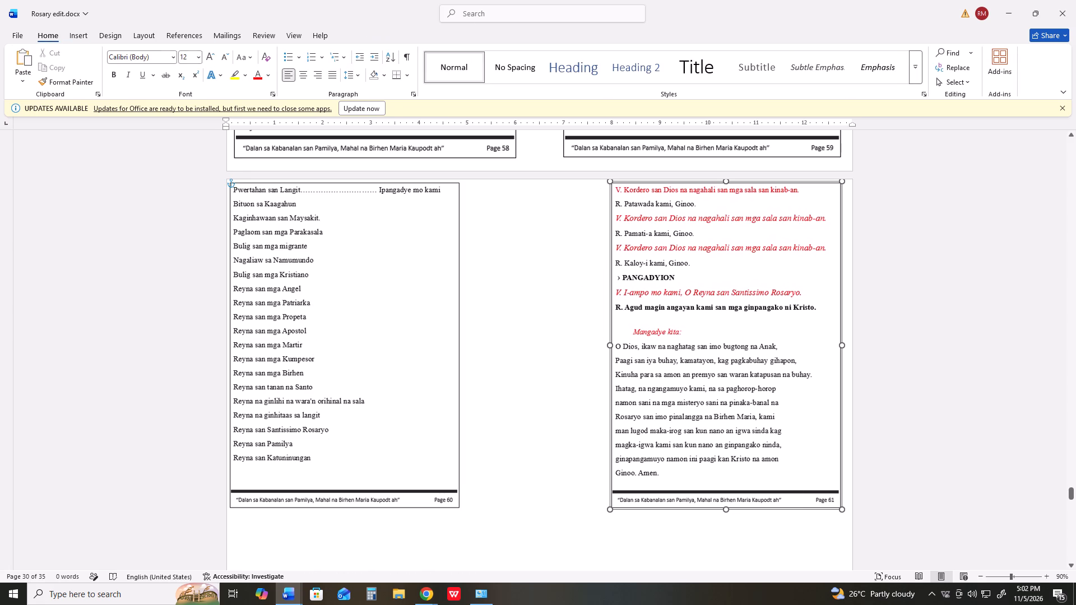
pyautogui.moveTo(697, 342); pyautogui.dragTo(697, 345)
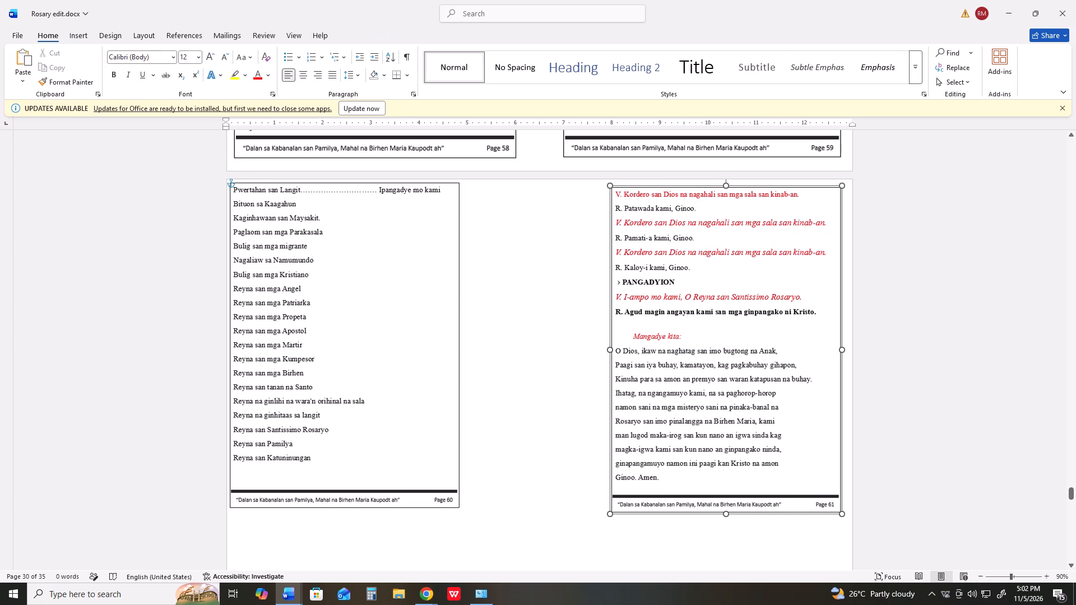
pyautogui.moveTo(697, 345); pyautogui.dragTo(697, 346)
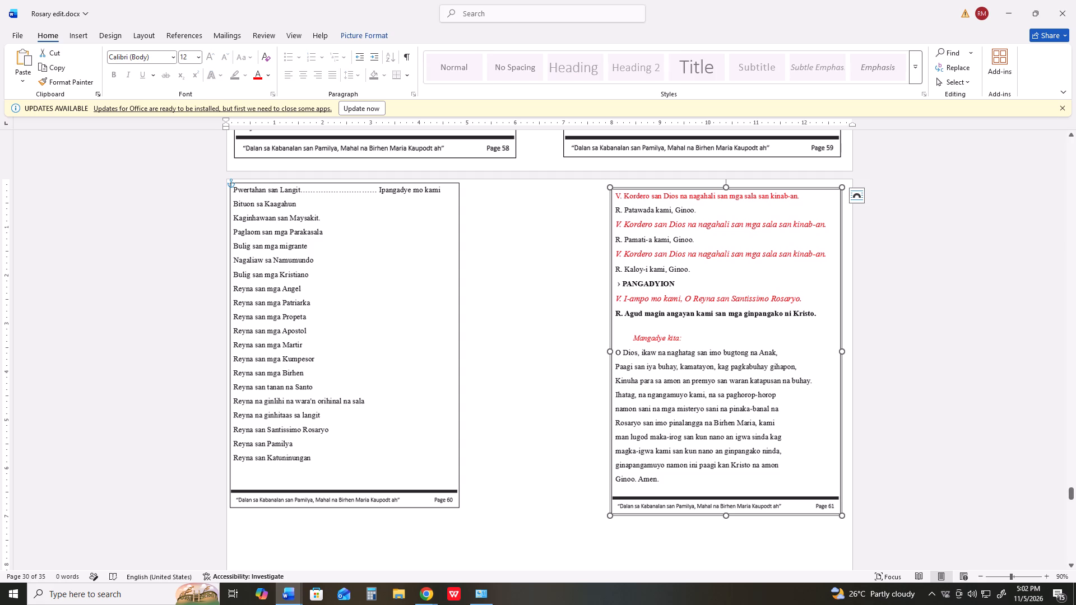
# Enlarge the Page 61 picture down and to the left to about 5.8" wide and 8" high, filling the sheet's right half.
pyautogui.scroll(-2, 611, 500)
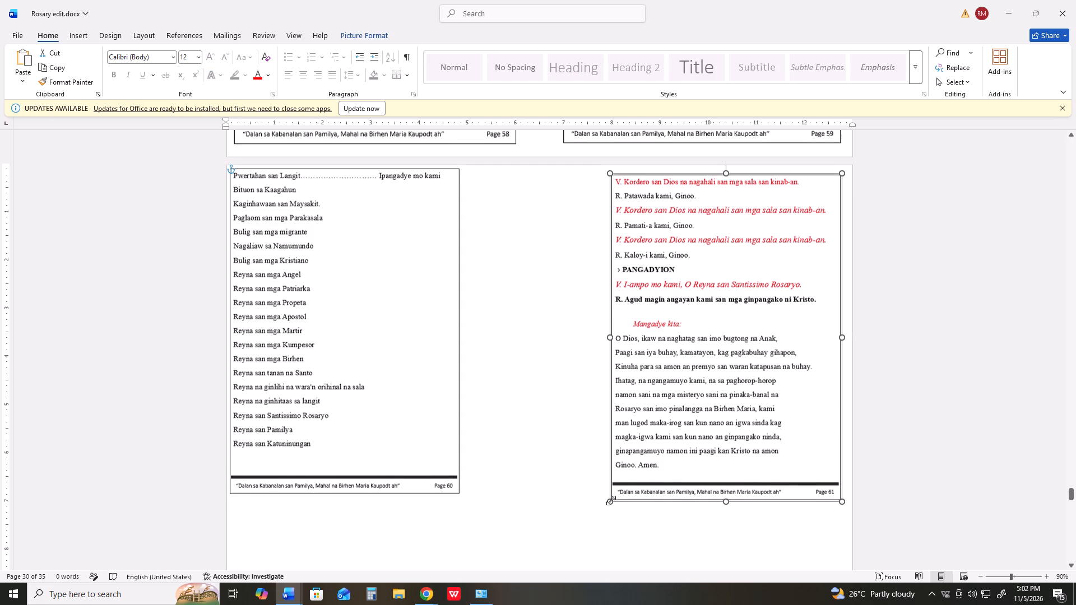
pyautogui.scroll(-1, 613, 506)
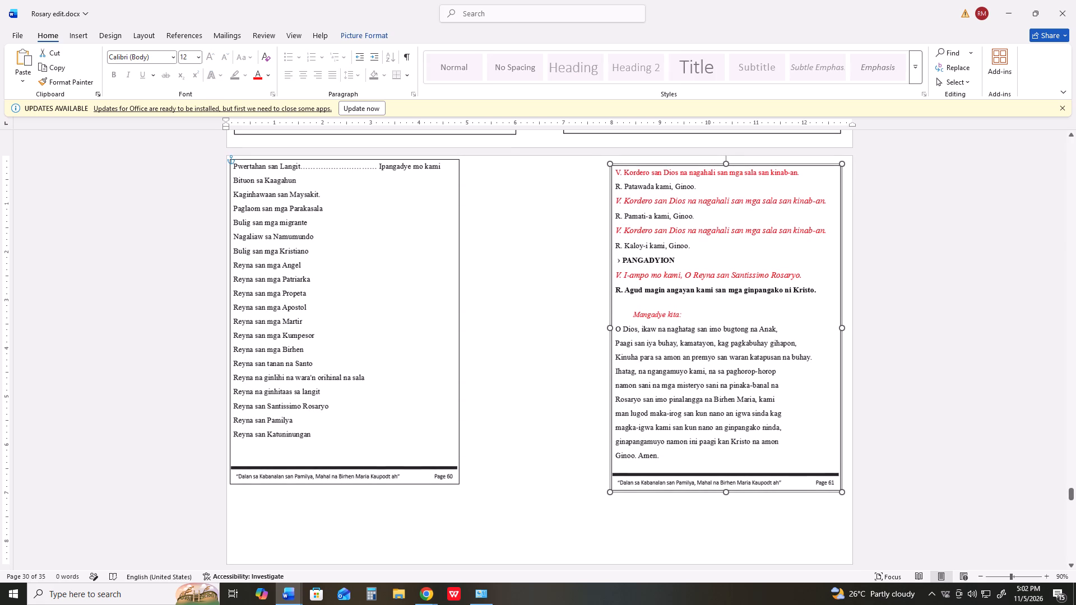
pyautogui.moveTo(609, 494); pyautogui.dragTo(574, 513)
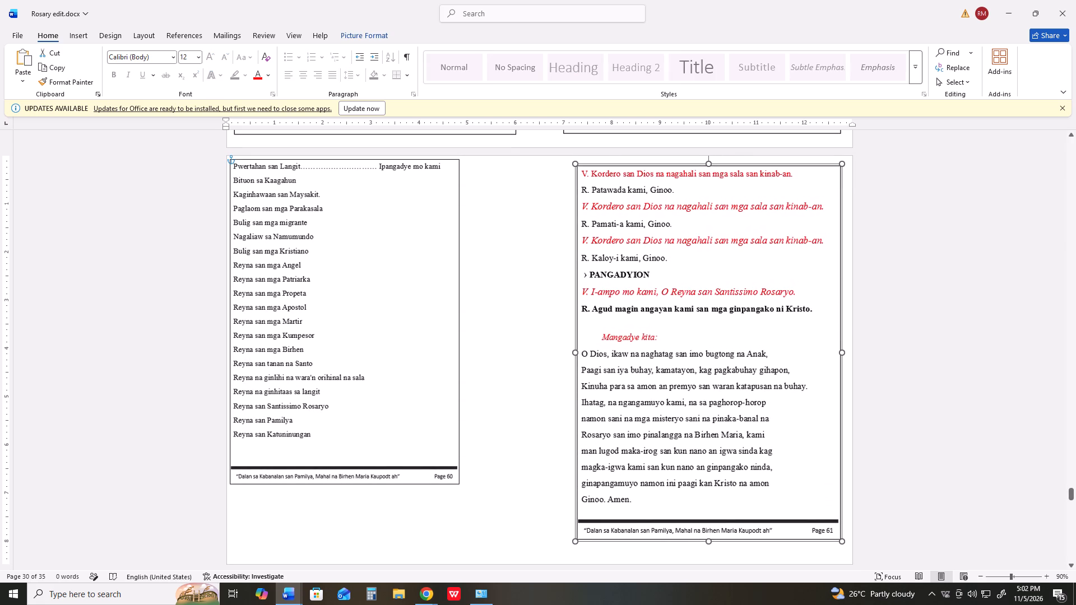
pyautogui.moveTo(574, 513); pyautogui.dragTo(567, 521)
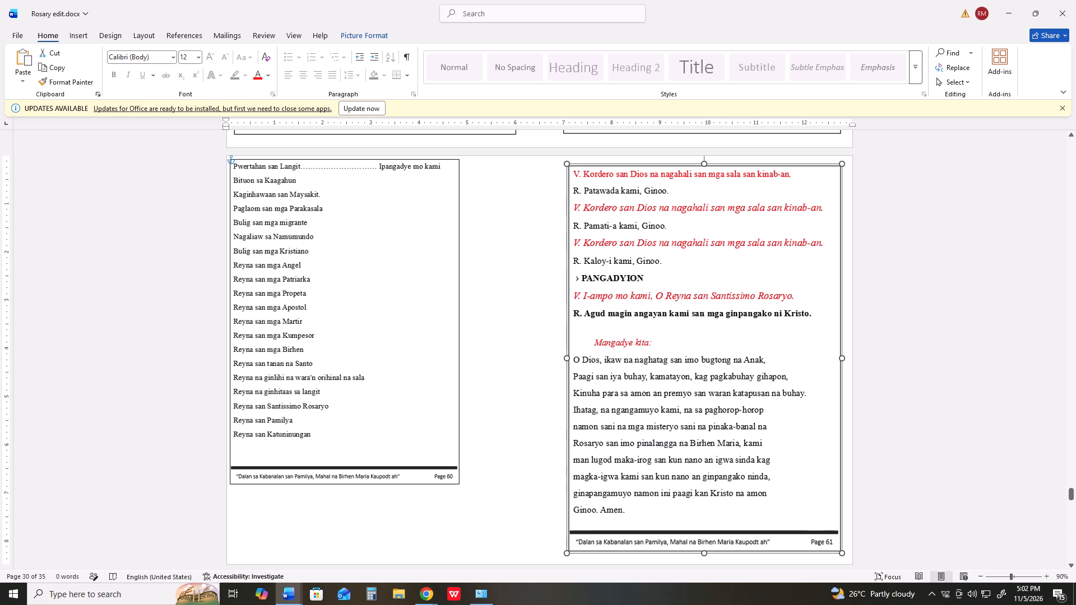
pyautogui.moveTo(567, 521); pyautogui.dragTo(567, 522)
pyautogui.click(565, 360)
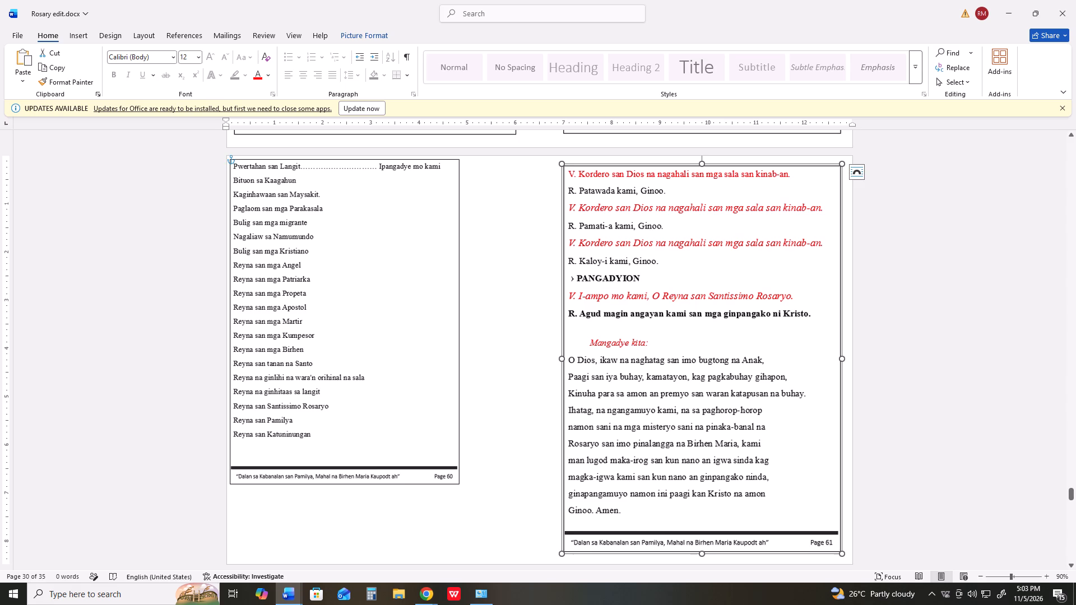
pyautogui.scroll(-5, 546, 374)
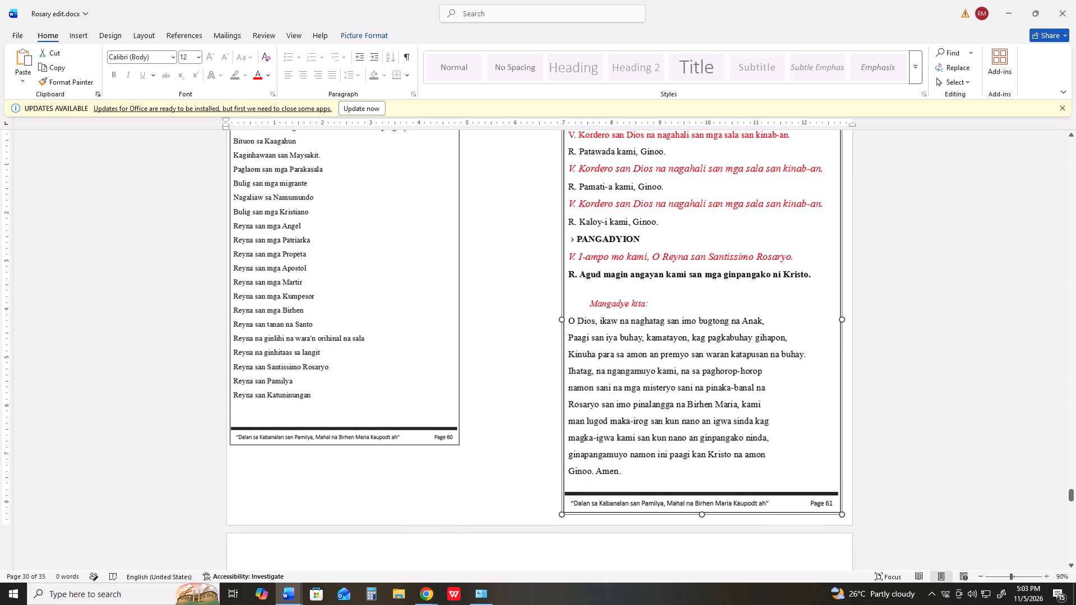
# Shift the Page 60 picture slightly right and down so its top edge lines up with the Page 61 picture.
pyautogui.click(543, 374)
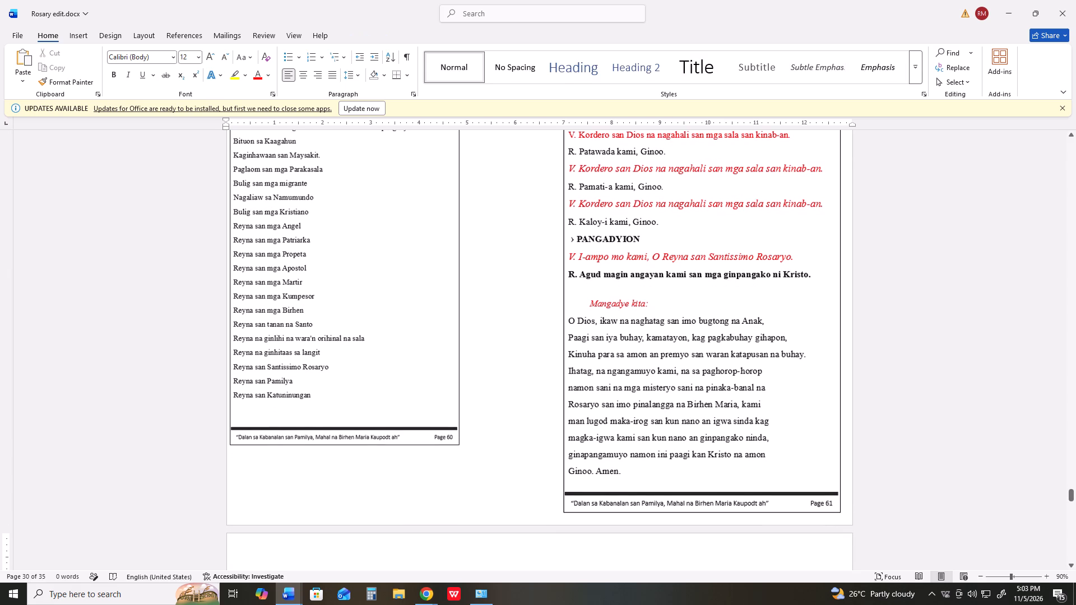
pyautogui.scroll(8, 542, 372)
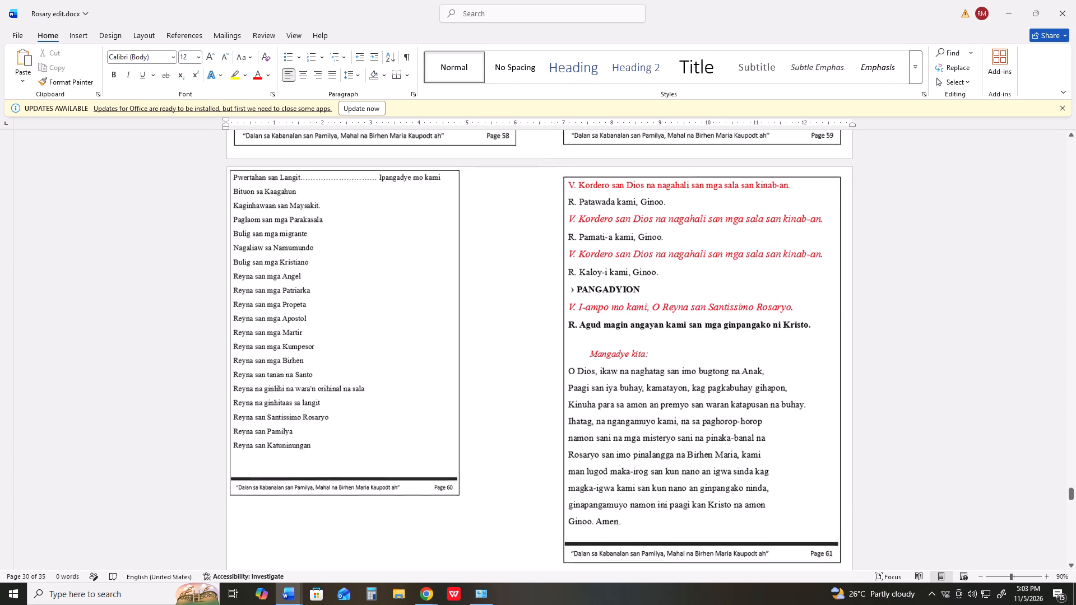
pyautogui.scroll(-4, 542, 372)
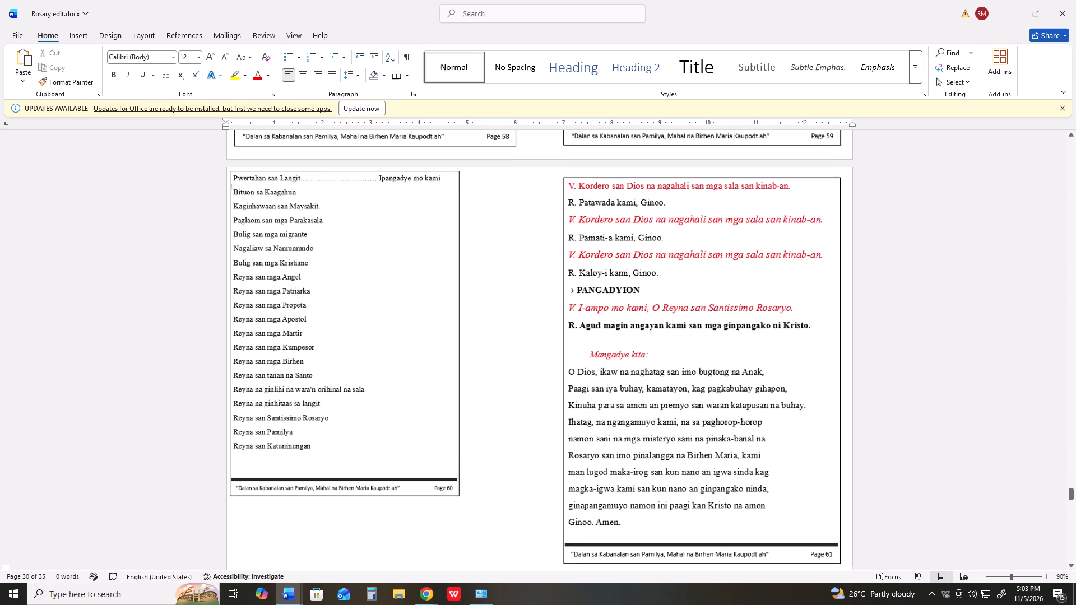
pyautogui.scroll(-5, 541, 372)
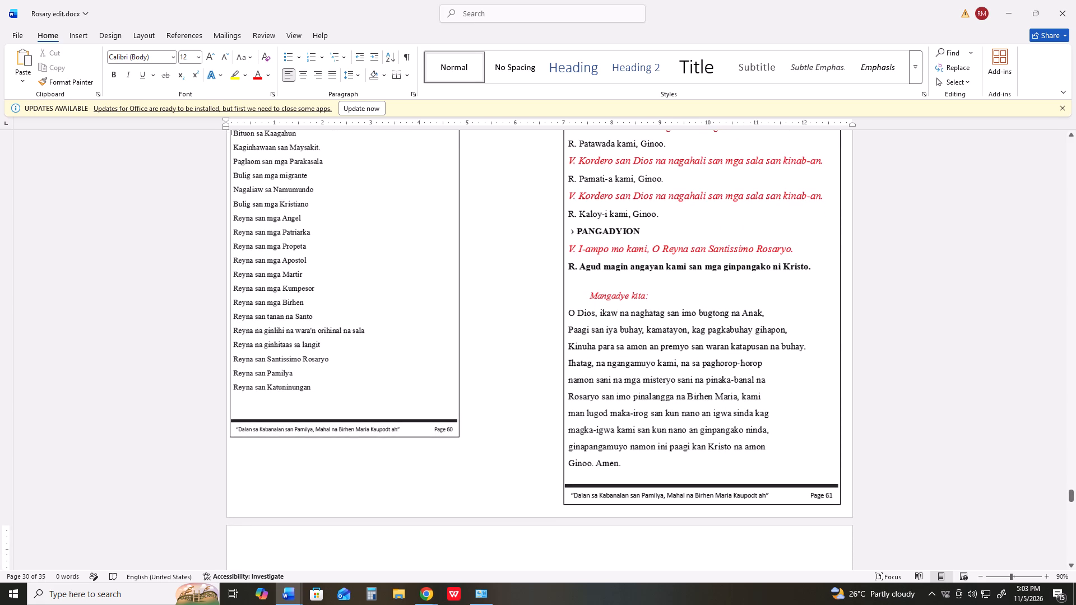
pyautogui.click(406, 368)
pyautogui.scroll(7, 407, 368)
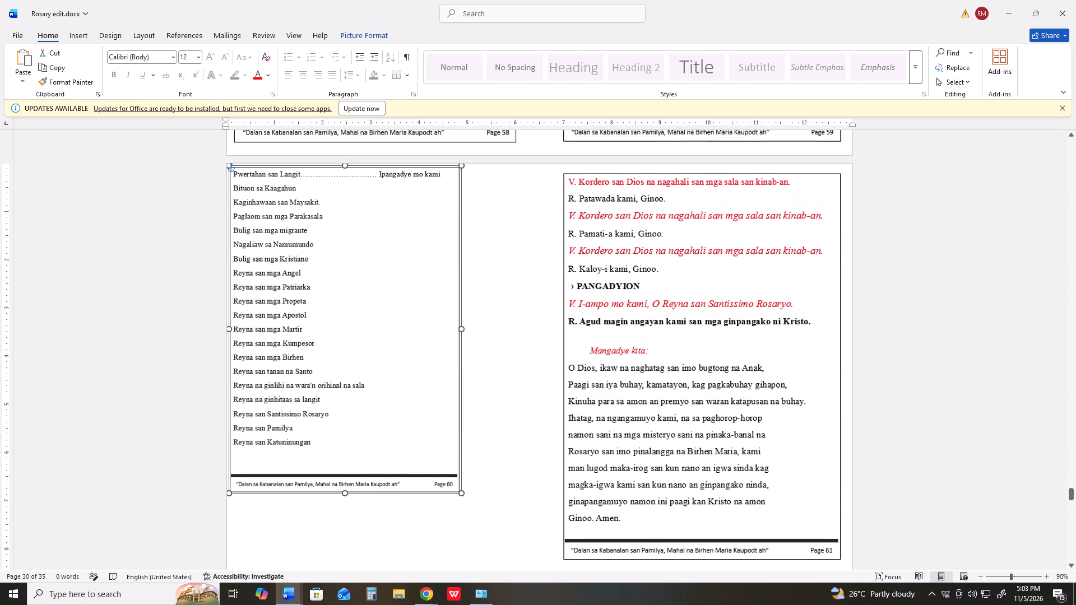
pyautogui.moveTo(406, 370); pyautogui.dragTo(411, 375)
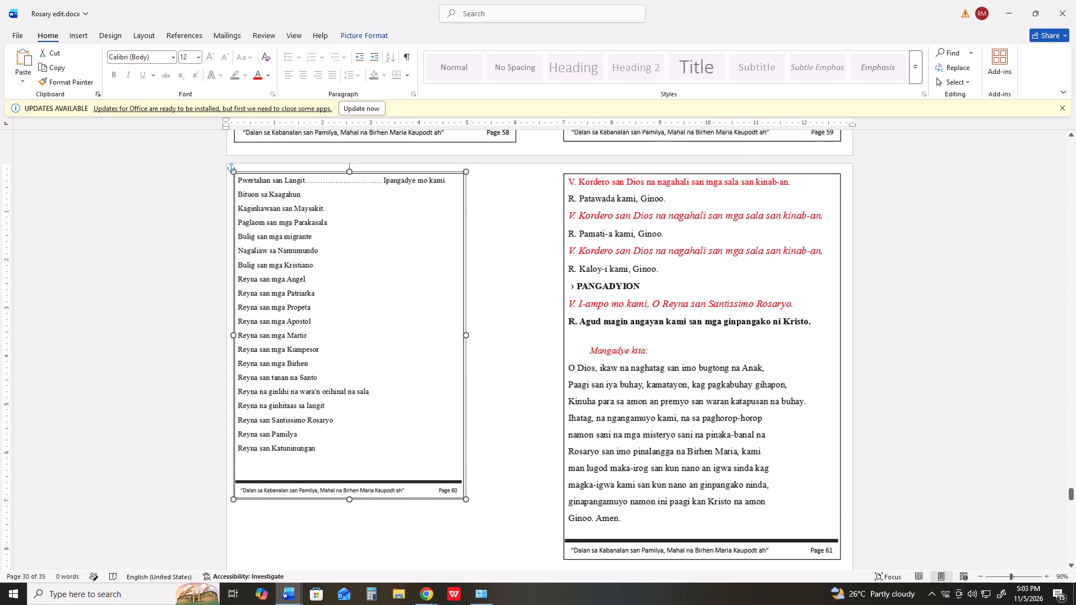
pyautogui.moveTo(411, 375); pyautogui.dragTo(412, 374)
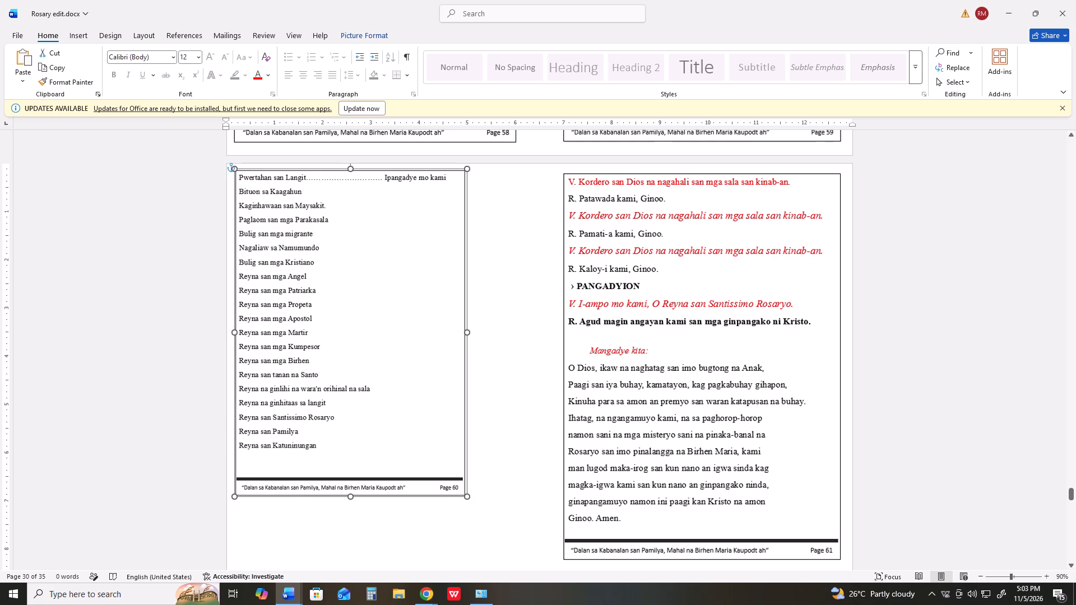
pyautogui.moveTo(412, 374); pyautogui.dragTo(411, 375)
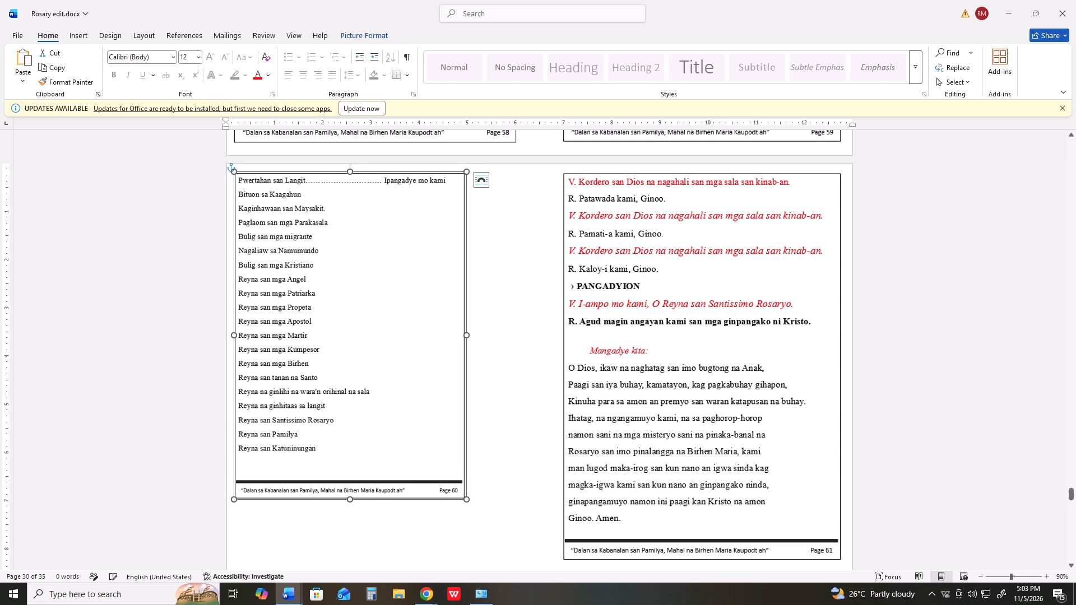
# Enlarge the Page 60 picture to about 5.9" wide and 8.1" high, matching Page 61's height, and nudge it slightly left.
pyautogui.scroll(-2, 483, 471)
pyautogui.scroll(1, 483, 471)
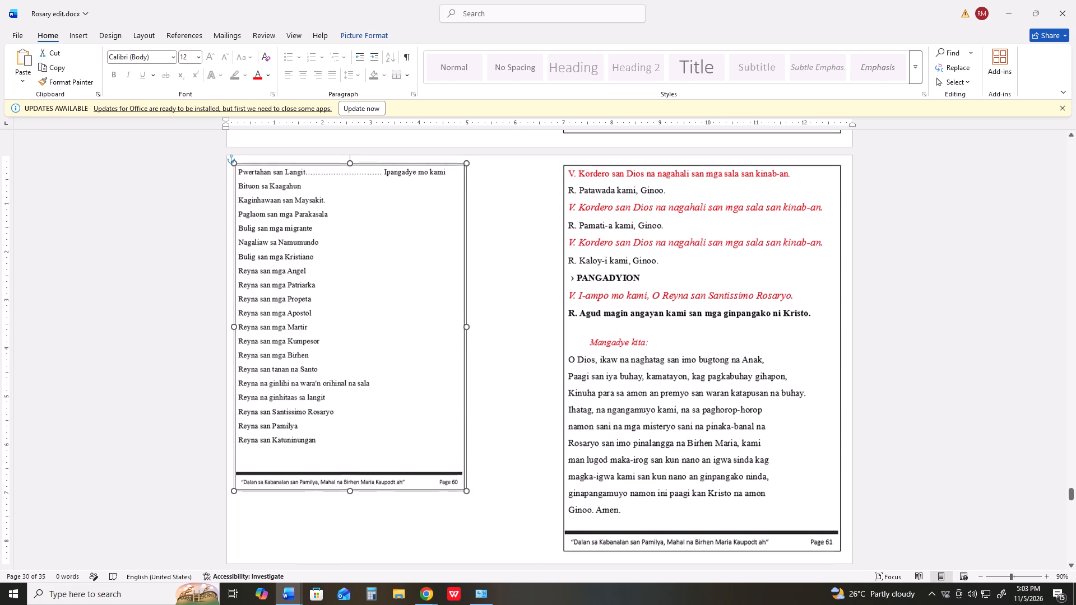
pyautogui.moveTo(466, 494); pyautogui.dragTo(476, 512)
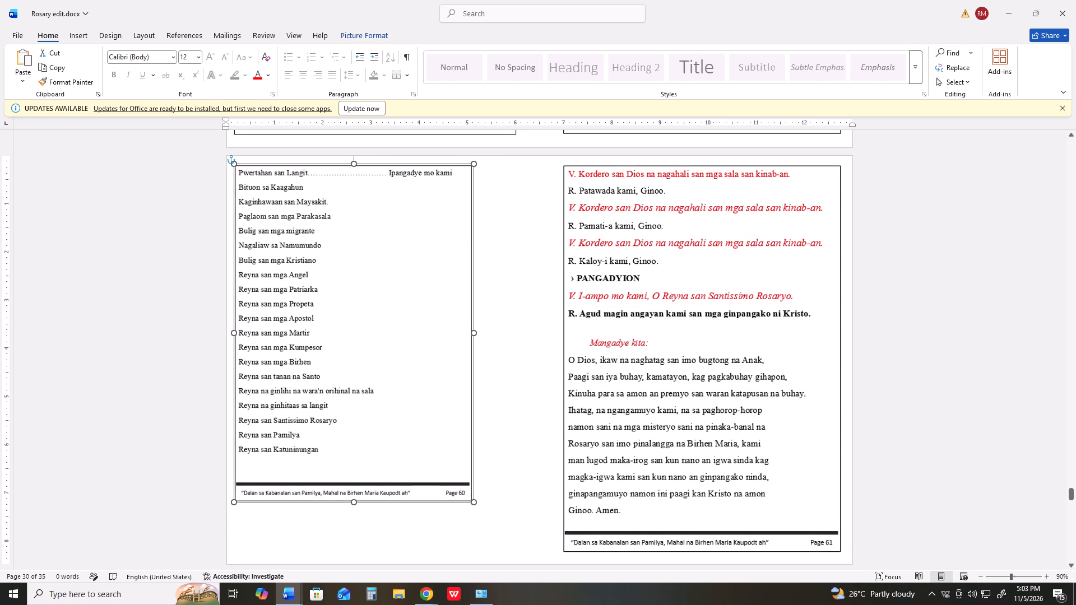
pyautogui.moveTo(476, 512); pyautogui.dragTo(502, 549)
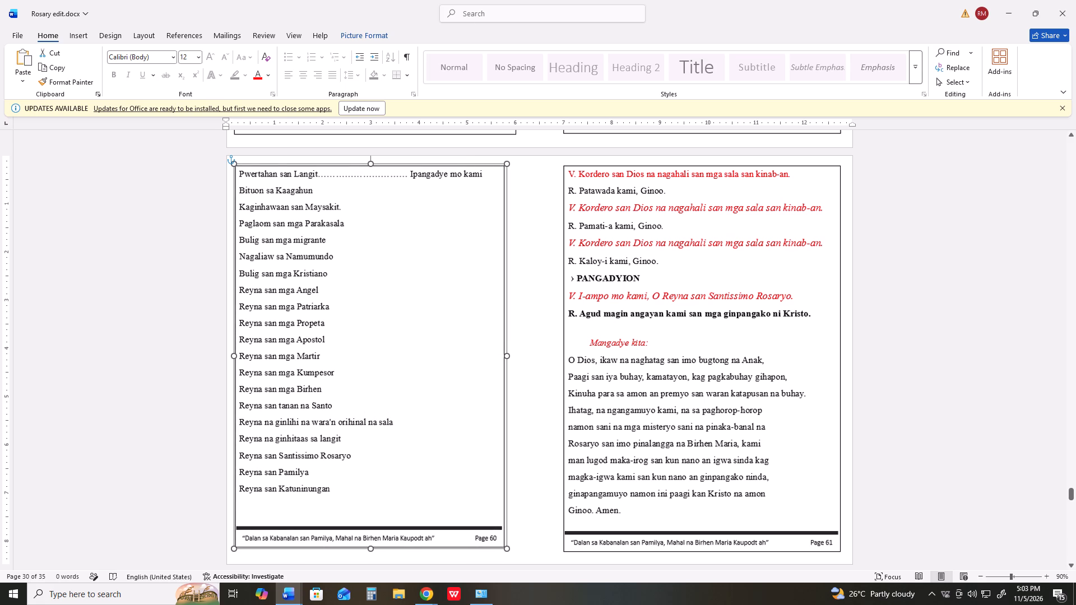
pyautogui.moveTo(502, 549); pyautogui.dragTo(502, 552)
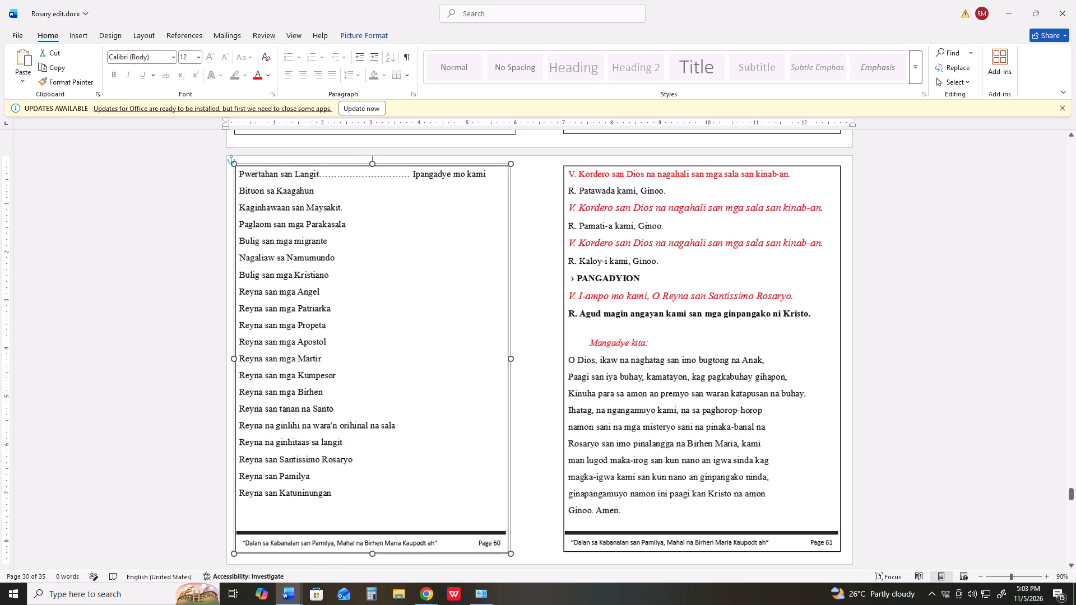
pyautogui.moveTo(502, 552); pyautogui.dragTo(503, 552)
pyautogui.moveTo(511, 359); pyautogui.dragTo(512, 359)
pyautogui.moveTo(512, 359); pyautogui.dragTo(518, 360)
pyautogui.scroll(-5, 524, 361)
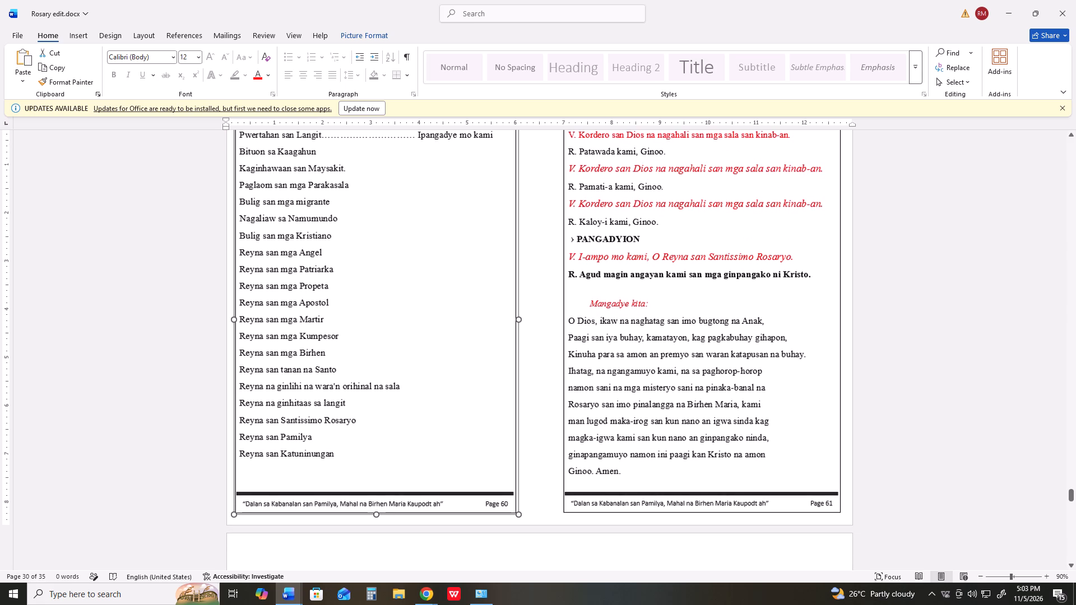
pyautogui.press('Left')
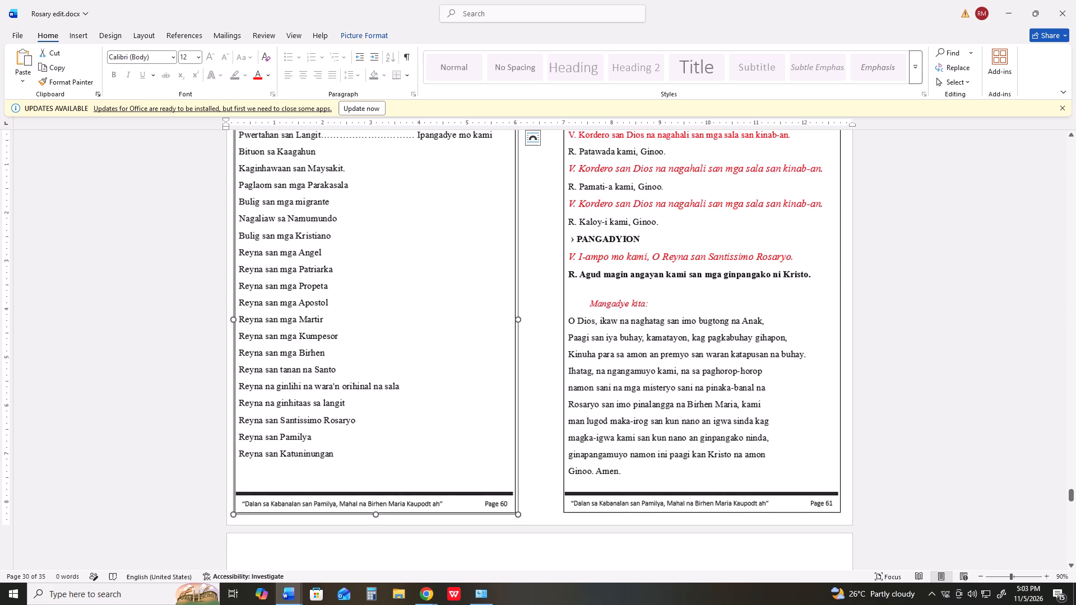
pyautogui.scroll(-4, 540, 375)
pyautogui.click(540, 375)
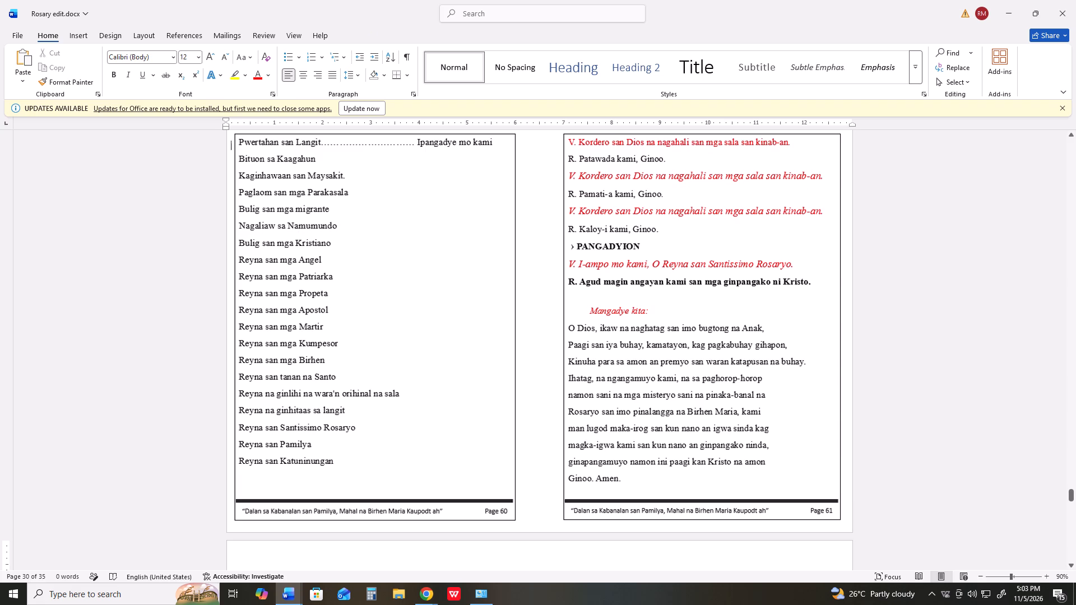
# Insert the picture r62.png on the blank sheet after Pages 60–61, with text wrapping In Front of Text.
pyautogui.scroll(-20, 536, 383)
pyautogui.scroll(-2, 536, 383)
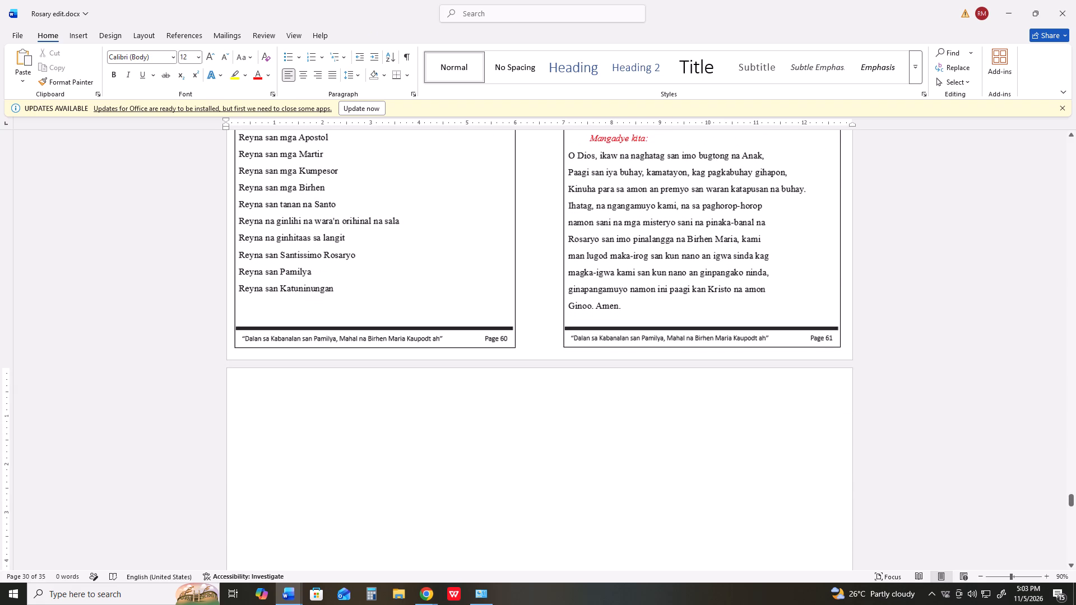
pyautogui.click(538, 334)
pyautogui.scroll(-2, 538, 334)
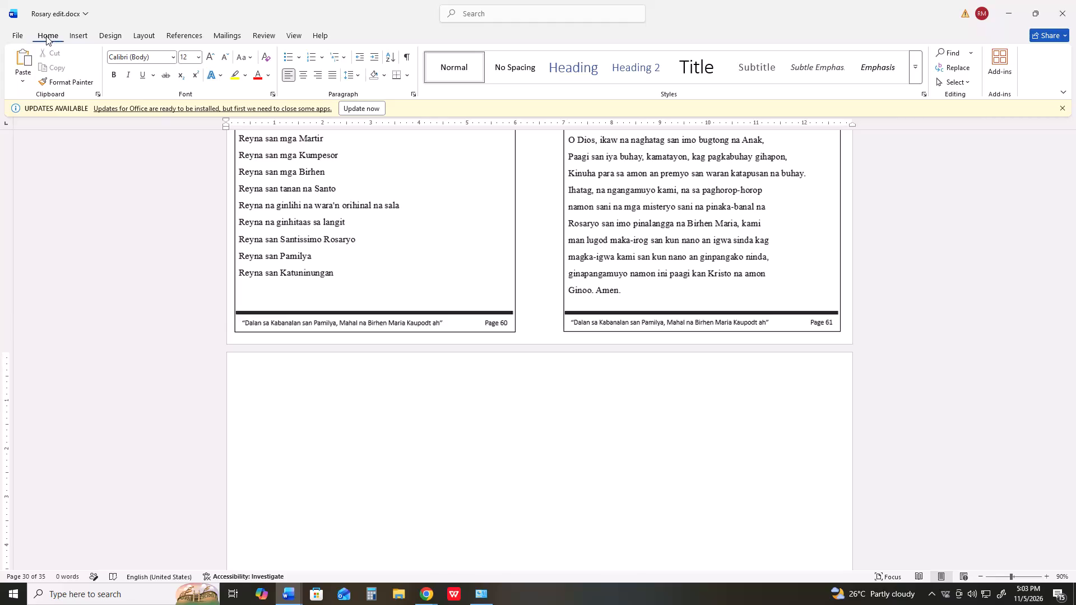
pyautogui.click(85, 34)
pyautogui.click(137, 67)
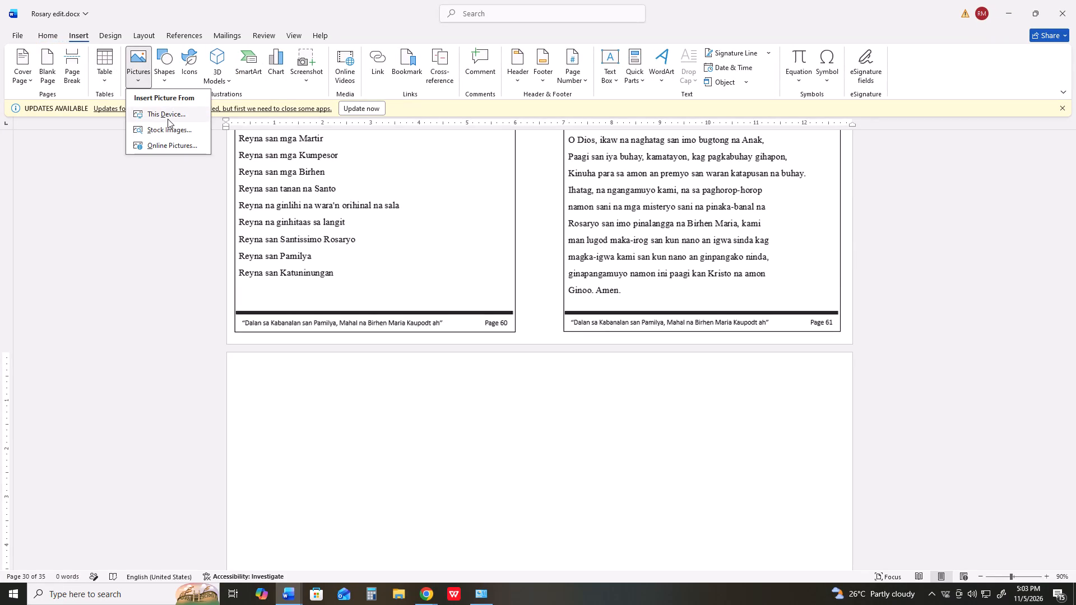
pyautogui.click(168, 119)
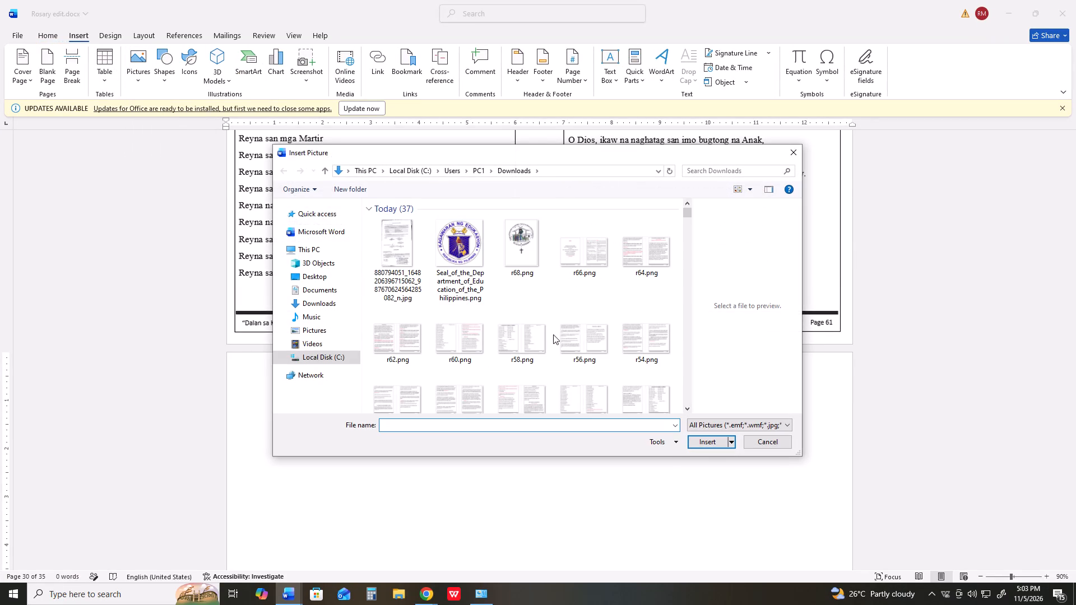
pyautogui.click(397, 334)
pyautogui.press('Return')
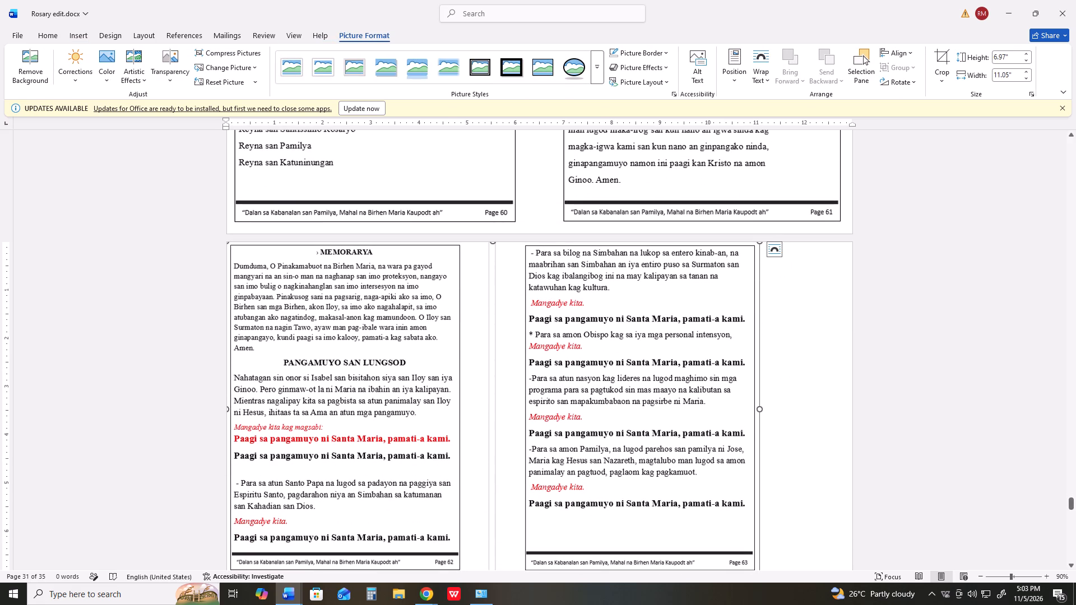
pyautogui.click(776, 251)
pyautogui.click(862, 355)
# Crop the inserted picture to Page 62's border, 4.81" wide and about 6.8" high, trimming away Page 63 and the outer margins.
pyautogui.rightClick(504, 351)
pyautogui.rightClick(504, 351)
pyautogui.rightClick(504, 351)
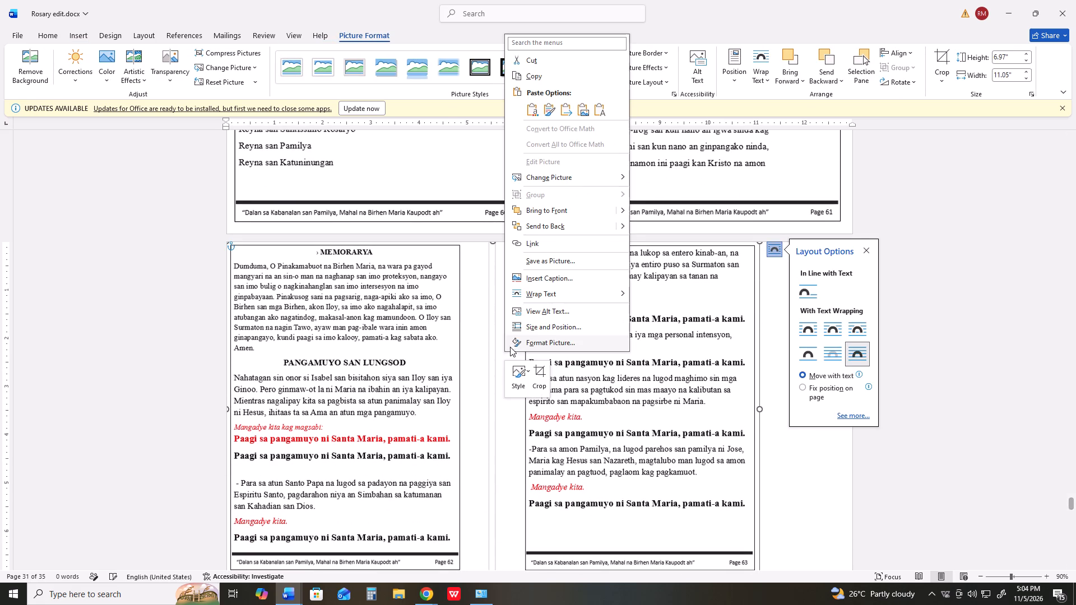
pyautogui.click(542, 369)
pyautogui.scroll(-3, 414, 356)
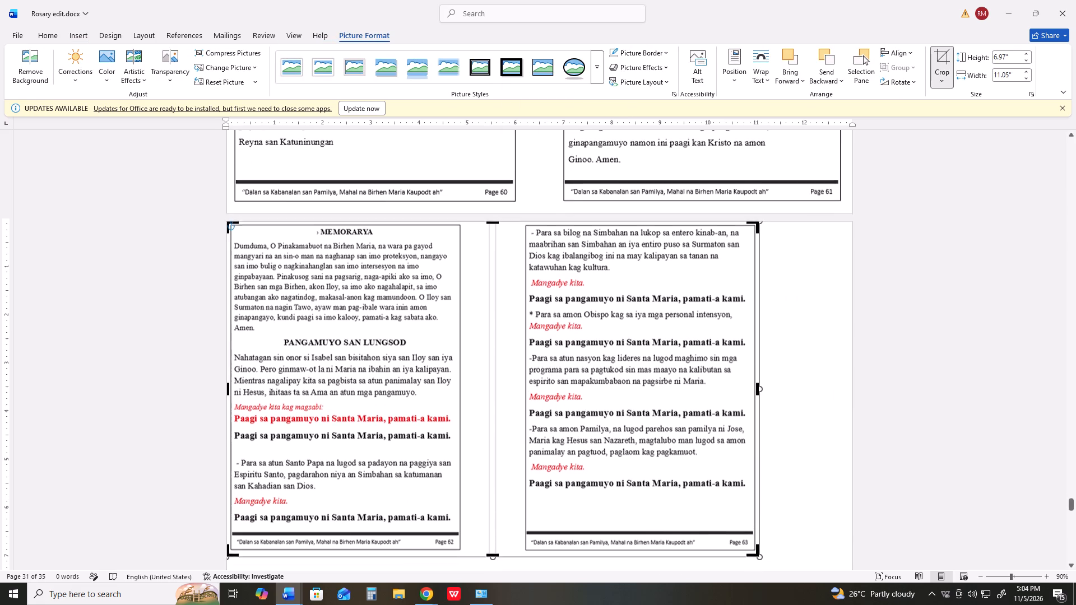
pyautogui.scroll(-1, 415, 355)
pyautogui.moveTo(758, 379); pyautogui.dragTo(725, 376)
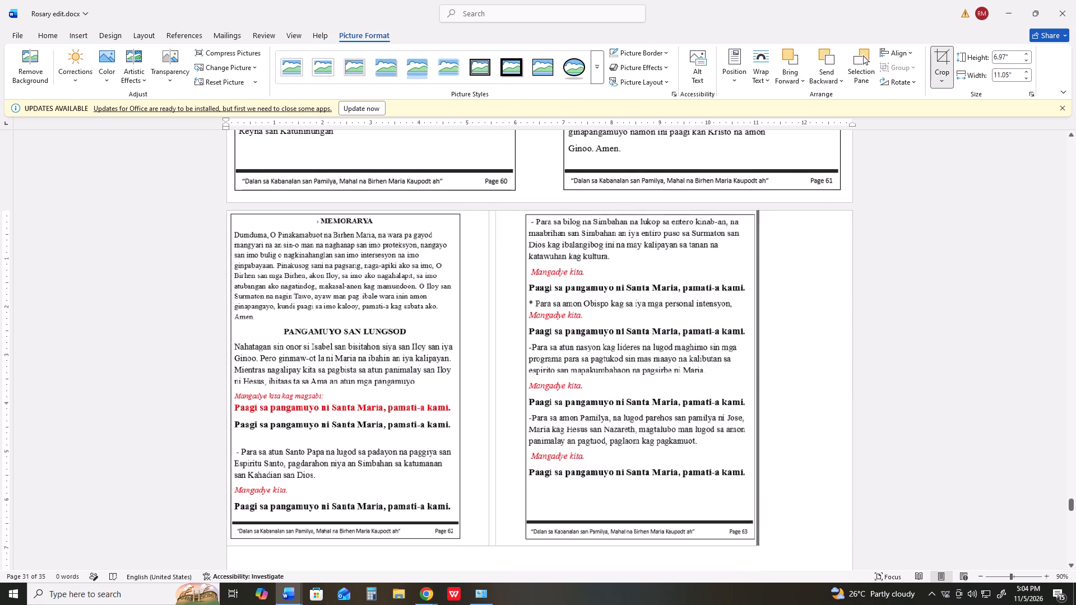
pyautogui.moveTo(725, 376); pyautogui.dragTo(464, 363)
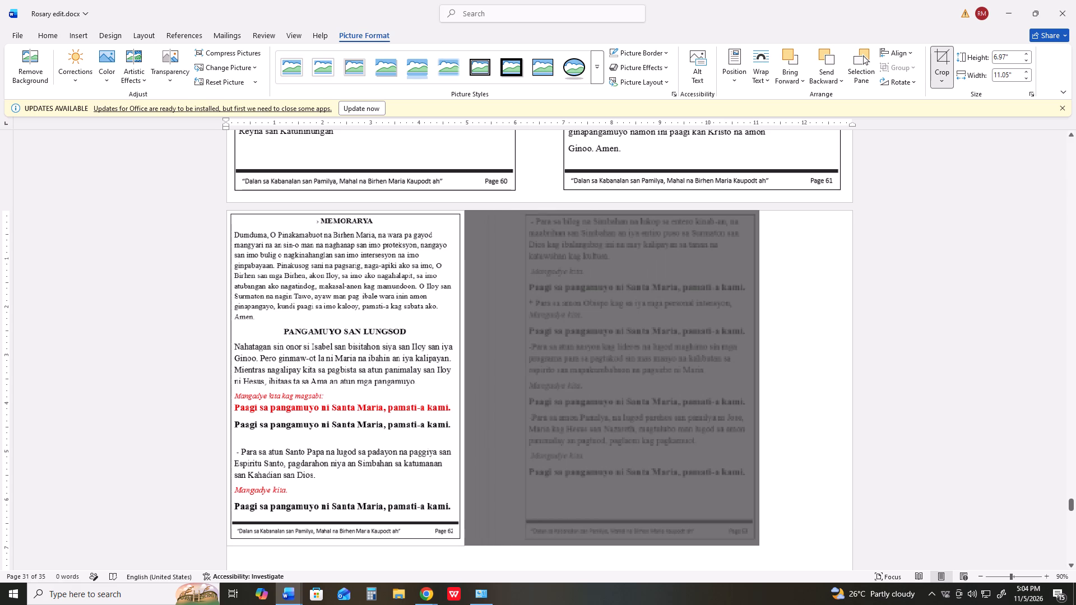
pyautogui.moveTo(464, 363); pyautogui.dragTo(461, 364)
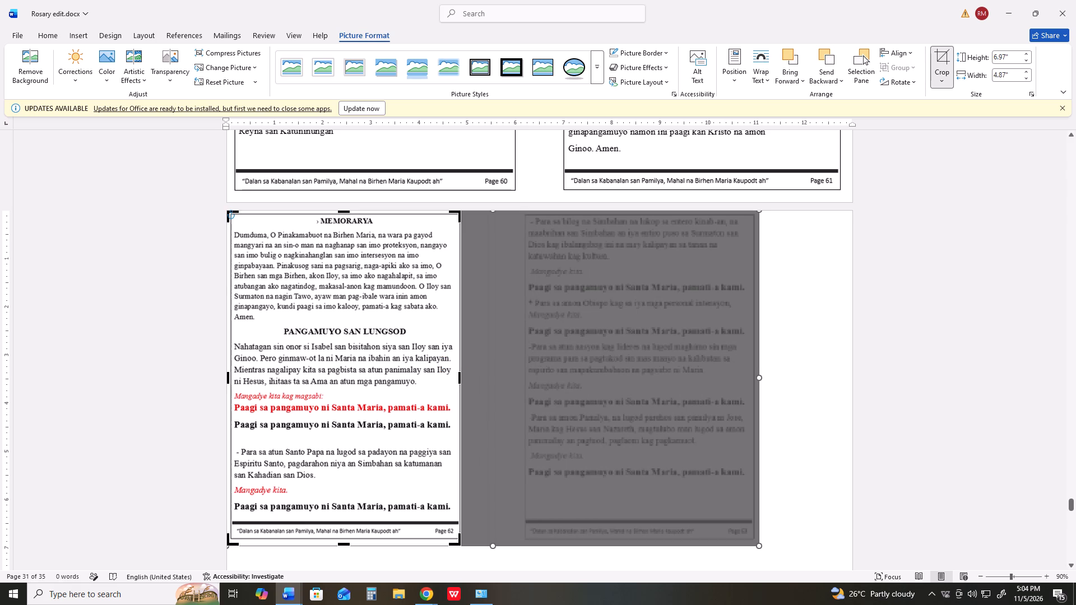
pyautogui.click(226, 377)
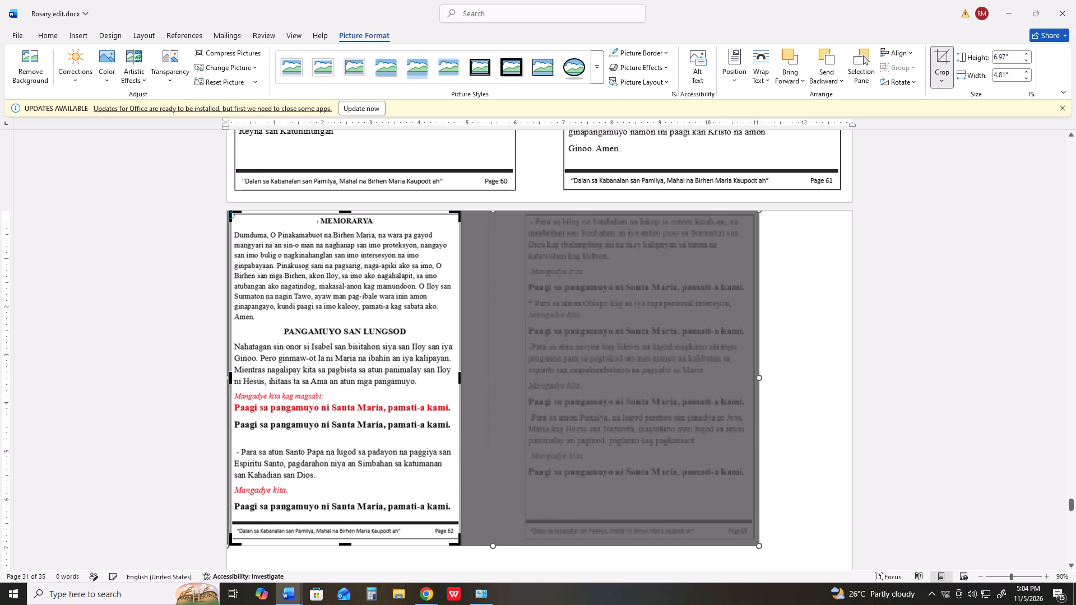
pyautogui.moveTo(341, 545); pyautogui.dragTo(342, 541)
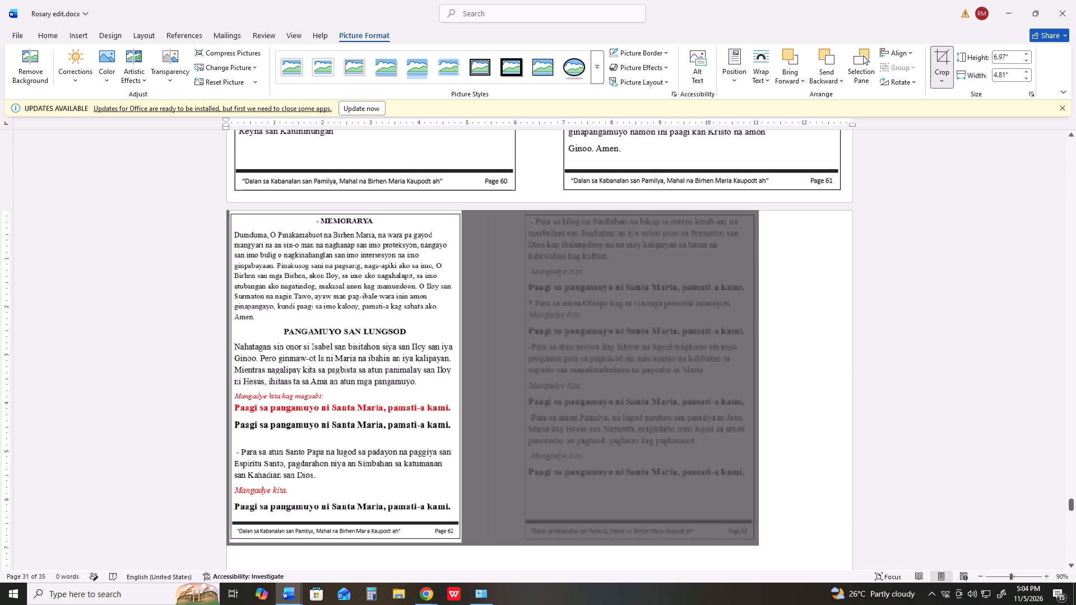
pyautogui.moveTo(342, 541); pyautogui.dragTo(342, 540)
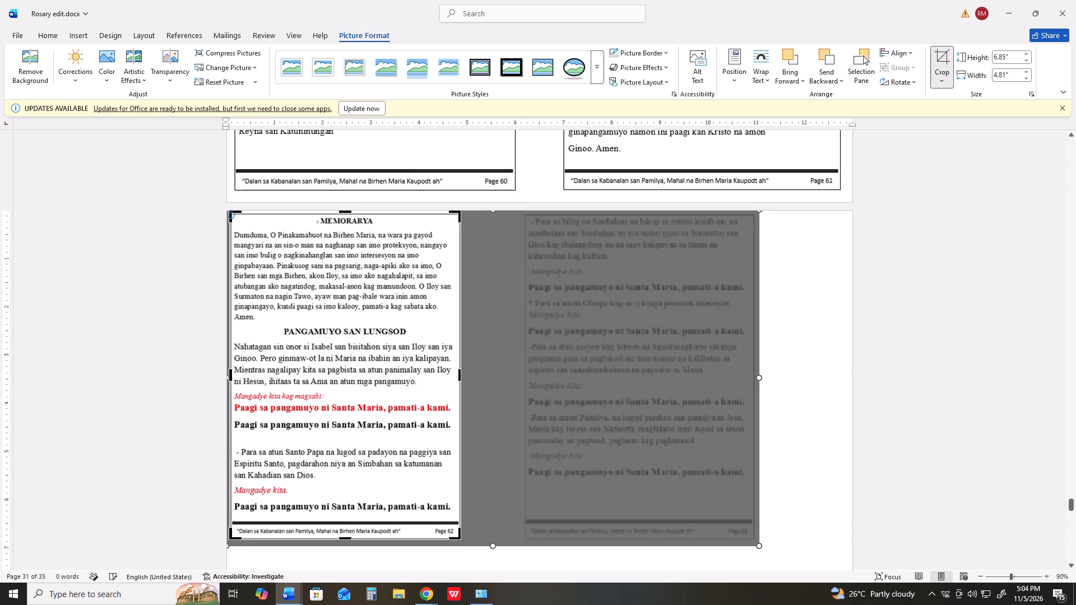
pyautogui.click(347, 210)
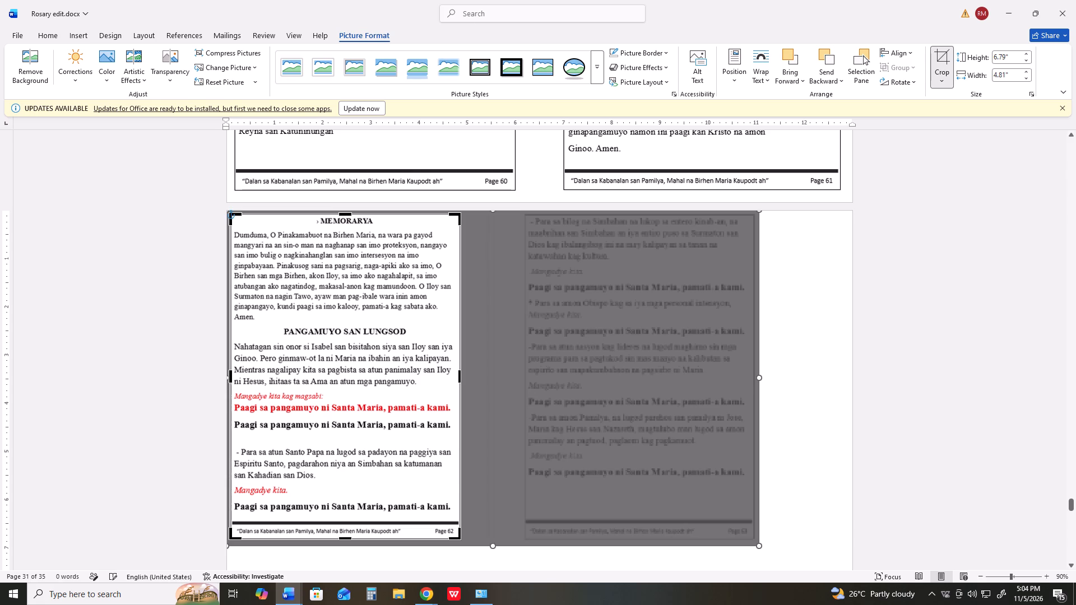
pyautogui.click(816, 341)
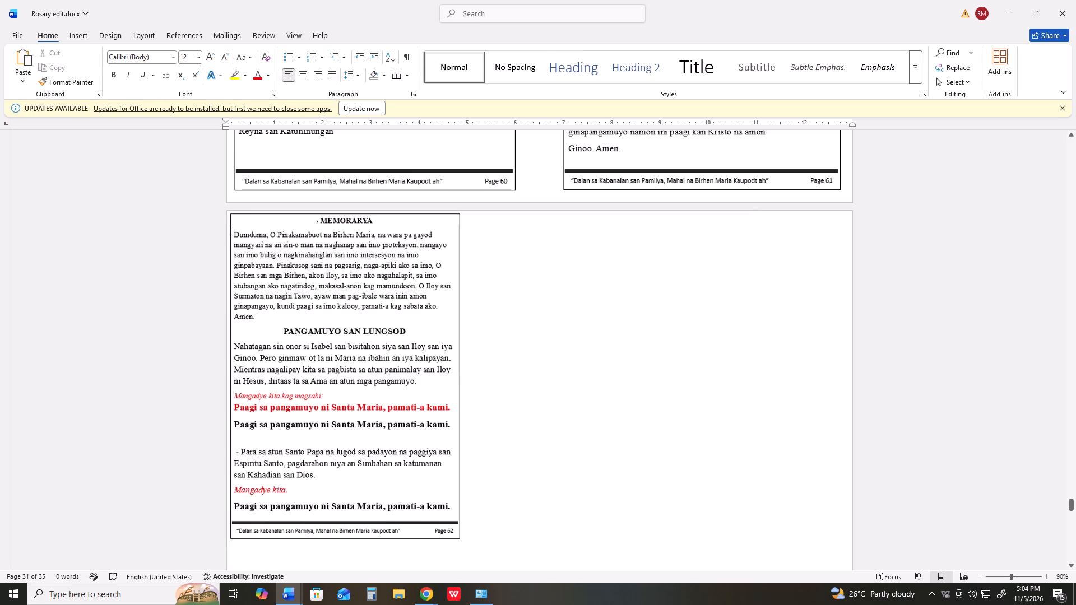
# Duplicate the cropped Page 62 picture, placing the copy to its right and slightly lower on the same sheet.
pyautogui.click(399, 370)
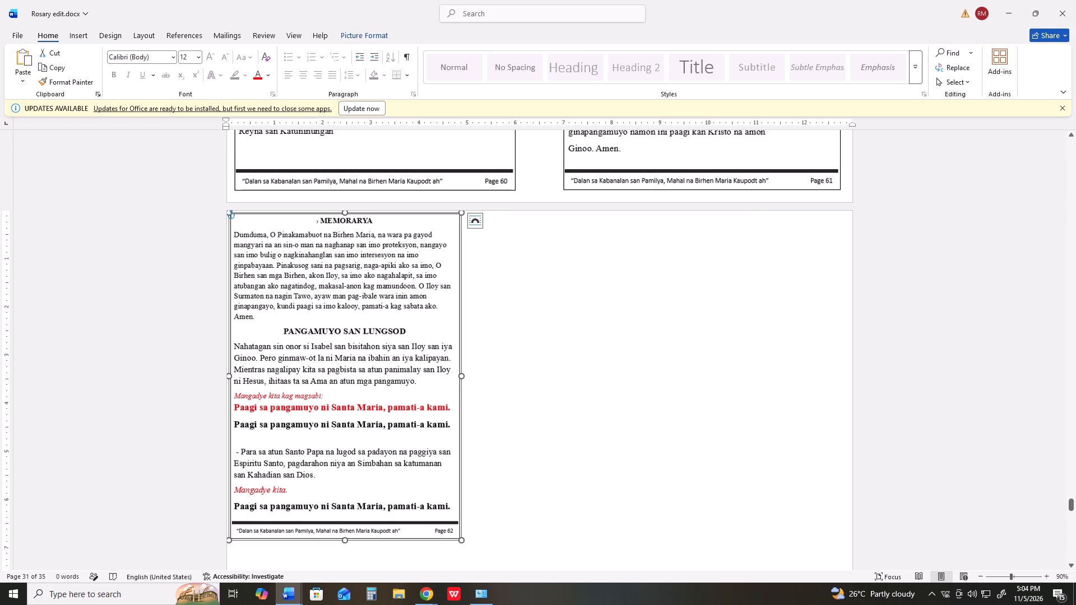
pyautogui.keyDown('ctrl'); pyautogui.moveTo(403, 370); pyautogui.dragTo(604, 400); pyautogui.keyUp('ctrl')
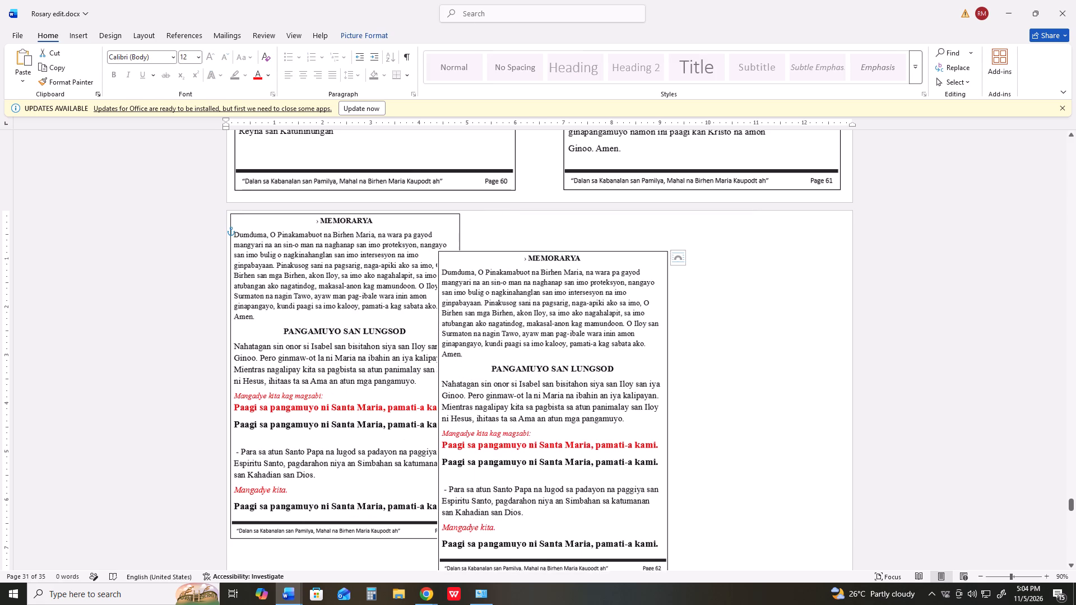
# Re-crop the duplicated picture by shifting the image within the crop frame so it shows Page 63, border included, instead of Page 62.
pyautogui.rightClick(599, 399)
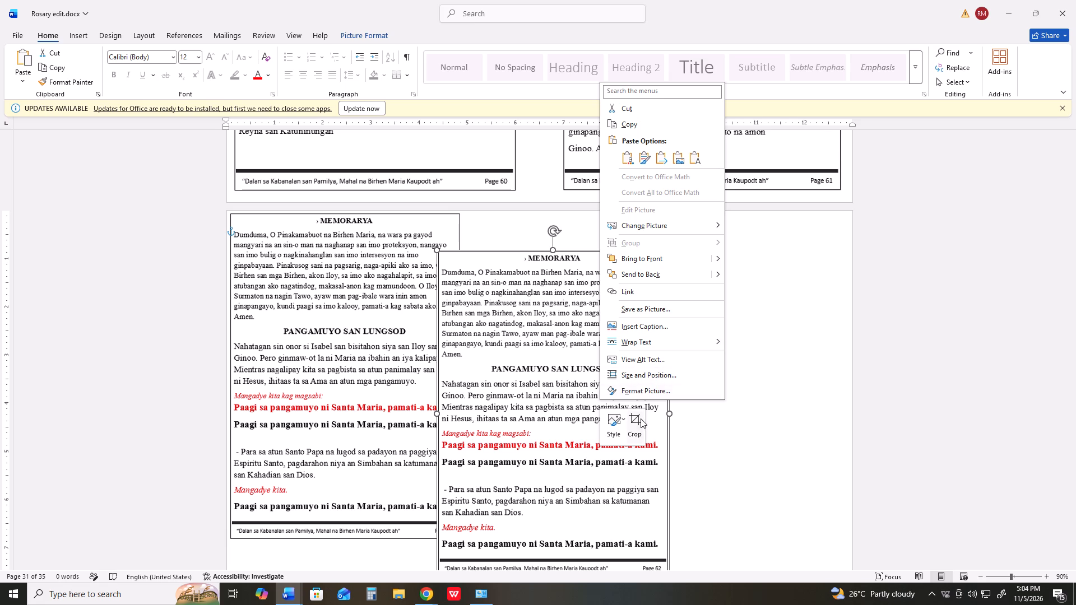
pyautogui.click(641, 418)
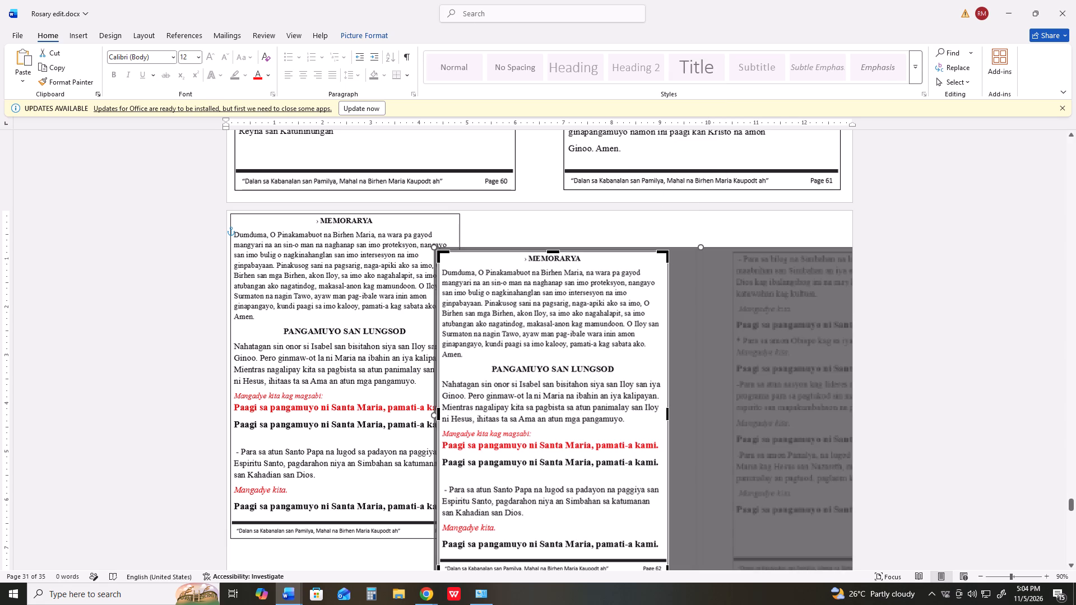
pyautogui.moveTo(609, 402); pyautogui.dragTo(458, 399)
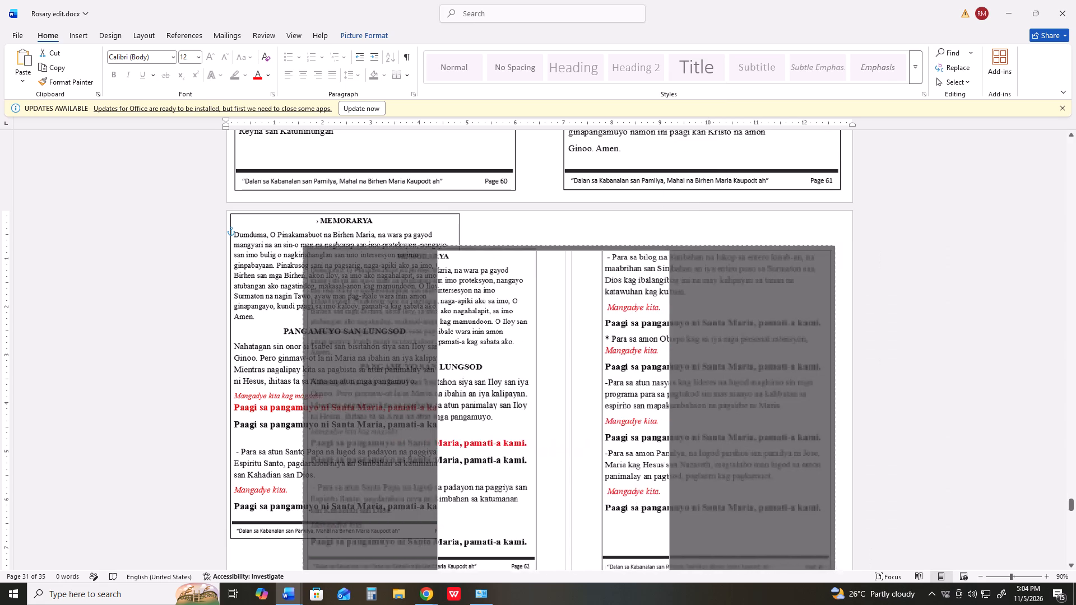
pyautogui.moveTo(458, 399); pyautogui.dragTo(327, 407)
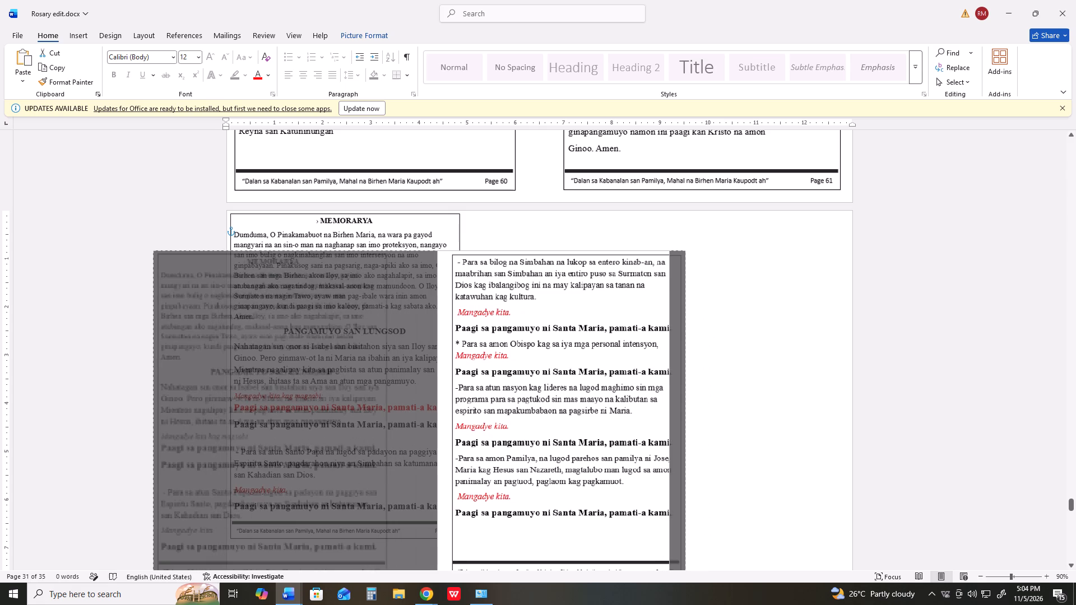
pyautogui.moveTo(327, 407); pyautogui.dragTo(317, 406)
pyautogui.scroll(-3, 786, 385)
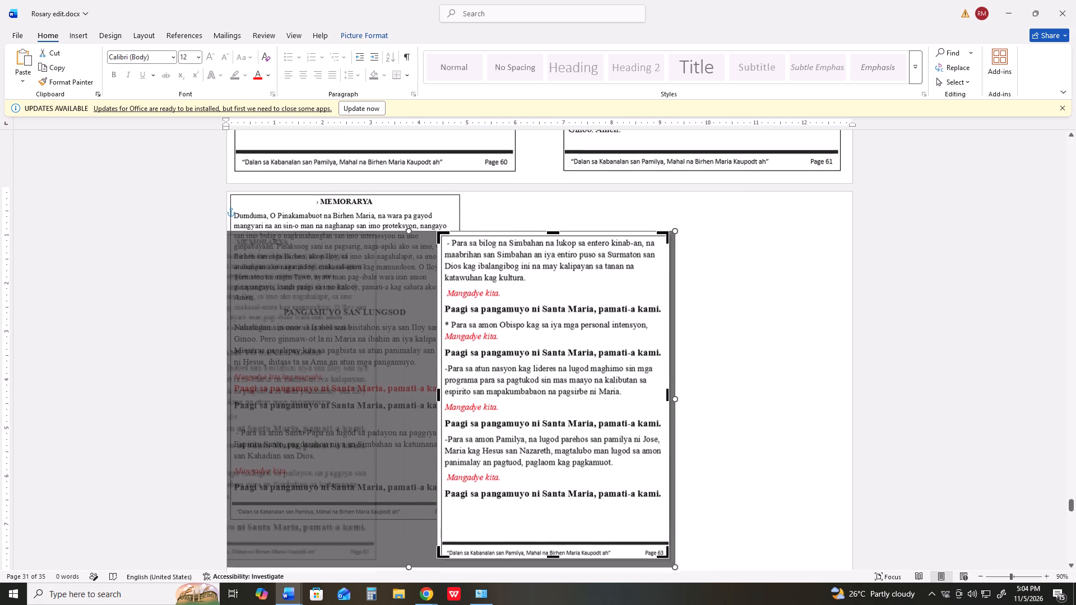
pyautogui.scroll(-2, 767, 382)
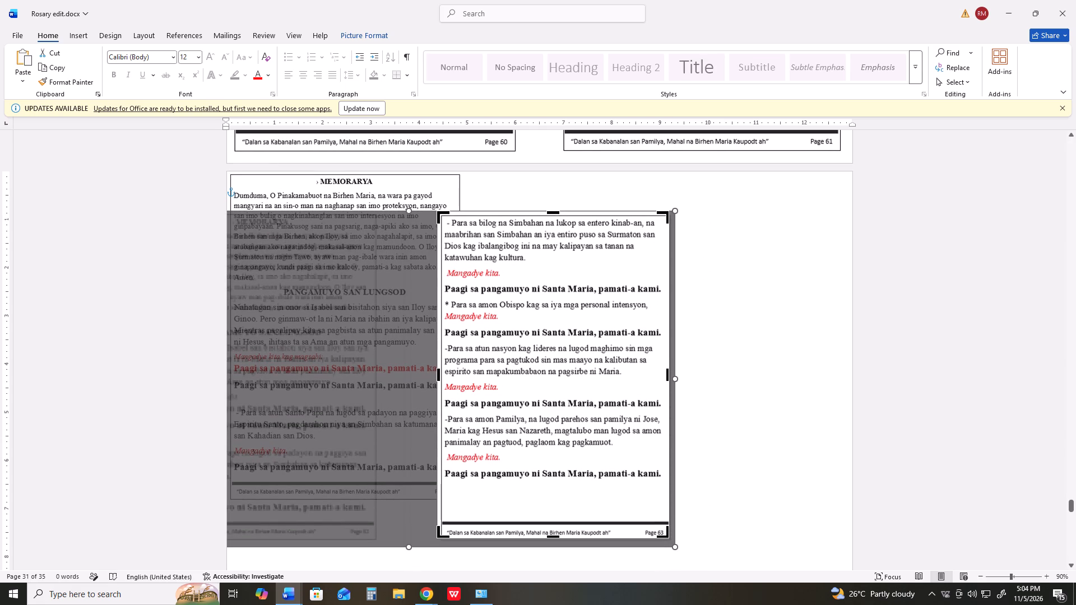
pyautogui.click(593, 388)
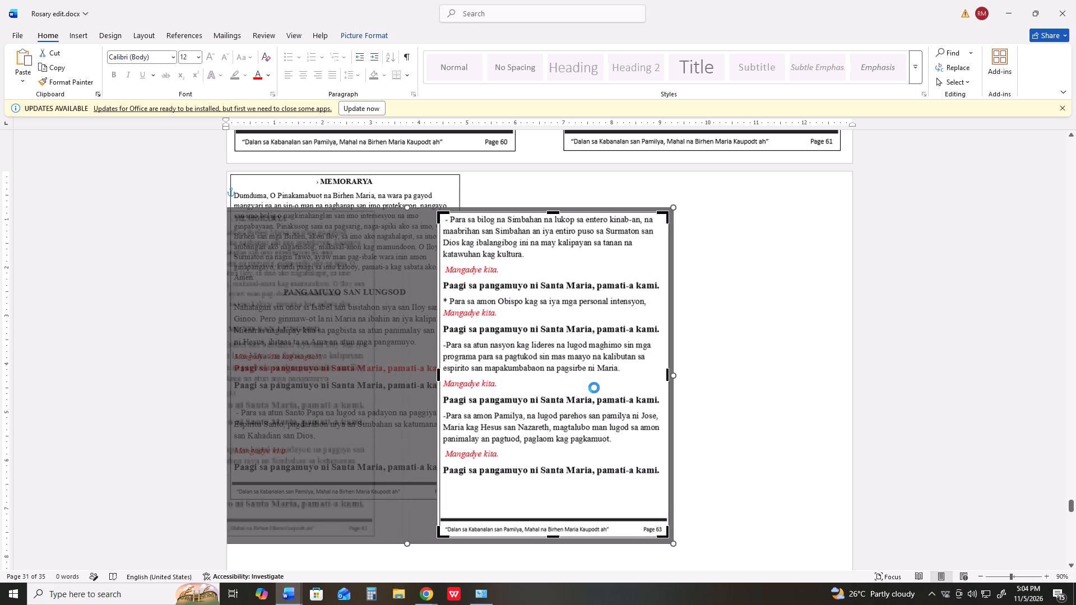
pyautogui.press('Down')
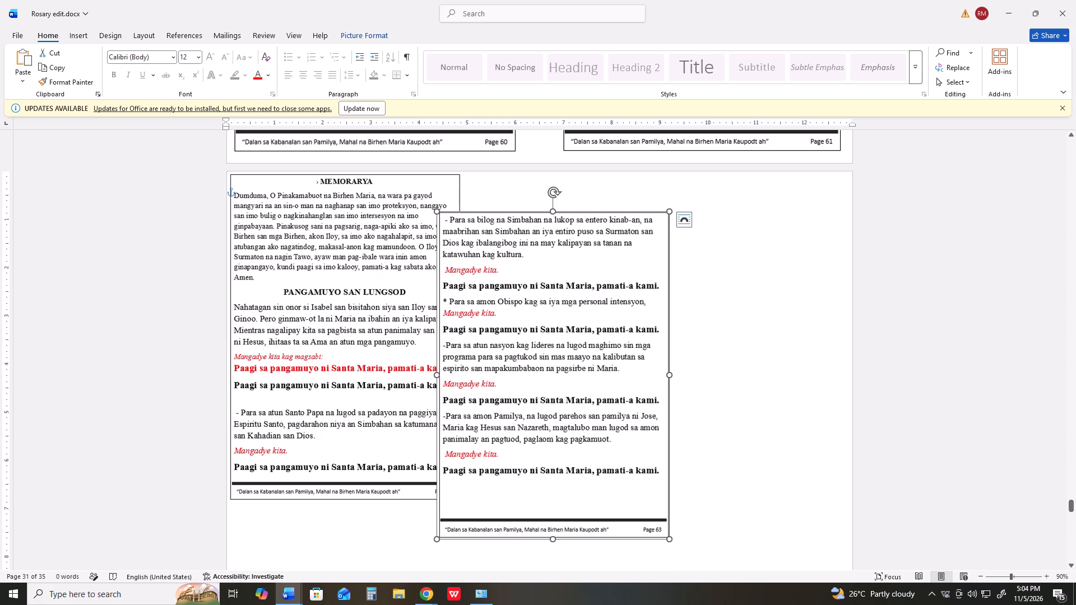
# Move the Page 63 picture into the sheet's right half, about 0.2" from the right edge and clear of Page 62.
pyautogui.press('Left')
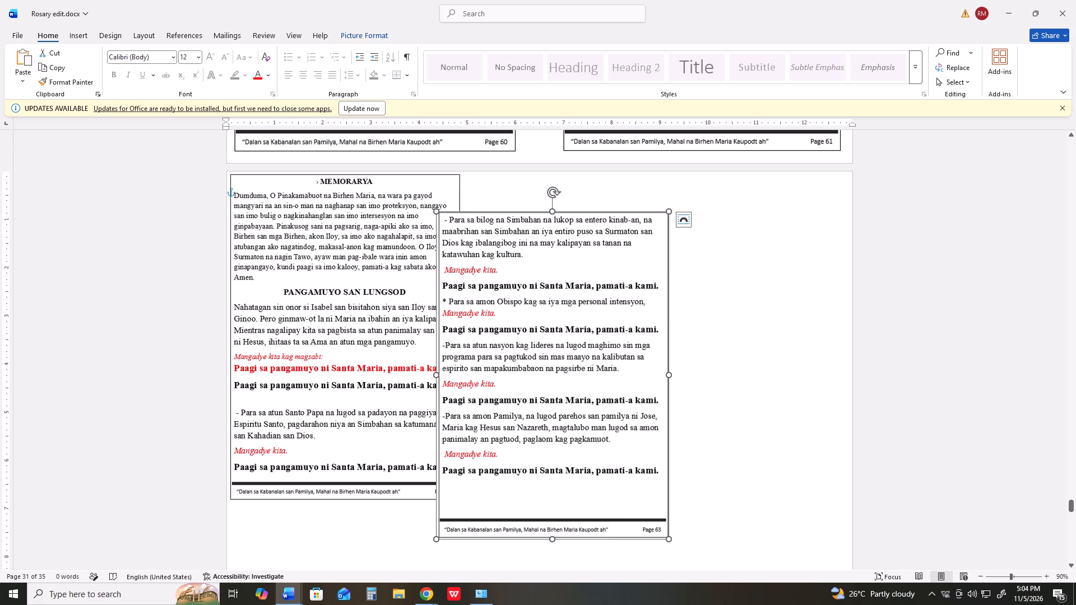
pyautogui.press('Left')
pyautogui.moveTo(587, 391); pyautogui.dragTo(757, 364)
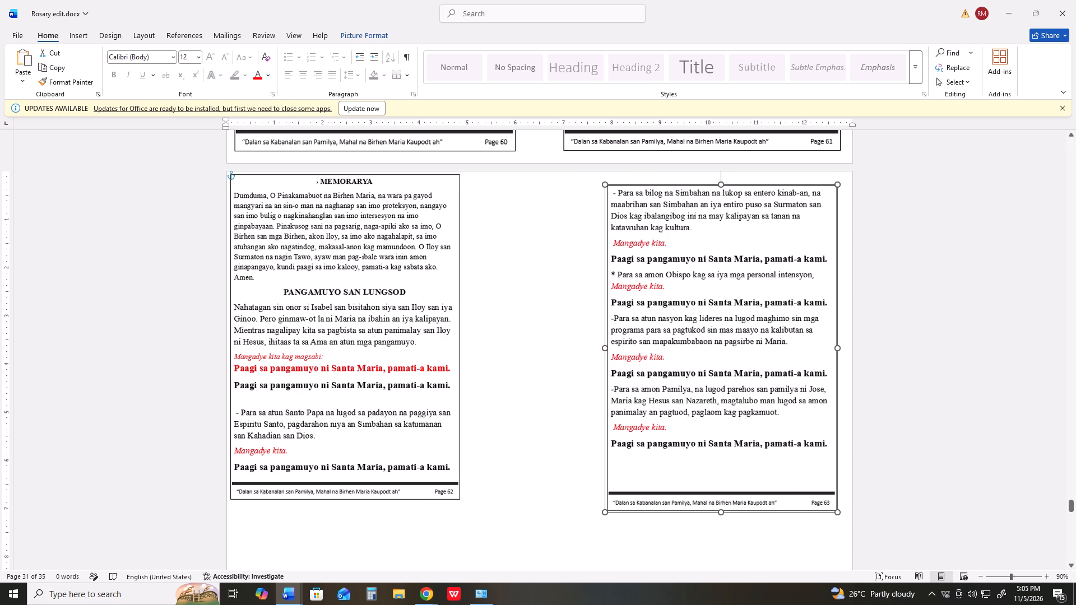
pyautogui.moveTo(757, 364); pyautogui.dragTo(762, 364)
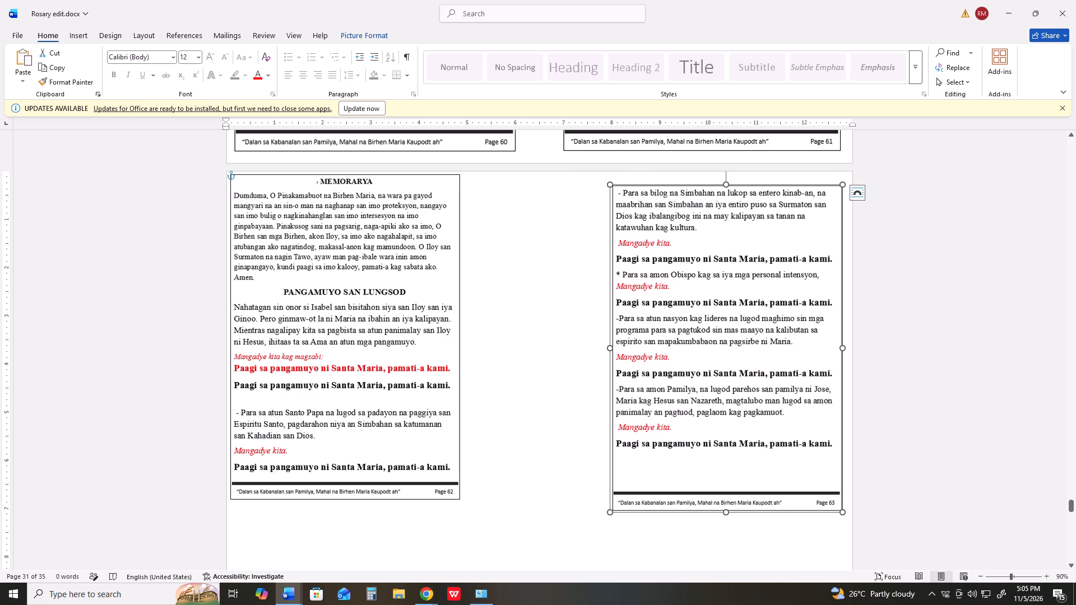
# Enlarge the Page 63 picture proportionally to about 5.7" wide and 8.1" high, nearly filling the sheet's height.
pyautogui.moveTo(608, 513); pyautogui.dragTo(594, 517)
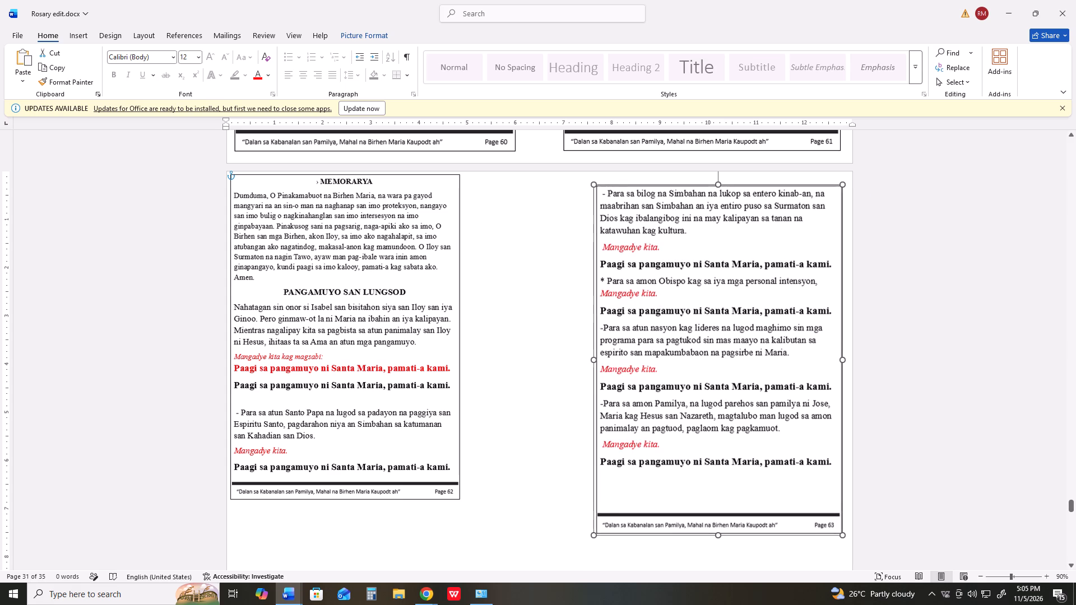
pyautogui.moveTo(594, 517); pyautogui.dragTo(567, 527)
pyautogui.scroll(-3, 590, 500)
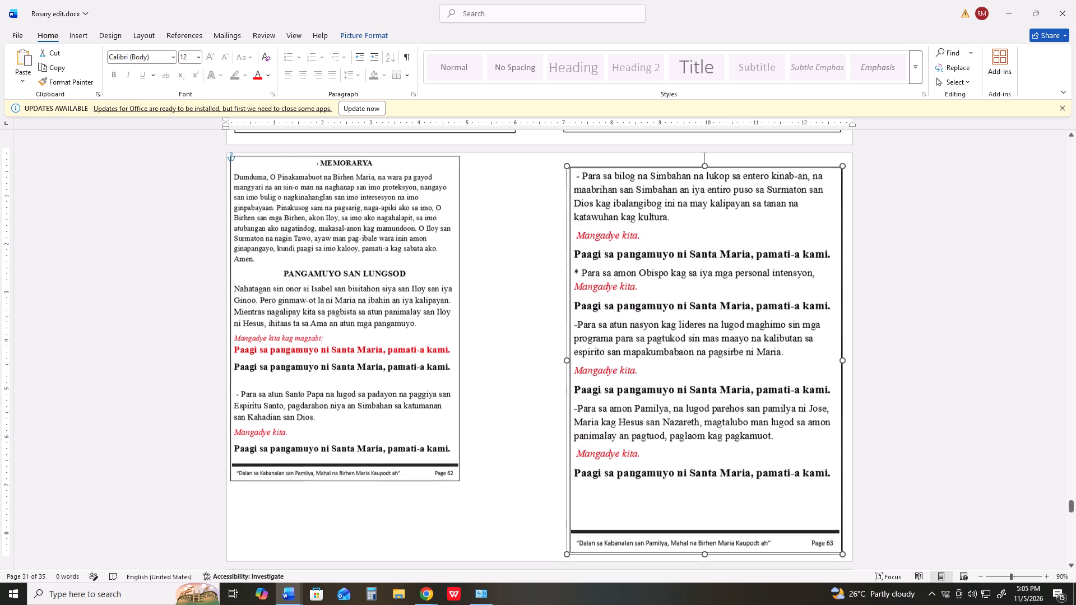
pyautogui.click(568, 547)
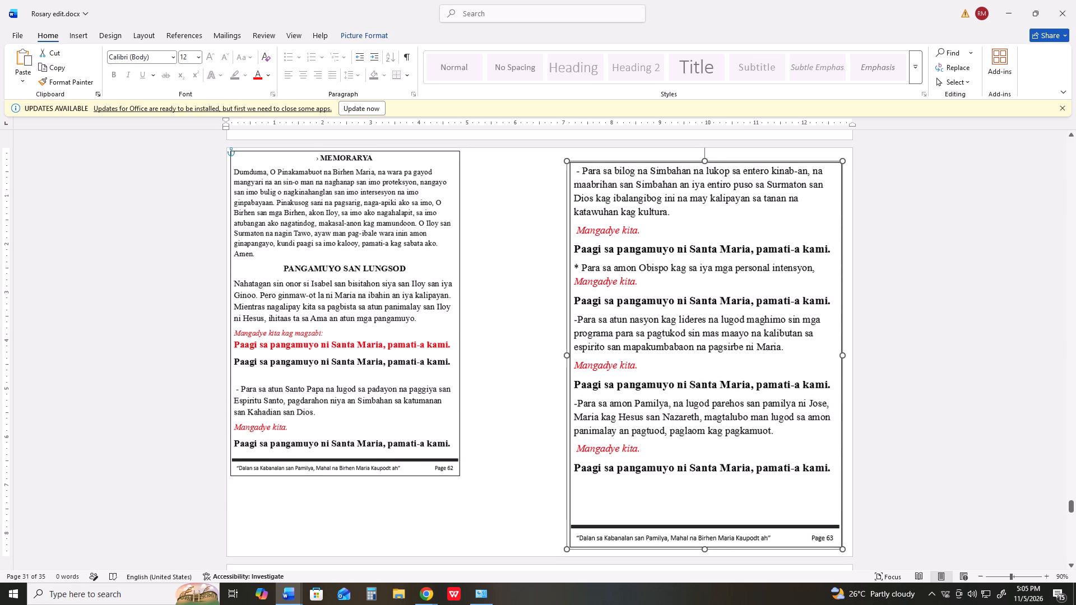
pyautogui.scroll(-1, 583, 515)
pyautogui.scroll(2, 583, 515)
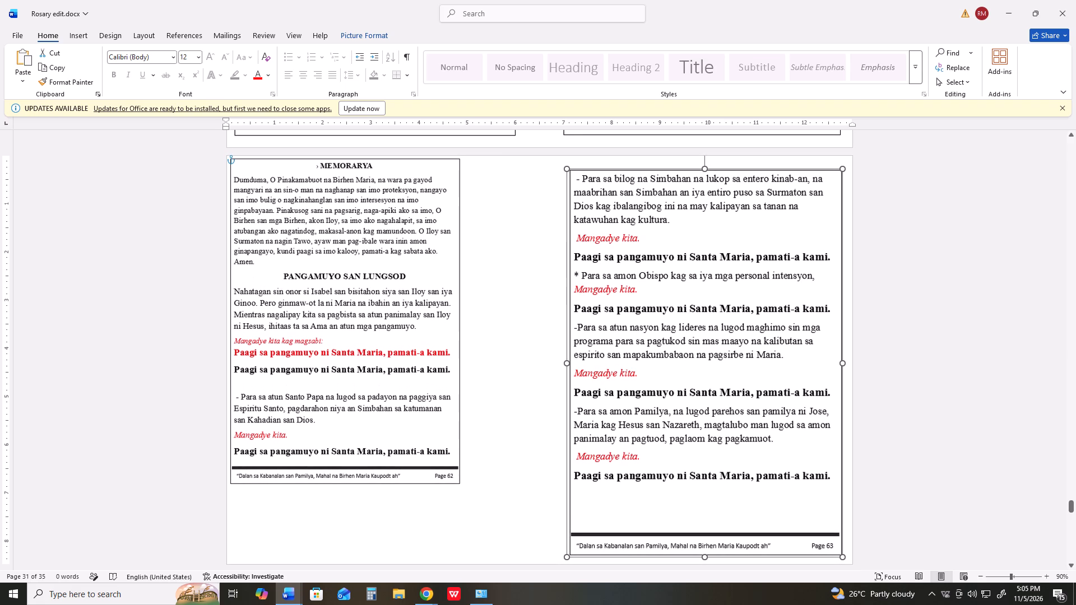
# Widen the Page 63 picture to about 5.9", keeping its height, and nudge it slightly right to line up with Page 61 above.
pyautogui.moveTo(568, 363); pyautogui.dragTo(567, 363)
pyautogui.moveTo(567, 363); pyautogui.dragTo(563, 366)
pyautogui.scroll(-7, 554, 353)
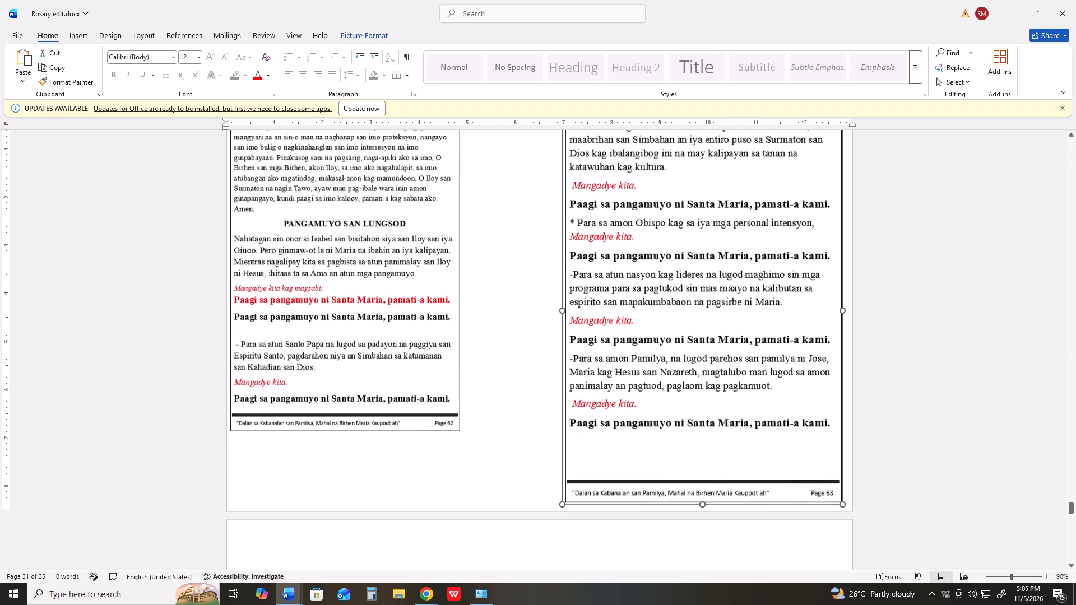
pyautogui.scroll(3, 549, 346)
pyautogui.click(561, 330)
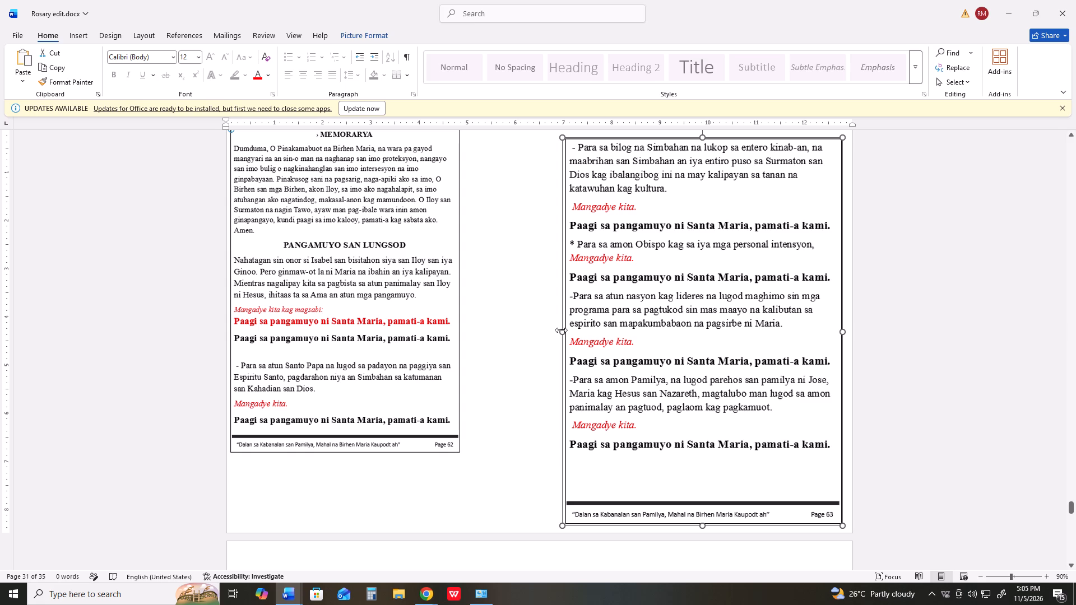
pyautogui.scroll(-2, 559, 331)
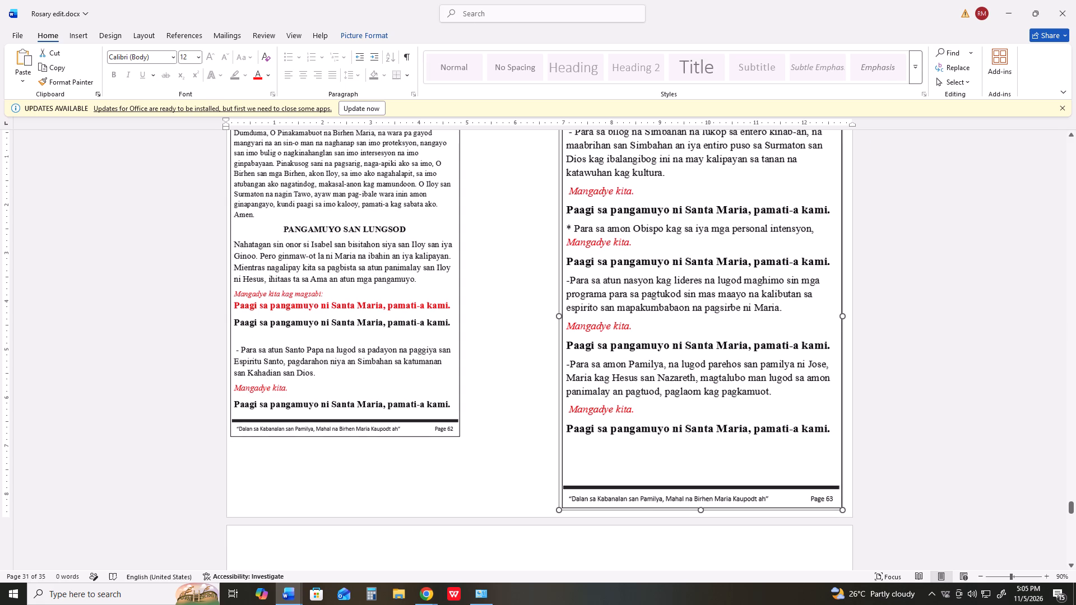
pyautogui.press('Right')
pyautogui.press('Right')
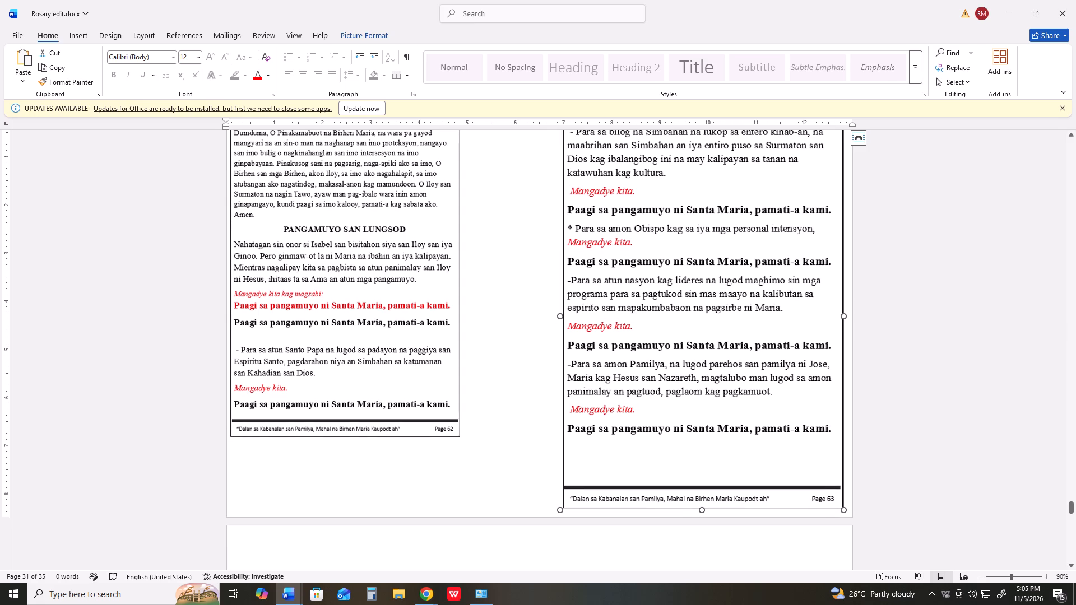
# Check the Pages 62–63 sheet in the print preview.
pyautogui.hotkey('ctrl', 'p')
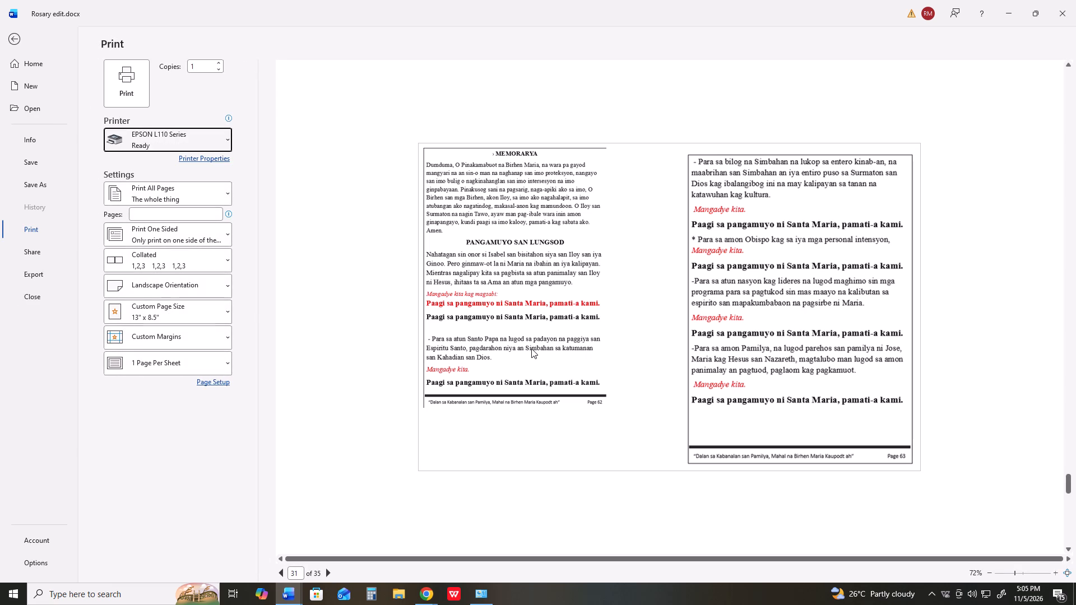
pyautogui.press('Escape')
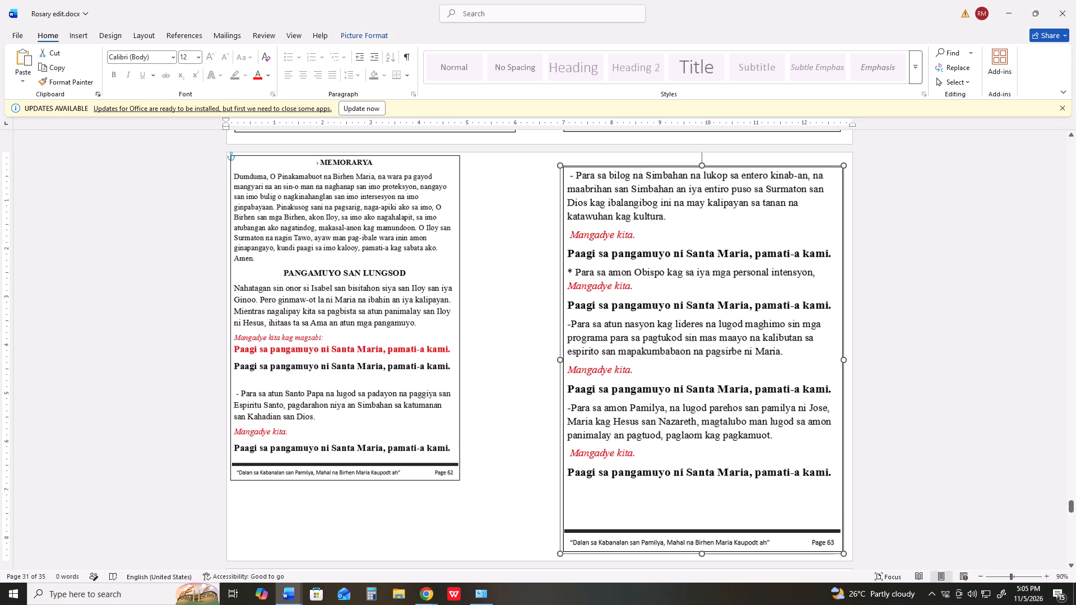
# Move the Page 62 picture about 0.1" right and 0.2" down, aligning its top with Page 63.
pyautogui.moveTo(347, 338); pyautogui.dragTo(353, 351)
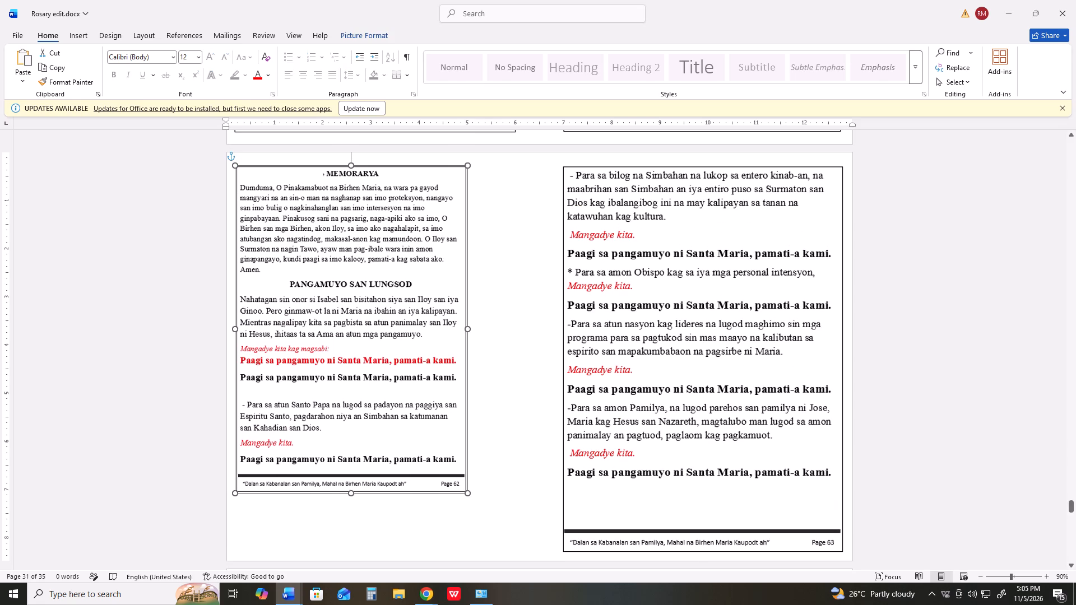
pyautogui.moveTo(353, 351); pyautogui.dragTo(354, 351)
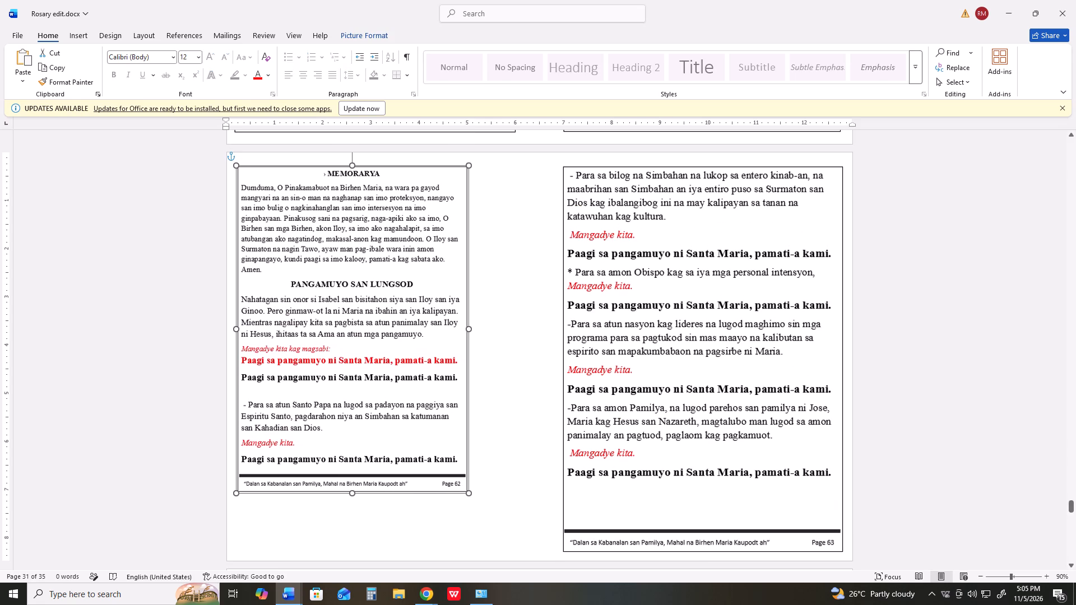
pyautogui.moveTo(354, 351); pyautogui.dragTo(352, 351)
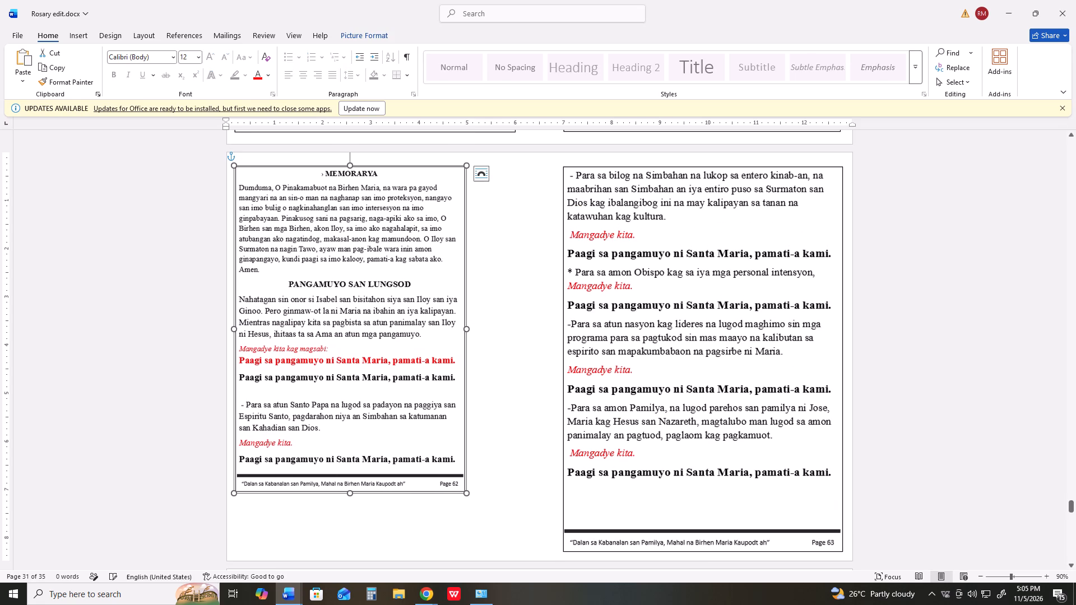
pyautogui.click(357, 368)
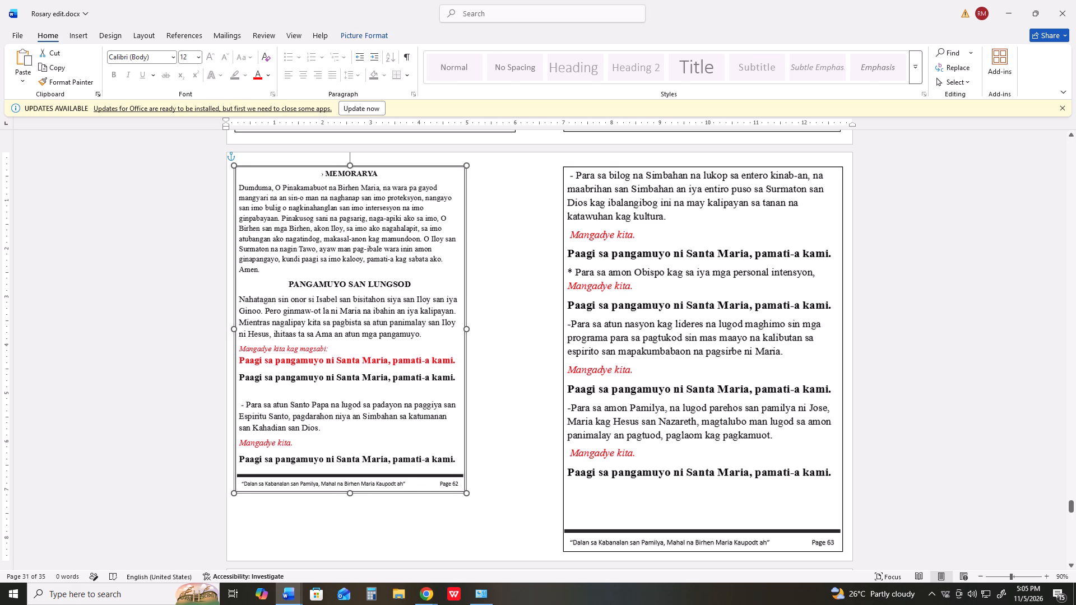
# Enlarge the Page 62 picture to about 5.9" wide and 8.1" high, matching Page 63, and nudge it level with Page 63.
pyautogui.moveTo(467, 495); pyautogui.dragTo(470, 497)
pyautogui.moveTo(470, 497); pyautogui.dragTo(509, 529)
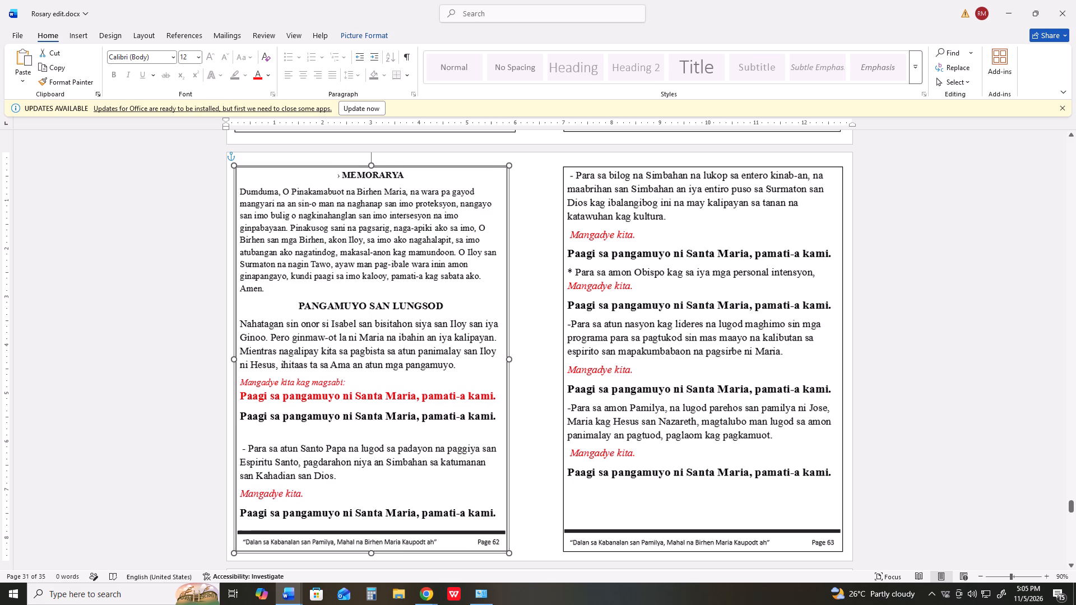
pyautogui.moveTo(509, 529); pyautogui.dragTo(510, 530)
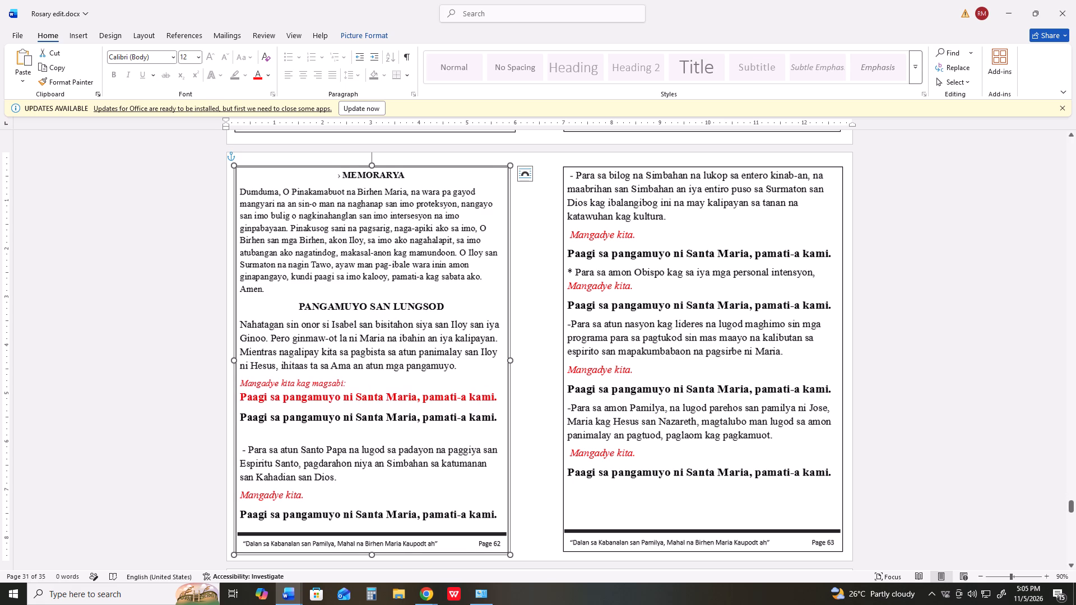
pyautogui.press('Up')
pyautogui.press('Up')
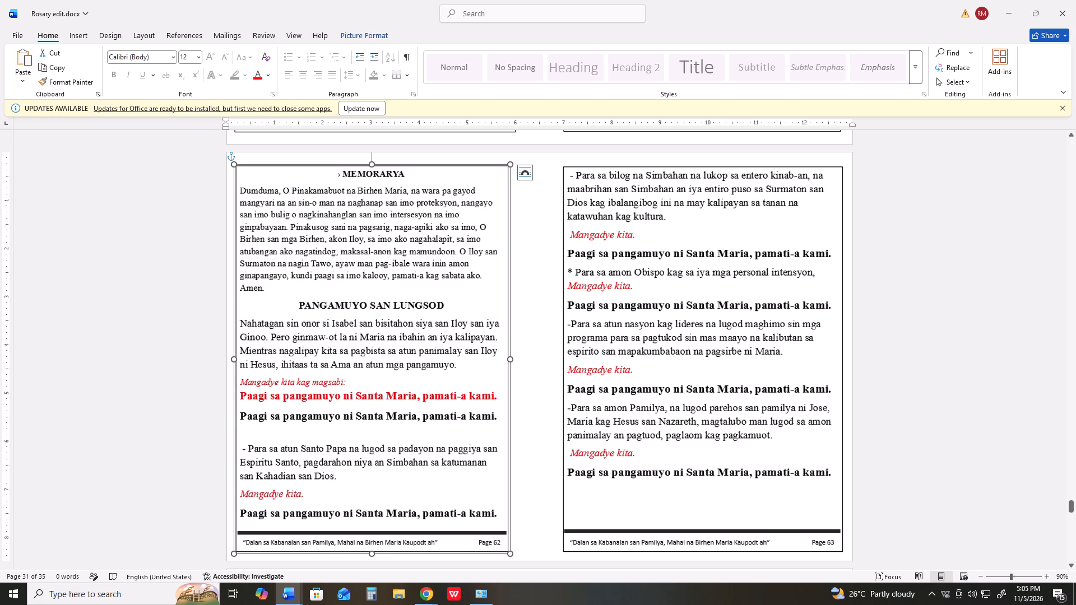
pyautogui.press('Down')
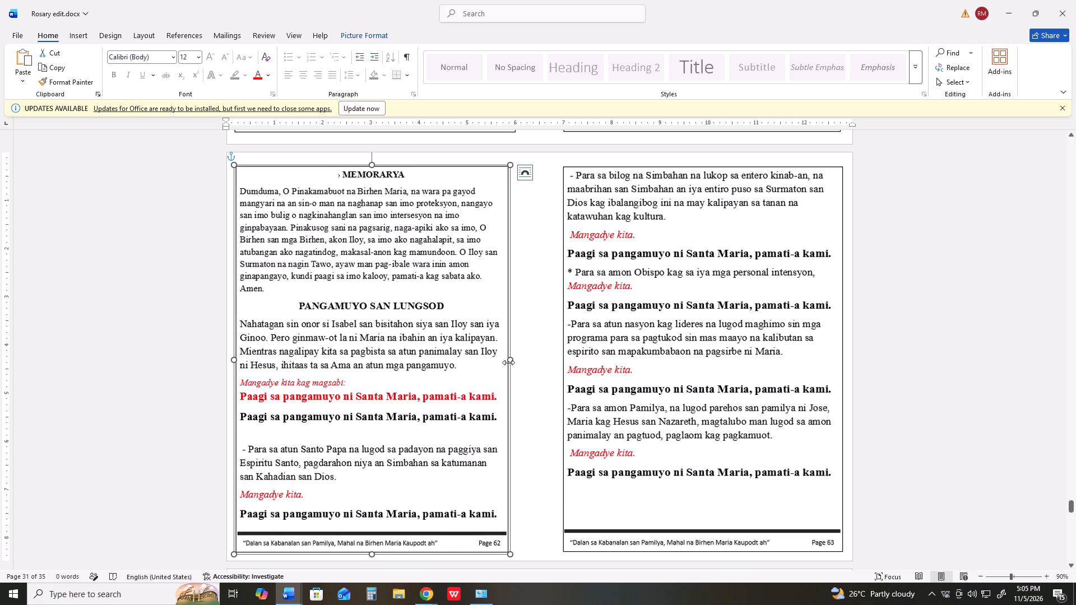
pyautogui.moveTo(511, 361); pyautogui.dragTo(518, 361)
pyautogui.scroll(-6, 523, 361)
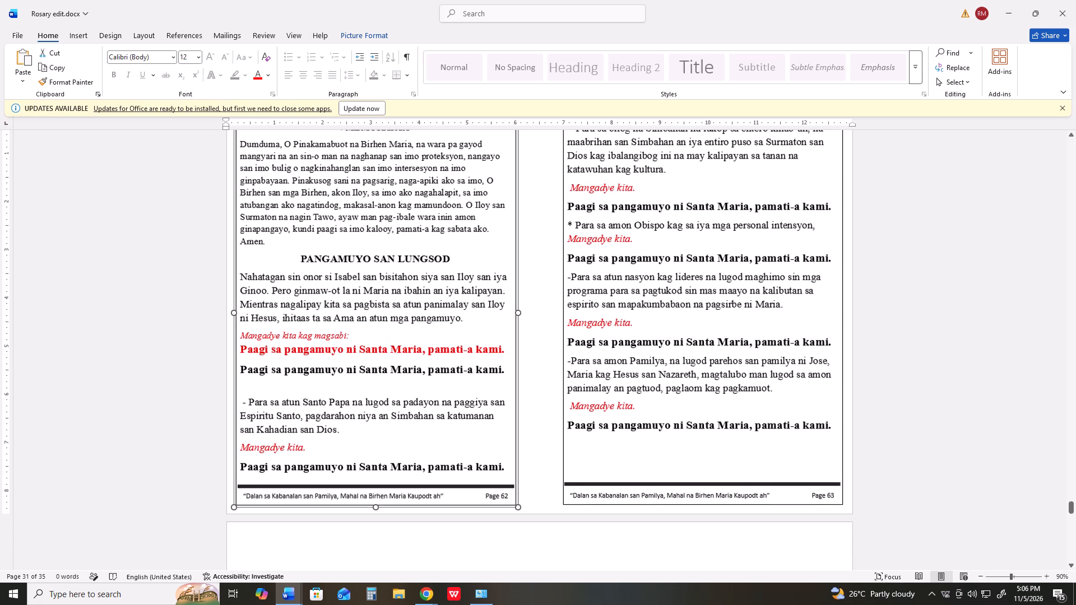
pyautogui.scroll(-2, 552, 426)
pyautogui.click(546, 424)
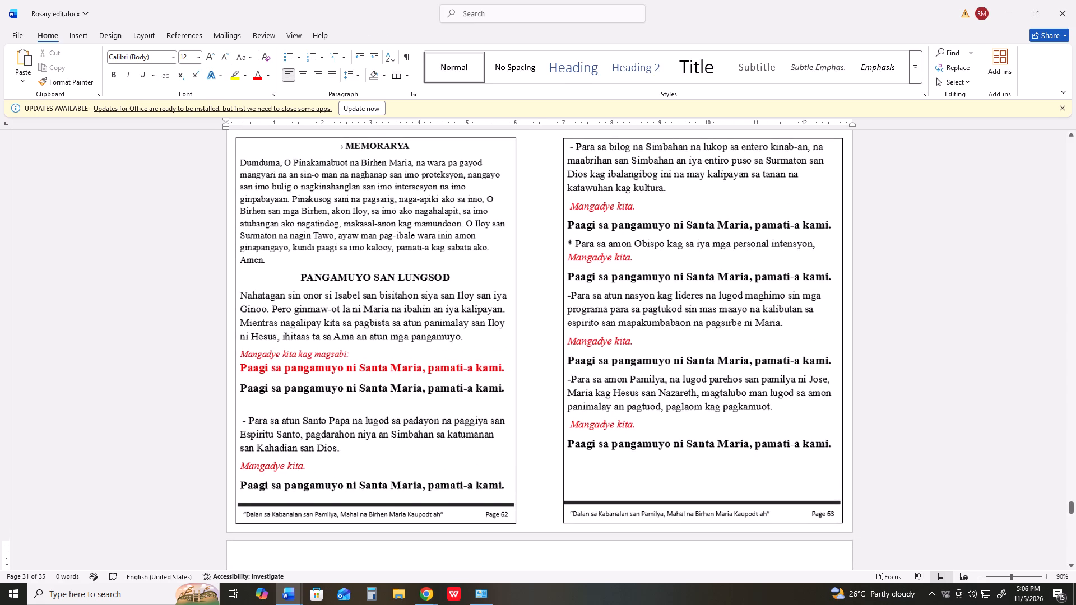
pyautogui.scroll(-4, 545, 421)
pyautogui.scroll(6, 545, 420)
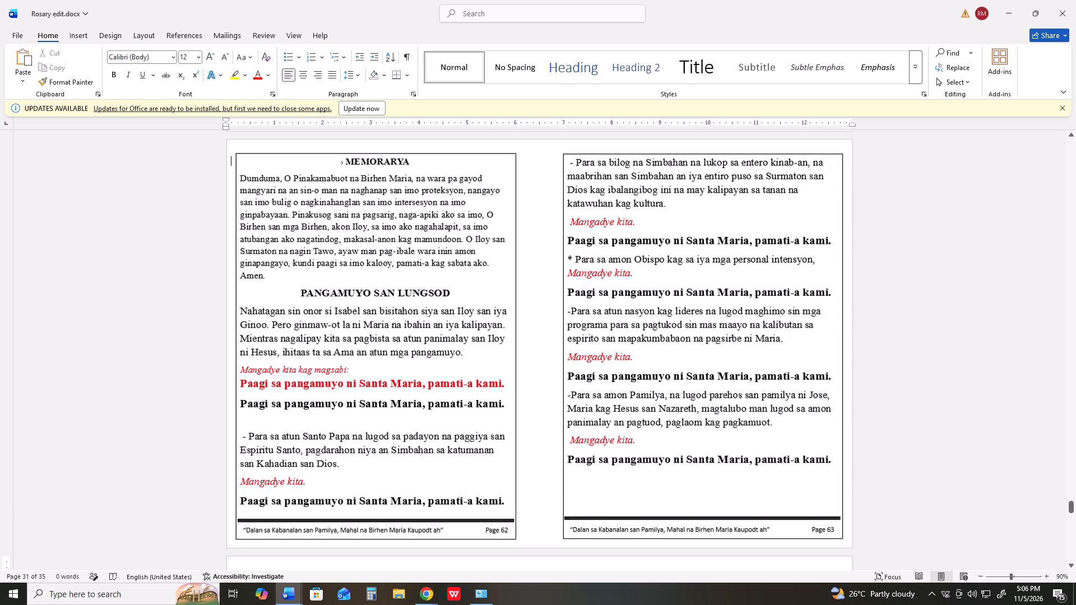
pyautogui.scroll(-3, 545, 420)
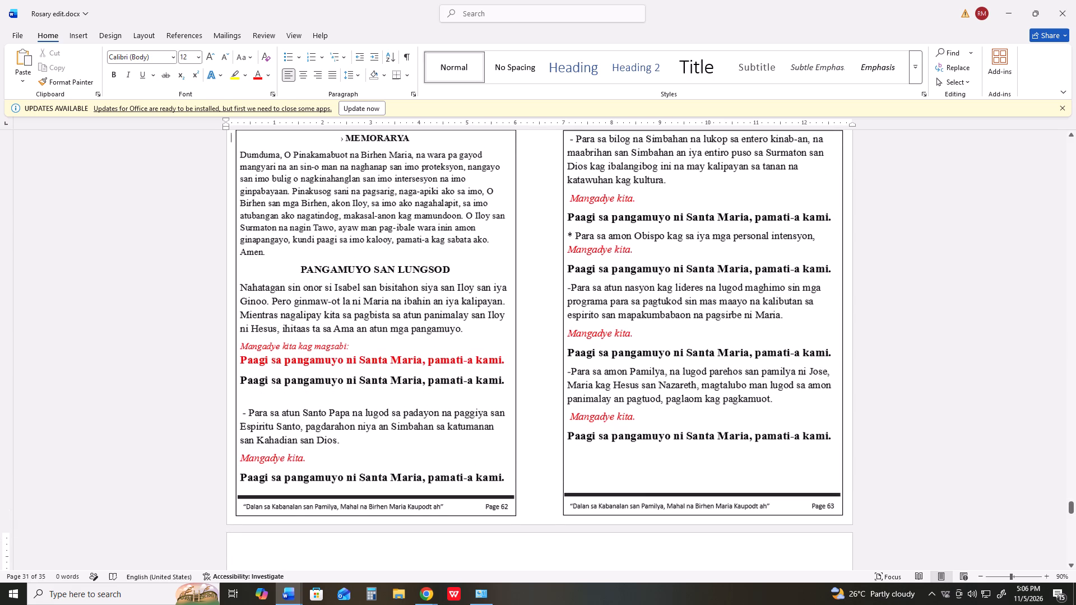
# Insert the picture r64.png from the Downloads folder onto the blank page after Pages 62–63.
pyautogui.scroll(-18, 545, 420)
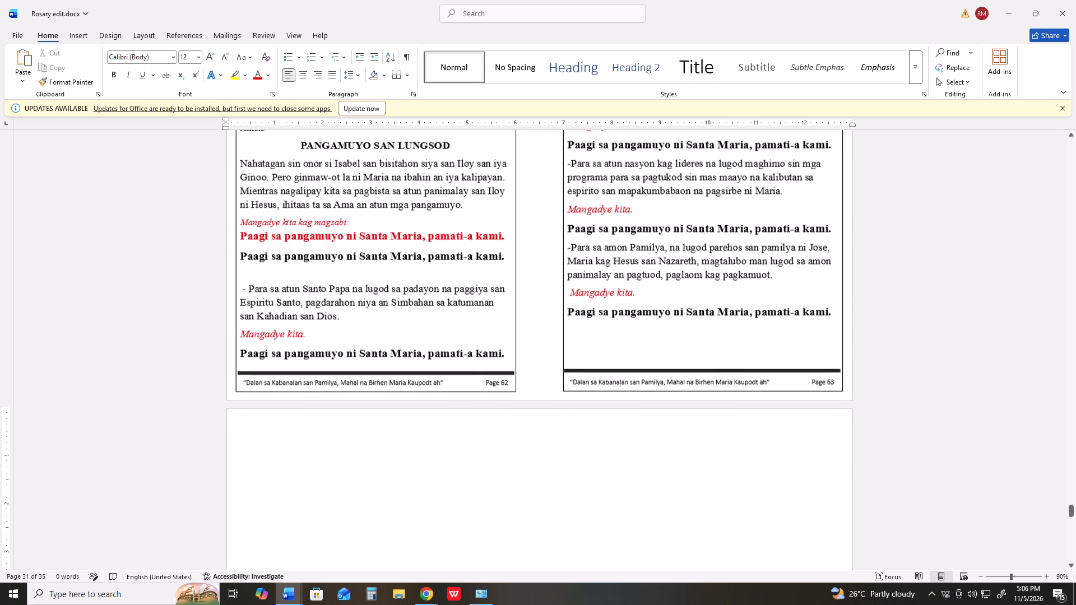
pyautogui.scroll(-20, 545, 418)
pyautogui.scroll(-4, 545, 418)
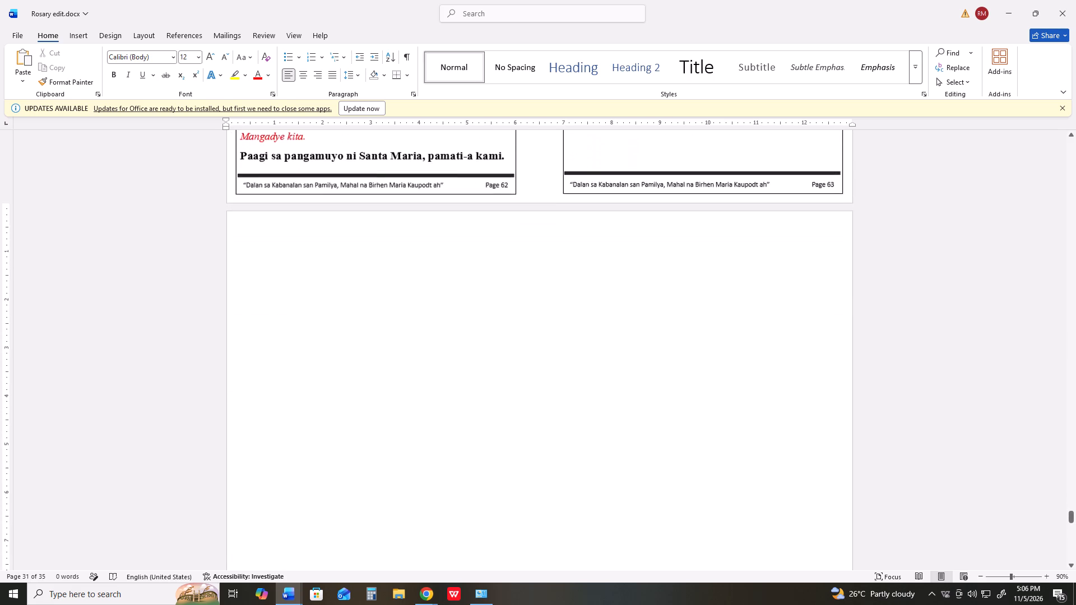
pyautogui.scroll(-7, 545, 416)
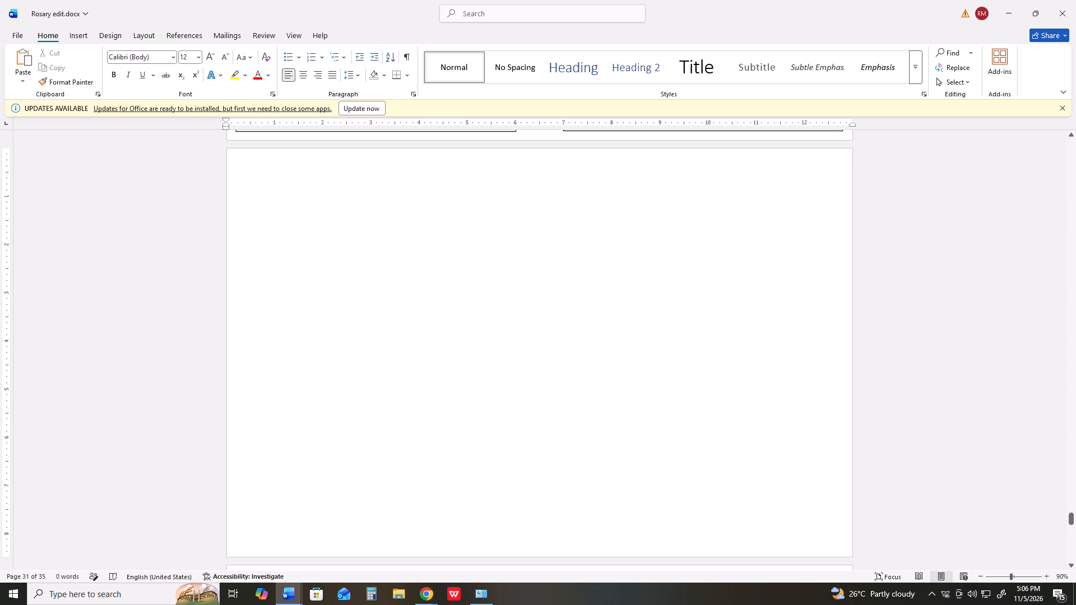
pyautogui.scroll(9, 545, 414)
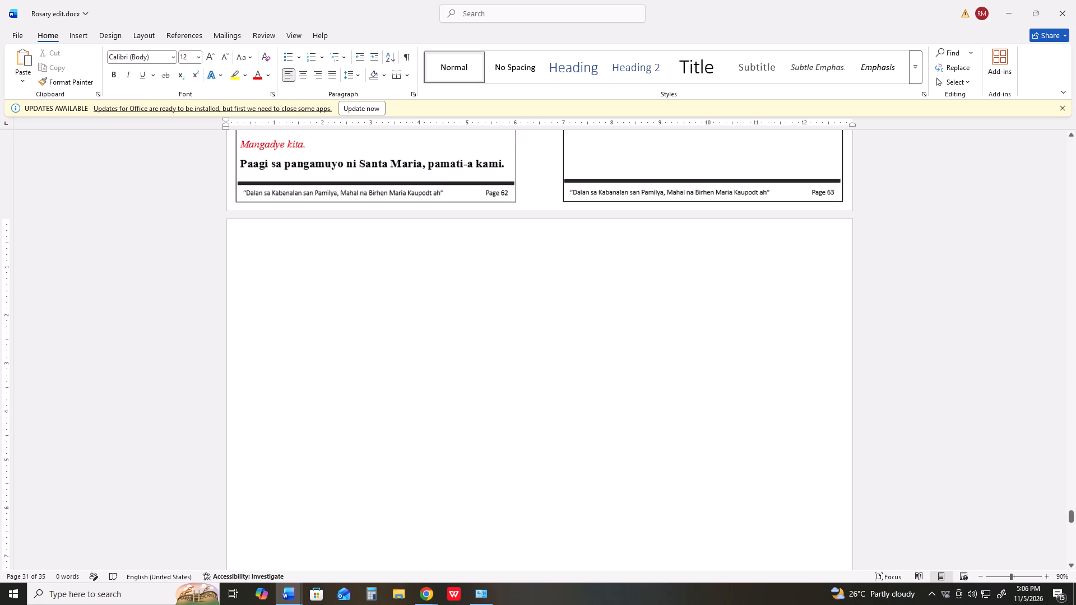
pyautogui.click(550, 179)
pyautogui.click(85, 41)
pyautogui.click(141, 71)
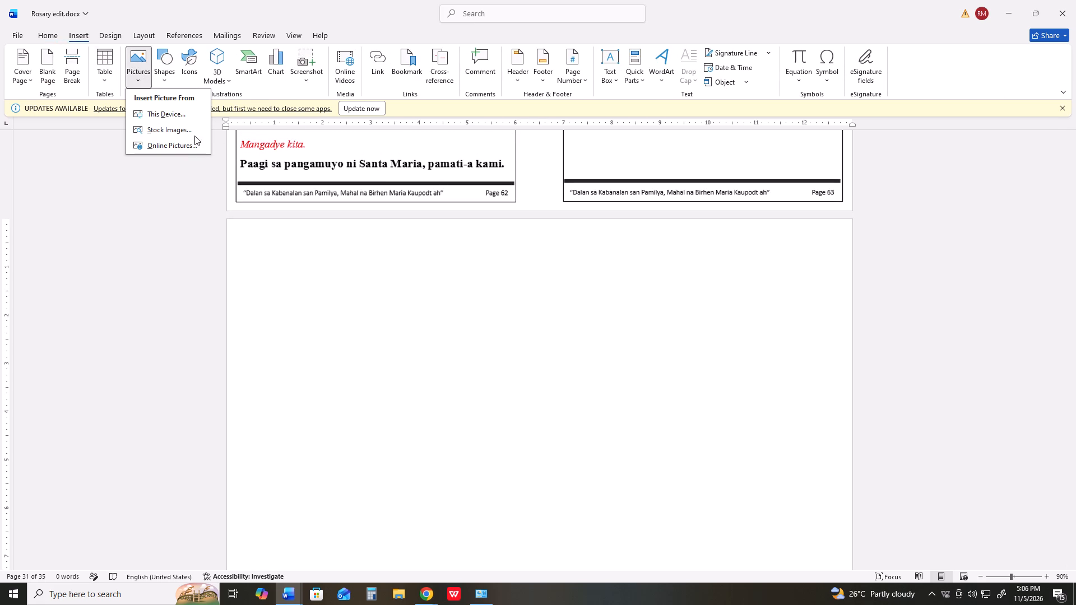
pyautogui.click(162, 117)
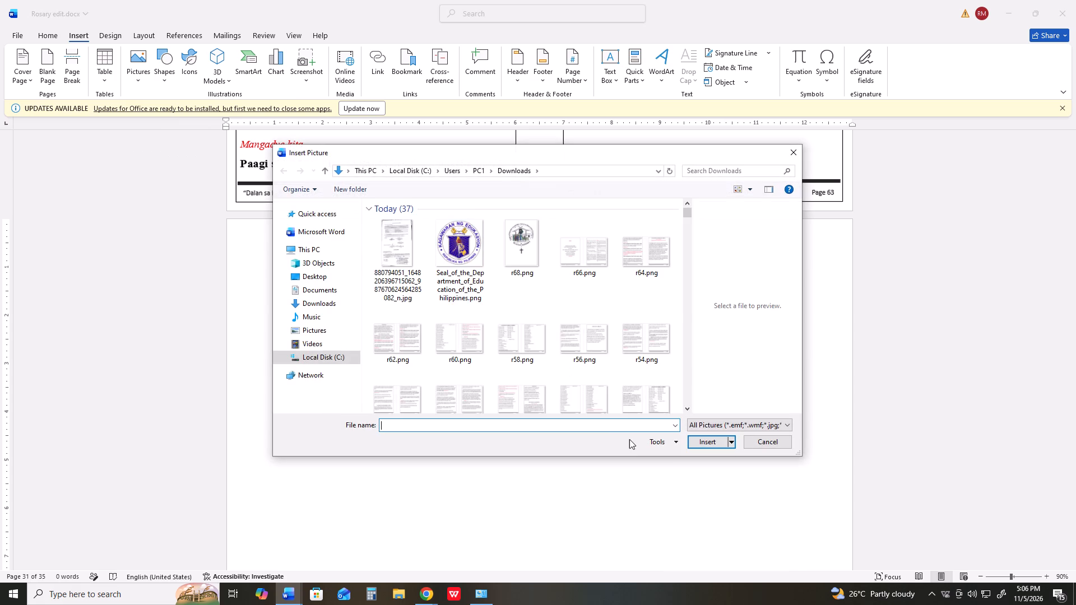
pyautogui.click(634, 269)
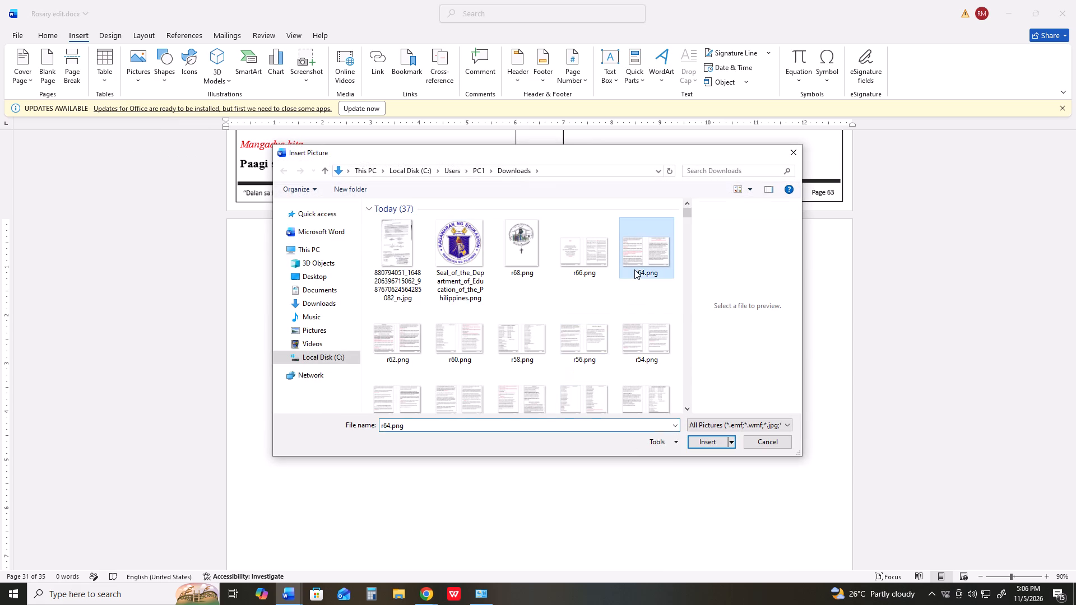
pyautogui.press('Return')
pyautogui.scroll(-2, 585, 336)
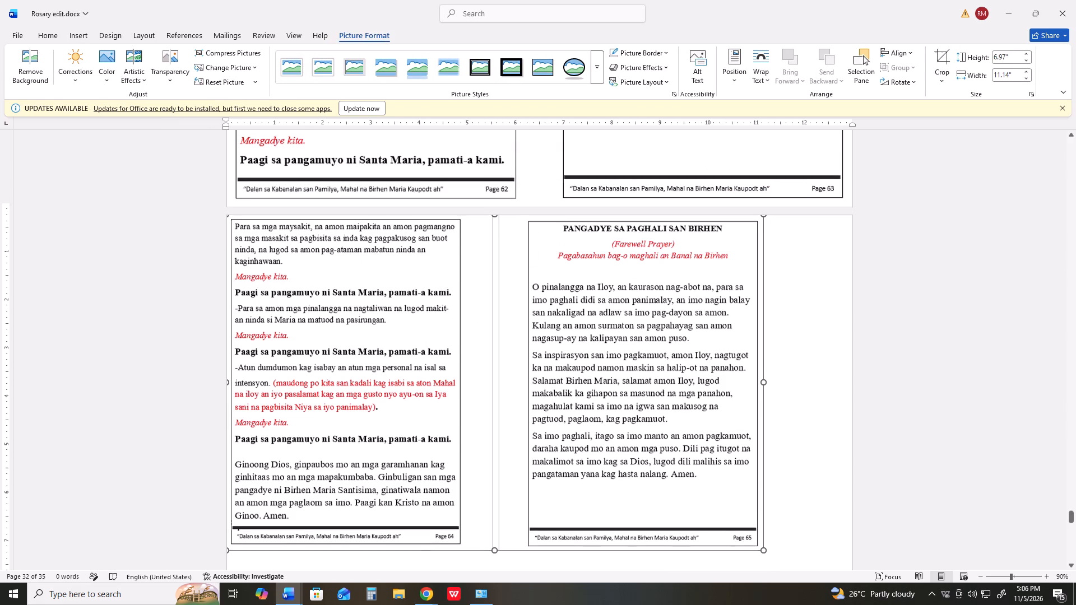
# Set the r64 picture's text wrapping to In Front of Text and place a duplicate of it offset down and right.
pyautogui.scroll(-5, 582, 335)
pyautogui.moveTo(546, 357); pyautogui.dragTo(567, 364)
pyautogui.rightClick(514, 348)
pyautogui.rightClick(514, 348)
pyautogui.click(780, 165)
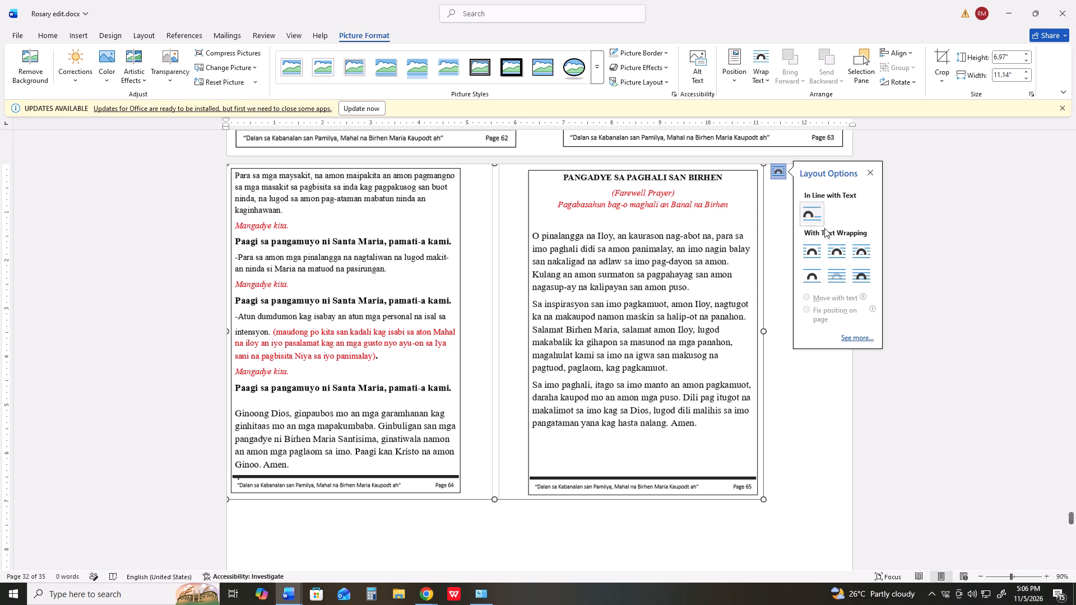
pyautogui.click(859, 273)
pyautogui.keyDown('ctrl'); pyautogui.moveTo(499, 305); pyautogui.dragTo(541, 347); pyautogui.keyUp('ctrl')
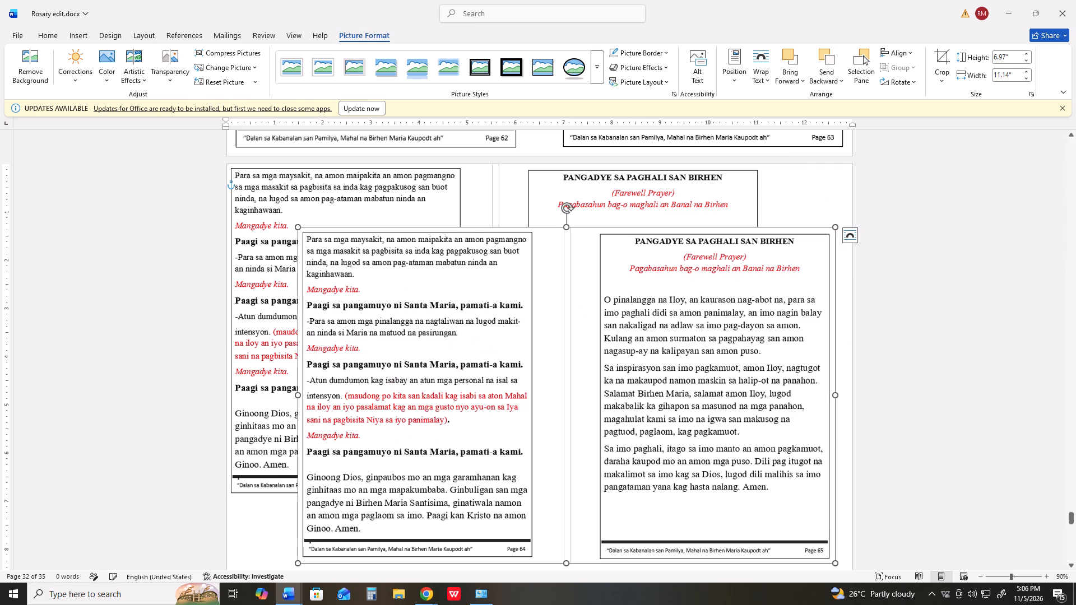
# Crop the original r64 picture to just the bordered Page 64, about 4.8" wide, trimming the margins around its frame.
pyautogui.click(415, 204)
pyautogui.rightClick(415, 204)
pyautogui.click(453, 174)
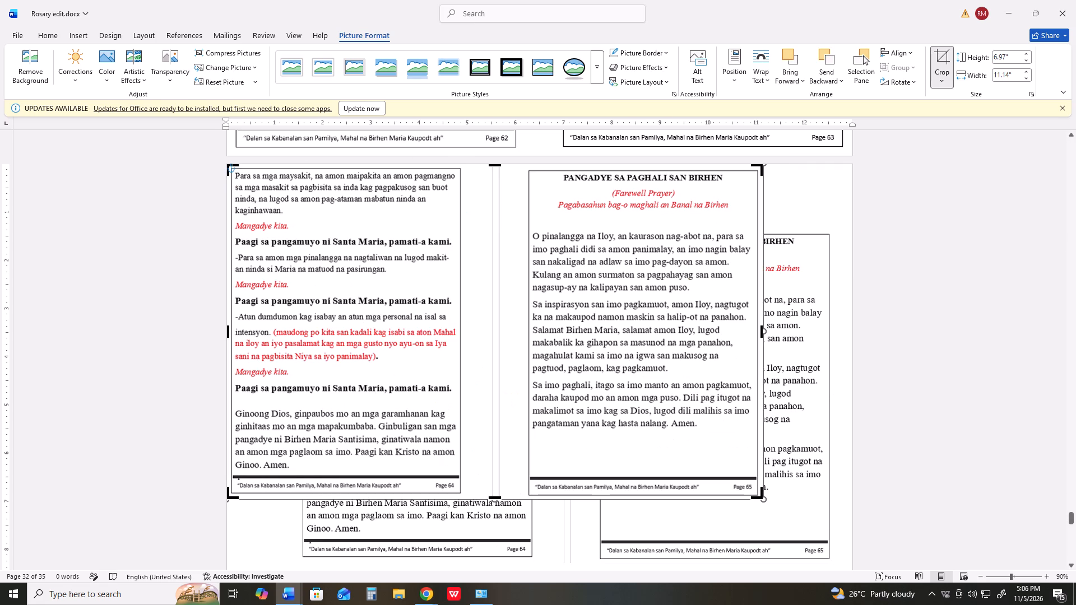
pyautogui.moveTo(760, 330); pyautogui.dragTo(472, 323)
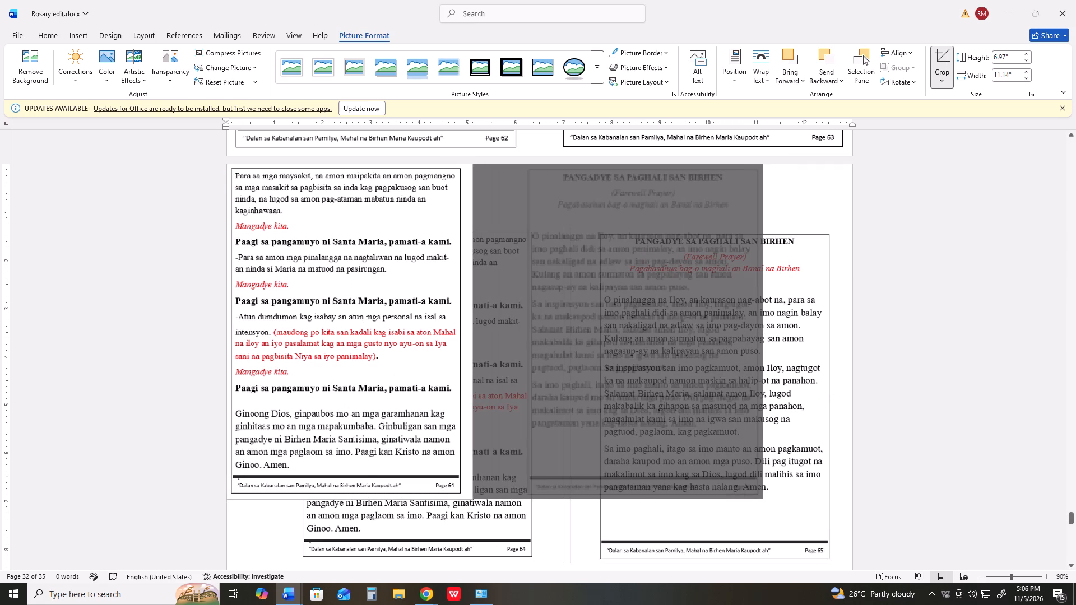
pyautogui.moveTo(472, 323); pyautogui.dragTo(462, 328)
pyautogui.click(229, 331)
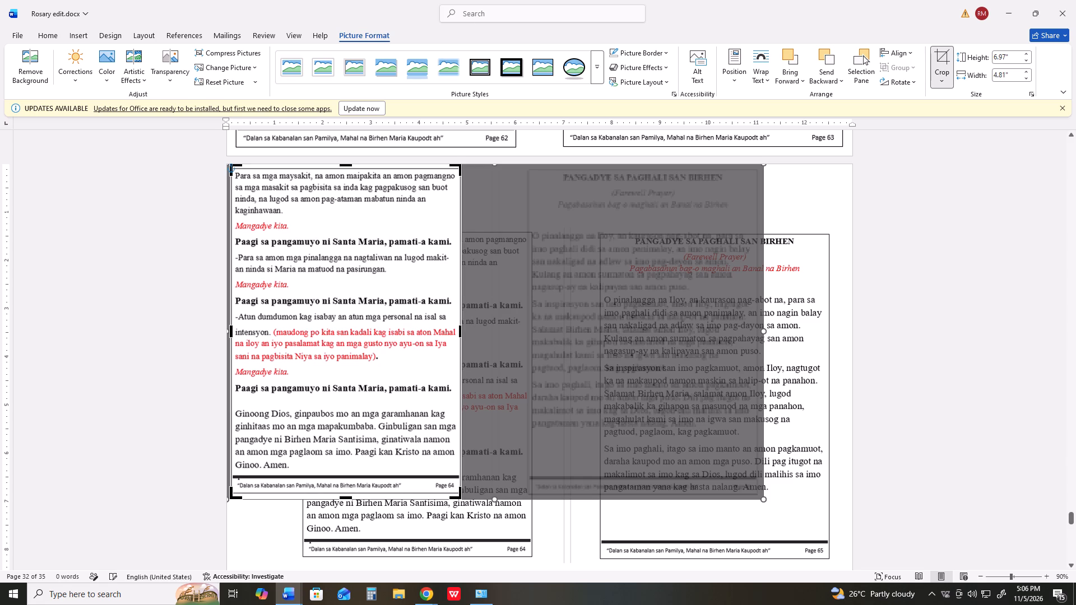
pyautogui.click(342, 498)
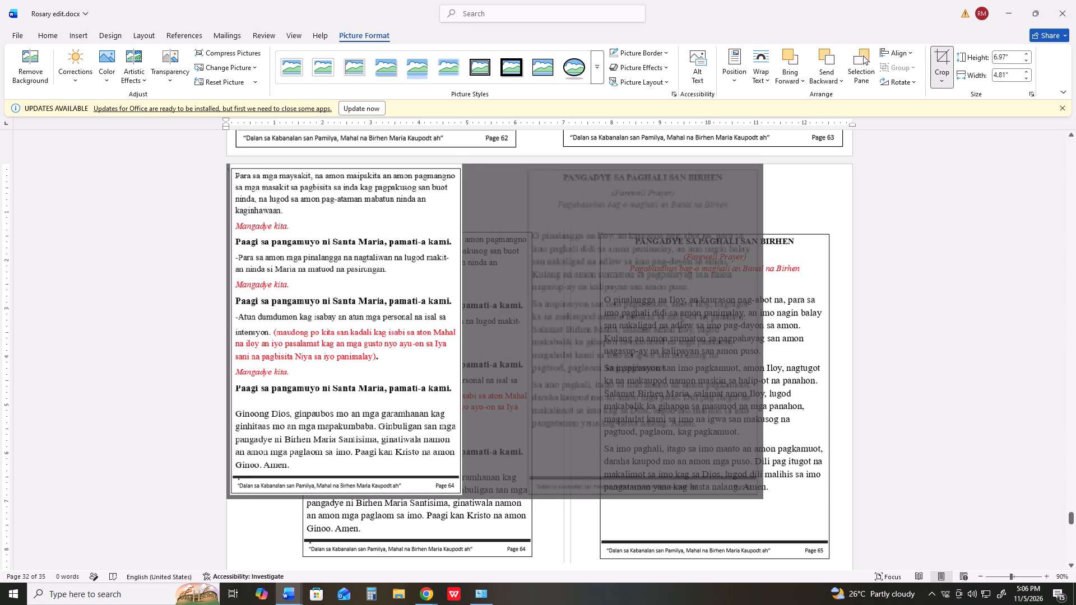
pyautogui.click(345, 166)
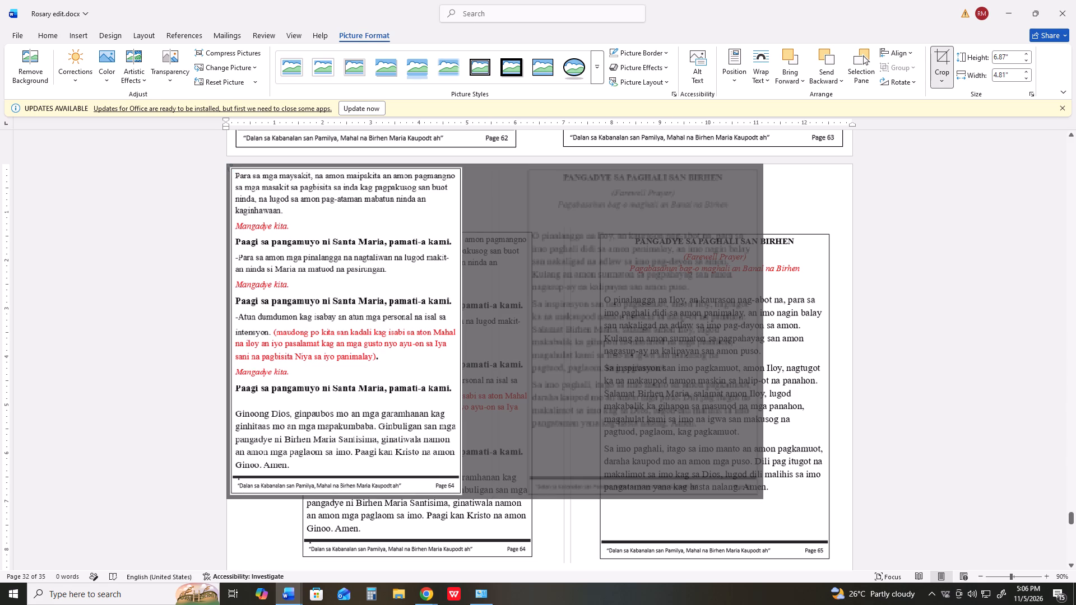
pyautogui.click(804, 315)
# Move the duplicate r64 picture about 0.4" left and 0.8" up so that it sits fully on the sheet.
pyautogui.click(595, 372)
pyautogui.moveTo(594, 372); pyautogui.dragTo(592, 364)
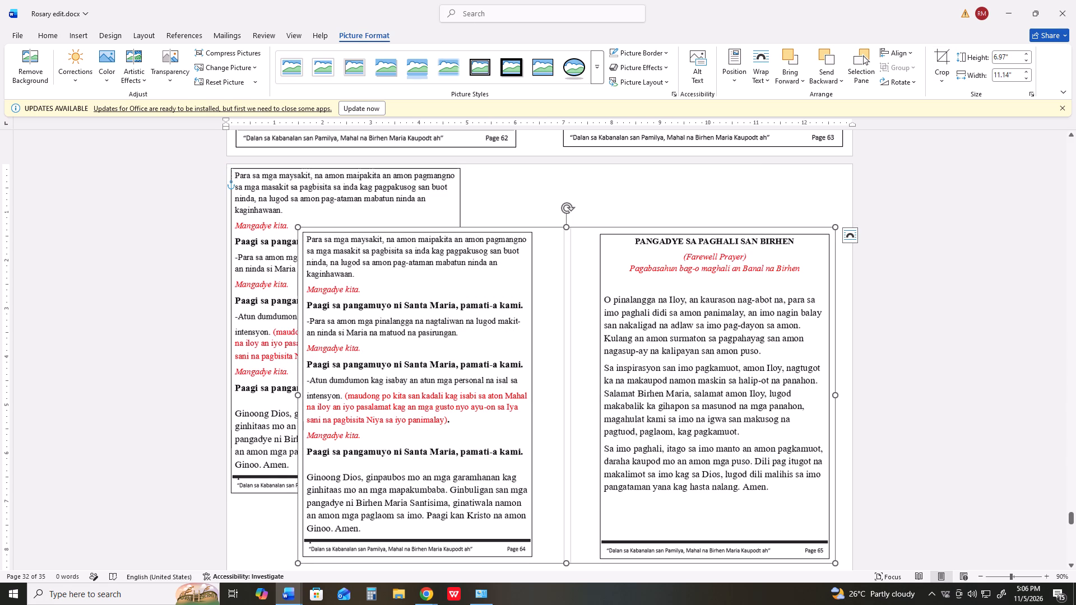
pyautogui.moveTo(592, 364); pyautogui.dragTo(574, 323)
pyautogui.moveTo(576, 379); pyautogui.dragTo(555, 339)
# Crop the duplicate r64 picture to just the bordered Page 65, about 4.9" wide and 6.9" high.
pyautogui.rightClick(555, 339)
pyautogui.rightClick(555, 339)
pyautogui.click(596, 360)
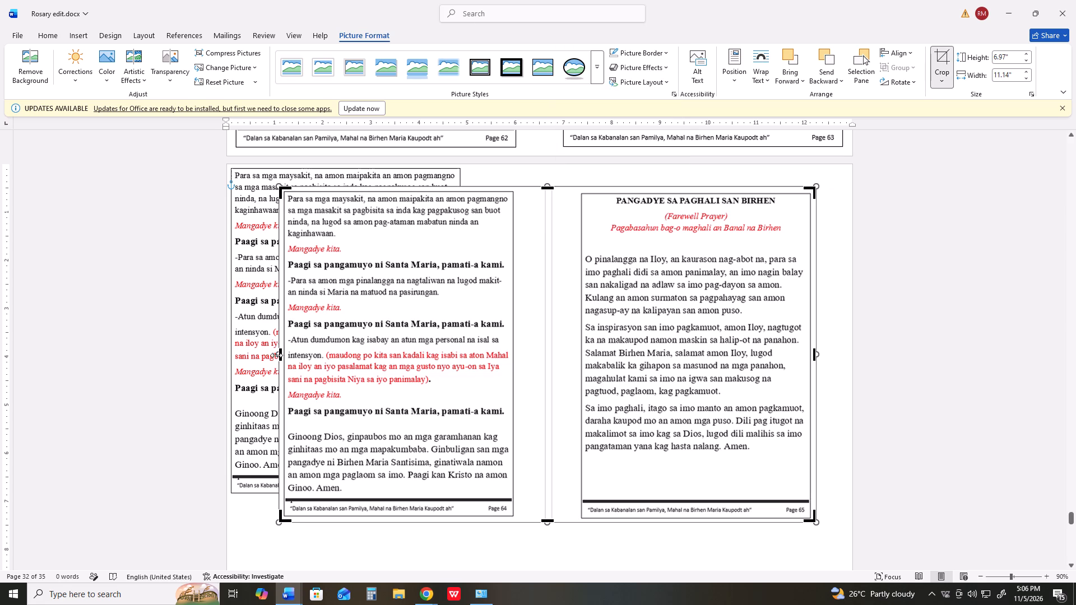
pyautogui.moveTo(280, 356); pyautogui.dragTo(574, 351)
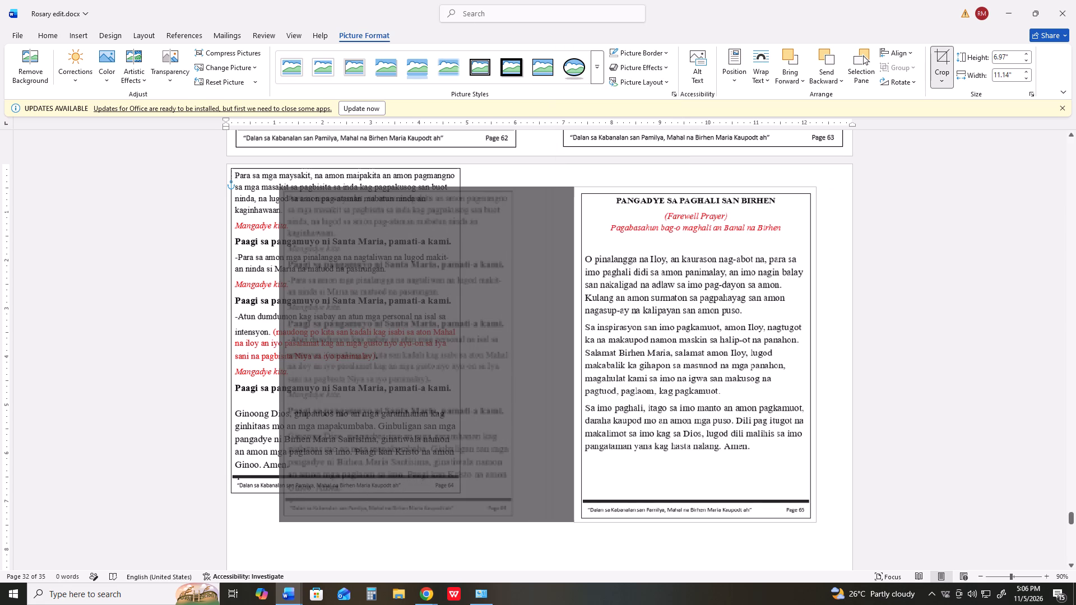
pyautogui.moveTo(574, 351); pyautogui.dragTo(579, 353)
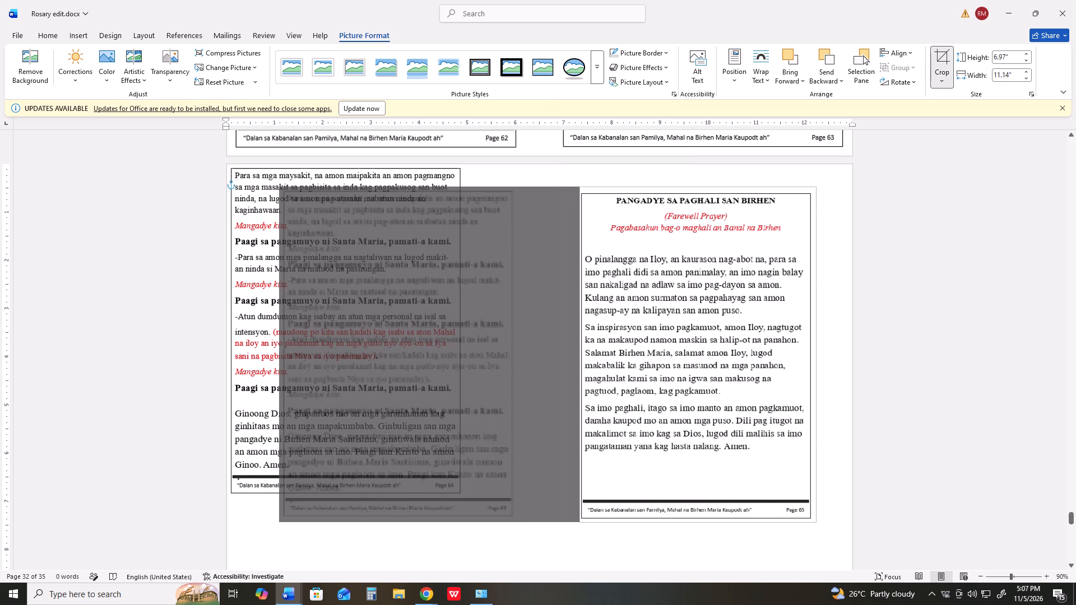
pyautogui.moveTo(579, 353); pyautogui.dragTo(580, 354)
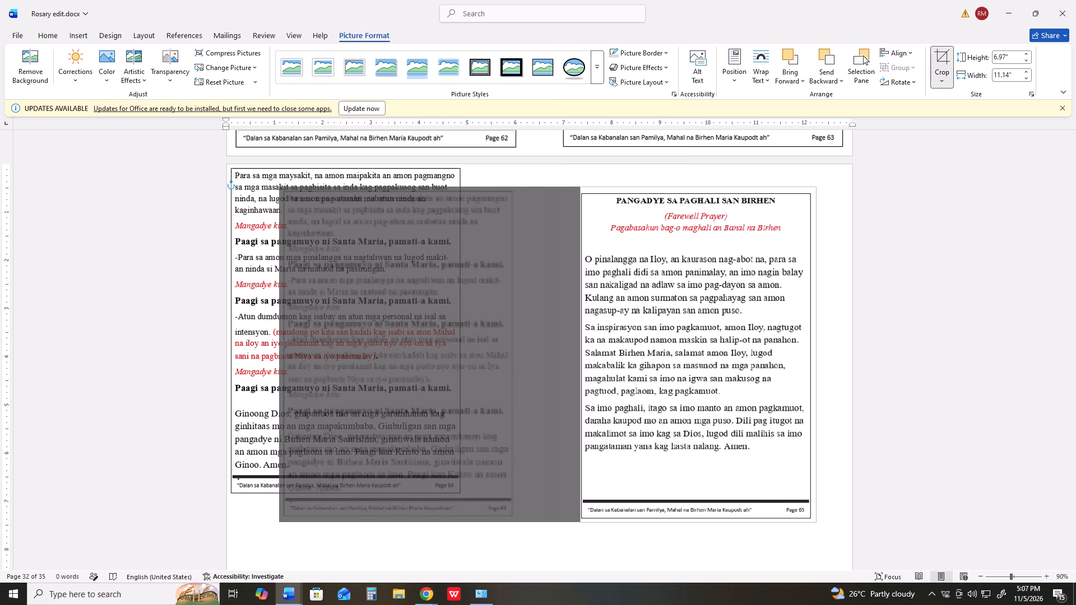
pyautogui.moveTo(580, 354); pyautogui.dragTo(579, 354)
pyautogui.click(814, 355)
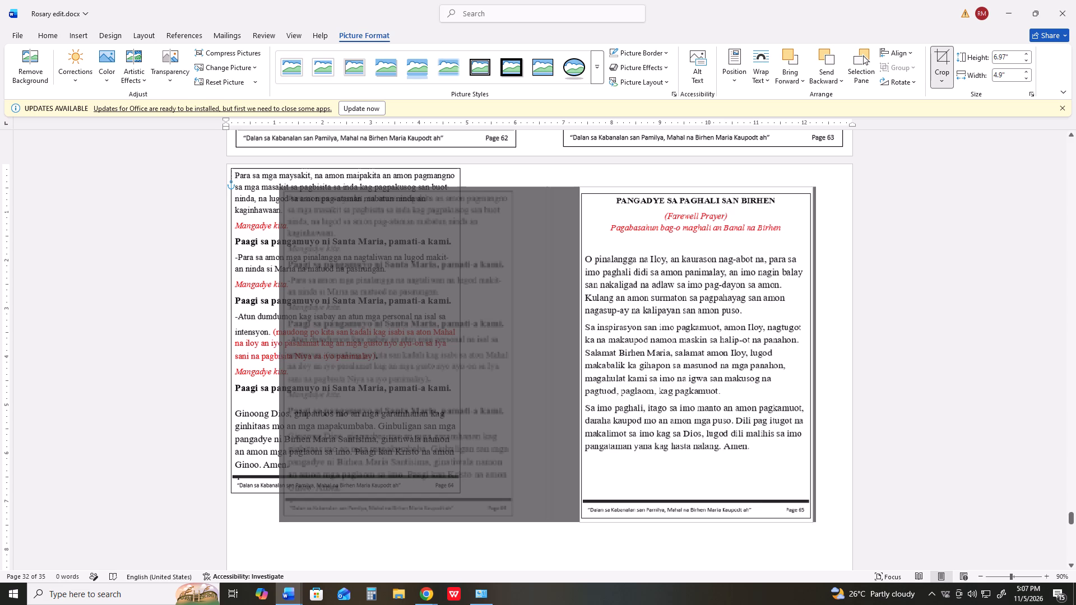
pyautogui.click(694, 188)
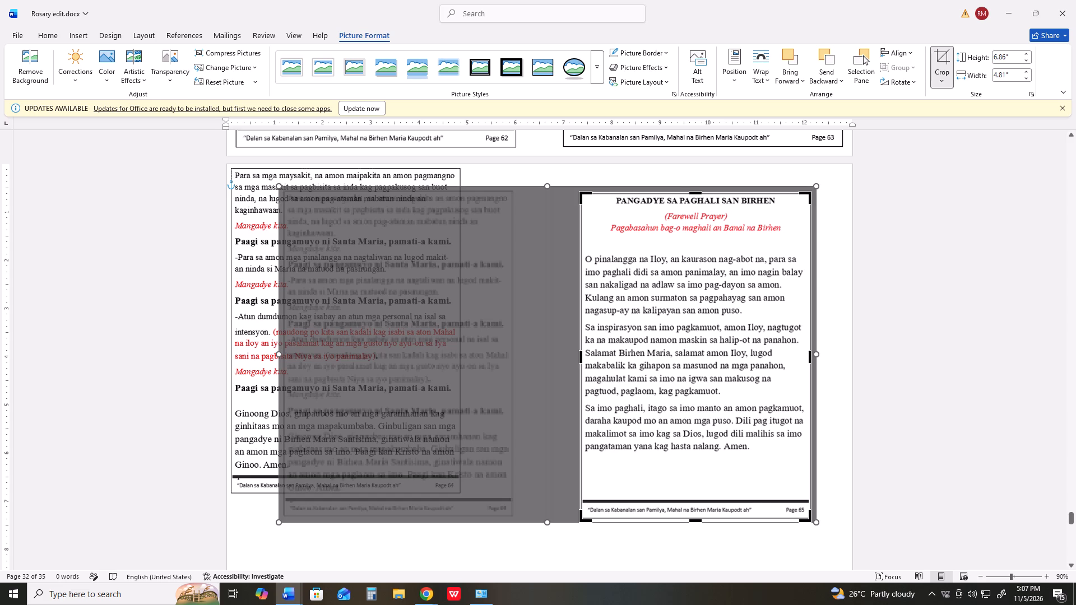
pyautogui.click(695, 523)
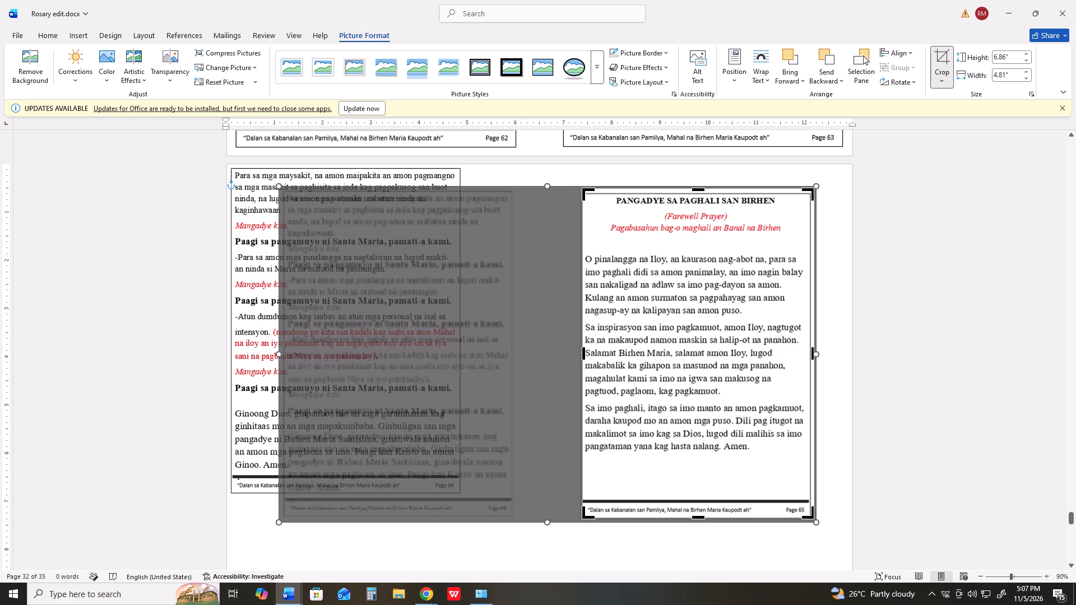
pyautogui.moveTo(585, 354); pyautogui.dragTo(581, 354)
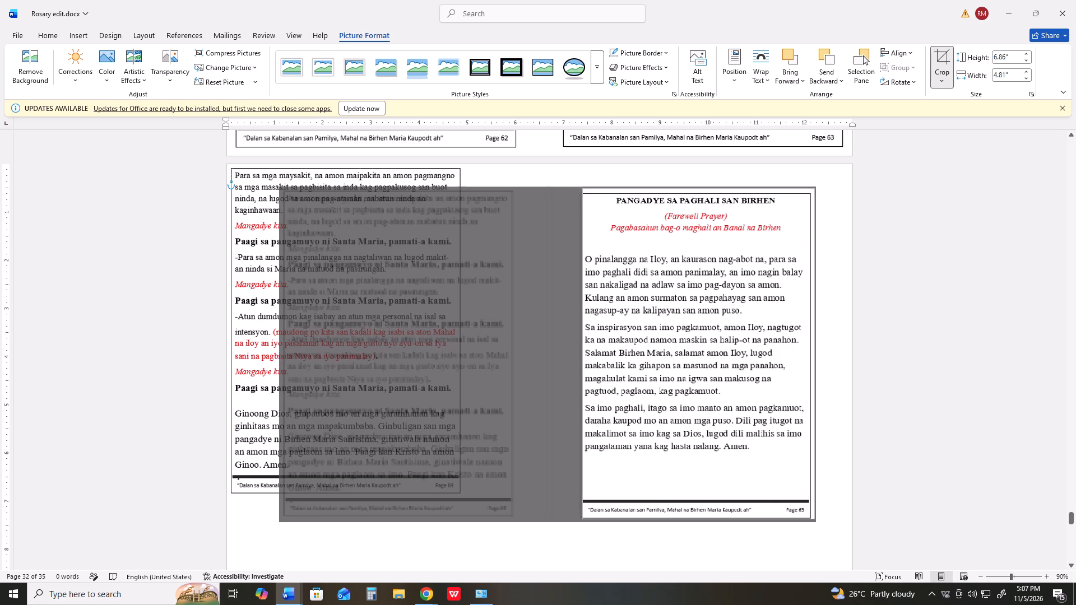
pyautogui.moveTo(581, 354); pyautogui.dragTo(579, 355)
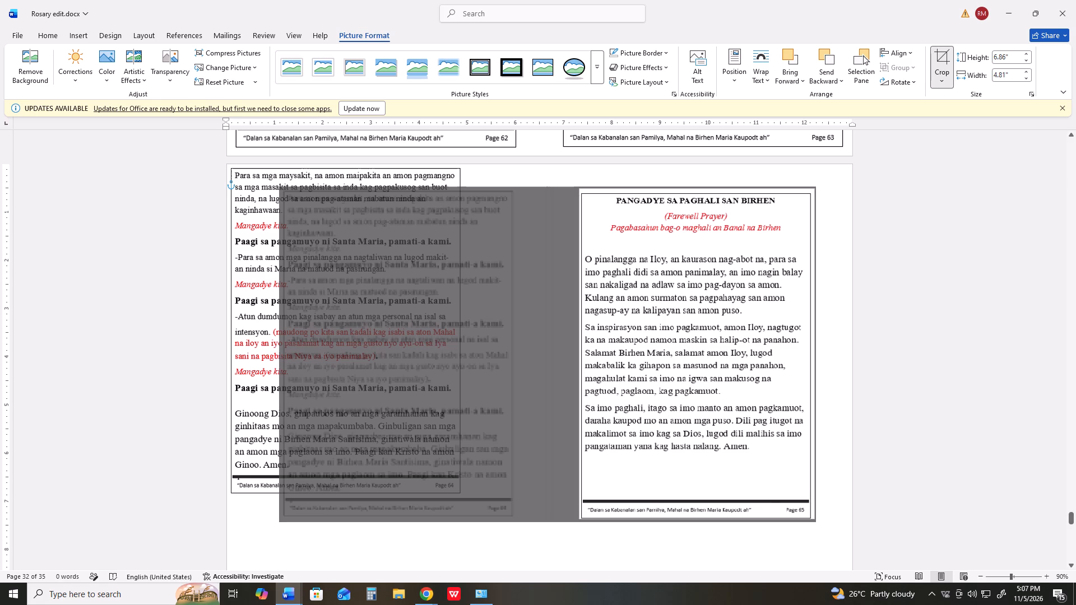
pyautogui.moveTo(579, 355); pyautogui.dragTo(579, 356)
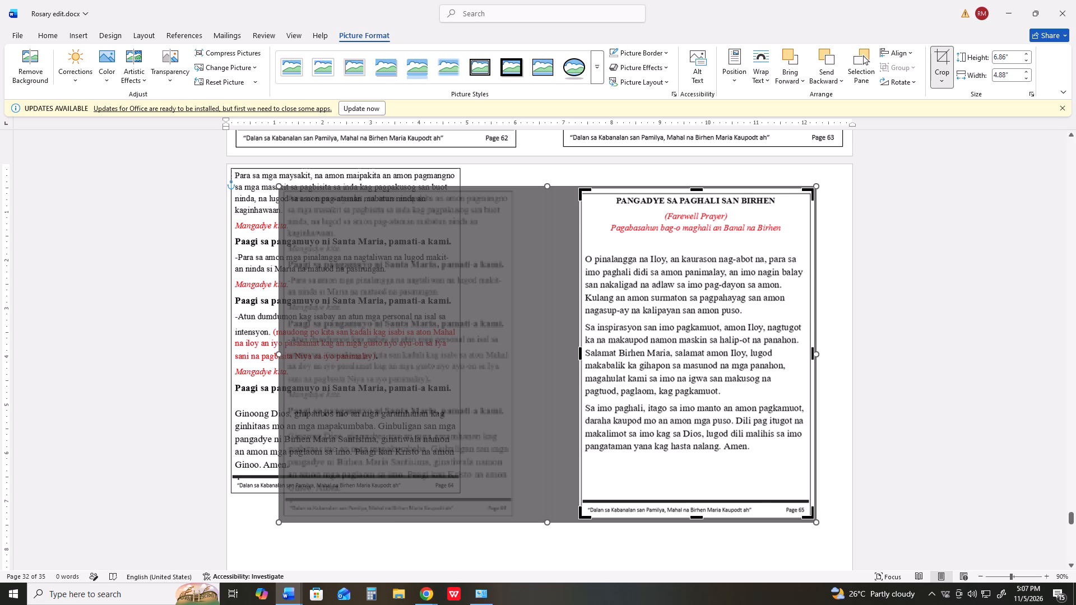
pyautogui.press('Return')
# Move the Page 65 picture about 0.7" right and 0.4" up, lining up its right border with Page 63 above.
pyautogui.moveTo(734, 445); pyautogui.dragTo(752, 416)
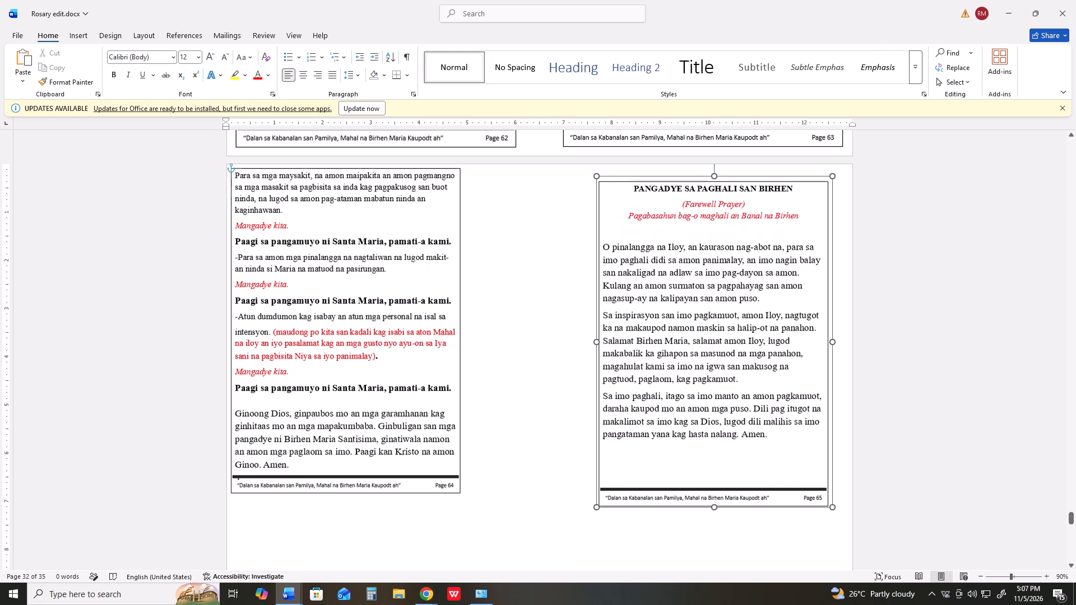
pyautogui.moveTo(752, 416); pyautogui.dragTo(766, 412)
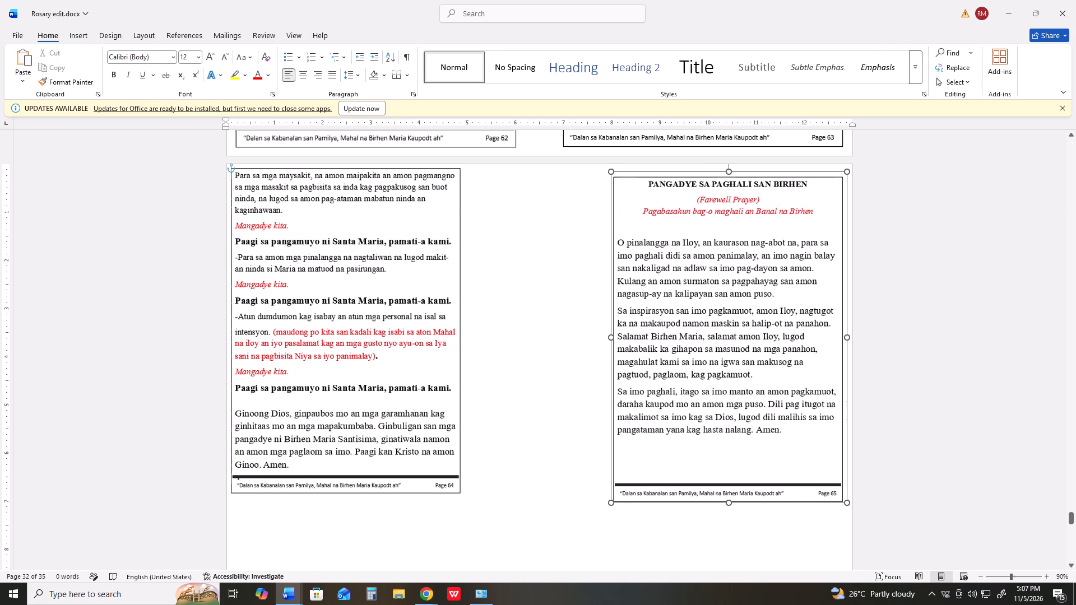
pyautogui.moveTo(766, 412); pyautogui.dragTo(767, 408)
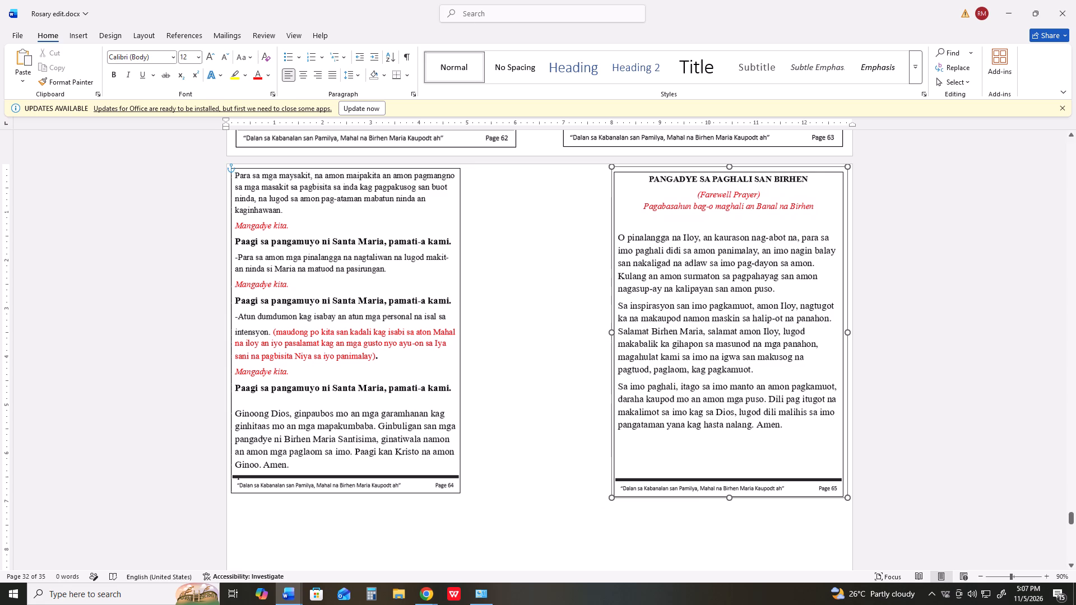
pyautogui.moveTo(767, 408); pyautogui.dragTo(768, 408)
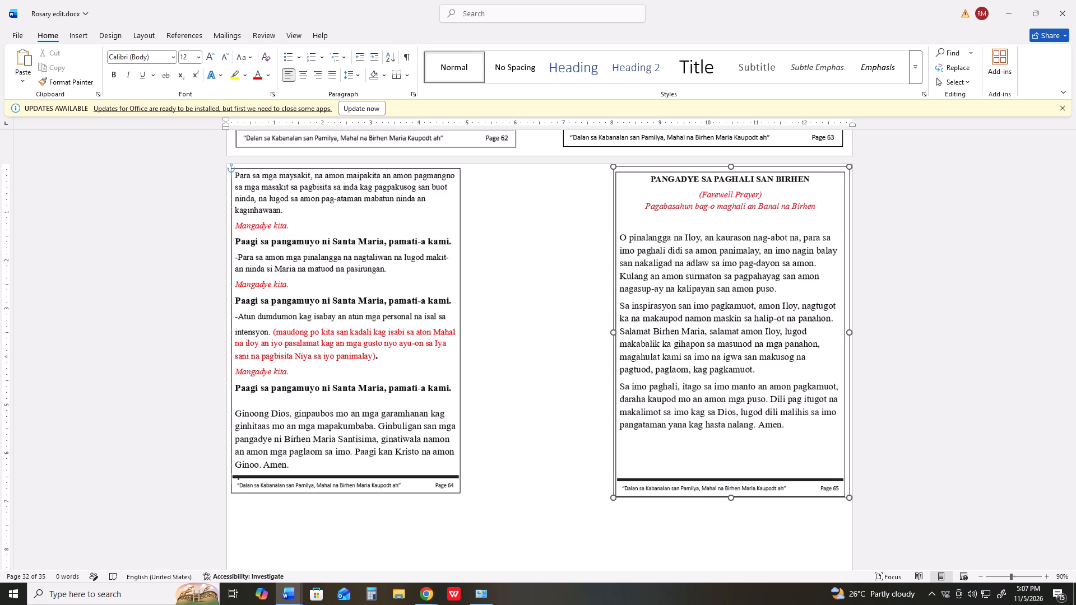
pyautogui.moveTo(768, 408); pyautogui.dragTo(769, 410)
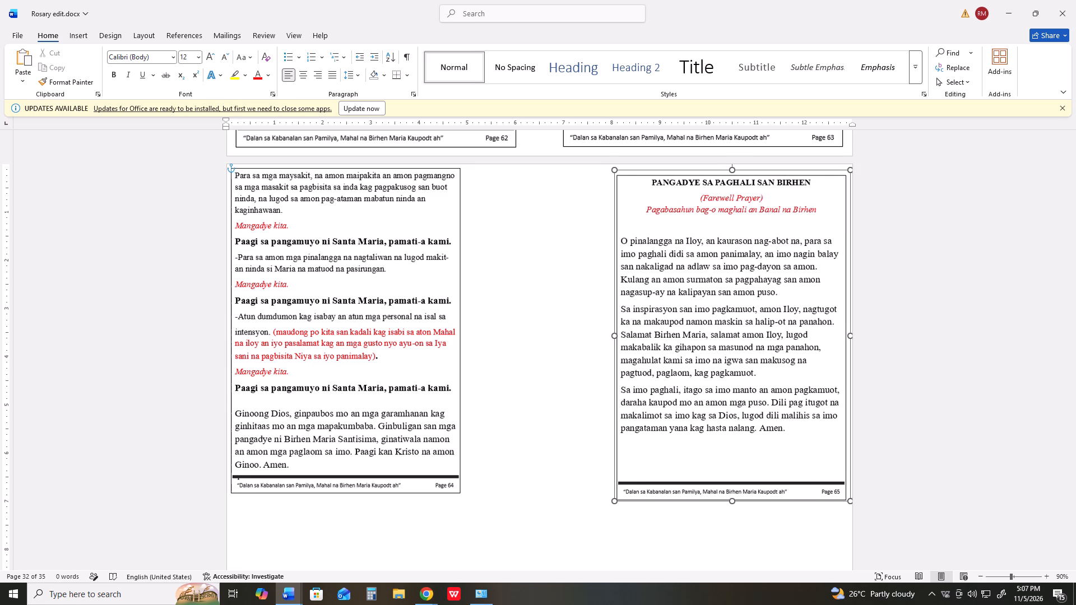
pyautogui.moveTo(769, 410); pyautogui.dragTo(767, 410)
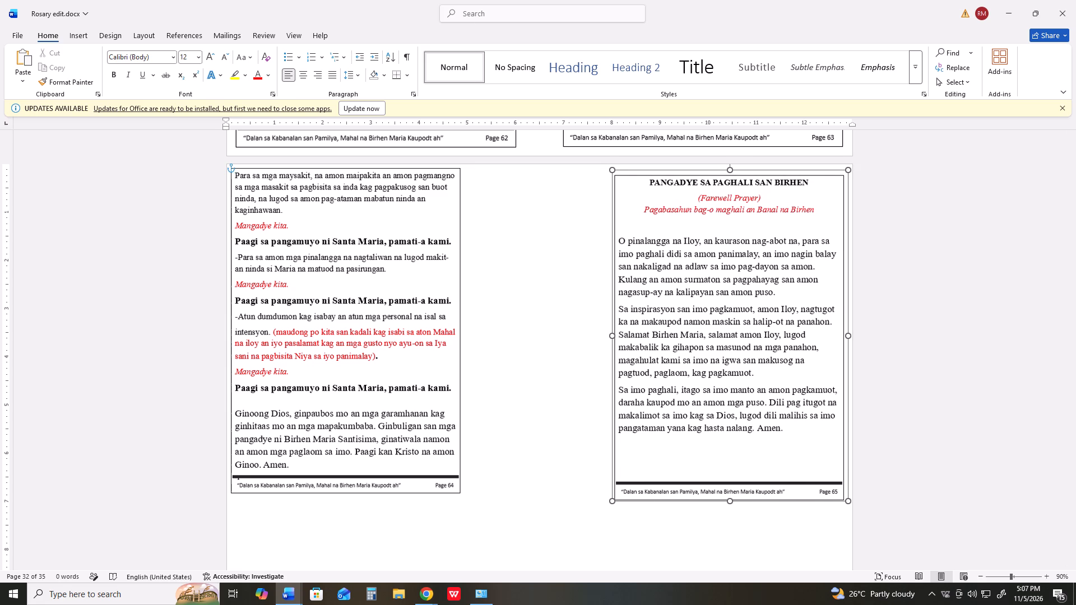
pyautogui.moveTo(767, 410); pyautogui.dragTo(767, 410)
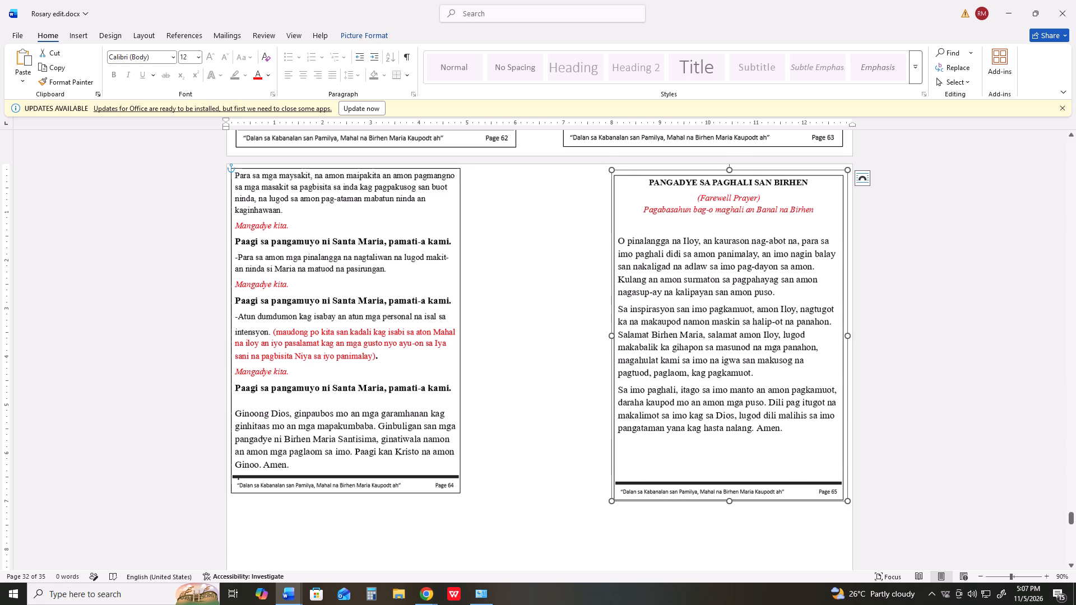
# Enlarge the Page 65 picture proportionally to about 5.8" wide and 8.1" high, keeping its top-right corner in place.
pyautogui.scroll(-1, 614, 508)
pyautogui.moveTo(613, 495); pyautogui.dragTo(611, 495)
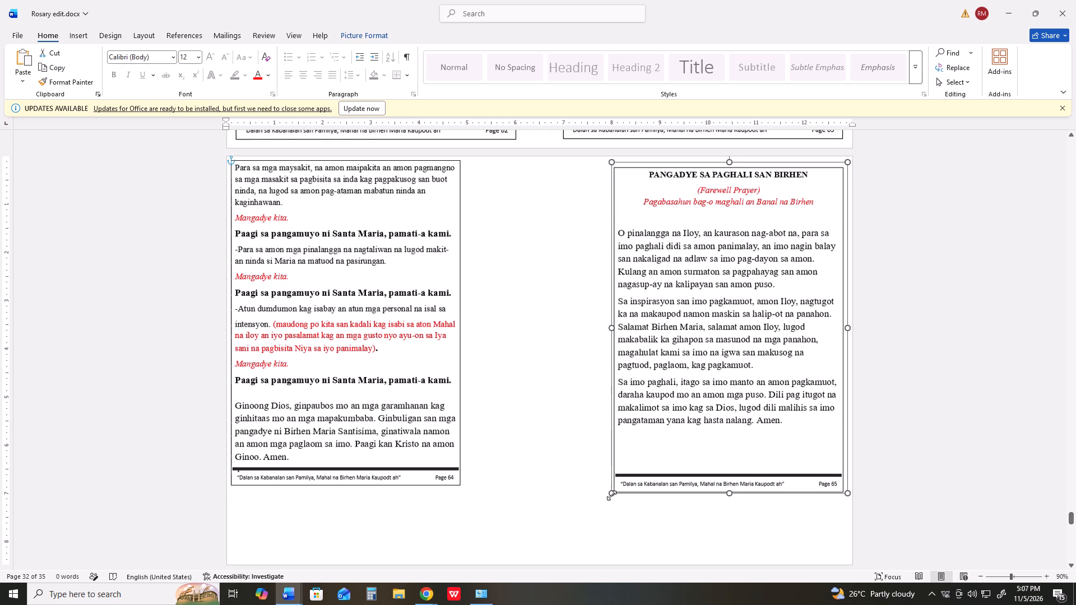
pyautogui.moveTo(611, 495); pyautogui.dragTo(569, 517)
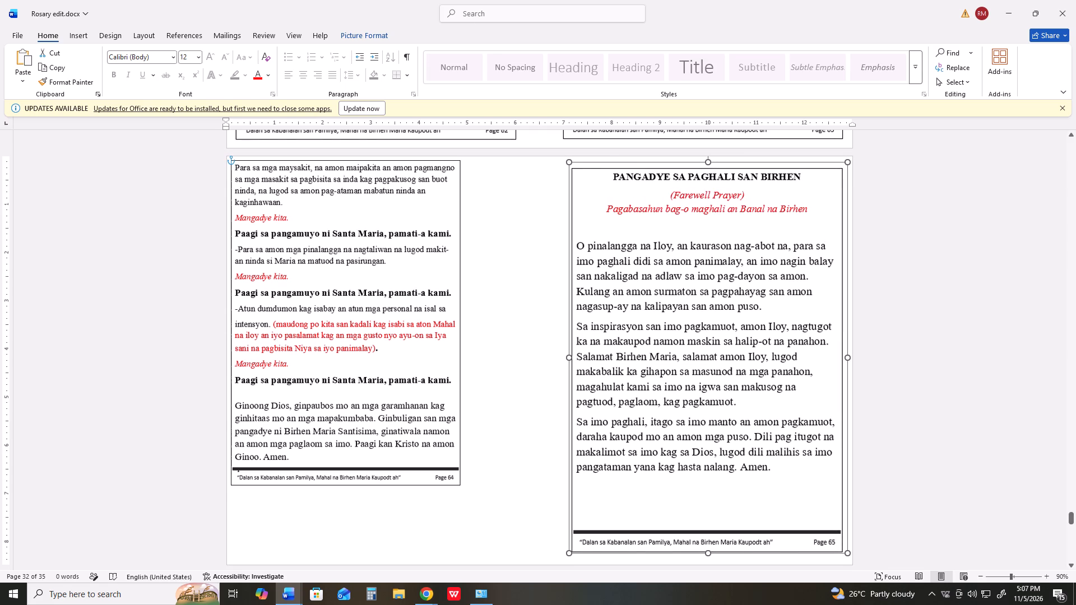
pyautogui.moveTo(569, 517); pyautogui.dragTo(570, 517)
pyautogui.moveTo(570, 517); pyautogui.dragTo(569, 518)
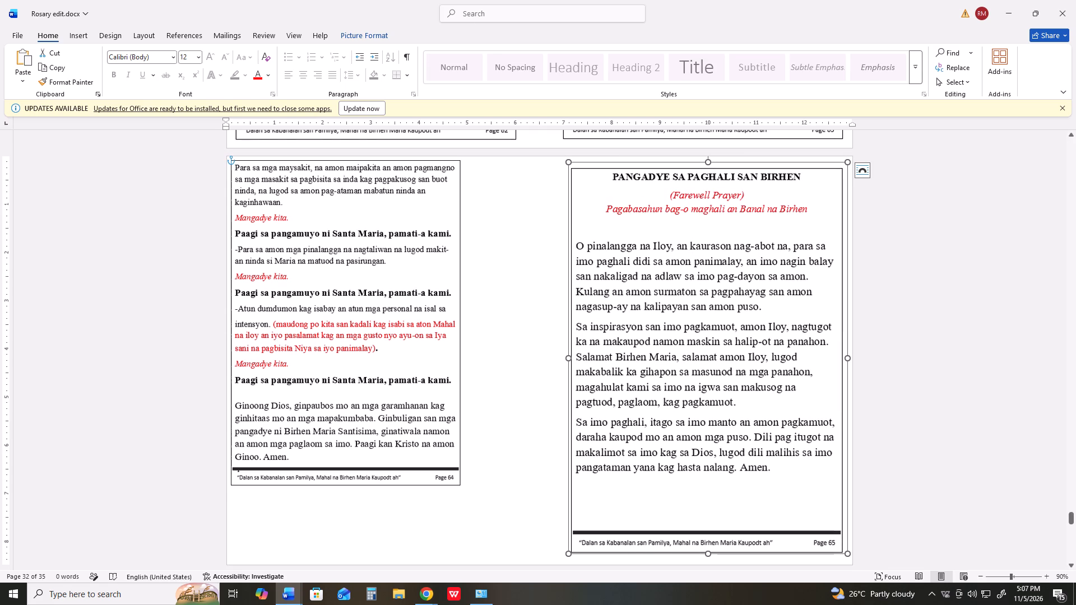
# Stretch the Page 65 picture leftward to about 6" wide, matching its left border to Page 63 above and keeping its height.
pyautogui.moveTo(571, 359); pyautogui.dragTo(563, 360)
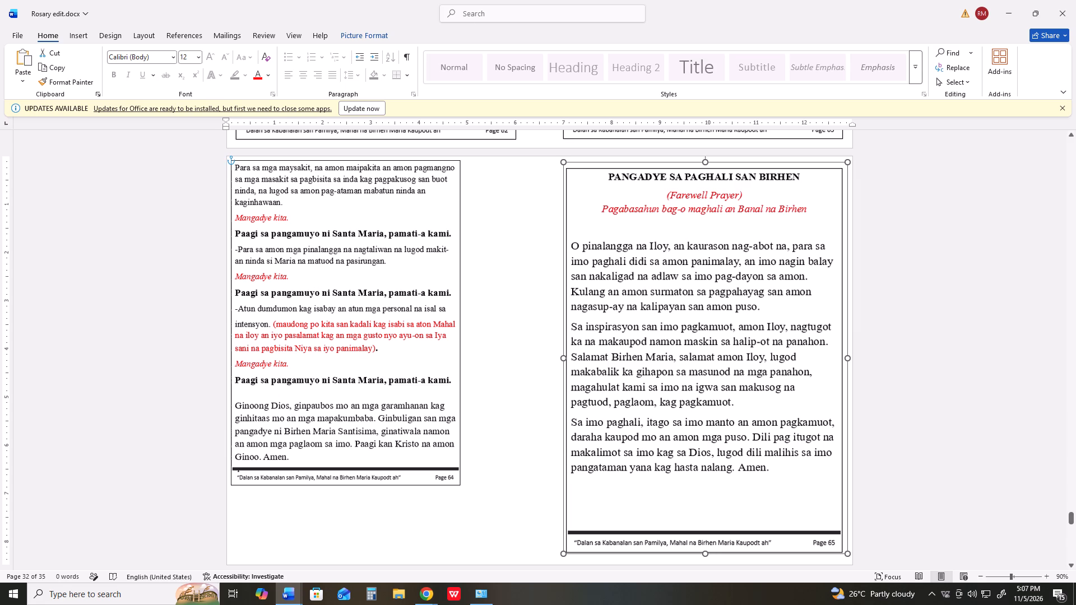
pyautogui.moveTo(563, 360); pyautogui.dragTo(563, 361)
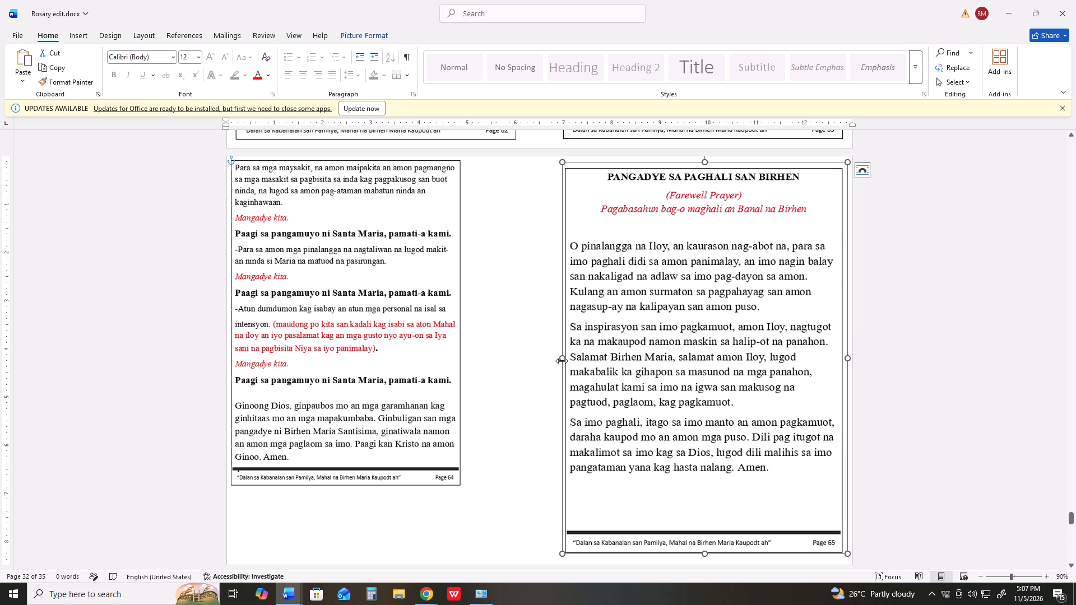
pyautogui.scroll(-5, 561, 361)
pyautogui.scroll(5, 561, 344)
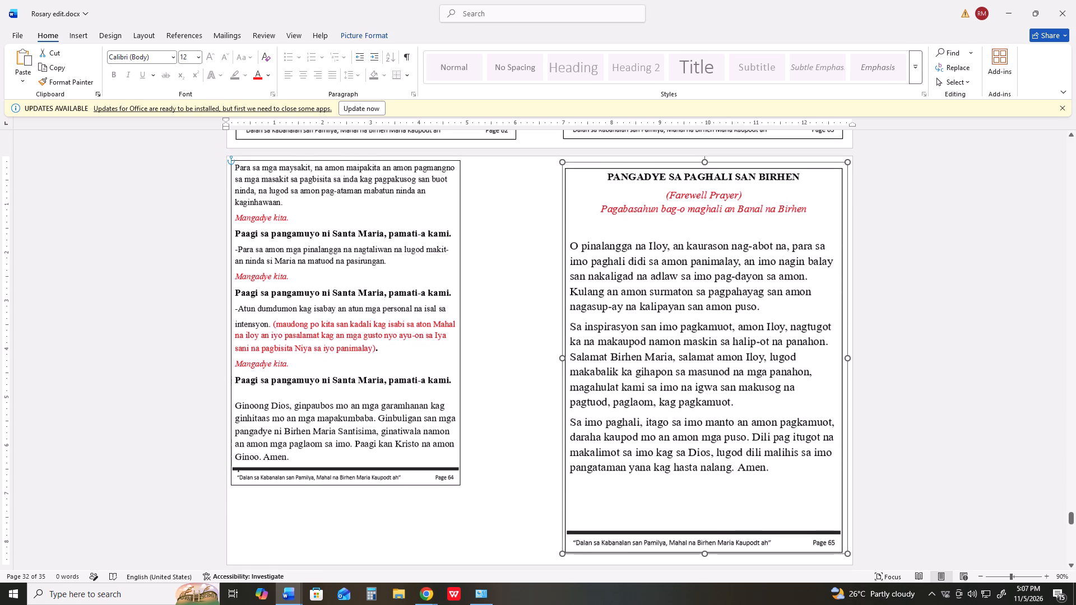
pyautogui.scroll(-1, 561, 344)
pyautogui.scroll(1, 561, 344)
pyautogui.click(560, 358)
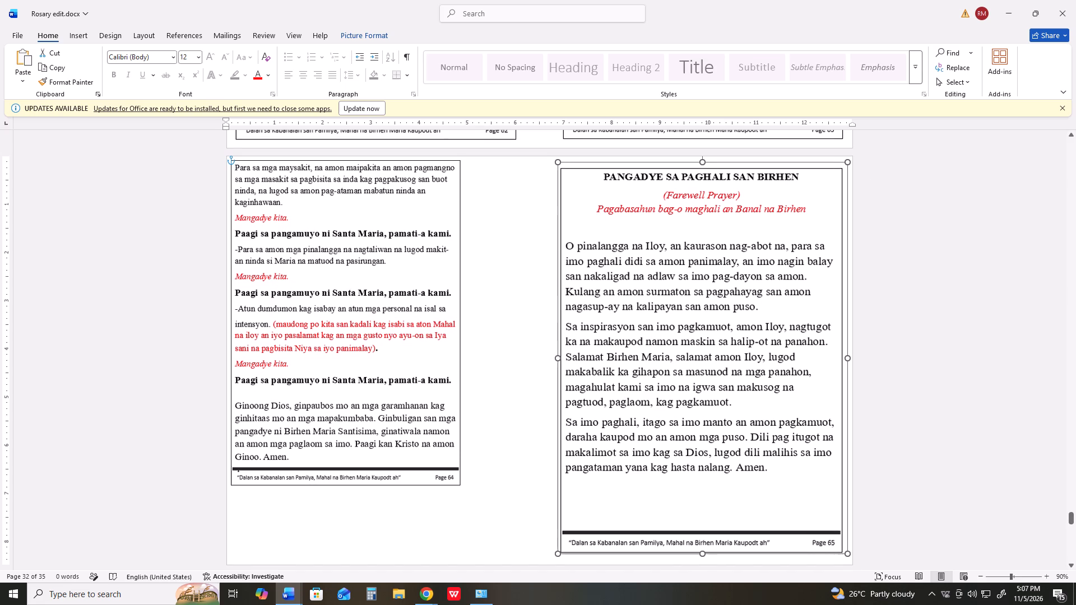
# Nudge the Page 65 picture slightly to the right to fine-tune its alignment.
pyautogui.scroll(-1, 559, 359)
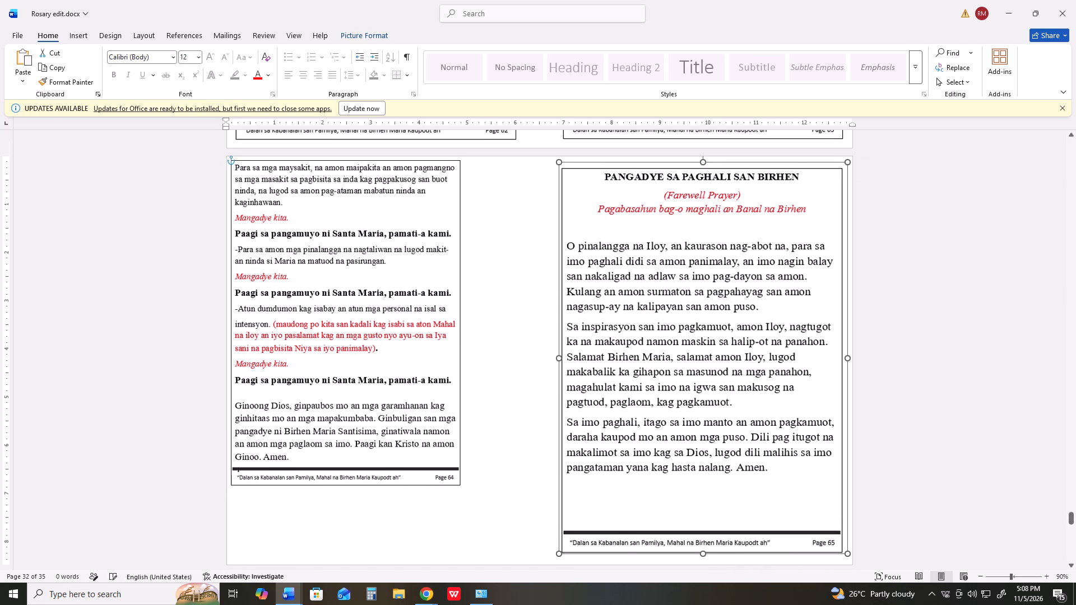
pyautogui.scroll(-4, 559, 359)
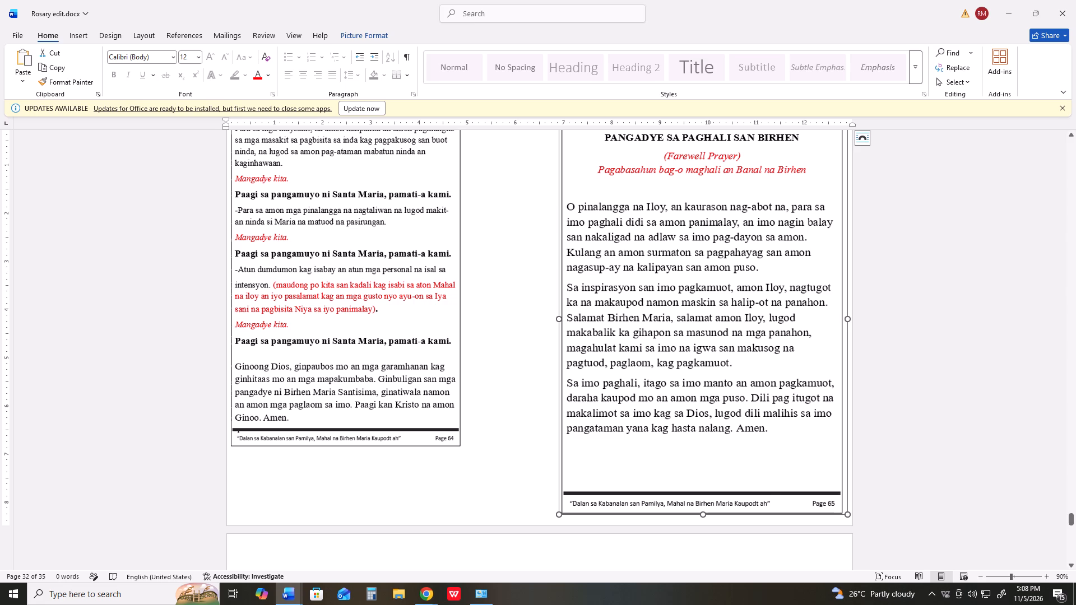
pyautogui.press('Right')
pyautogui.press('Right')
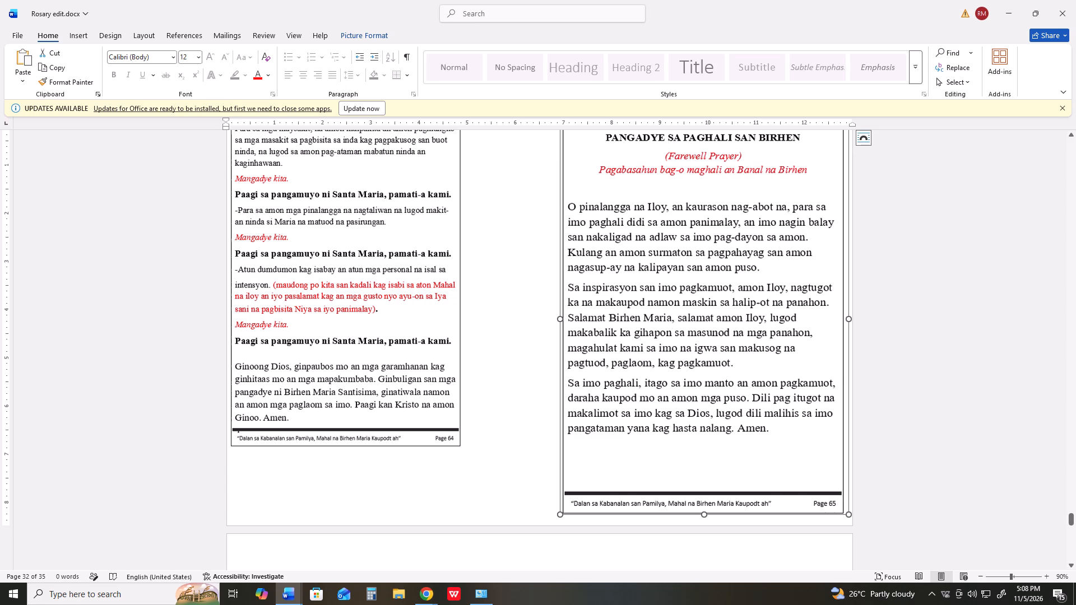
# Check the sheet with Pages 64 and 65 in the print preview, examining the borders near the paper edges.
pyautogui.hotkey('ctrl', 'p')
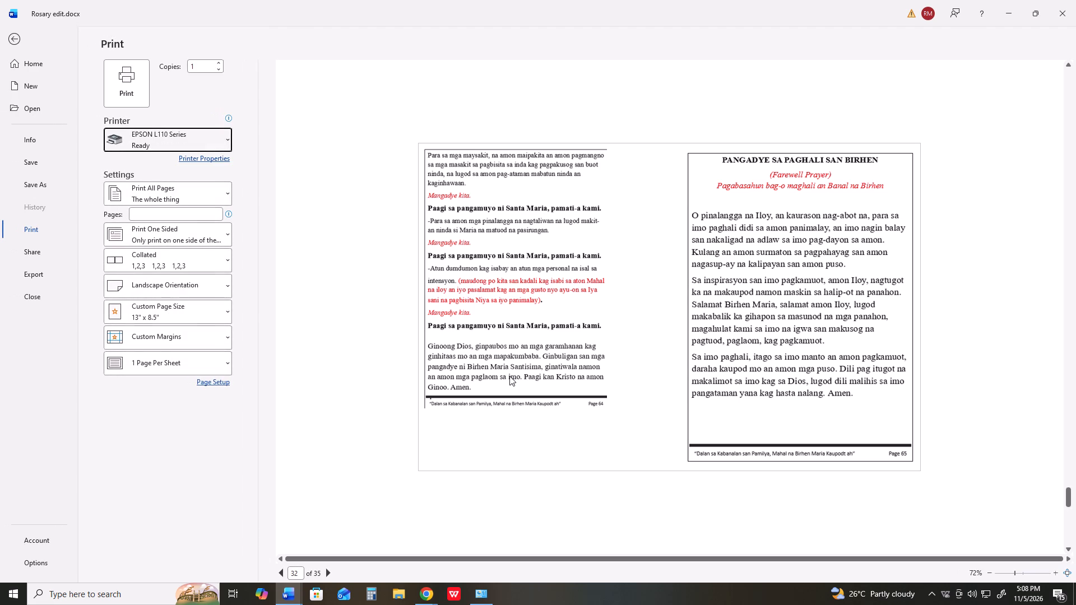
pyautogui.press('Escape')
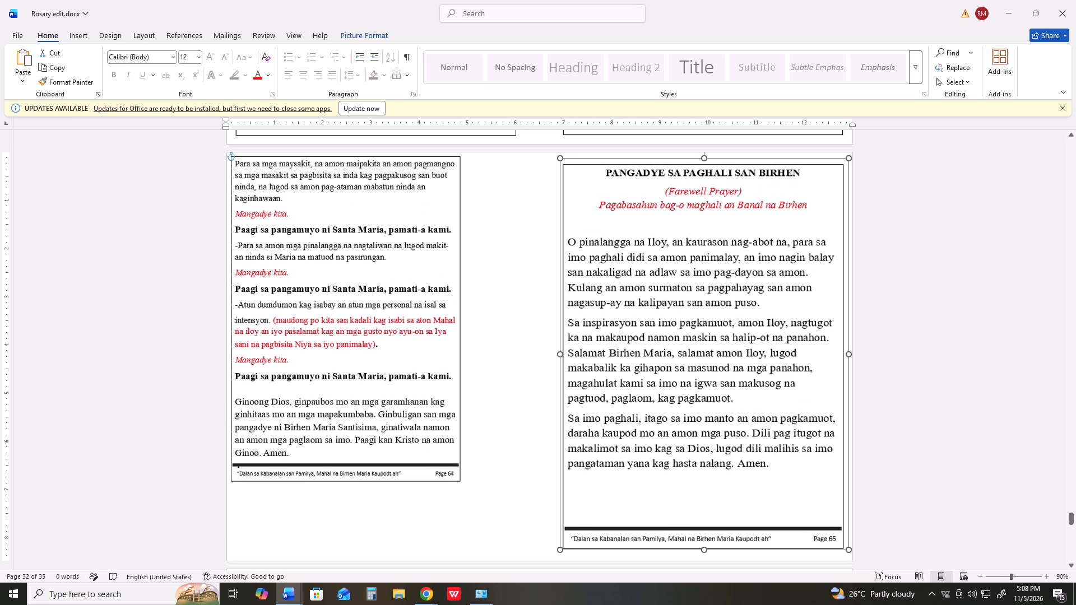
# Move the Page 64 picture about 0.1" right and 0.1" down, away from the sheet's top-left corner.
pyautogui.click(366, 344)
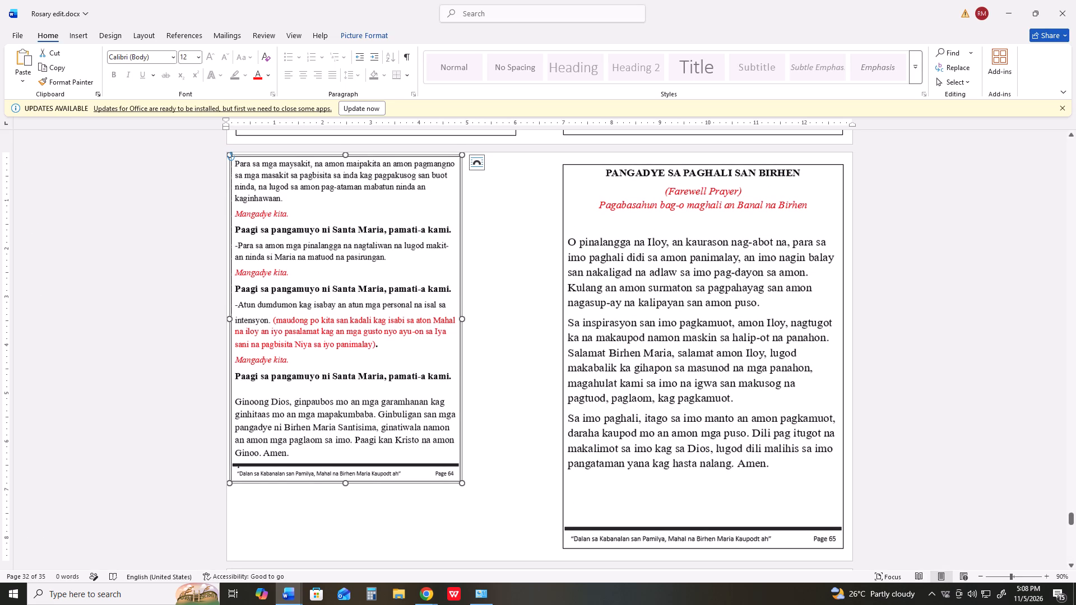
pyautogui.moveTo(375, 345); pyautogui.dragTo(381, 349)
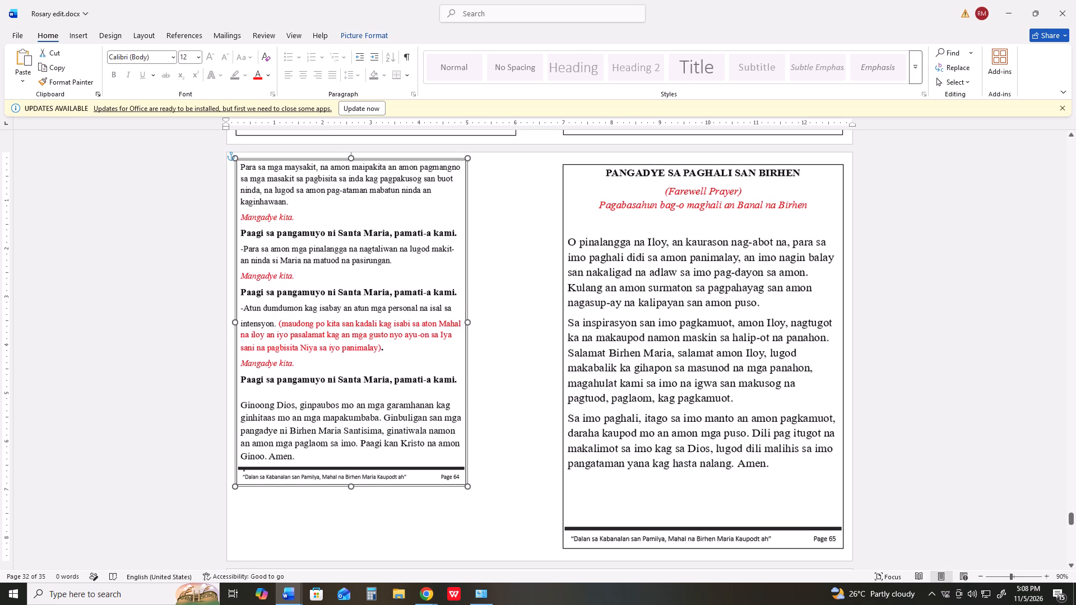
pyautogui.moveTo(381, 349); pyautogui.dragTo(382, 352)
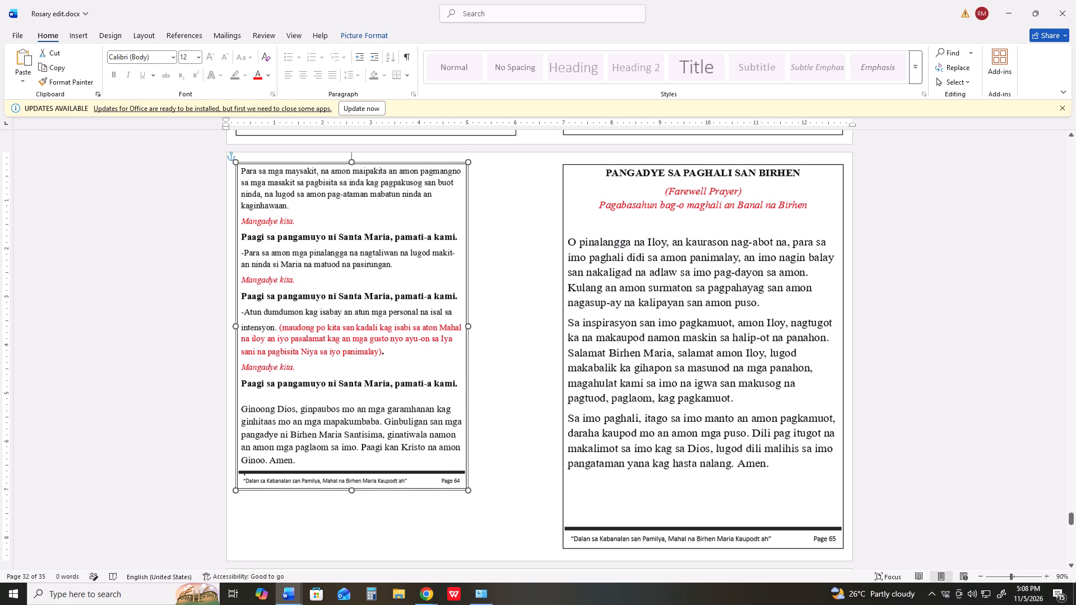
pyautogui.moveTo(382, 352); pyautogui.dragTo(381, 351)
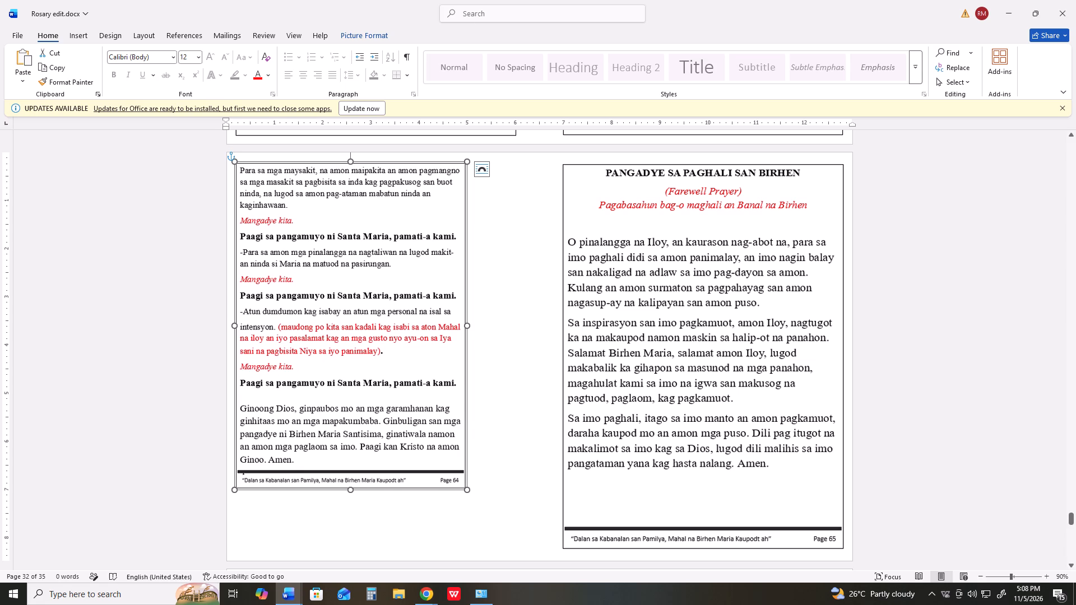
# Enlarge the Page 64 picture proportionally to about 5.8" wide and 8.1" high, matching the height of Page 65.
pyautogui.moveTo(467, 490); pyautogui.dragTo(505, 535)
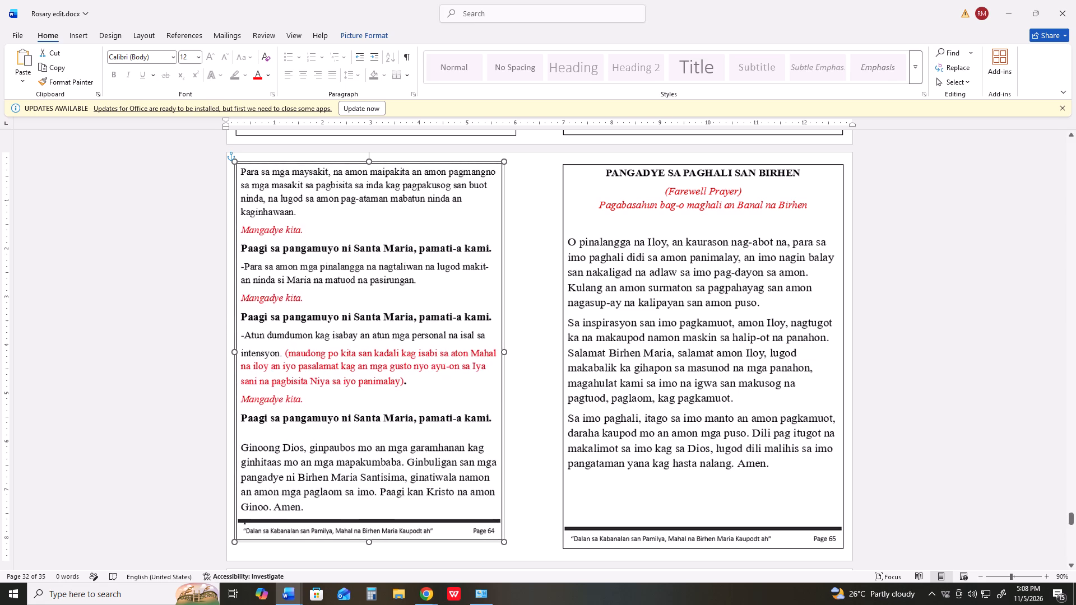
pyautogui.moveTo(505, 535); pyautogui.dragTo(508, 539)
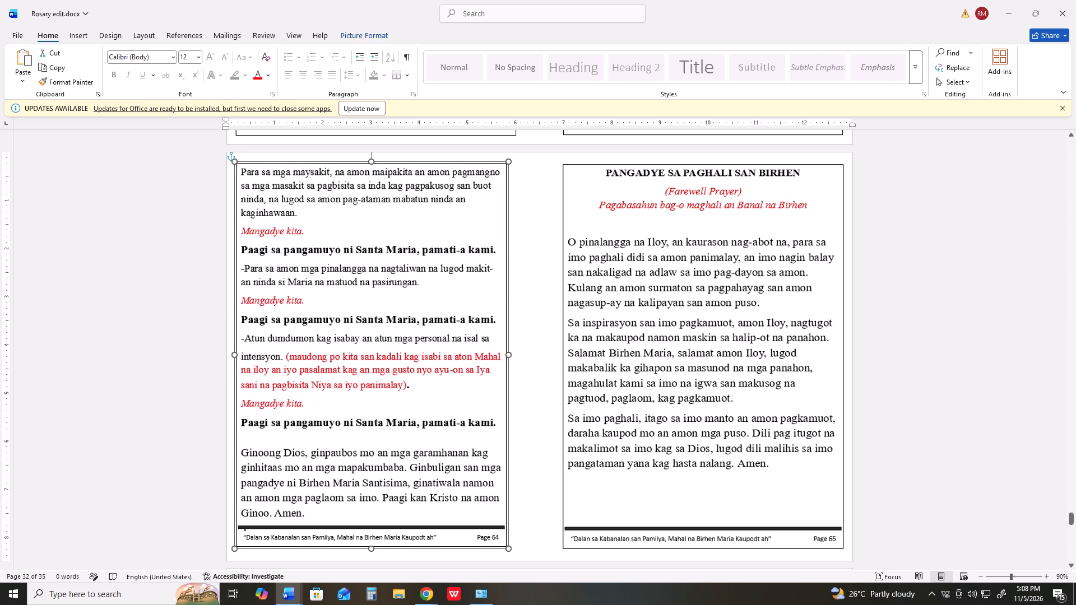
pyautogui.moveTo(508, 539); pyautogui.dragTo(509, 541)
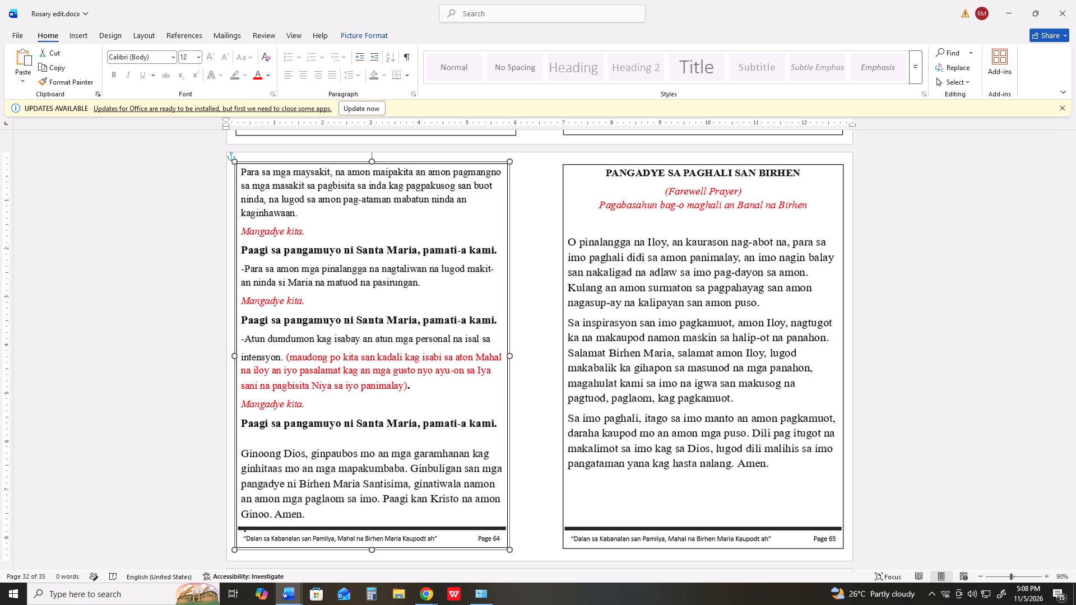
pyautogui.moveTo(509, 541); pyautogui.dragTo(510, 542)
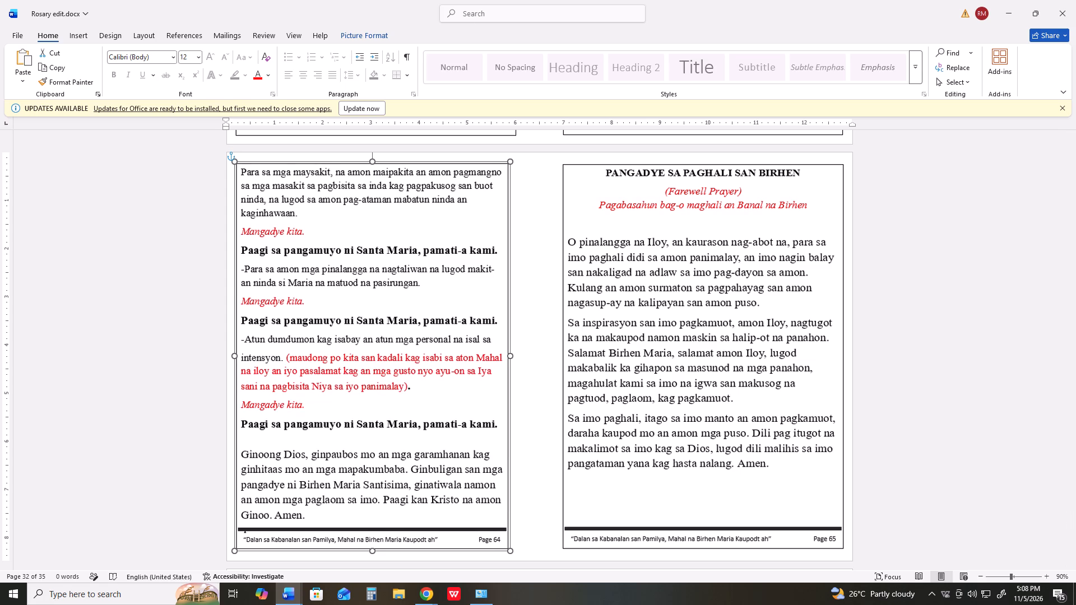
pyautogui.moveTo(510, 542); pyautogui.dragTo(511, 543)
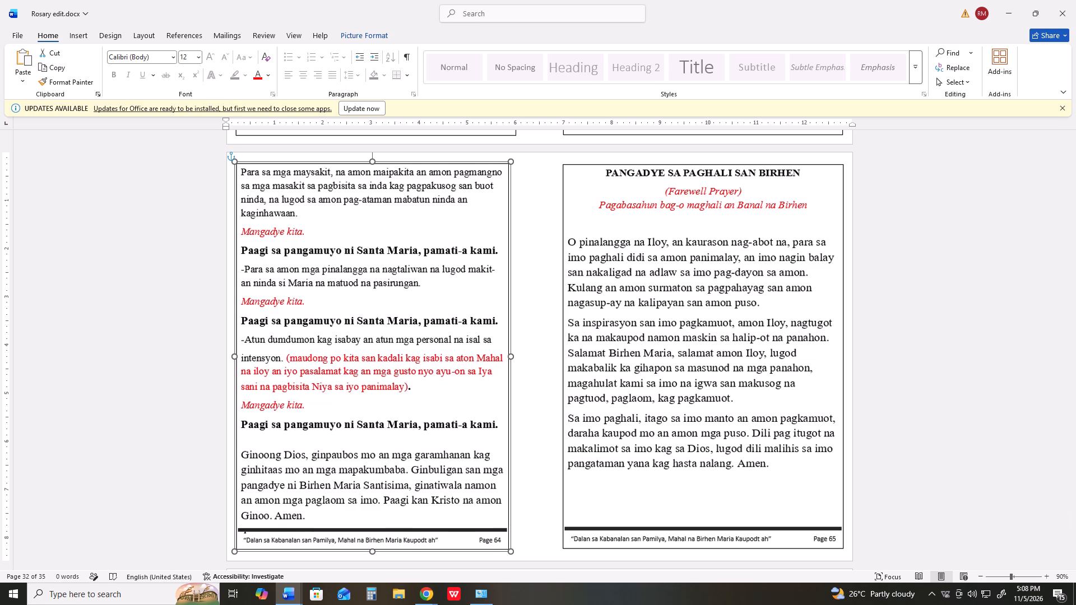
pyautogui.moveTo(511, 543); pyautogui.dragTo(511, 543)
# Stretch the Page 64 picture rightward to about 5.9" wide, matching its right border to Page 62 above and keeping its height.
pyautogui.moveTo(511, 356); pyautogui.dragTo(514, 357)
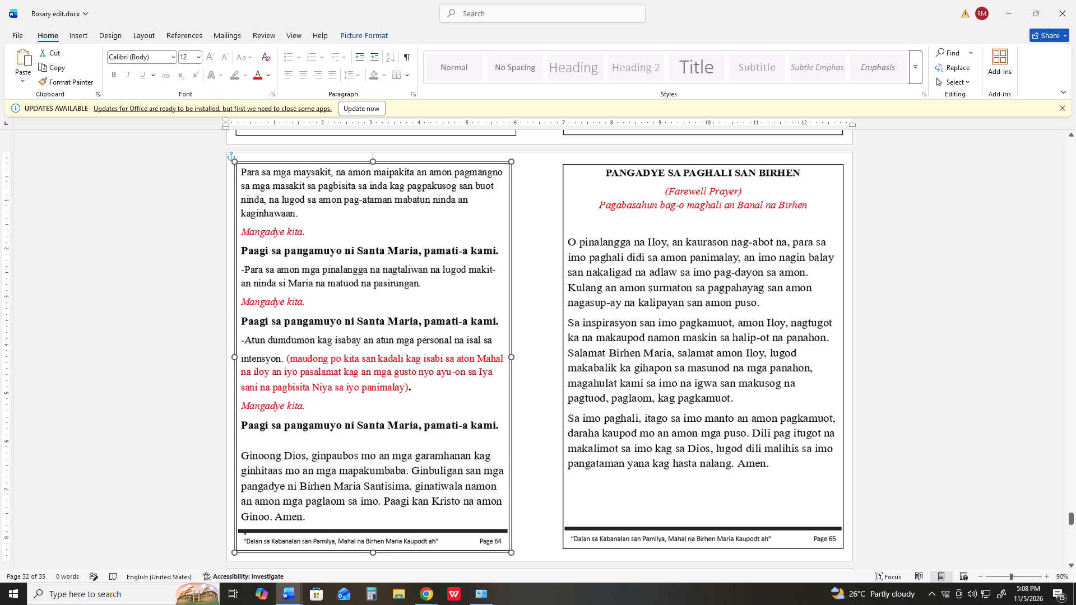
pyautogui.moveTo(514, 357); pyautogui.dragTo(518, 359)
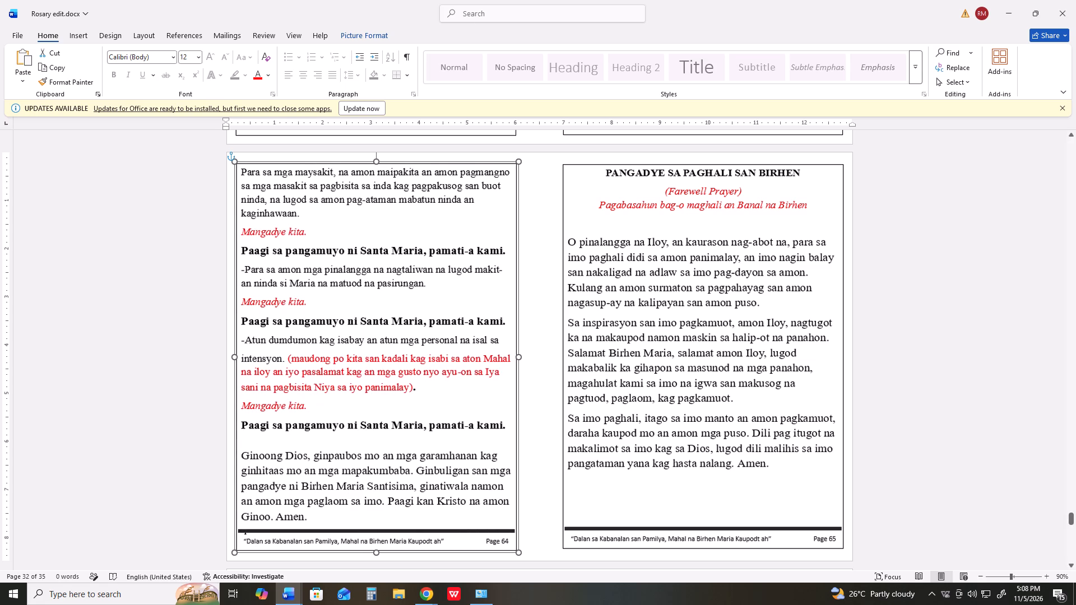
pyautogui.moveTo(518, 359); pyautogui.dragTo(519, 360)
pyautogui.scroll(-2, 543, 390)
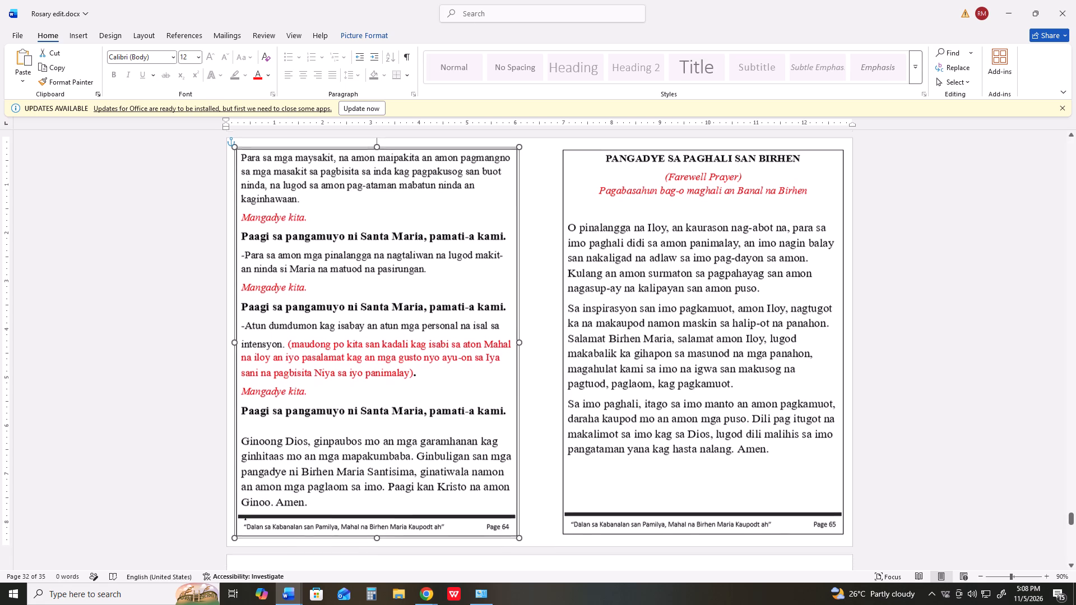
pyautogui.scroll(-2, 543, 390)
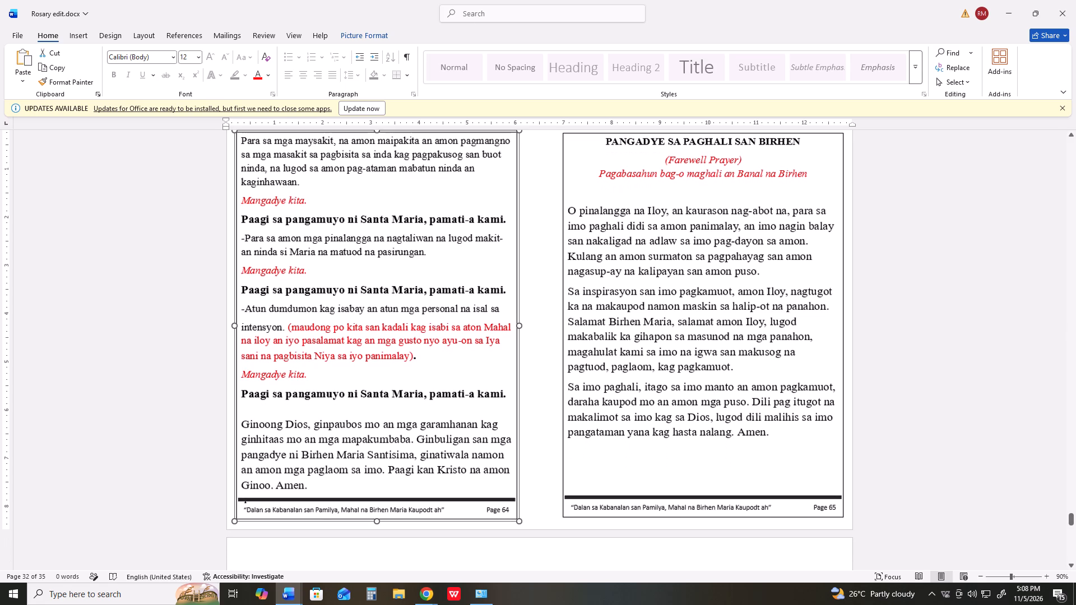
pyautogui.scroll(-1, 543, 390)
pyautogui.scroll(5, 543, 390)
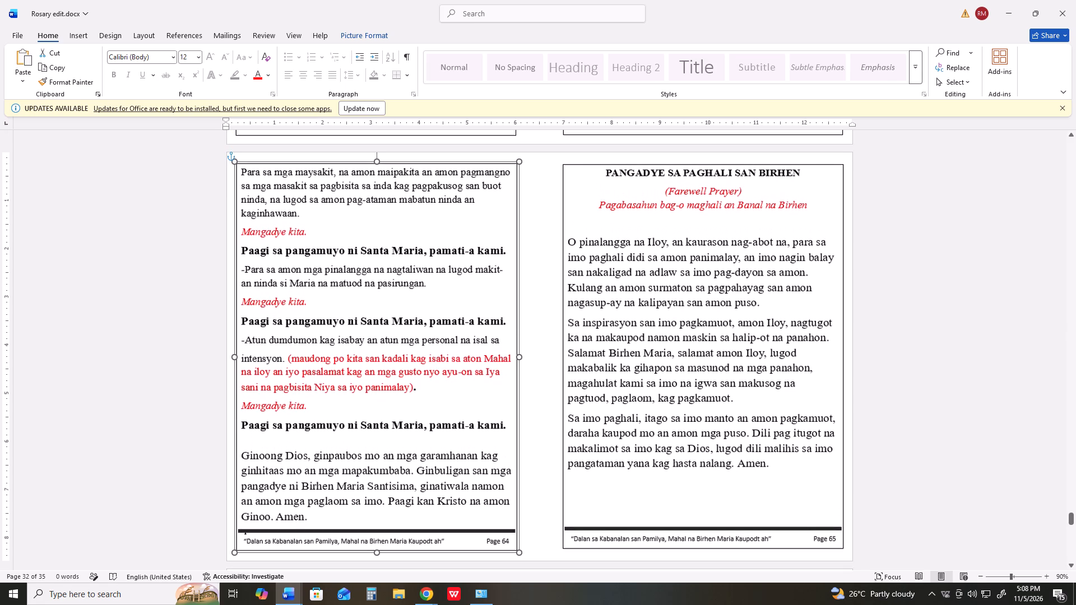
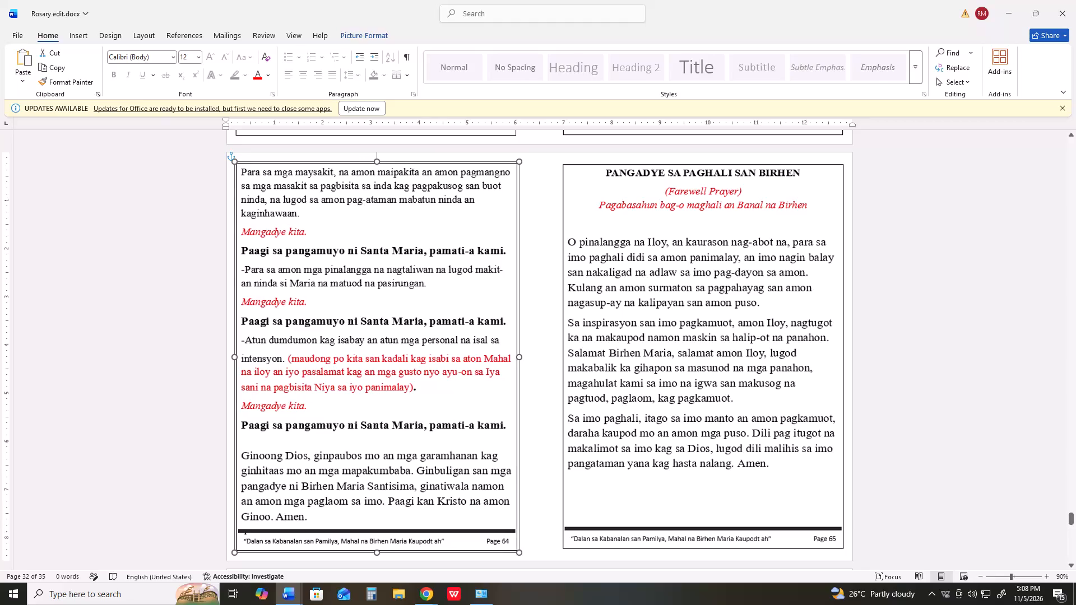
# Nudge the Page 64 picture slightly to the left, two small increments.
pyautogui.scroll(-3, 516, 357)
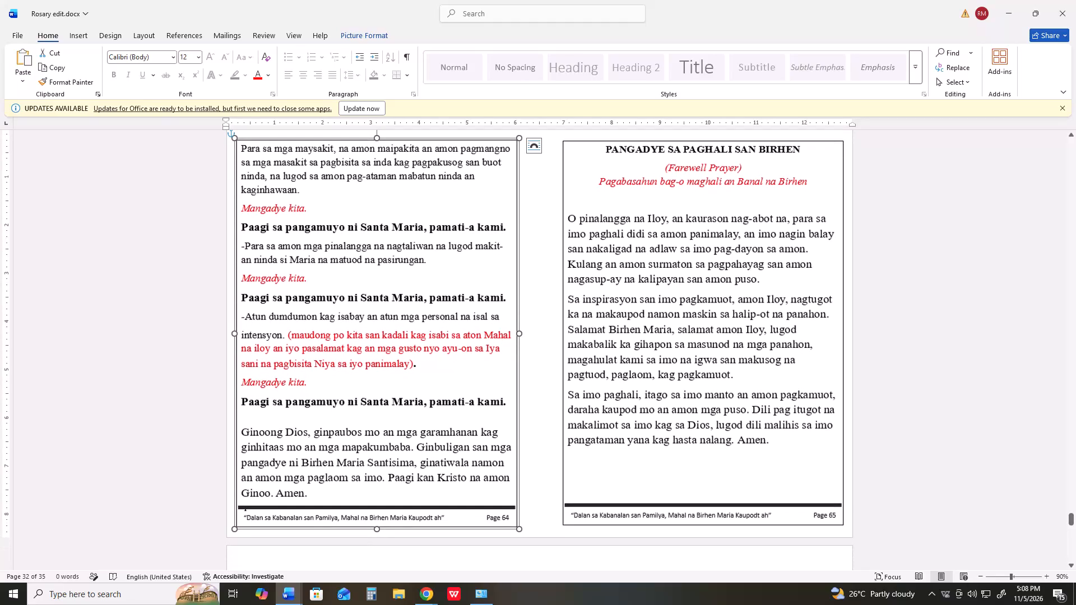
pyautogui.press('Left')
pyautogui.scroll(-2, 529, 347)
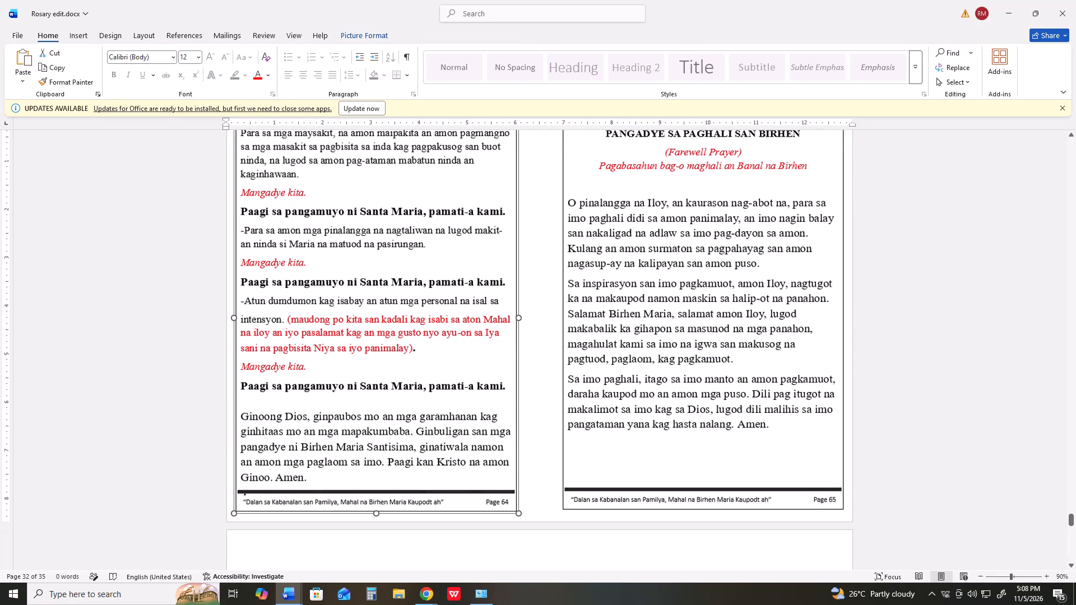
pyautogui.press('Left')
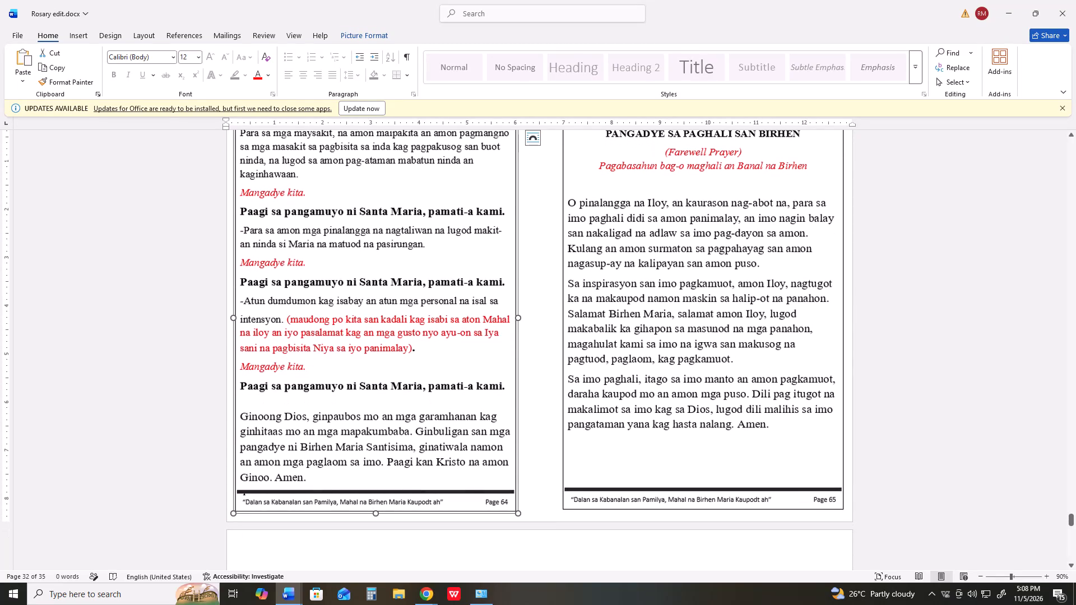
# Check the Page 64 and 65 sheet in the print preview, then return to the document.
pyautogui.hotkey('ctrl', 'p')
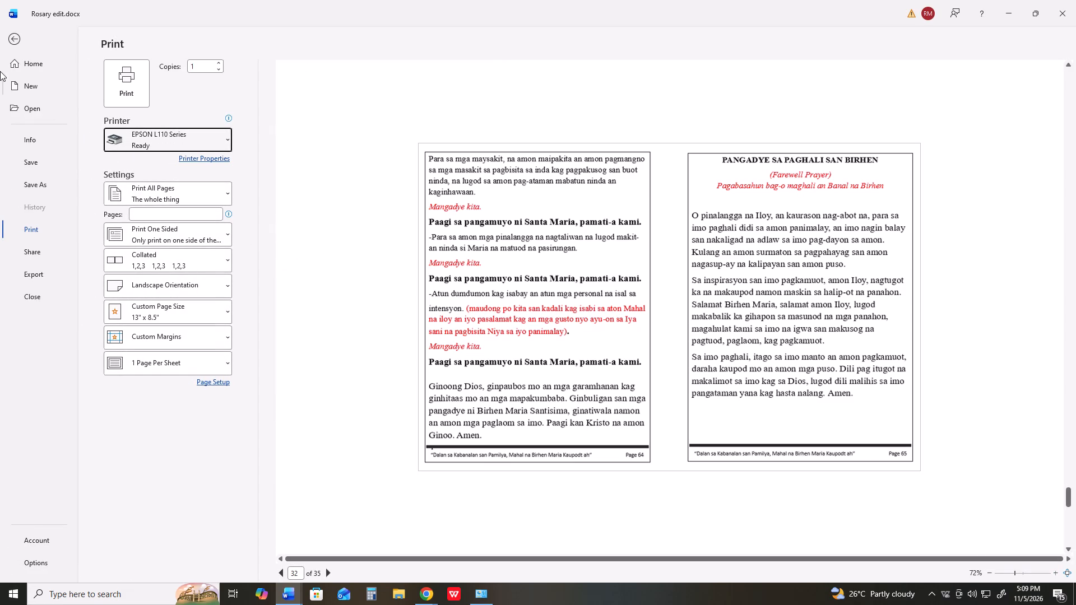
pyautogui.click(16, 34)
# Insert the picture r66.png from the Downloads folder on the blank sheet following Pages 64 and 65.
pyautogui.scroll(-10, 362, 305)
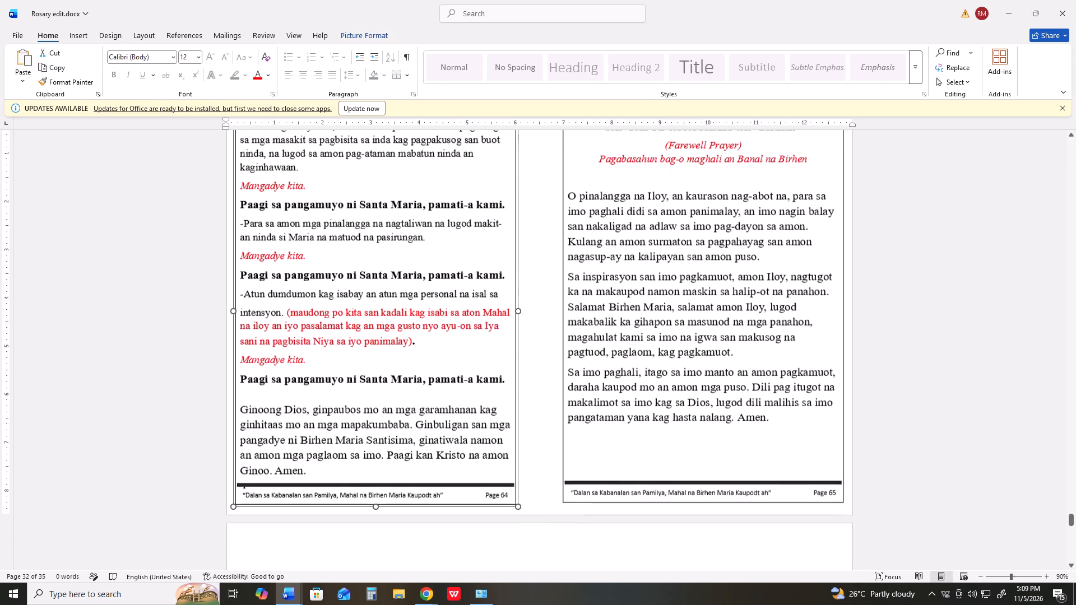
pyautogui.scroll(-20, 365, 290)
pyautogui.scroll(-10, 365, 290)
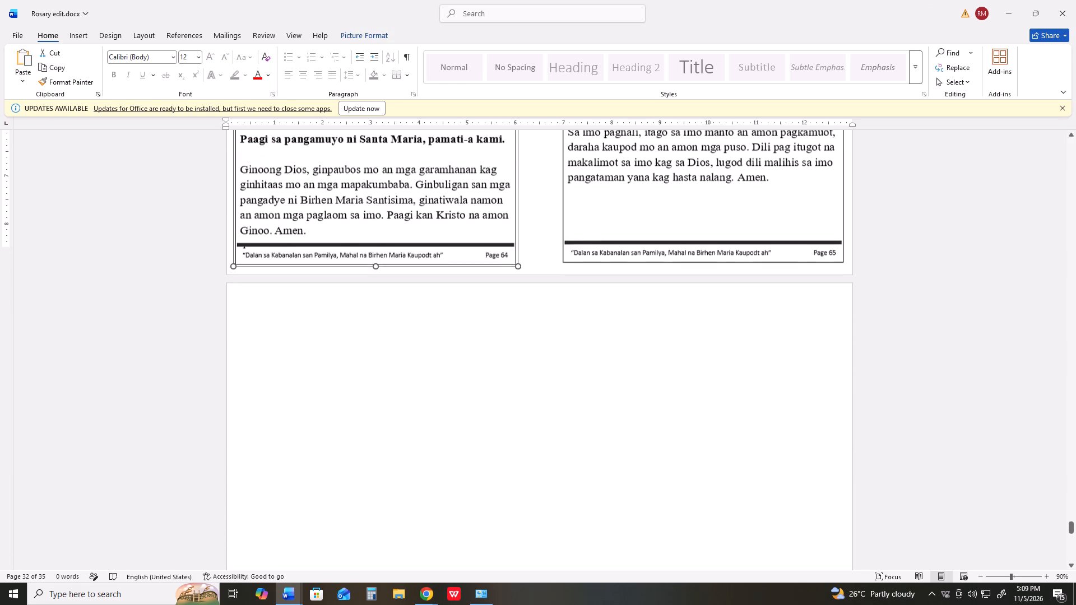
pyautogui.scroll(-10, 361, 290)
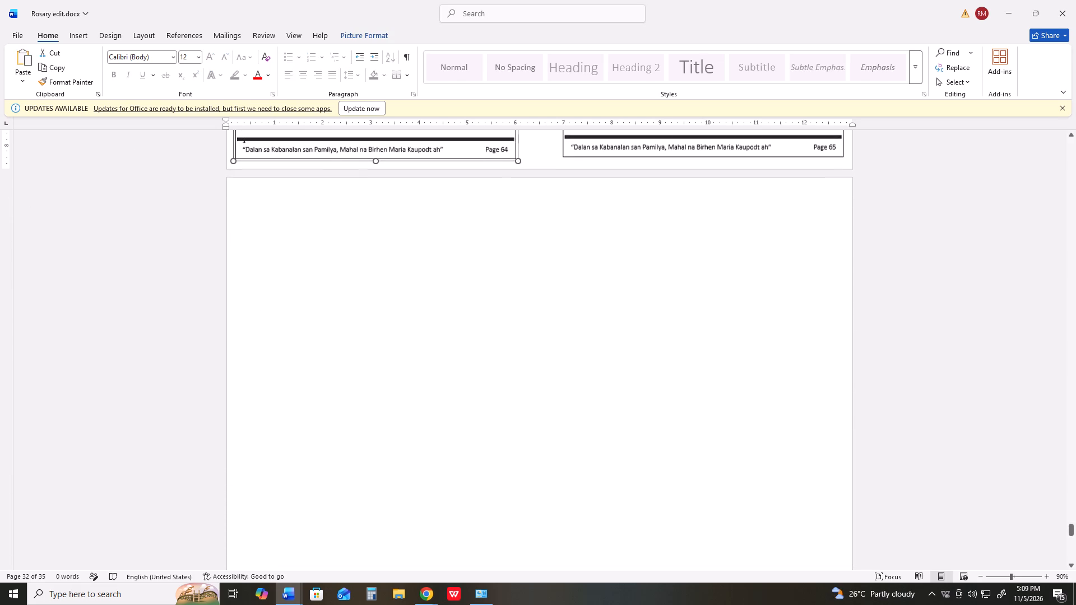
pyautogui.scroll(-1, 359, 291)
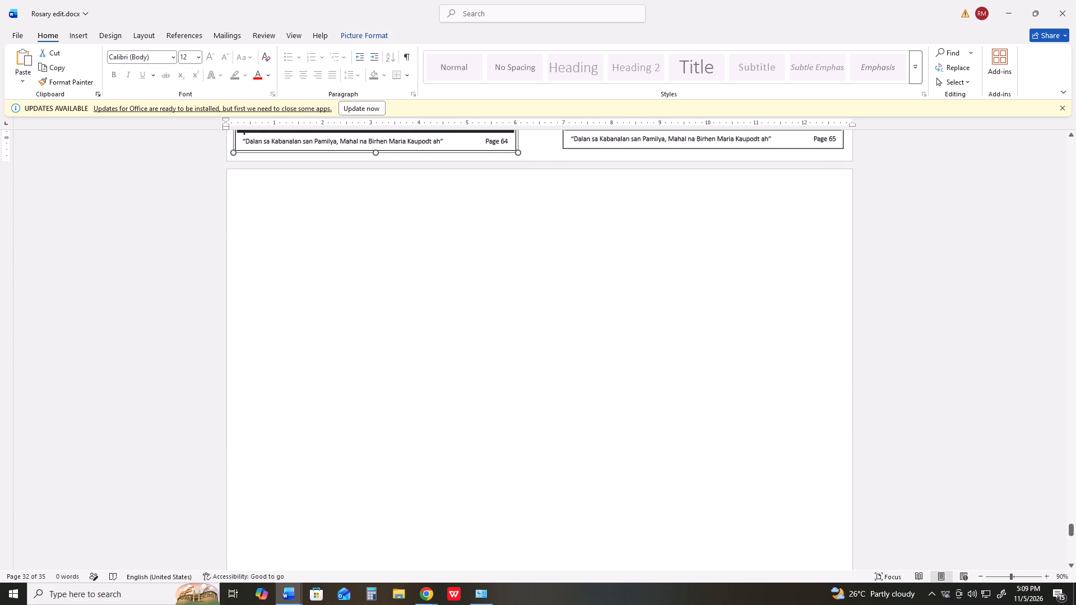
pyautogui.scroll(3, 356, 304)
pyautogui.scroll(-4, 356, 304)
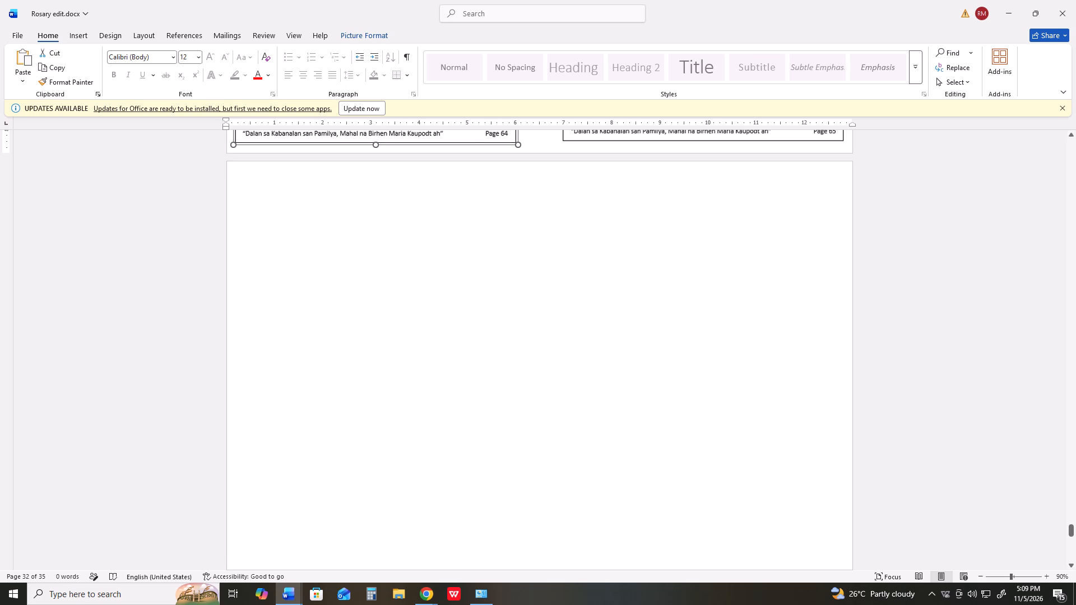
pyautogui.scroll(-1, 356, 304)
pyautogui.click(355, 305)
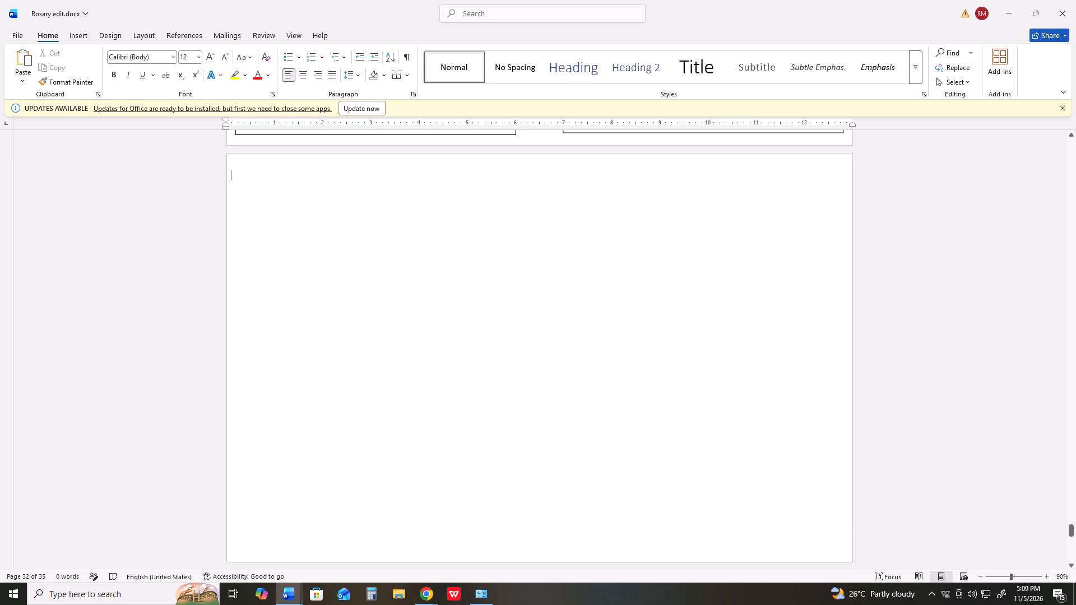
pyautogui.scroll(-1, 355, 305)
pyautogui.scroll(1, 355, 305)
pyautogui.scroll(-1, 355, 305)
pyautogui.scroll(5, 355, 305)
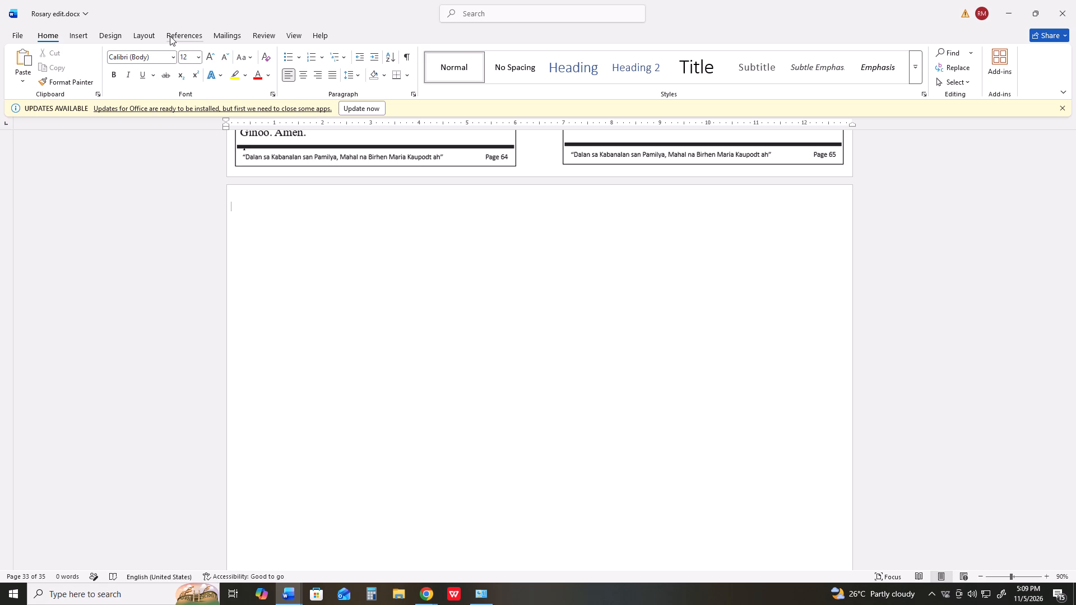
pyautogui.click(538, 153)
pyautogui.click(75, 33)
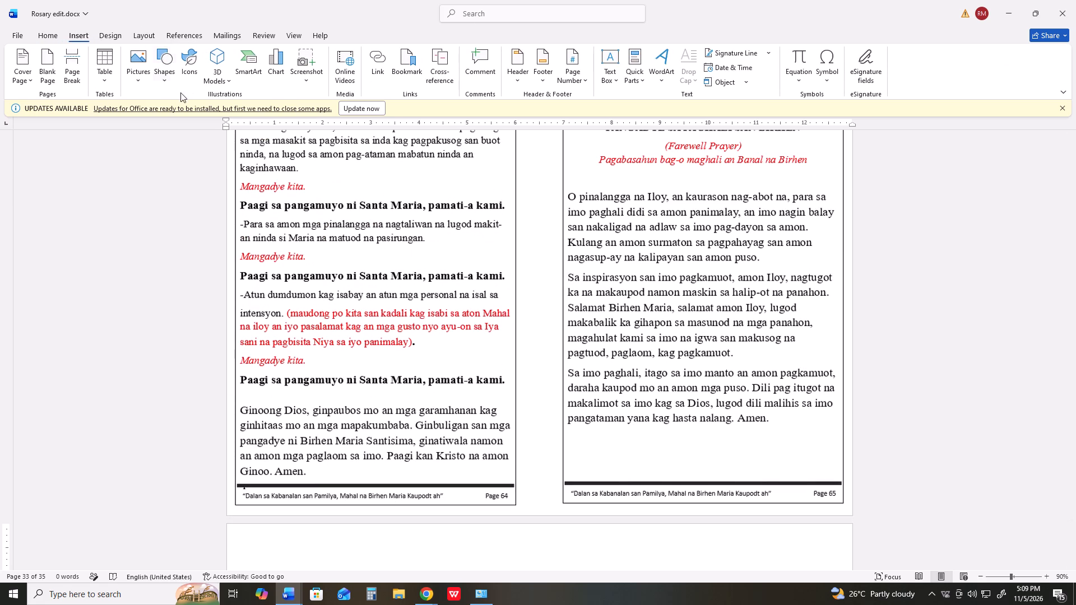
pyautogui.click(141, 72)
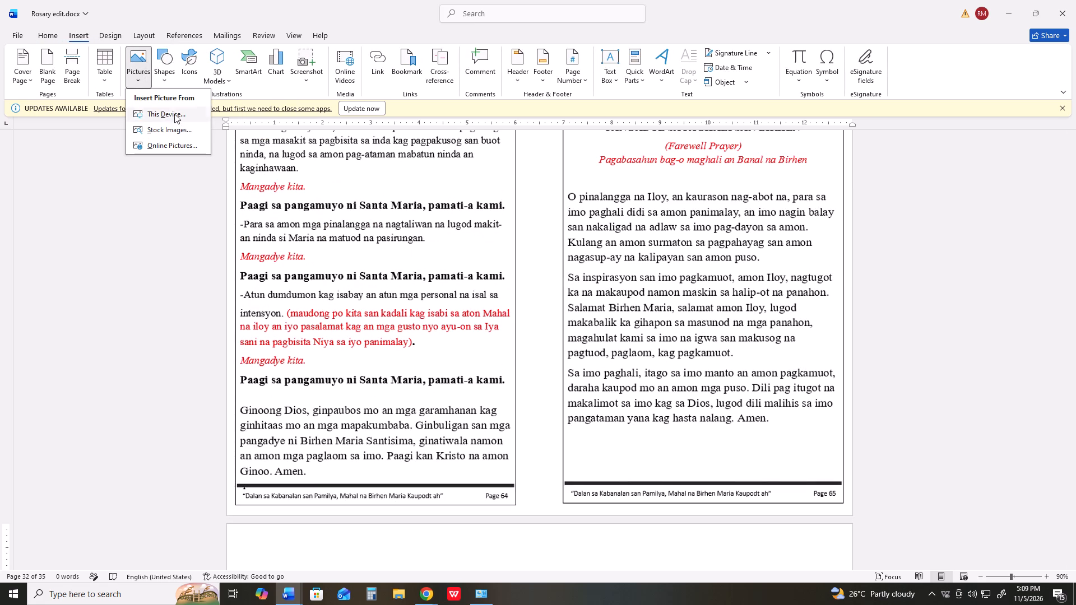
pyautogui.click(170, 110)
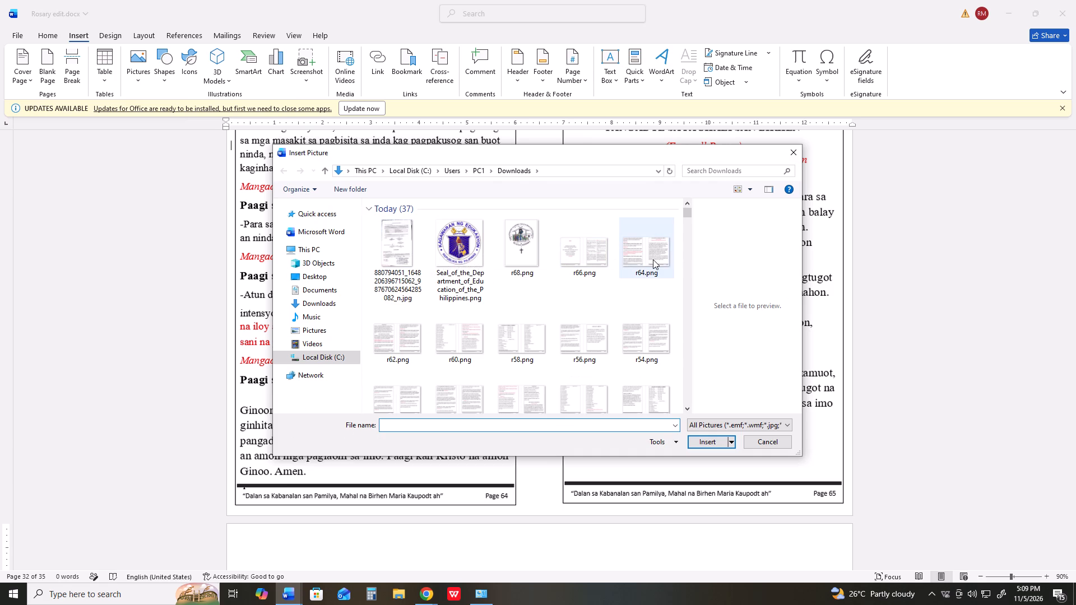
pyautogui.click(598, 262)
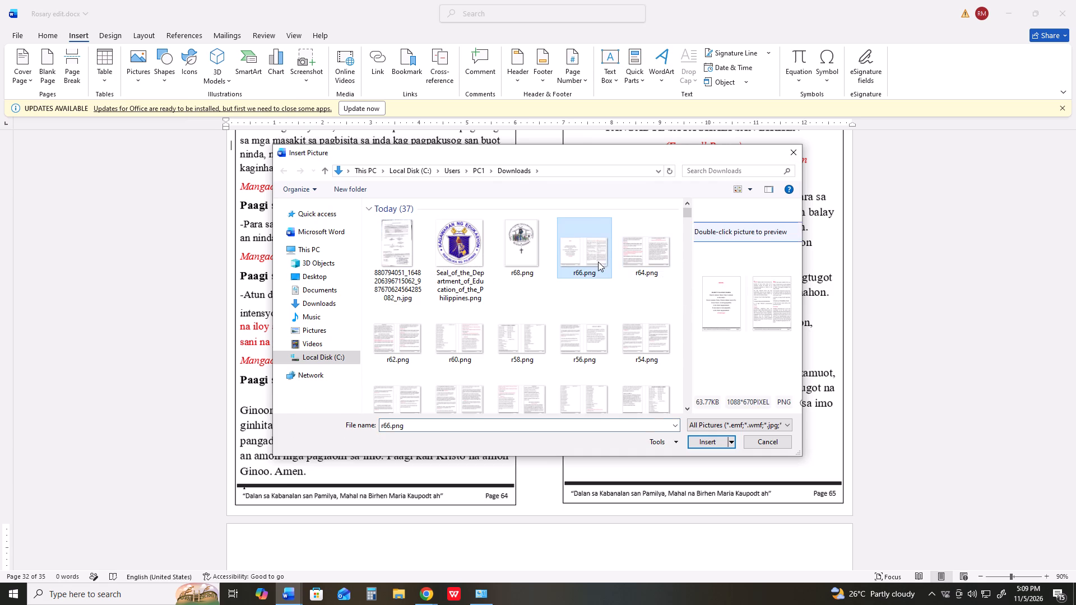
pyautogui.press('Return')
# Set the text wrapping of the inserted Page 66–67 picture to In Front of Text.
pyautogui.scroll(-17, 540, 273)
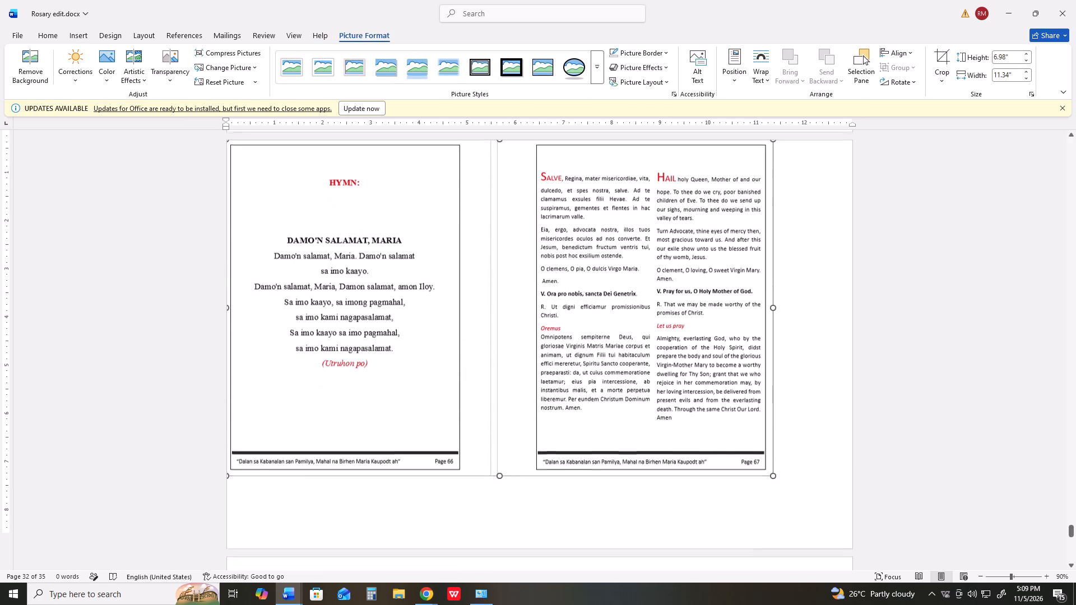
pyautogui.scroll(-17, 555, 274)
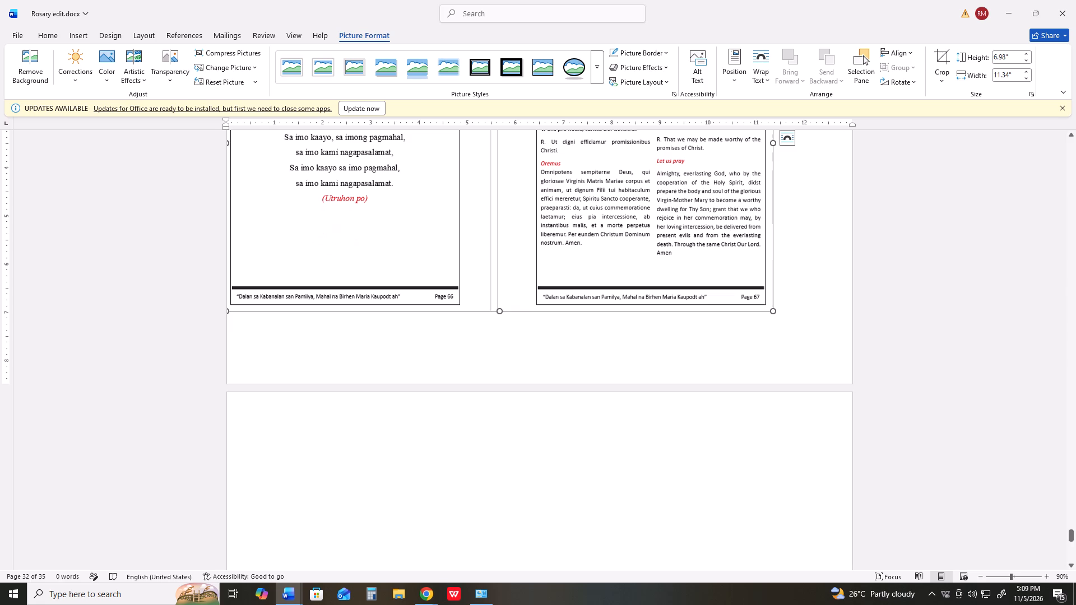
pyautogui.scroll(16, 553, 339)
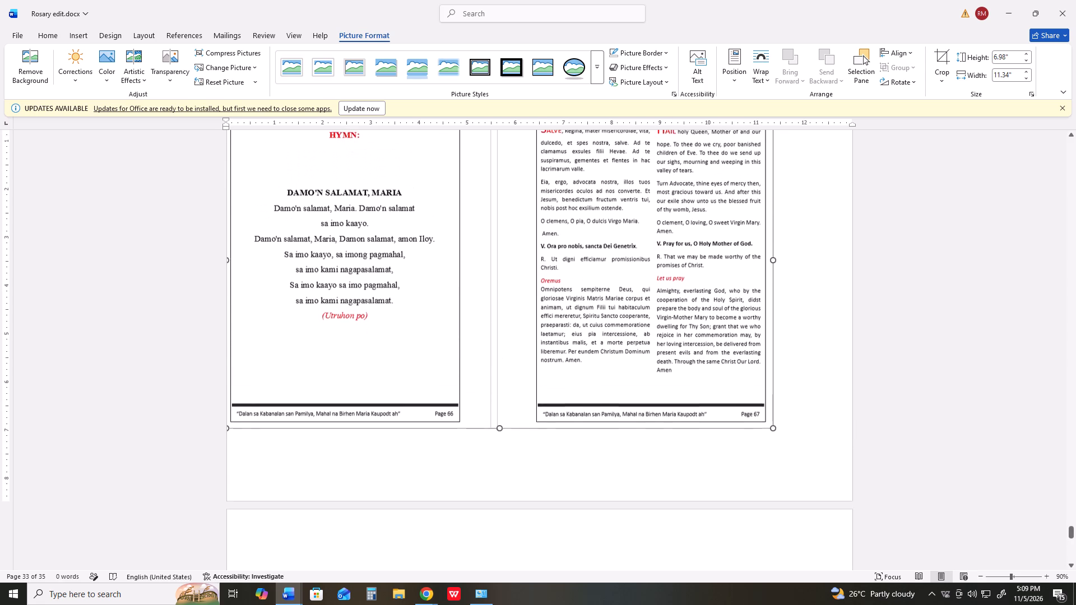
pyautogui.scroll(6, 553, 334)
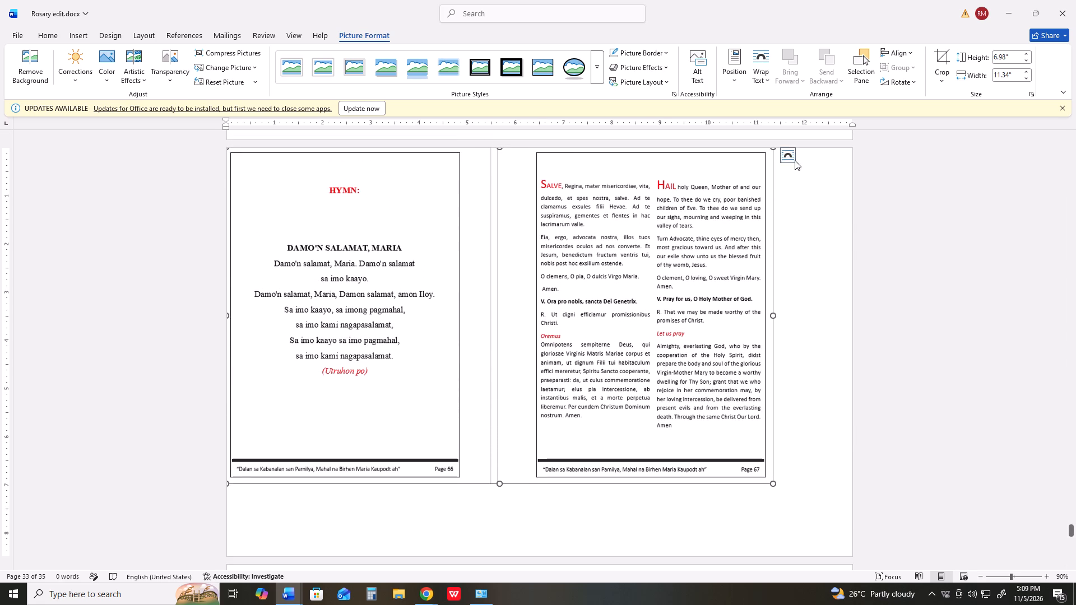
pyautogui.click(794, 160)
pyautogui.click(872, 260)
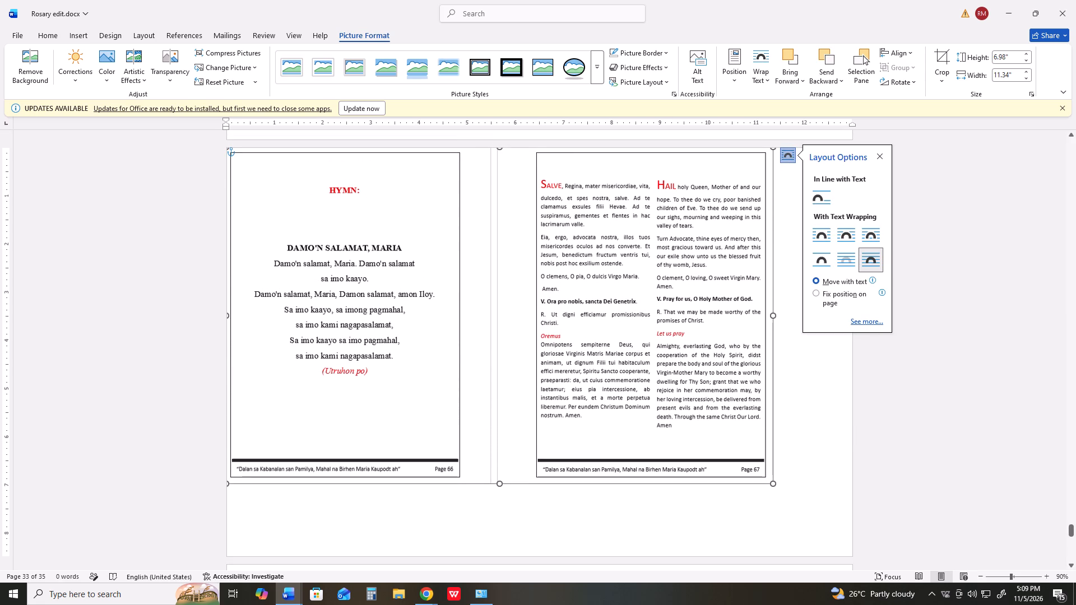
# Duplicate the Page 66–67 picture, placing the copy slightly below and to the right of the original.
pyautogui.keyDown('ctrl'); pyautogui.moveTo(571, 302); pyautogui.dragTo(601, 341); pyautogui.keyUp('ctrl')
# Crop the original picture to the Page 66 hymn frame only, about 6.78" high by 4.78" wide.
pyautogui.click(442, 187)
pyautogui.rightClick(442, 187)
pyautogui.rightClick(442, 187)
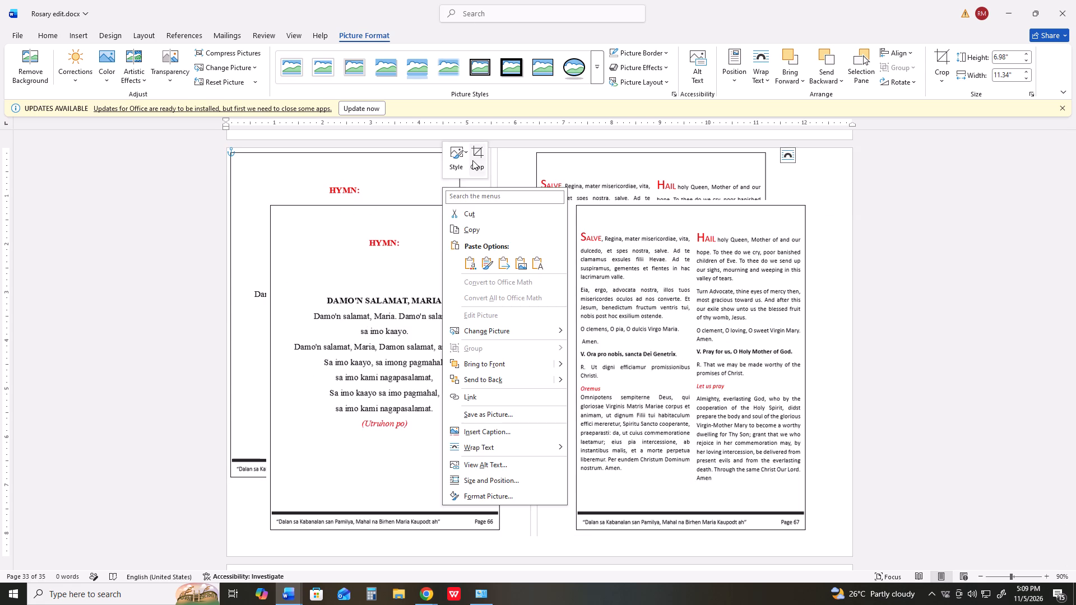
pyautogui.click(472, 160)
pyautogui.click(463, 170)
pyautogui.click(462, 170)
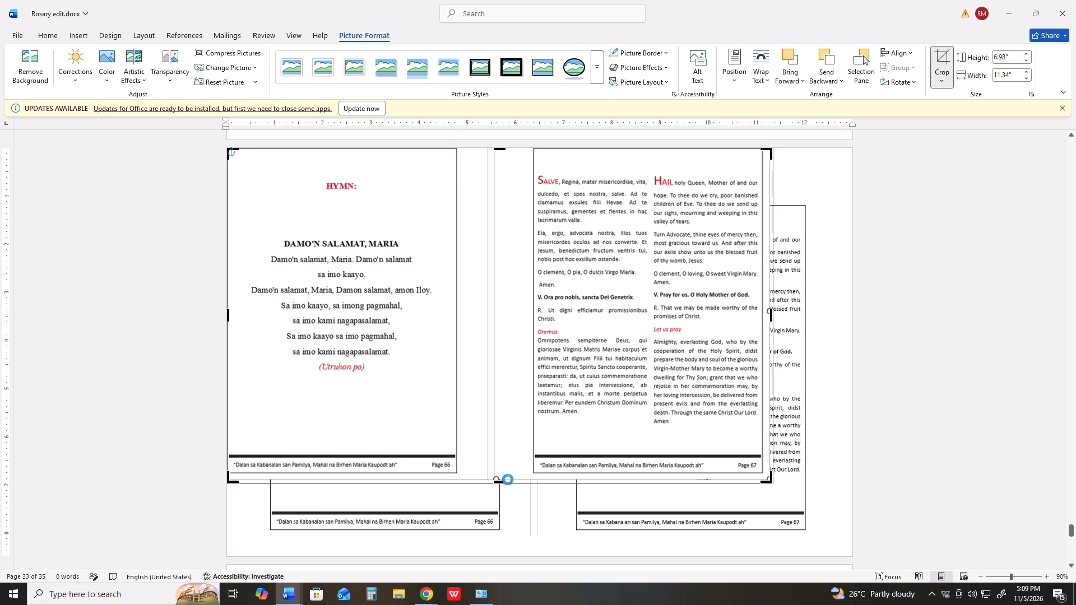
pyautogui.moveTo(502, 481); pyautogui.dragTo(501, 476)
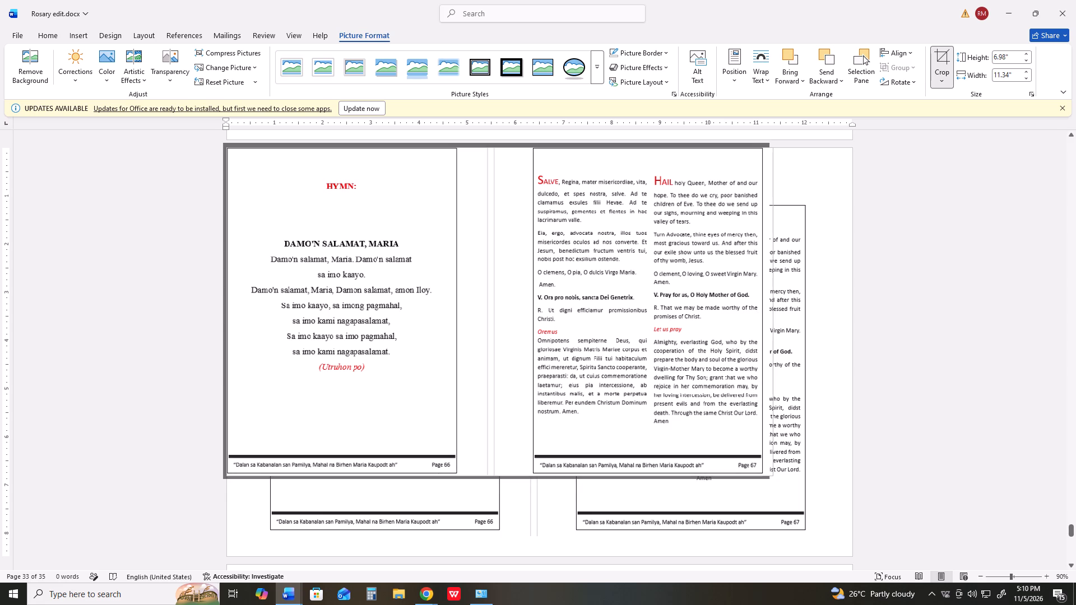
pyautogui.moveTo(501, 476); pyautogui.dragTo(501, 474)
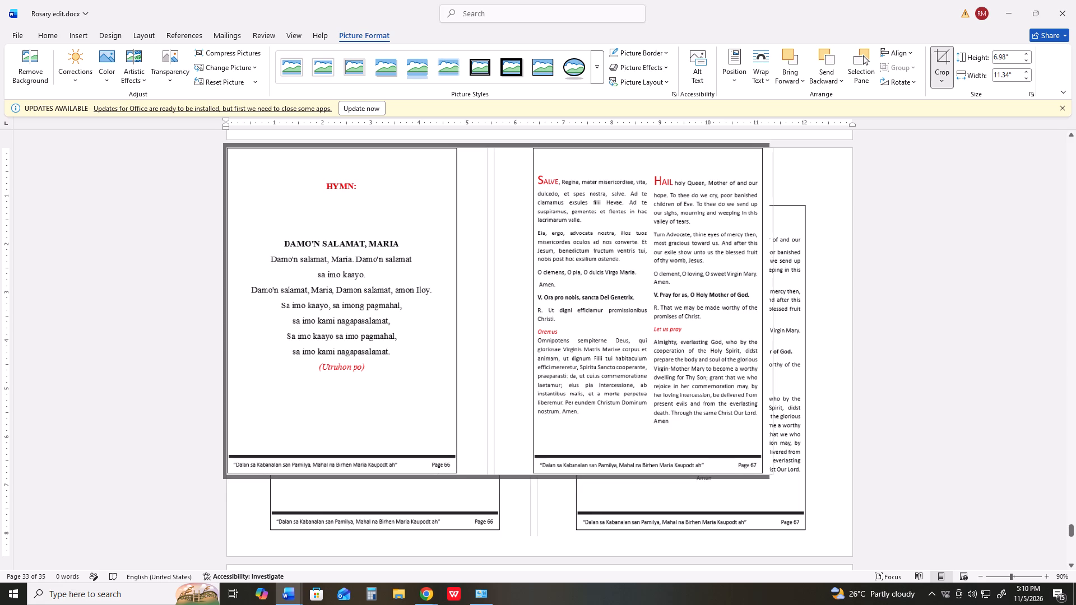
pyautogui.moveTo(501, 474); pyautogui.dragTo(501, 474)
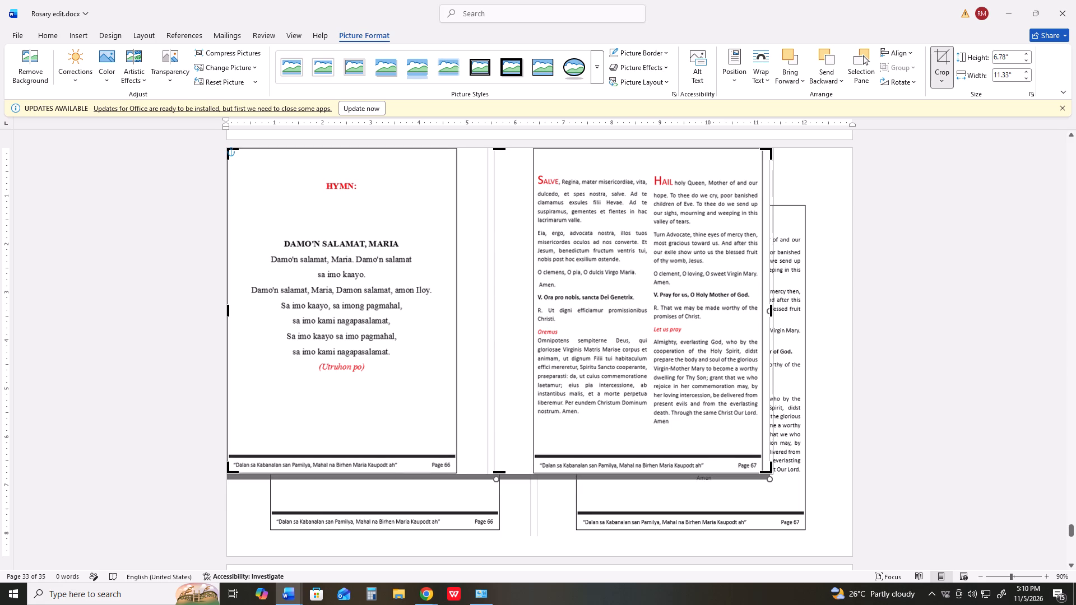
pyautogui.moveTo(772, 309); pyautogui.dragTo(736, 310)
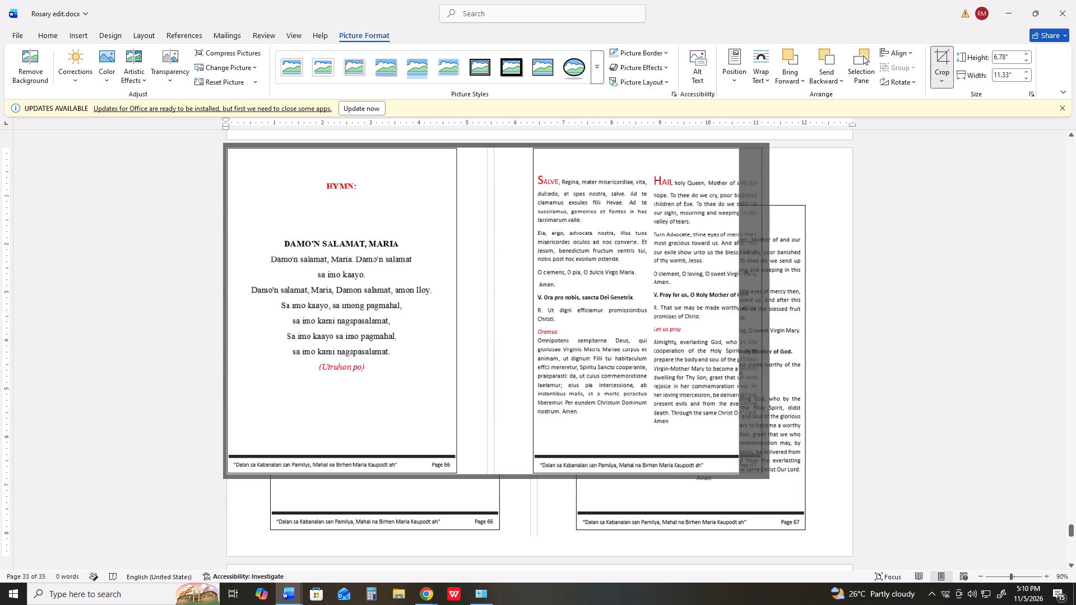
pyautogui.moveTo(736, 310); pyautogui.dragTo(462, 318)
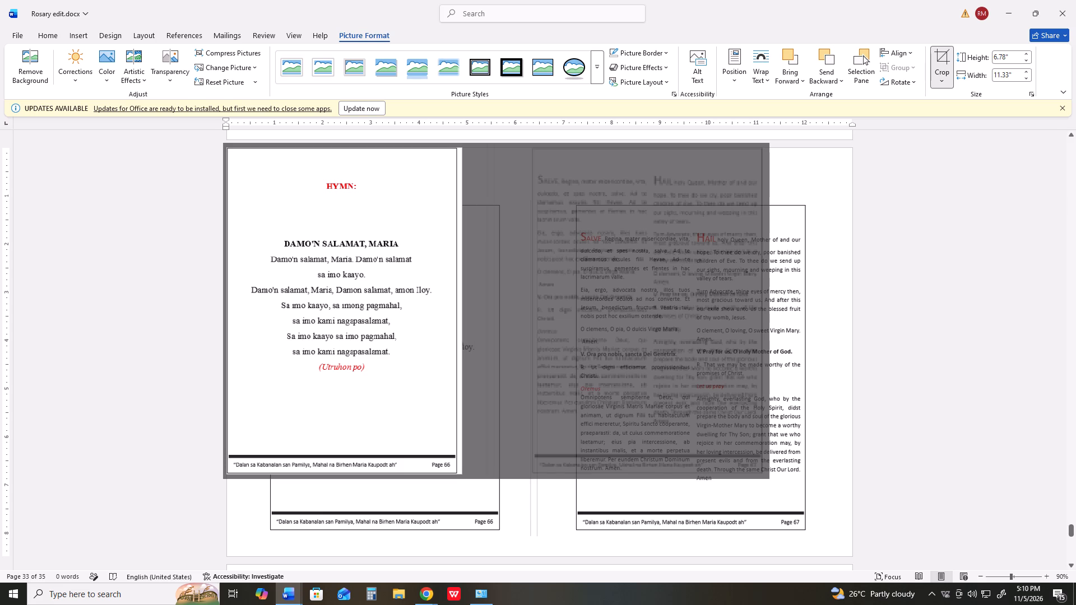
pyautogui.moveTo(462, 318); pyautogui.dragTo(457, 320)
pyautogui.press('Return')
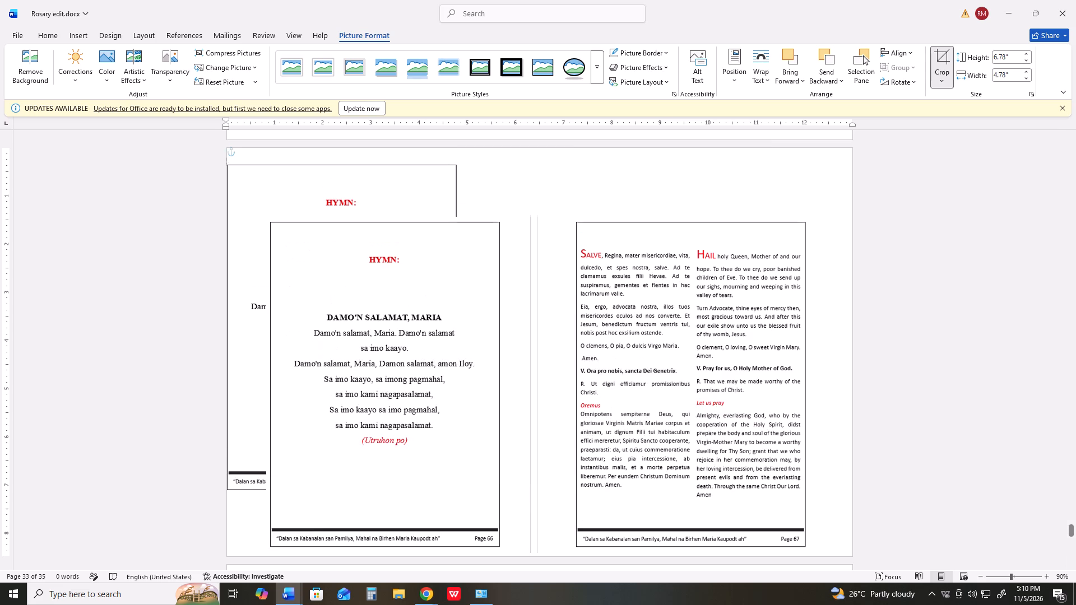
# Shift the duplicate picture slightly up and left and crop it on all sides to the Page 67 frame only.
pyautogui.moveTo(522, 343); pyautogui.dragTo(512, 309)
pyautogui.rightClick(511, 309)
pyautogui.click(553, 235)
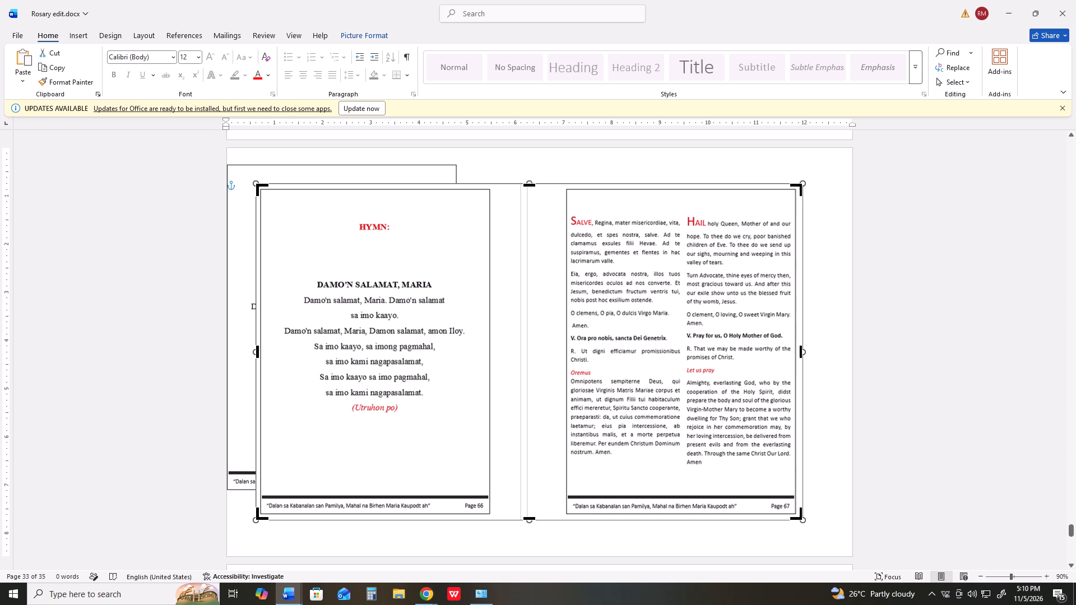
pyautogui.moveTo(256, 352); pyautogui.dragTo(557, 370)
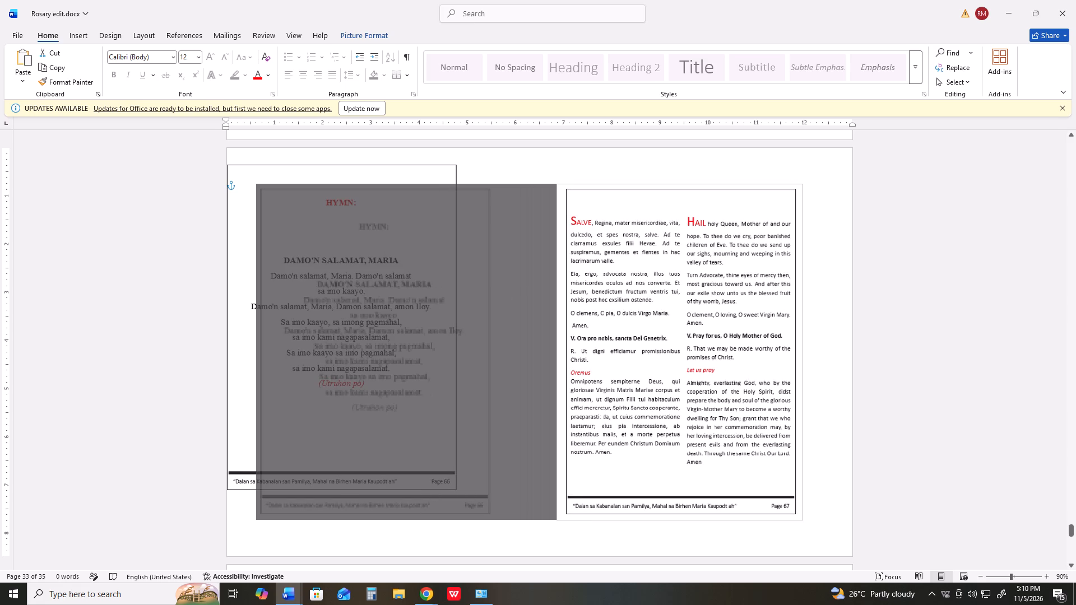
pyautogui.moveTo(557, 370); pyautogui.dragTo(564, 375)
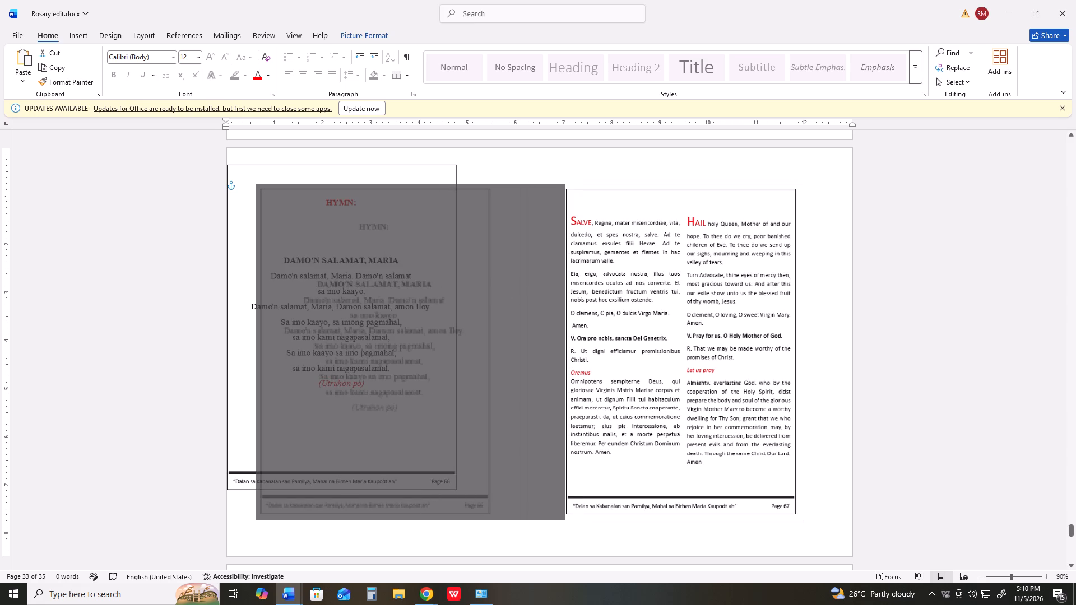
pyautogui.moveTo(564, 375); pyautogui.dragTo(564, 375)
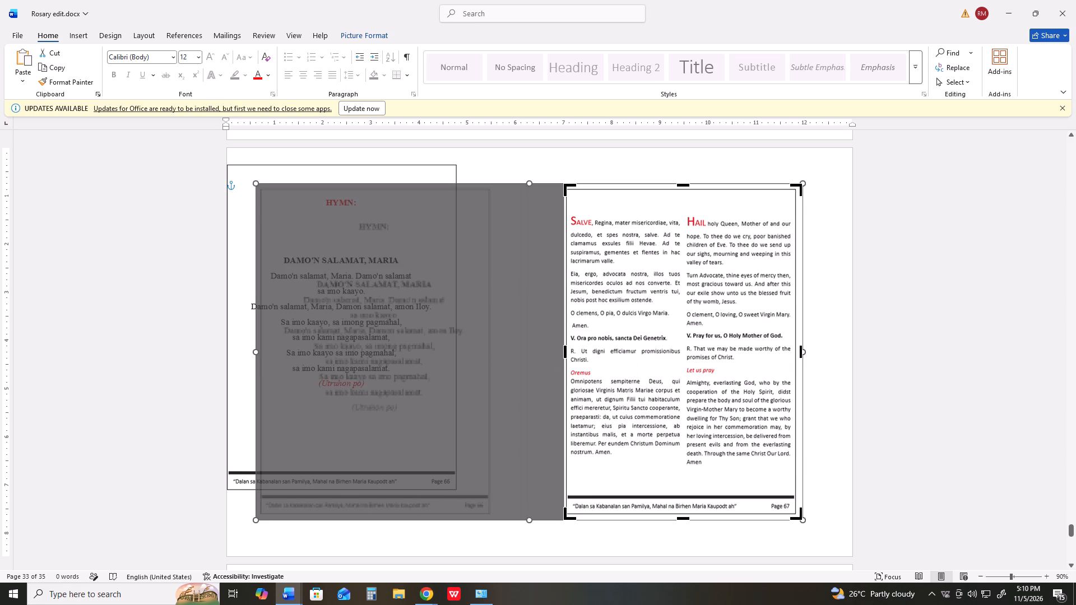
pyautogui.moveTo(803, 355); pyautogui.dragTo(796, 357)
pyautogui.click(682, 518)
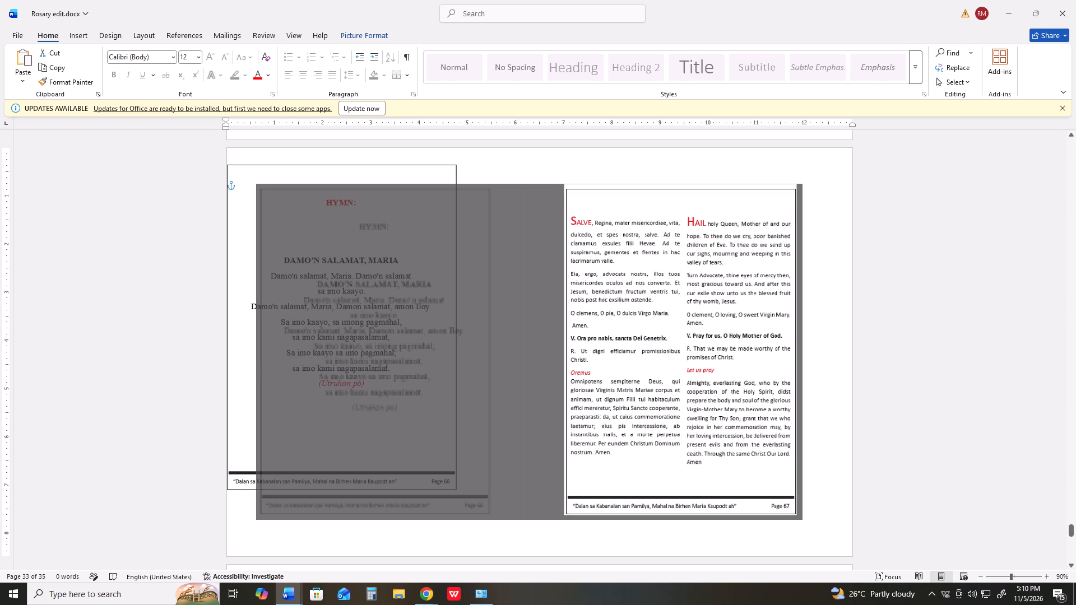
pyautogui.click(681, 184)
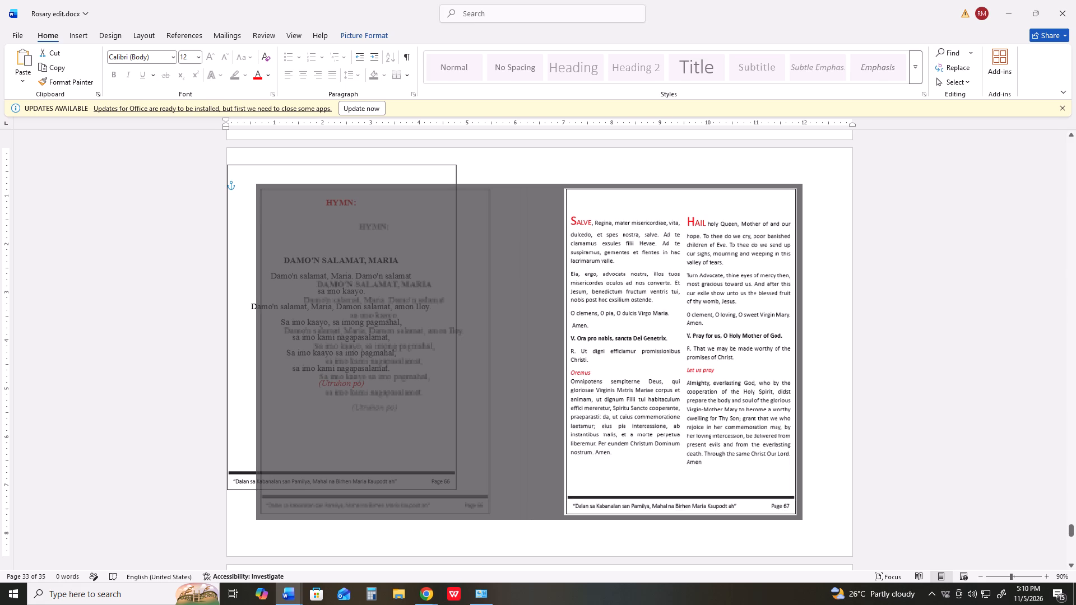
pyautogui.click(705, 156)
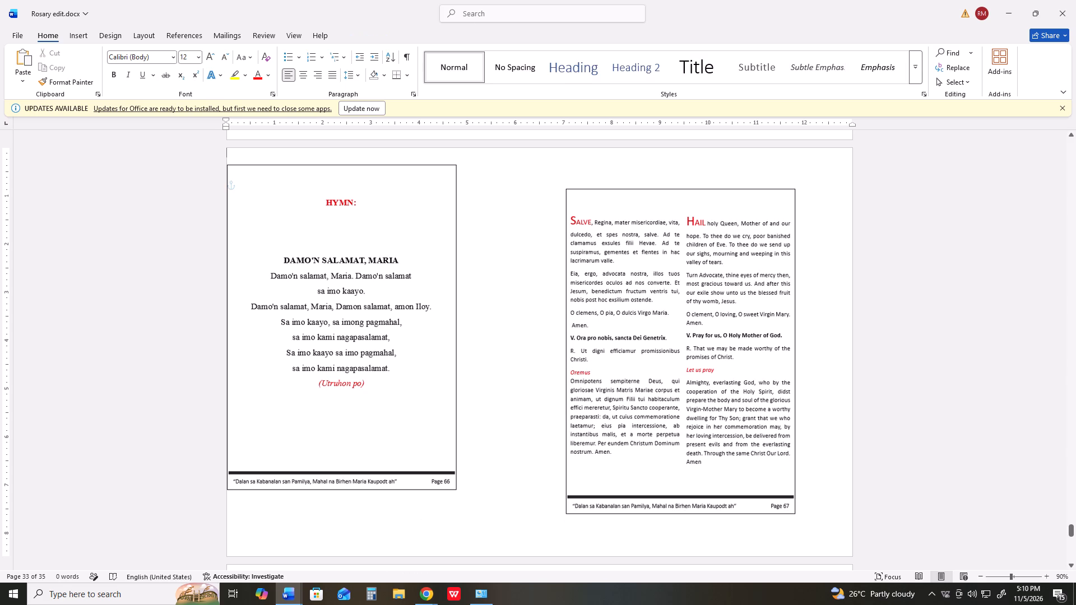
# Move the Page 67 picture to the sheet's upper right corner, lining its right edge up with the Page 65 frame above.
pyautogui.click(727, 332)
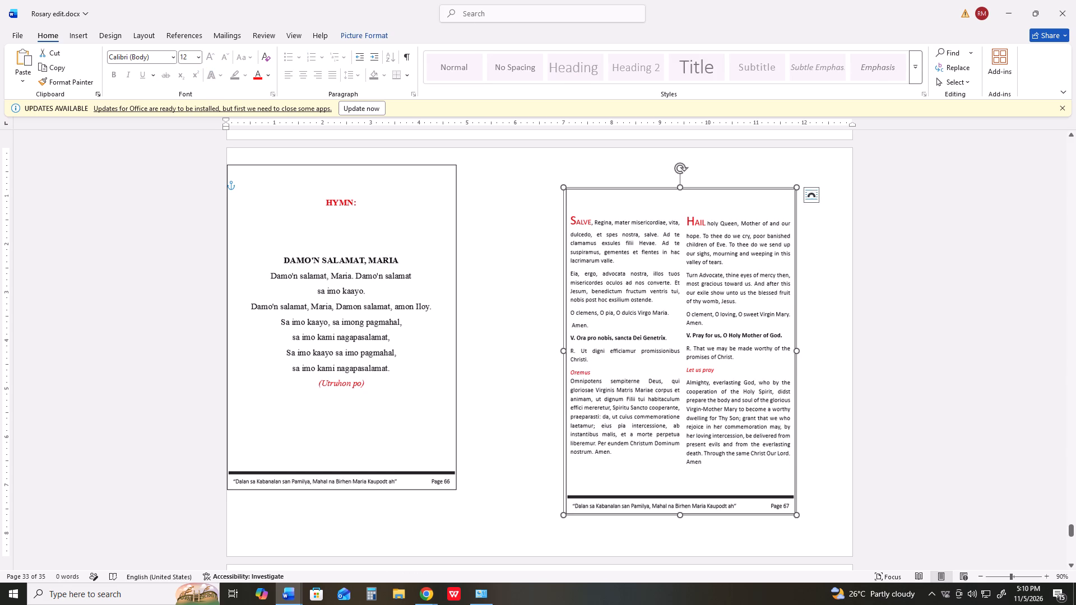
pyautogui.scroll(3, 722, 325)
pyautogui.moveTo(710, 324); pyautogui.dragTo(753, 307)
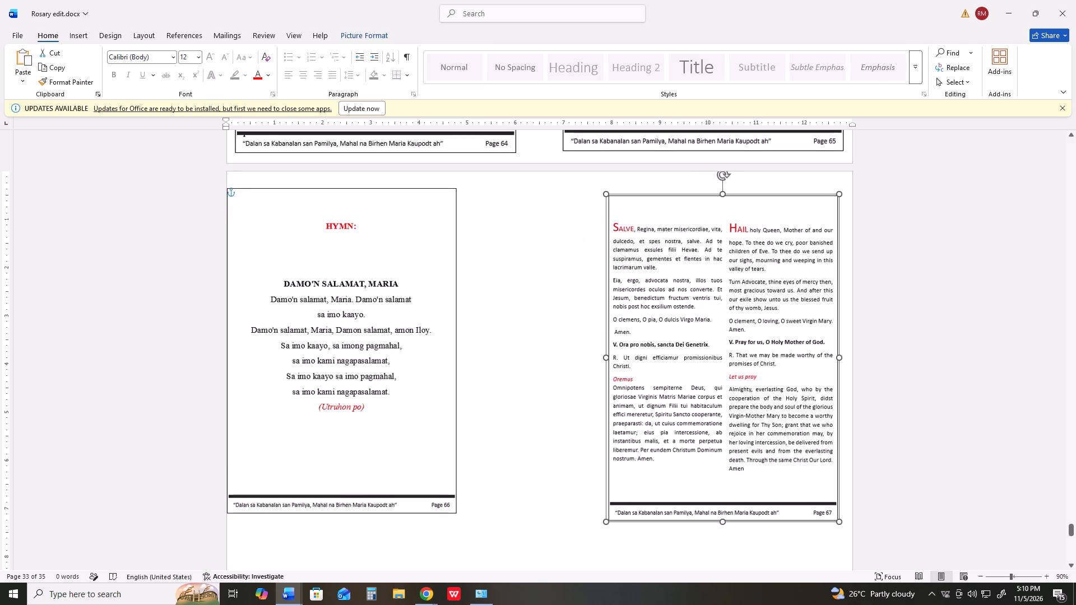
pyautogui.moveTo(753, 307); pyautogui.dragTo(758, 301)
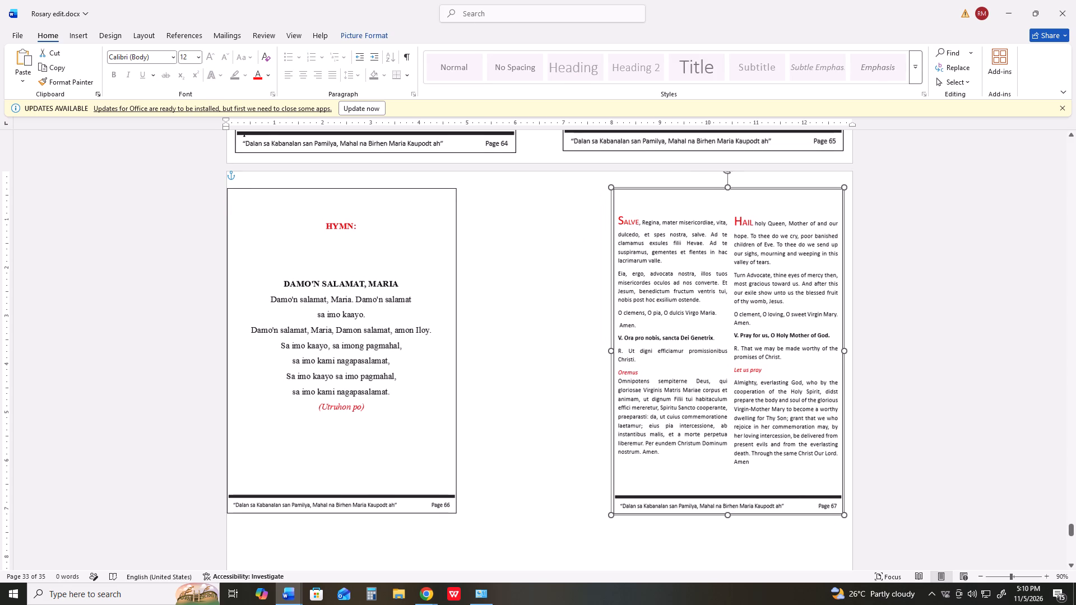
pyautogui.moveTo(758, 301); pyautogui.dragTo(759, 297)
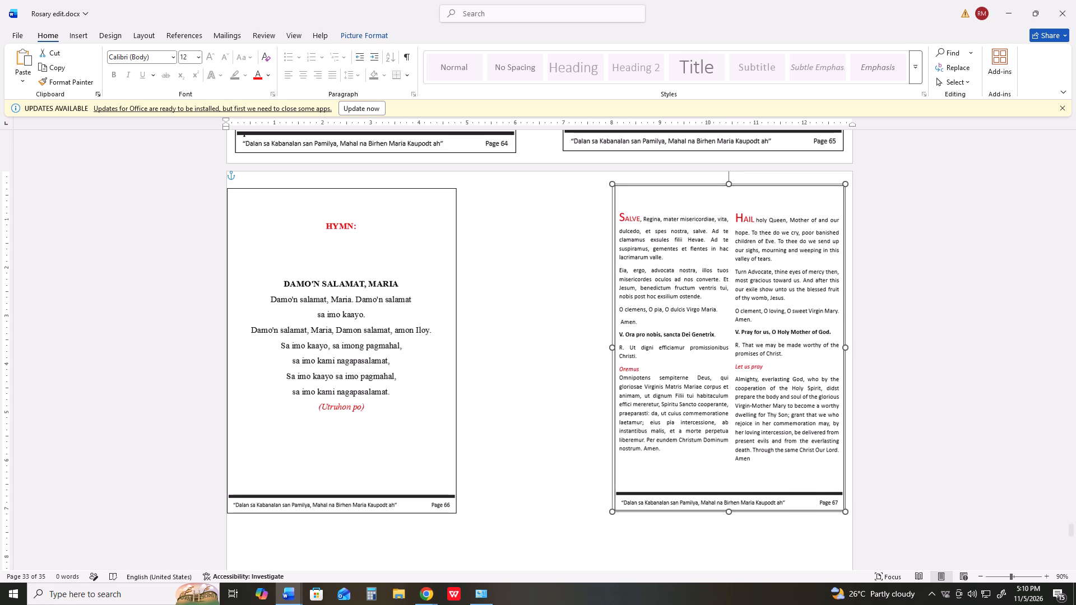
pyautogui.moveTo(759, 297); pyautogui.dragTo(758, 298)
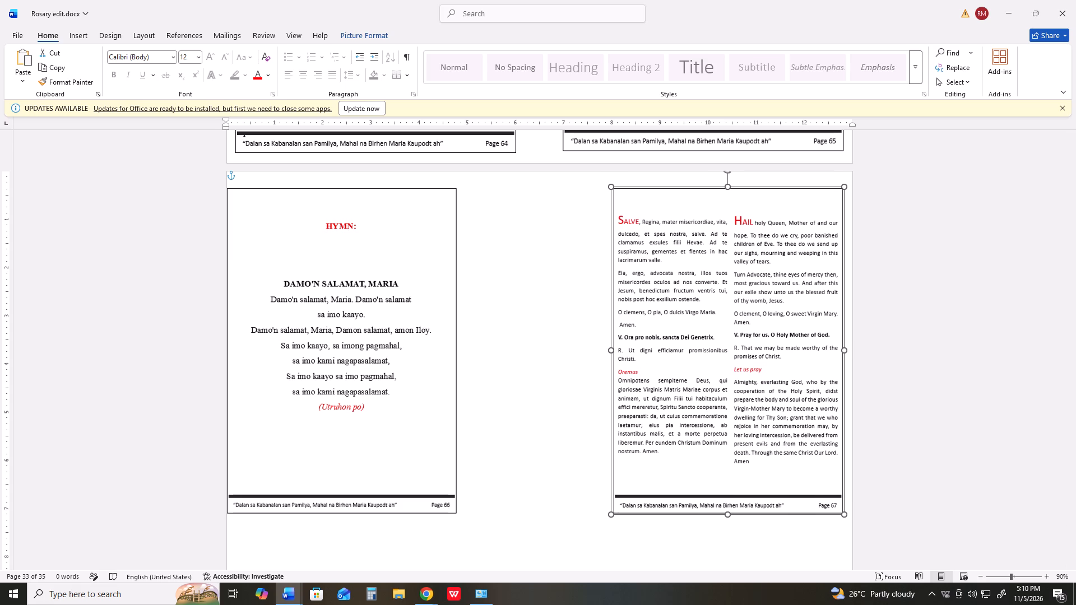
pyautogui.moveTo(758, 298); pyautogui.dragTo(755, 297)
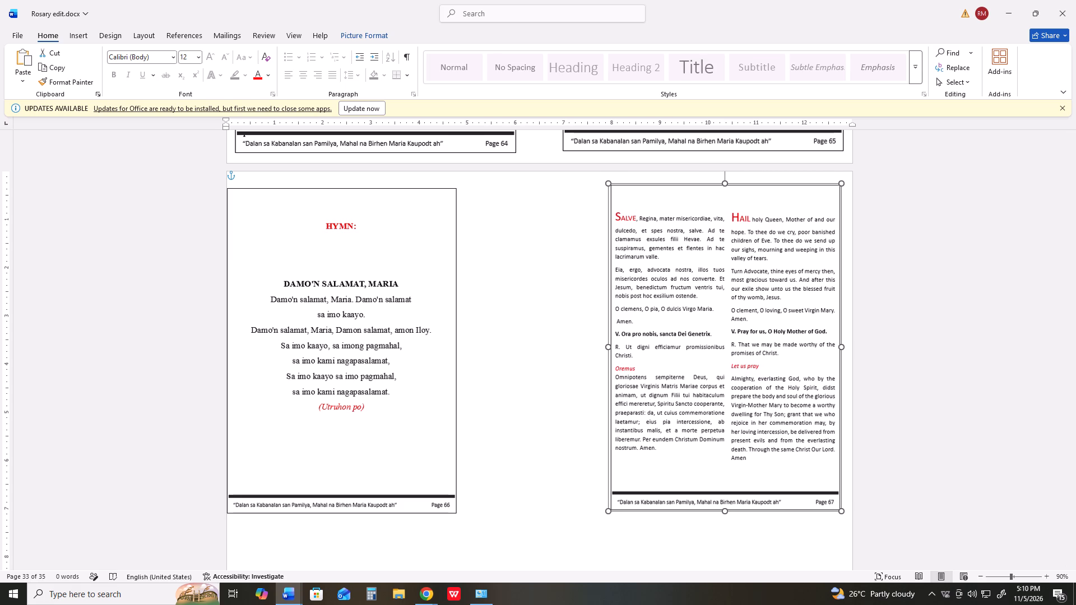
pyautogui.moveTo(755, 297); pyautogui.dragTo(758, 296)
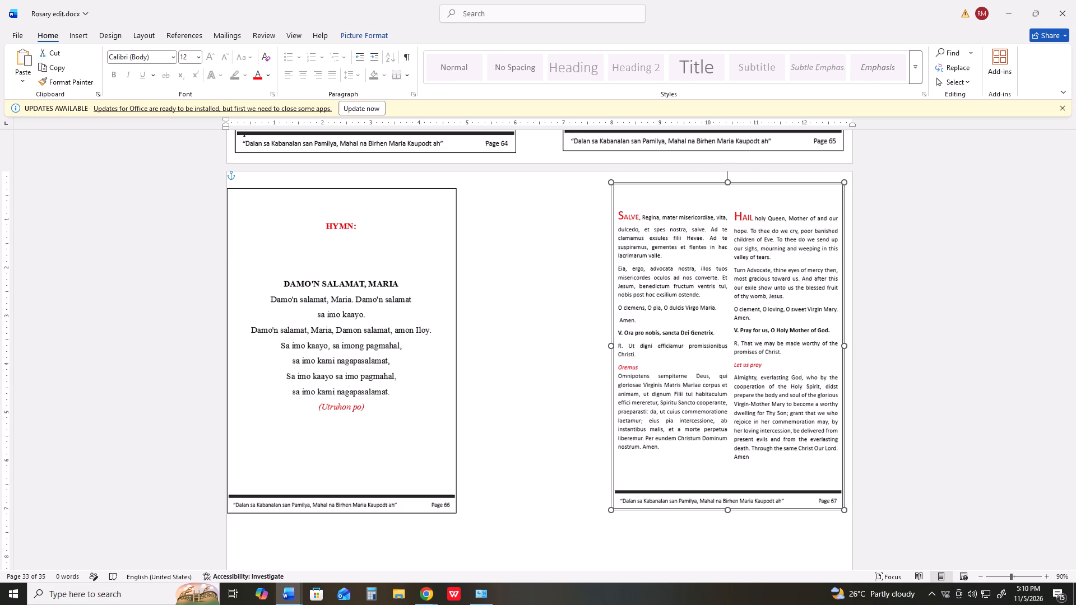
pyautogui.moveTo(758, 296); pyautogui.dragTo(757, 298)
pyautogui.scroll(2, 756, 299)
pyautogui.scroll(-1, 755, 301)
pyautogui.click(753, 307)
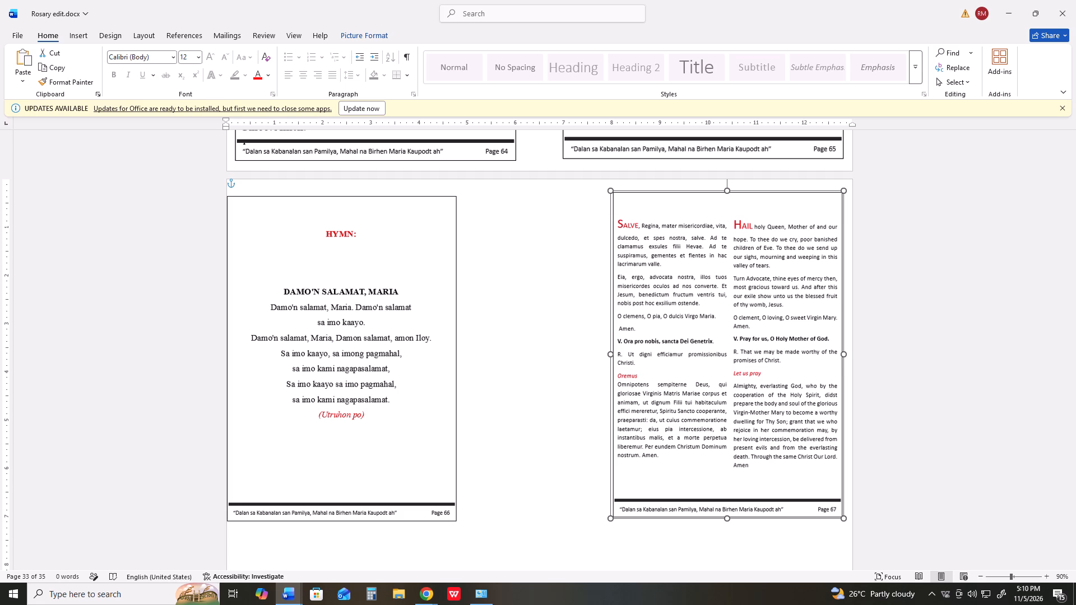
pyautogui.scroll(-2, 756, 303)
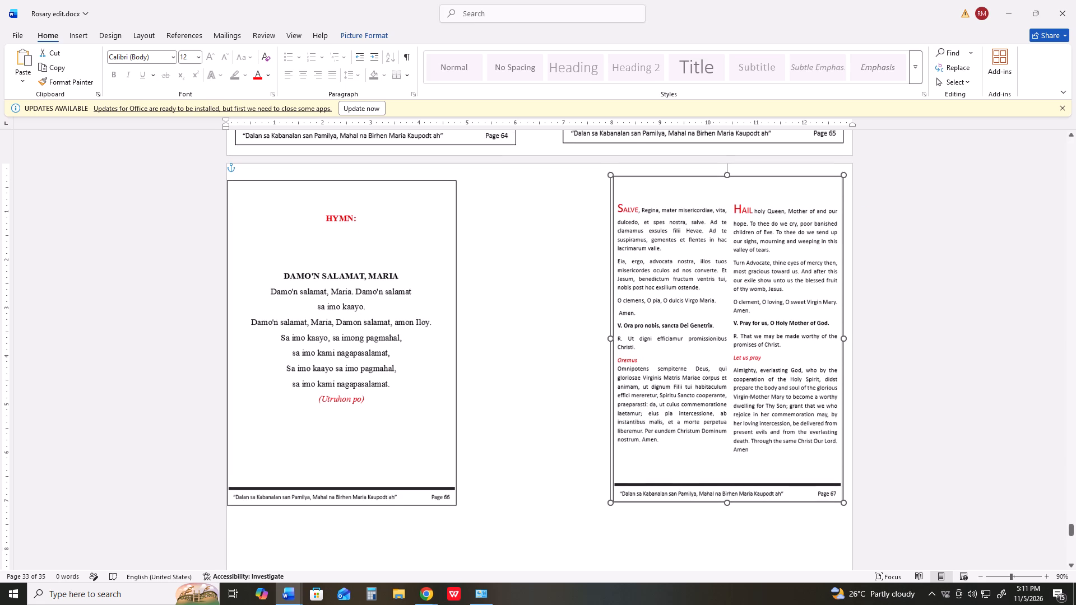
pyautogui.scroll(-2, 657, 425)
pyautogui.scroll(1, 657, 418)
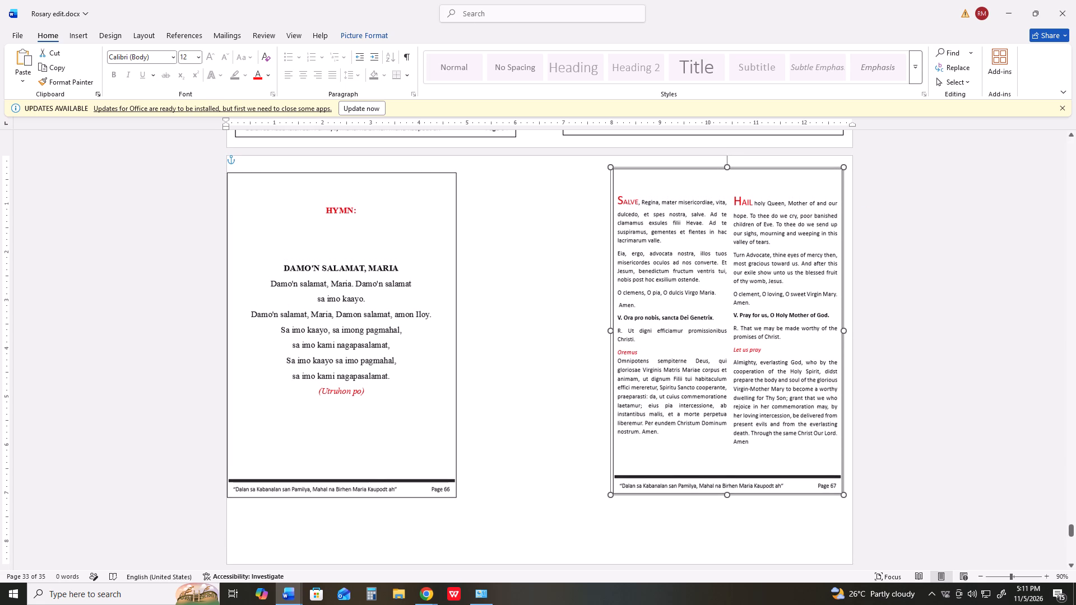
# Enlarge the Page 67 picture down and leftward to fill the sheet's right half, matching the Page 65 frame's width, and nudge it slightly right.
pyautogui.moveTo(609, 495); pyautogui.dragTo(570, 516)
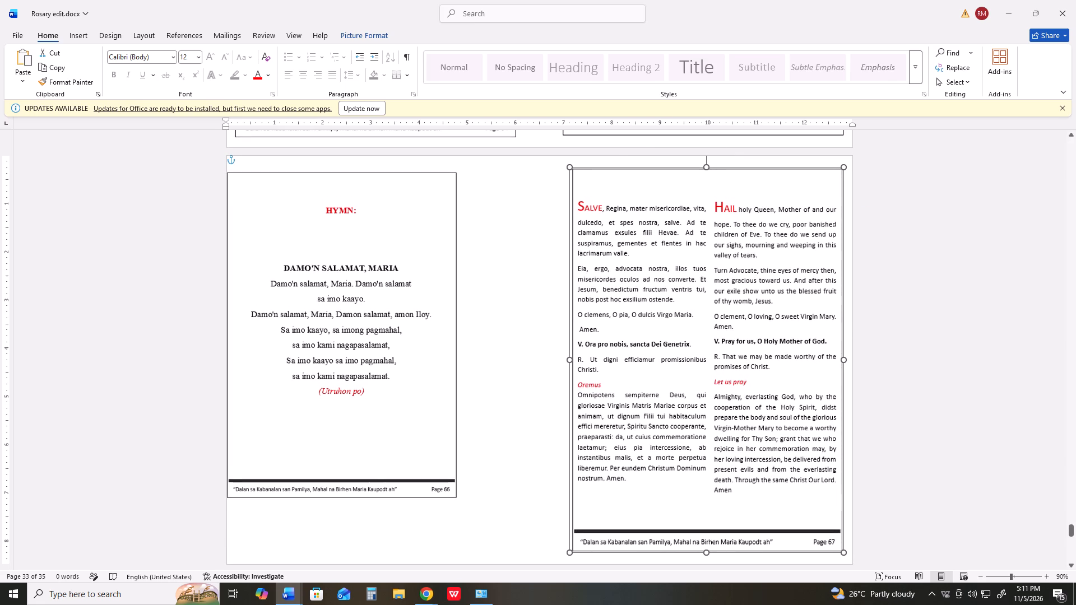
pyautogui.moveTo(570, 516); pyautogui.dragTo(569, 516)
pyautogui.moveTo(569, 360); pyautogui.dragTo(569, 359)
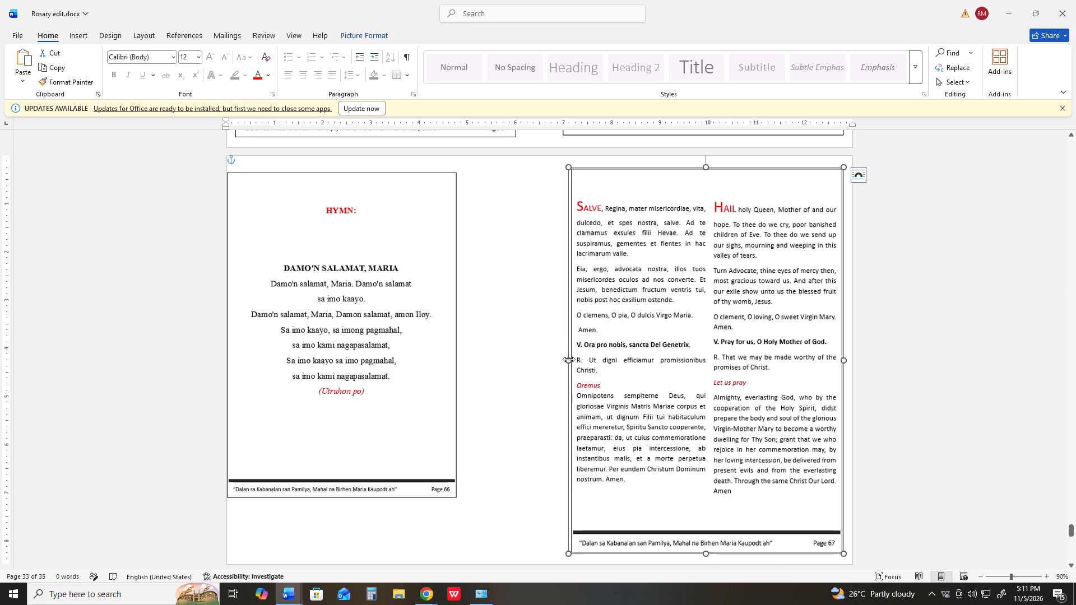
pyautogui.moveTo(569, 359); pyautogui.dragTo(562, 359)
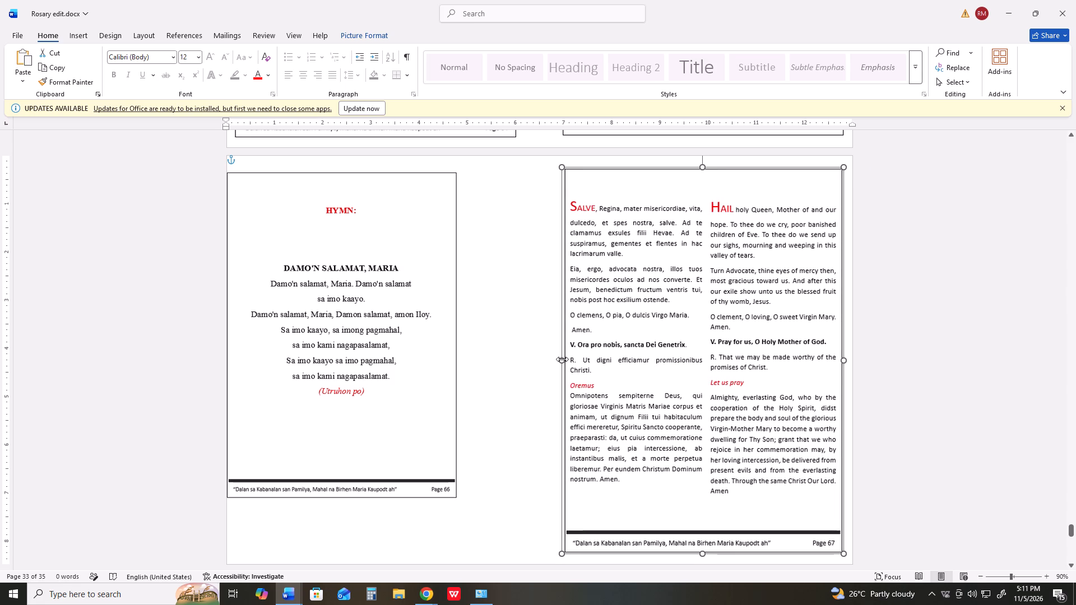
pyautogui.scroll(-5, 562, 359)
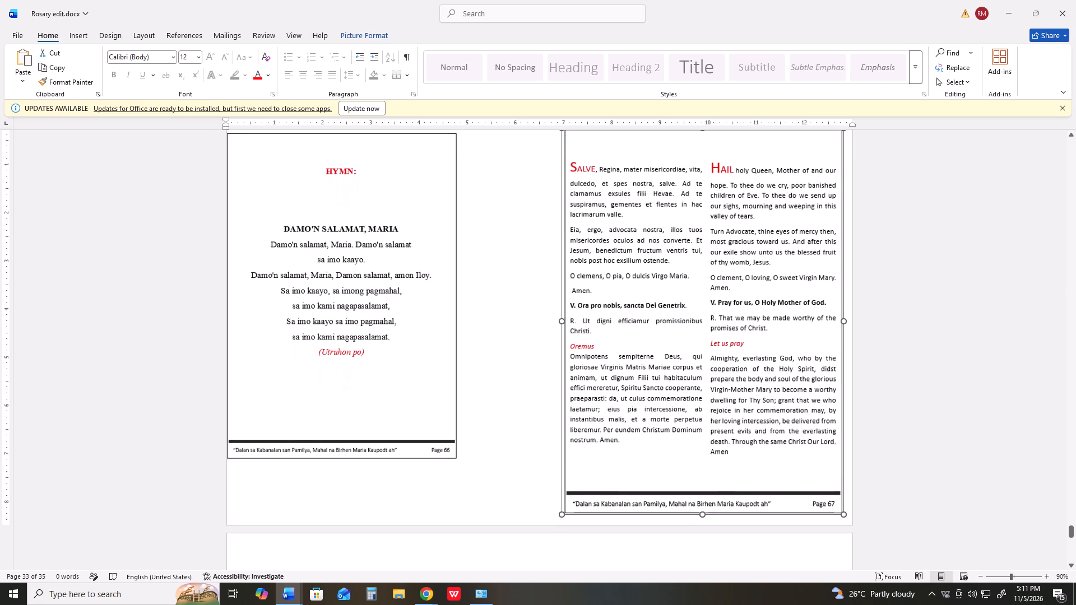
pyautogui.moveTo(565, 321); pyautogui.dragTo(563, 321)
pyautogui.moveTo(563, 321); pyautogui.dragTo(559, 322)
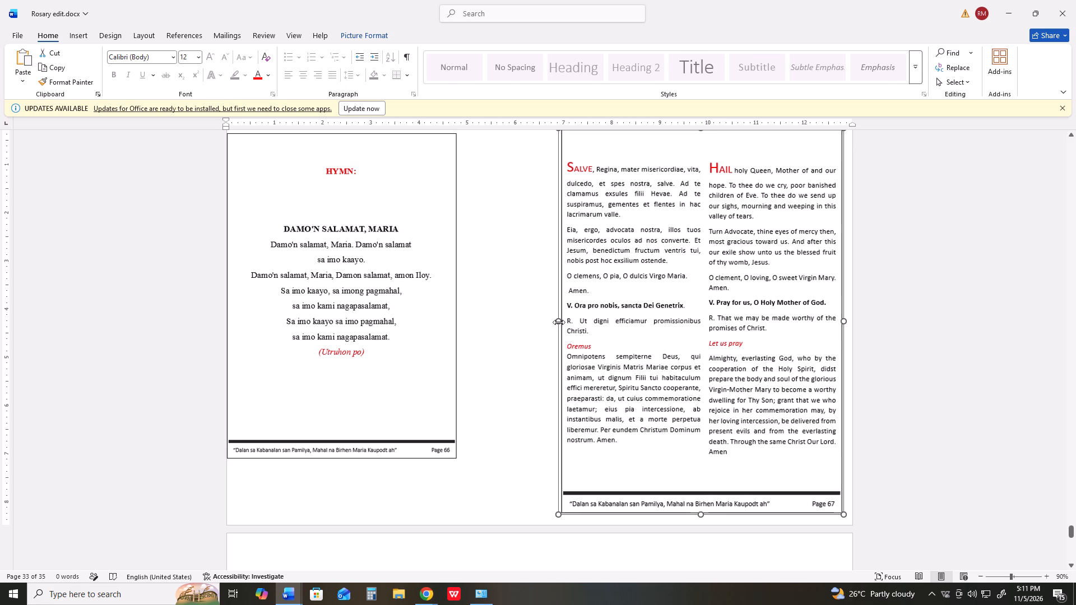
pyautogui.press('Right')
pyautogui.press('Right')
pyautogui.press('Right')
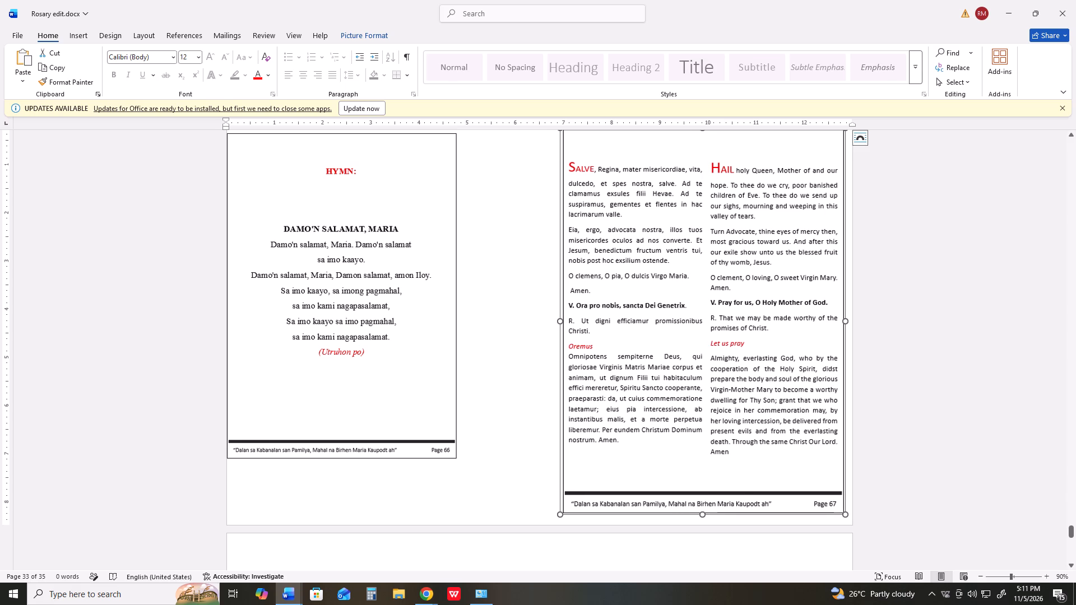
# Check the Page 66–67 sheet in the print preview.
pyautogui.hotkey('ctrl', 'p')
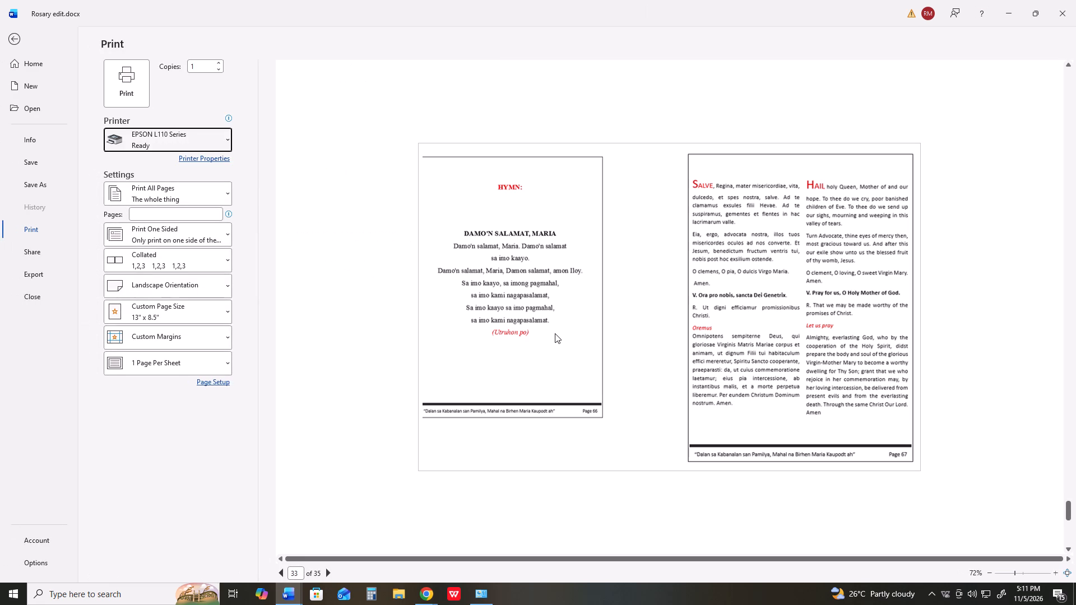
pyautogui.press('Escape')
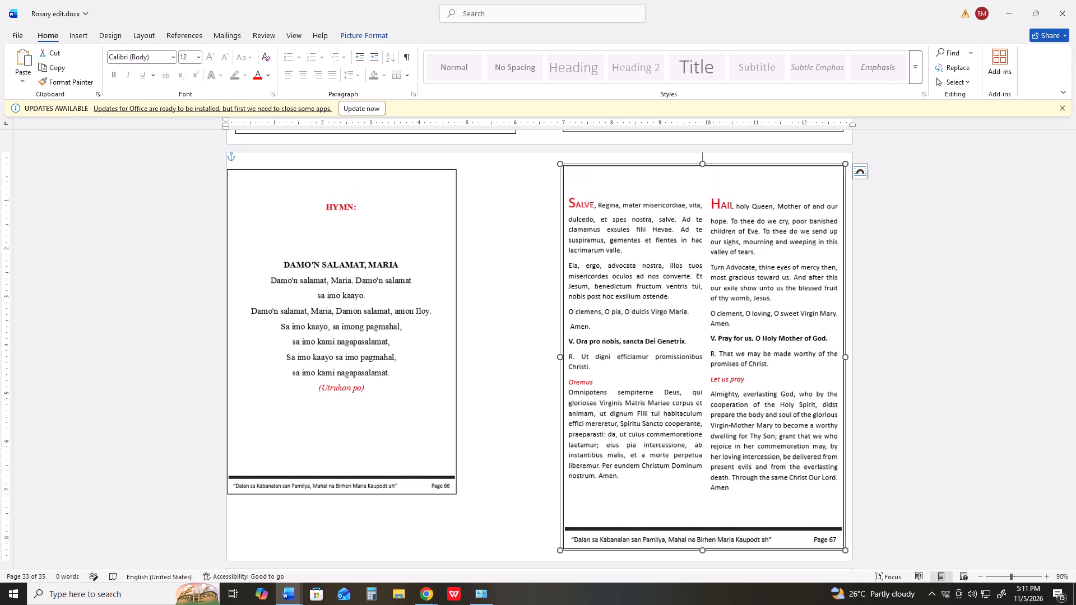
# Move the Page 66 hymn picture slightly right and up from the sheet's left edge, and enlarge it to match the Page 67 frame.
pyautogui.moveTo(359, 294); pyautogui.dragTo(365, 296)
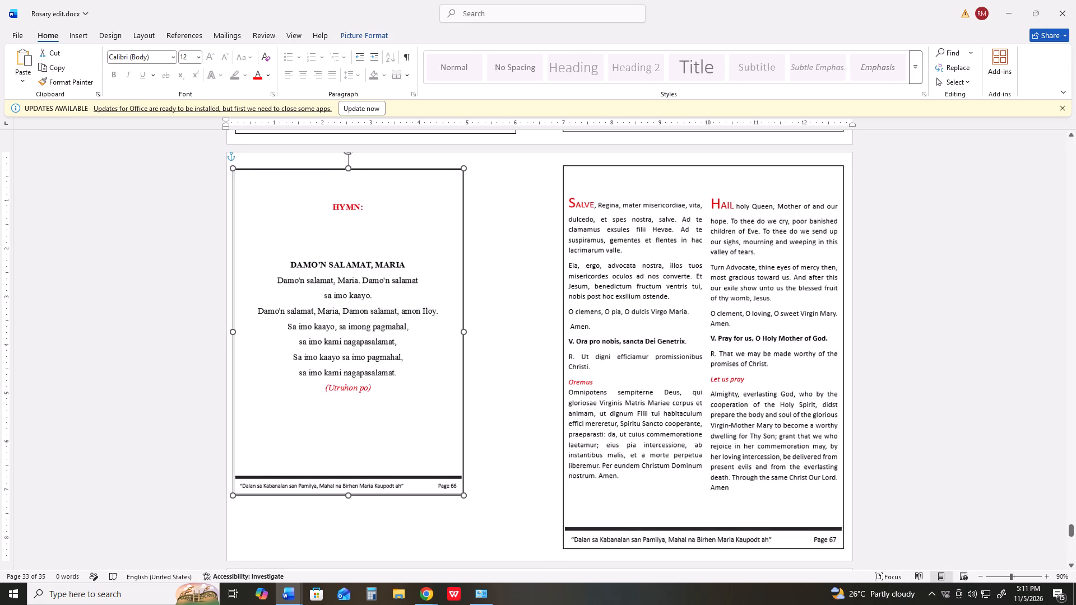
pyautogui.moveTo(365, 296); pyautogui.dragTo(366, 288)
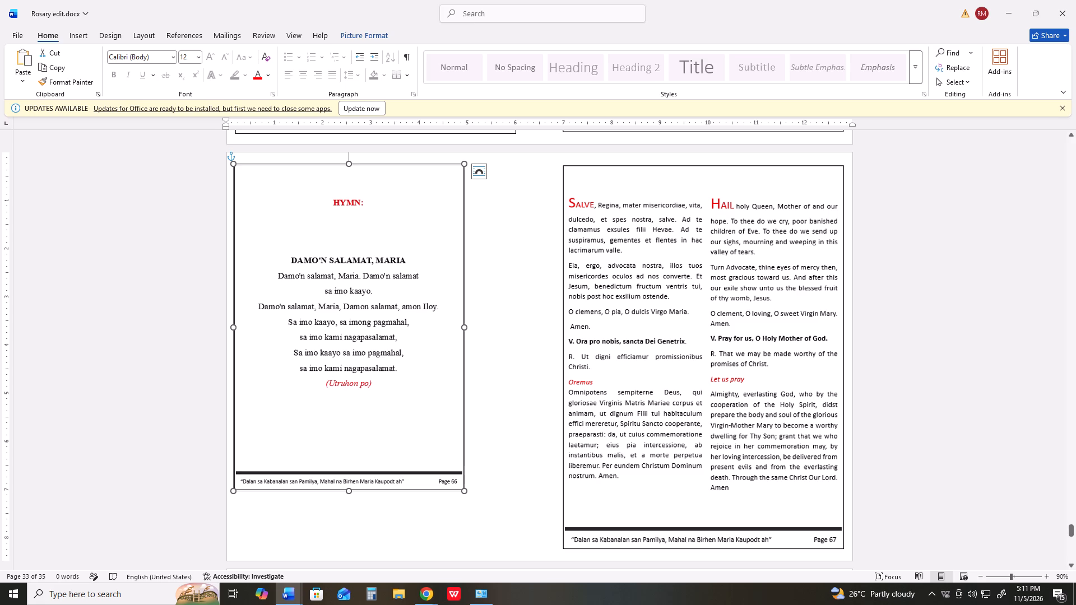
pyautogui.moveTo(463, 491); pyautogui.dragTo(508, 537)
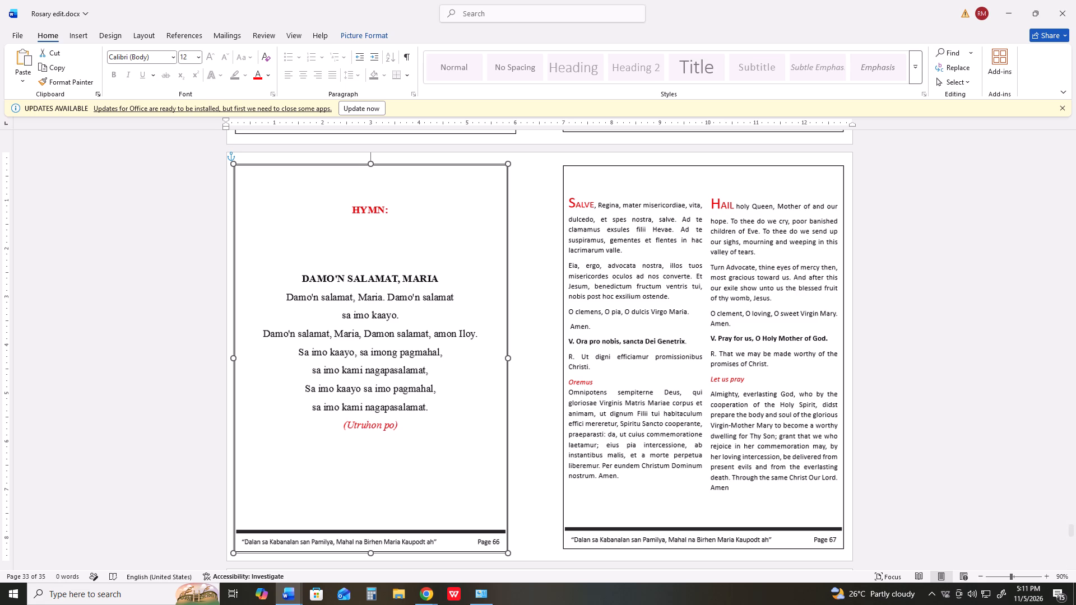
pyautogui.moveTo(508, 537); pyautogui.dragTo(507, 537)
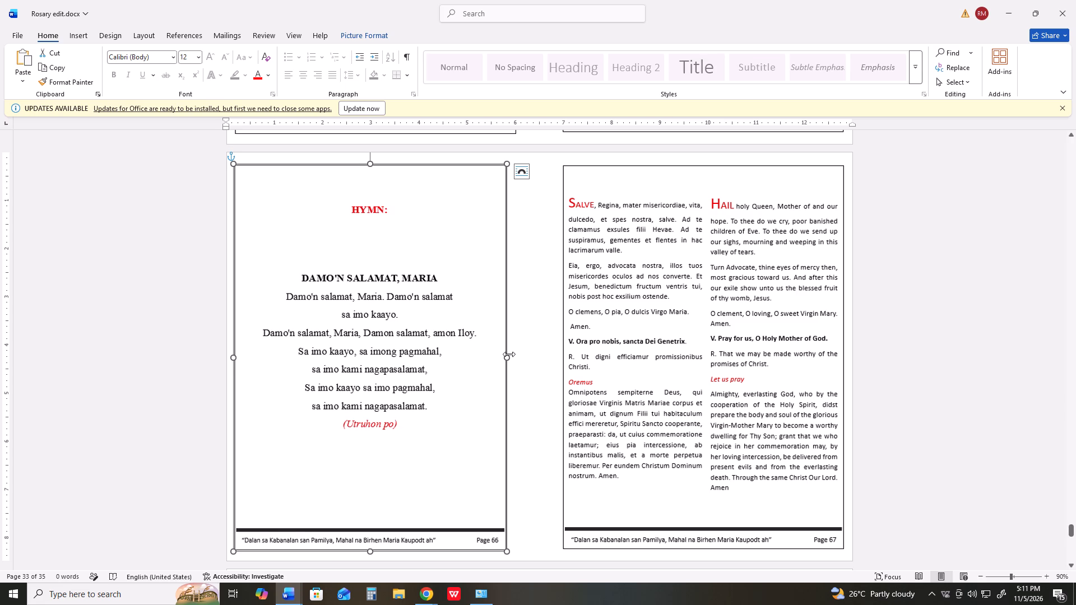
pyautogui.moveTo(507, 356); pyautogui.dragTo(516, 359)
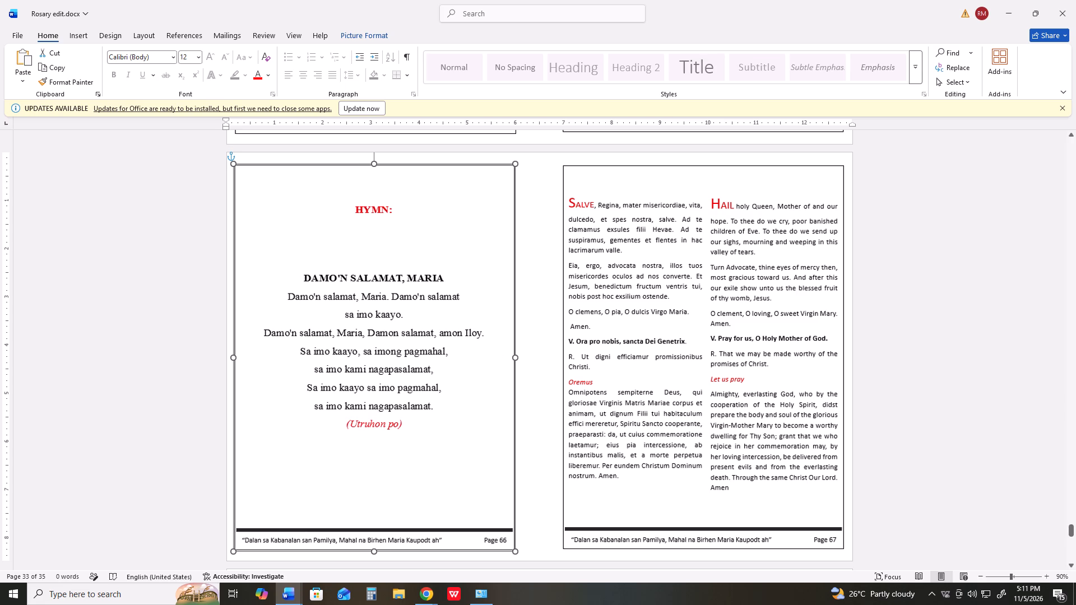
pyautogui.moveTo(516, 359); pyautogui.dragTo(516, 359)
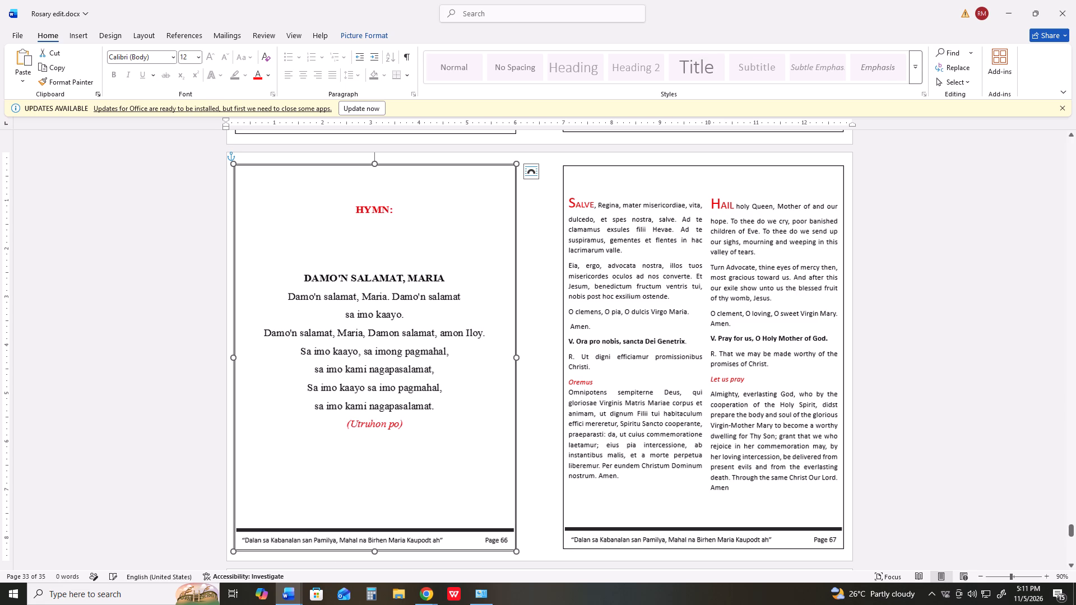
# Check the layout of the resized Page 66 and Page 67 frames in the print preview.
pyautogui.scroll(-6, 537, 367)
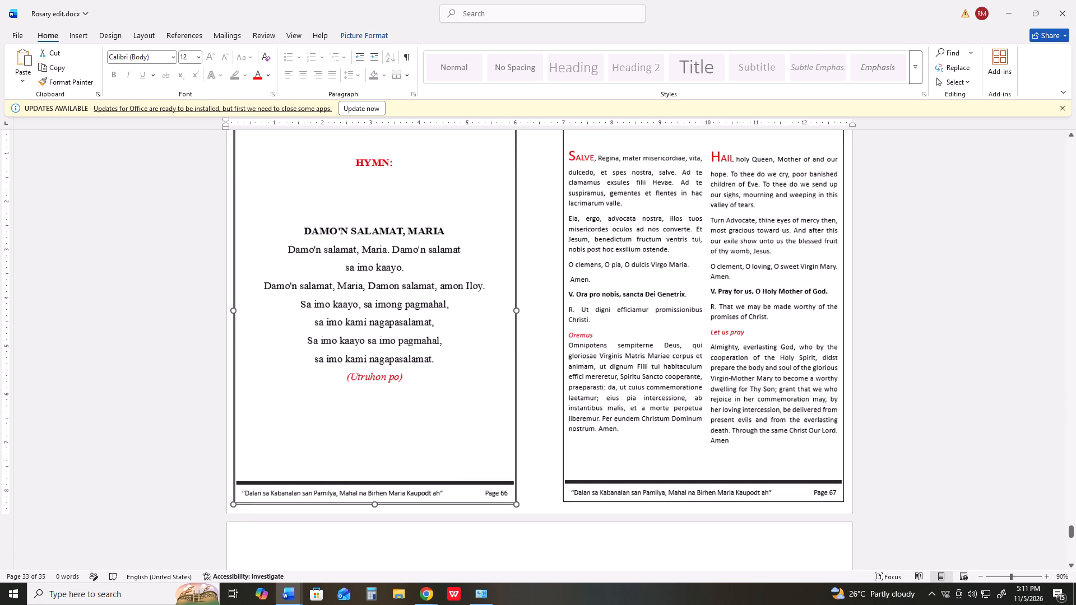
pyautogui.click(539, 359)
pyautogui.scroll(-1, 538, 357)
pyautogui.click(538, 357)
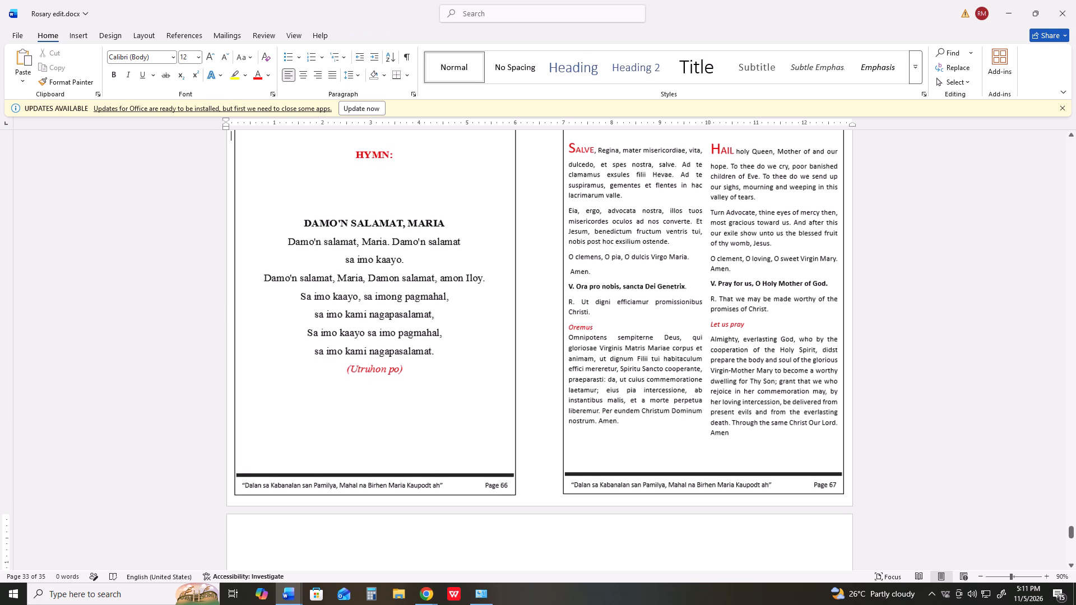
pyautogui.hotkey('ctrl', 'p')
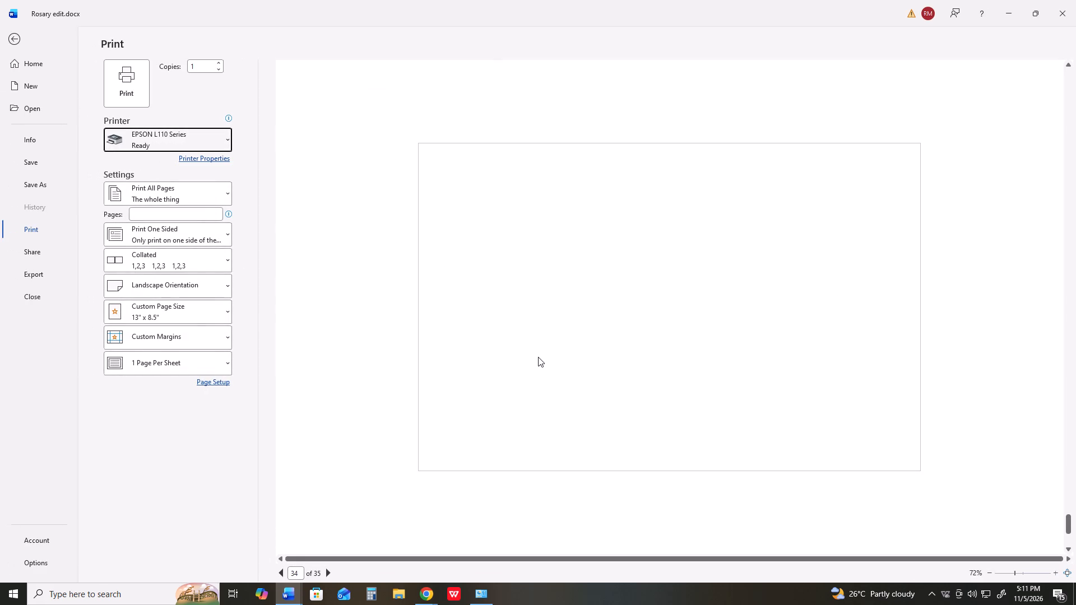
pyautogui.press('Escape')
pyautogui.click(612, 357)
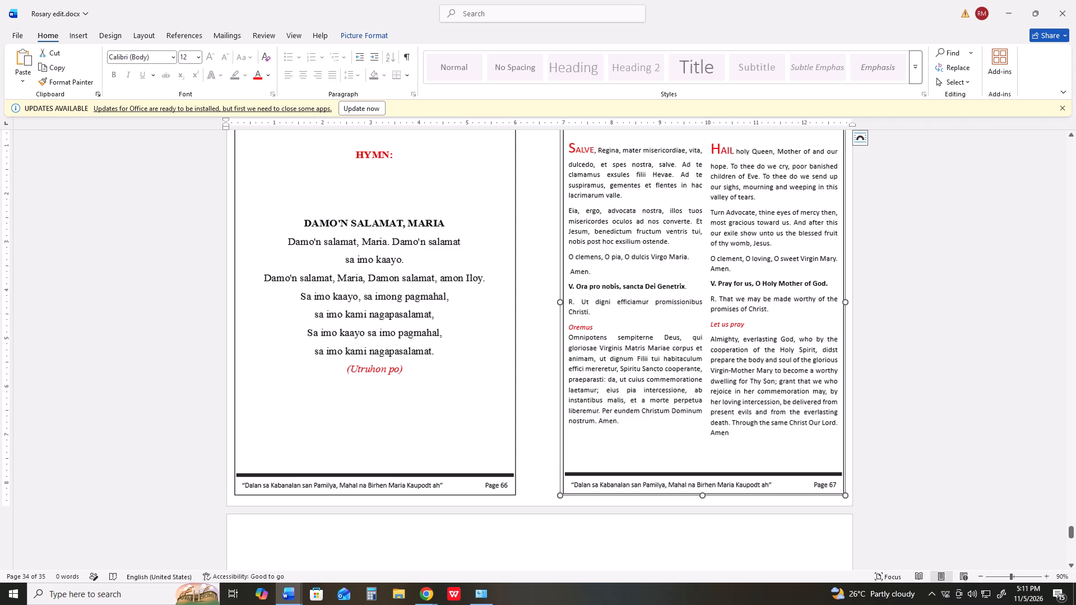
pyautogui.hotkey('ctrl', 'p')
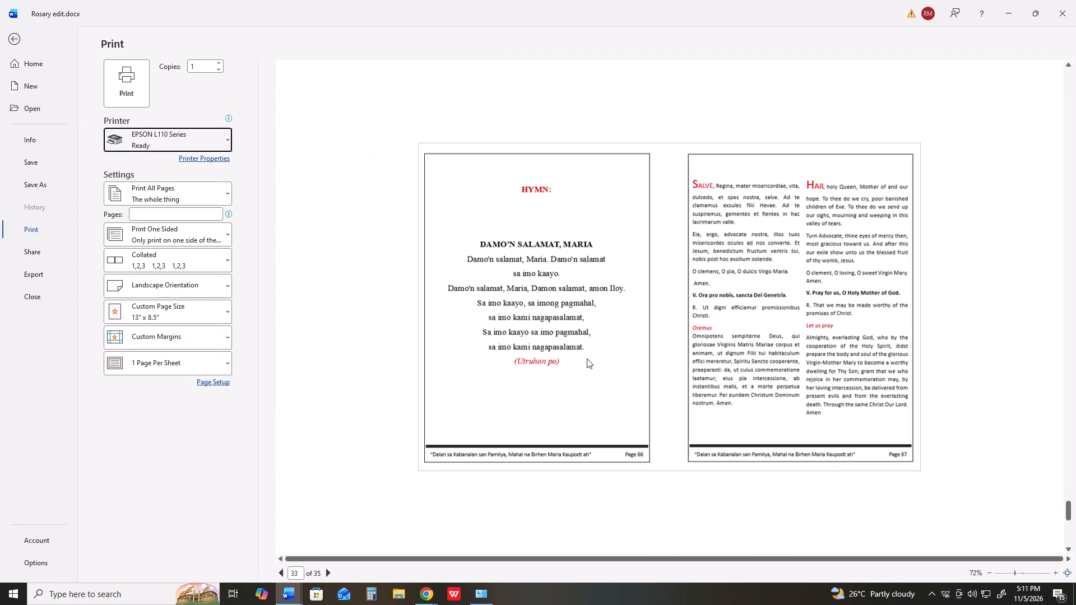
pyautogui.press('Escape')
# Delete the extra blank page at the end of the document, leaving one blank sheet after Page 66–67.
pyautogui.scroll(-15, 587, 353)
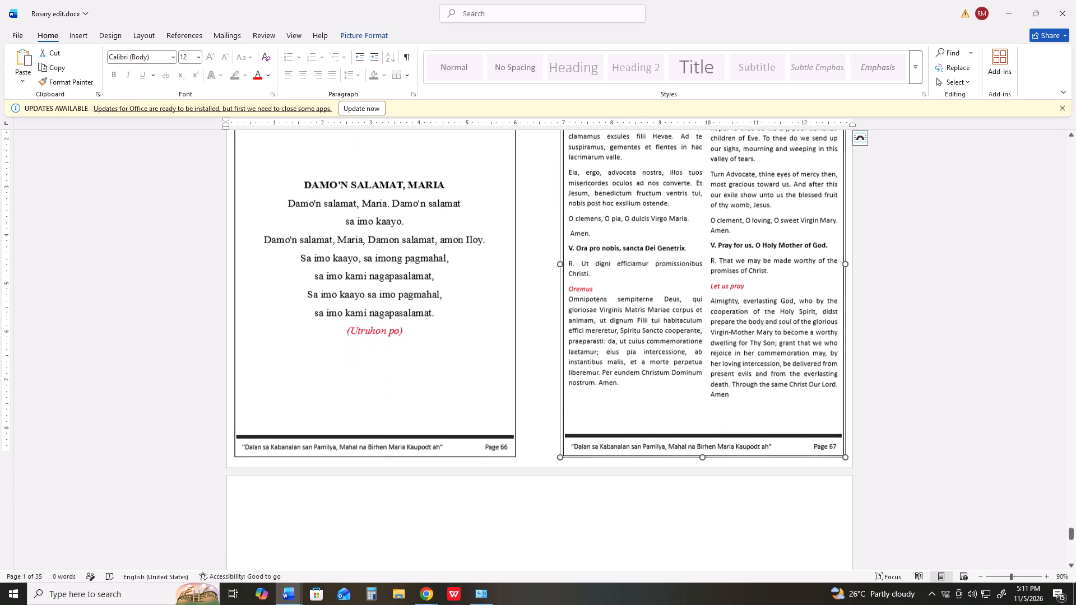
pyautogui.scroll(-8, 587, 353)
pyautogui.moveTo(1074, 538); pyautogui.dragTo(1074, 542)
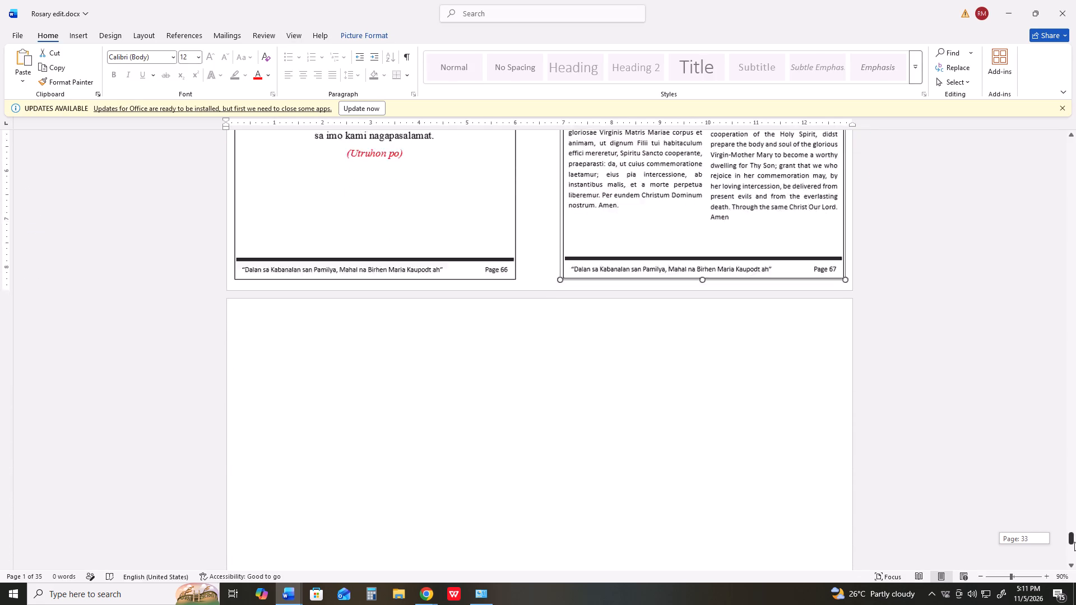
pyautogui.moveTo(1074, 542); pyautogui.dragTo(1068, 571)
pyautogui.click(744, 433)
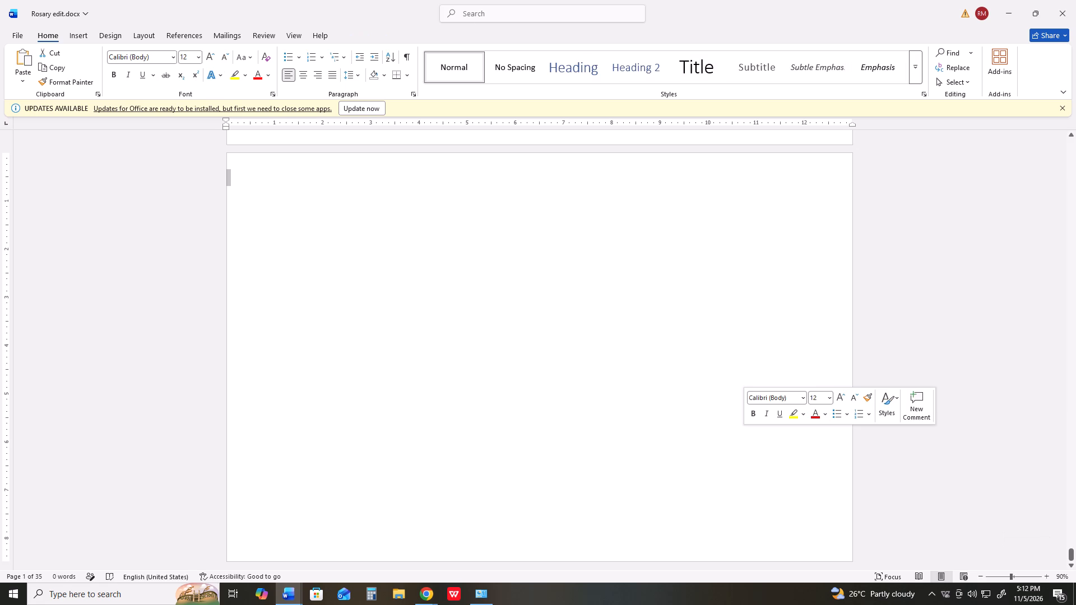
pyautogui.press('BackSpace')
pyautogui.press('BackSpace')
pyautogui.press('=')
pyautogui.press('BackSpace')
pyautogui.press('BackSpace')
pyautogui.press('BackSpace')
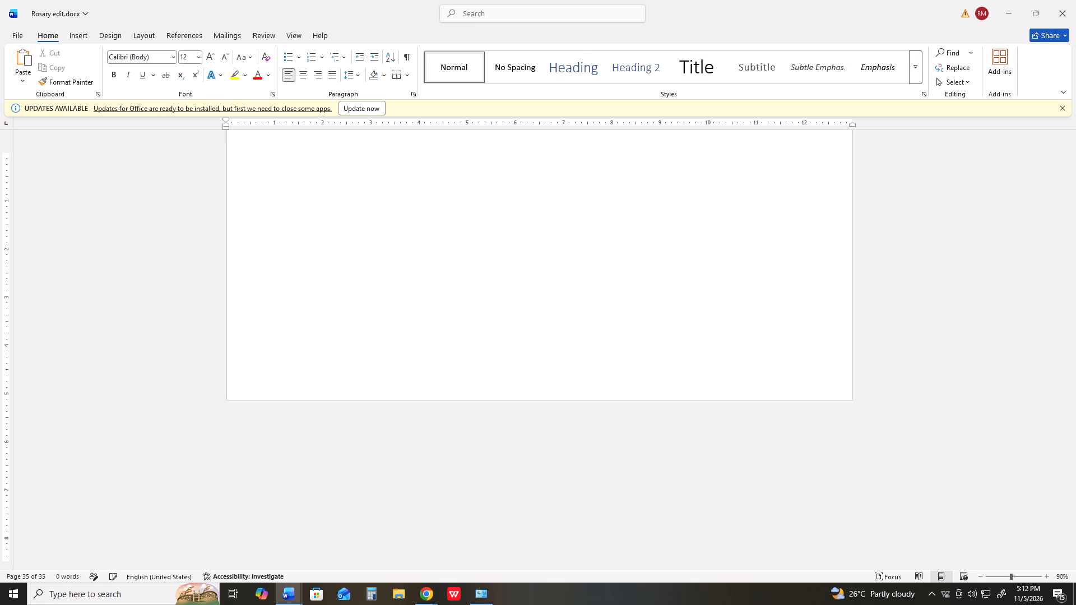
# Insert the picture r68.png on the blank sheet after Page 66–67 and change its text wrapping so it can be moved freely.
pyautogui.click(78, 34)
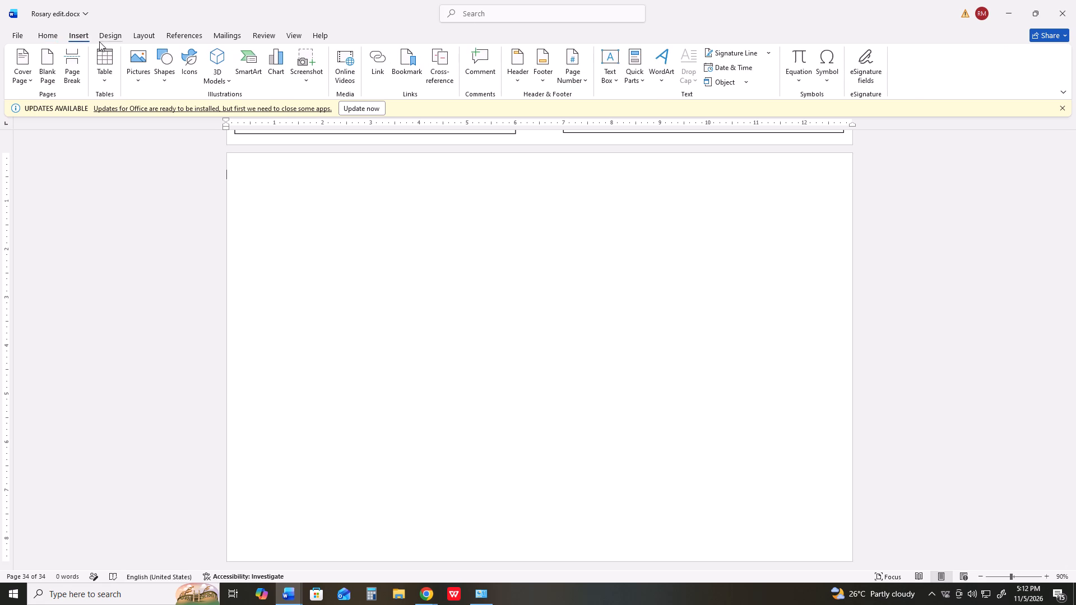
pyautogui.click(133, 64)
pyautogui.click(174, 118)
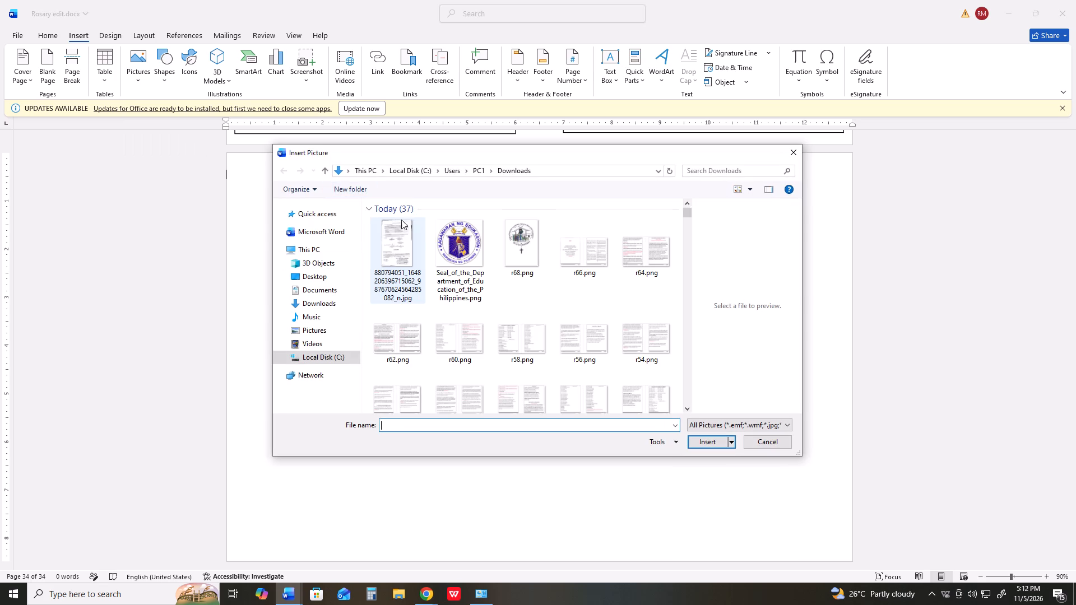
pyautogui.click(527, 264)
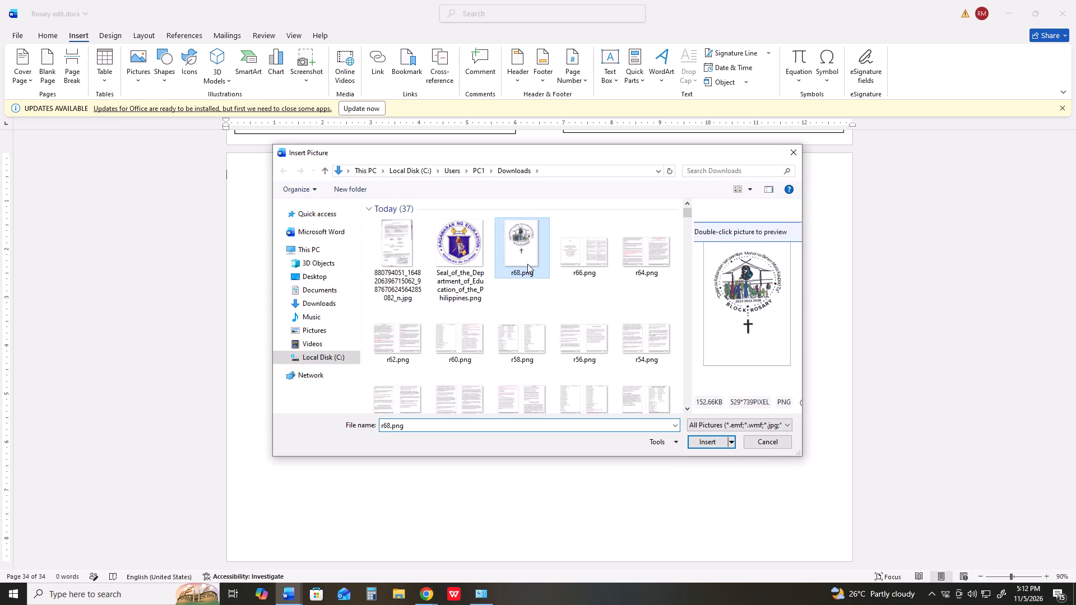
pyautogui.press('Return')
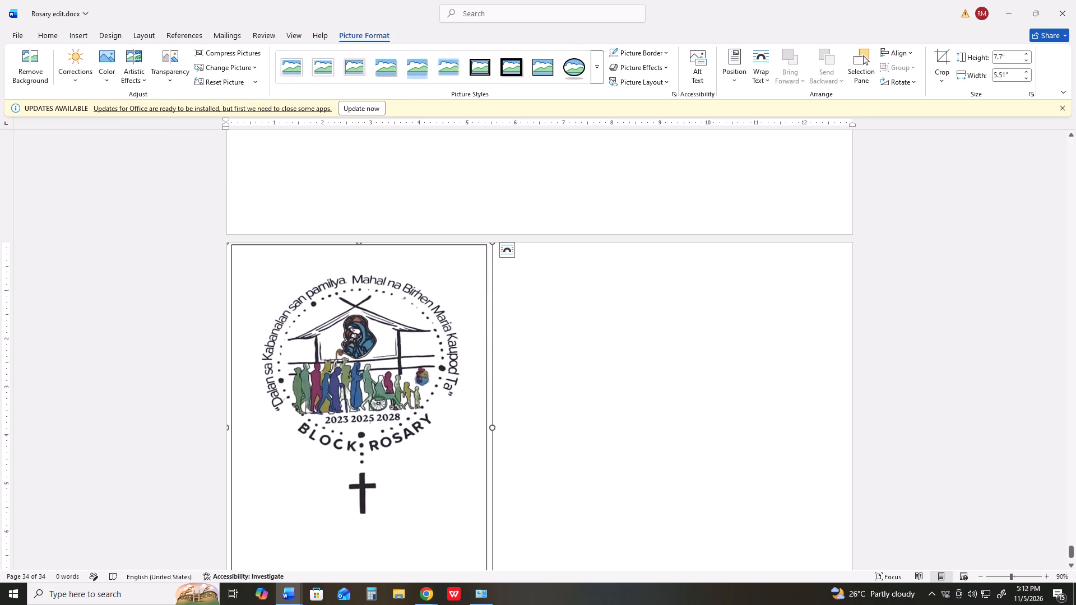
pyautogui.click(509, 257)
pyautogui.click(591, 351)
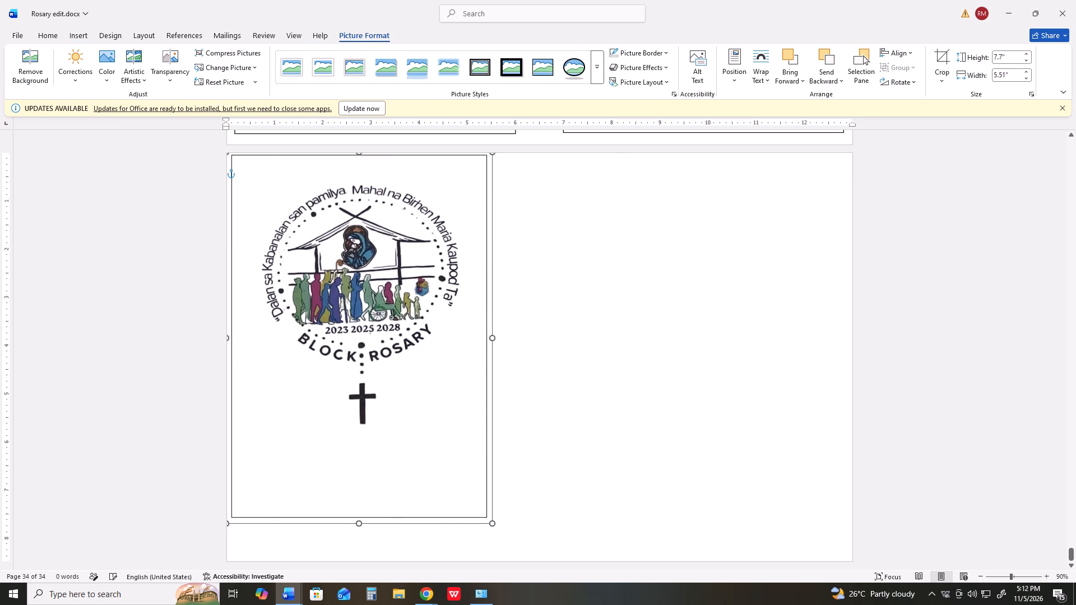
# Crop the thin outer margins off the Block Rosary logo picture's left and bottom edges, to about 5.43" wide and 7.6" high.
pyautogui.moveTo(420, 346); pyautogui.dragTo(460, 343)
pyautogui.scroll(4, 583, 345)
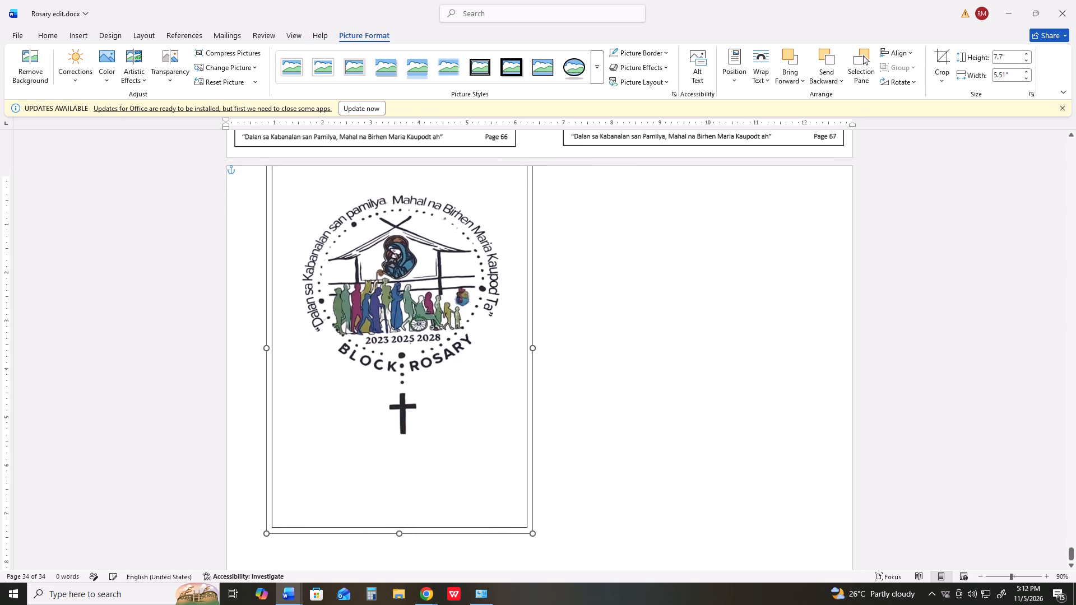
pyautogui.scroll(2, 578, 323)
pyautogui.scroll(-2, 424, 348)
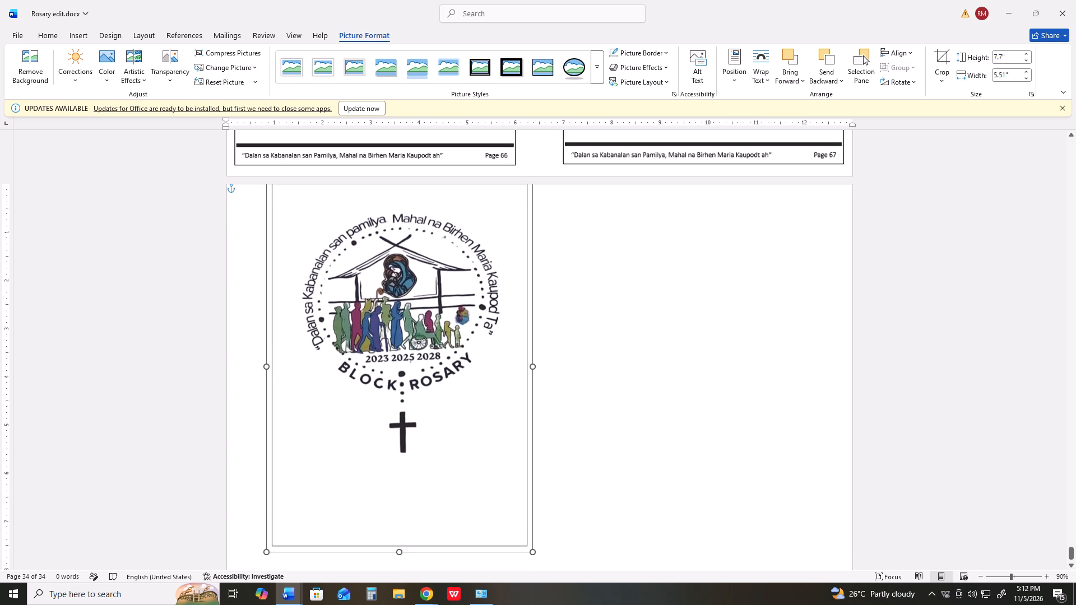
pyautogui.moveTo(399, 347); pyautogui.dragTo(433, 361)
pyautogui.rightClick(327, 308)
pyautogui.click(364, 230)
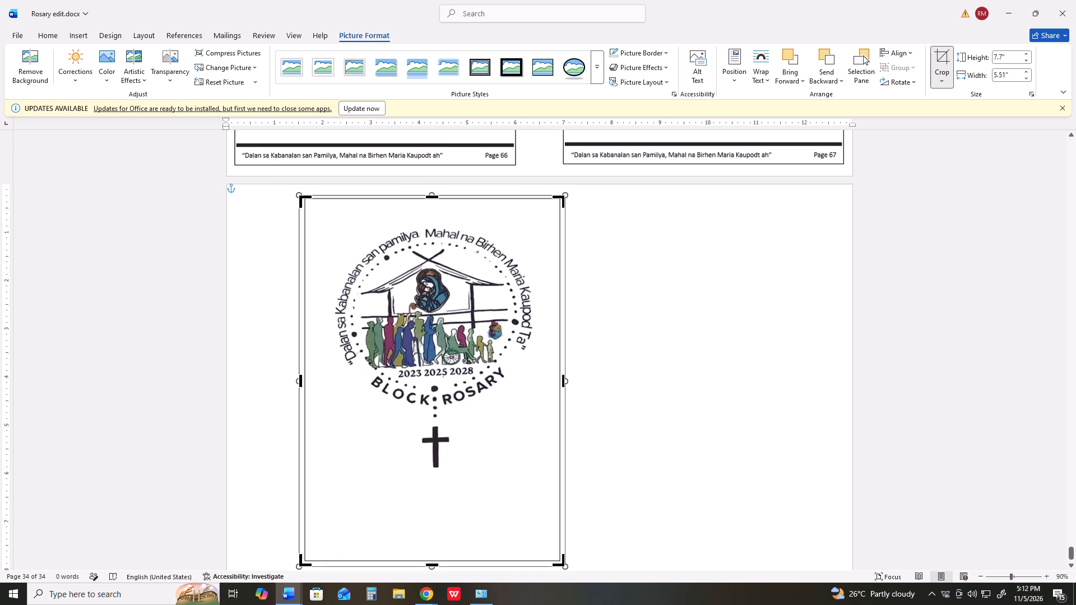
pyautogui.click(300, 380)
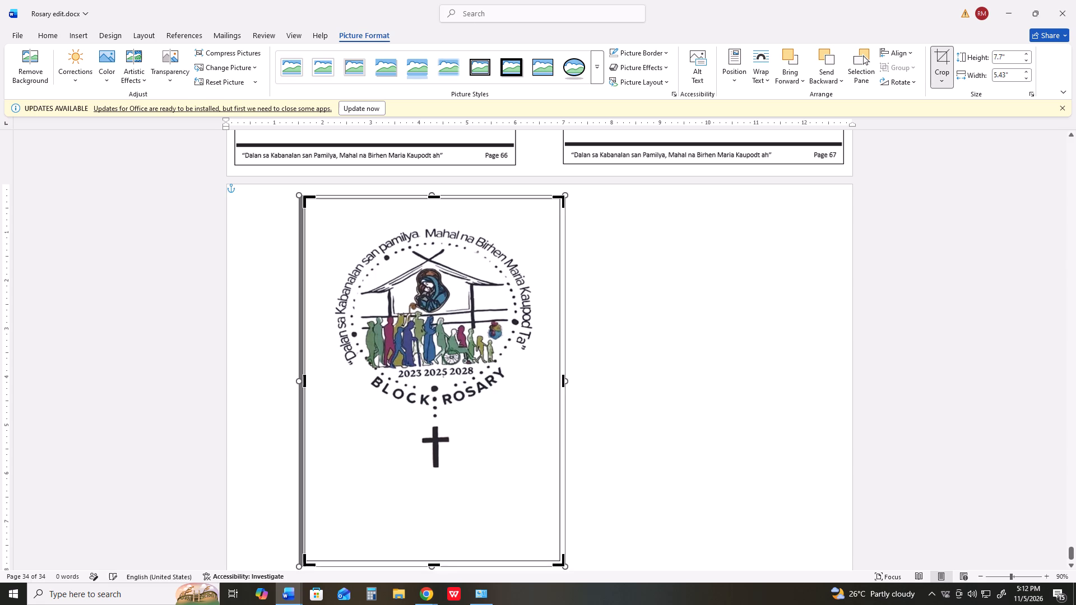
pyautogui.click(434, 565)
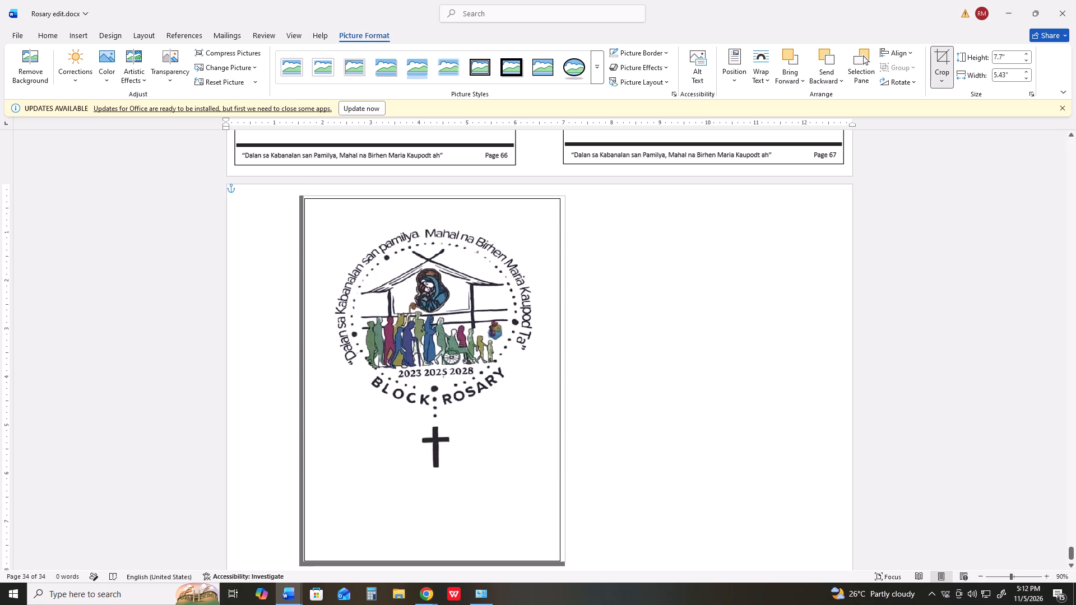
pyautogui.click(564, 378)
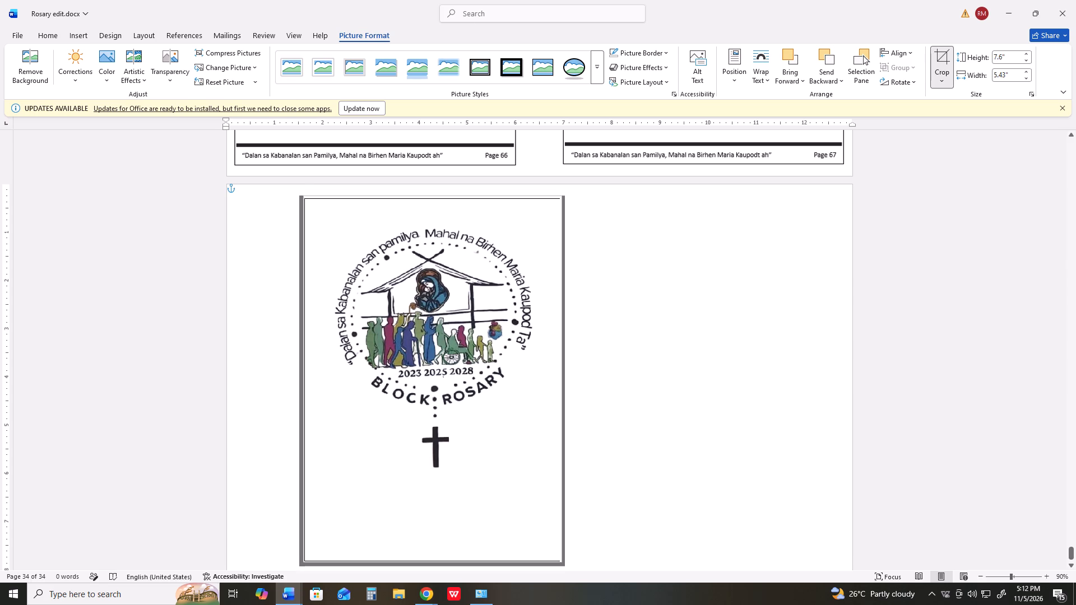
pyautogui.click(606, 383)
# Move the cropped Block Rosary picture to the sheet's upper-left corner, lining up its left edge with the Page 66 frame above.
pyautogui.moveTo(493, 378); pyautogui.dragTo(435, 373)
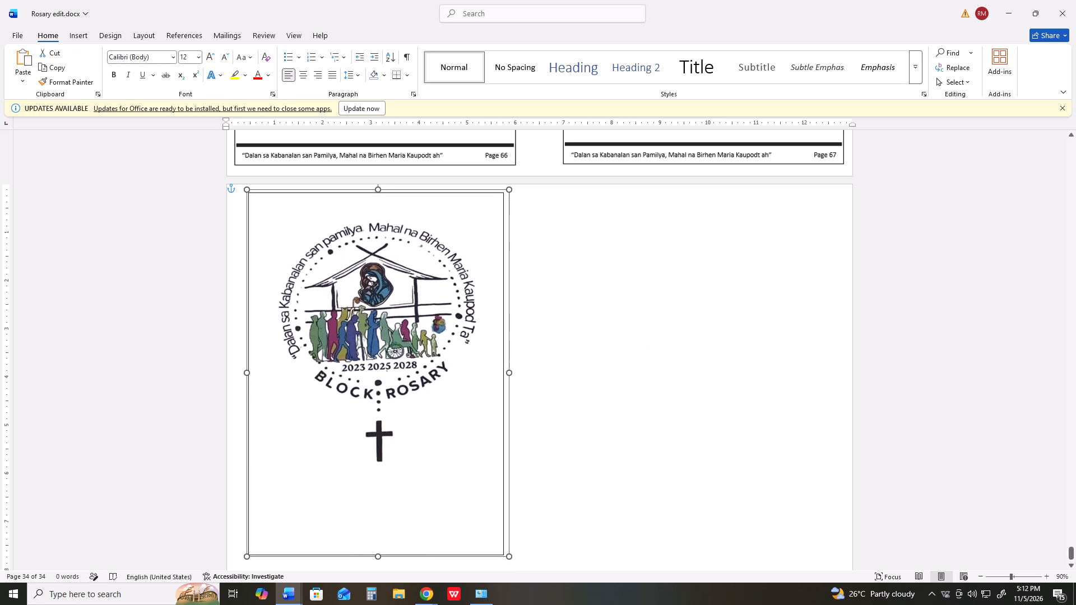
pyautogui.moveTo(435, 373); pyautogui.dragTo(425, 374)
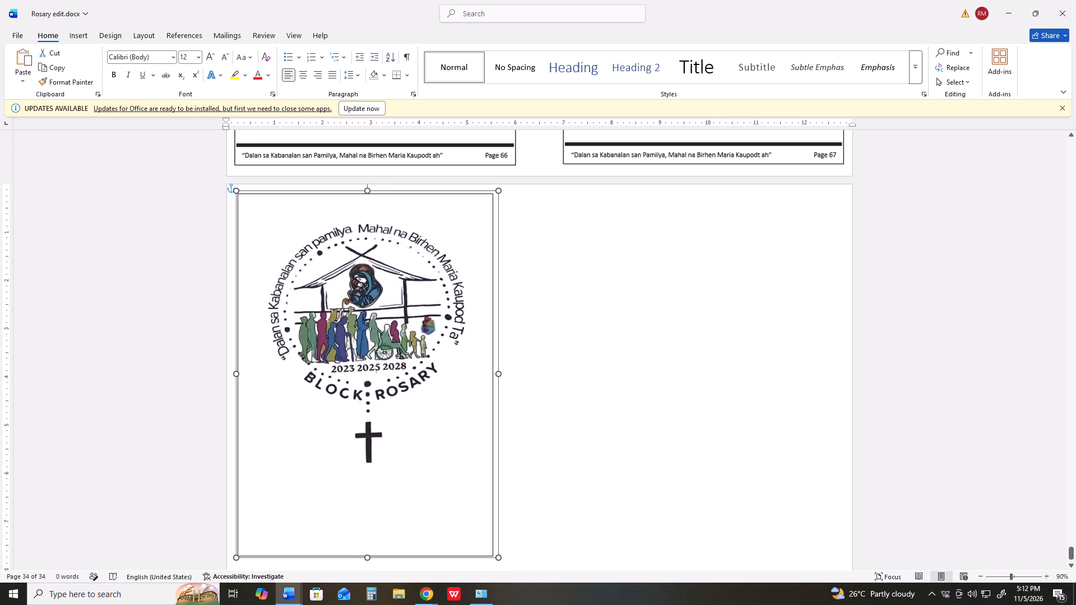
pyautogui.moveTo(425, 374); pyautogui.dragTo(425, 374)
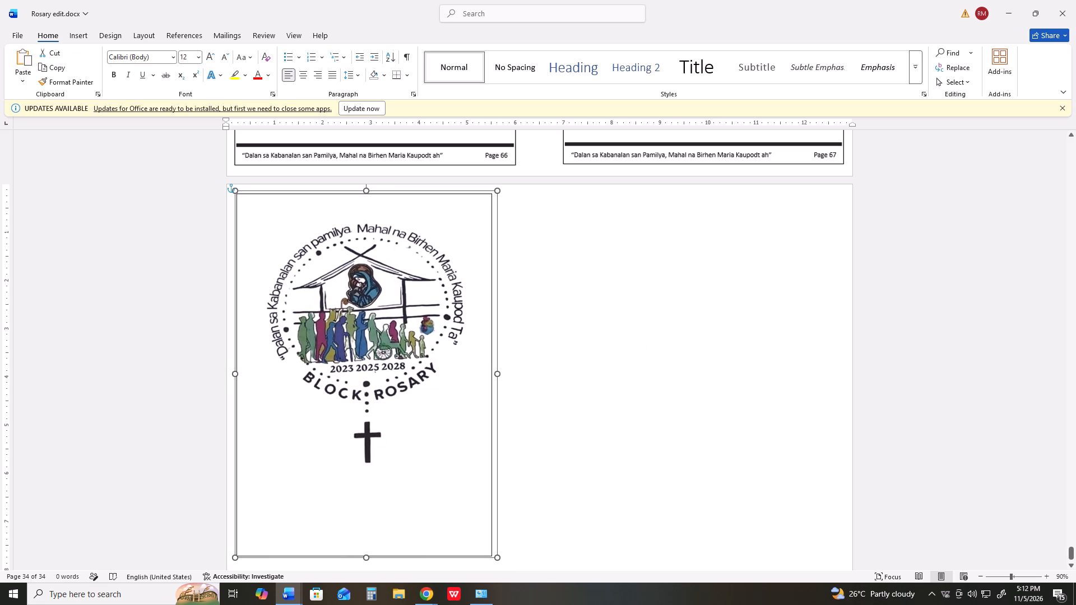
pyautogui.moveTo(425, 374); pyautogui.dragTo(424, 374)
# Enlarge the Block Rosary picture proportionally to nearly the sheet's full height, and widen it slightly to match the Page 66 frame width.
pyautogui.scroll(-6, 558, 362)
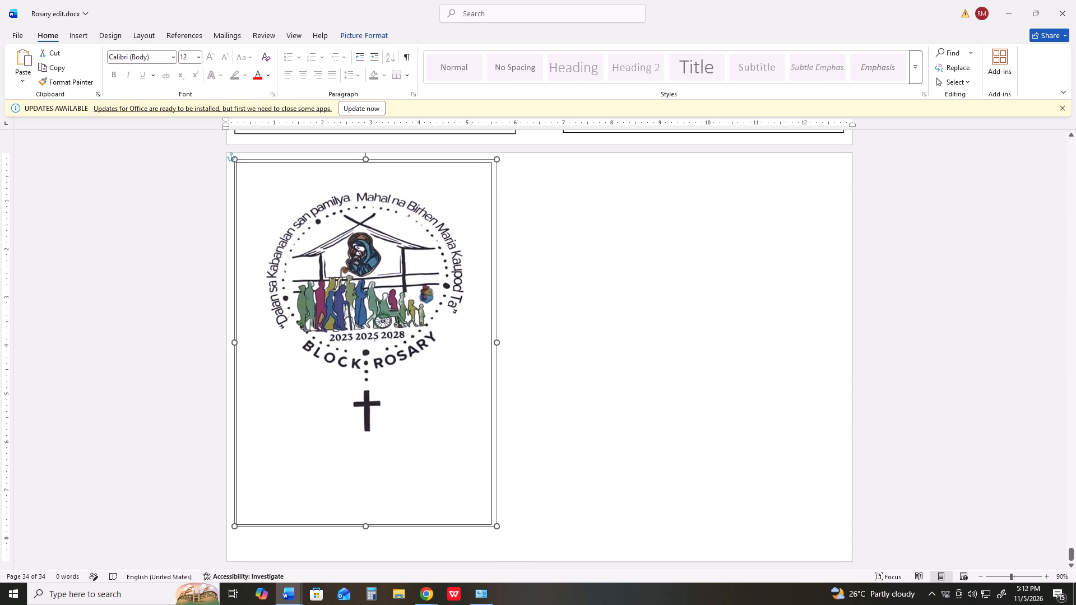
pyautogui.moveTo(499, 525); pyautogui.dragTo(513, 532)
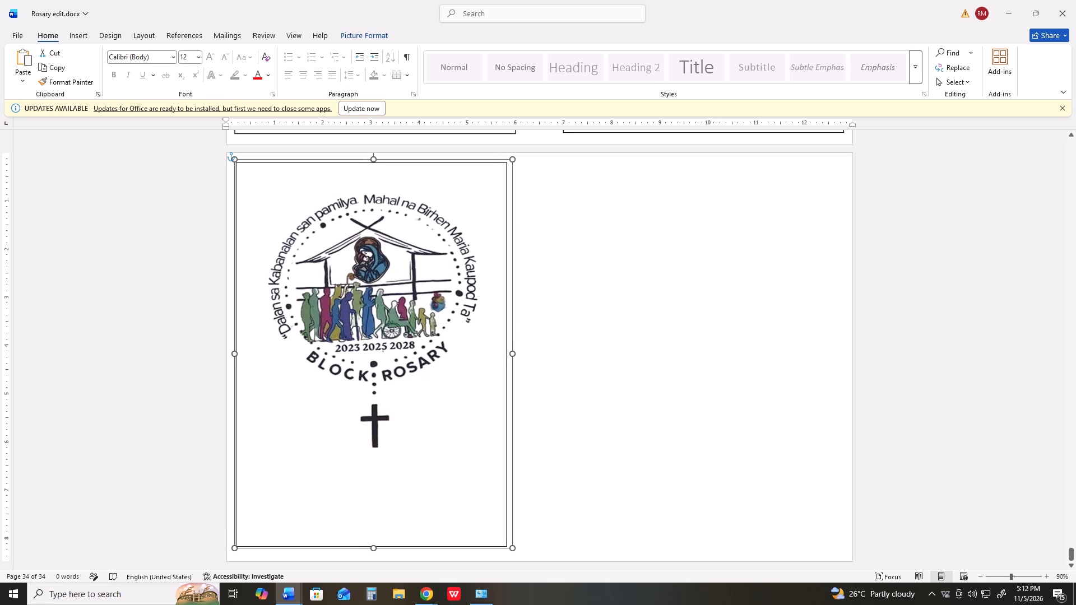
pyautogui.moveTo(513, 532); pyautogui.dragTo(514, 534)
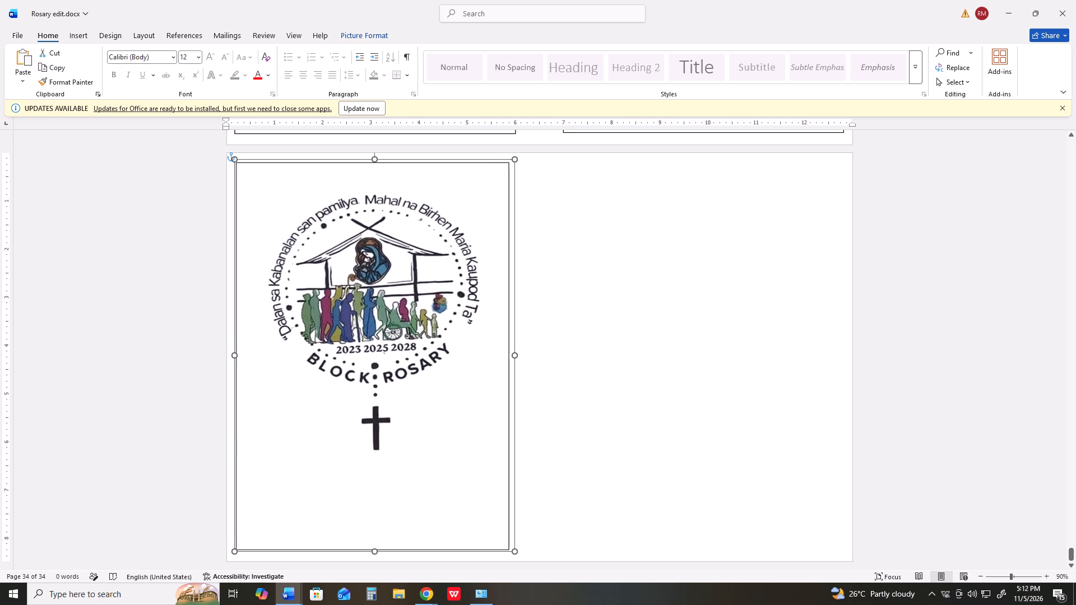
pyautogui.moveTo(514, 534); pyautogui.dragTo(516, 535)
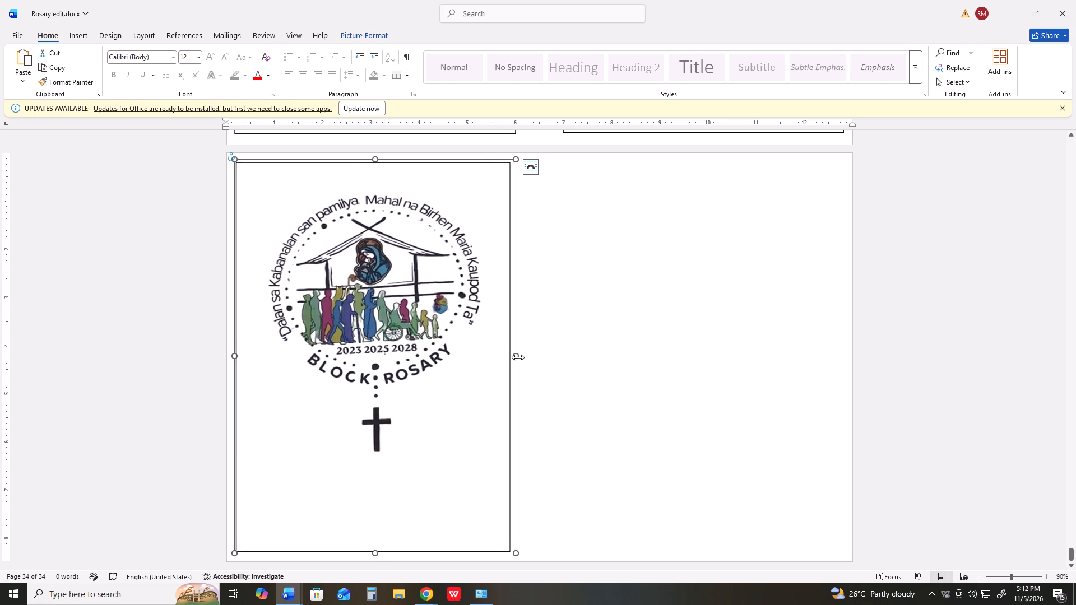
pyautogui.moveTo(517, 357); pyautogui.dragTo(523, 359)
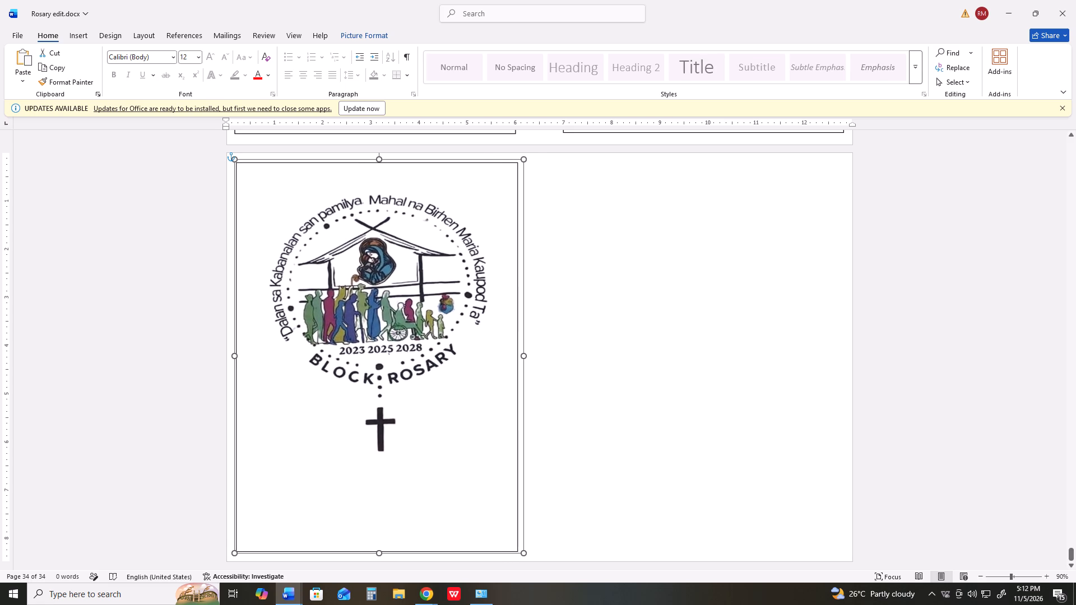
pyautogui.moveTo(523, 359); pyautogui.dragTo(523, 359)
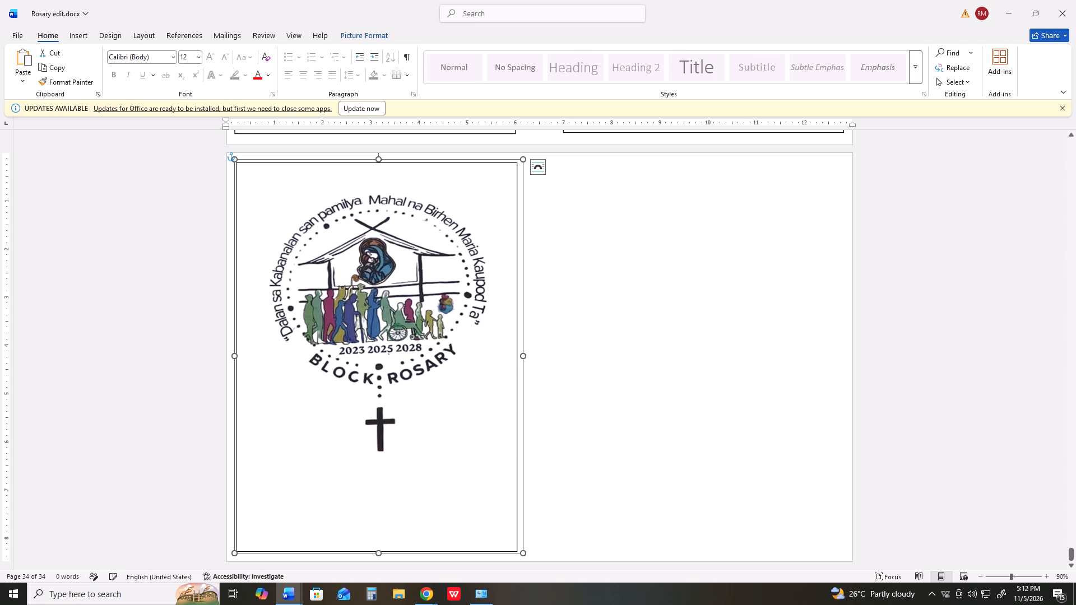
pyautogui.click(604, 369)
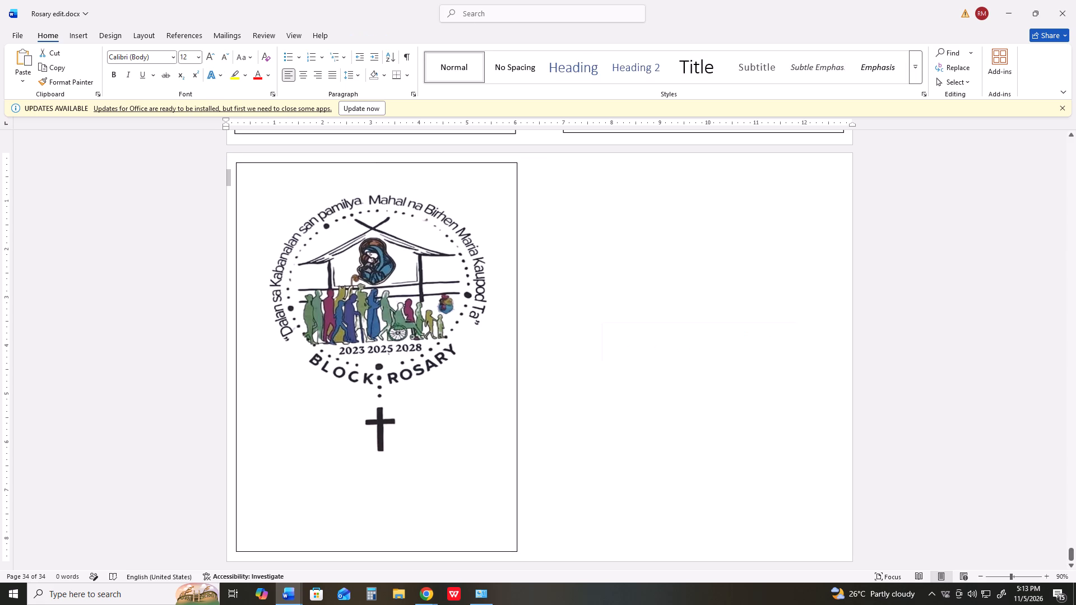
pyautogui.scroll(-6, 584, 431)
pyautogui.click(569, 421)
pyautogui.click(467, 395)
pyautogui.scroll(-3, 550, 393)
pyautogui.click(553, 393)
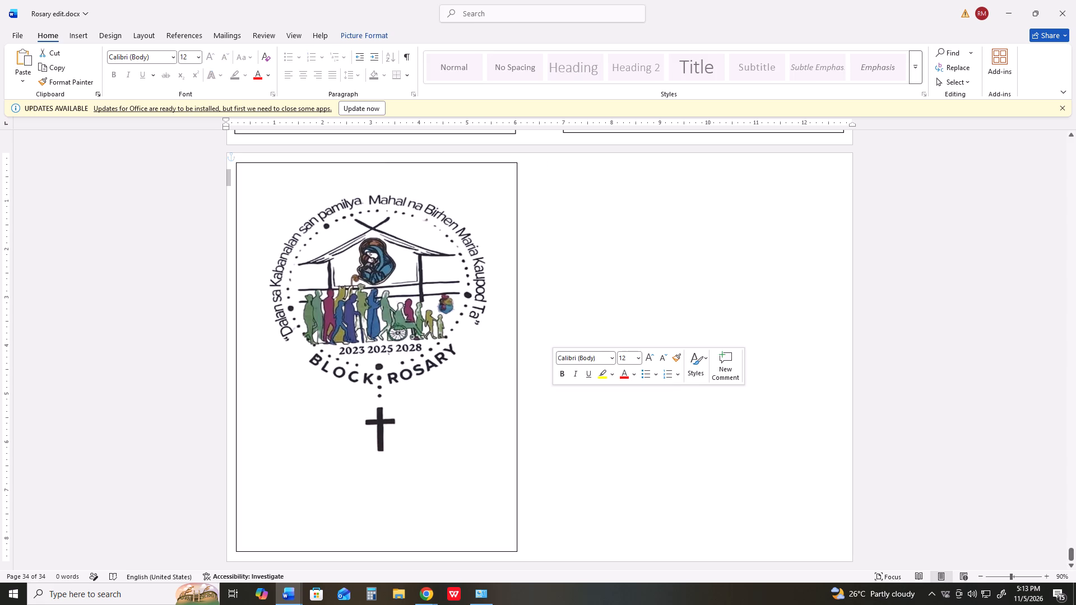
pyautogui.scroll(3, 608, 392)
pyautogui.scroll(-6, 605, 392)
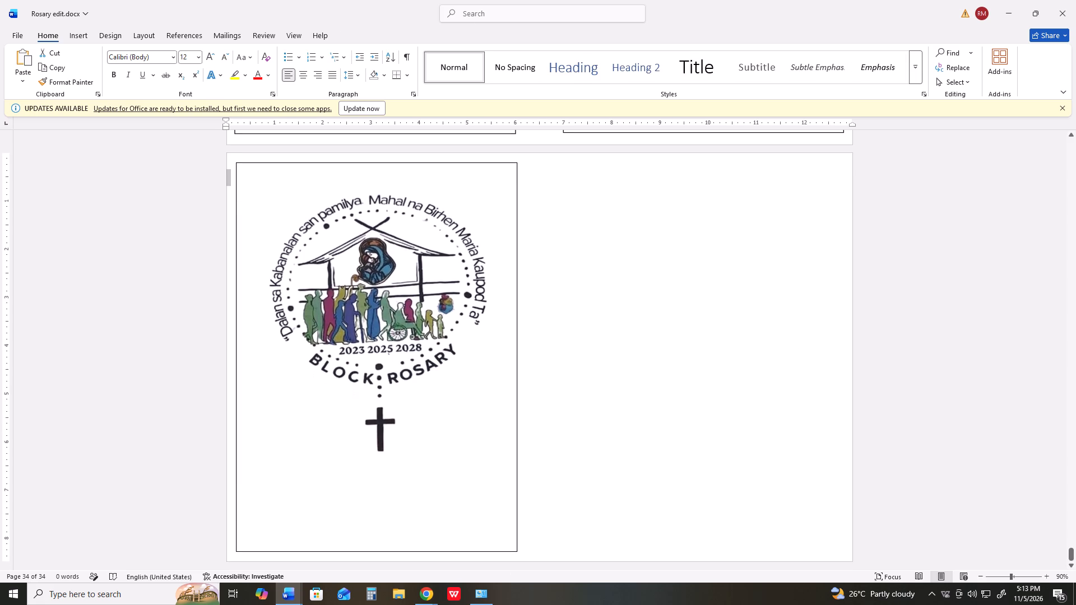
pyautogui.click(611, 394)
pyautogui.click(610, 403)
# Insert a blank page after the Block Rosary logo sheet.
pyautogui.click(80, 31)
pyautogui.click(47, 64)
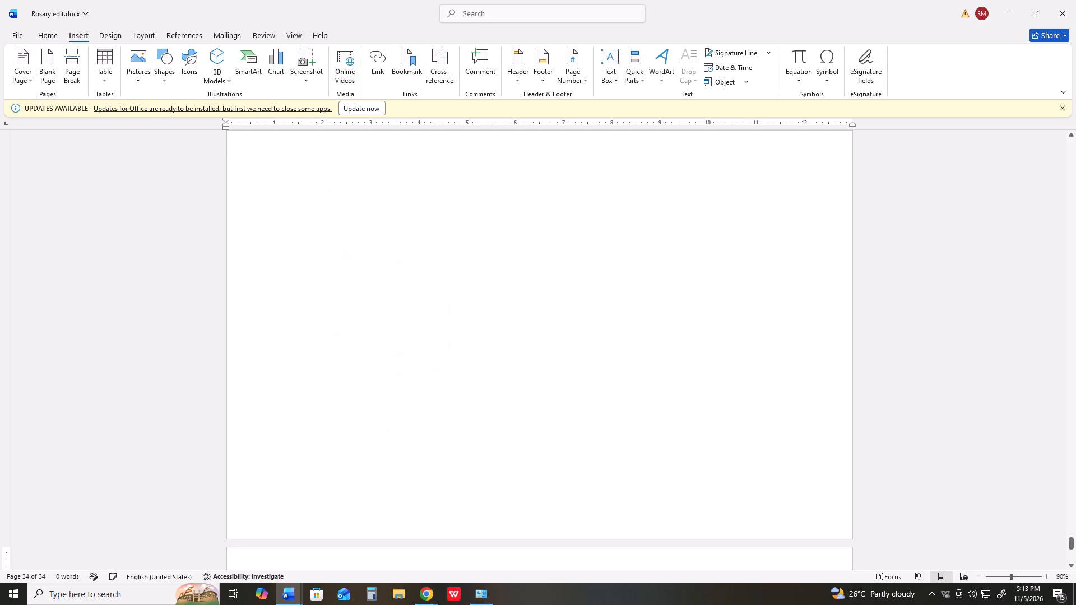
# Delete the extra blank page at the end of the document, leaving one blank sheet after the Block Rosary logo sheet.
pyautogui.scroll(5, 597, 324)
pyautogui.scroll(-8, 595, 319)
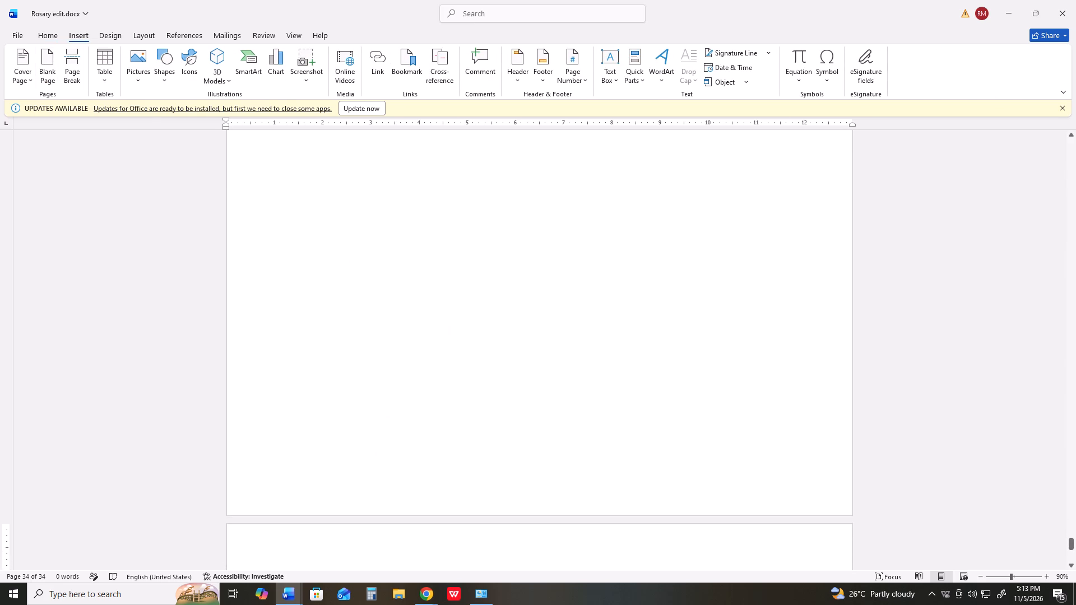
pyautogui.scroll(-17, 597, 309)
pyautogui.scroll(-5, 599, 315)
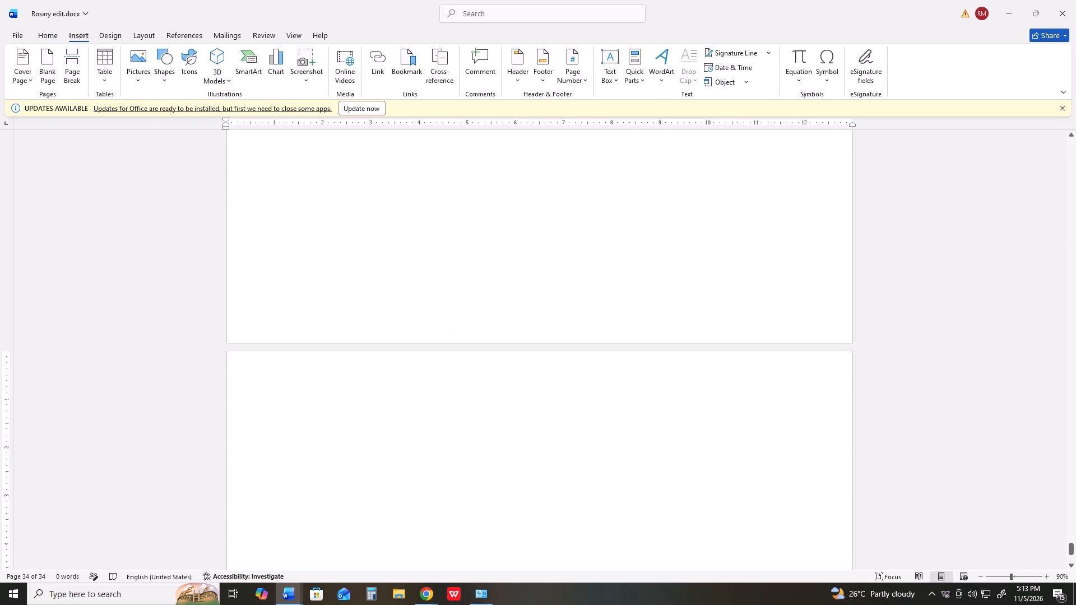
pyautogui.moveTo(1069, 548); pyautogui.dragTo(1060, 467)
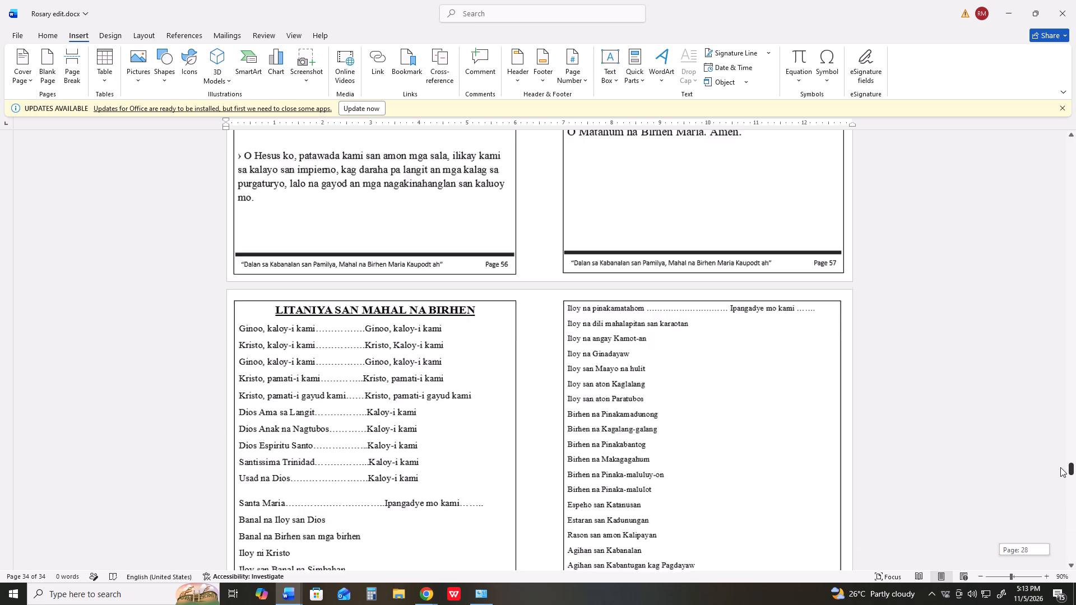
pyautogui.moveTo(1060, 467); pyautogui.dragTo(1059, 504)
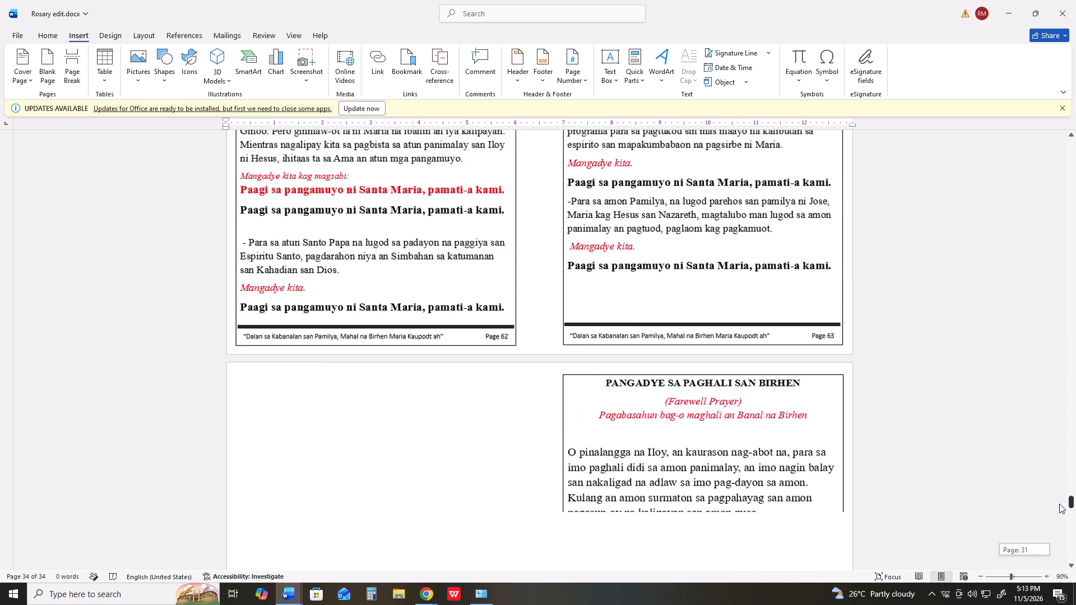
pyautogui.moveTo(1059, 504); pyautogui.dragTo(1058, 530)
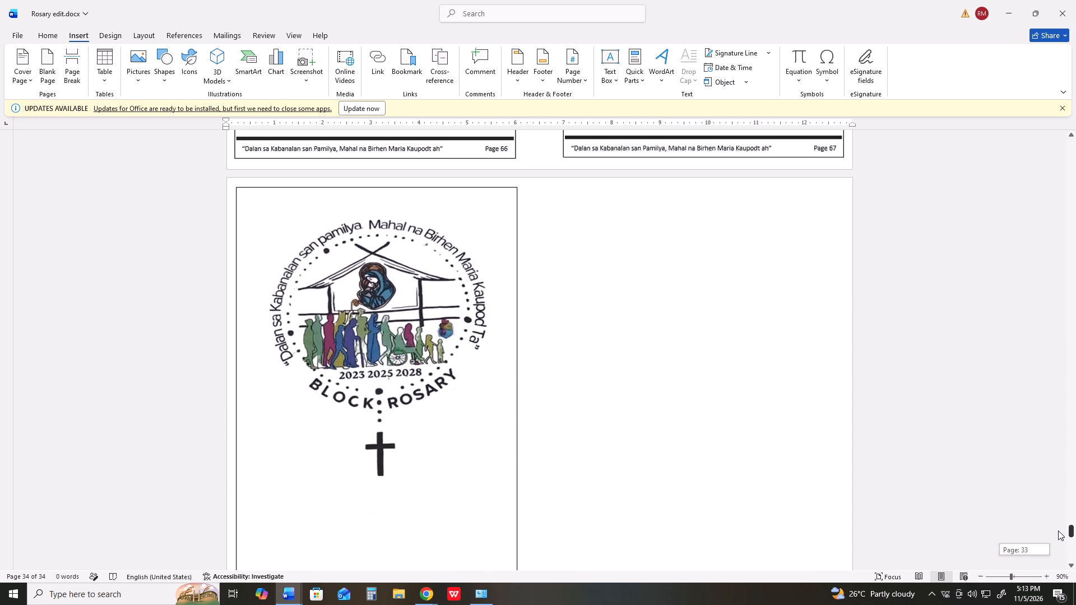
pyautogui.moveTo(1058, 530); pyautogui.dragTo(1049, 547)
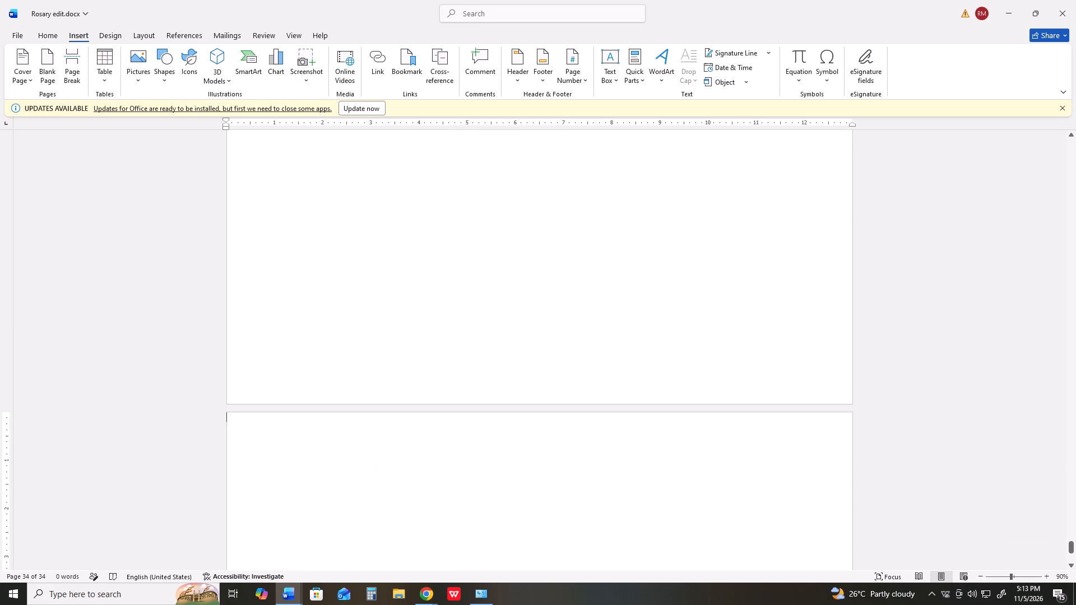
pyautogui.click(656, 452)
pyautogui.press('BackSpace')
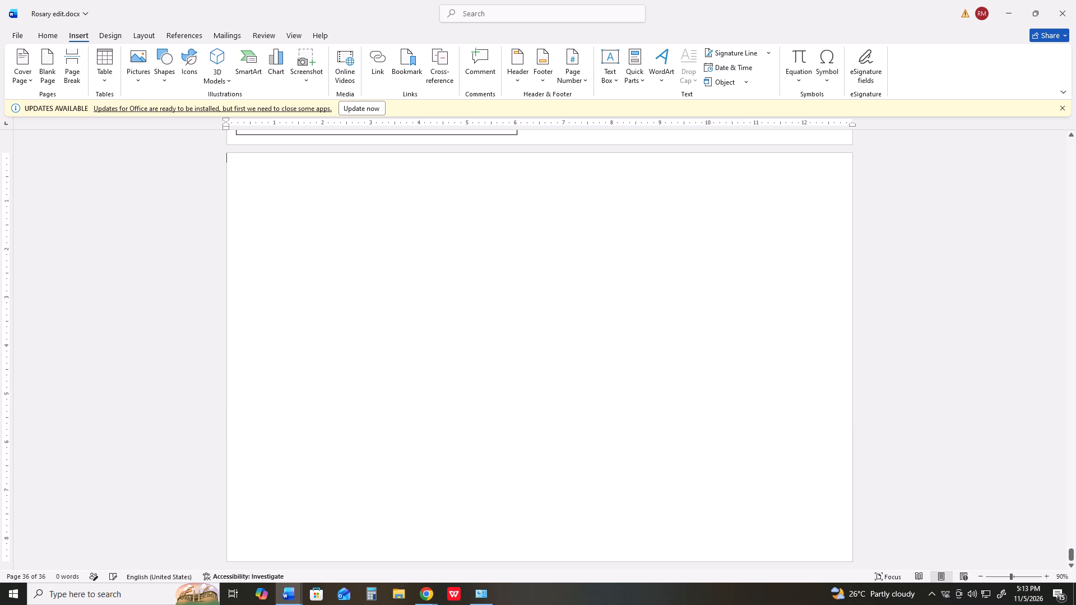
# Nudge the Block Rosary logo picture slightly to the left on its sheet, in two small increments.
pyautogui.moveTo(1072, 550); pyautogui.dragTo(1070, 538)
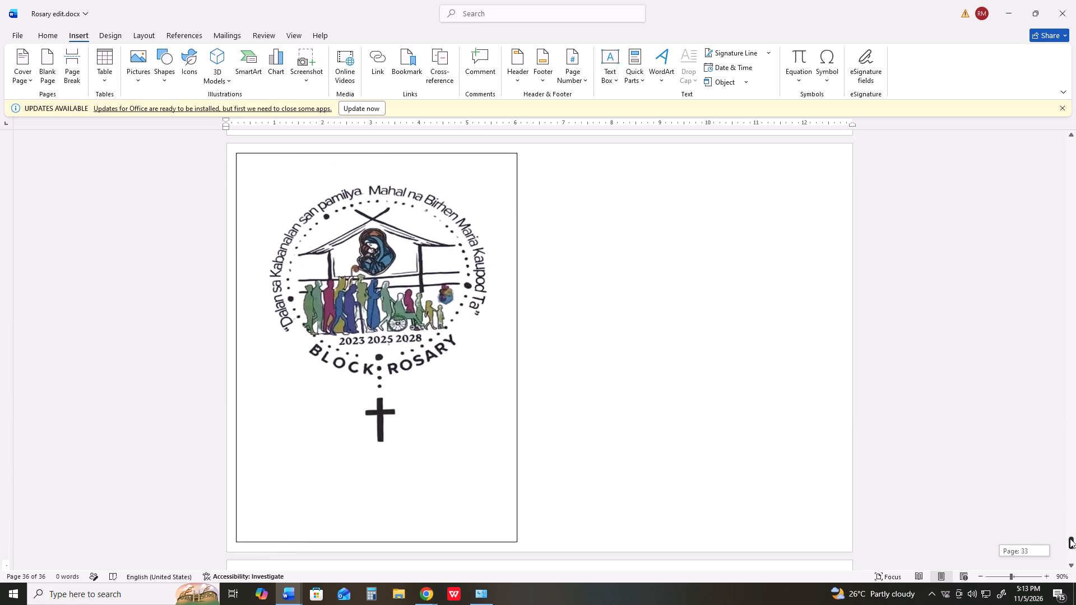
pyautogui.moveTo(1070, 538); pyautogui.dragTo(1069, 539)
pyautogui.click(539, 429)
pyautogui.click(480, 407)
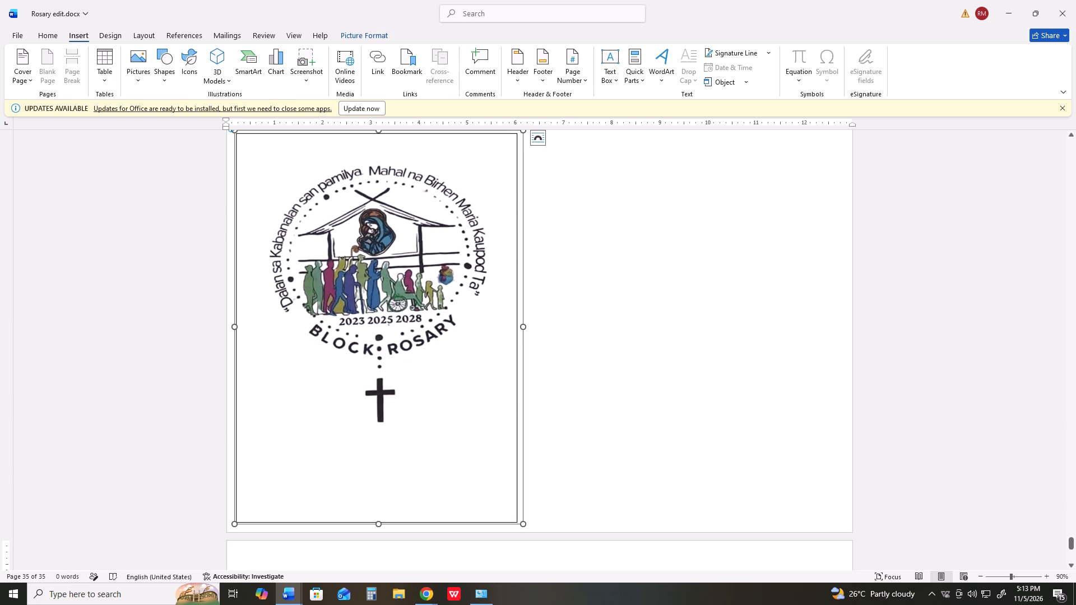
pyautogui.click(524, 328)
pyautogui.press('Left')
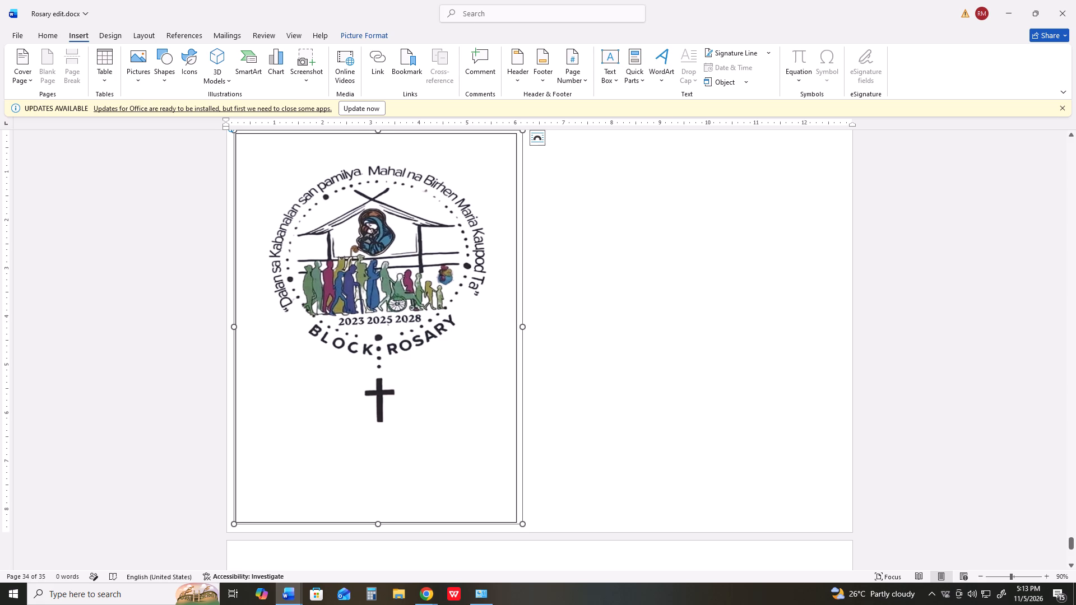
pyautogui.scroll(-2, 536, 341)
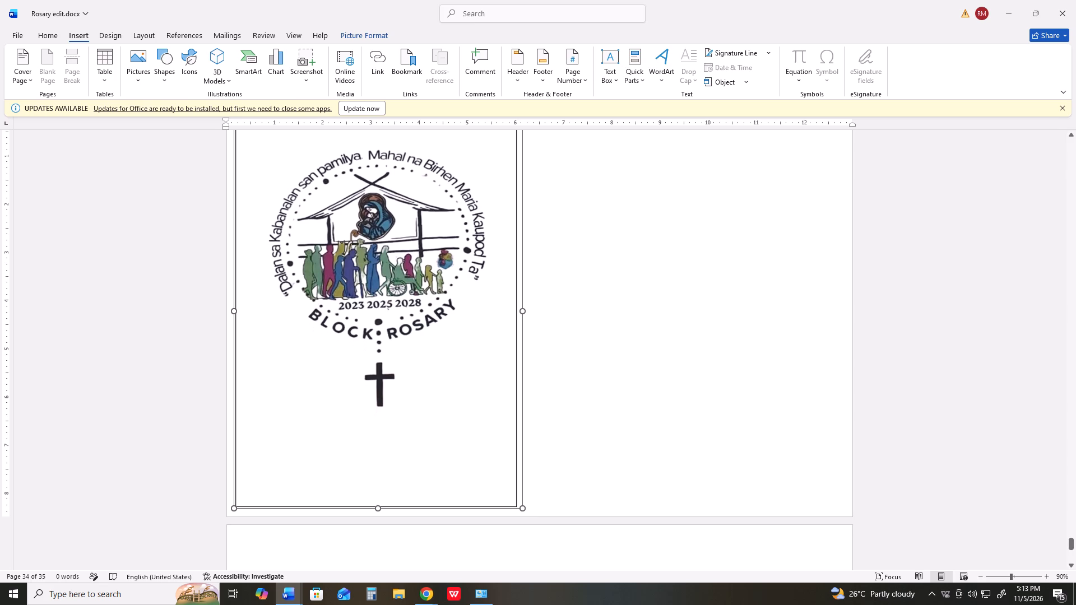
pyautogui.press('Left')
pyautogui.scroll(-3, 536, 342)
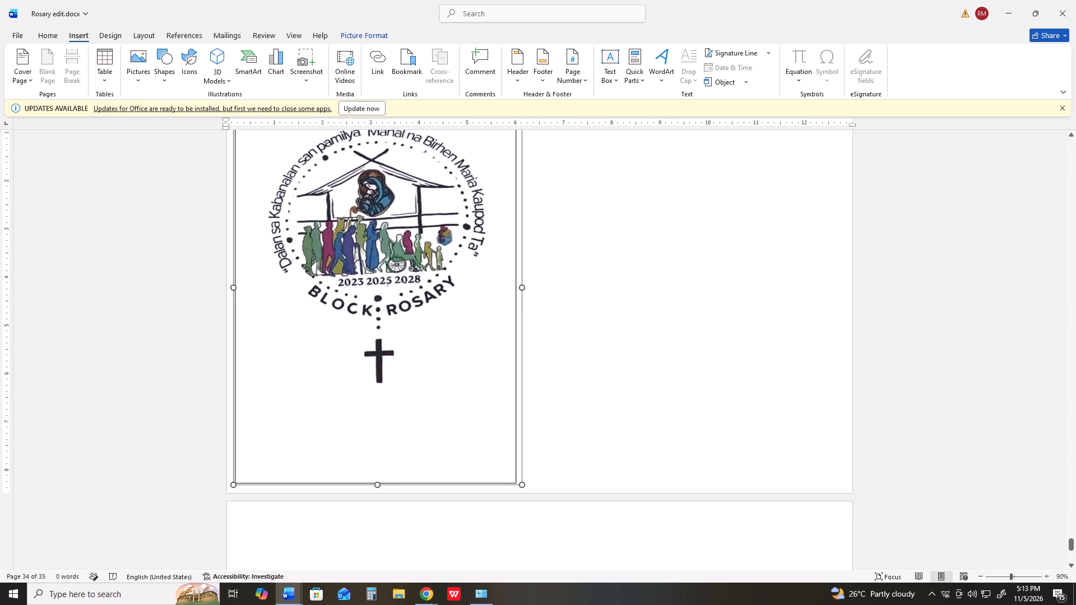
pyautogui.click(711, 376)
# Open the print settings and preview for the booklet at the Block Rosary logo sheet.
pyautogui.click(398, 348)
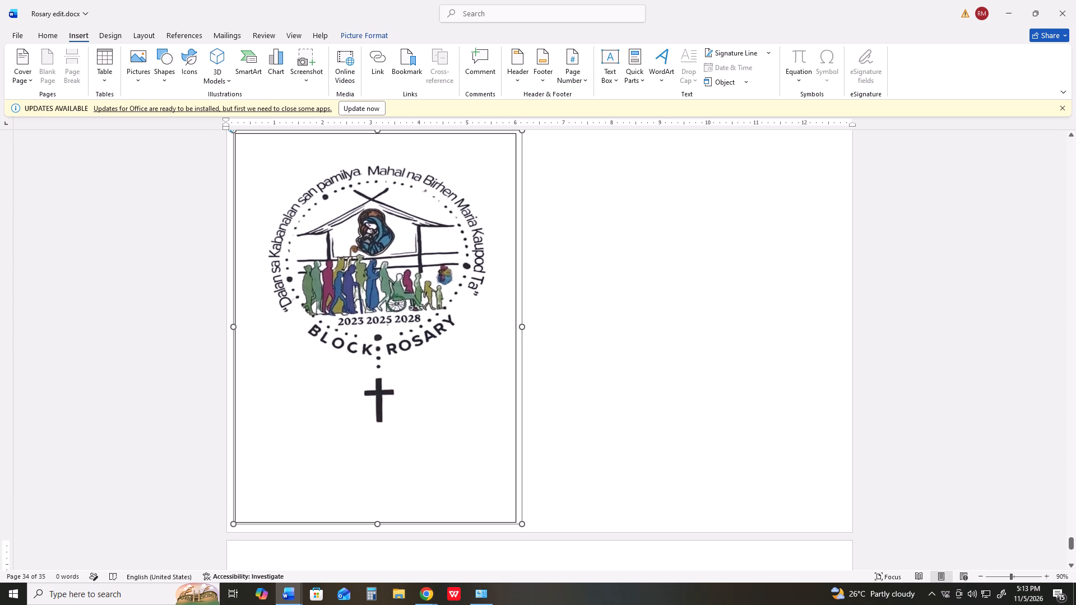
pyautogui.hotkey('ctrl', 'p')
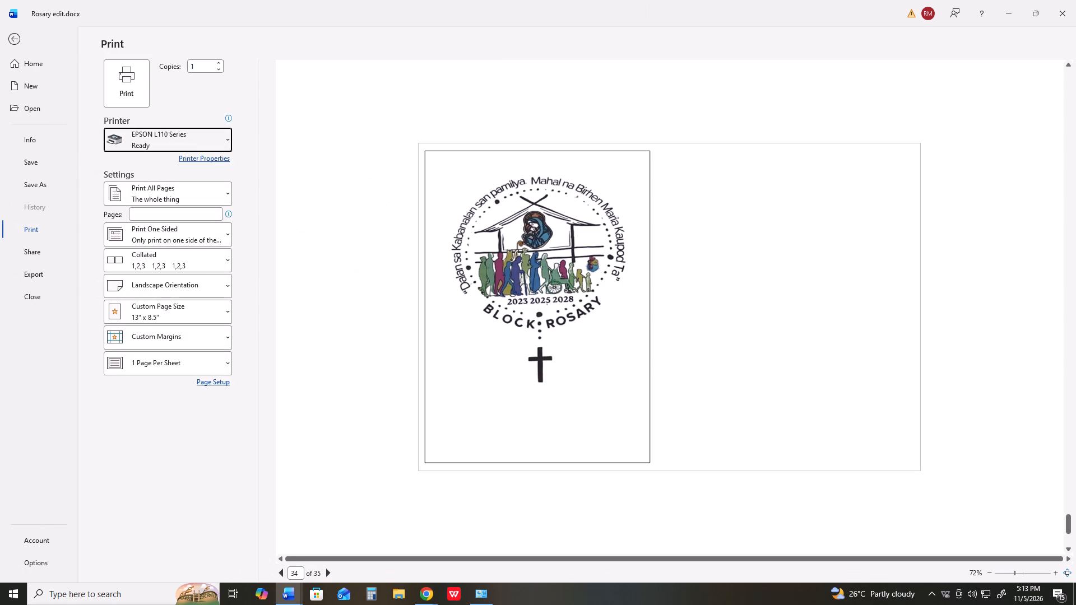
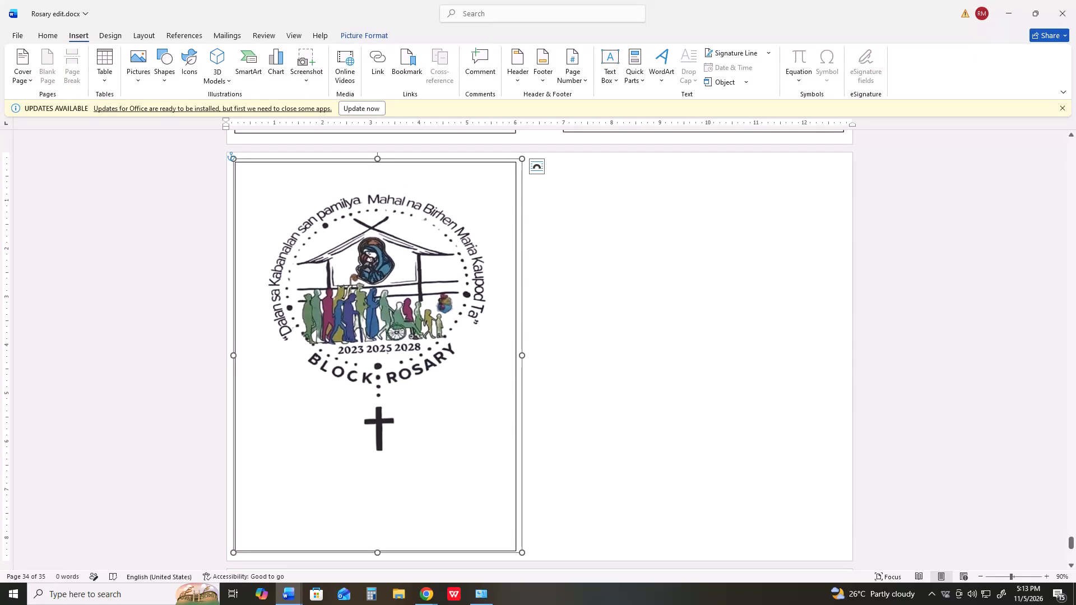
# Delete the blank page that follows the Block Rosary logo sheet at the end of the document.
pyautogui.moveTo(1069, 541); pyautogui.dragTo(1066, 567)
pyautogui.click(564, 432)
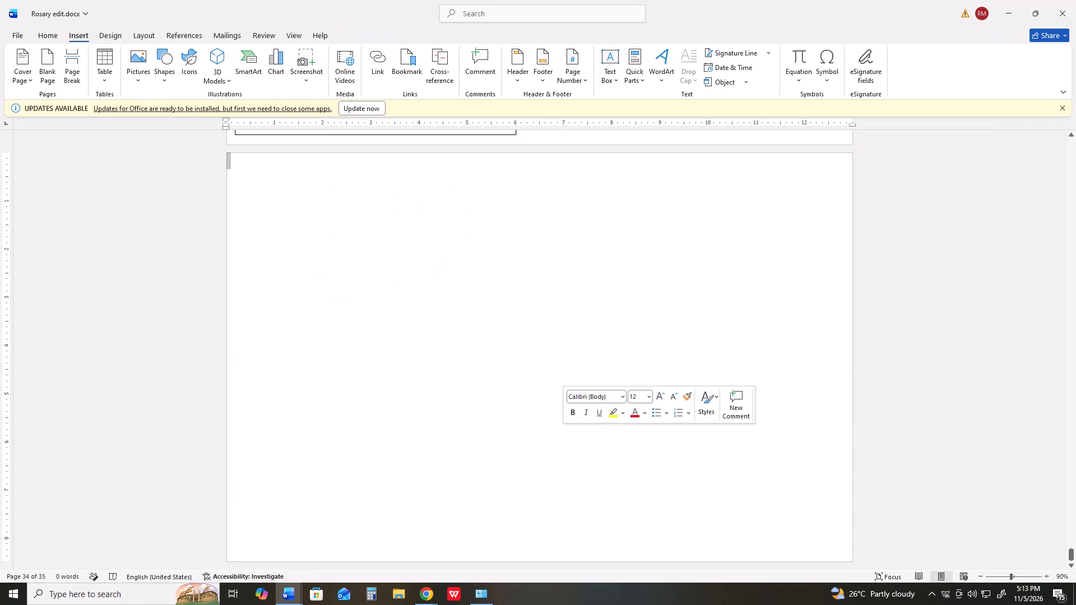
pyautogui.press('BackSpace')
pyautogui.press('BackSpace')
pyautogui.press('BackSpace')
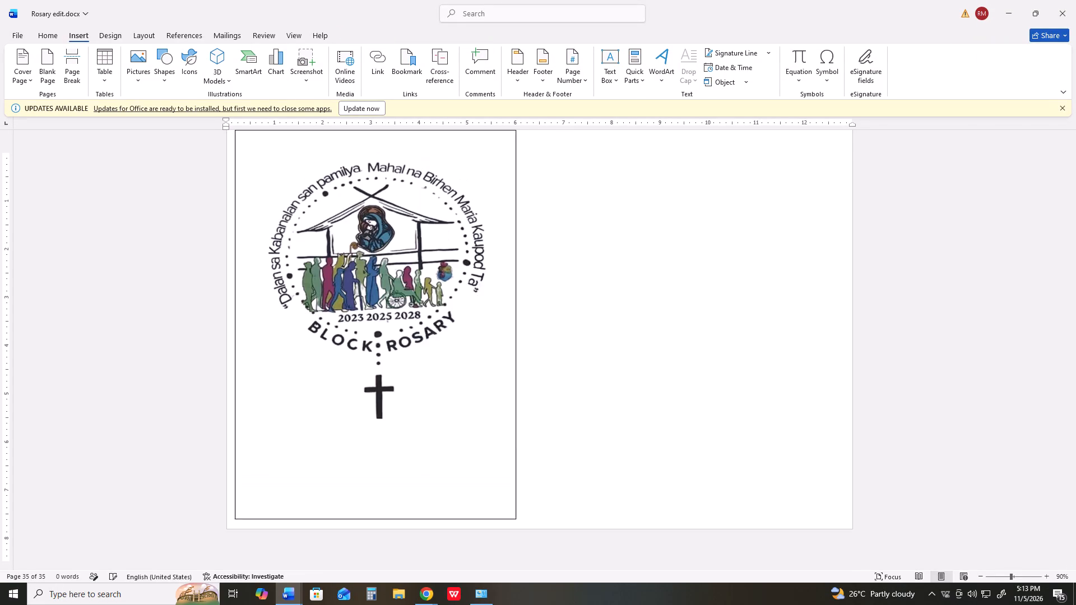
# Review the booklet's sheets from the Block Rosary logo page back to the front cover, checking page order and layout.
pyautogui.scroll(2, 680, 409)
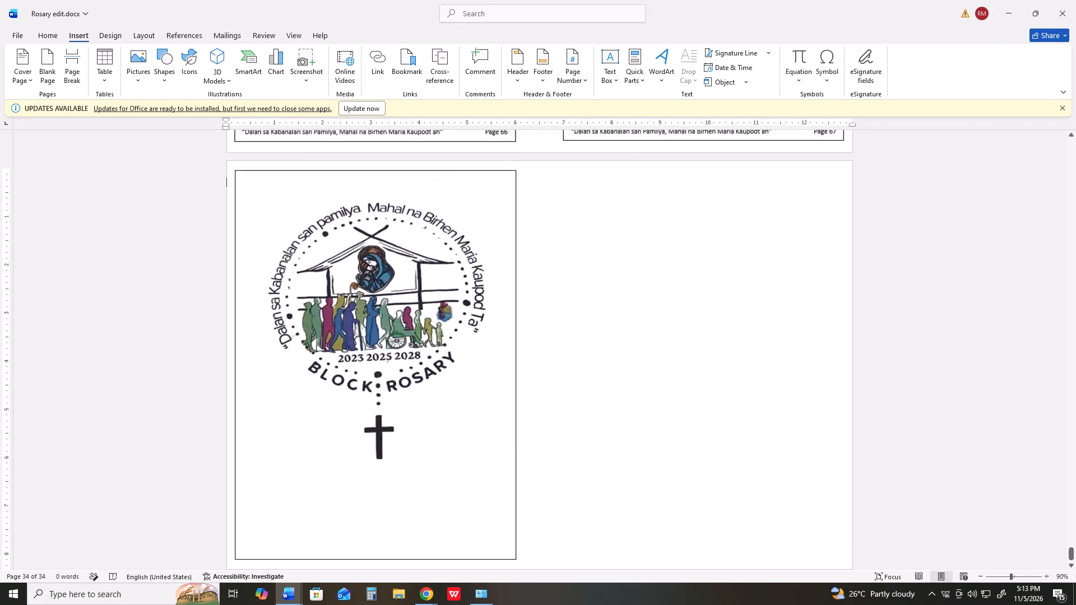
pyautogui.moveTo(1072, 551); pyautogui.dragTo(1065, 482)
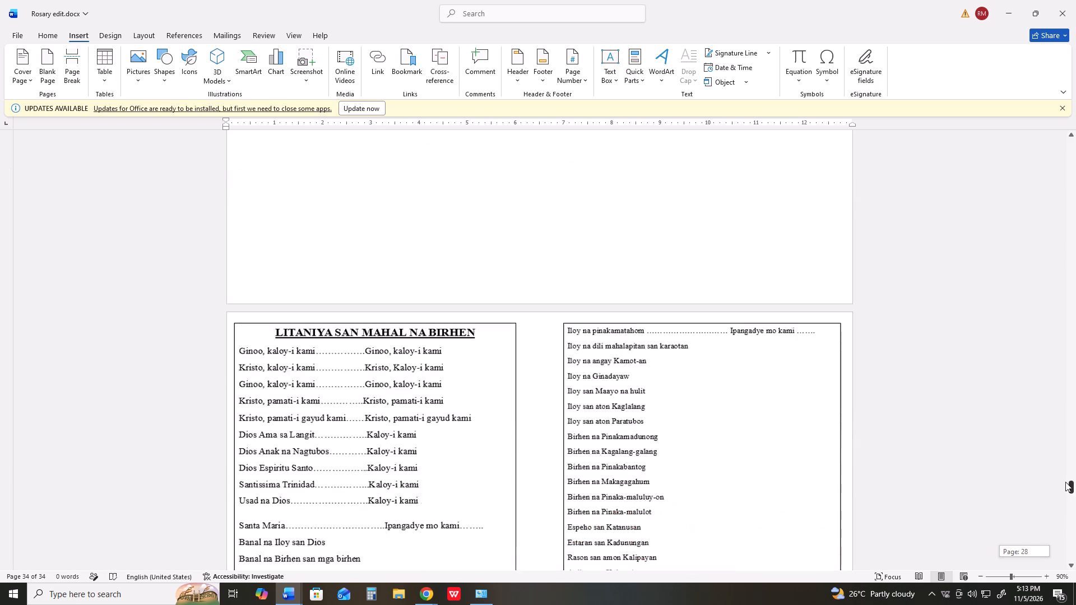
pyautogui.moveTo(1065, 482); pyautogui.dragTo(1066, 468)
pyautogui.click(1066, 468)
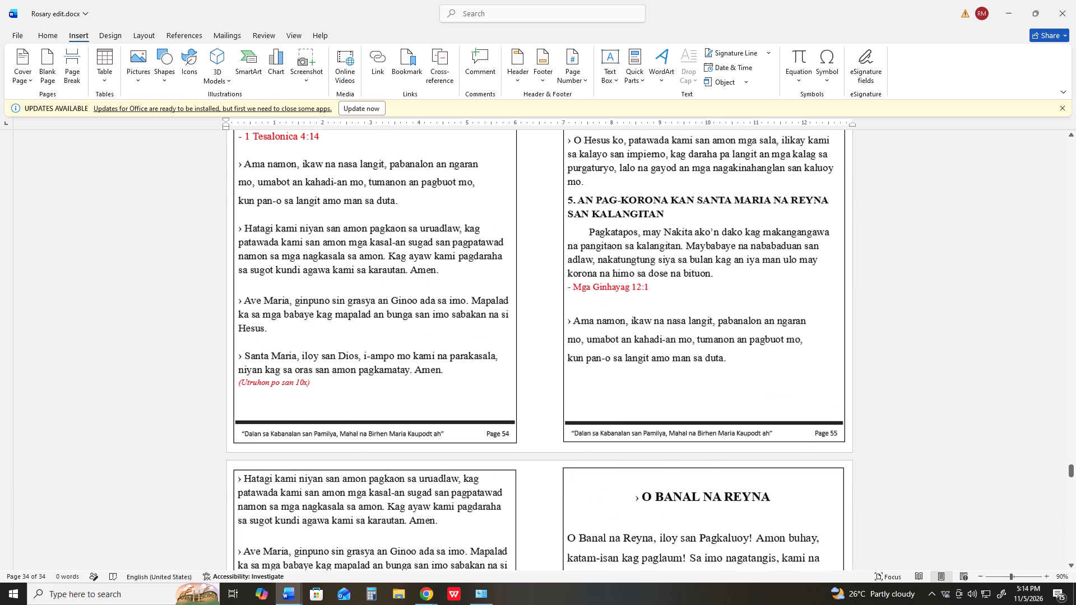
pyautogui.moveTo(1071, 468); pyautogui.dragTo(1072, 434)
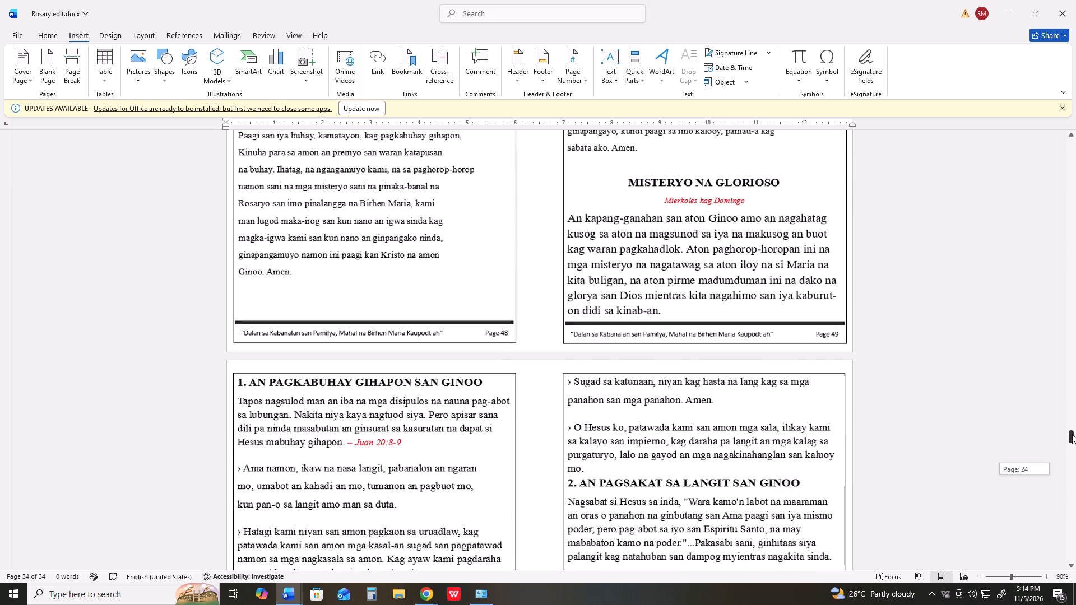
pyautogui.moveTo(1072, 434); pyautogui.dragTo(1073, 417)
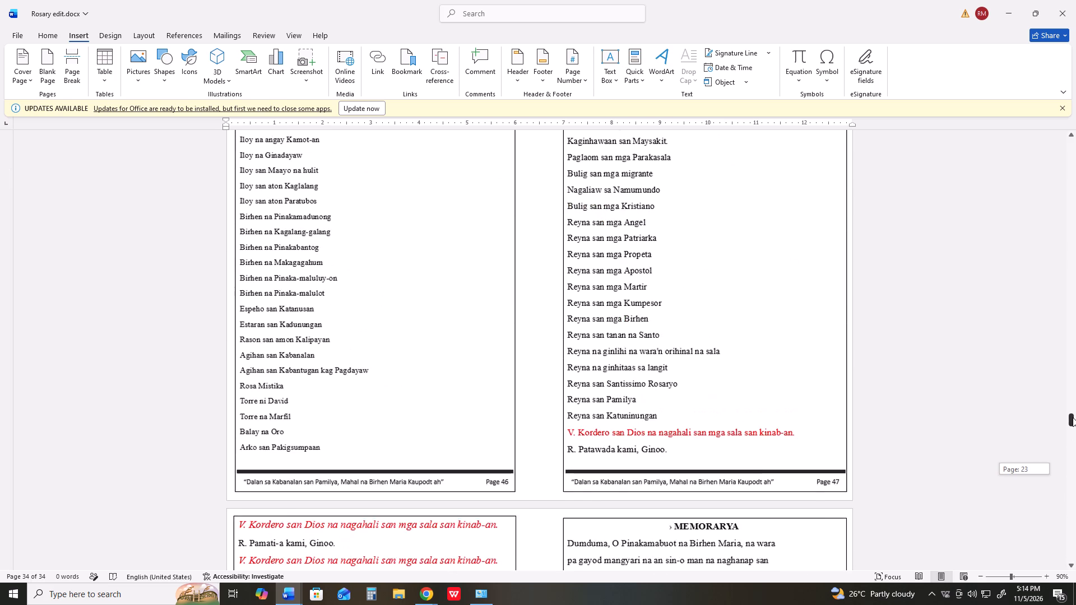
pyautogui.moveTo(1073, 417); pyautogui.dragTo(1074, 461)
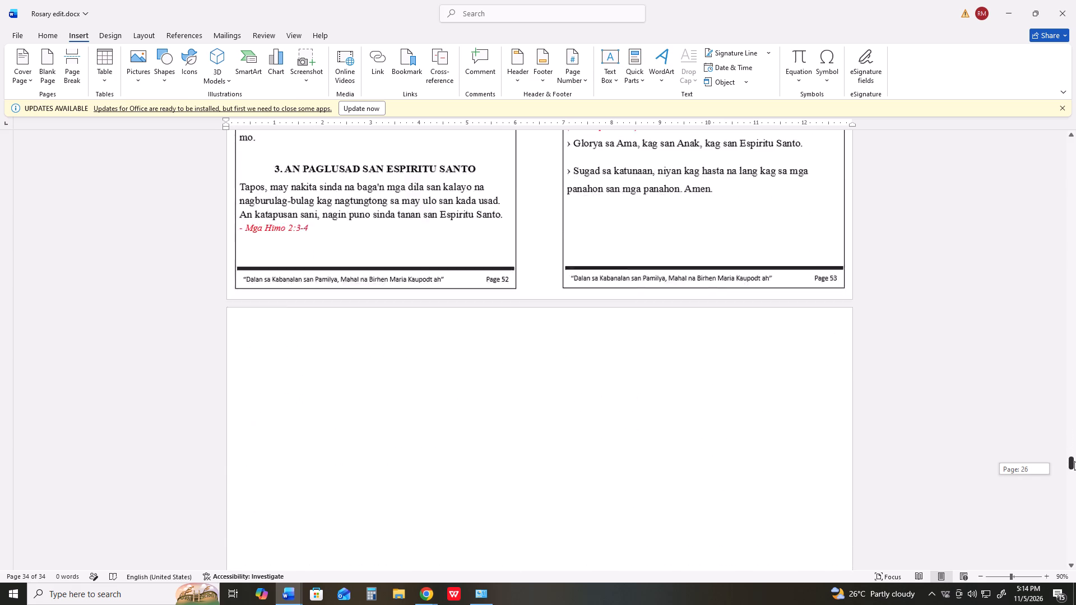
pyautogui.moveTo(1074, 461); pyautogui.dragTo(1072, 508)
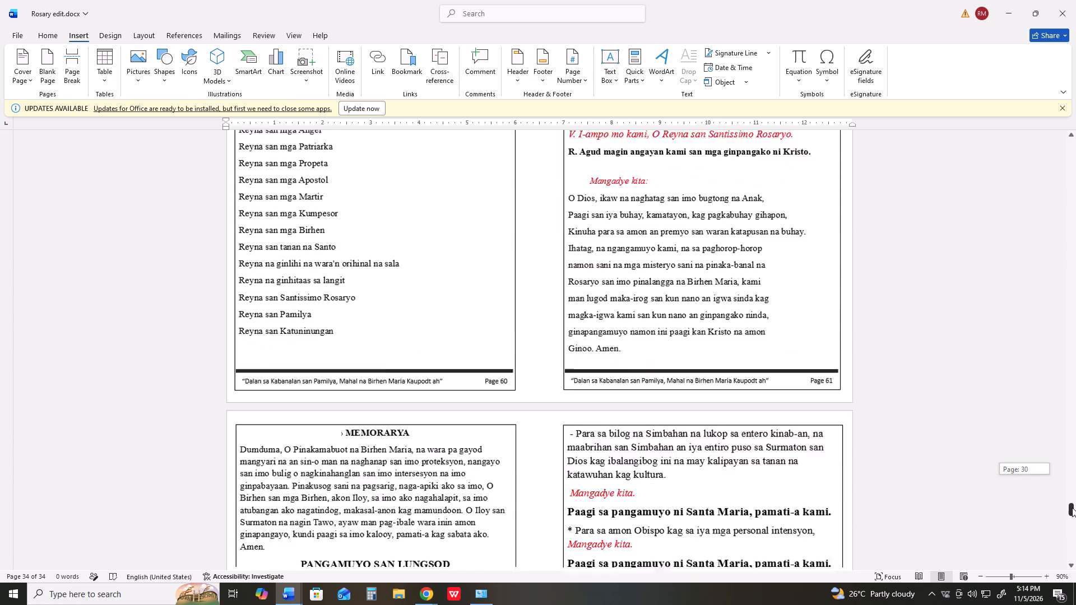
pyautogui.moveTo(1072, 508); pyautogui.dragTo(1069, 537)
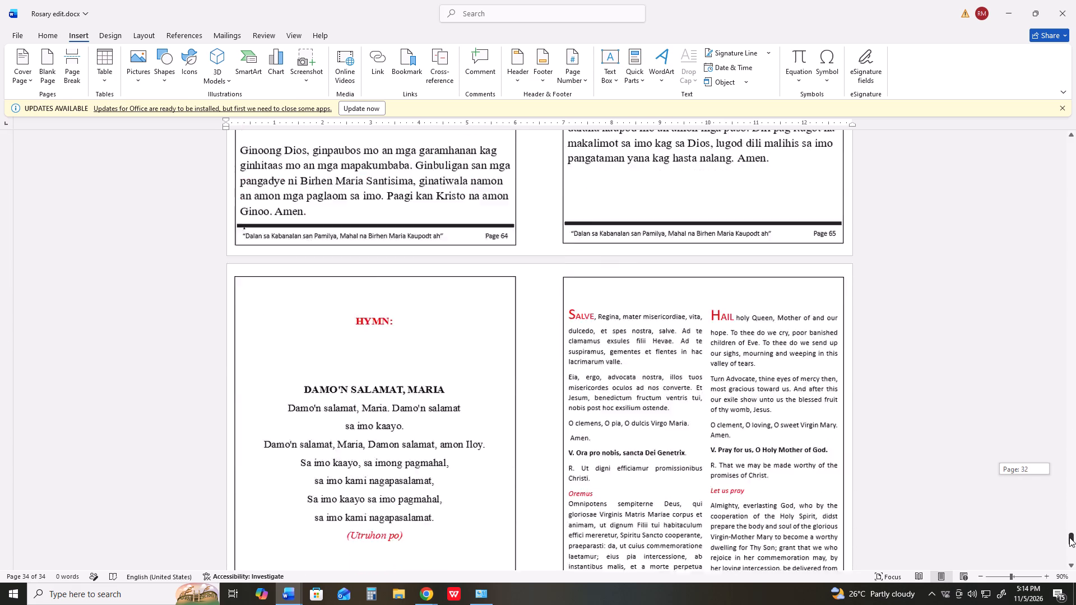
pyautogui.moveTo(1069, 537); pyautogui.dragTo(1069, 540)
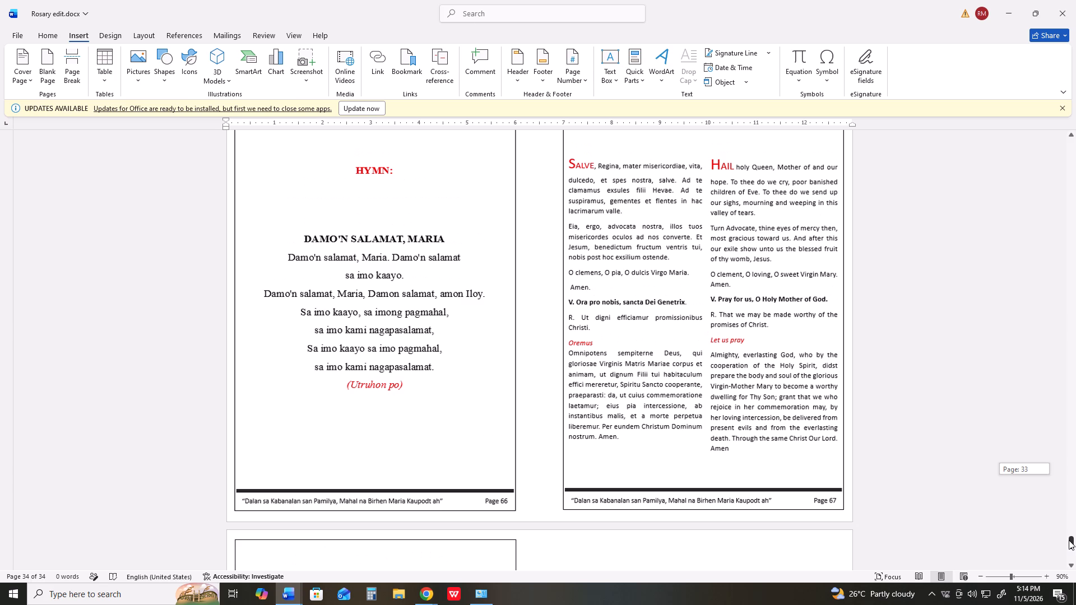
pyautogui.moveTo(1069, 540); pyautogui.dragTo(1072, 488)
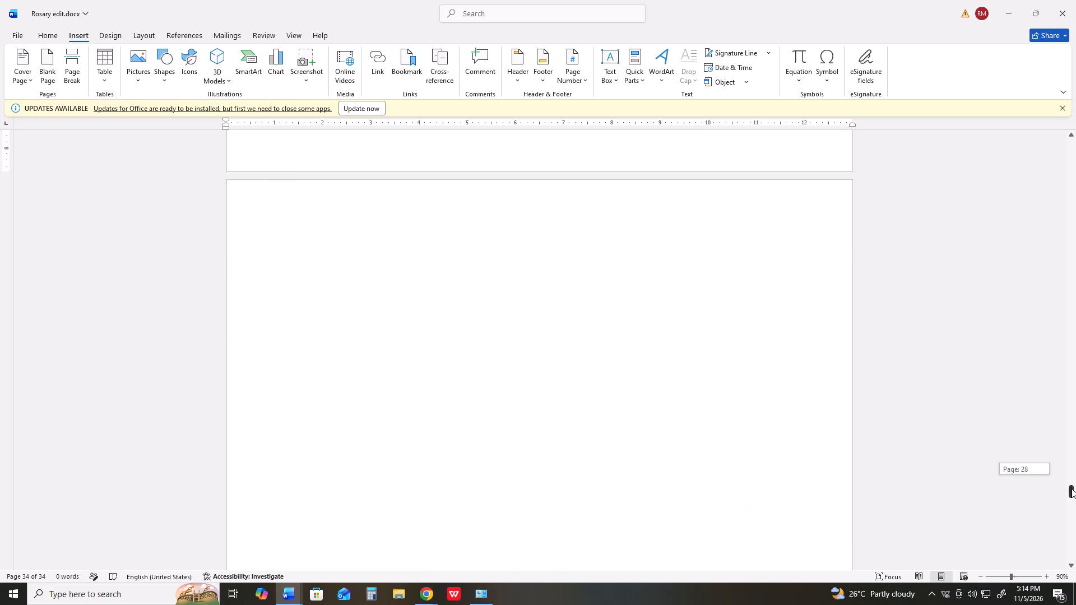
pyautogui.moveTo(1072, 488); pyautogui.dragTo(1075, 371)
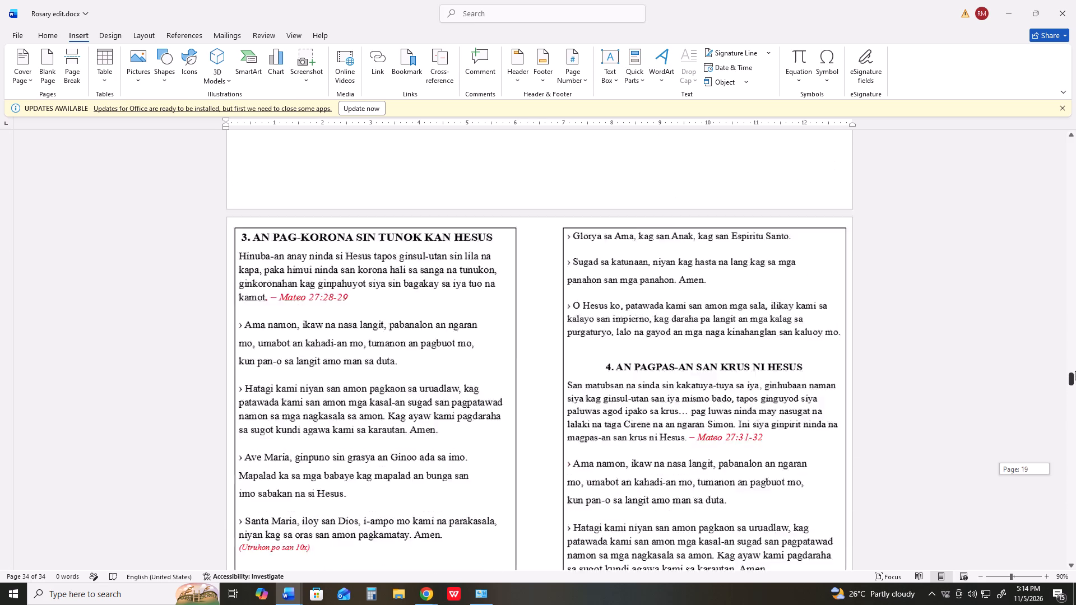
pyautogui.moveTo(1075, 371); pyautogui.dragTo(1075, 142)
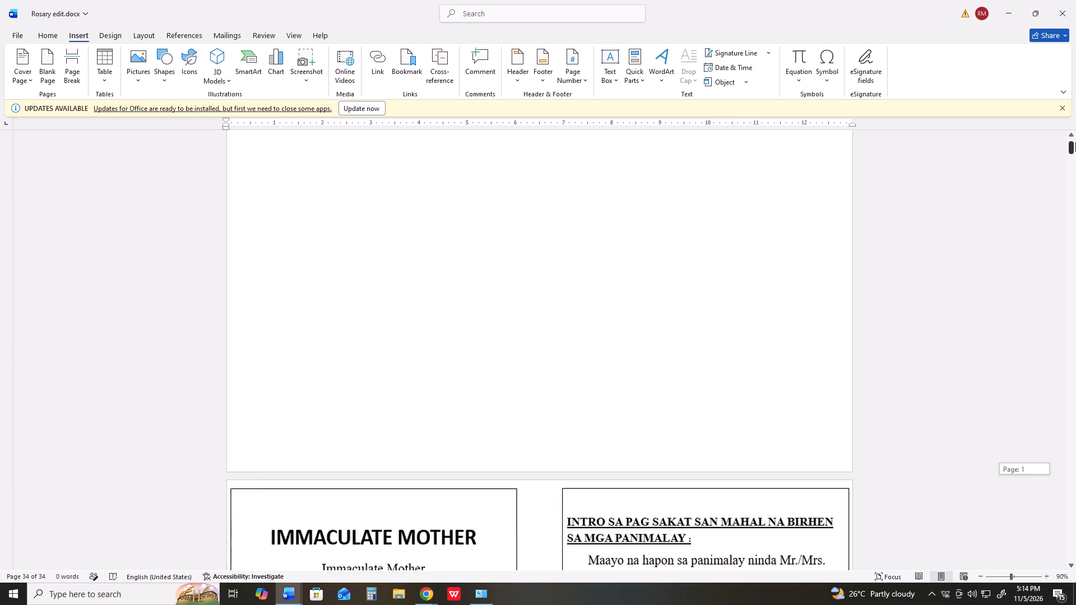
pyautogui.moveTo(1075, 142); pyautogui.dragTo(1075, 141)
pyautogui.click(1072, 145)
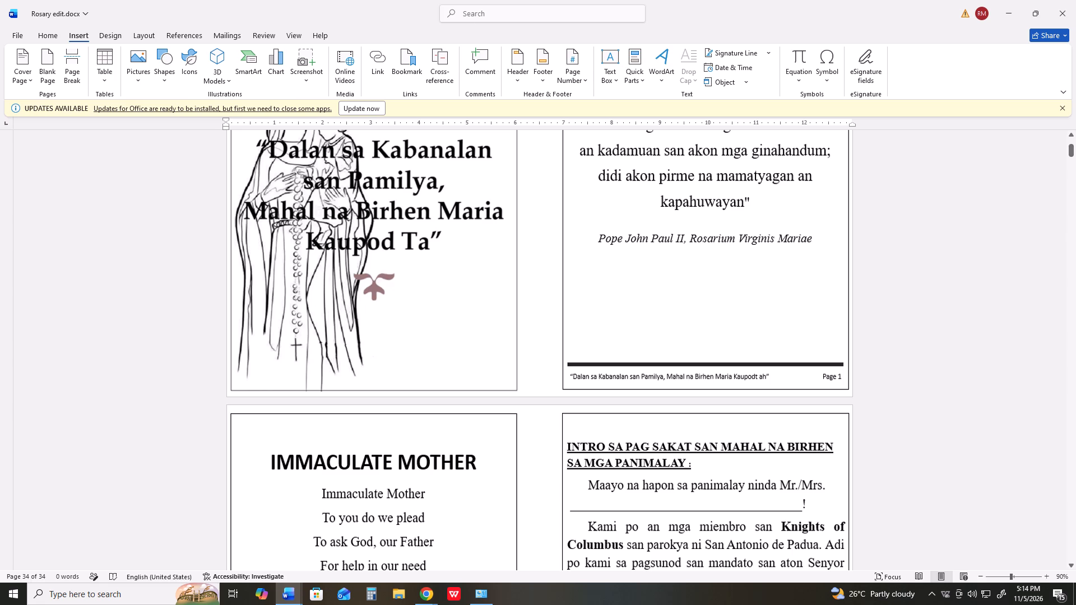
# Check the document's paper size in the page setup and the available paper sizes, comparing them with the cover sheet.
pyautogui.click(147, 37)
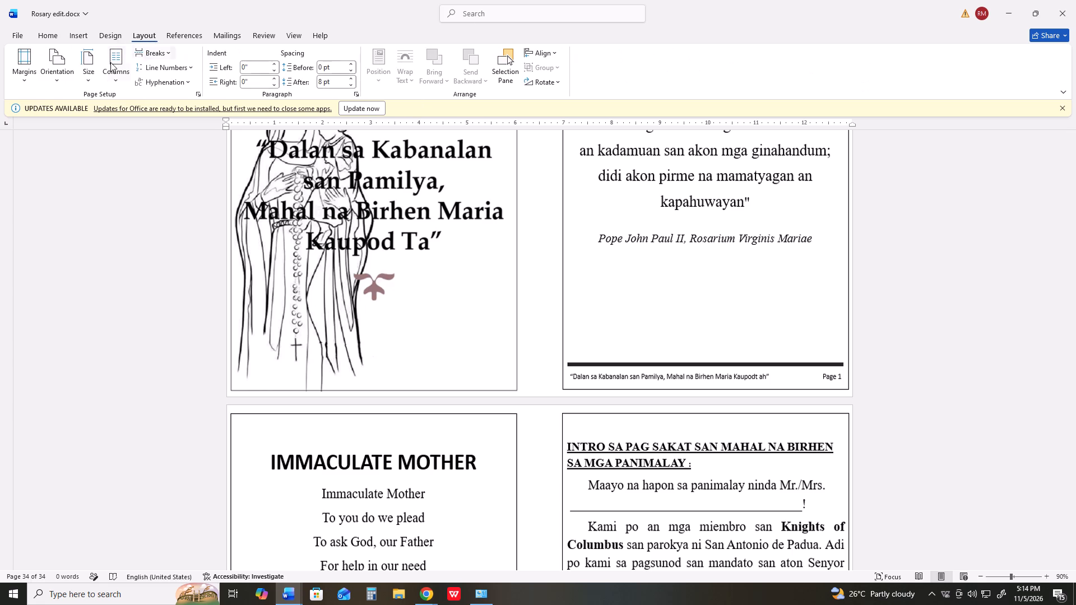
pyautogui.click(91, 70)
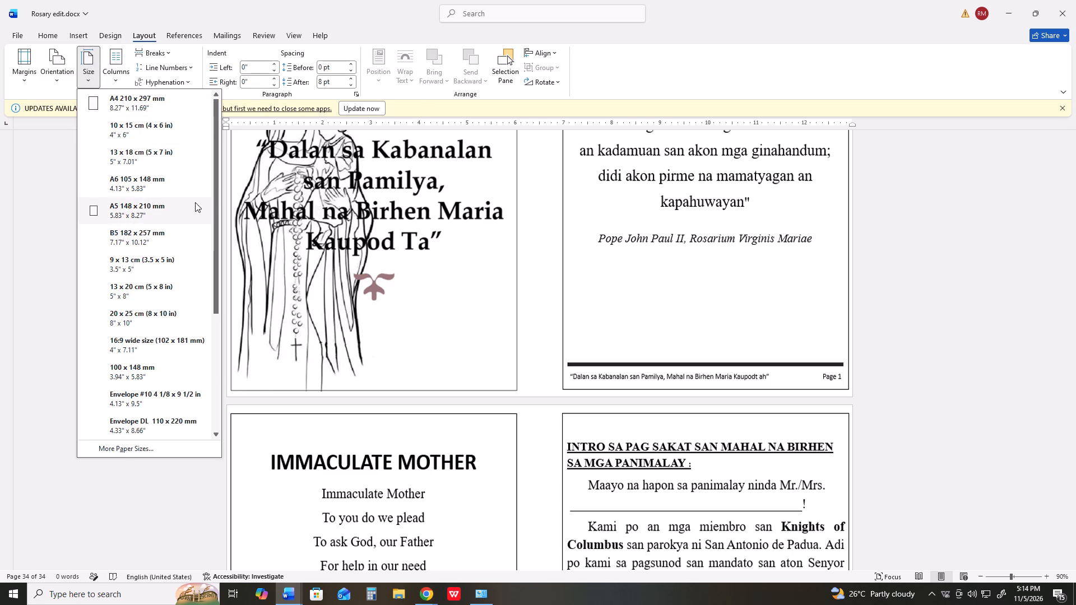
pyautogui.click(122, 452)
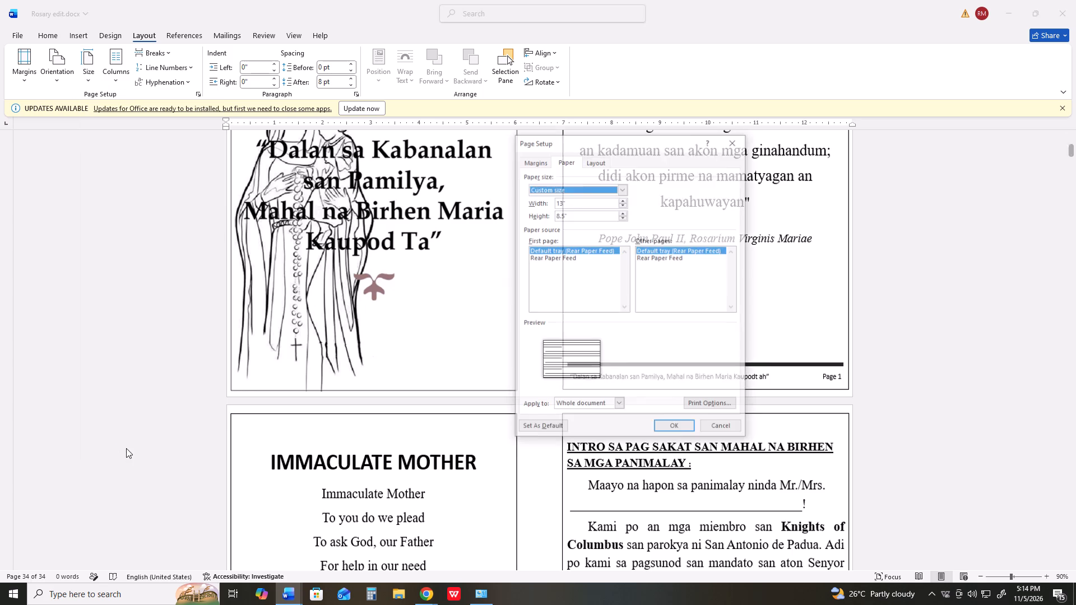
pyautogui.click(736, 143)
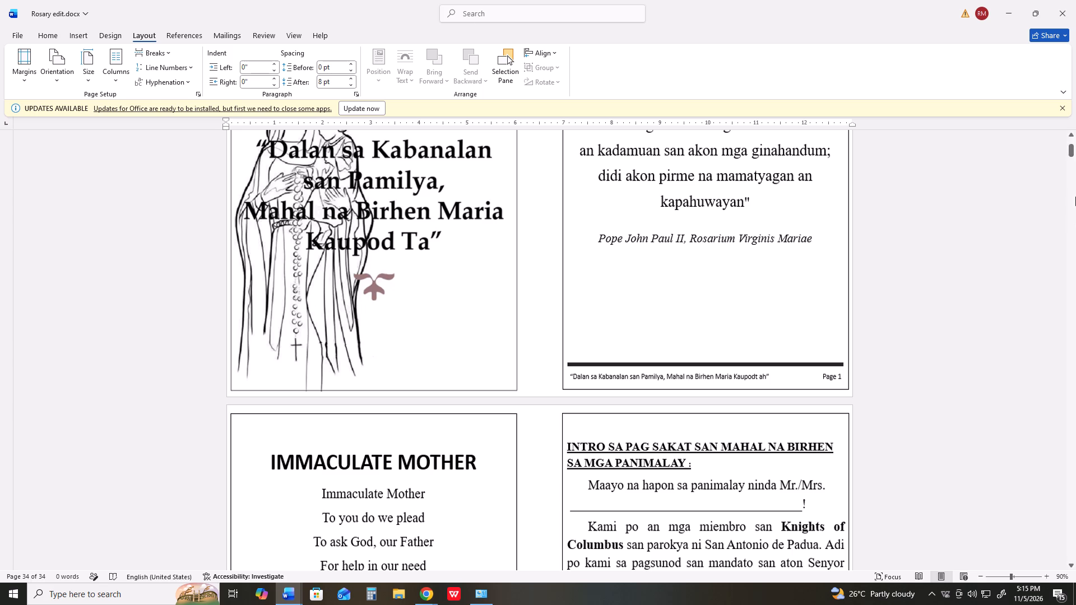
pyautogui.scroll(16, 754, 363)
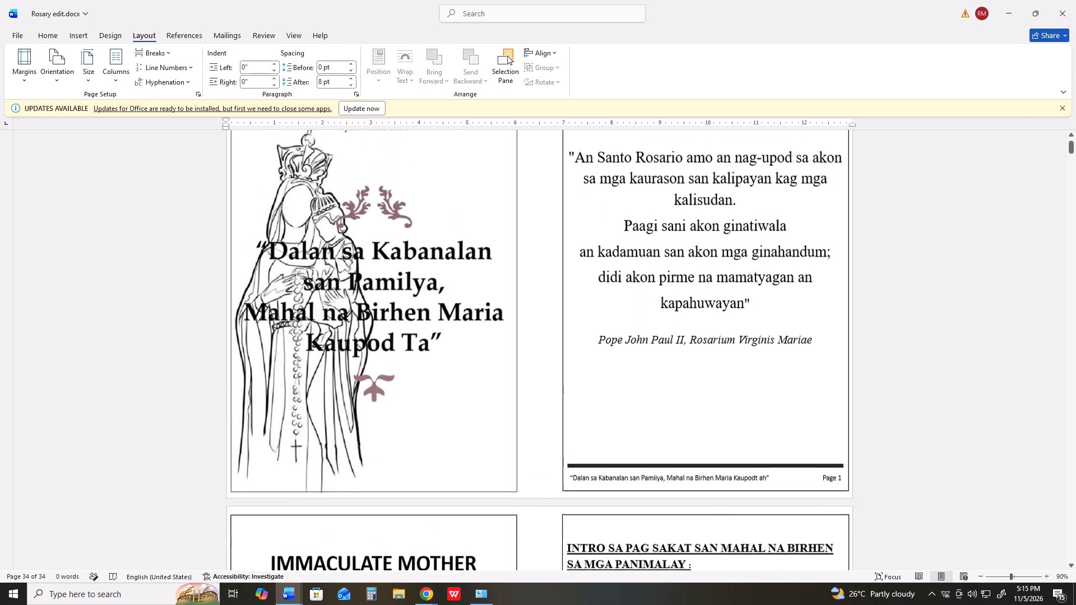
pyautogui.scroll(17, 611, 346)
pyautogui.scroll(-12, 568, 371)
pyautogui.scroll(2, 567, 366)
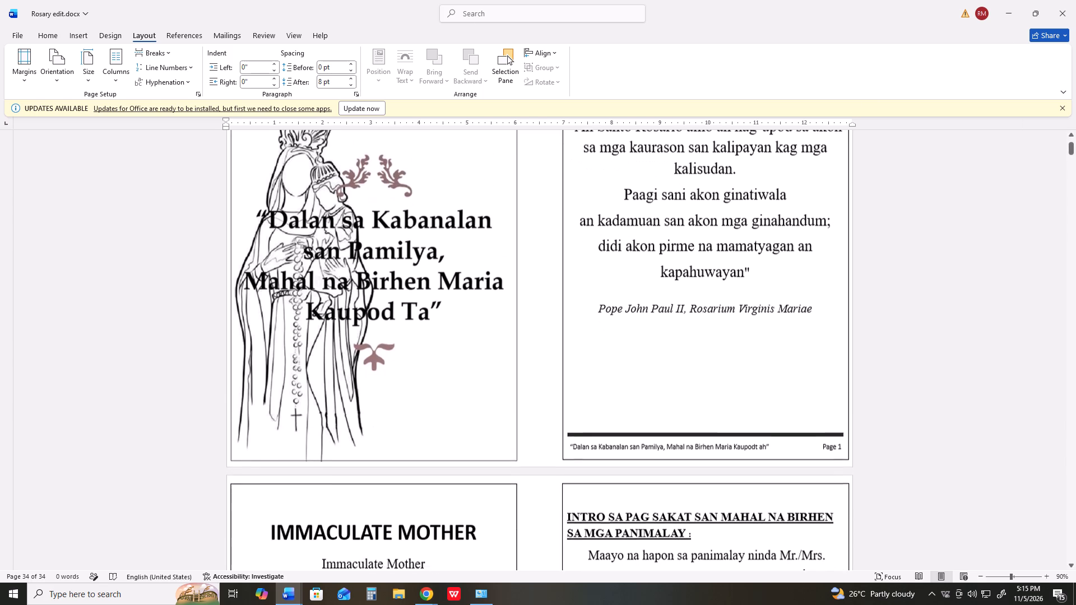
pyautogui.scroll(5, 566, 365)
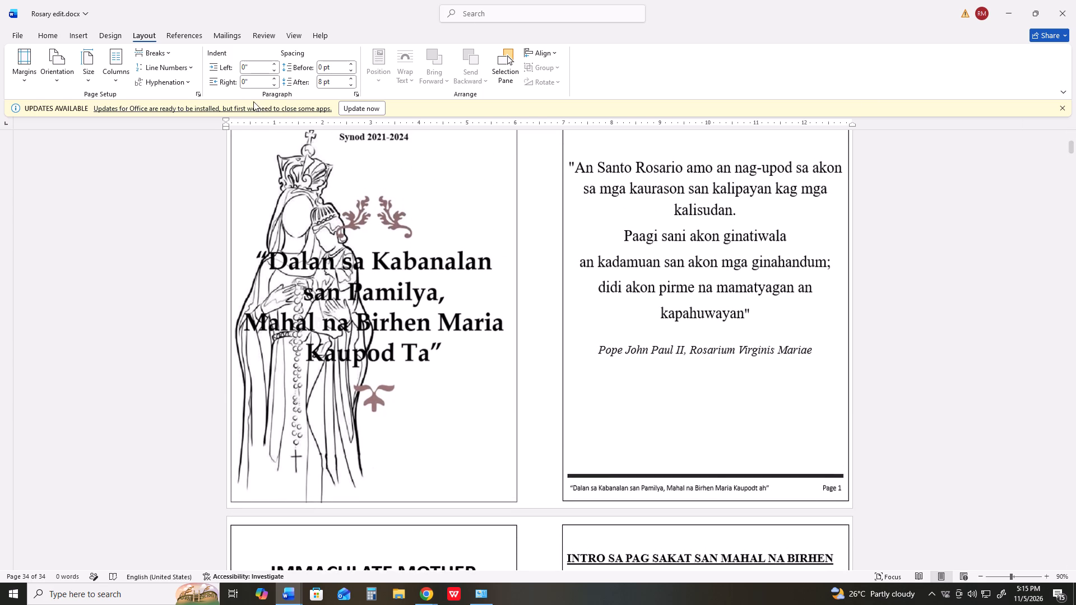
pyautogui.click(88, 73)
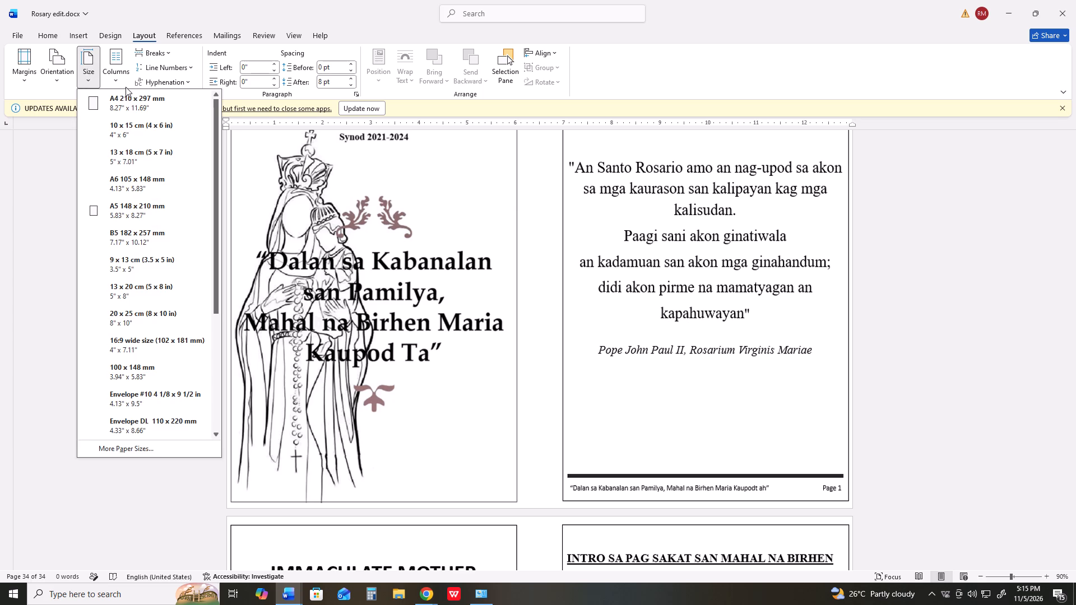
pyautogui.click(769, 87)
# Open the print preview and examine the cover sheet and the sheets that follow it.
pyautogui.press('p')
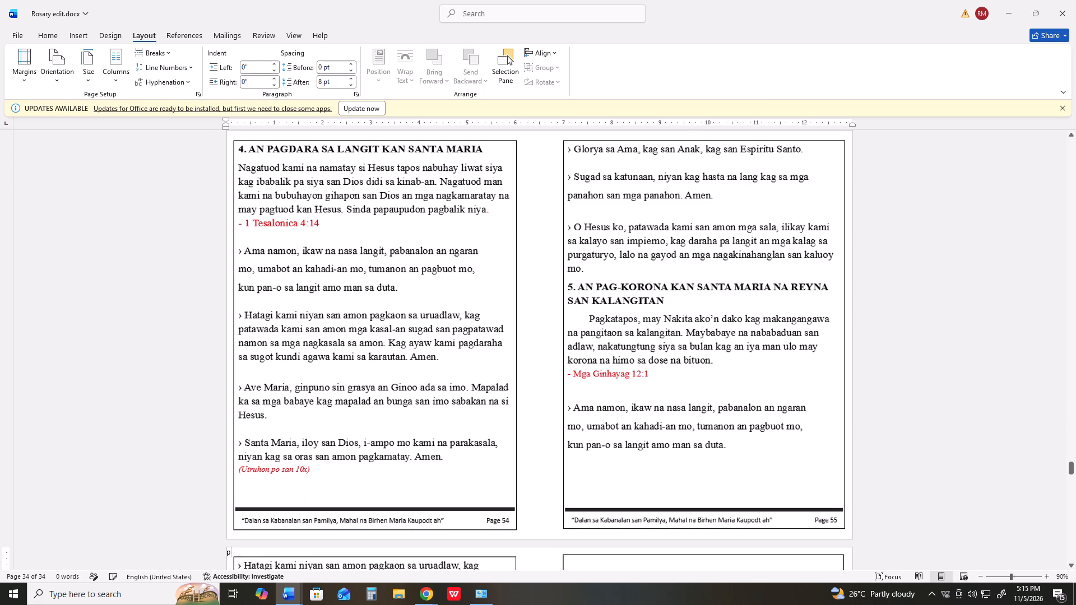
pyautogui.hotkey('ctrl', 'p')
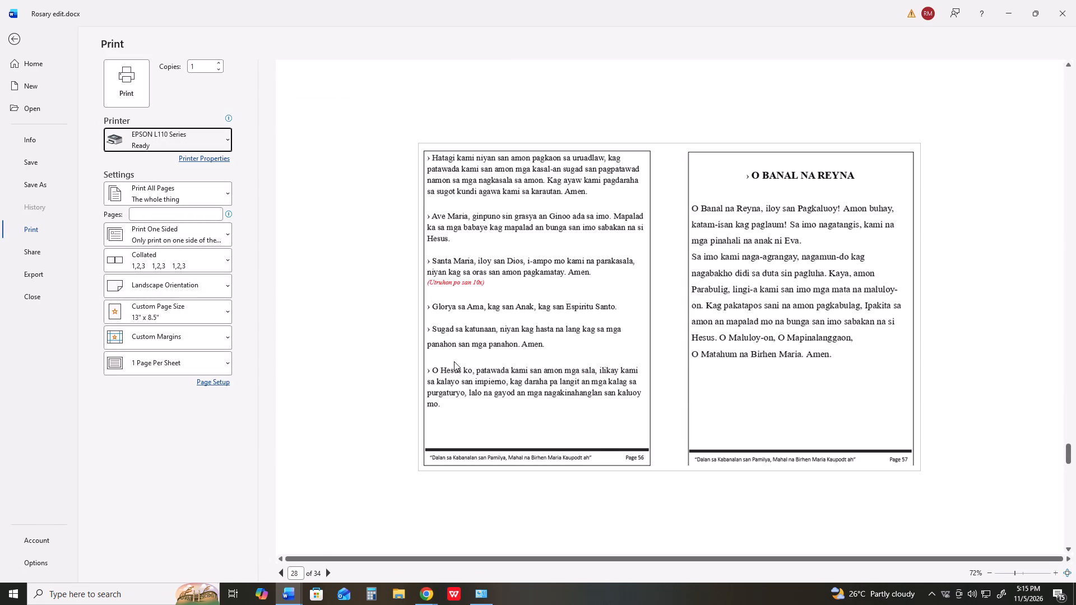
pyautogui.scroll(20, 454, 355)
pyautogui.scroll(8, 454, 355)
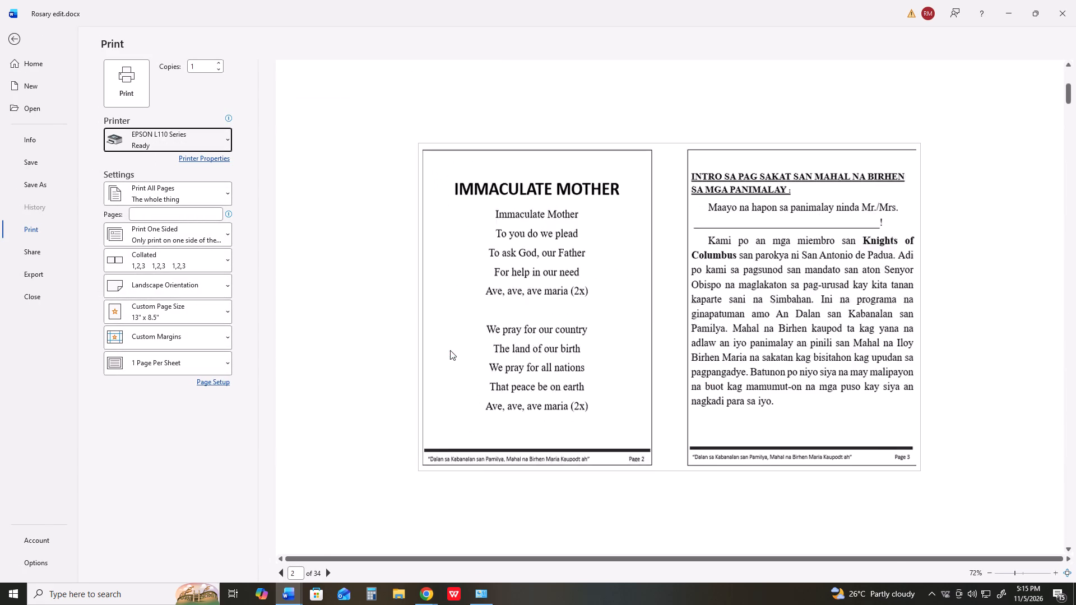
pyautogui.scroll(7, 450, 350)
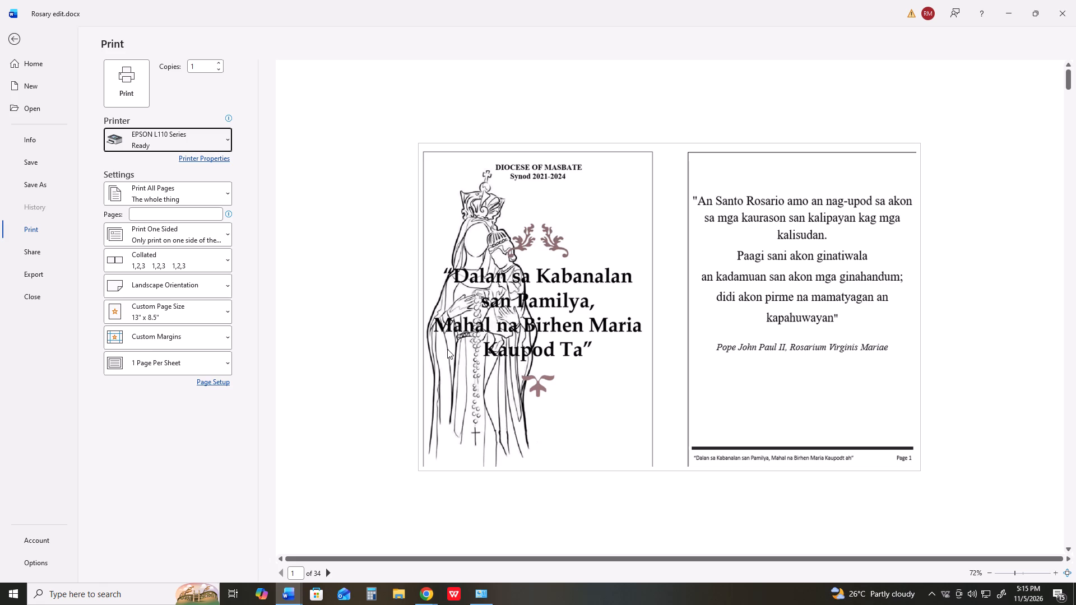
pyautogui.scroll(-1, 447, 349)
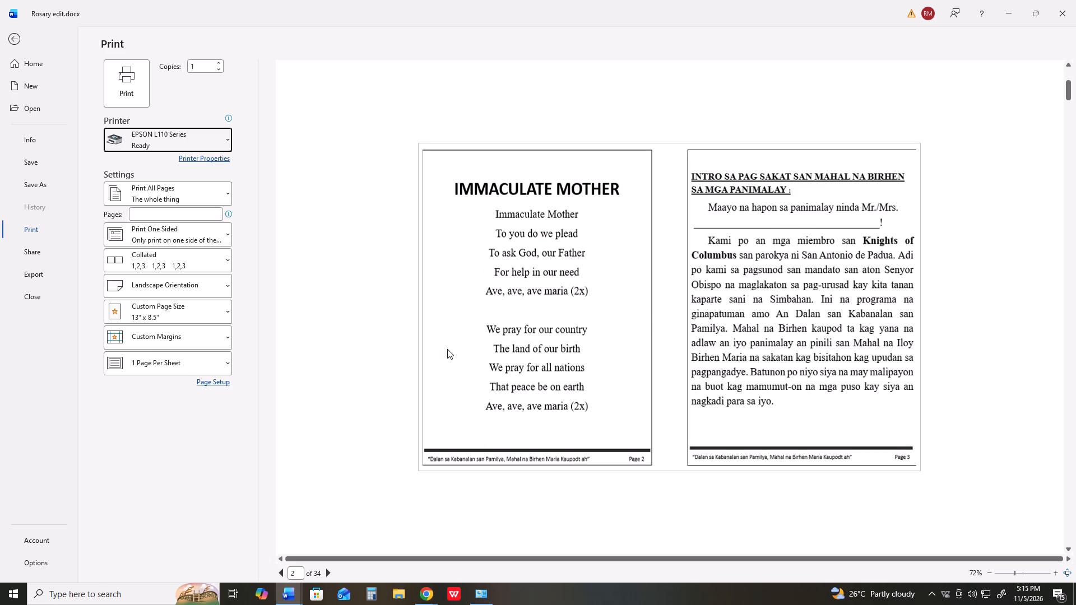
pyautogui.scroll(1, 447, 349)
pyautogui.scroll(-2, 447, 349)
pyautogui.scroll(3, 447, 349)
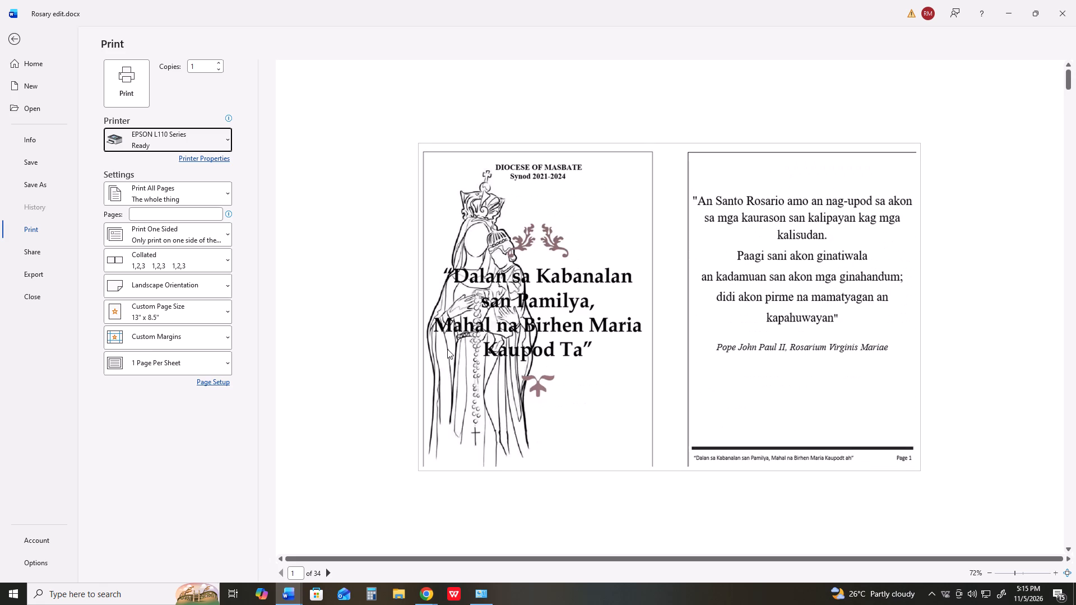
pyautogui.scroll(1, 447, 349)
pyautogui.scroll(-2, 447, 348)
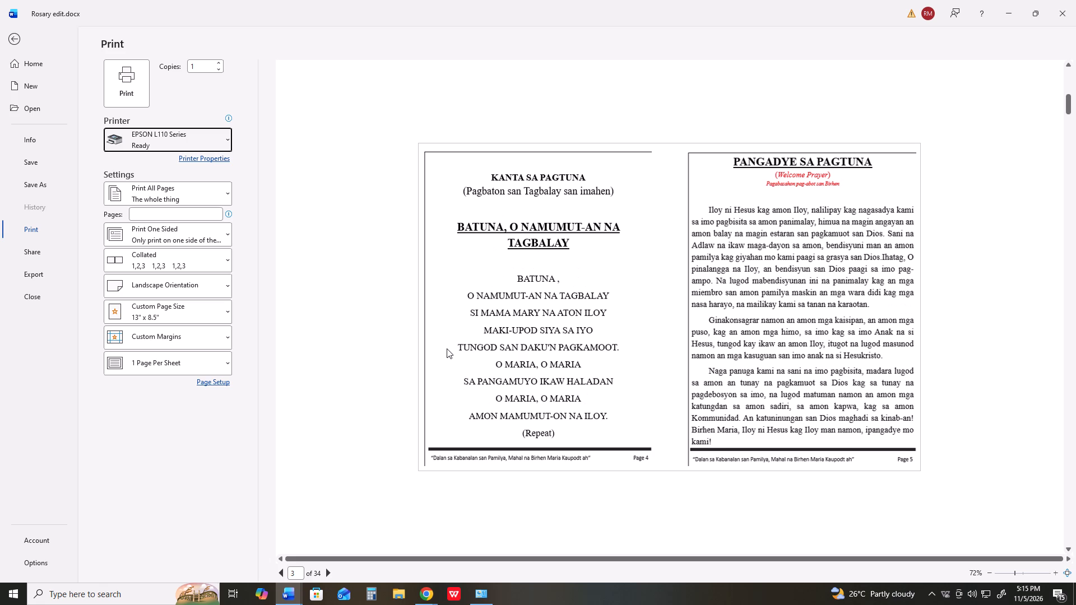
pyautogui.scroll(2, 447, 348)
pyautogui.scroll(-1, 447, 348)
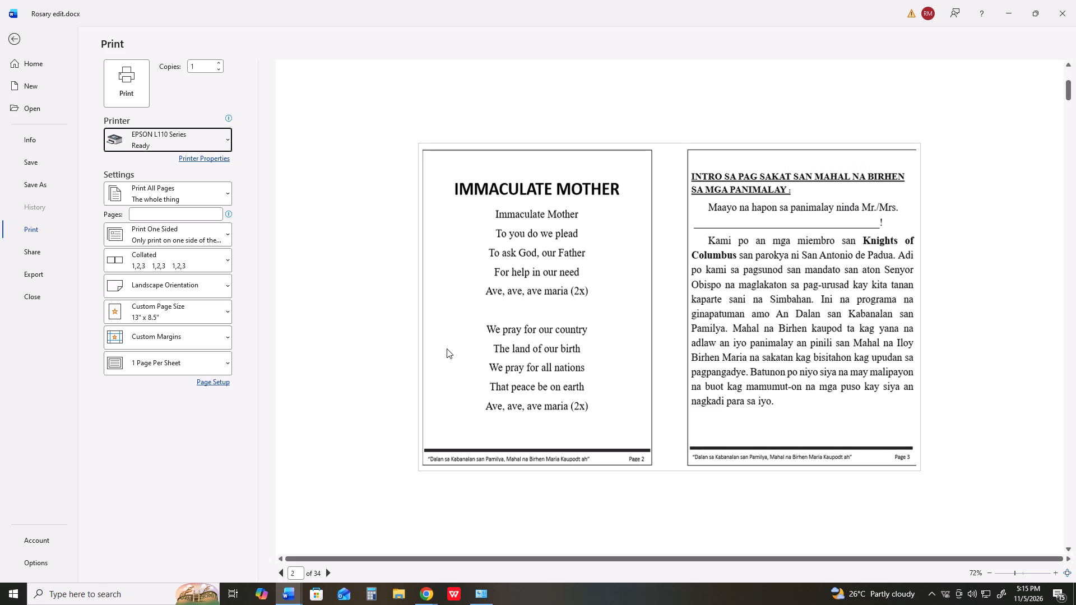
pyautogui.scroll(1, 447, 348)
pyautogui.scroll(-1, 447, 348)
pyautogui.scroll(1, 447, 348)
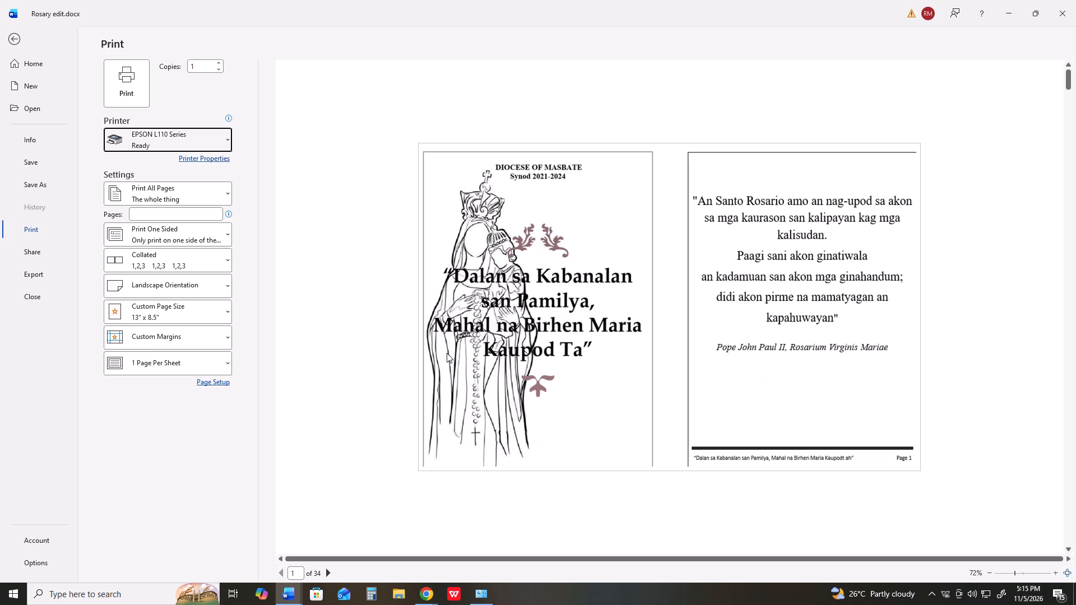
# Turn on 2-sided printing in the EPSON L110 Series printer properties.
pyautogui.click(197, 162)
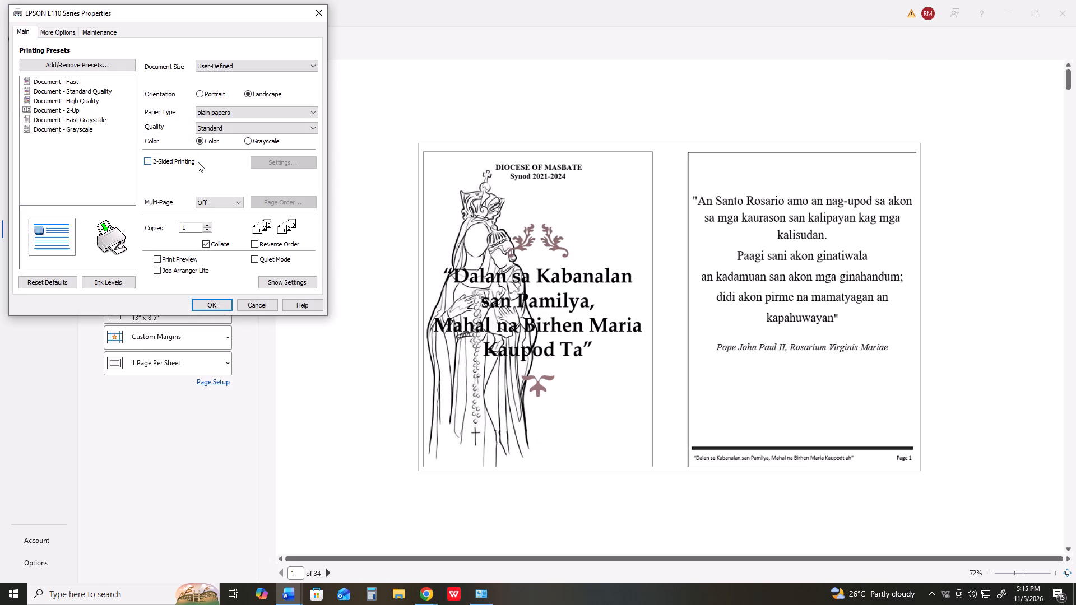
pyautogui.click(147, 161)
pyautogui.click(213, 304)
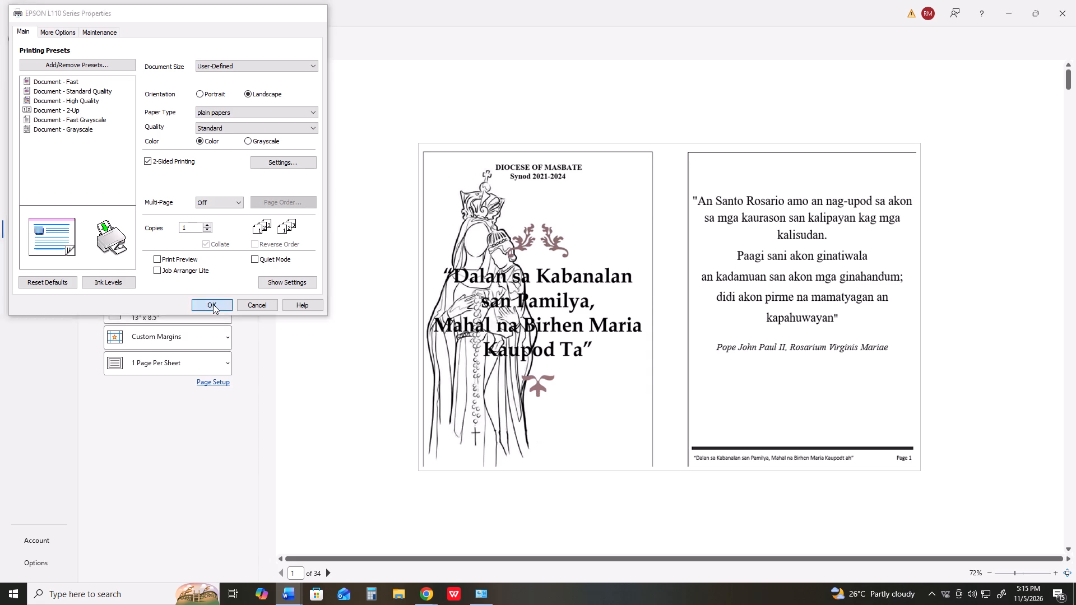
# Print only pages 1-2 of the booklet on the EPSON L110, proceeding with the document's small margins.
pyautogui.scroll(-1, 468, 297)
pyautogui.scroll(1, 457, 295)
pyautogui.click(148, 214)
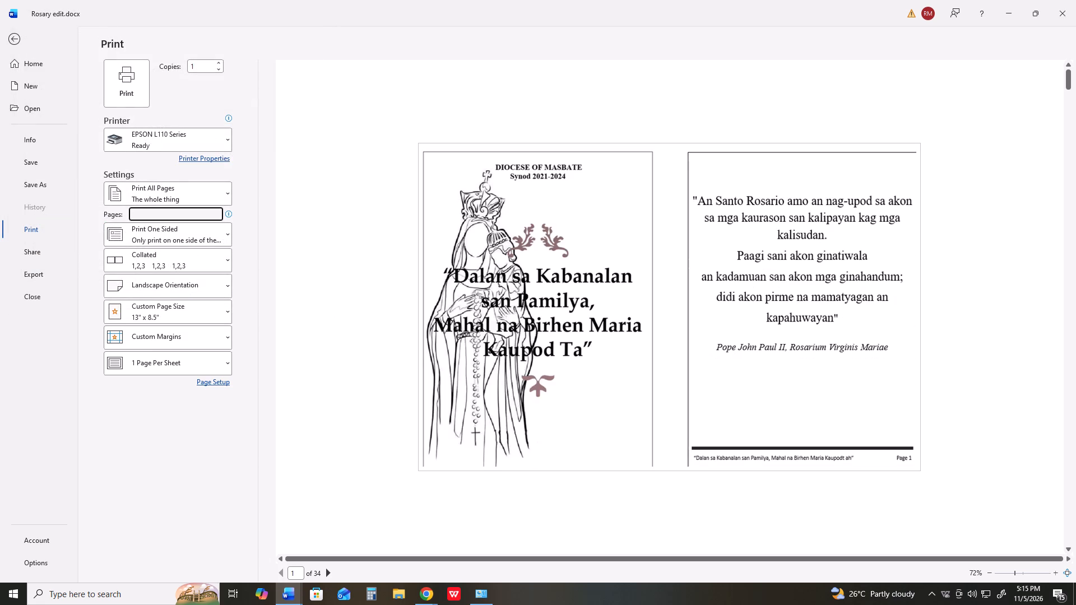
pyautogui.write('1-2')
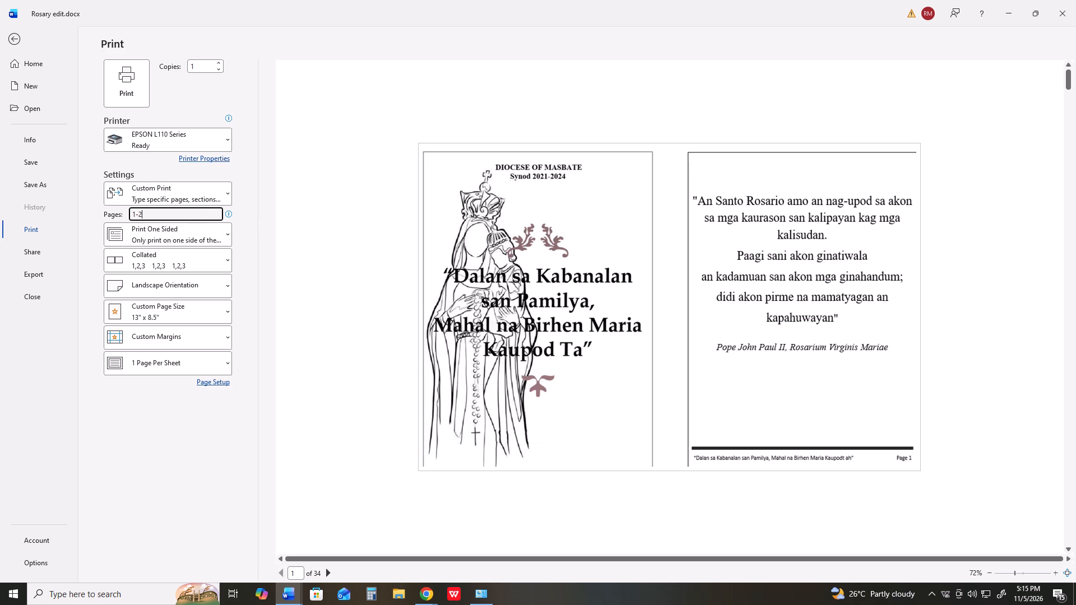
pyautogui.click(154, 214)
pyautogui.press('BackSpace')
pyautogui.press('BackSpace')
pyautogui.scroll(-2, 689, 287)
pyautogui.scroll(4, 656, 296)
pyautogui.press('-')
pyautogui.press('2')
pyautogui.click(131, 94)
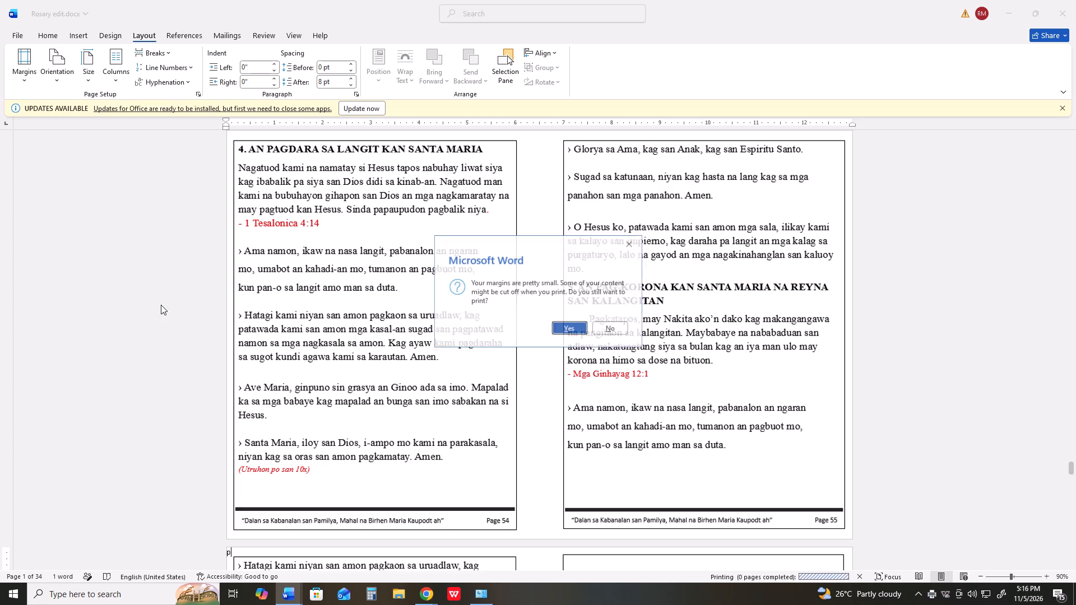
pyautogui.press('Return')
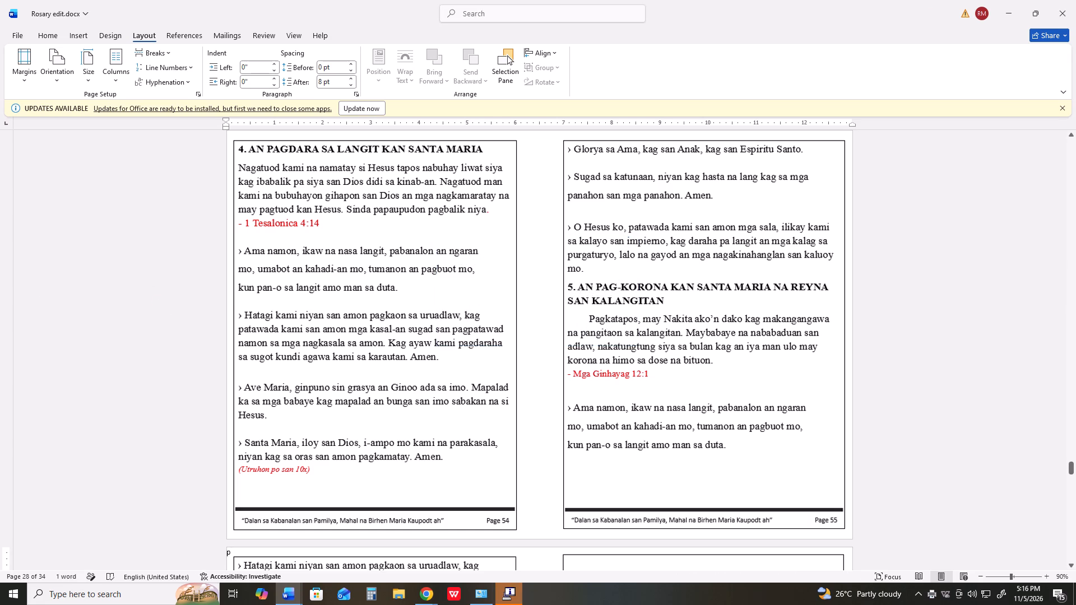
# Check the print job in EPSON Status Monitor 3, minimizing the Word and browser windows behind it and moving the monitor over the desktop.
pyautogui.click(513, 593)
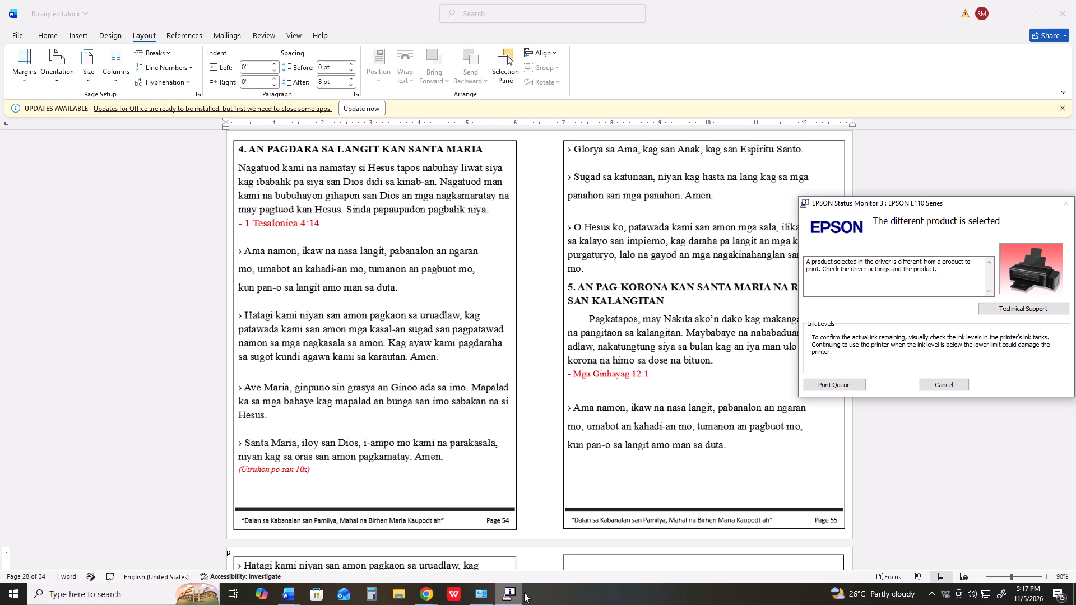
pyautogui.click(576, 598)
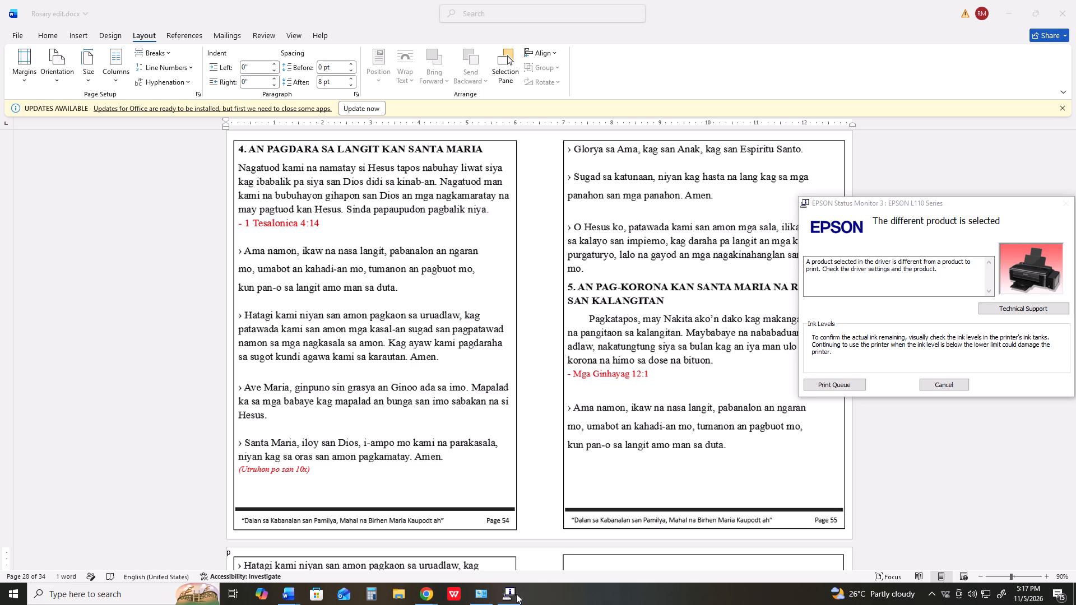
pyautogui.click(514, 594)
pyautogui.click(1007, 5)
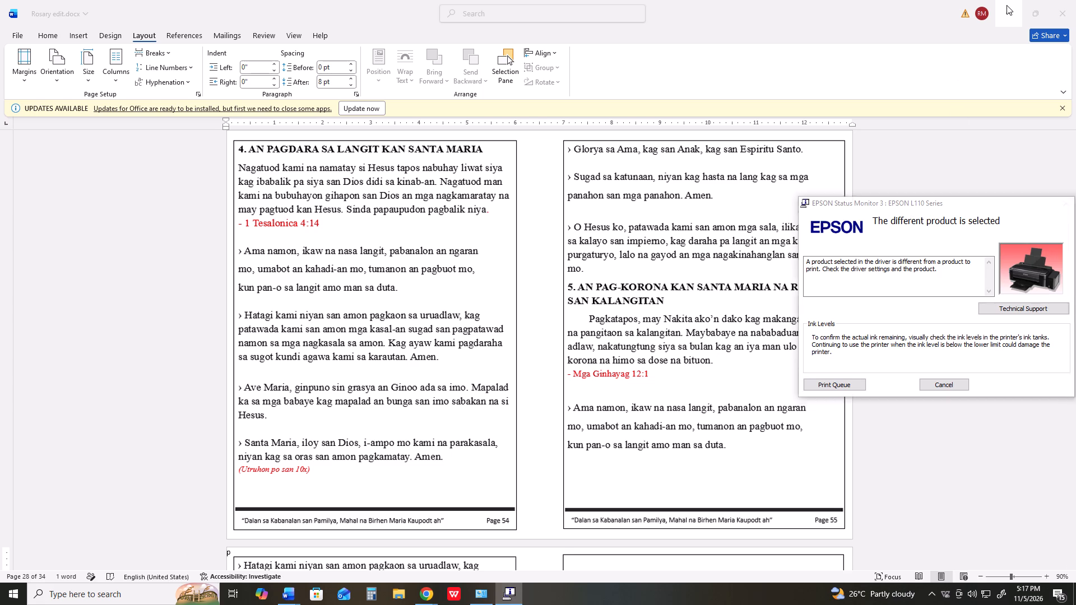
pyautogui.click(1010, 13)
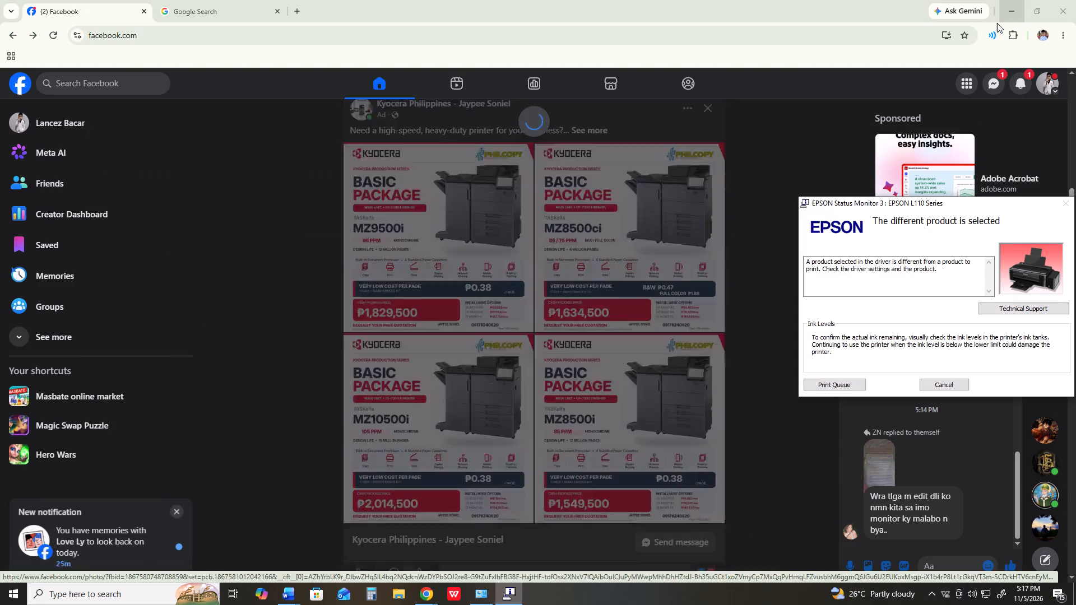
pyautogui.click(1008, 2)
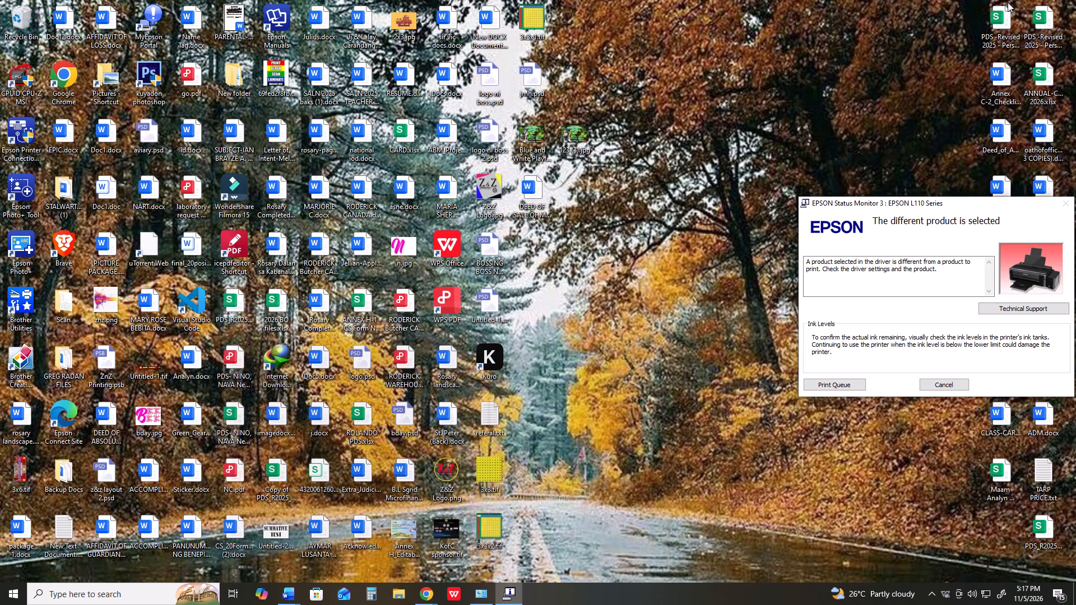
pyautogui.moveTo(912, 207); pyautogui.dragTo(715, 61)
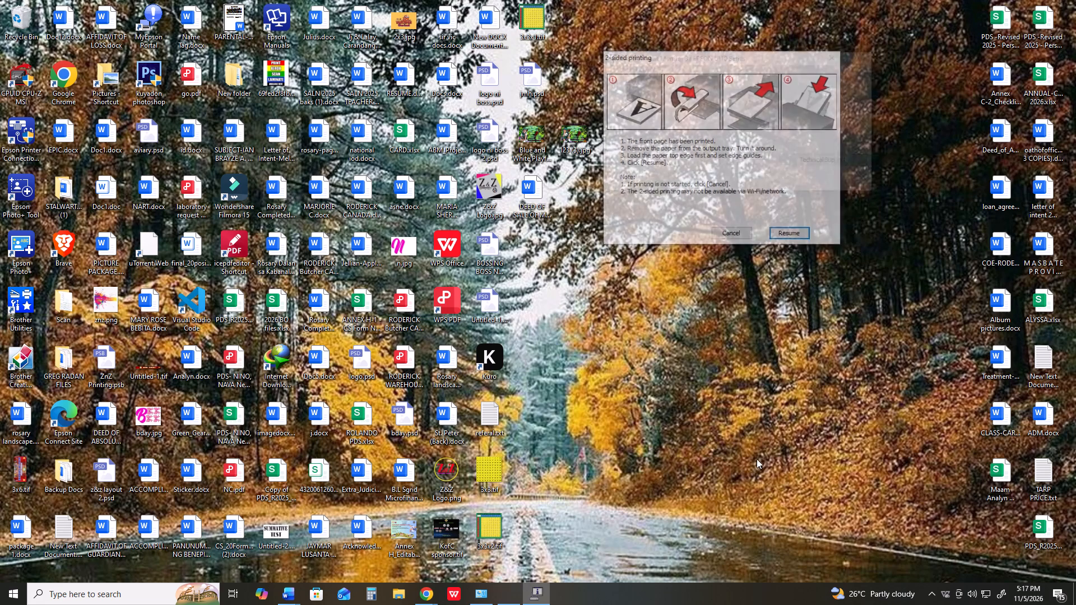
# Resume the 2-sided print job to print the back side of the sheet.
pyautogui.click(785, 238)
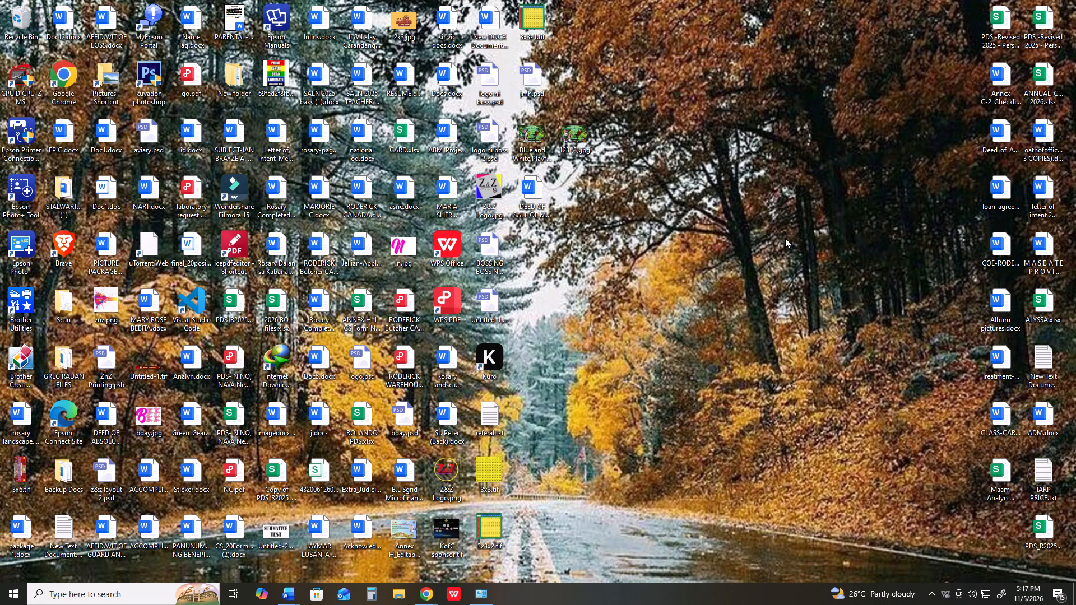
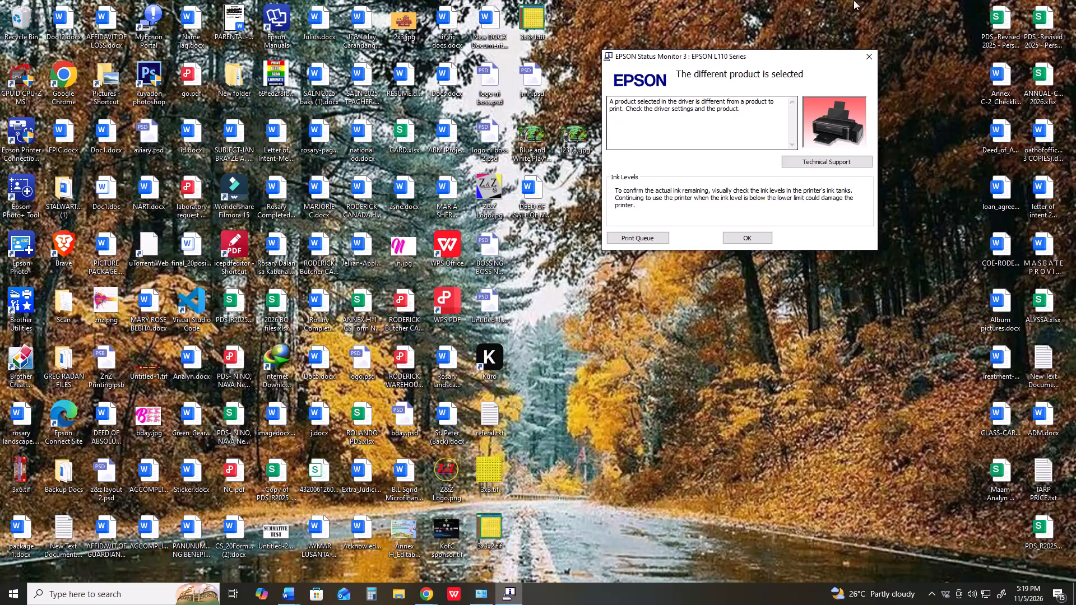
# Close EPSON Status Monitor 3 and switch back to Rosary edit.docx in Word.
pyautogui.click(769, 236)
pyautogui.click(293, 596)
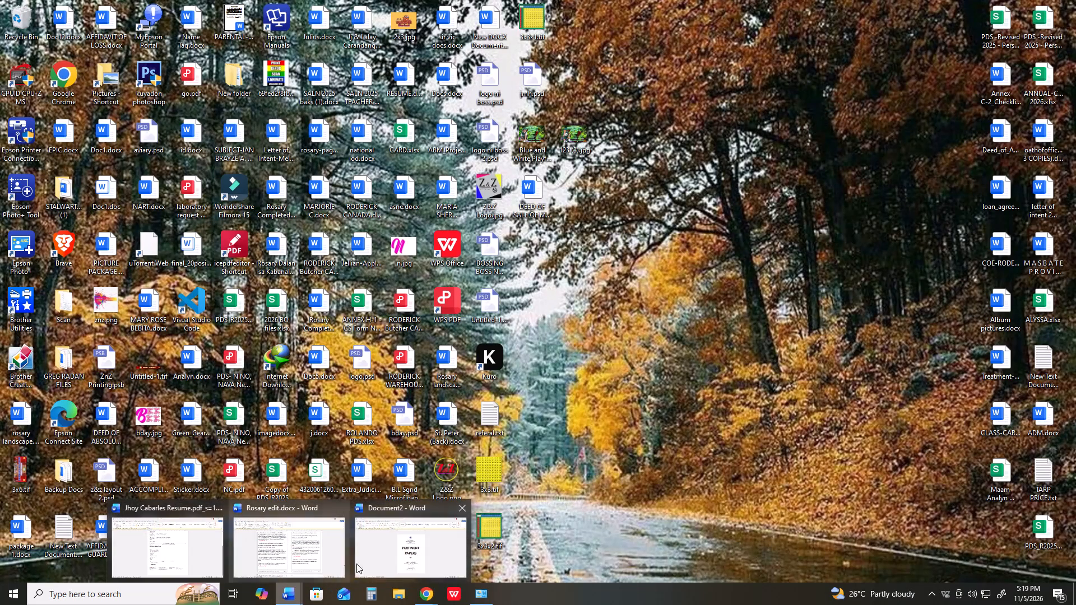
pyautogui.click(282, 551)
# Go to the start of the booklet and examine the cover page and the pages that follow it.
pyautogui.scroll(20, 509, 439)
pyautogui.scroll(5, 509, 439)
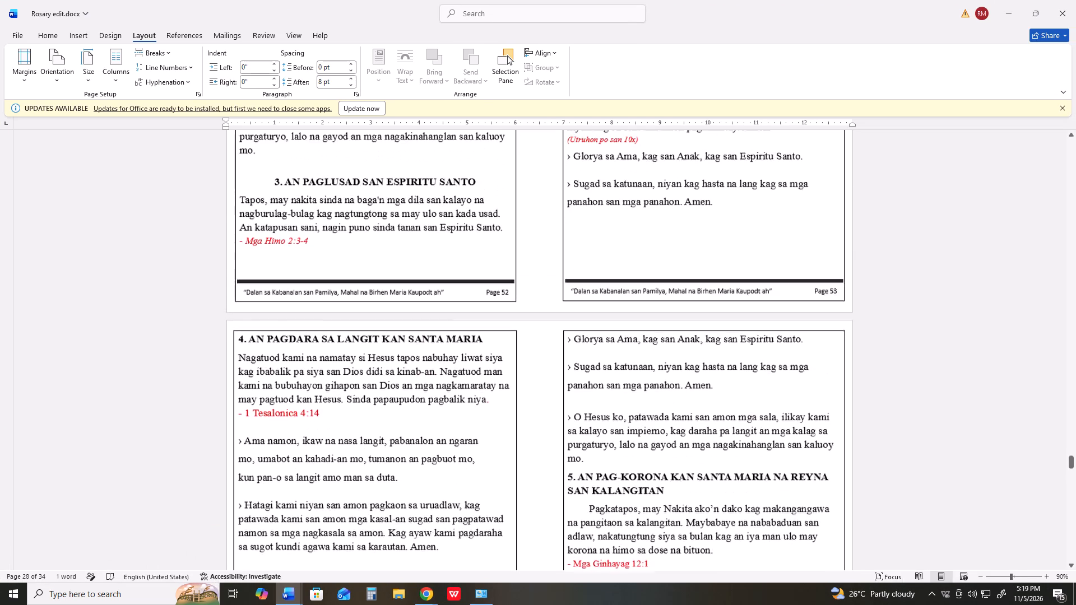
pyautogui.scroll(16, 497, 415)
pyautogui.moveTo(1072, 455); pyautogui.dragTo(1075, 264)
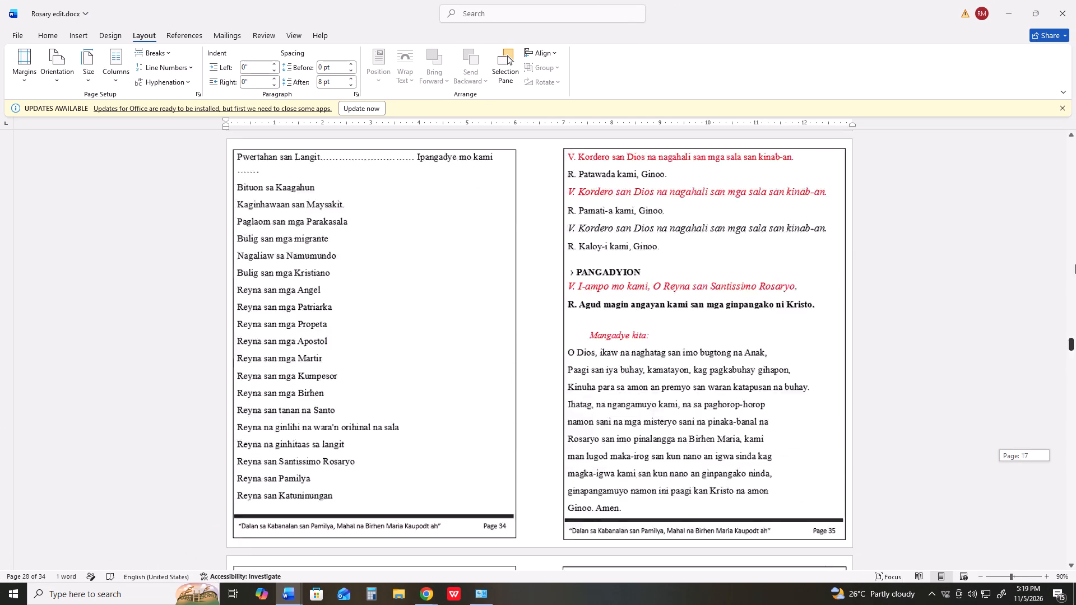
pyautogui.moveTo(1075, 264); pyautogui.dragTo(1071, 134)
pyautogui.scroll(-3, 410, 319)
pyautogui.scroll(3, 409, 316)
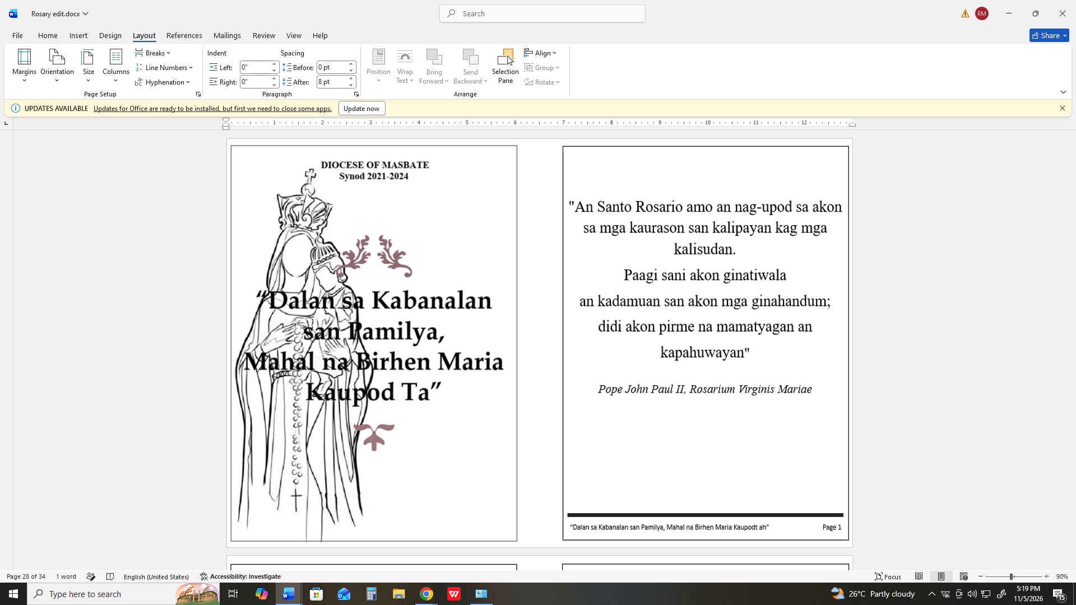
pyautogui.scroll(-17, 674, 323)
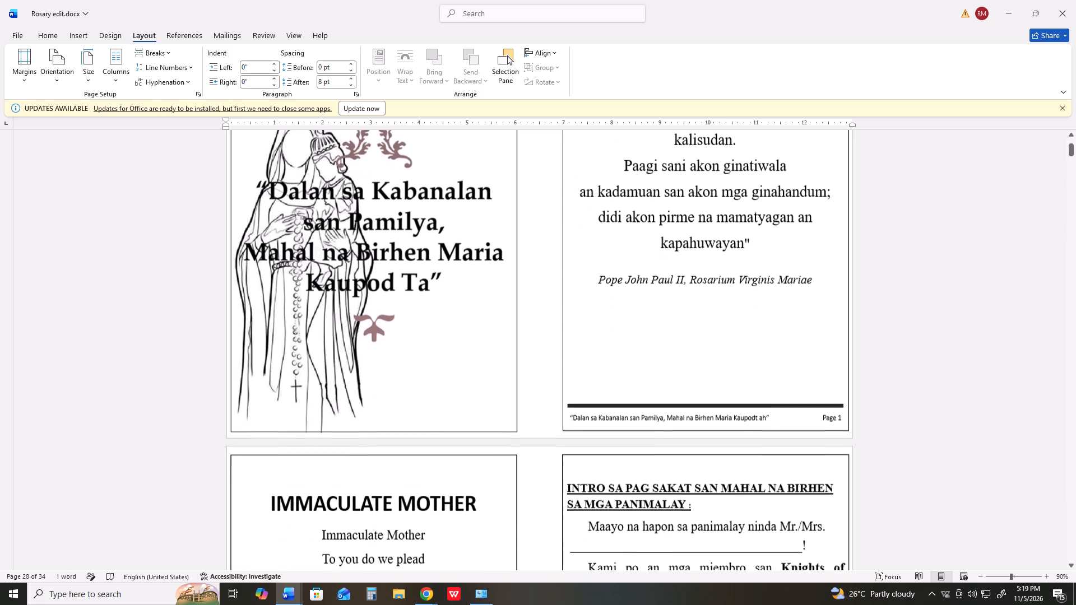
pyautogui.scroll(-5, 627, 399)
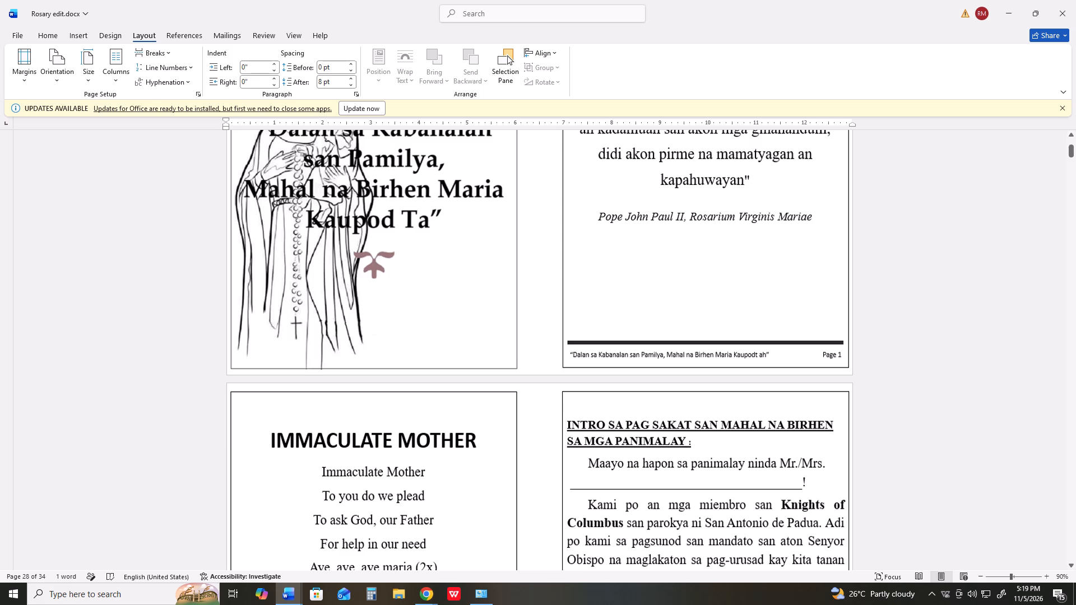
pyautogui.scroll(15, 537, 288)
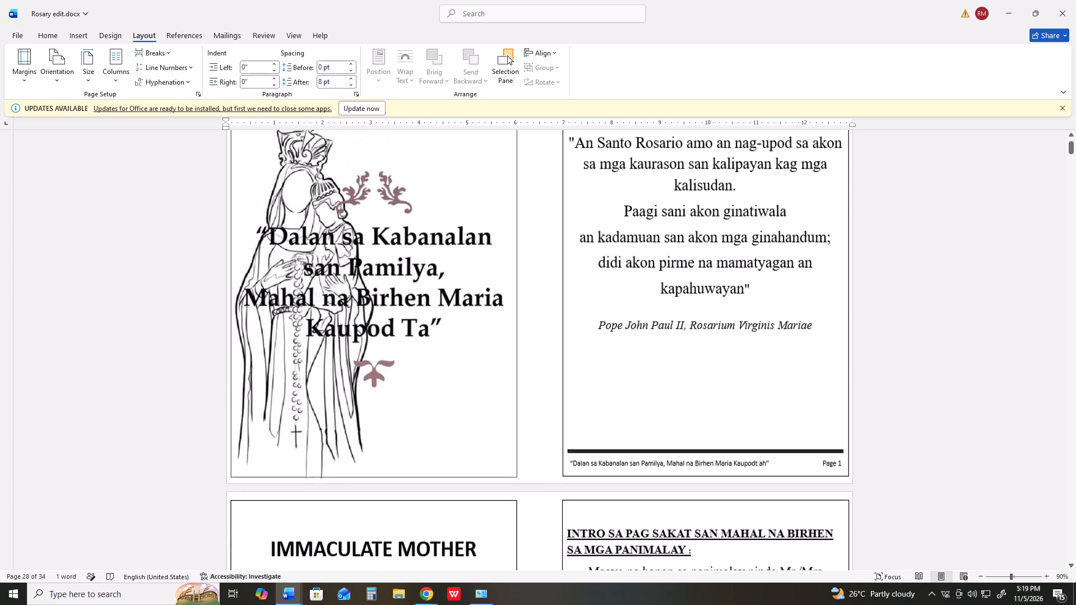
pyautogui.scroll(2, 537, 288)
pyautogui.scroll(-3, 537, 288)
pyautogui.scroll(3, 537, 288)
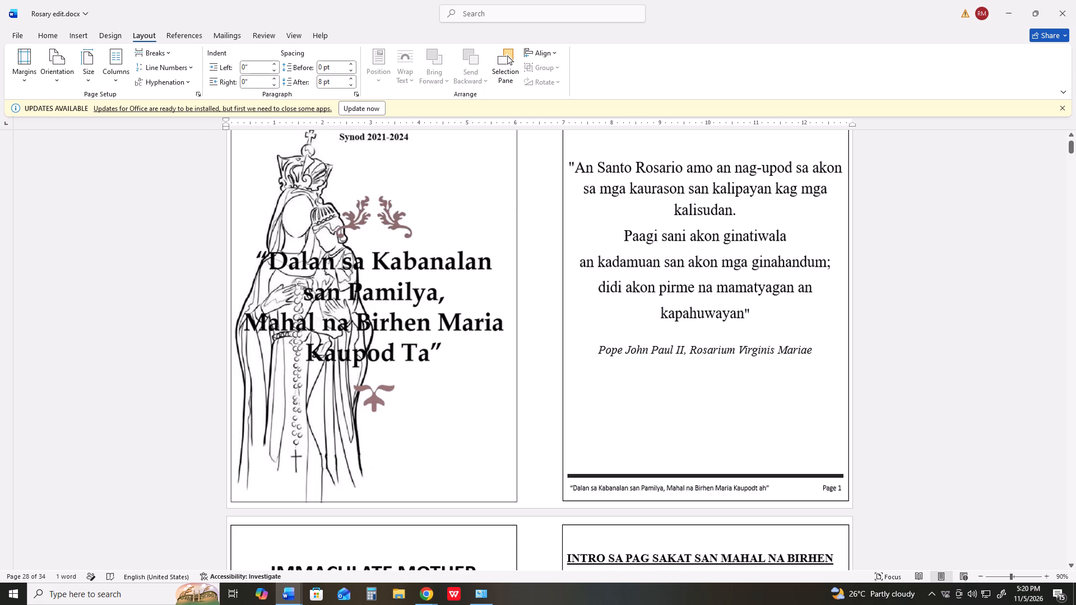
# Compare the front cover spread on page 1 with the Block Rosary logo page at the end of the booklet.
pyautogui.moveTo(1070, 150); pyautogui.dragTo(1061, 262)
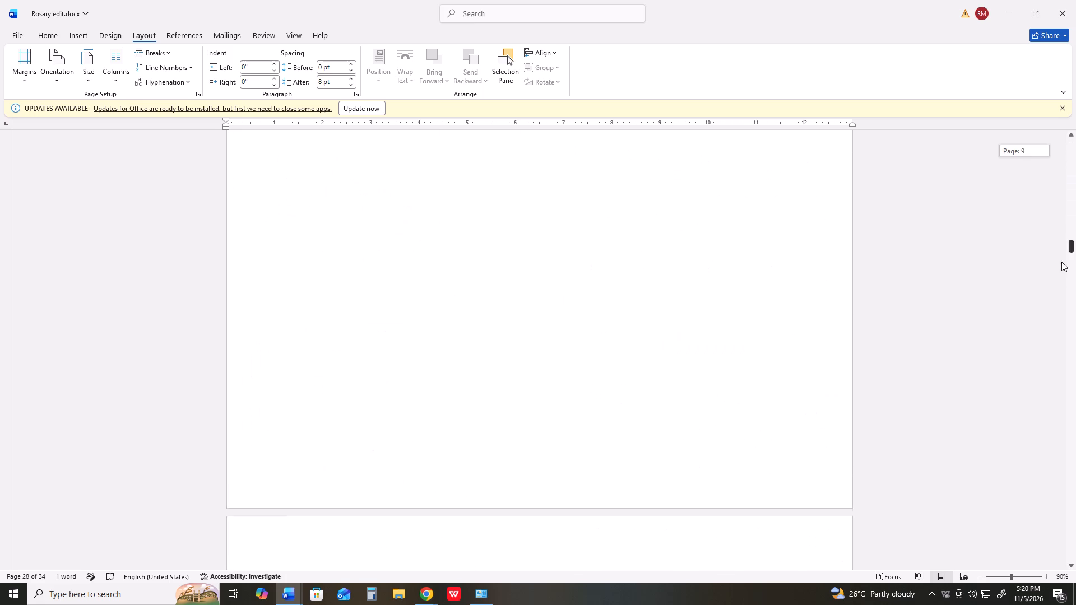
pyautogui.moveTo(1061, 262); pyautogui.dragTo(1065, 584)
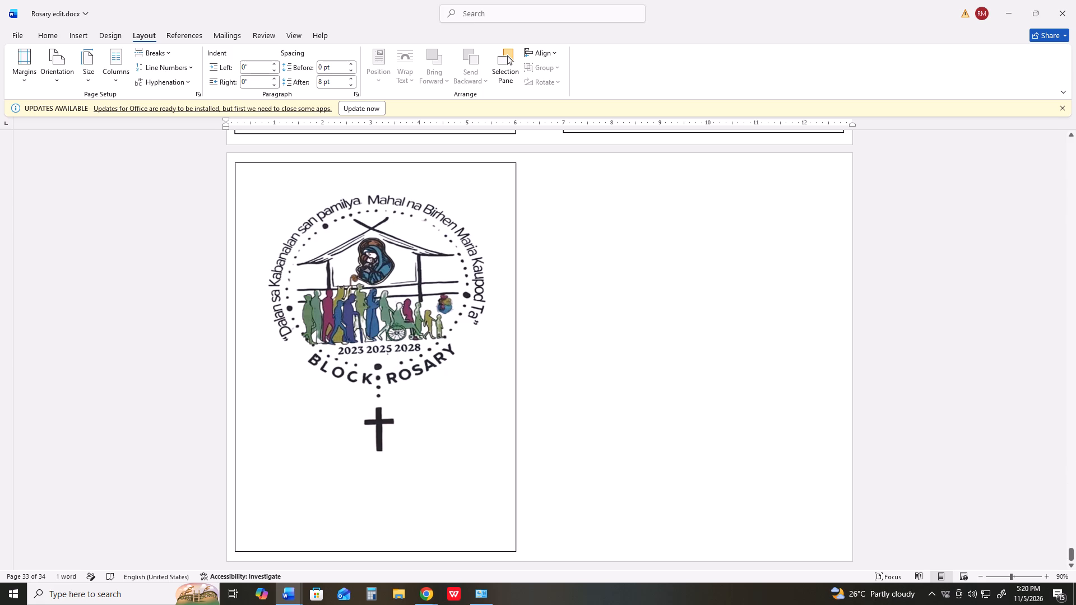
pyautogui.scroll(10, 1001, 457)
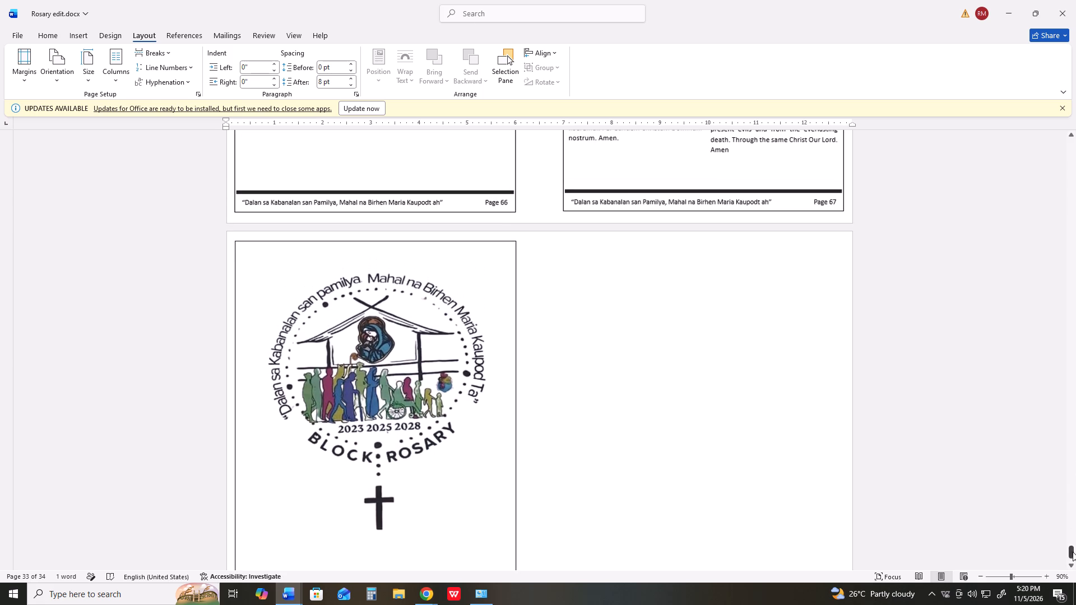
pyautogui.moveTo(1073, 552); pyautogui.dragTo(1075, 204)
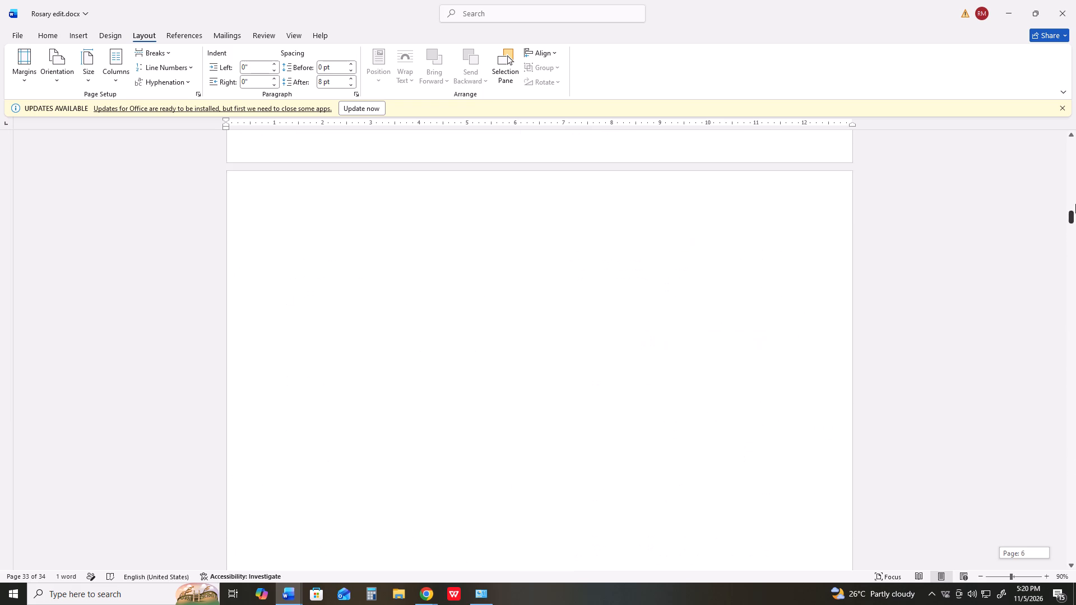
pyautogui.moveTo(1075, 204); pyautogui.dragTo(1075, 141)
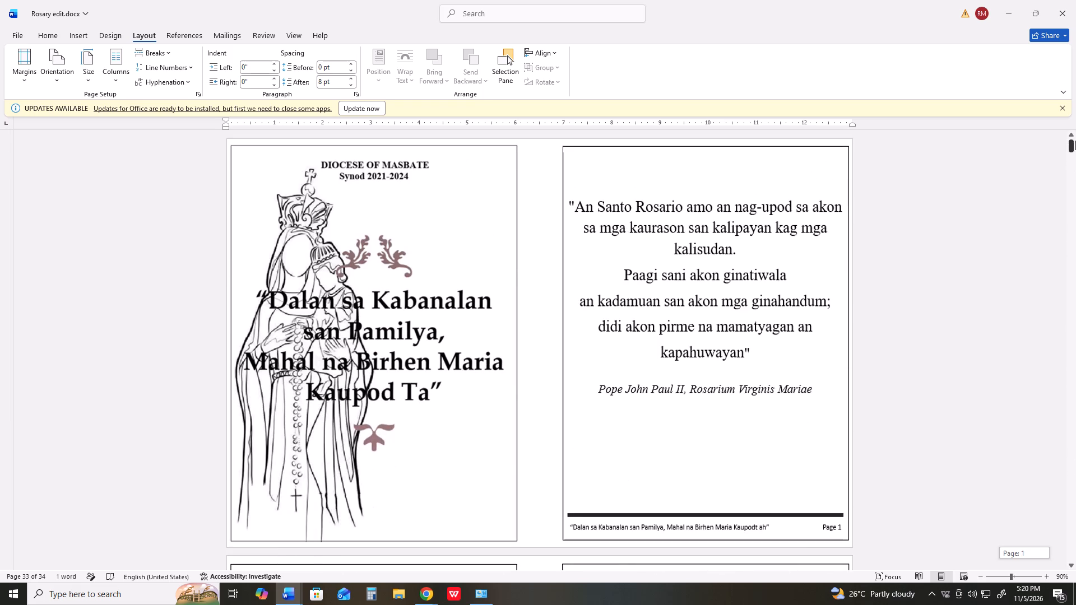
pyautogui.moveTo(1075, 141); pyautogui.dragTo(1075, 139)
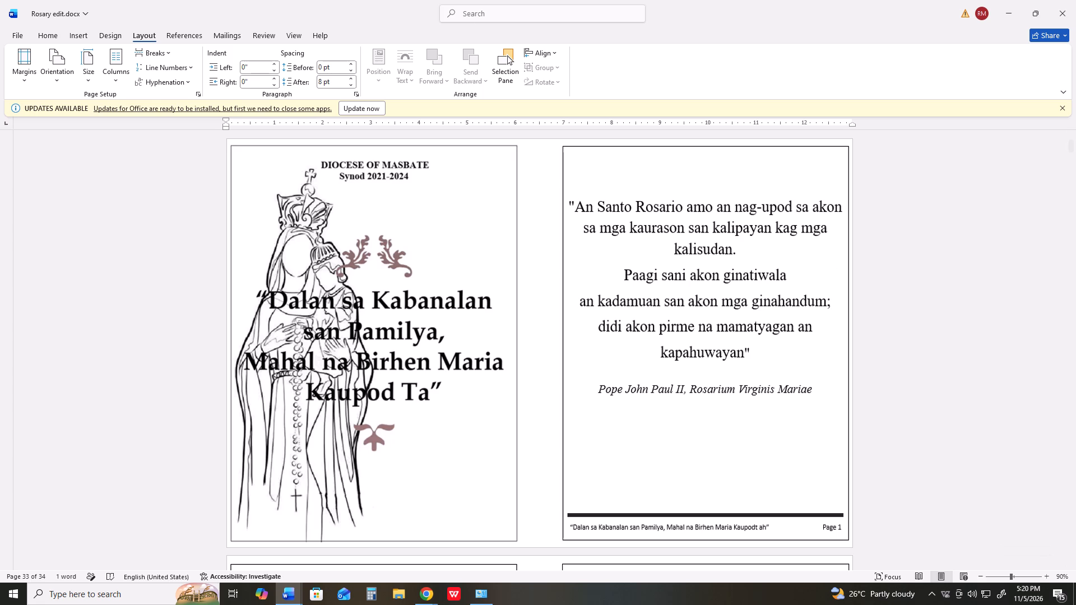
pyautogui.scroll(-7, 845, 285)
pyautogui.moveTo(1070, 151); pyautogui.dragTo(1070, 151)
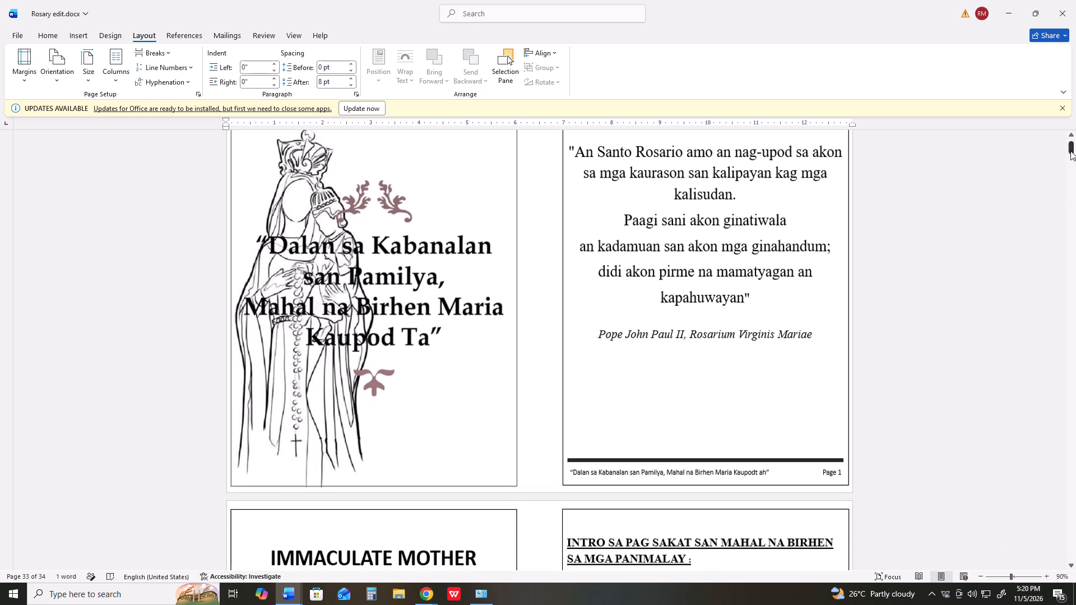
pyautogui.moveTo(1070, 151); pyautogui.dragTo(1075, 541)
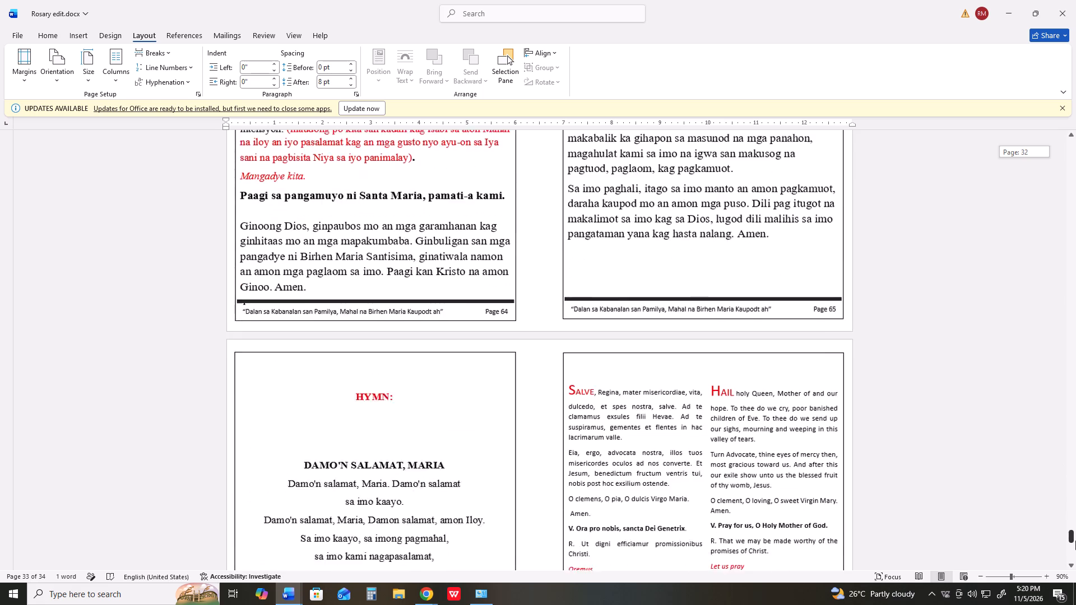
pyautogui.moveTo(1075, 541); pyautogui.dragTo(1075, 560)
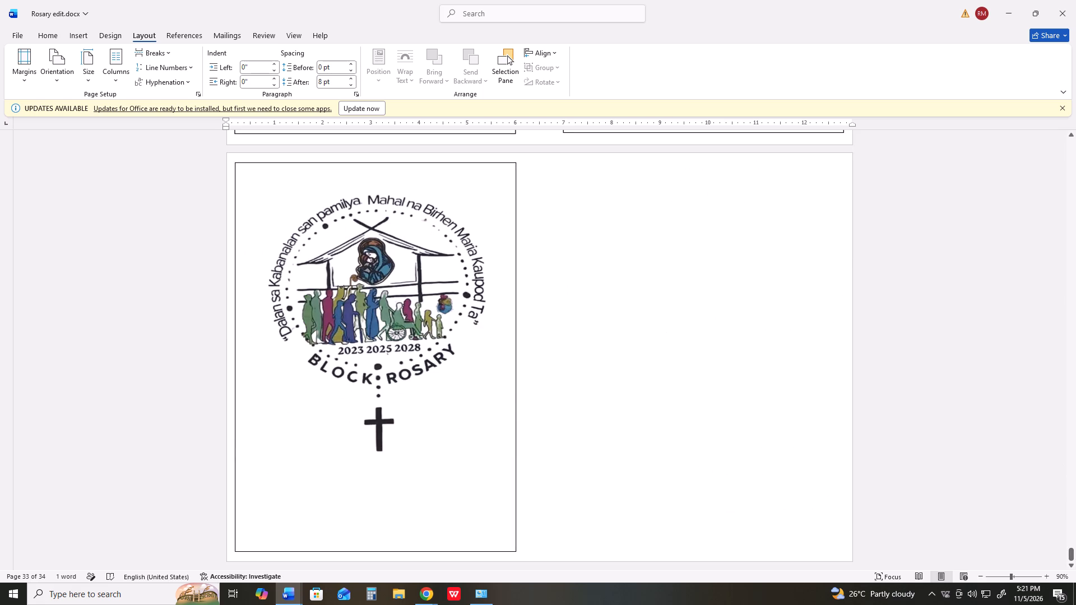
pyautogui.moveTo(1072, 552); pyautogui.dragTo(1075, 150)
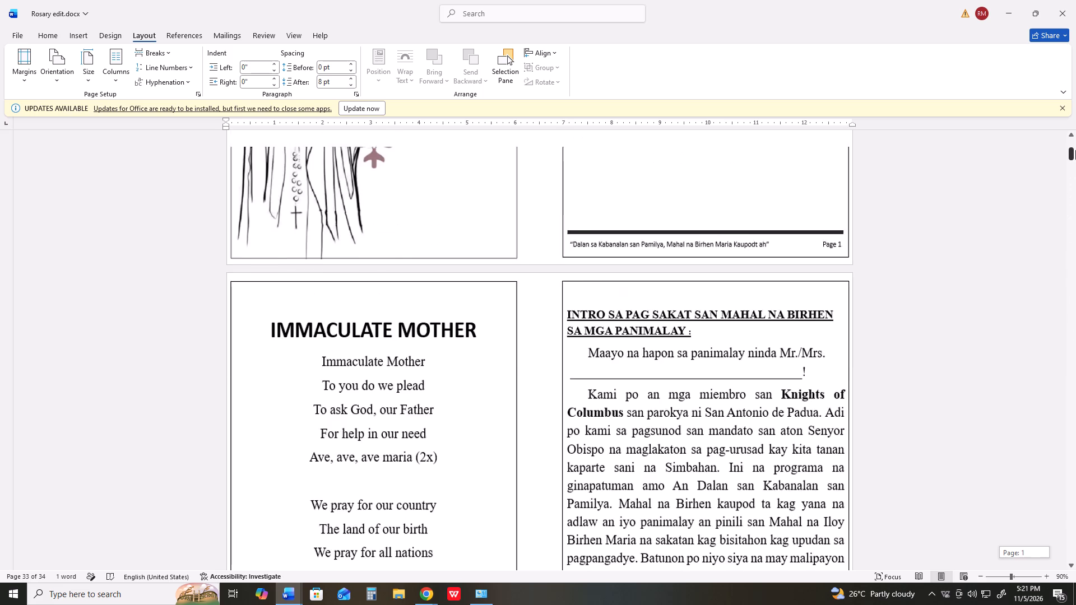
pyautogui.moveTo(1075, 150); pyautogui.dragTo(1075, 141)
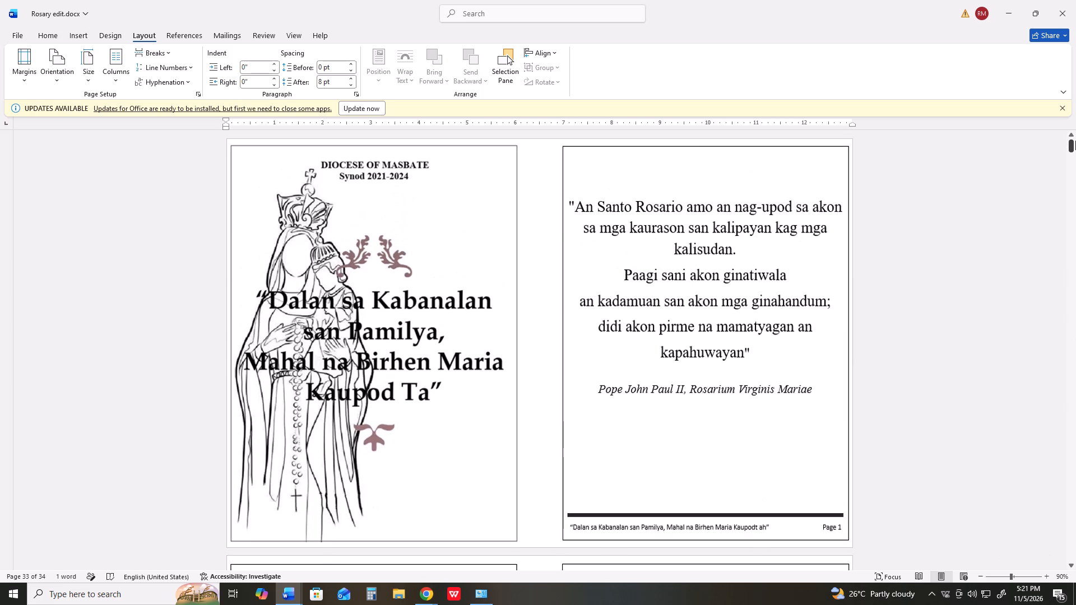
pyautogui.moveTo(1072, 145); pyautogui.dragTo(1069, 212)
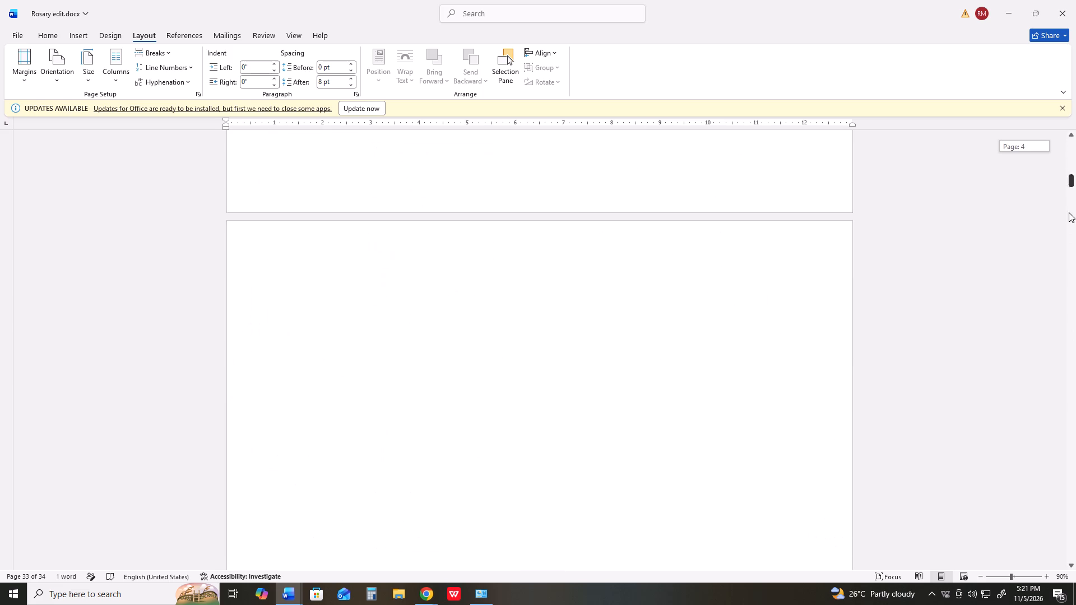
pyautogui.moveTo(1069, 212); pyautogui.dragTo(1075, 146)
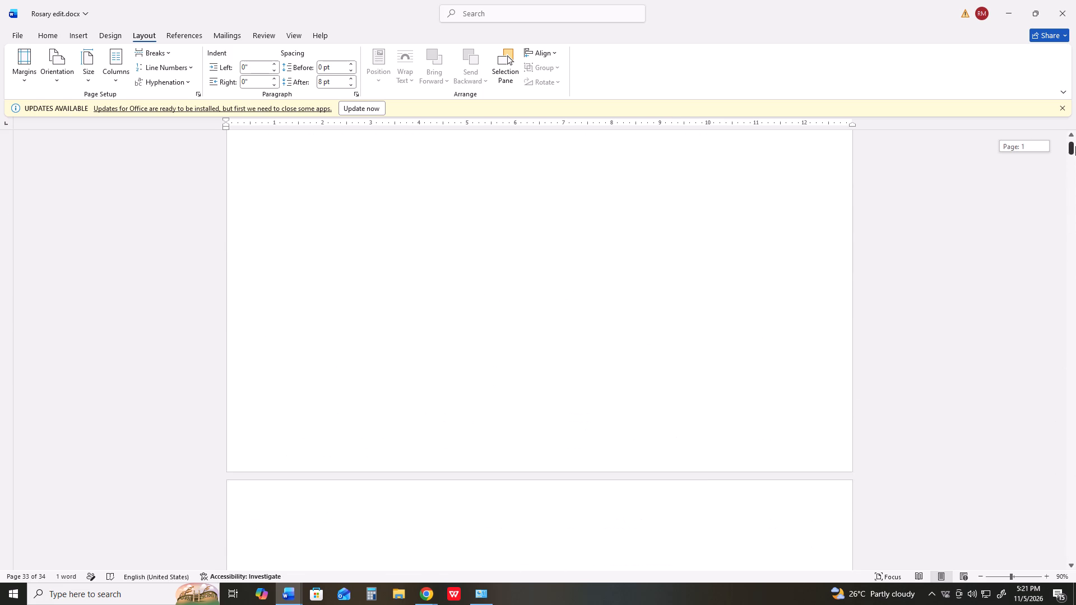
pyautogui.moveTo(1075, 146); pyautogui.dragTo(1075, 134)
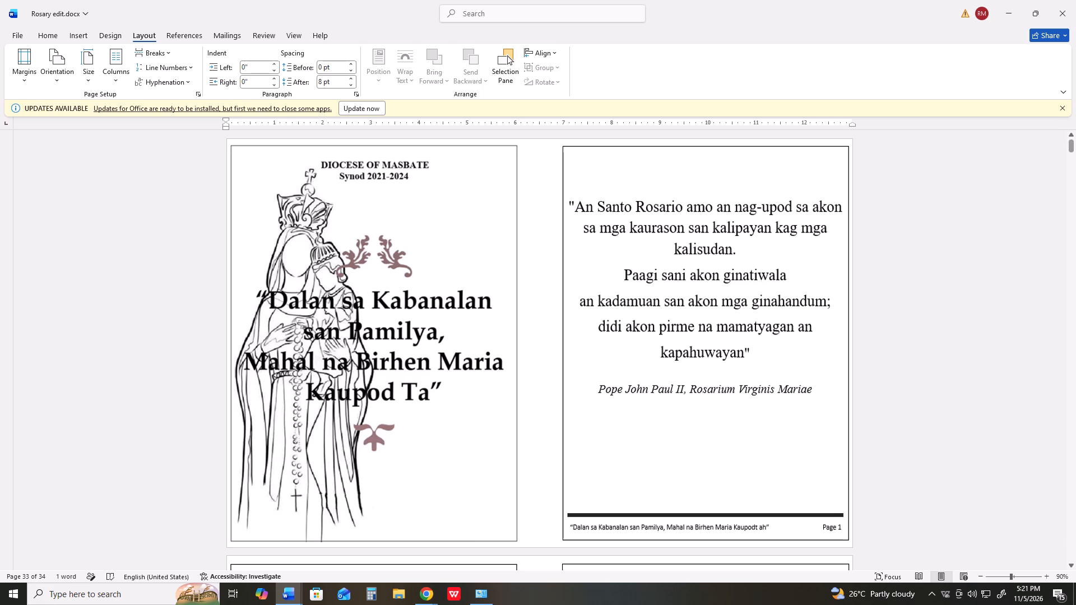
pyautogui.scroll(-4, 600, 366)
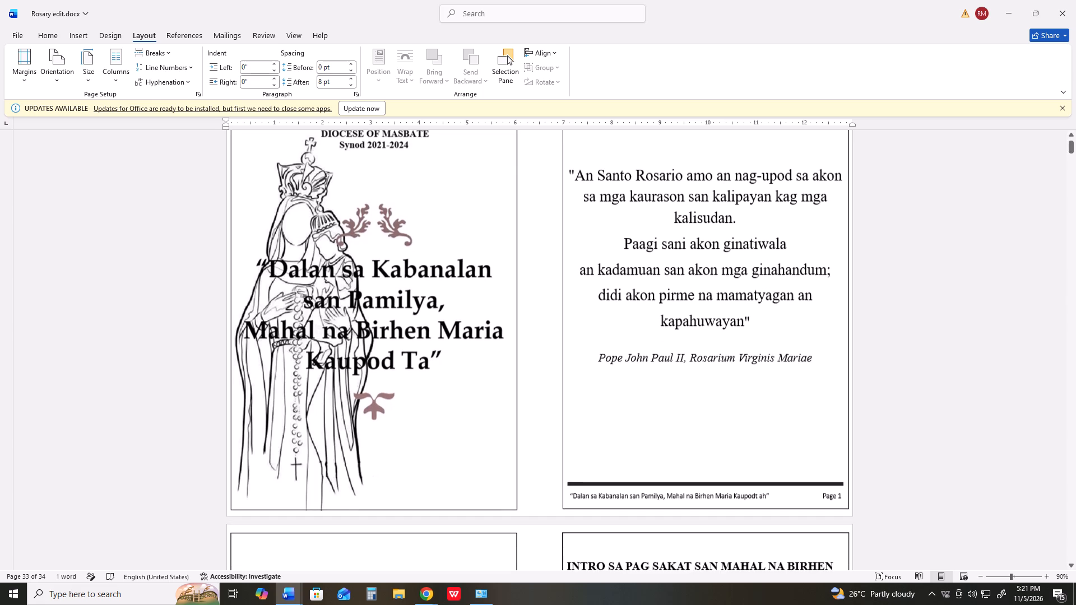
pyautogui.scroll(4, 581, 376)
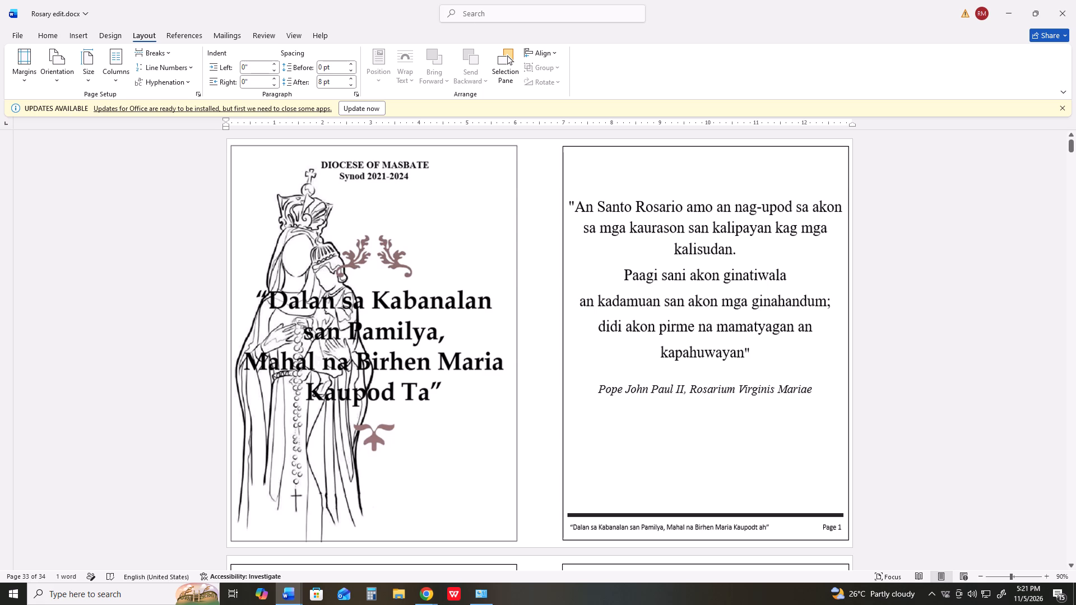
# Nudge the cover picture on page 1 slightly to the right in small increments.
pyautogui.click(489, 390)
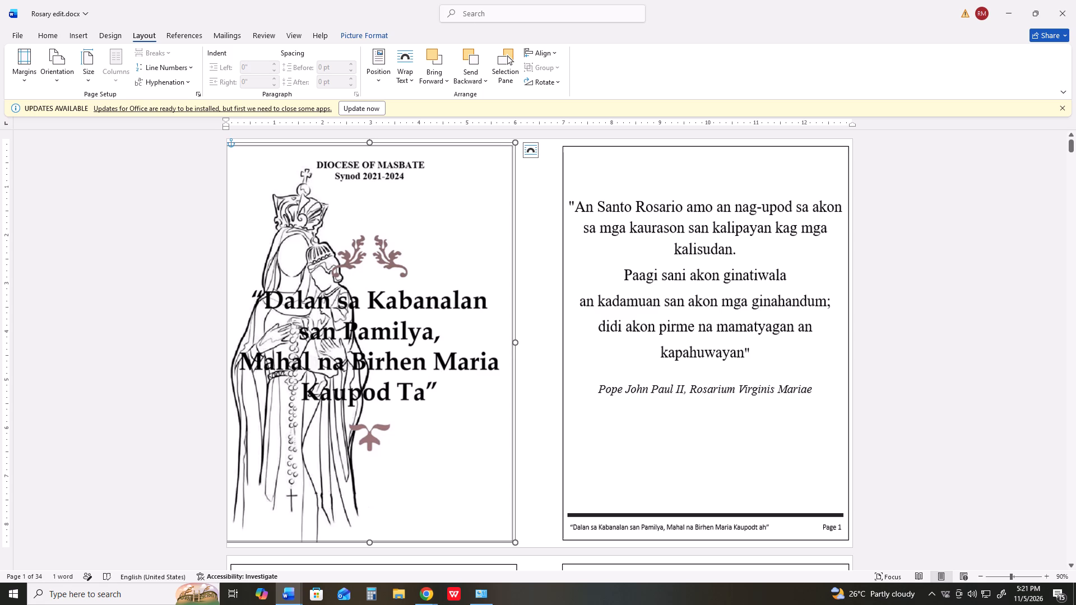
pyautogui.press('Right')
pyautogui.press('Right')
pyautogui.press('Right')
pyautogui.press('Right')
pyautogui.press('Right')
pyautogui.press('Right')
pyautogui.press('Right')
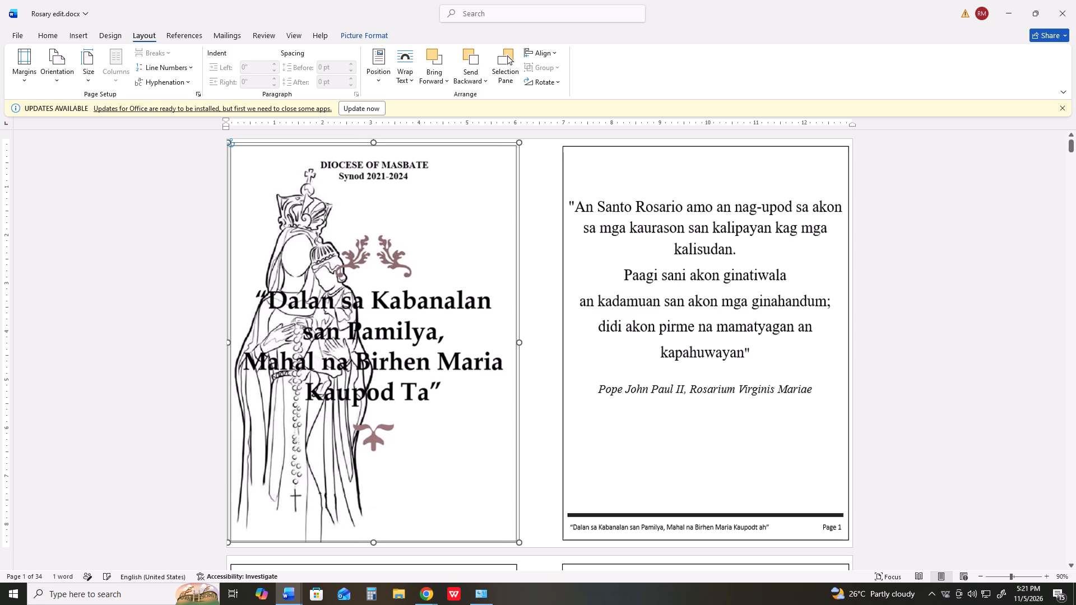
pyautogui.press('Right')
pyautogui.press('Right')
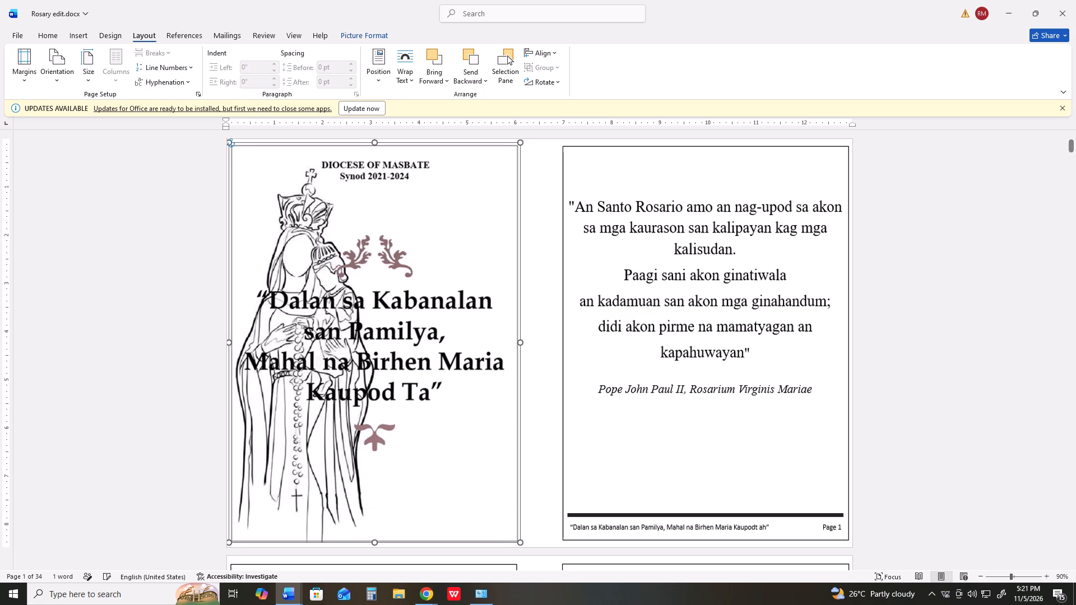
# Copy the front cover picture from page 1 and paste it onto the last page with the Block Rosary logo.
pyautogui.hotkey('ctrl', 'c')
pyautogui.hotkey('ctrl', 'c')
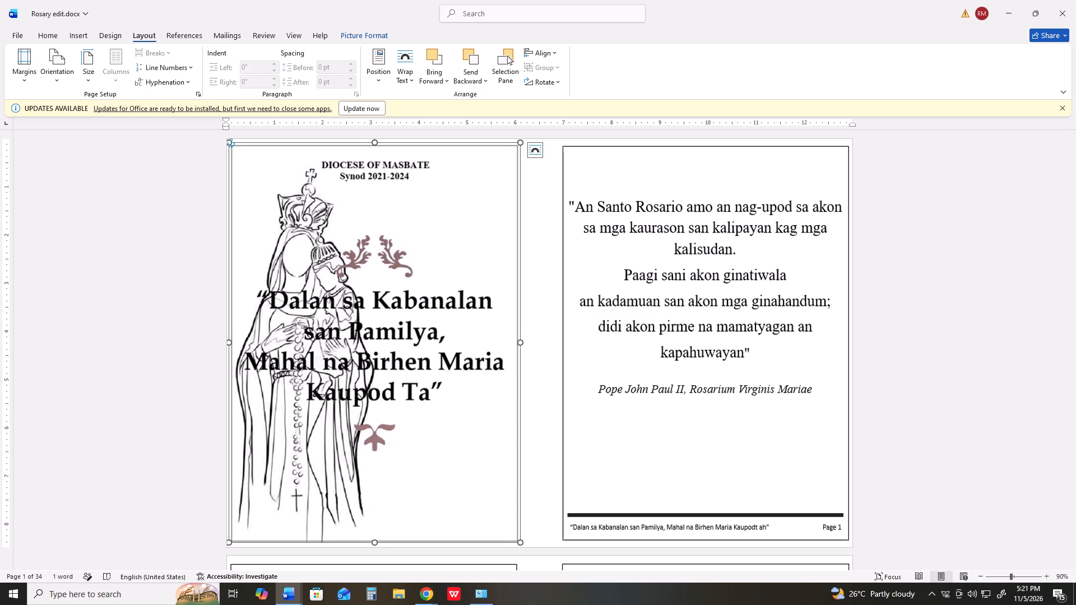
pyautogui.hotkey('ctrl', 'c')
pyautogui.hotkey('ctrl', 'c')
pyautogui.hotkey('ctrl', 'c')
pyautogui.hotkey('ctrl', 'c')
pyautogui.hotkey('ctrl', 'c')
pyautogui.hotkey('ctrl', 'c')
pyautogui.click(553, 334)
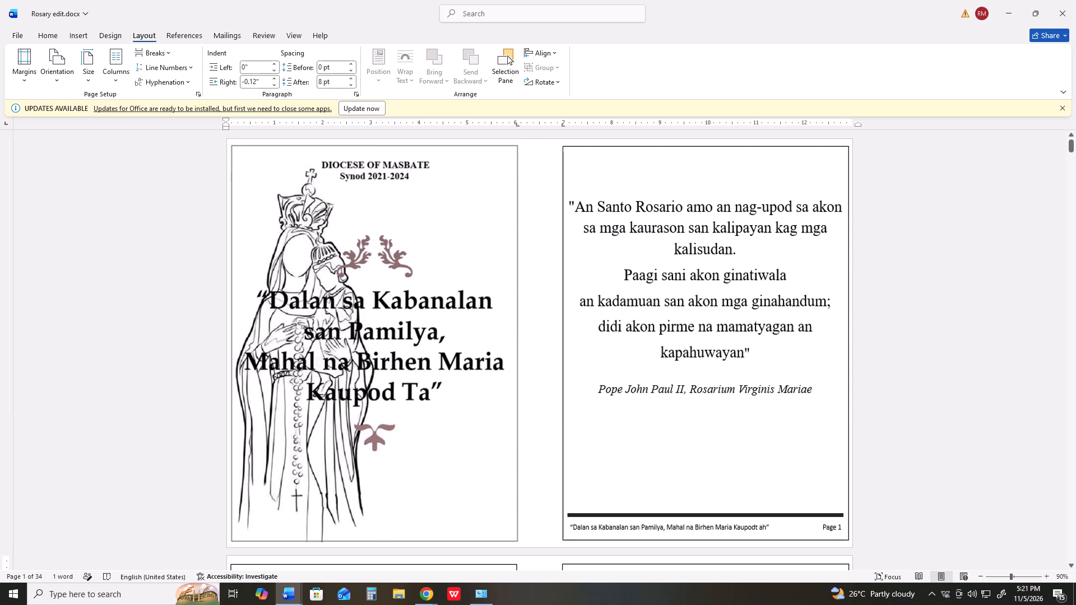
pyautogui.click(498, 310)
pyautogui.hotkey('ctrl', 'c')
pyautogui.hotkey('ctrl', 'c')
pyautogui.hotkey('ctrl', 'c')
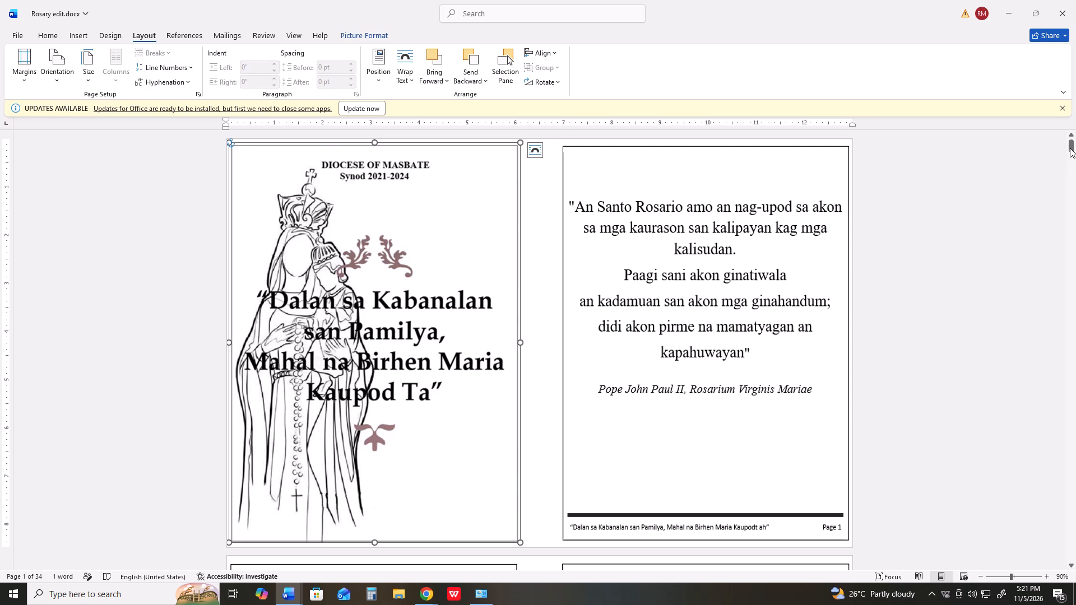
pyautogui.moveTo(1070, 148); pyautogui.dragTo(1067, 563)
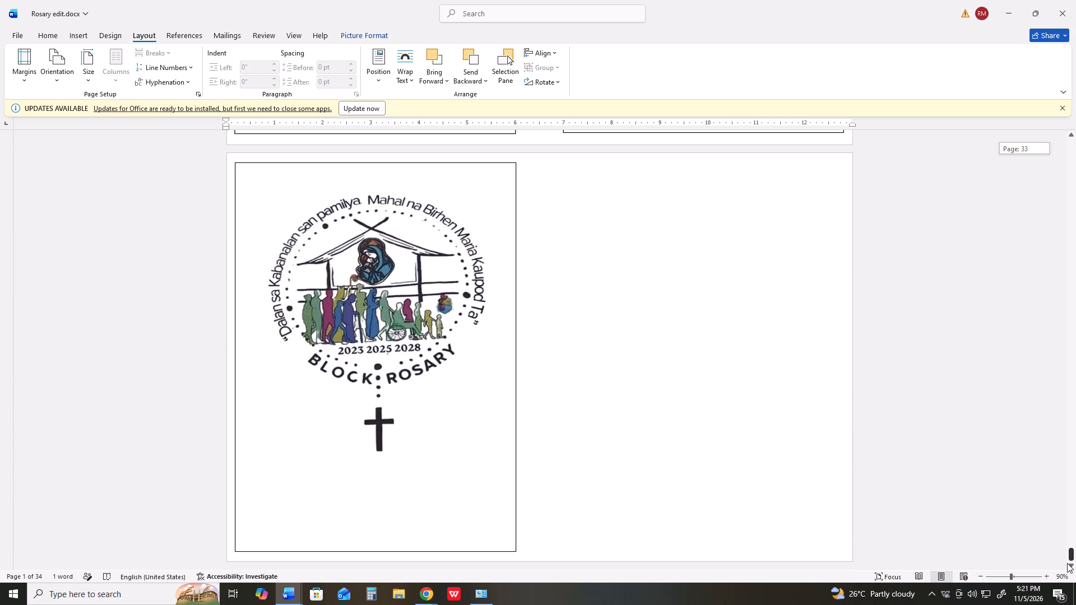
pyautogui.moveTo(1067, 563); pyautogui.dragTo(1063, 560)
pyautogui.click(782, 406)
pyautogui.click(655, 325)
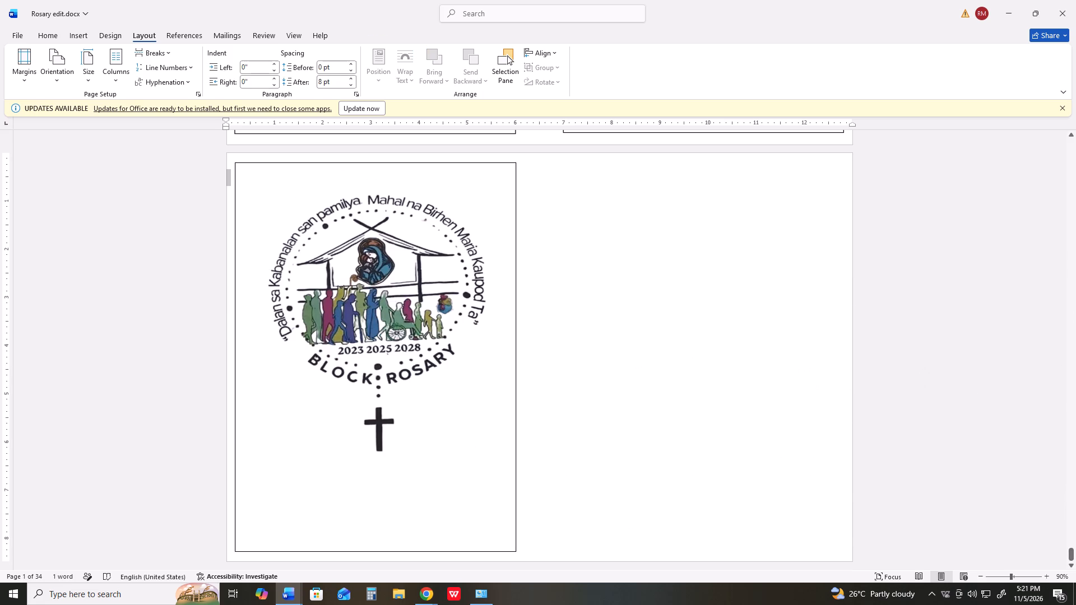
pyautogui.hotkey('ctrl', 'v')
# Move the pasted cover picture into the empty right half of the last page, beside the Block Rosary logo.
pyautogui.moveTo(442, 282); pyautogui.dragTo(483, 288)
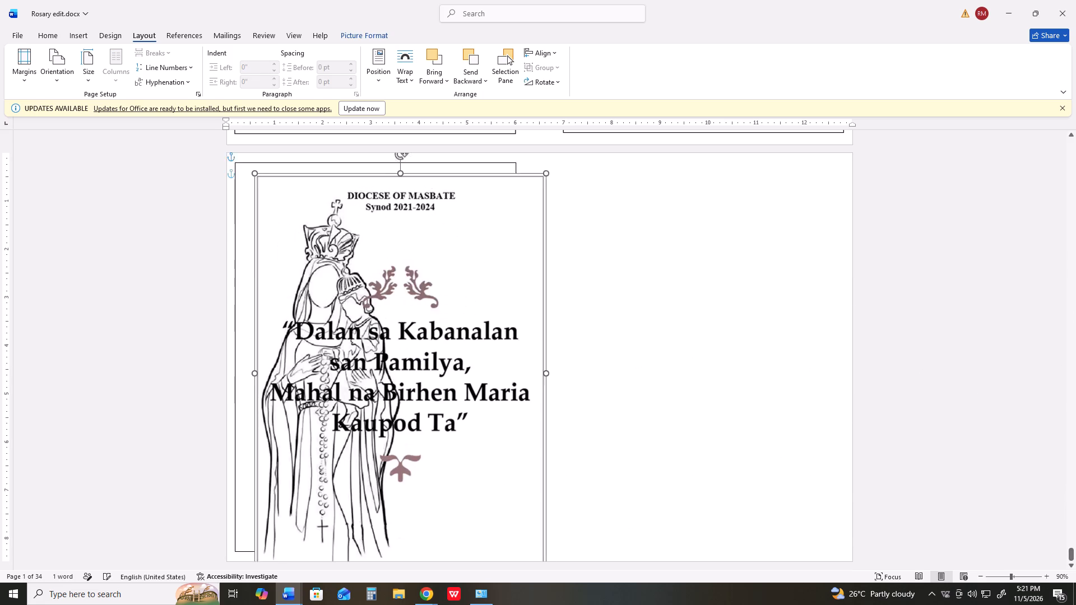
pyautogui.moveTo(483, 288); pyautogui.dragTo(767, 276)
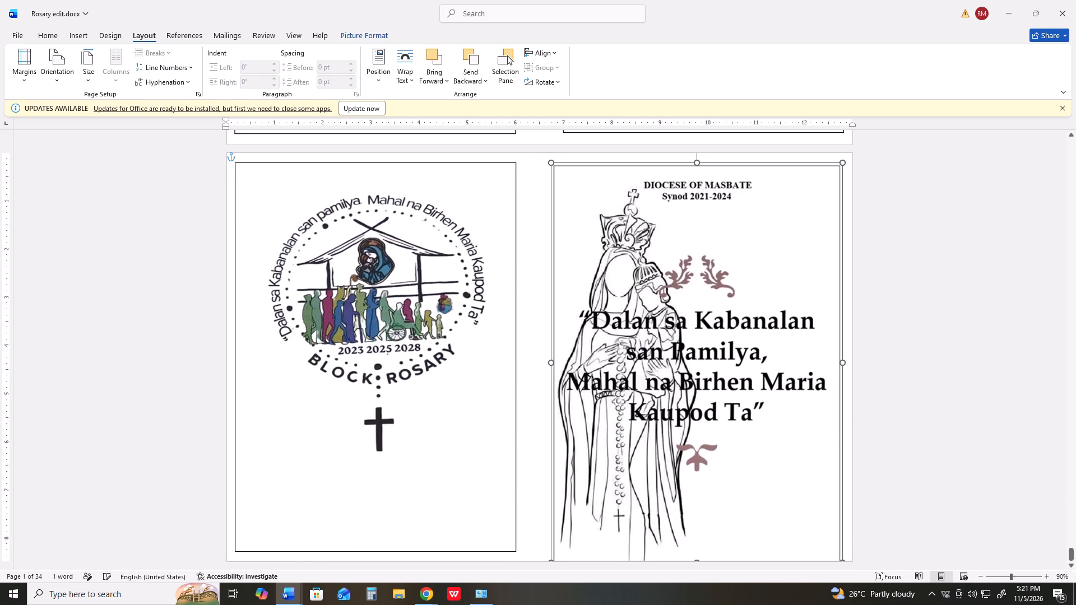
pyautogui.moveTo(767, 276); pyautogui.dragTo(772, 276)
pyautogui.click(772, 276)
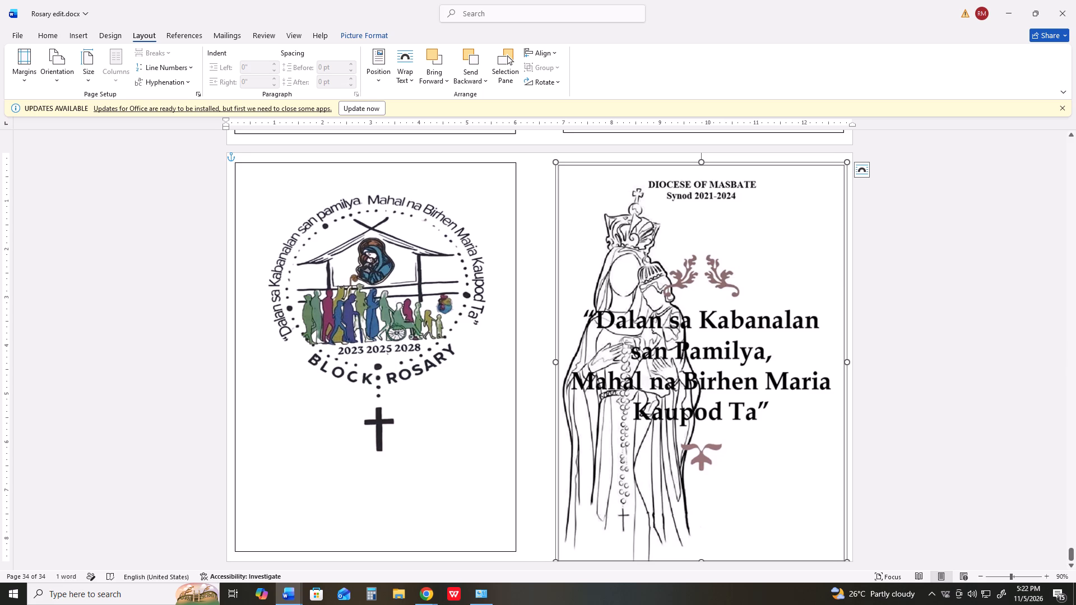
pyautogui.scroll(-2, 766, 193)
pyautogui.press('Right')
pyautogui.press('Right')
pyautogui.press('Right')
pyautogui.press('Right')
pyautogui.press('Right')
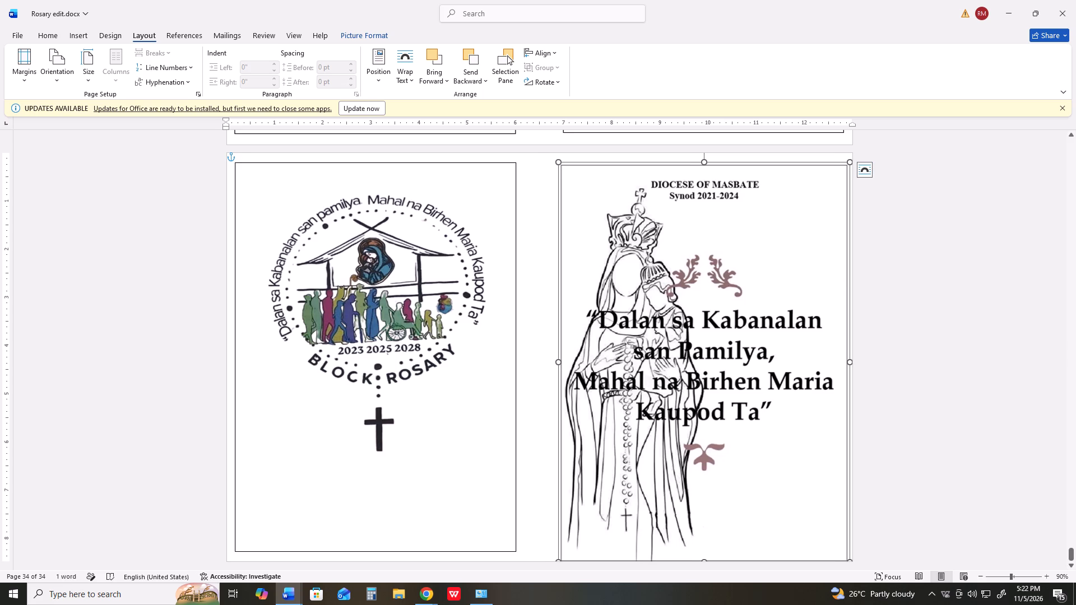
# Narrow the pasted cover slightly from its left edge and nudge it up in small increments.
pyautogui.click(560, 362)
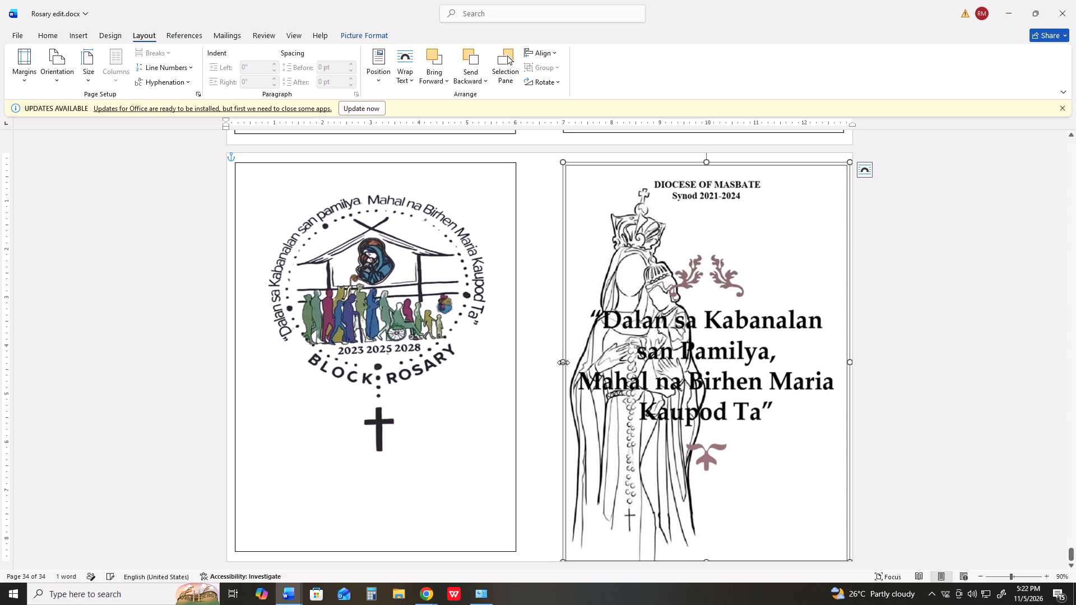
pyautogui.scroll(-2, 568, 353)
pyautogui.press('Up')
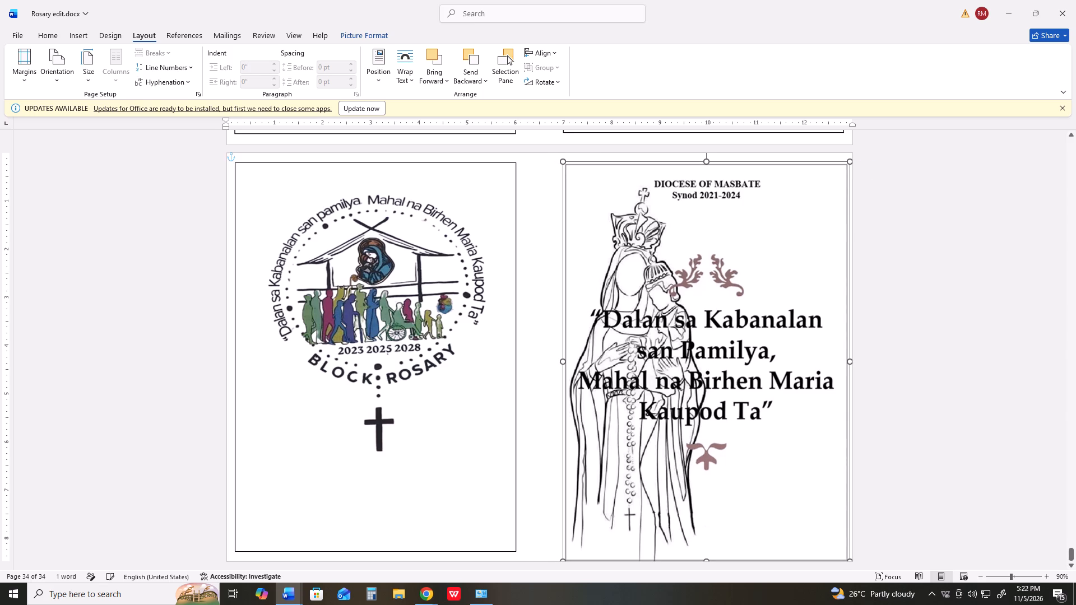
pyautogui.press('Up')
pyautogui.press('Up')
pyautogui.press('Up')
pyautogui.press('Up')
pyautogui.press('Up')
pyautogui.press('Up')
pyautogui.press('Up')
pyautogui.press('Up')
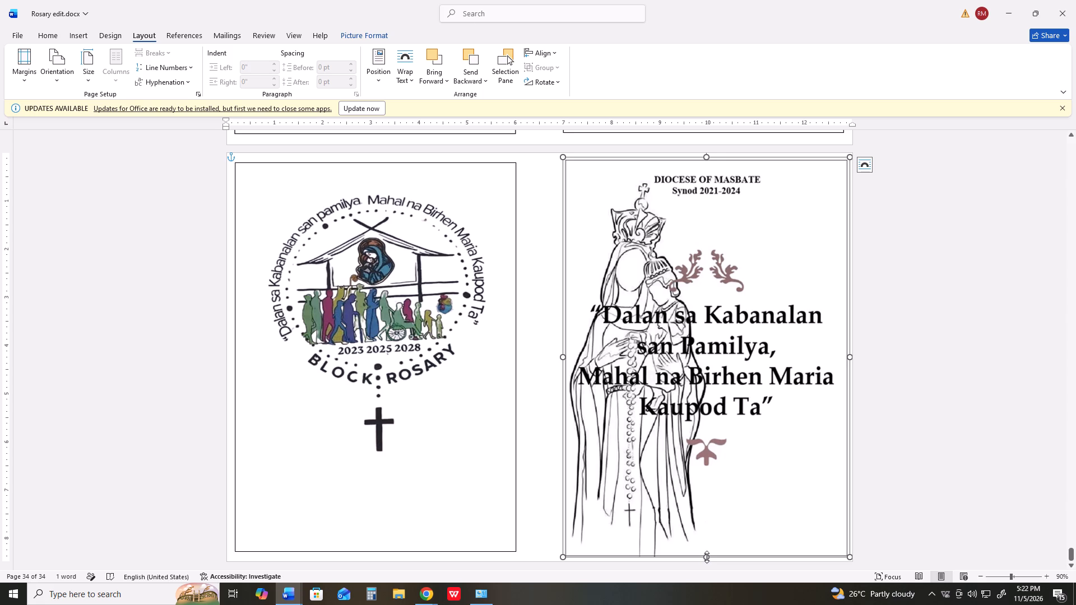
# Adjust the pasted cover's bottom and right edges and nudge it slightly left to line up with the logo page's frame.
pyautogui.moveTo(707, 557); pyautogui.dragTo(708, 552)
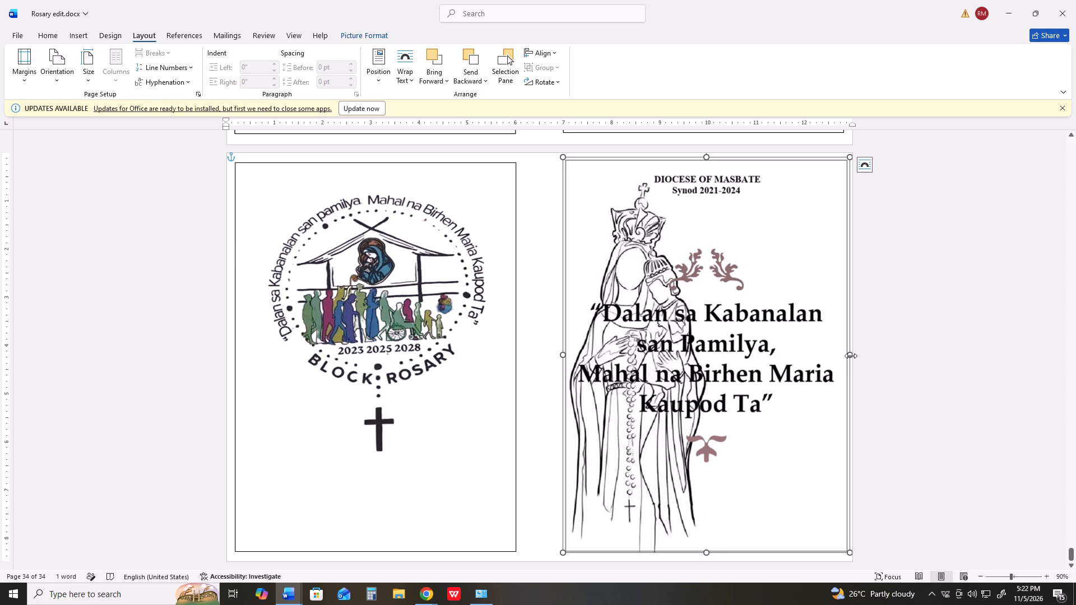
pyautogui.moveTo(851, 355); pyautogui.dragTo(846, 357)
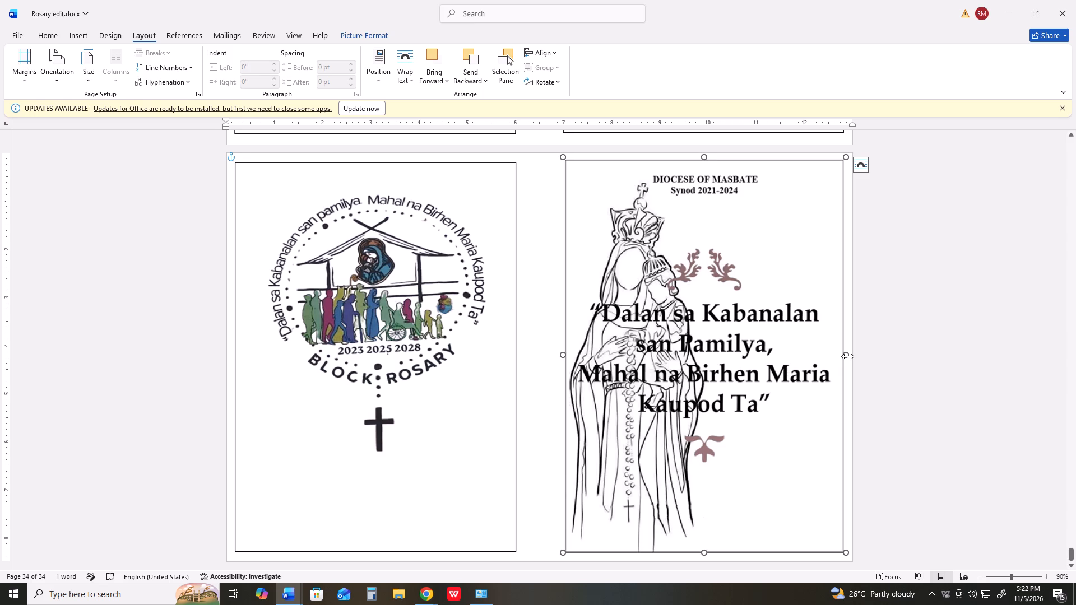
pyautogui.click(847, 356)
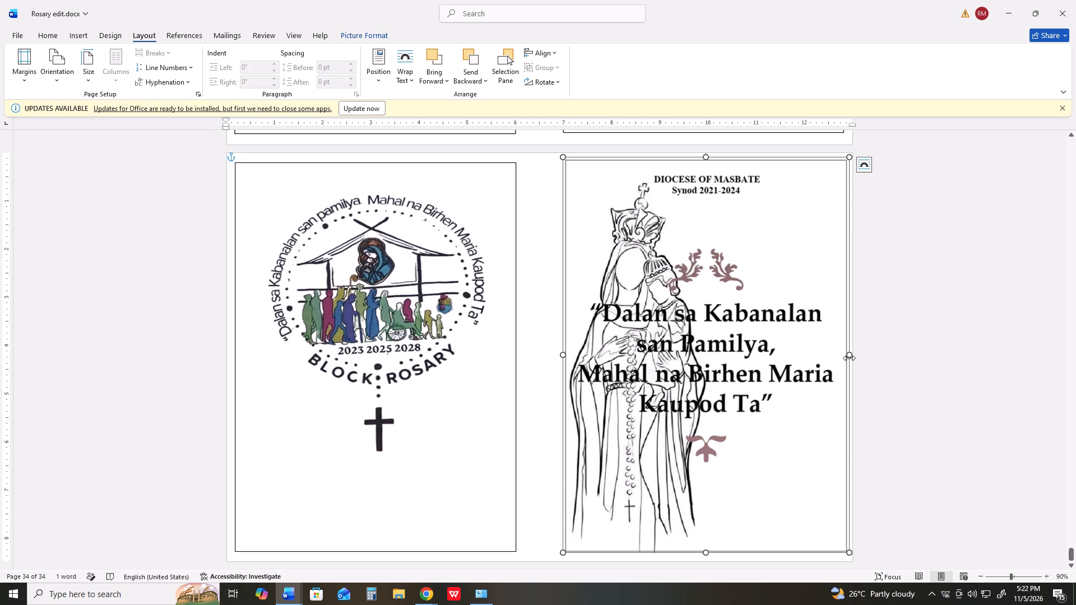
pyautogui.press('Left')
pyautogui.press('Left')
pyautogui.press('Up')
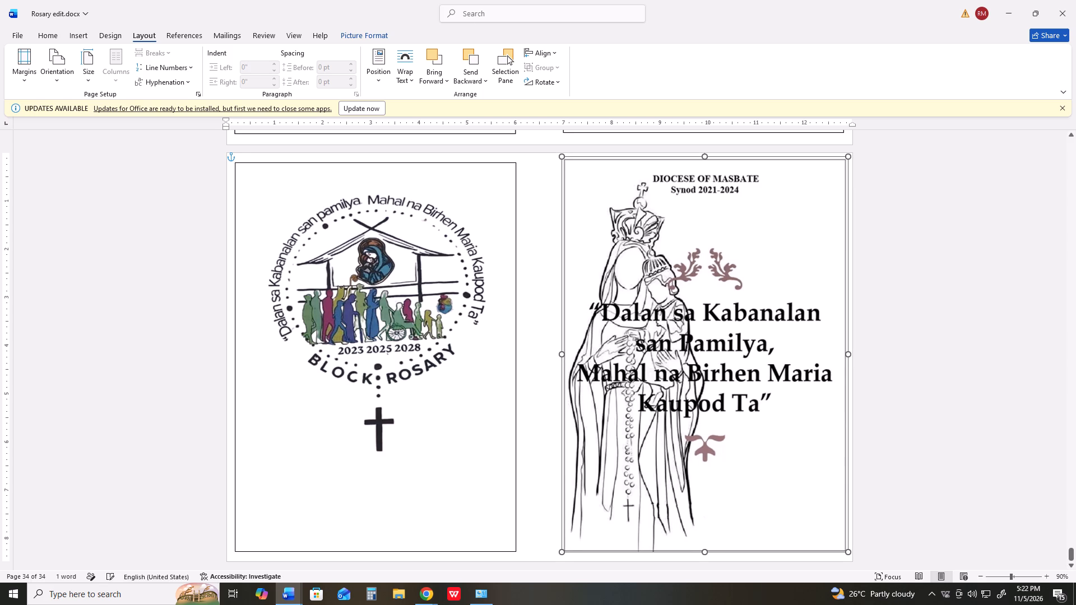
pyautogui.press('Down')
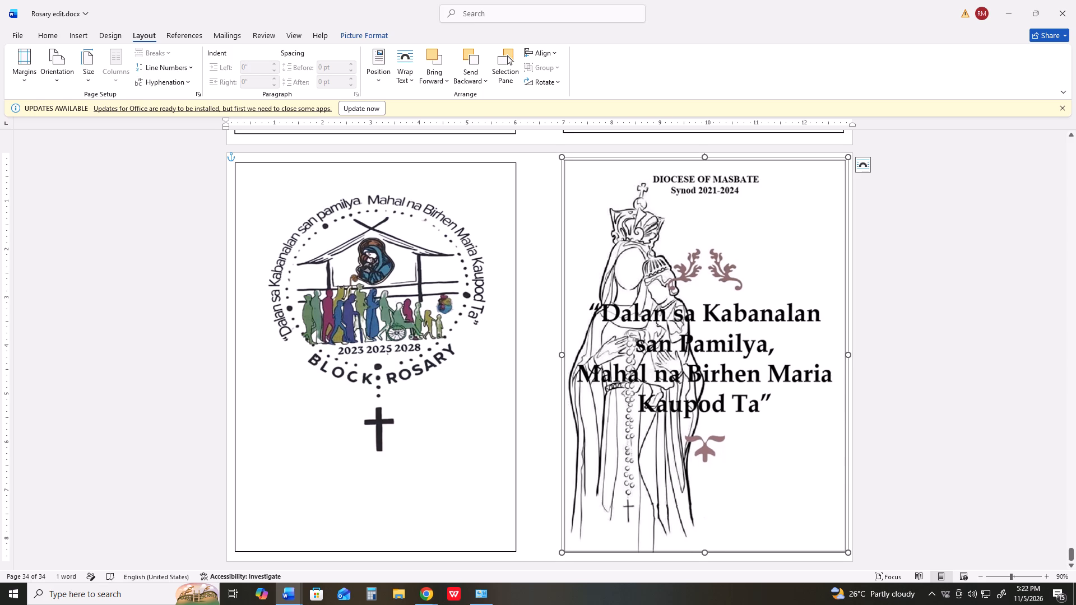
pyautogui.press('Left')
pyautogui.scroll(-1, 848, 362)
pyautogui.scroll(5, 848, 362)
pyautogui.scroll(-5, 848, 360)
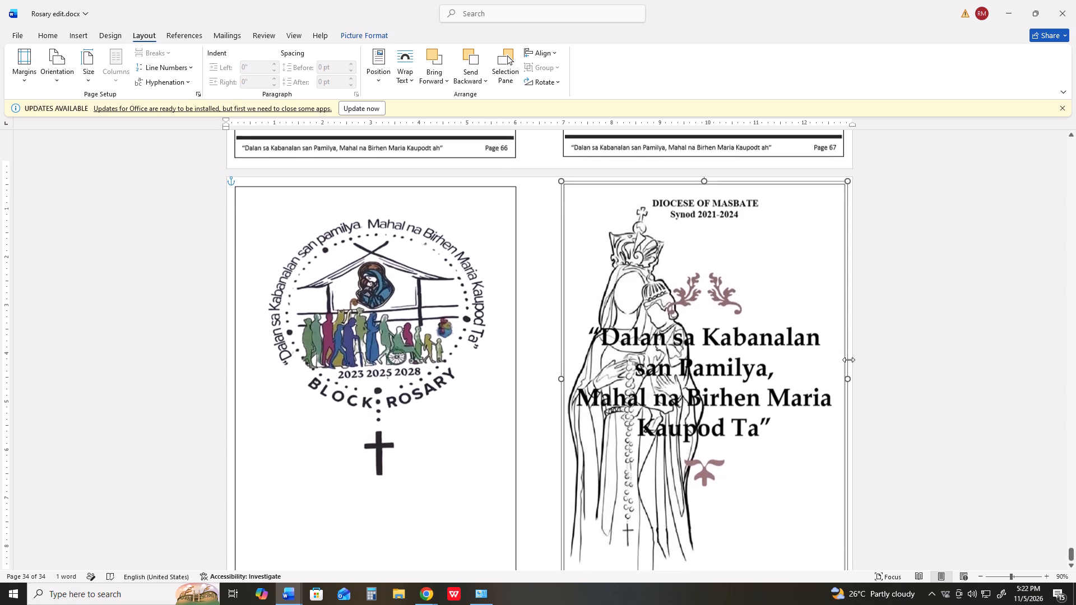
pyautogui.scroll(-12, 848, 360)
pyautogui.scroll(-5, 764, 362)
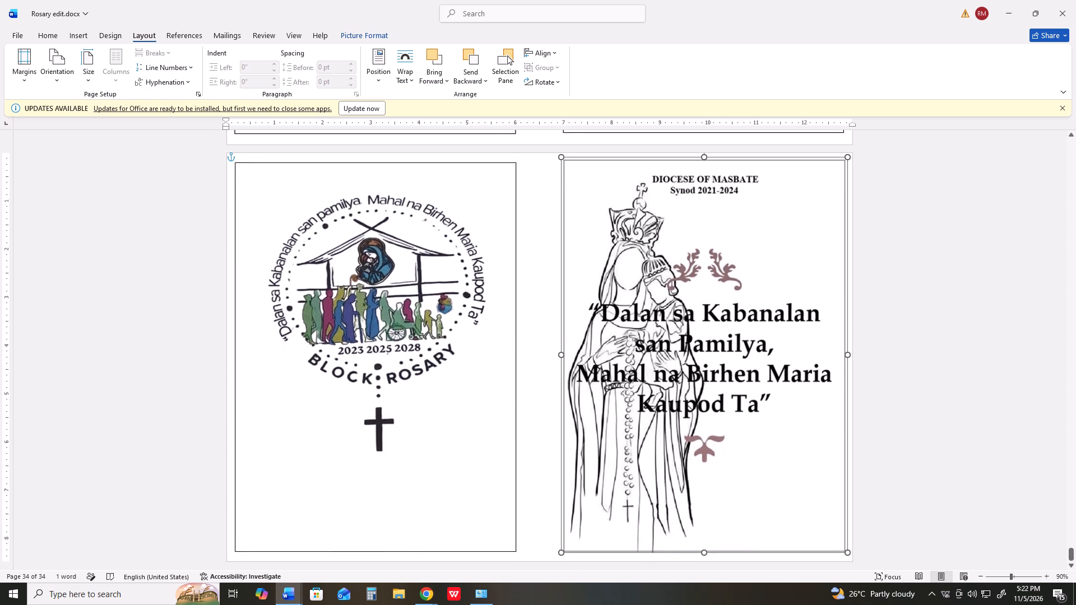
pyautogui.click(531, 357)
pyautogui.scroll(4, 528, 356)
pyautogui.scroll(-4, 528, 356)
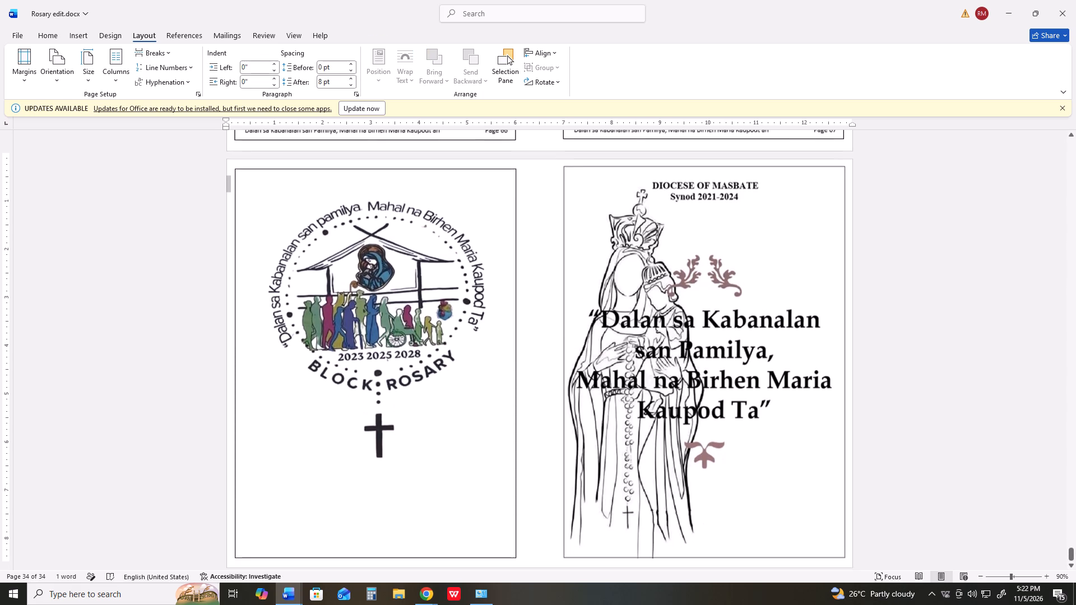
pyautogui.scroll(-4, 528, 356)
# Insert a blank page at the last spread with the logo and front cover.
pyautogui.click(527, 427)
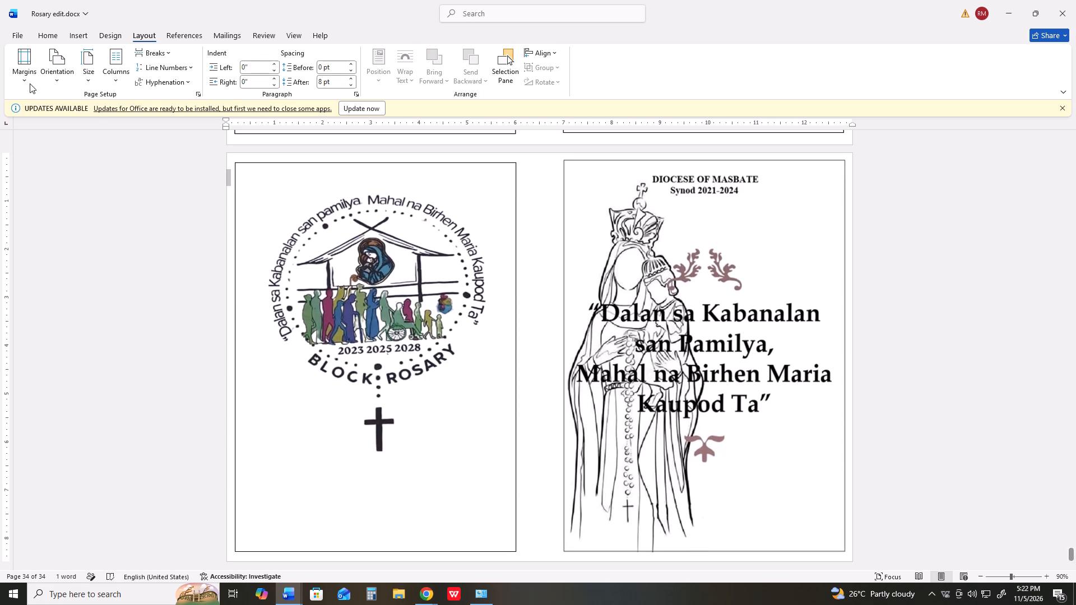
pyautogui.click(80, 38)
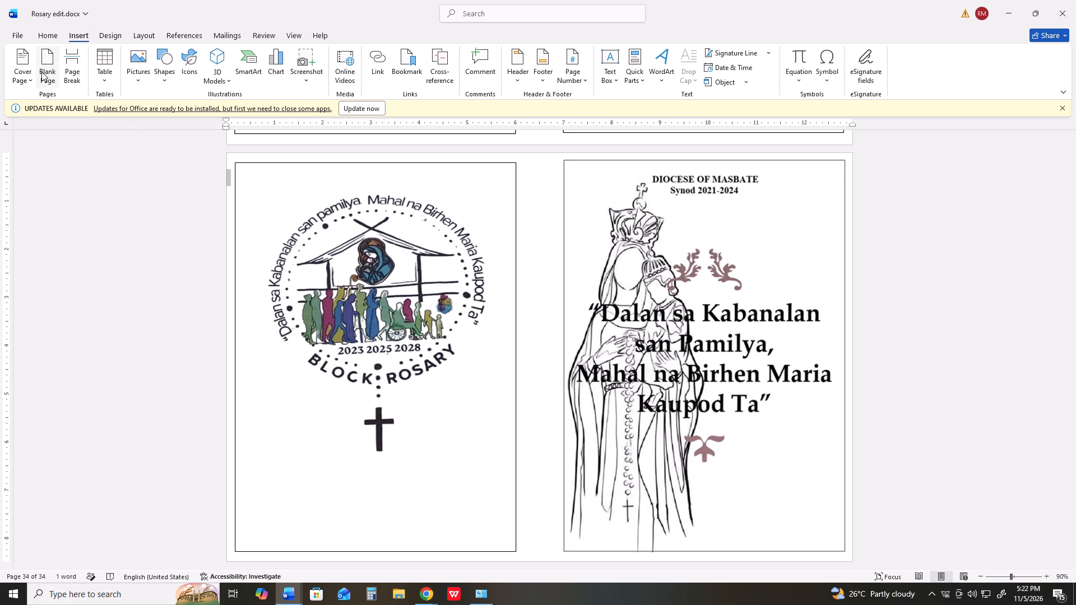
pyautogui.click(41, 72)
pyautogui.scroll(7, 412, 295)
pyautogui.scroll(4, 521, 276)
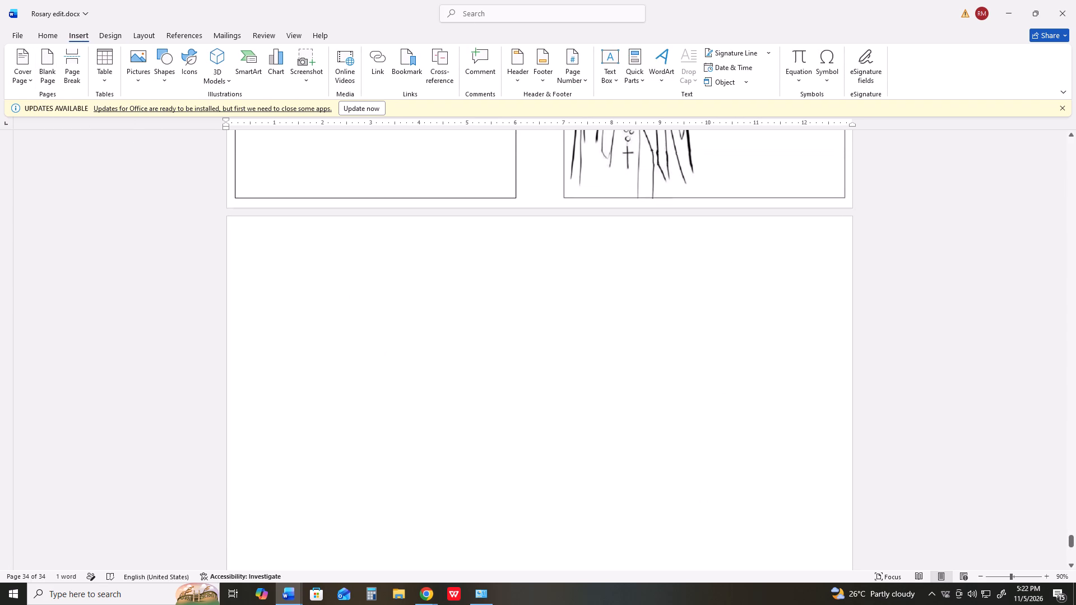
# Nudge the pasted cover slightly left and lower its top edge to match the top of the logo page's frame.
pyautogui.click(537, 200)
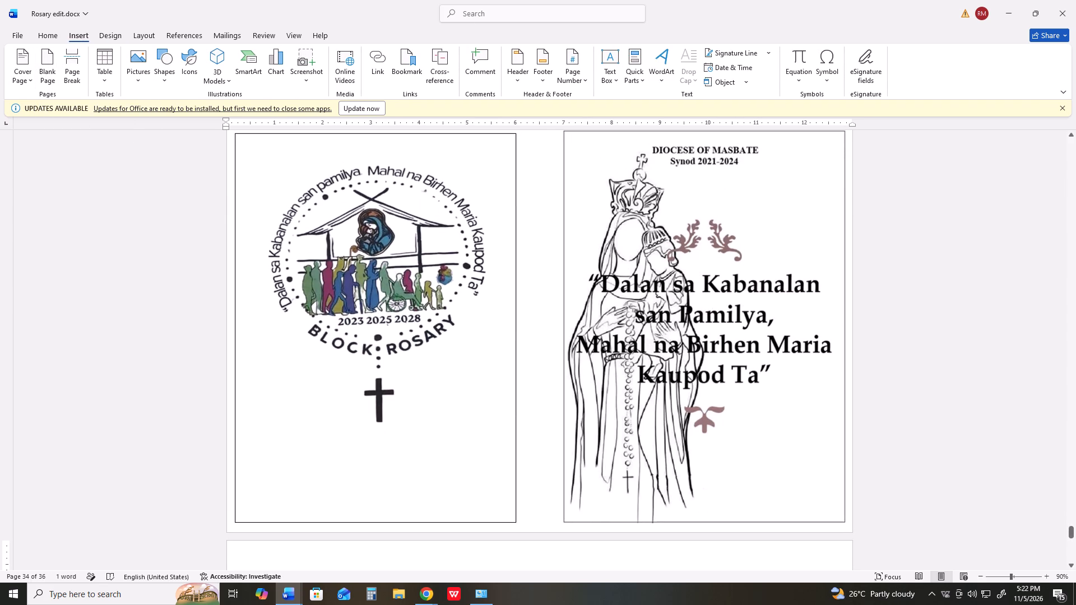
pyautogui.scroll(2, 550, 355)
pyautogui.scroll(-5, 550, 355)
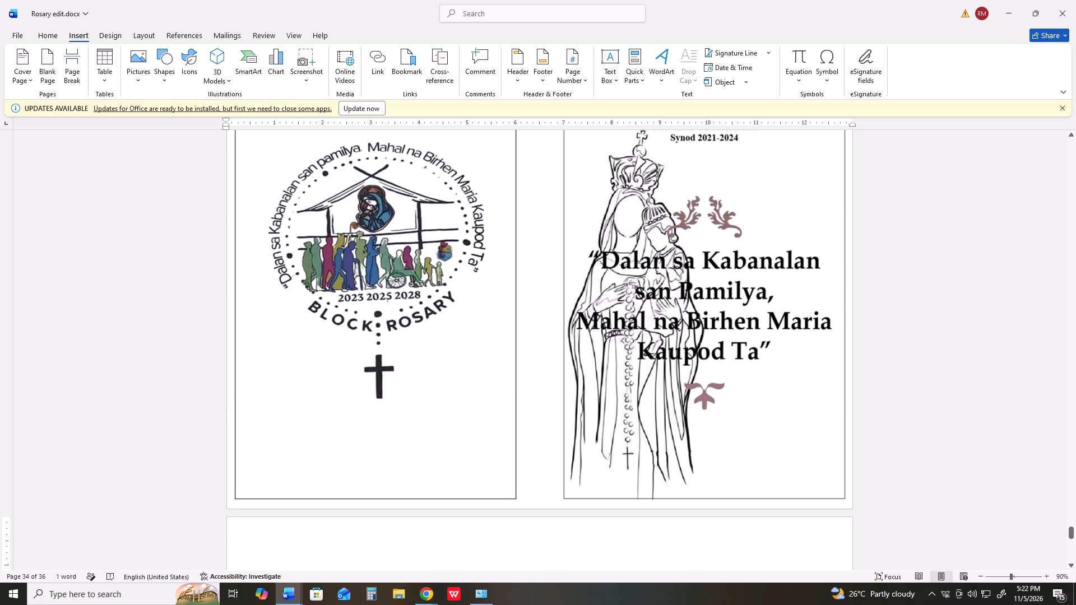
pyautogui.click(650, 322)
pyautogui.press('Left')
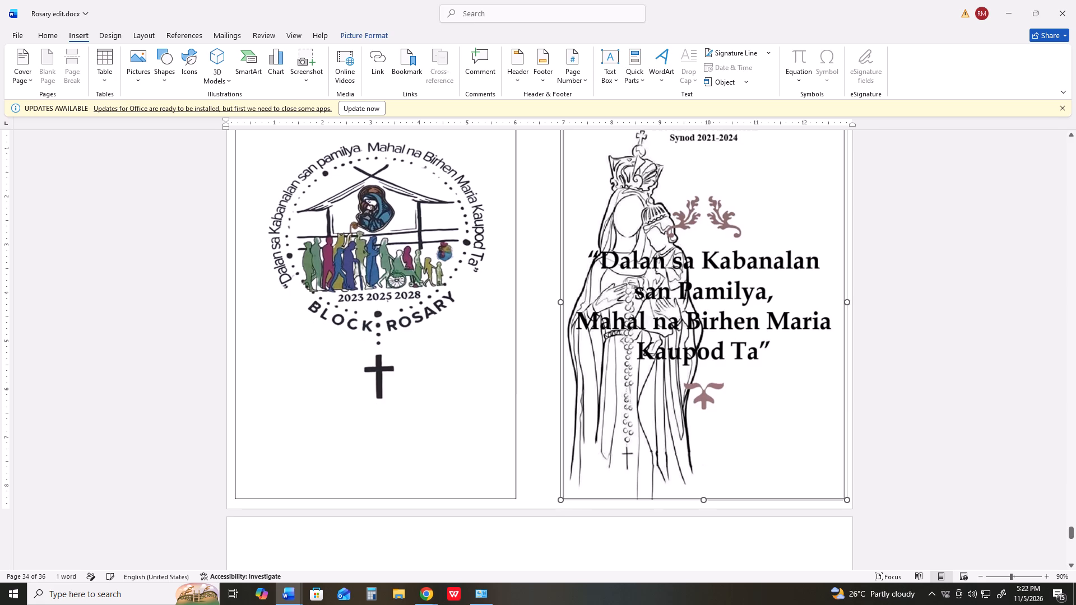
pyautogui.scroll(5, 649, 325)
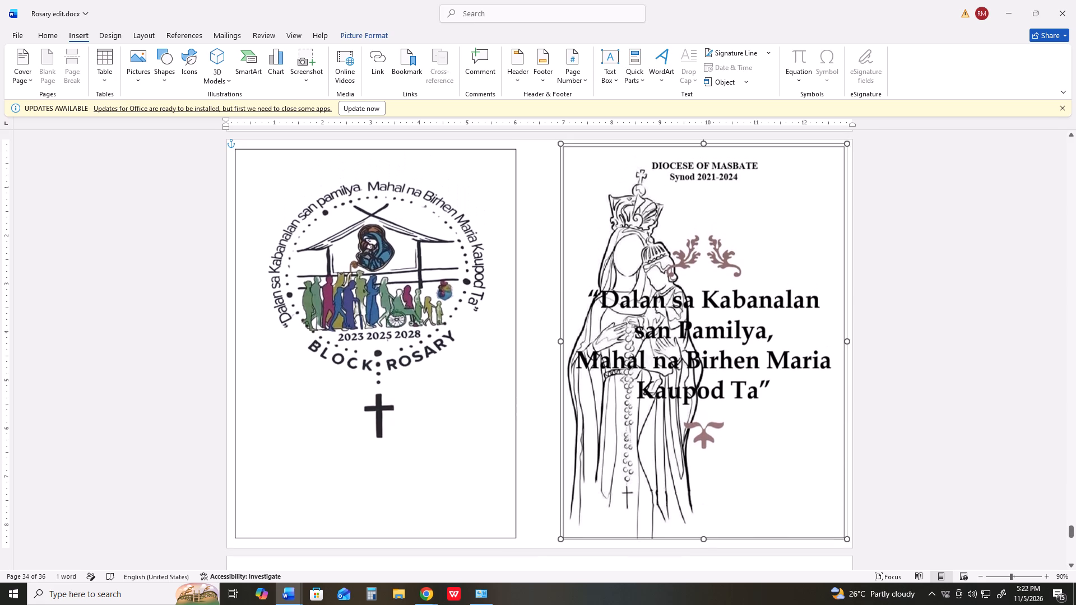
pyautogui.click(705, 144)
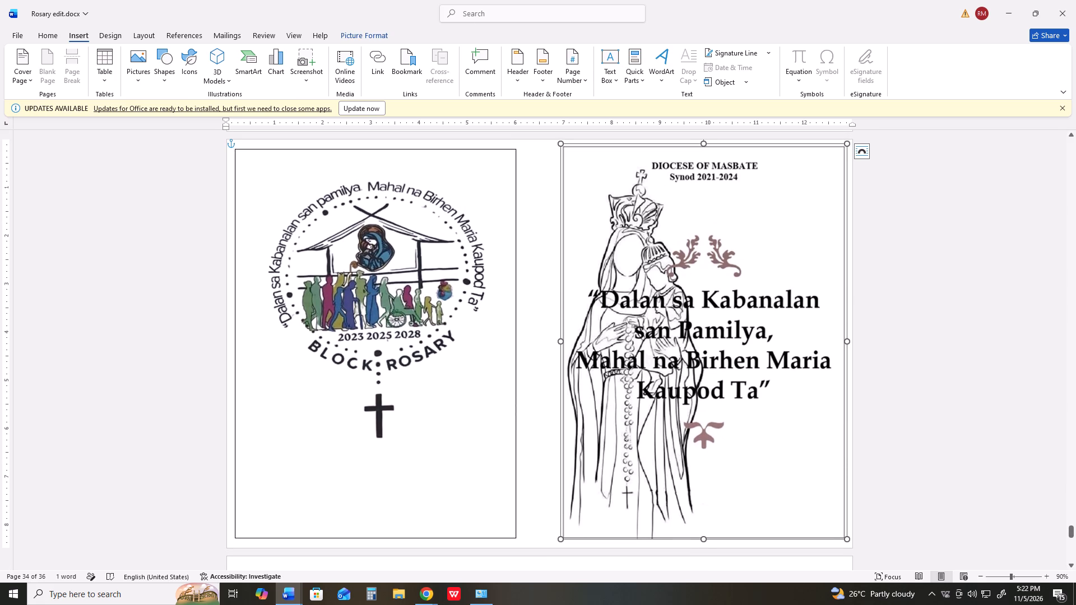
pyautogui.click(539, 225)
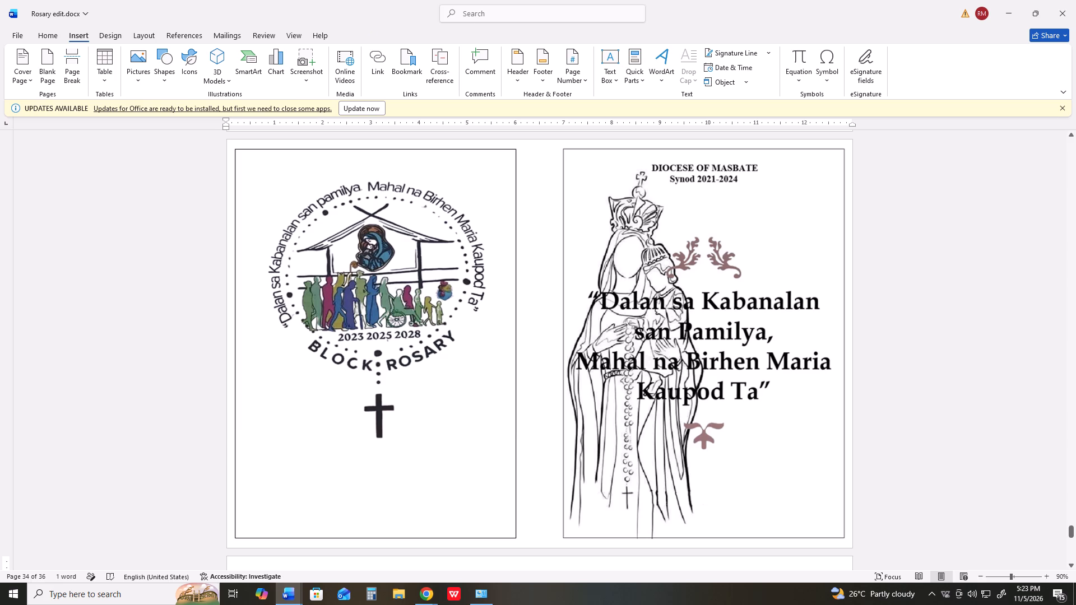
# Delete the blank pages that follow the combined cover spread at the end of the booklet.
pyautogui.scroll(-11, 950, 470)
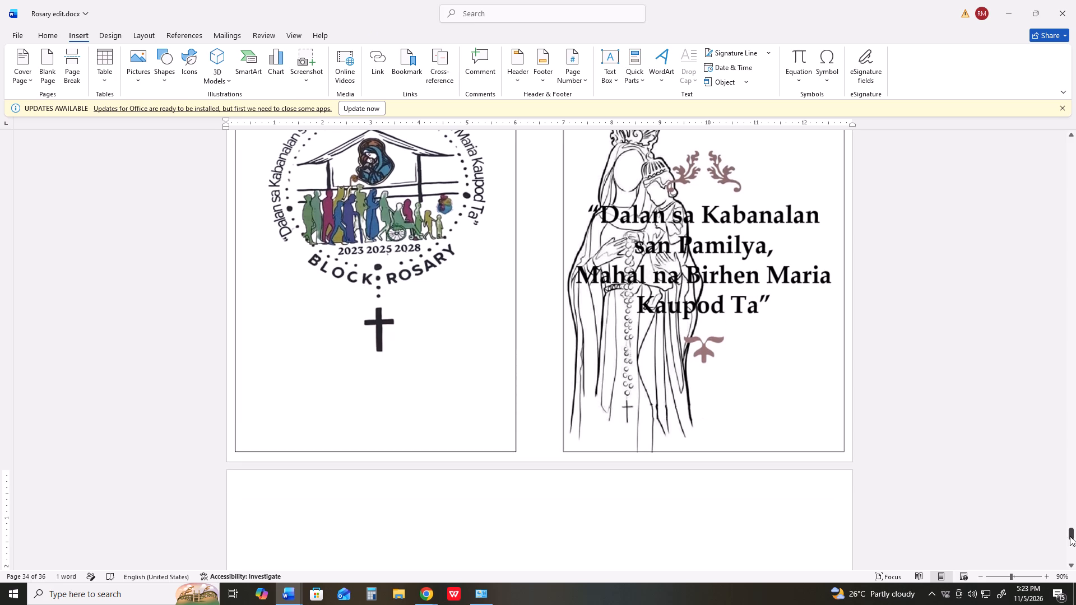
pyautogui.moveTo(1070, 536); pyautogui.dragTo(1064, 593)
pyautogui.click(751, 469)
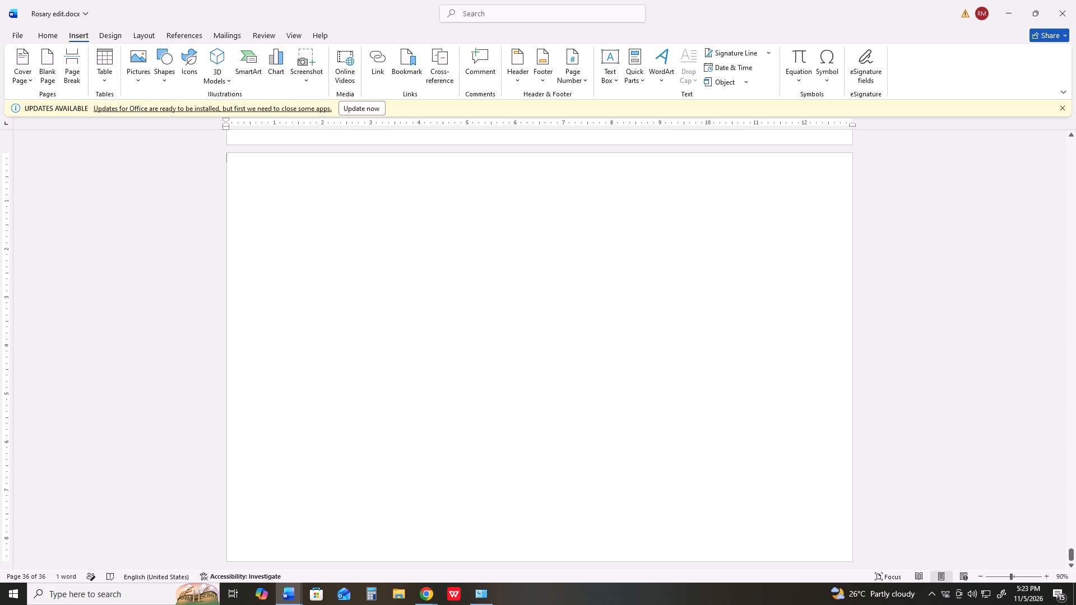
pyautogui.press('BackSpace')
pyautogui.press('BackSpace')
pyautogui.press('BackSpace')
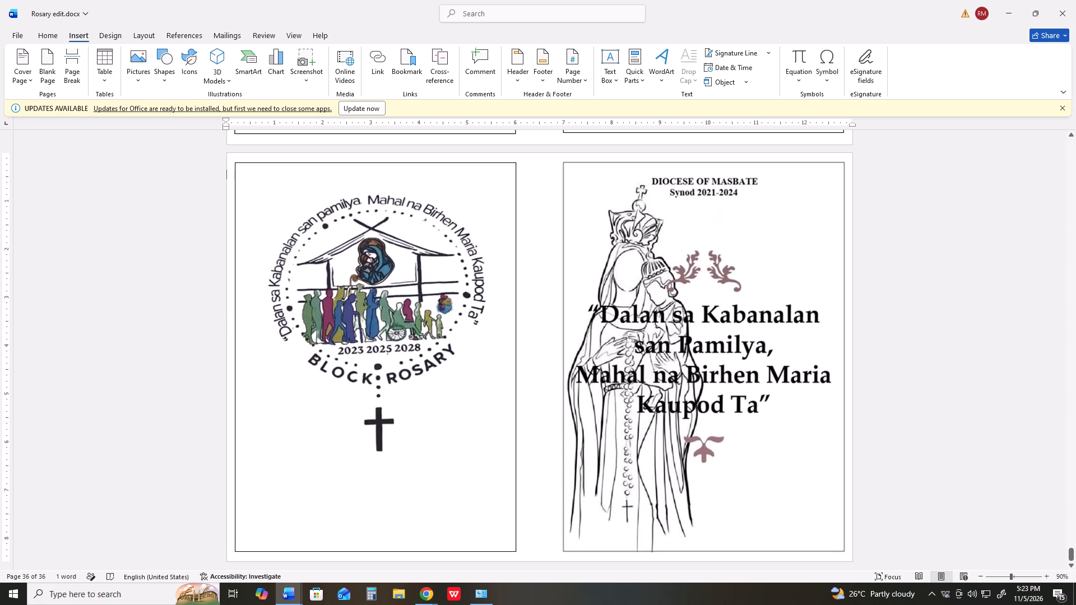
# Delete the original front cover picture from page 1, keeping the Pope John Paul II quote.
pyautogui.moveTo(1070, 550); pyautogui.dragTo(1075, 128)
pyautogui.click(429, 199)
pyautogui.press('Delete')
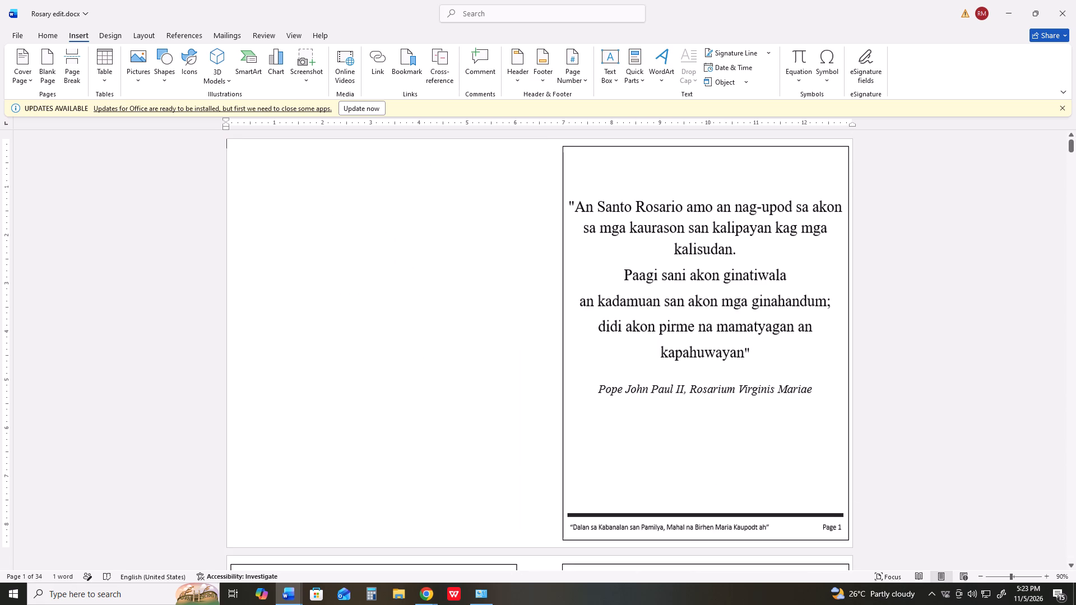
# Check the booklet's closing spreads, and set the print page range of Rosary edit.docx to 1-32.
pyautogui.moveTo(1070, 147); pyautogui.dragTo(1075, 563)
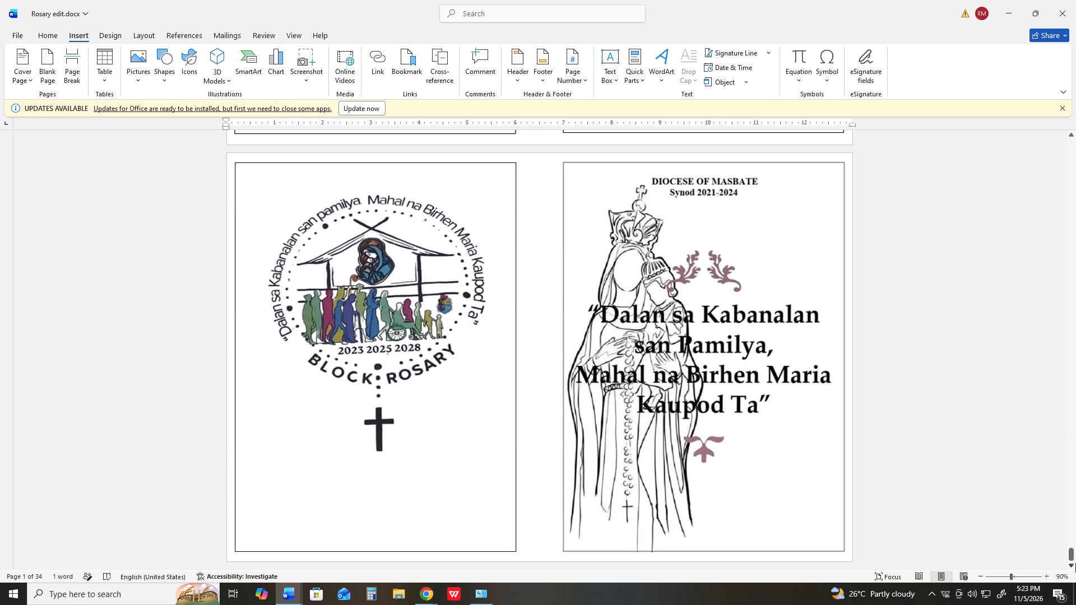
pyautogui.moveTo(1068, 557); pyautogui.dragTo(1074, 546)
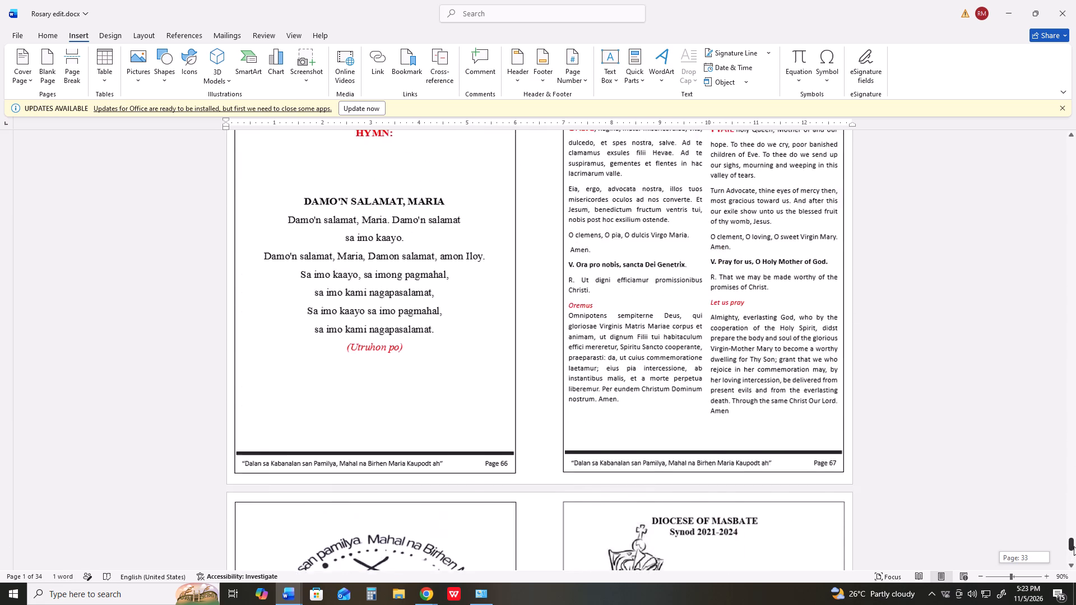
pyautogui.moveTo(1074, 546); pyautogui.dragTo(1074, 544)
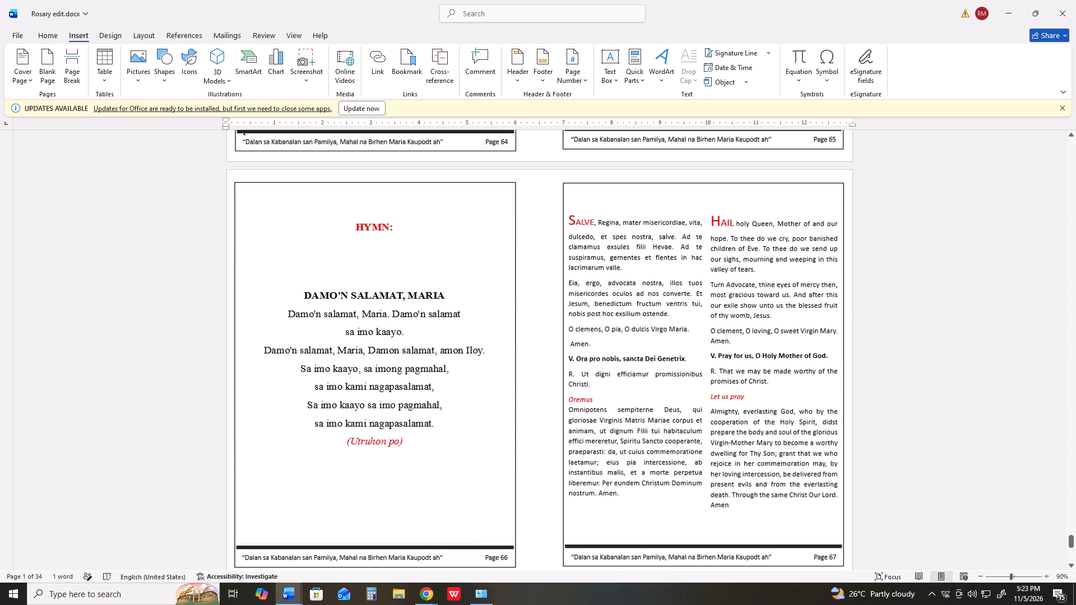
pyautogui.hotkey('ctrl', 'p')
pyautogui.hotkey('ctrl', '[')
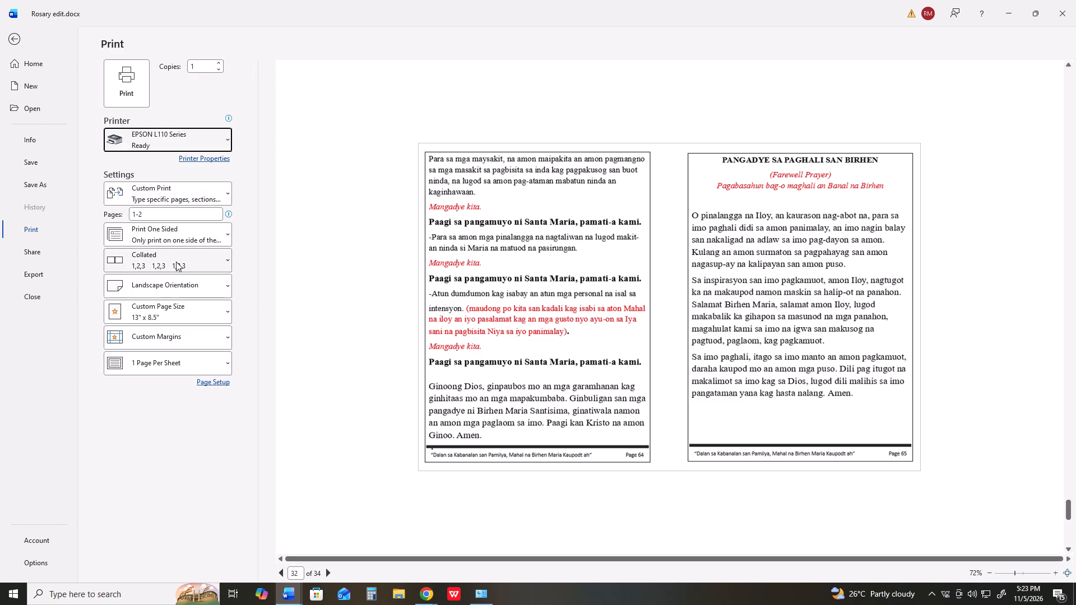
pyautogui.moveTo(156, 215); pyautogui.dragTo(106, 213)
pyautogui.press('BackSpace')
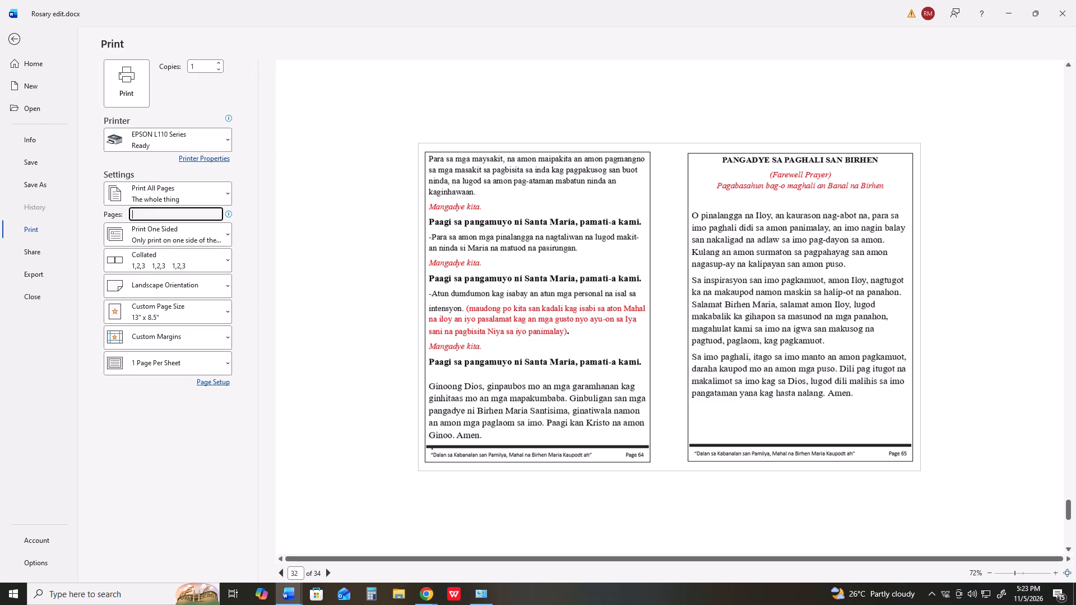
pyautogui.press('1')
pyautogui.press('-')
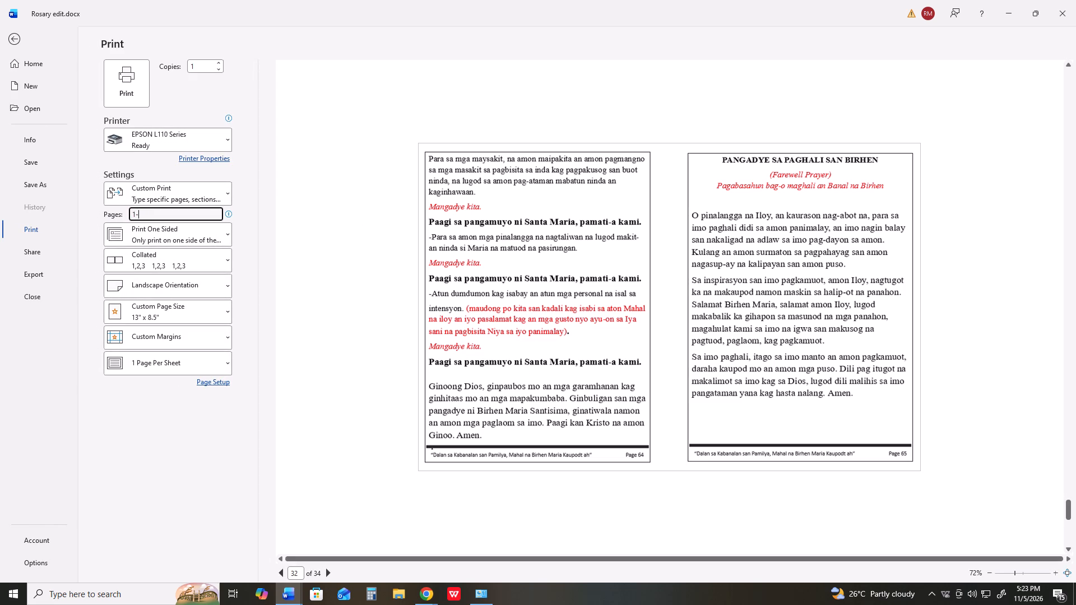
pyautogui.write('32')
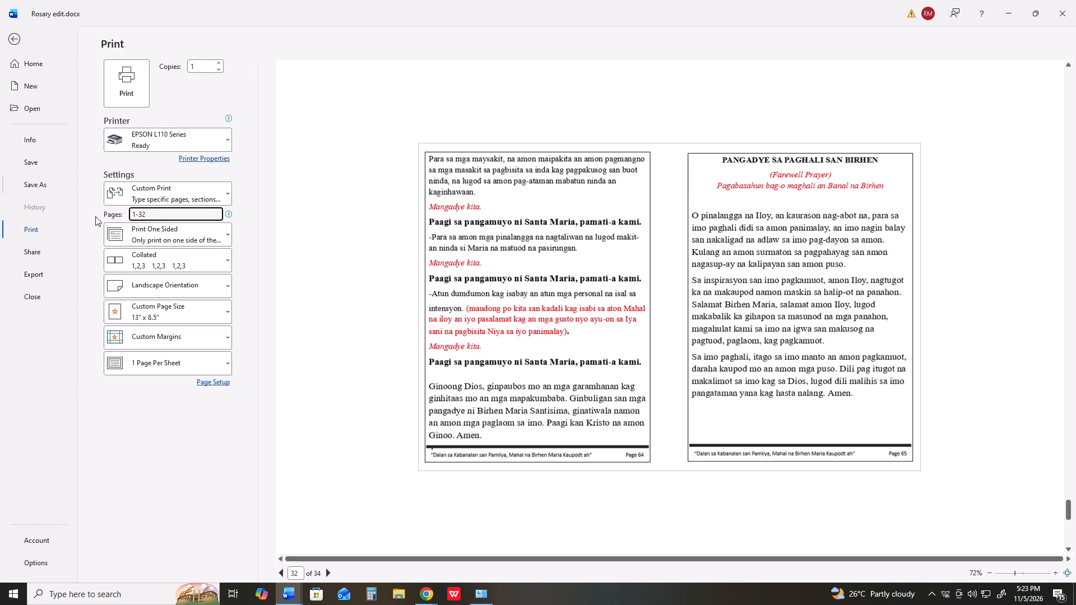
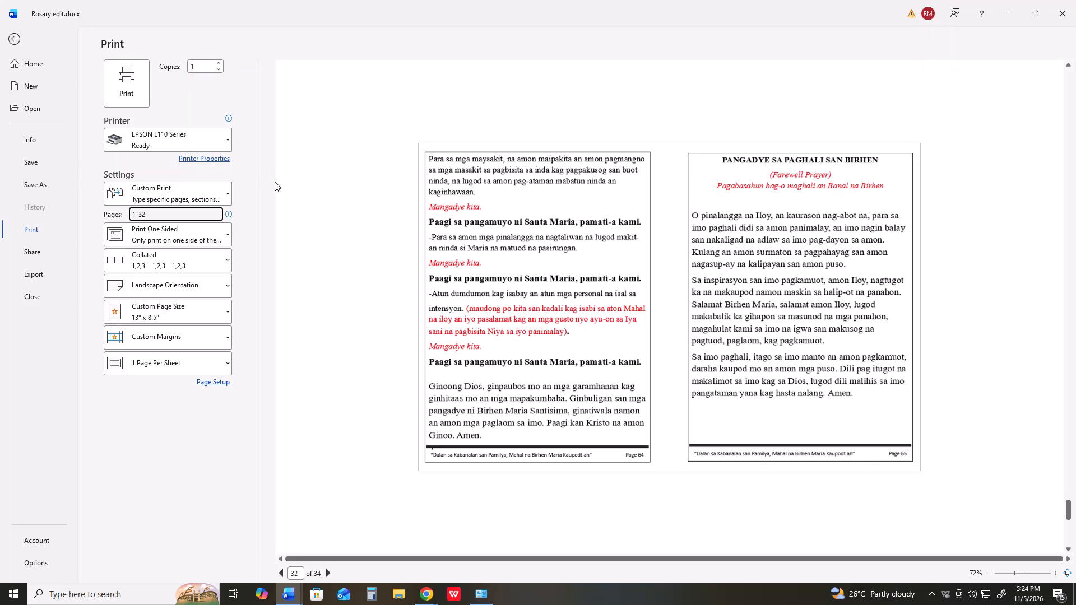
# Check the EPSON L110 properties for 2-sided landscape printing, and print pages 1-32 of Rosary edit.docx with the existing small margins.
pyautogui.click(194, 156)
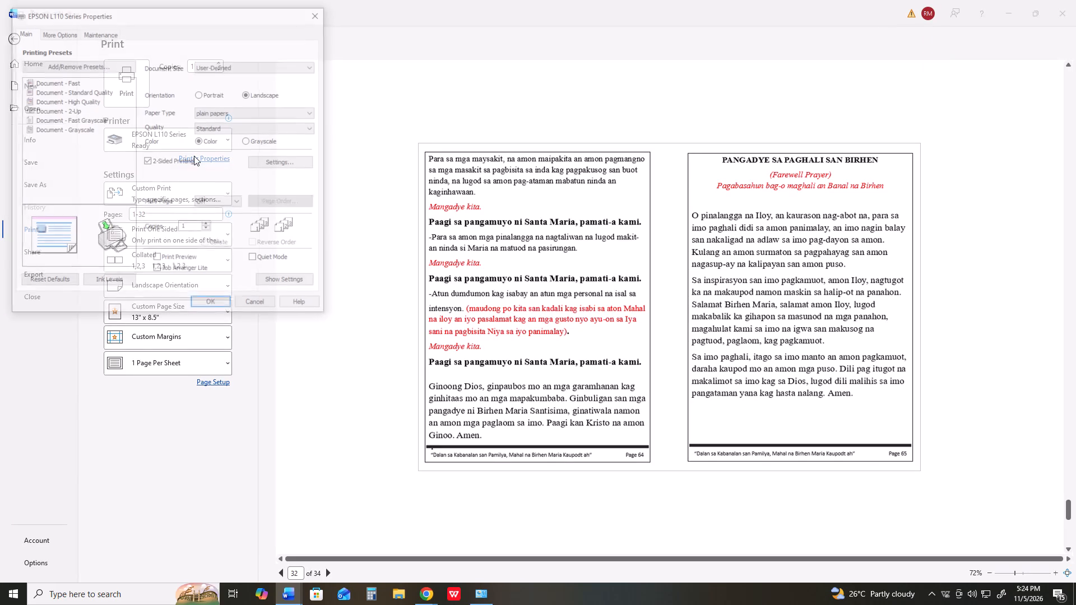
pyautogui.click(62, 34)
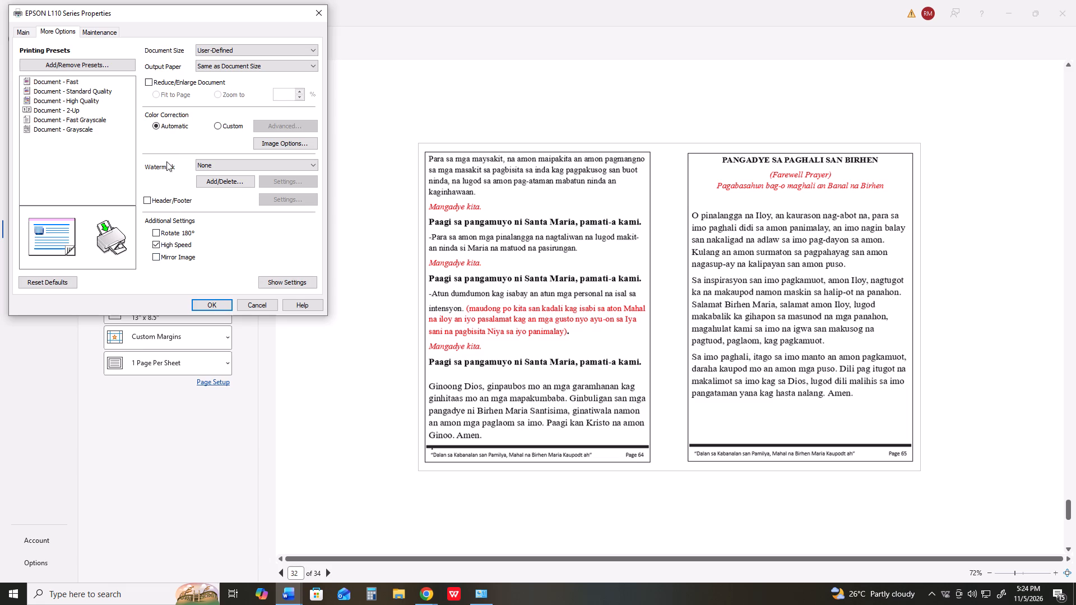
pyautogui.click(28, 28)
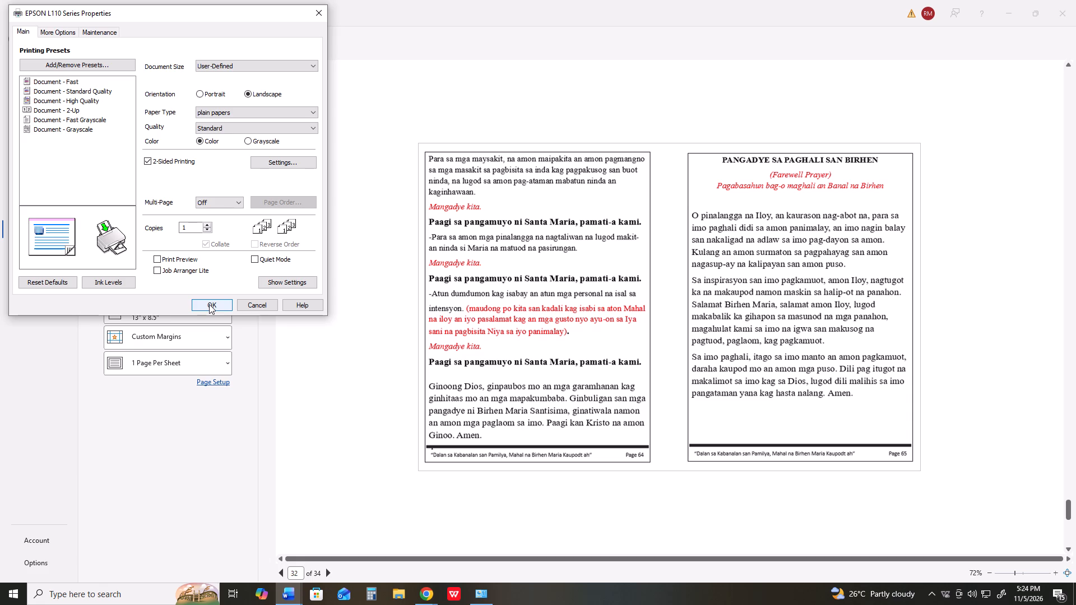
pyautogui.click(209, 304)
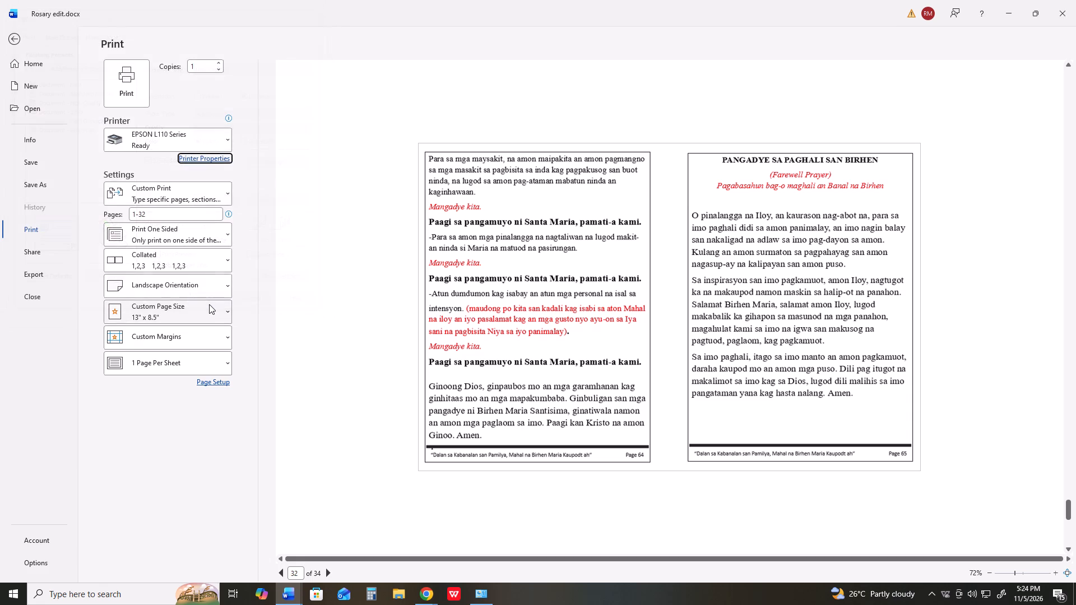
pyautogui.click(126, 88)
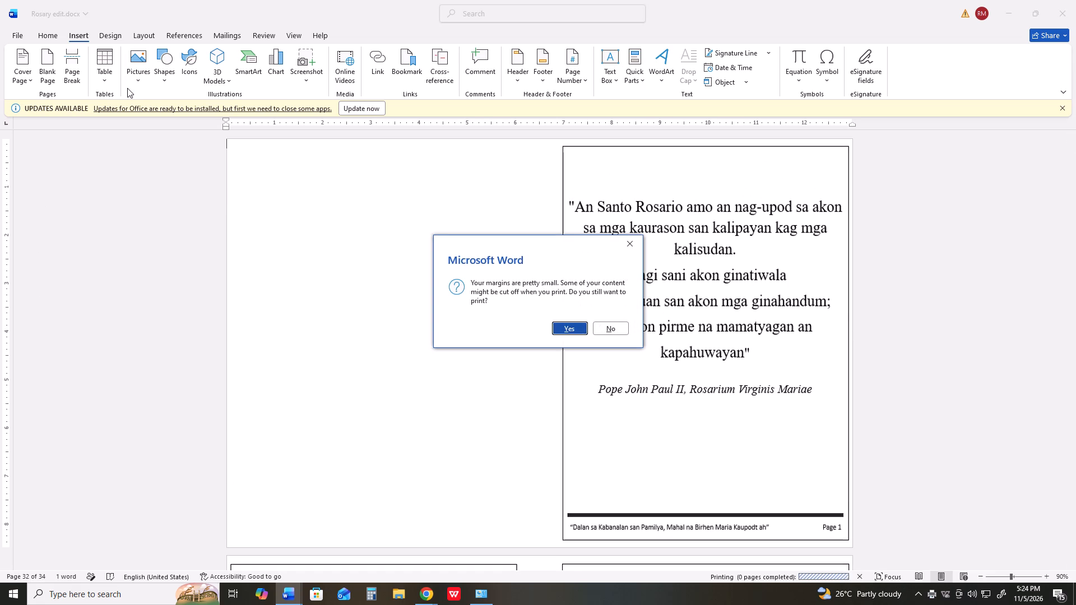
pyautogui.press('Return')
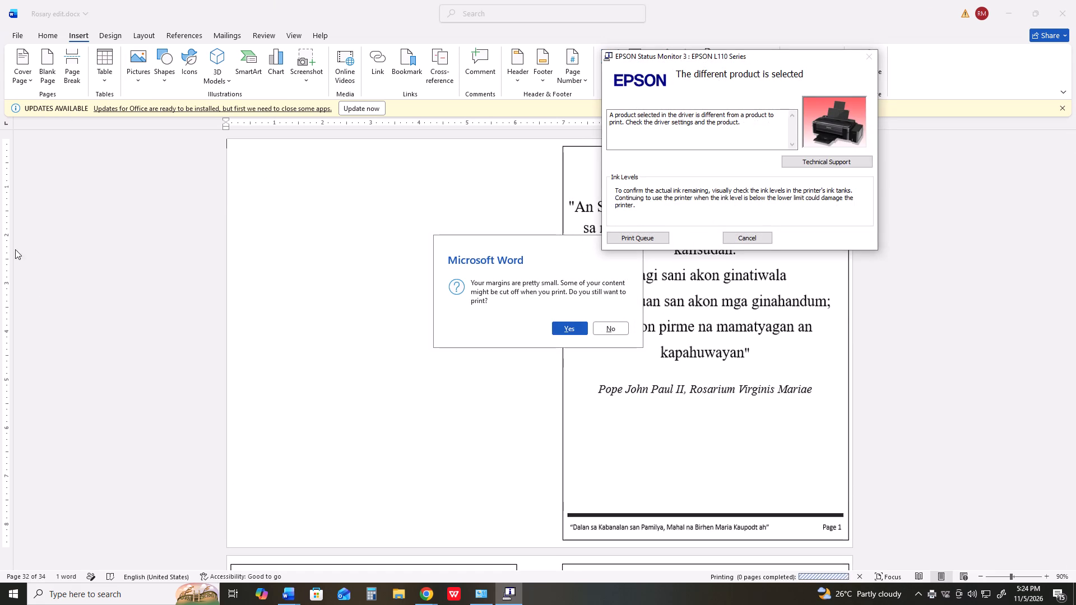
pyautogui.click(564, 329)
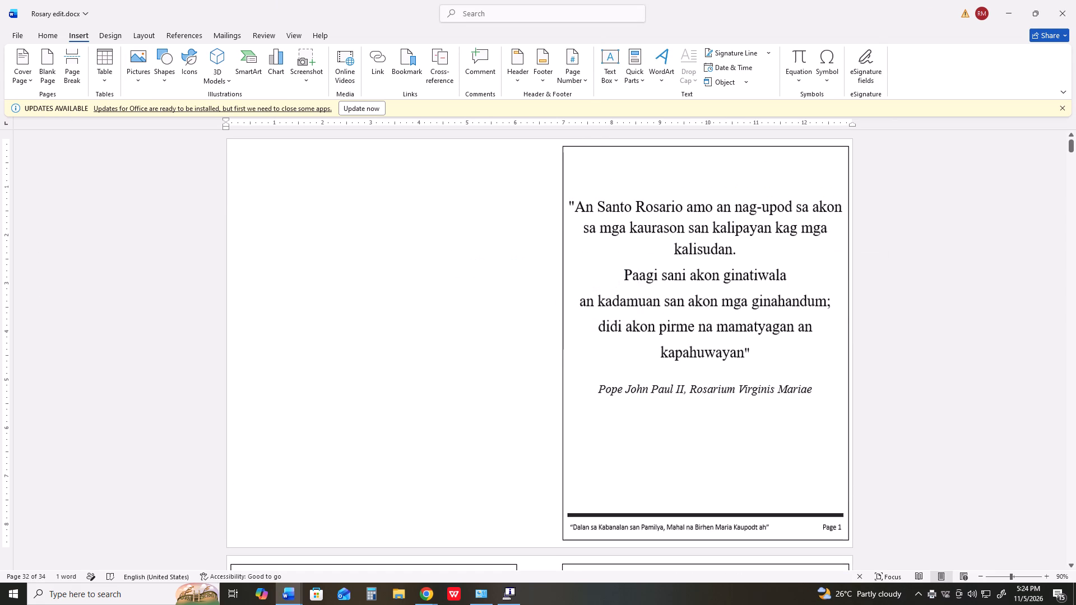
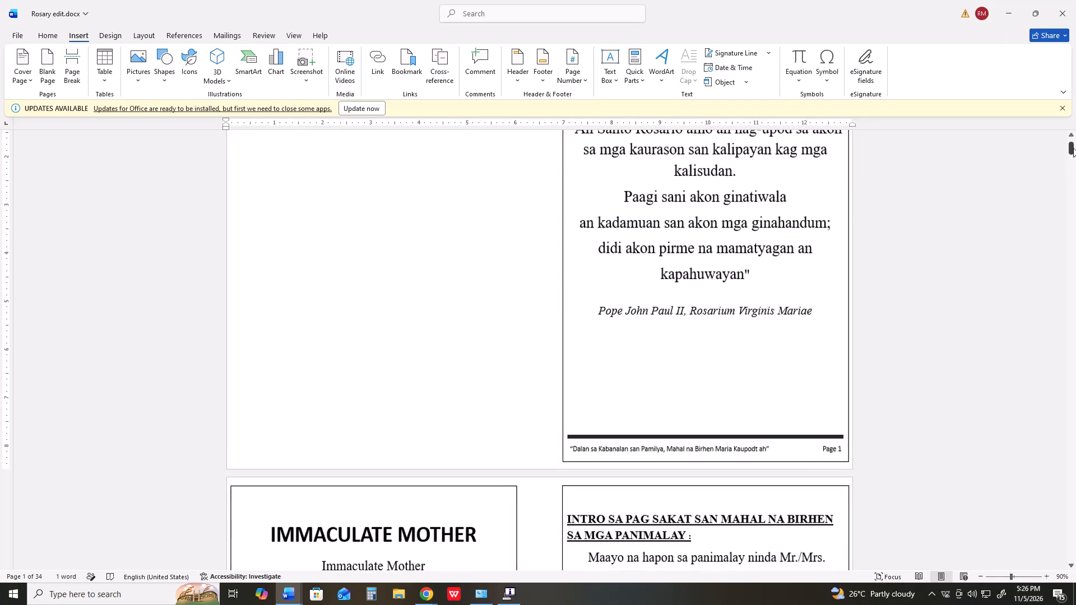
# Look through the booklet's sheets from the opening page to the spread with footer pages 62 and 63.
pyautogui.moveTo(1073, 146); pyautogui.dragTo(1055, 176)
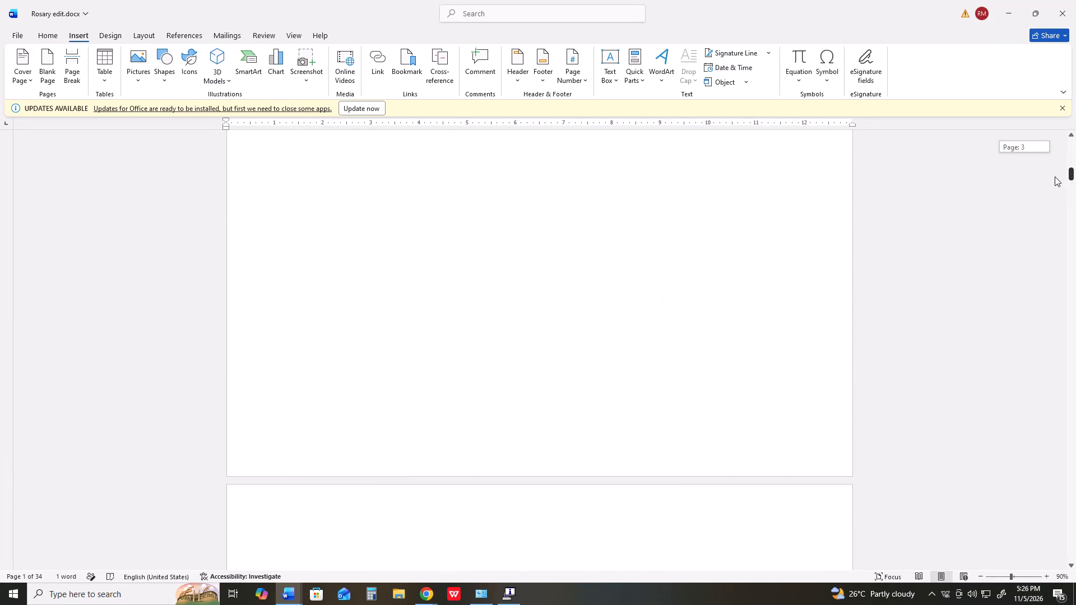
pyautogui.moveTo(1055, 176); pyautogui.dragTo(1043, 228)
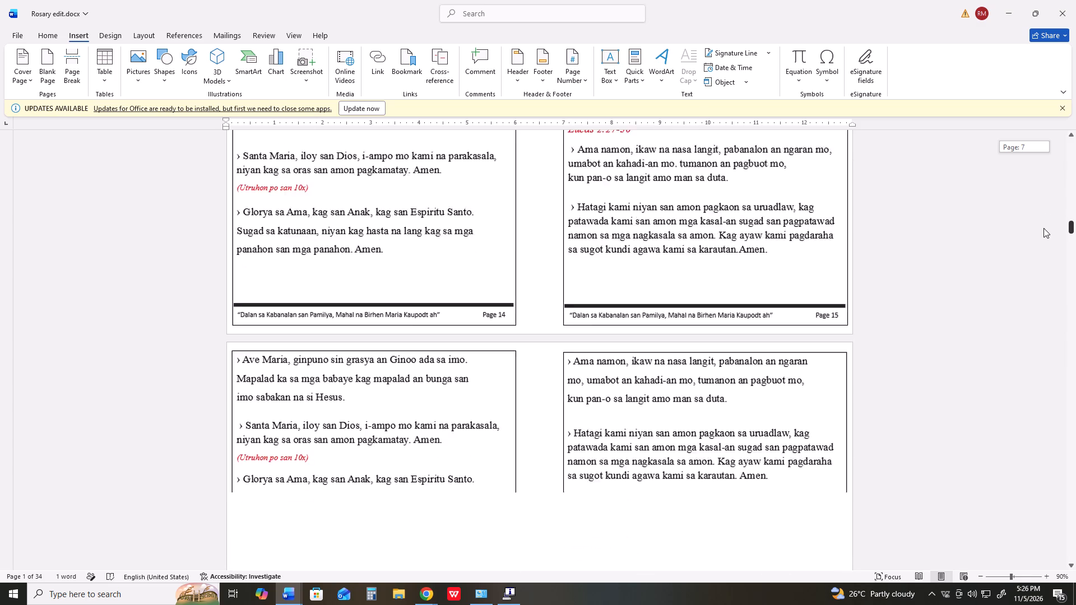
pyautogui.moveTo(1043, 228); pyautogui.dragTo(1019, 351)
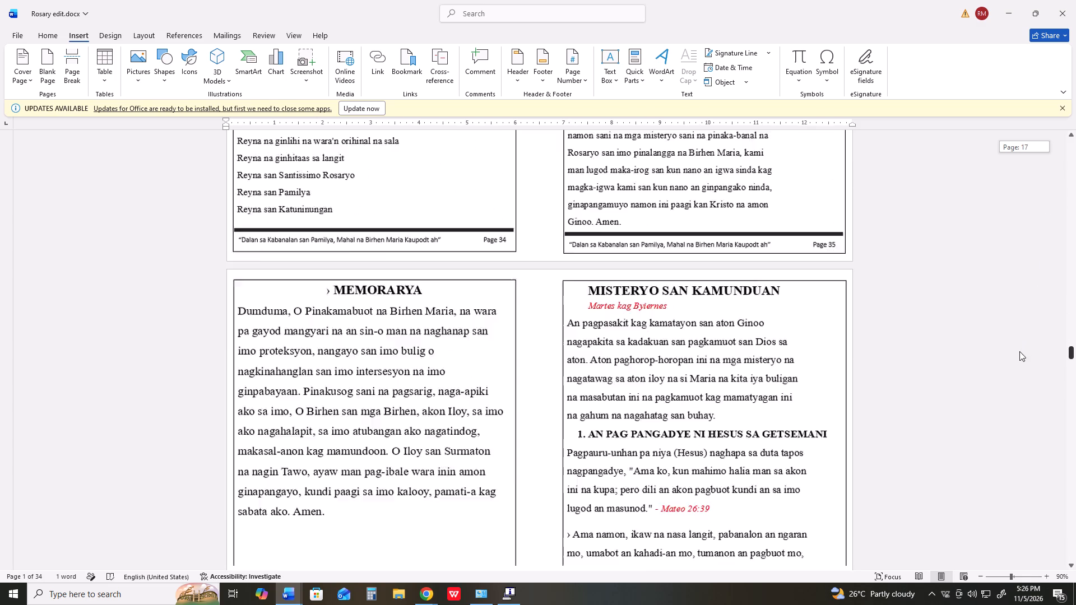
pyautogui.moveTo(1019, 351); pyautogui.dragTo(1017, 463)
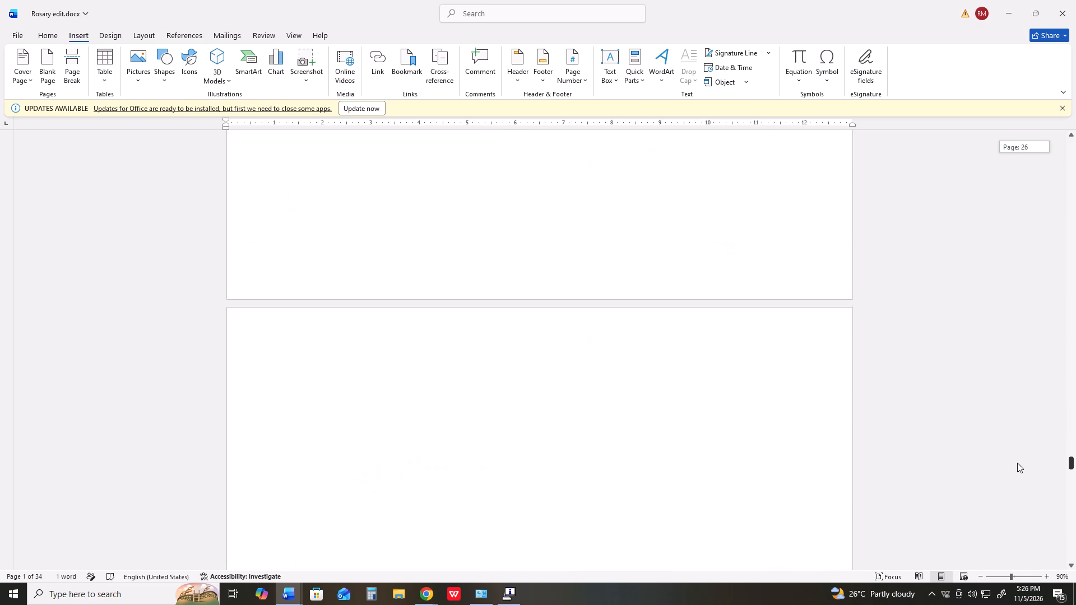
pyautogui.moveTo(1017, 463); pyautogui.dragTo(1018, 487)
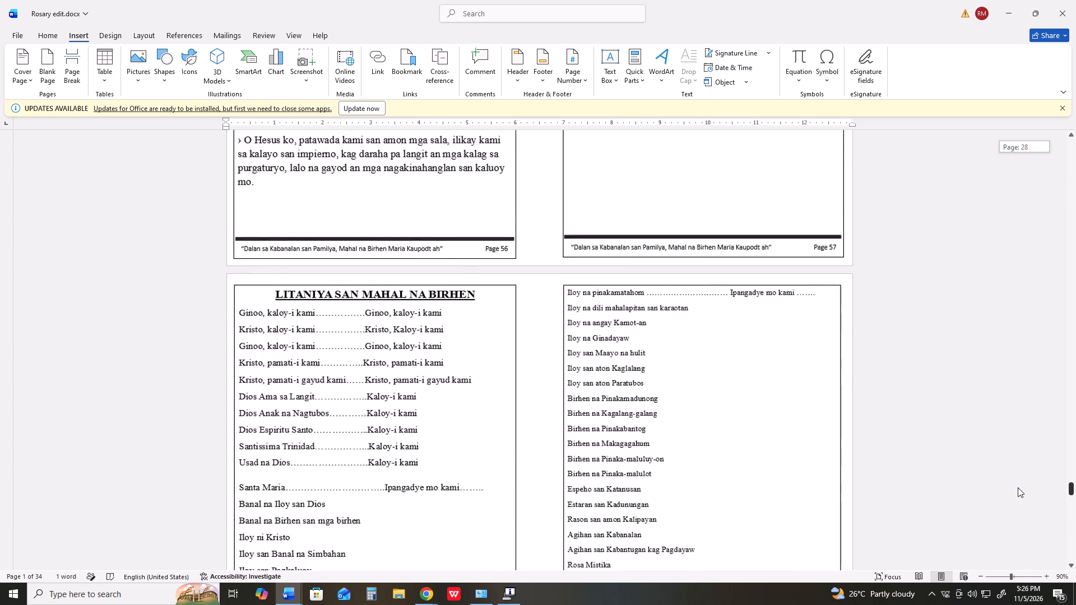
pyautogui.moveTo(1018, 487); pyautogui.dragTo(1018, 510)
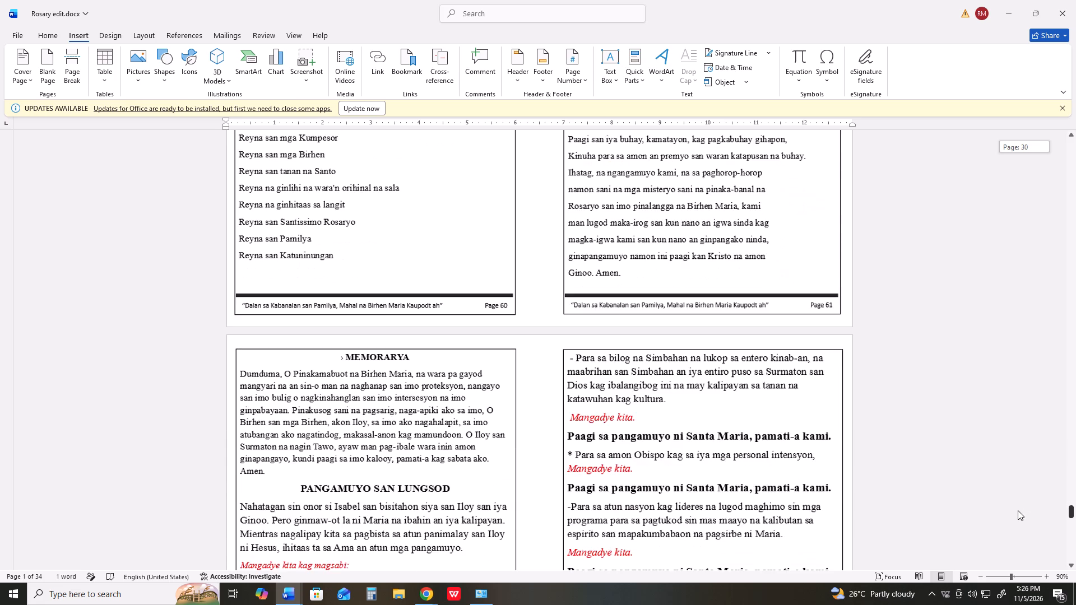
pyautogui.moveTo(1018, 510); pyautogui.dragTo(1018, 516)
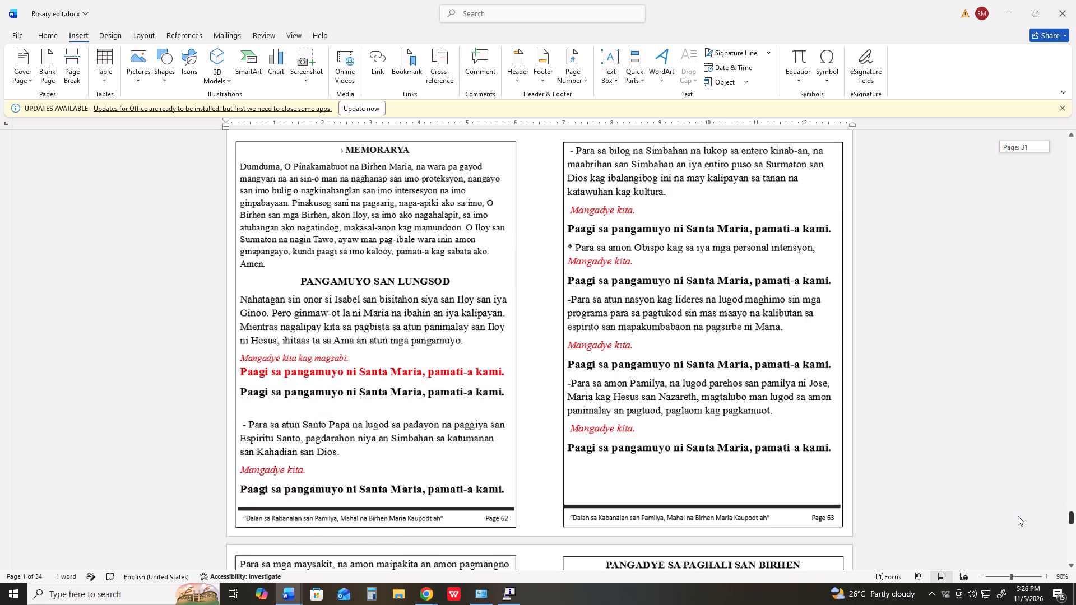
pyautogui.moveTo(1018, 516); pyautogui.dragTo(1018, 516)
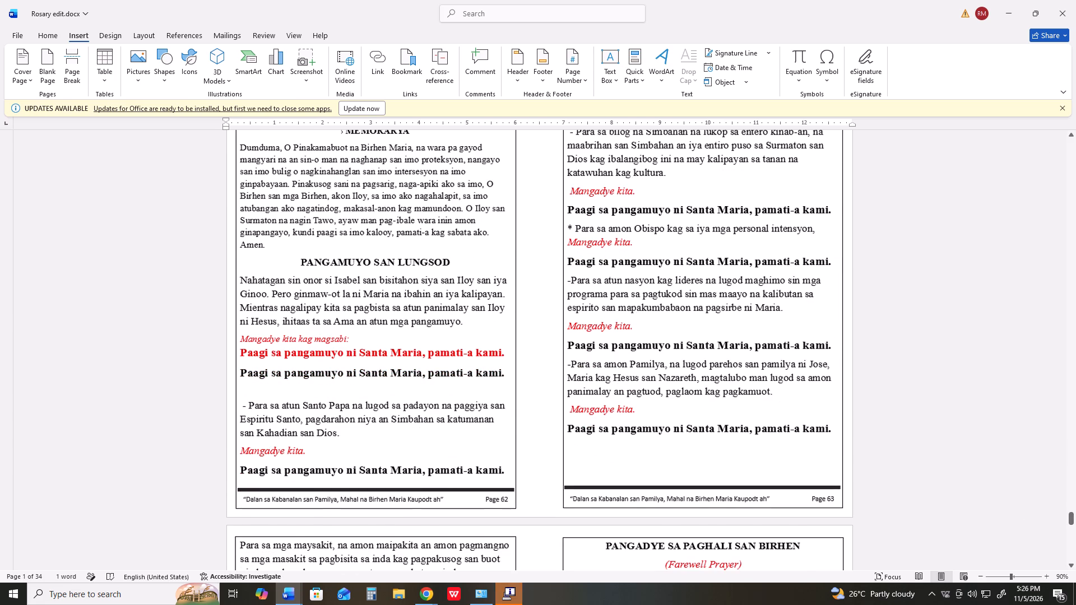
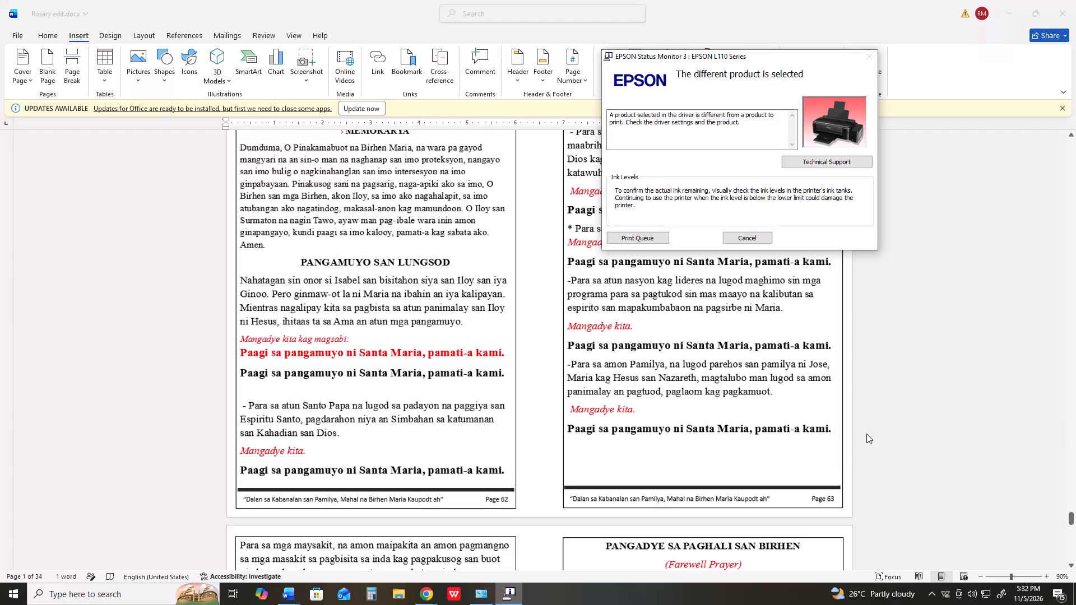
# Look through the booklet's remaining sheets, from the spread with footer pages 64 and 65 to the final sheet with both covers.
pyautogui.scroll(-20, 837, 454)
pyautogui.scroll(-9, 837, 454)
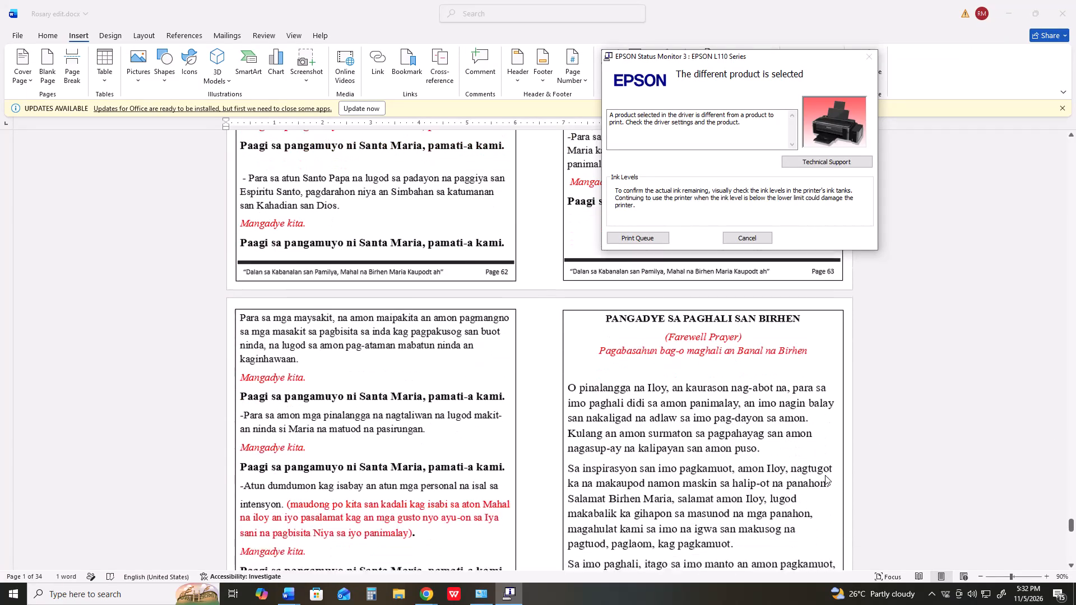
pyautogui.scroll(-20, 825, 475)
pyautogui.scroll(-10, 825, 475)
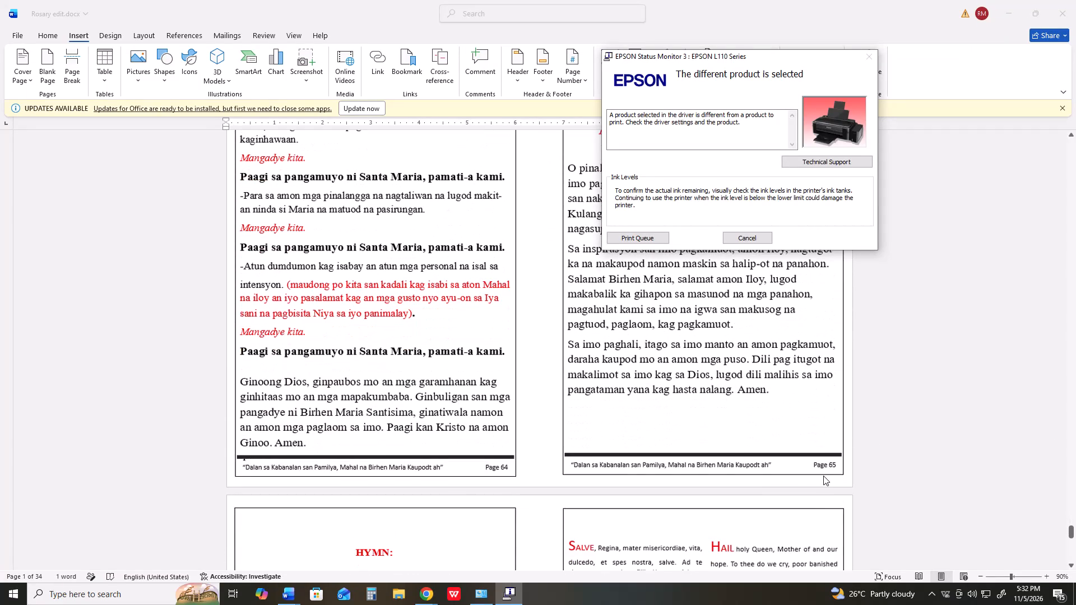
pyautogui.scroll(-15, 823, 476)
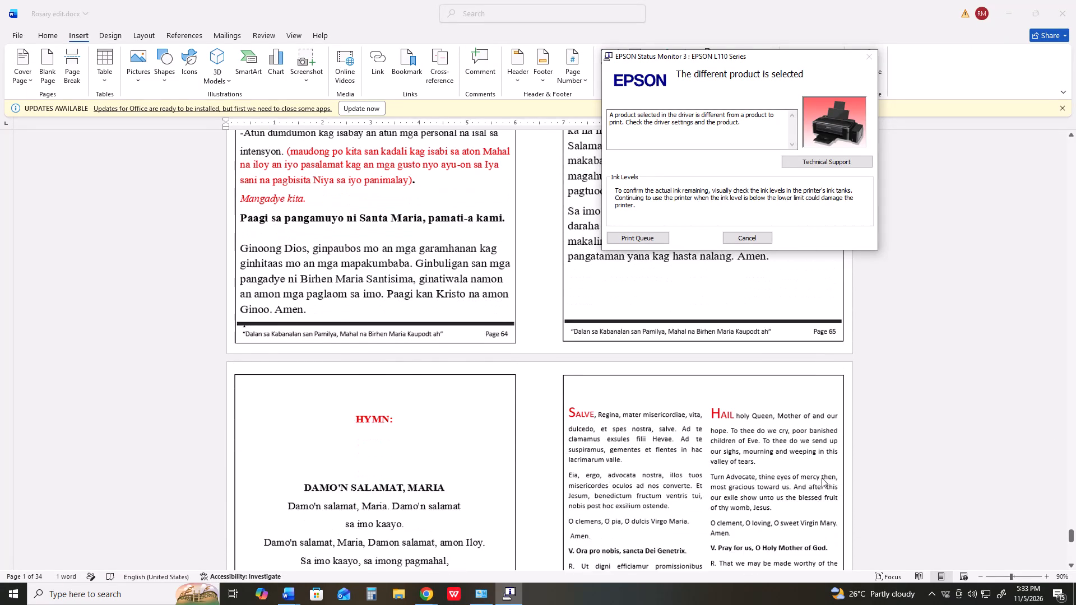
pyautogui.scroll(-18, 821, 478)
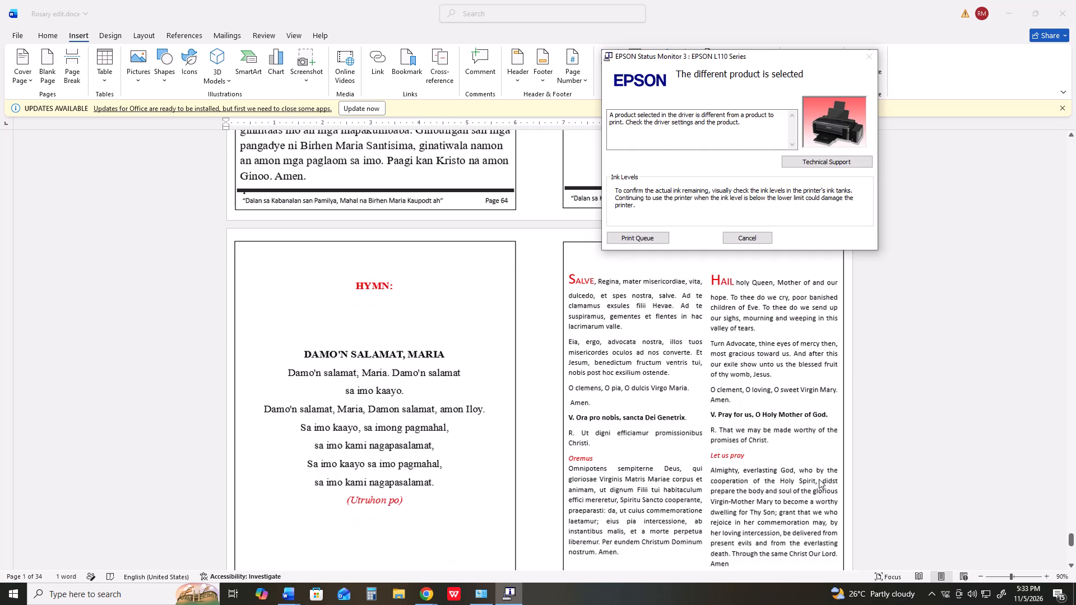
pyautogui.scroll(-20, 819, 479)
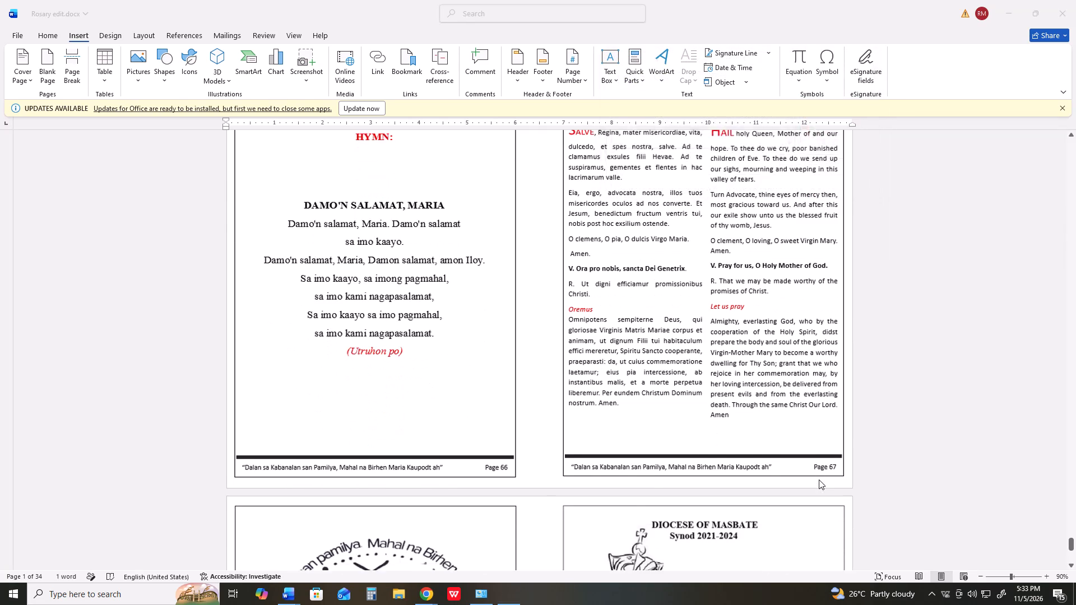
pyautogui.scroll(-6, 819, 480)
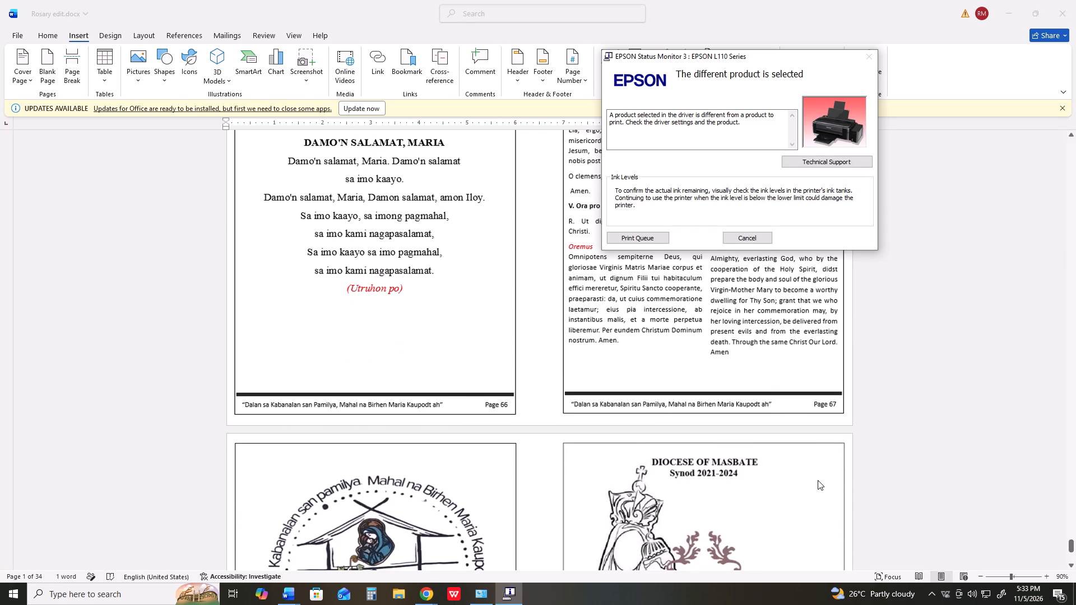
pyautogui.scroll(-2, 817, 481)
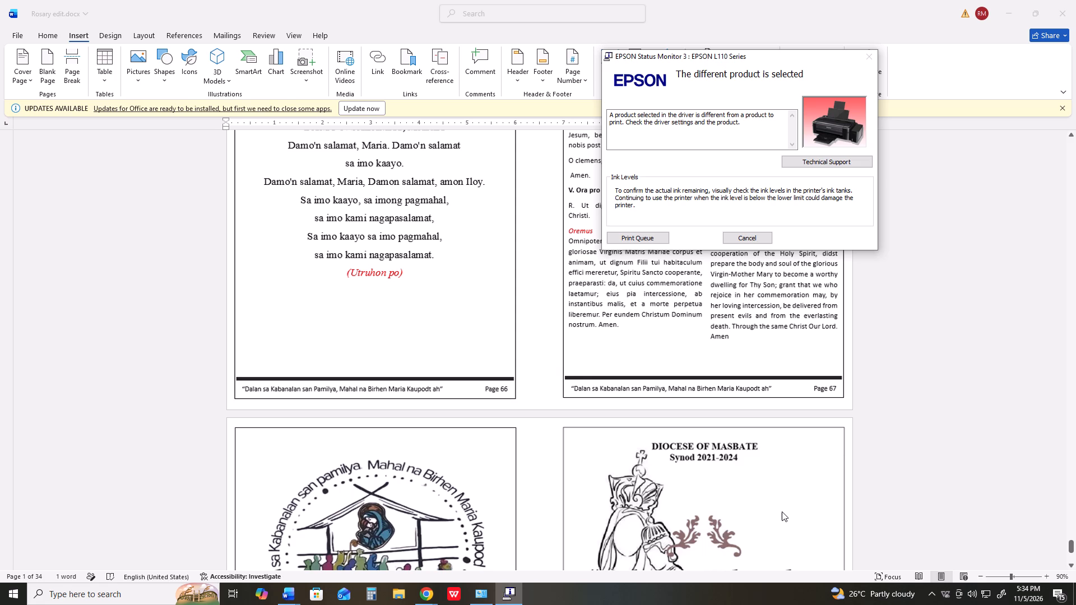
pyautogui.scroll(-3, 824, 496)
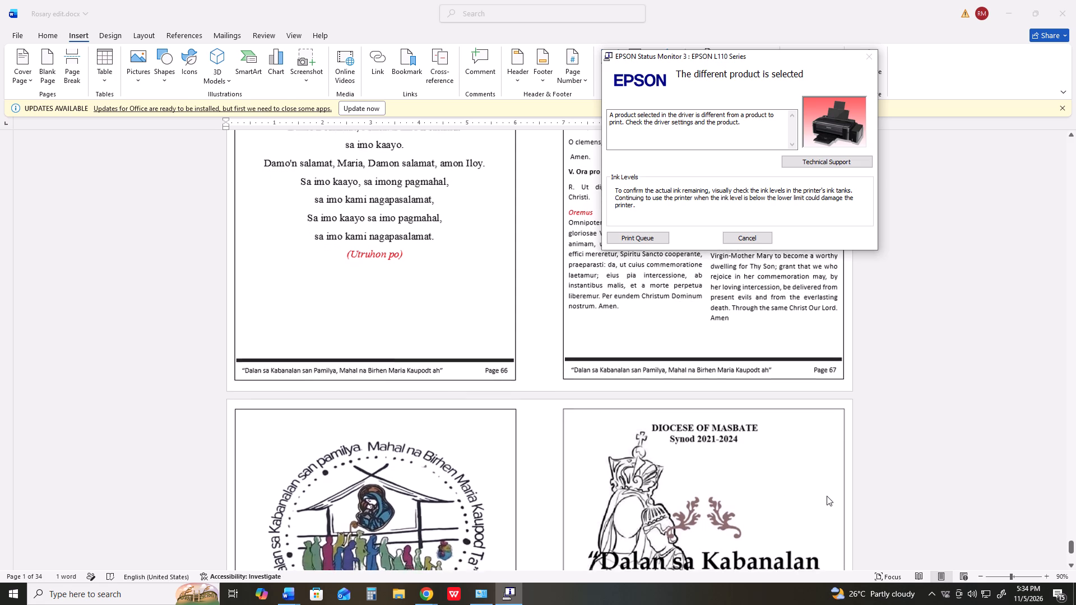
pyautogui.scroll(-16, 827, 496)
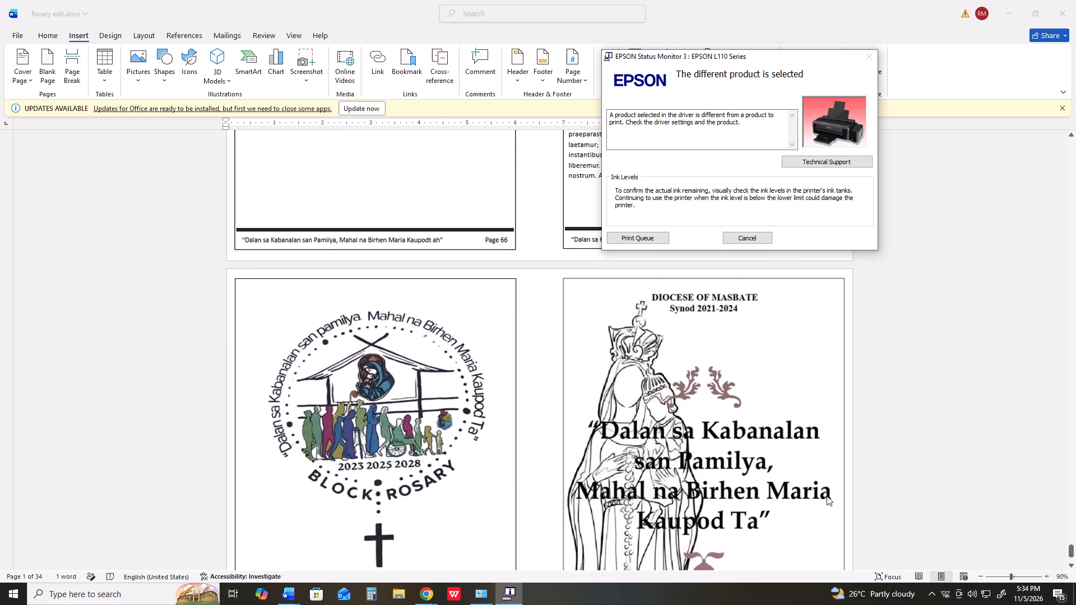
pyautogui.scroll(-14, 825, 496)
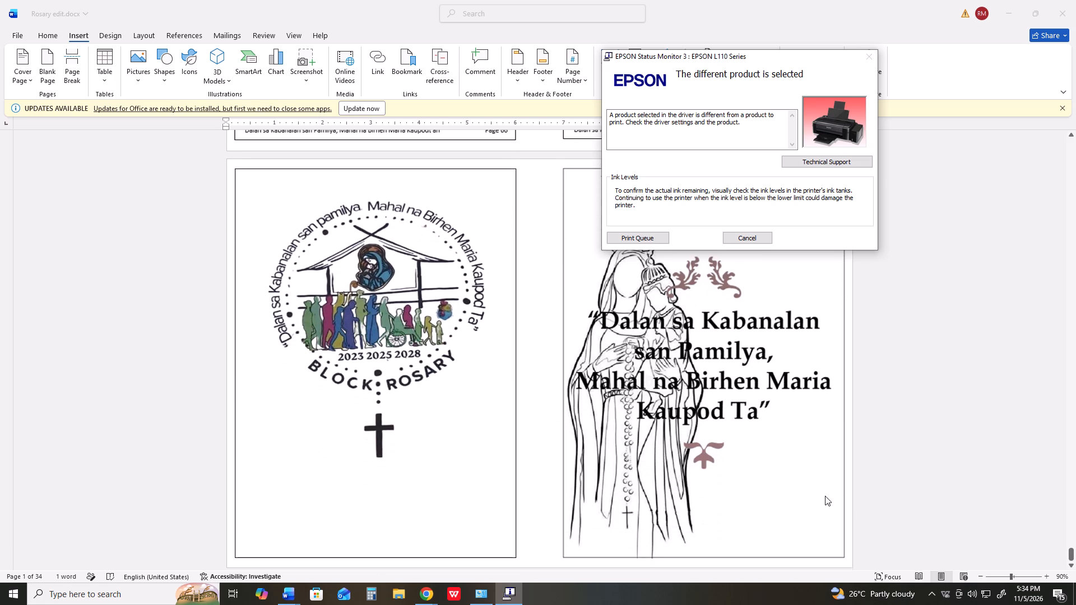
pyautogui.scroll(-6, 825, 496)
pyautogui.scroll(12, 824, 496)
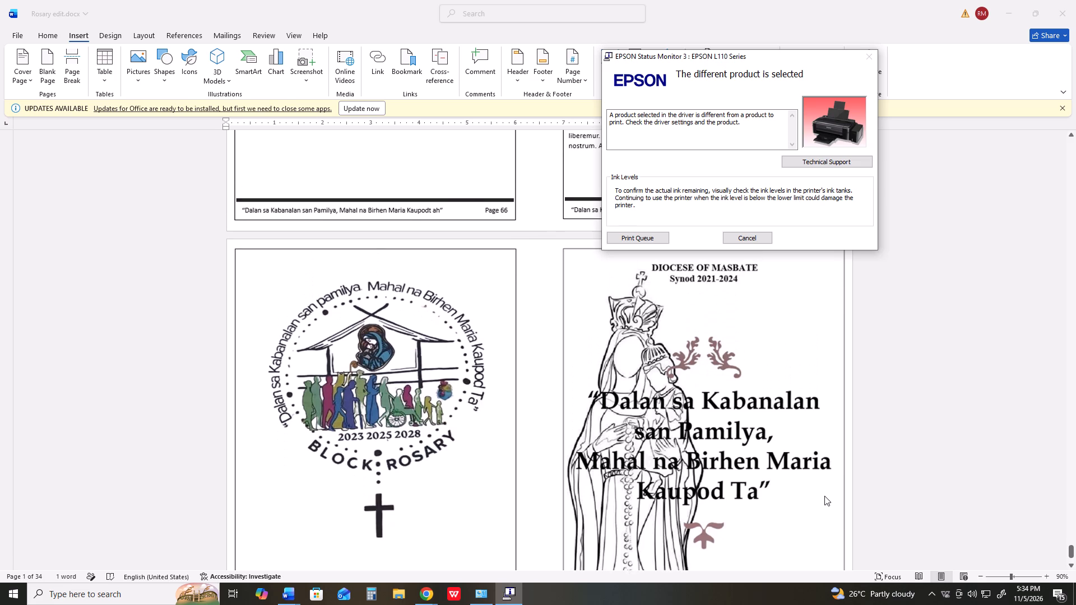
pyautogui.scroll(12, 824, 496)
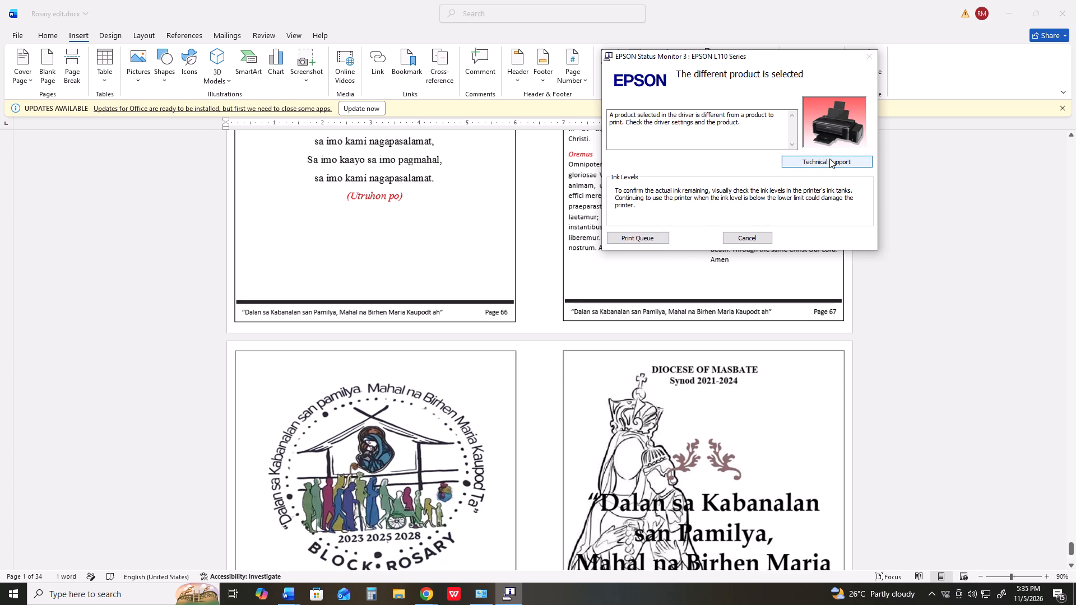
# Reveal the hidden system tray icons to reach the printer's print queue.
pyautogui.click(936, 595)
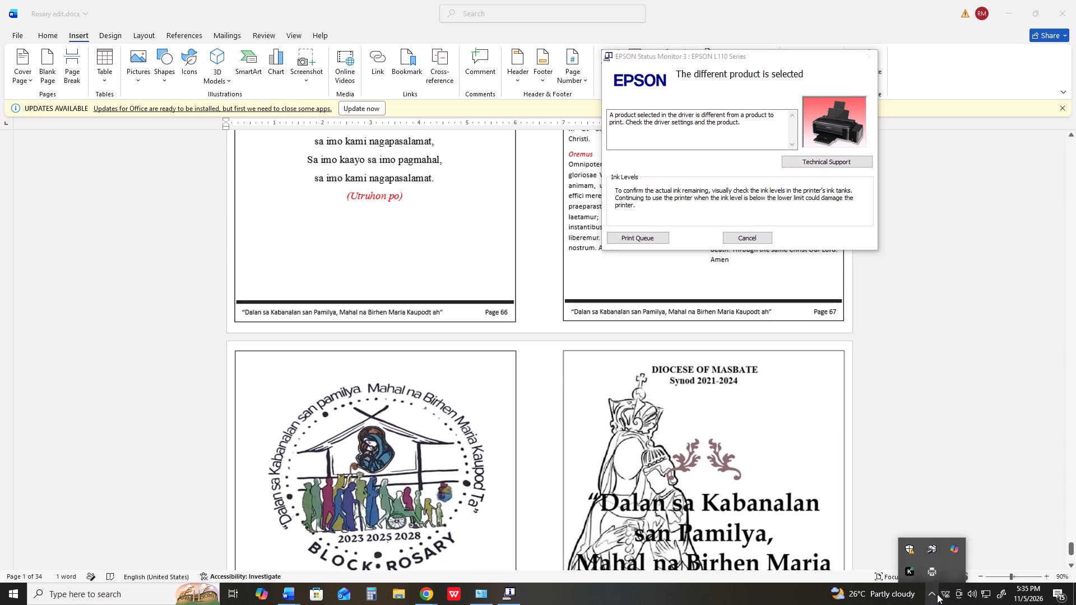
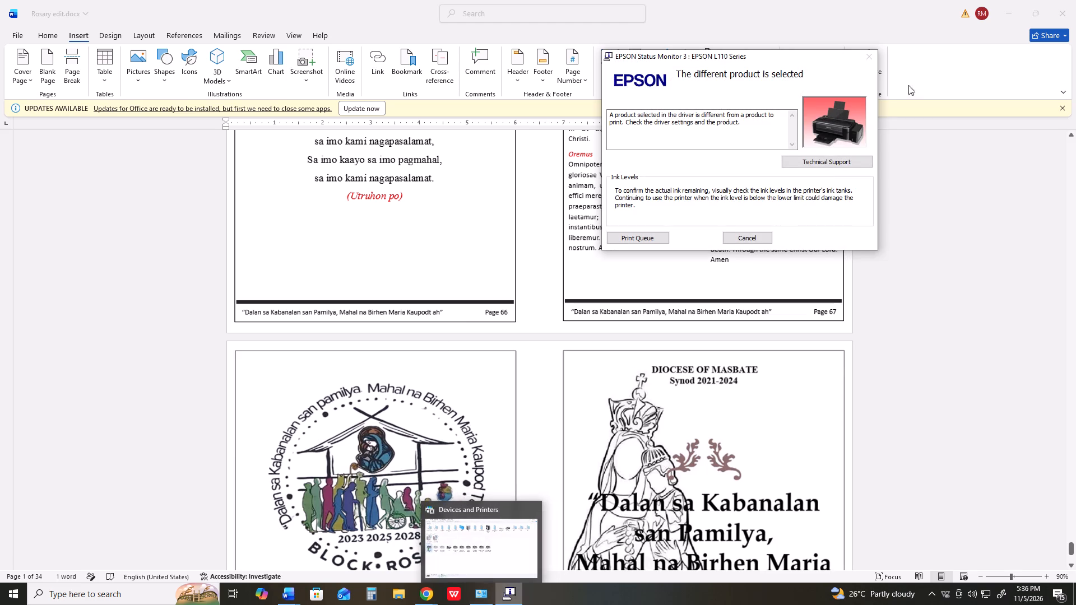
# Minimize the booklet document and switch to the Devices and Printers window to view the installed printers.
pyautogui.click(1016, 10)
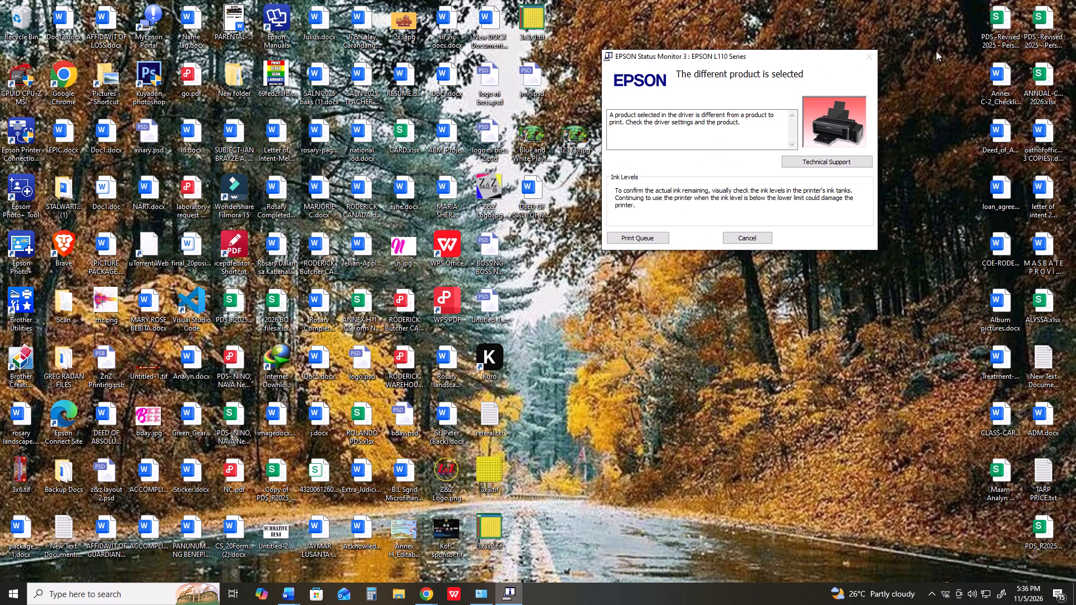
pyautogui.click(519, 593)
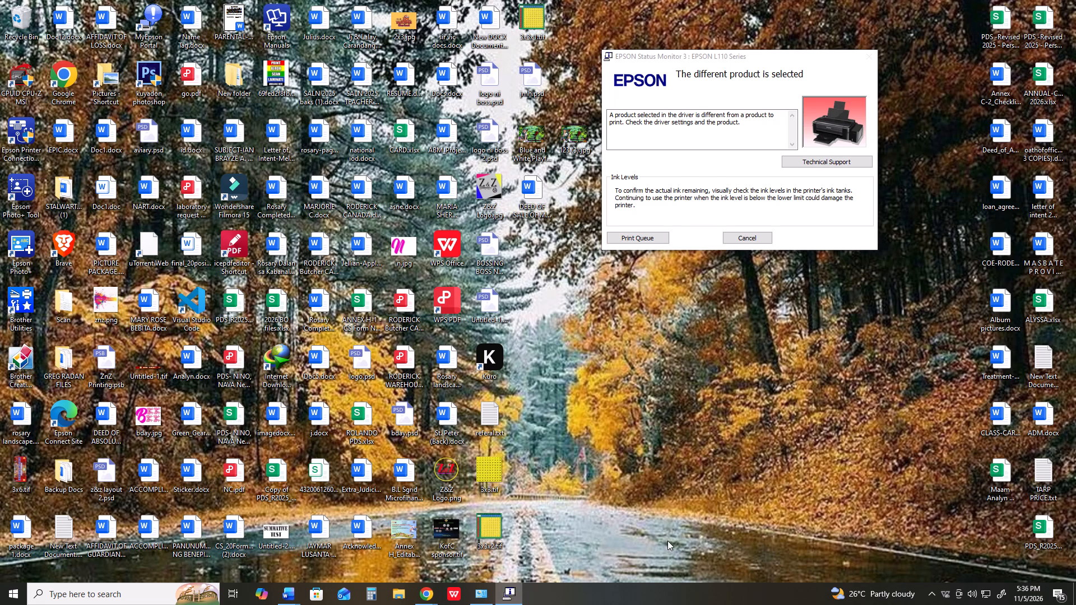
pyautogui.click(516, 603)
pyautogui.click(485, 592)
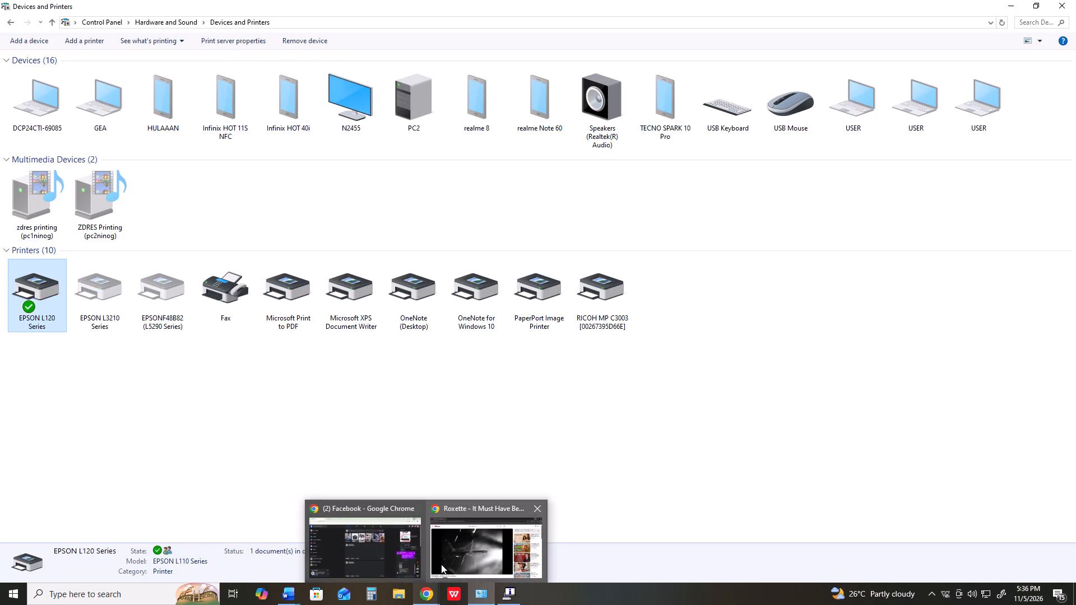
# Switch back to Rosary edit.docx in Word.
pyautogui.click(292, 597)
pyautogui.click(289, 568)
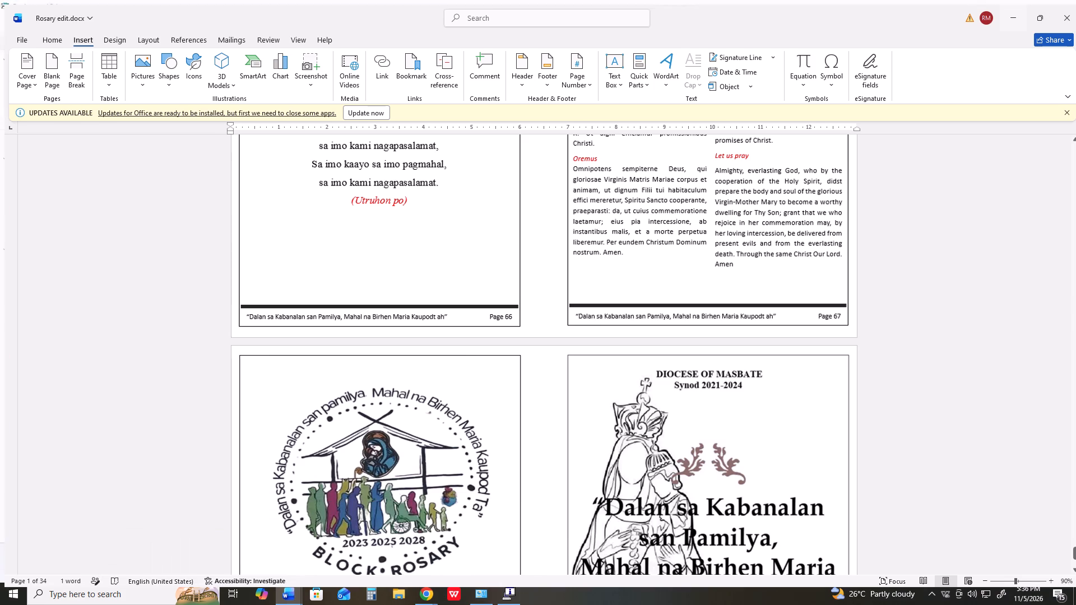
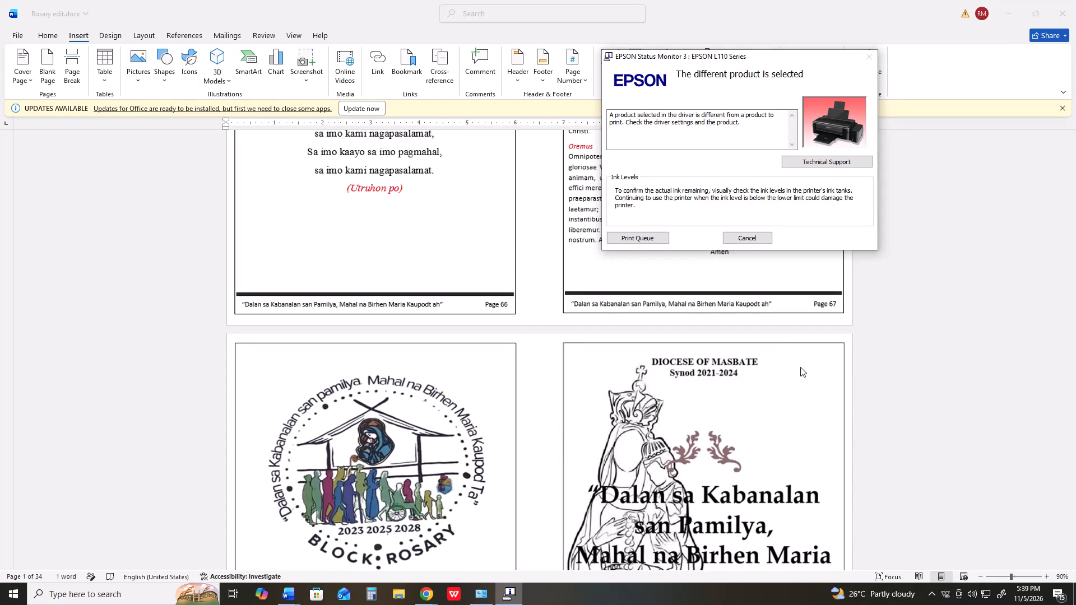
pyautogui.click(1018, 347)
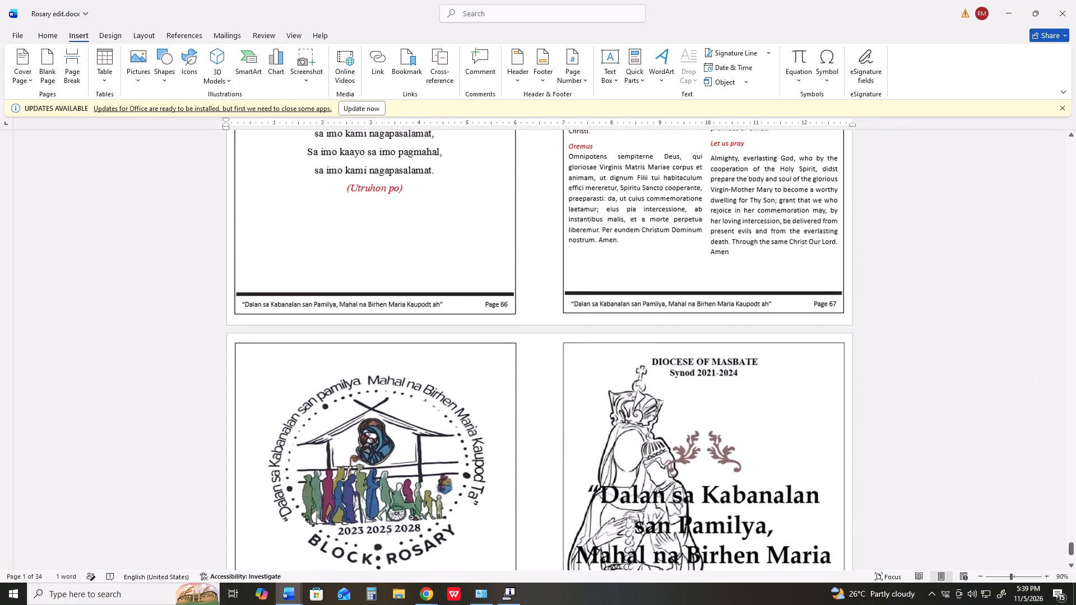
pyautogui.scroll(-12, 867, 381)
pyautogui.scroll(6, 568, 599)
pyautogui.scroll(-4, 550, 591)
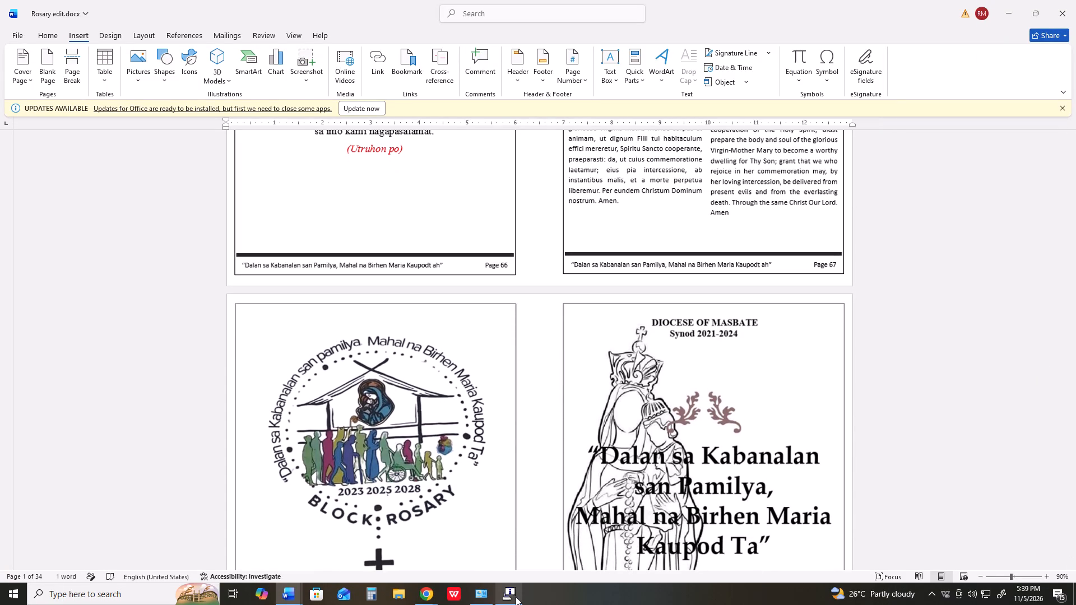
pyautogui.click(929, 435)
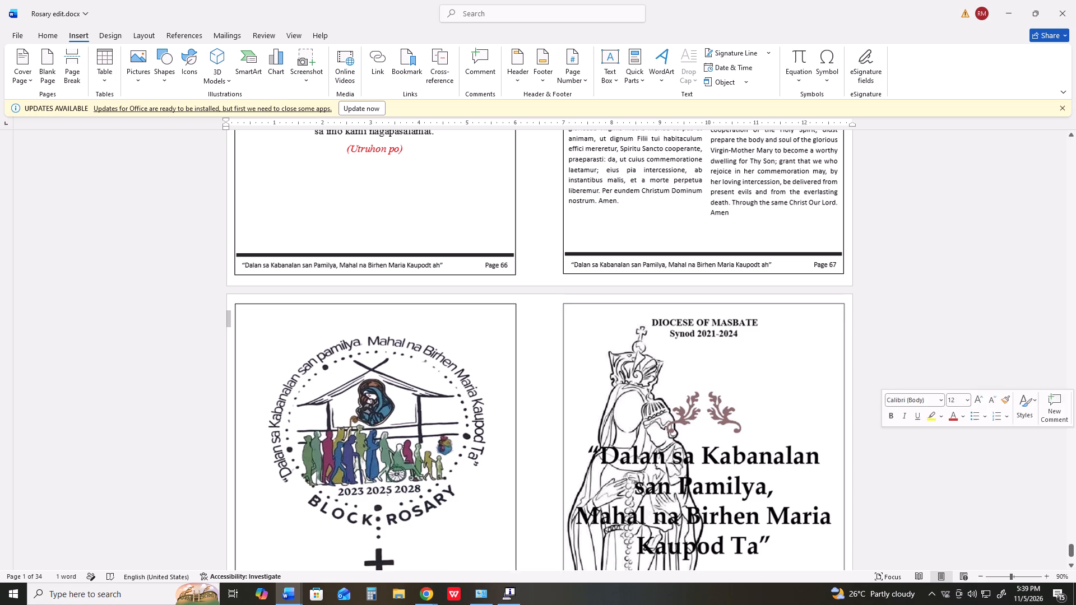
# Switch to the EPSON Status Monitor 3 window for the L110 Series and move it slightly aside over the document.
pyautogui.click(507, 593)
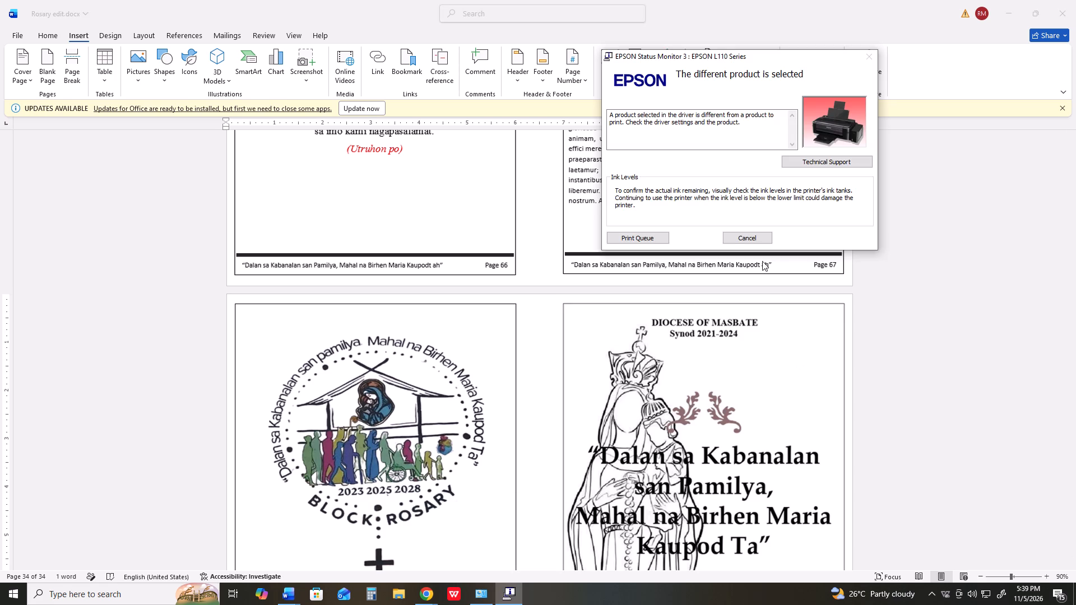
pyautogui.moveTo(720, 56); pyautogui.dragTo(785, 52)
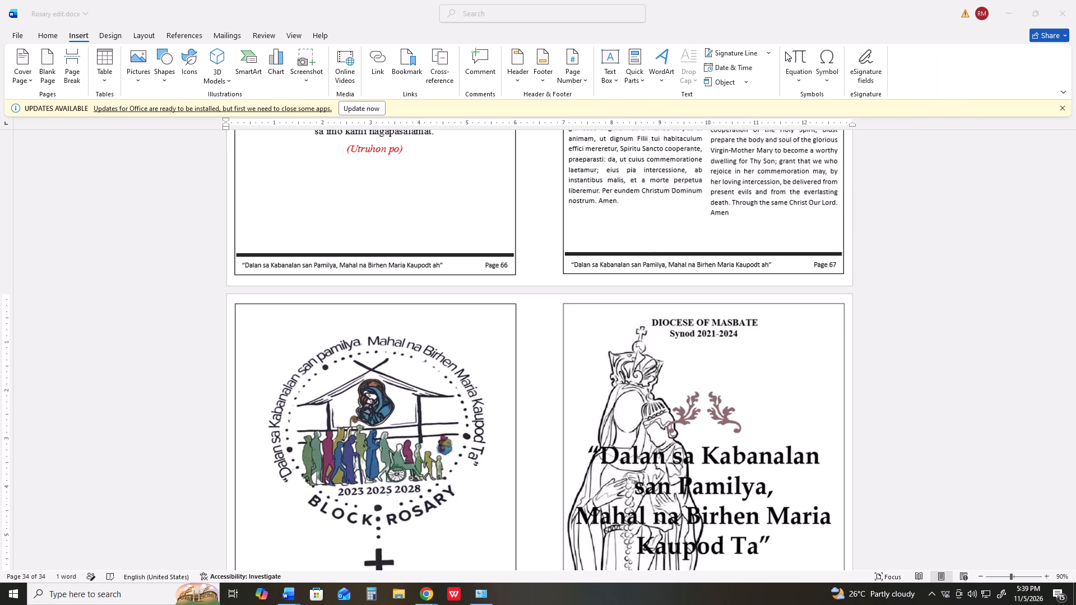
pyautogui.moveTo(785, 52); pyautogui.dragTo(786, 52)
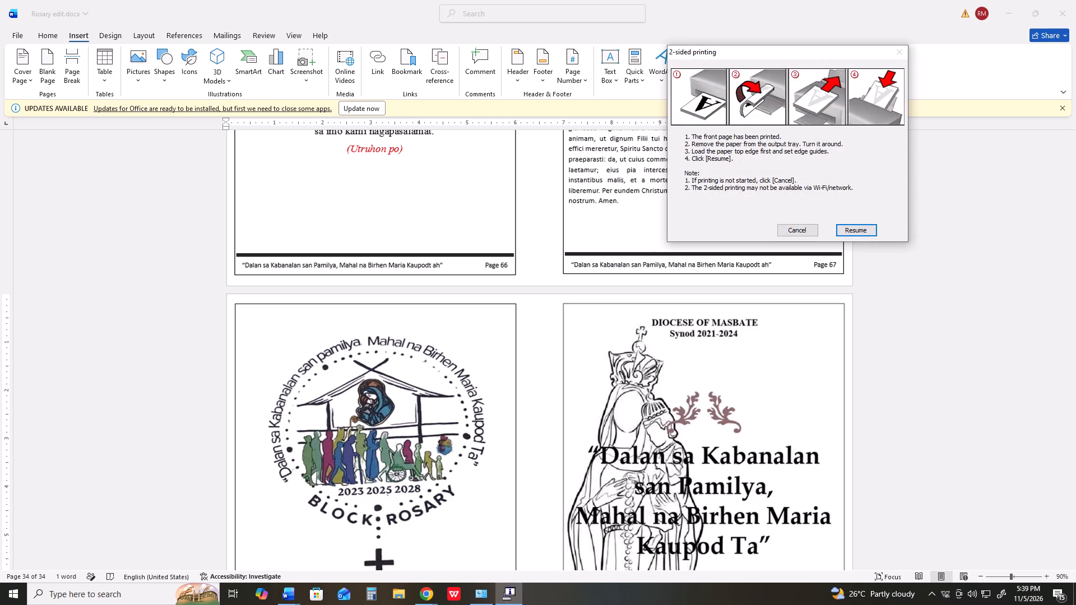
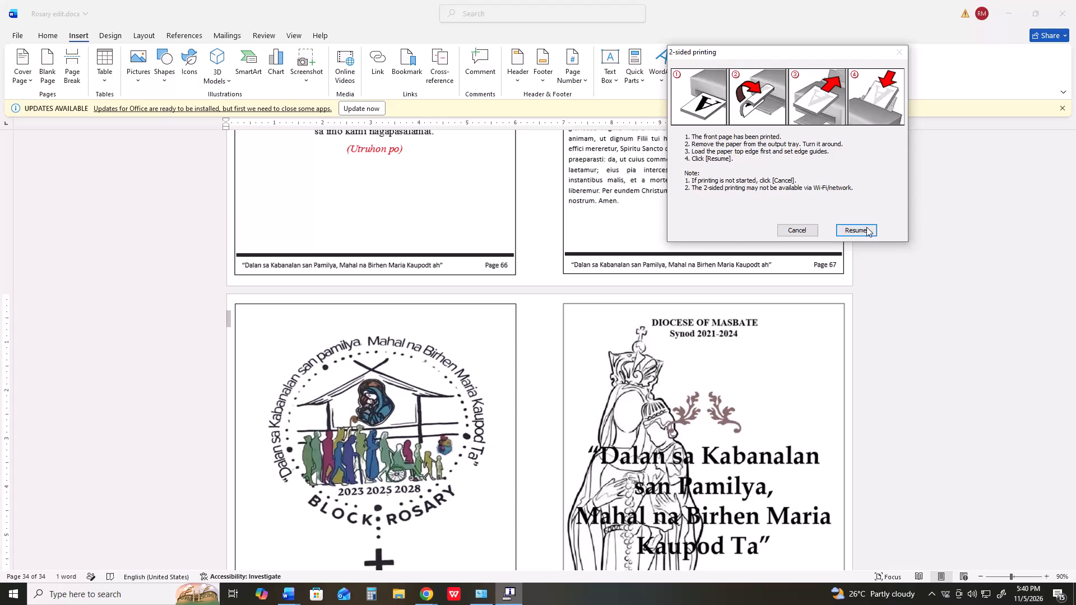
# Resume the two-sided print job to print the reverse side of the reloaded paper.
pyautogui.click(866, 227)
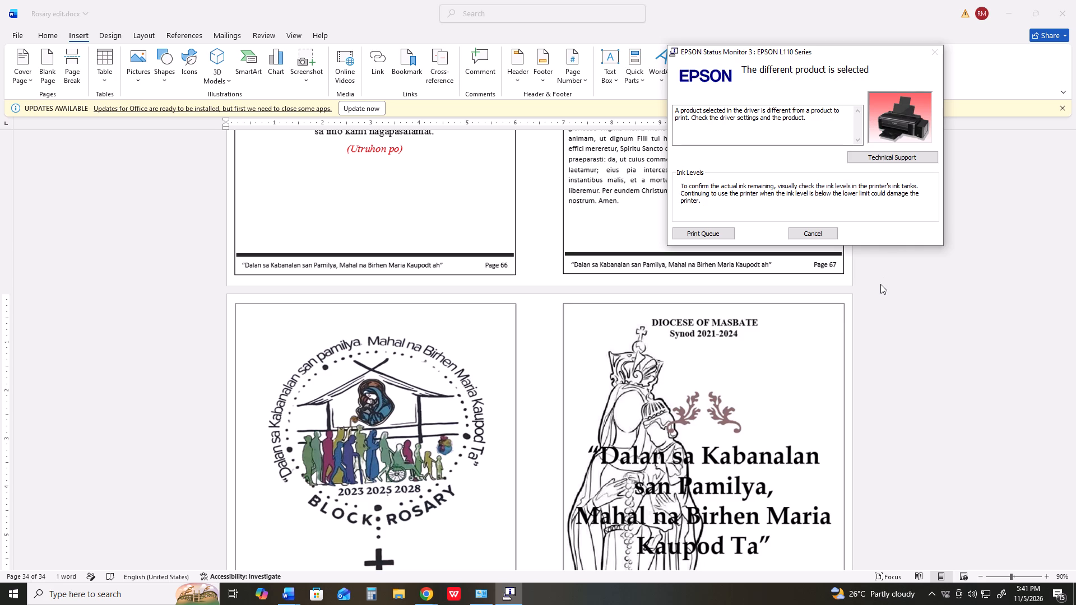
# Return to the Rosary edit.docx document and look over its closing pages, from the cover sheet back to pages 64 and 65.
pyautogui.scroll(-15, 944, 310)
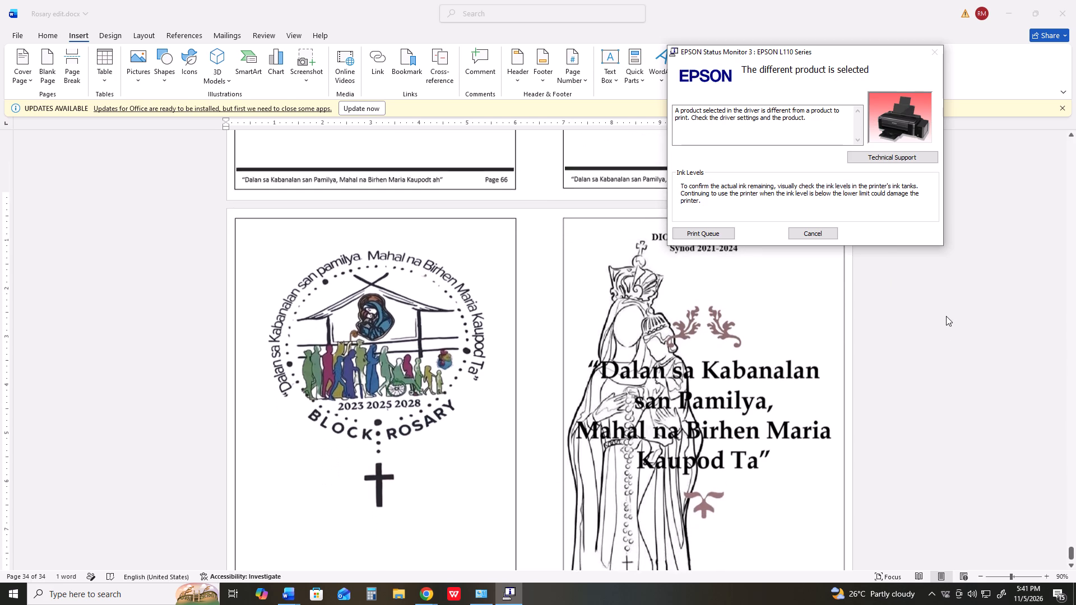
pyautogui.scroll(-4, 946, 316)
pyautogui.scroll(20, 943, 328)
pyautogui.scroll(12, 943, 328)
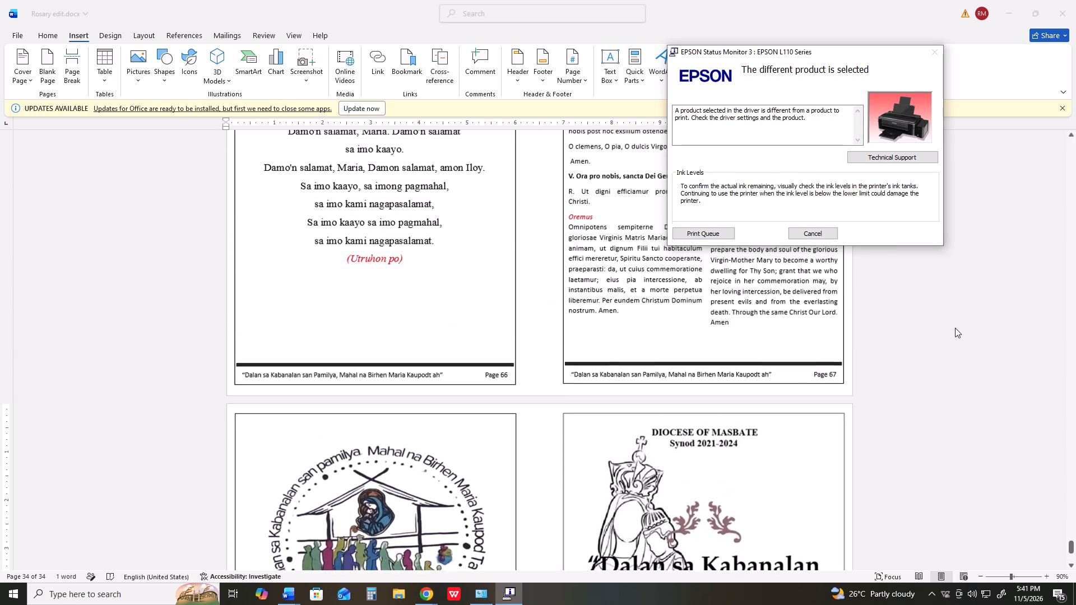
pyautogui.click(955, 328)
pyautogui.scroll(20, 949, 323)
pyautogui.scroll(15, 949, 323)
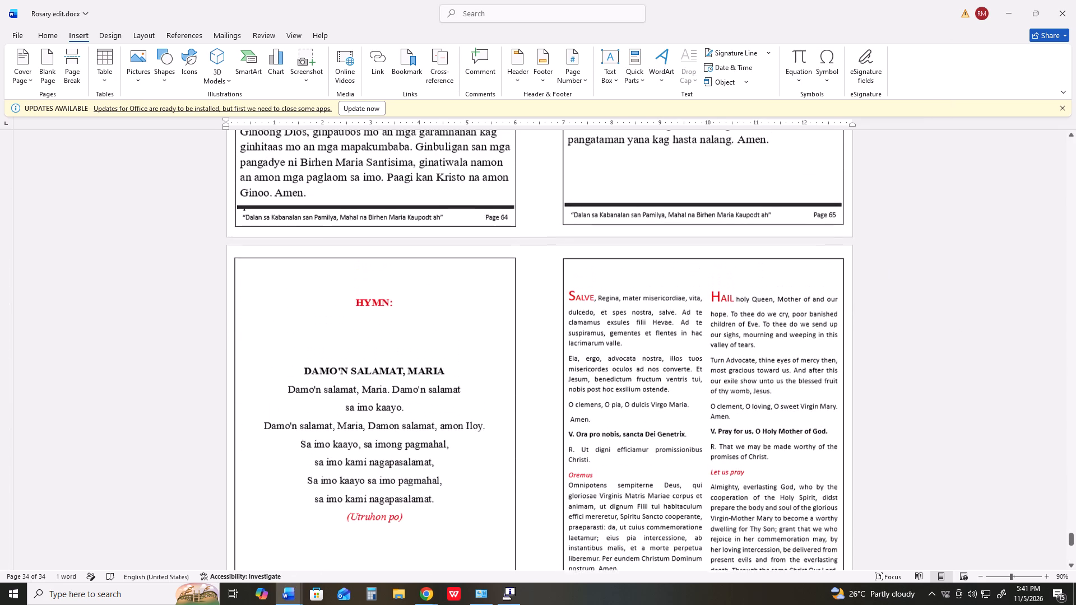
pyautogui.scroll(17, 776, 262)
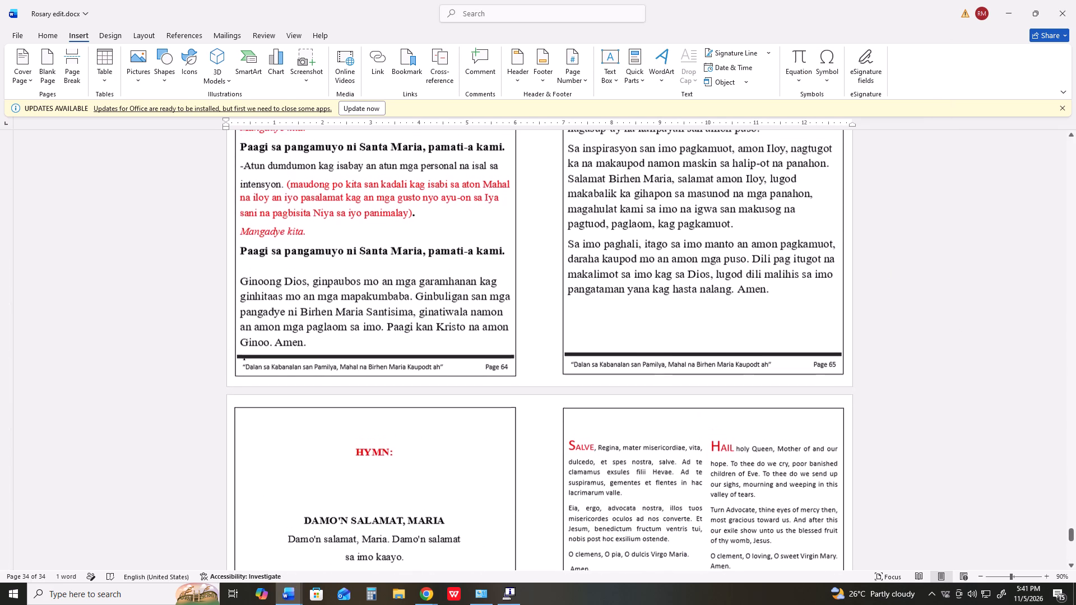
pyautogui.scroll(14, 669, 263)
pyautogui.scroll(-15, 843, 266)
pyautogui.scroll(1, 857, 264)
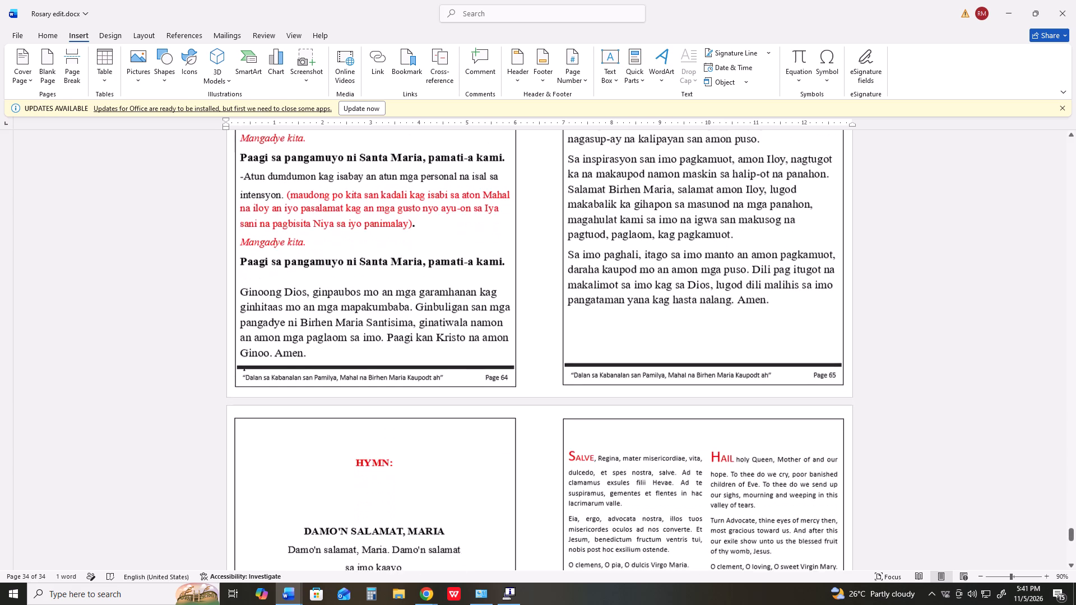
pyautogui.scroll(-2, 857, 264)
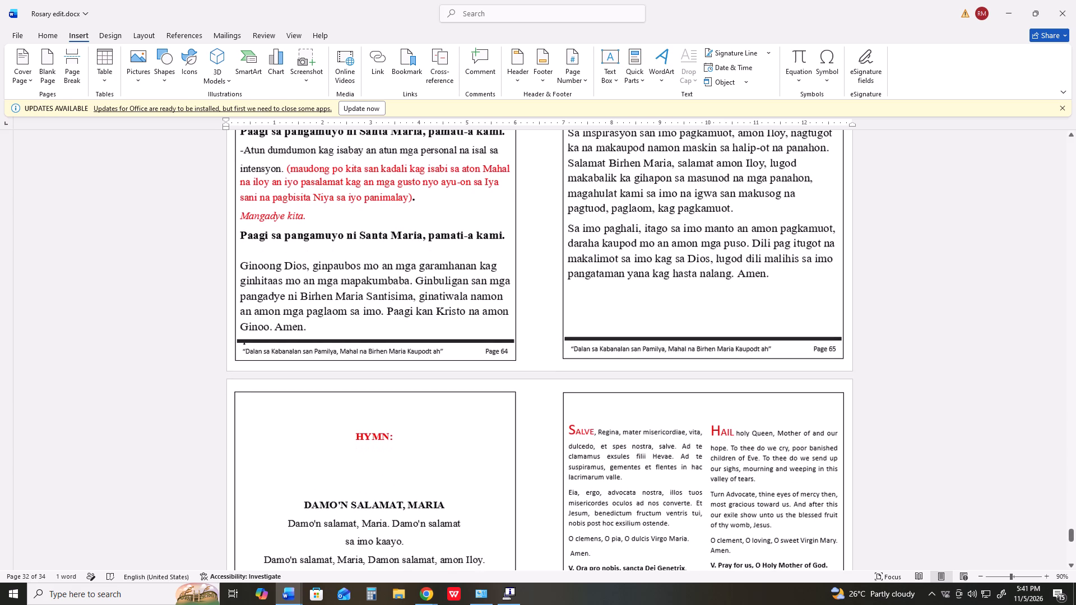
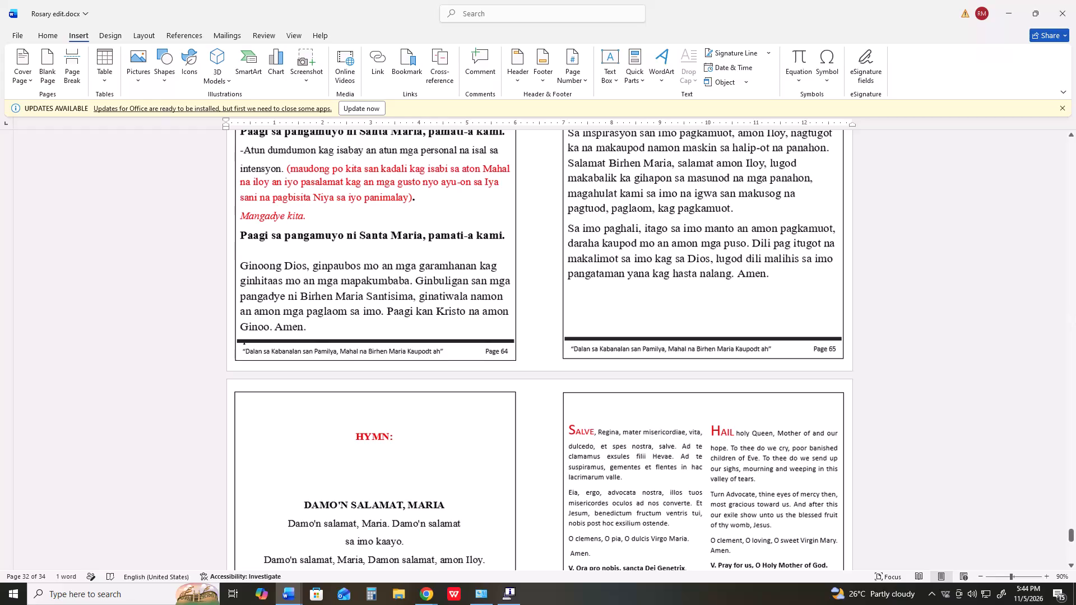
# Review the booklet's closing sheets from the hymn on page 66 through the final sheet with both covers.
pyautogui.scroll(-20, 604, 278)
pyautogui.scroll(-14, 604, 278)
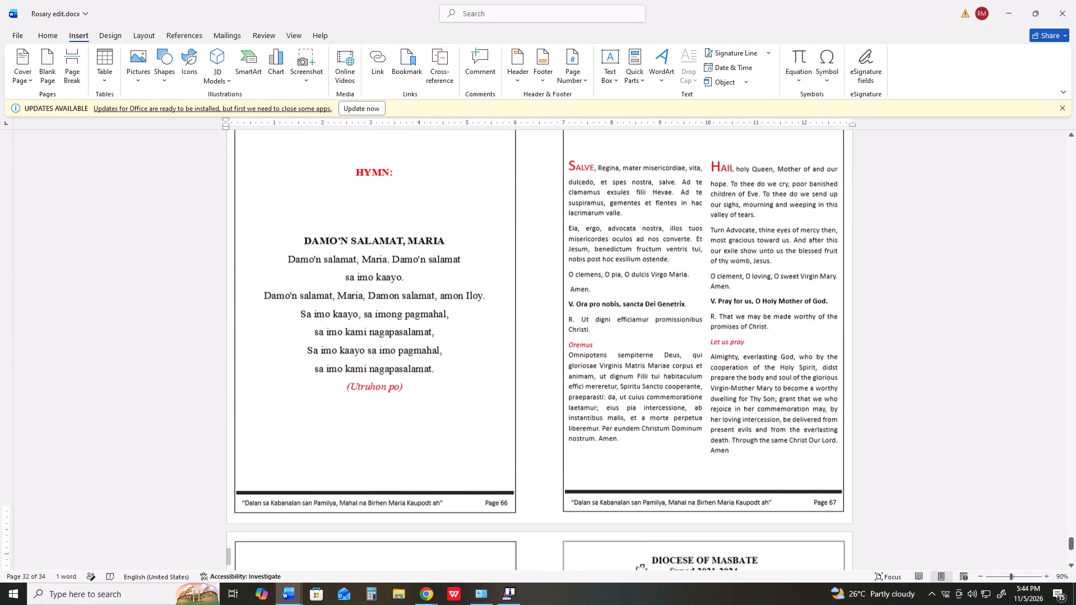
pyautogui.scroll(-20, 633, 328)
pyautogui.scroll(-15, 633, 328)
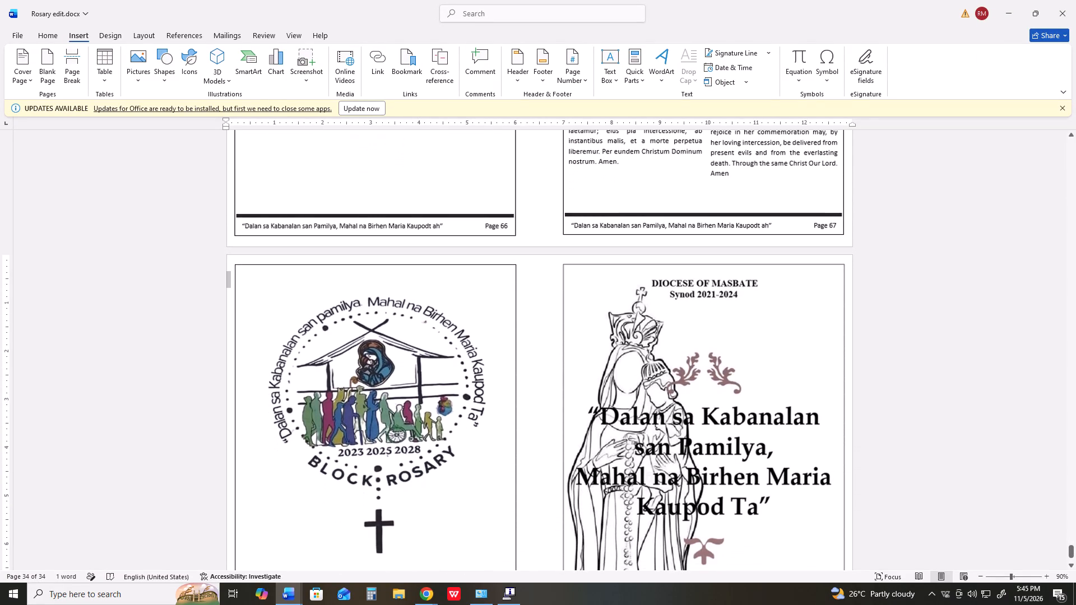
pyautogui.scroll(-3, 632, 334)
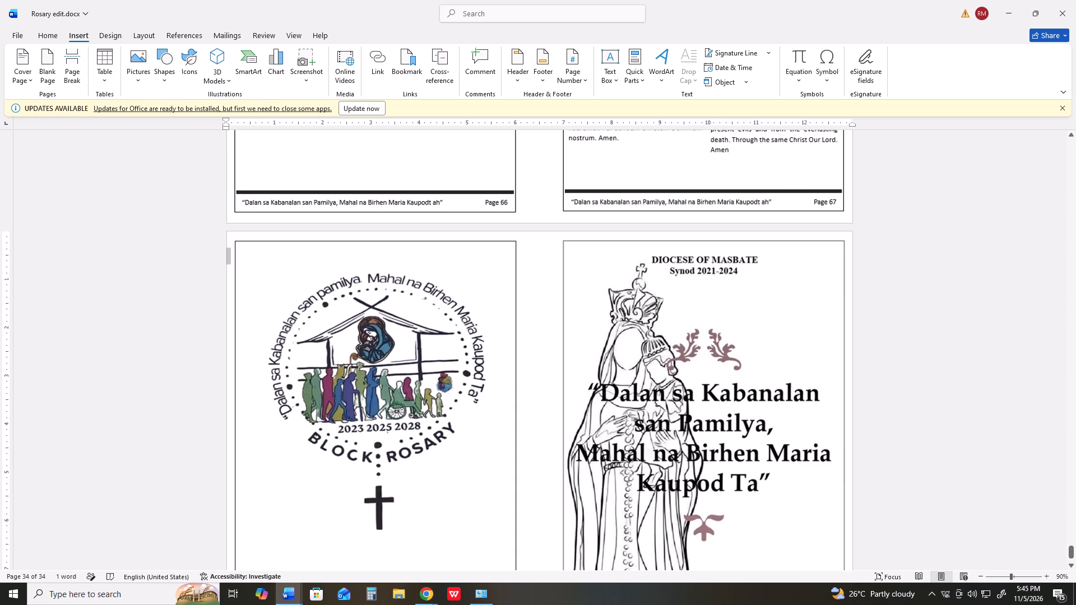
pyautogui.scroll(-12, 633, 339)
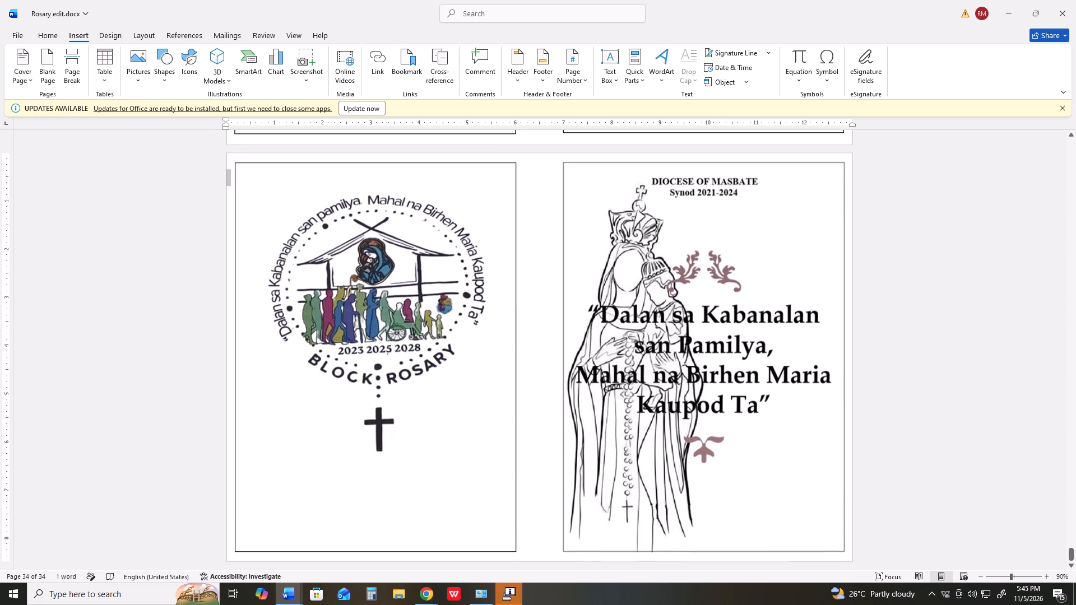
pyautogui.scroll(-5, 630, 340)
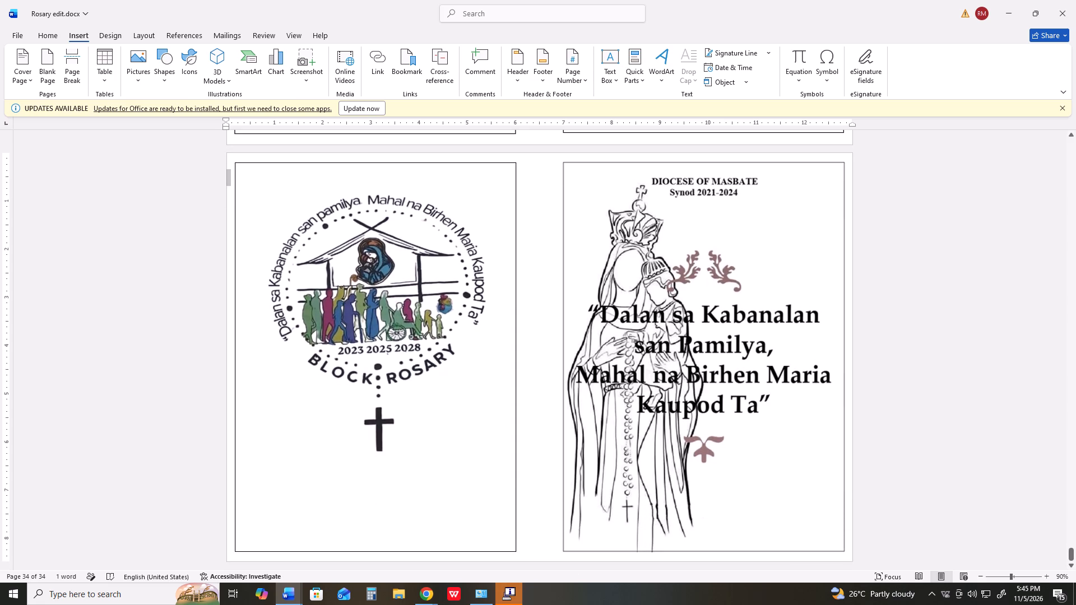
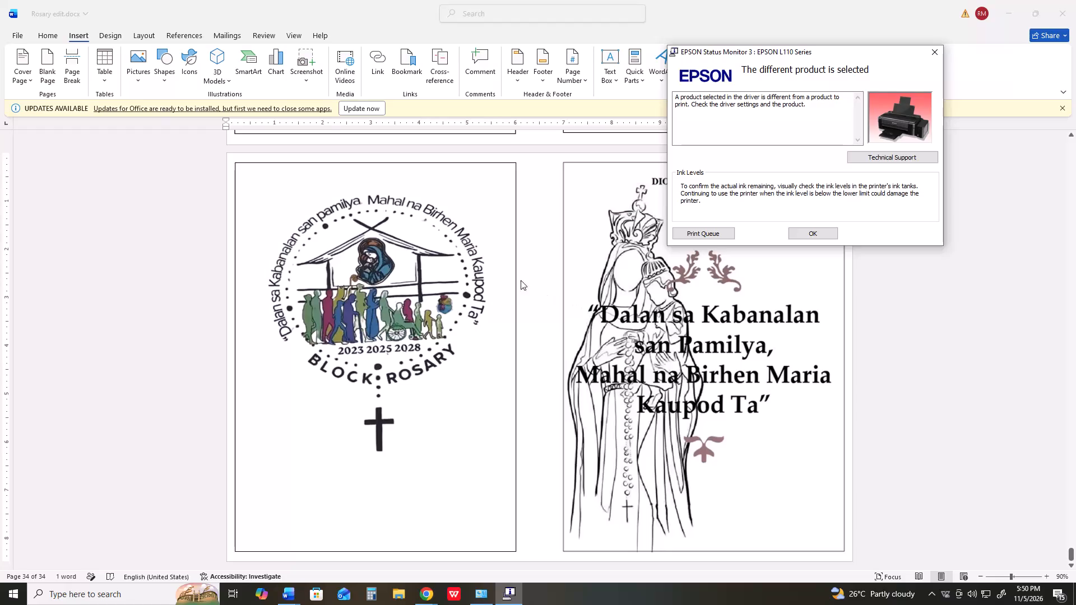
# Examine the final cover sheet and the end of the preceding sheet with booklet pages 66 and 67.
pyautogui.scroll(14, 499, 278)
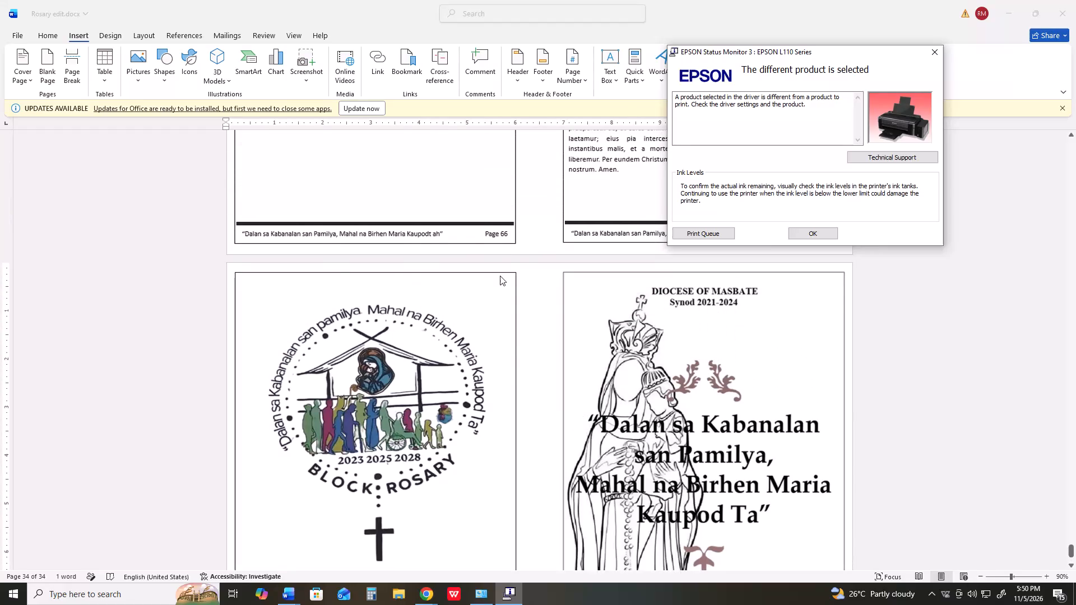
pyautogui.scroll(4, 500, 275)
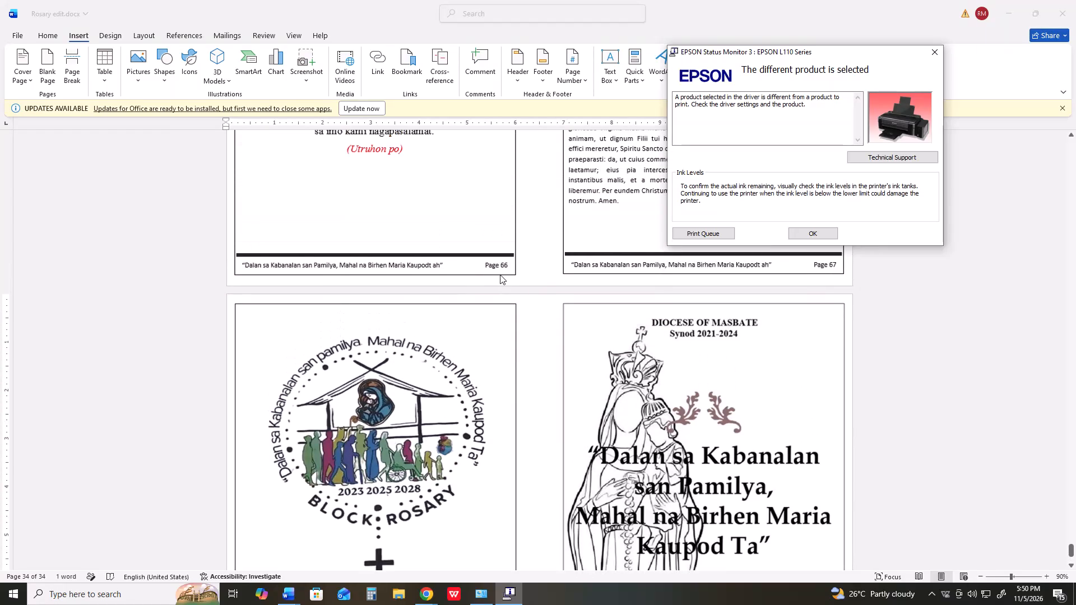
pyautogui.scroll(-5, 500, 274)
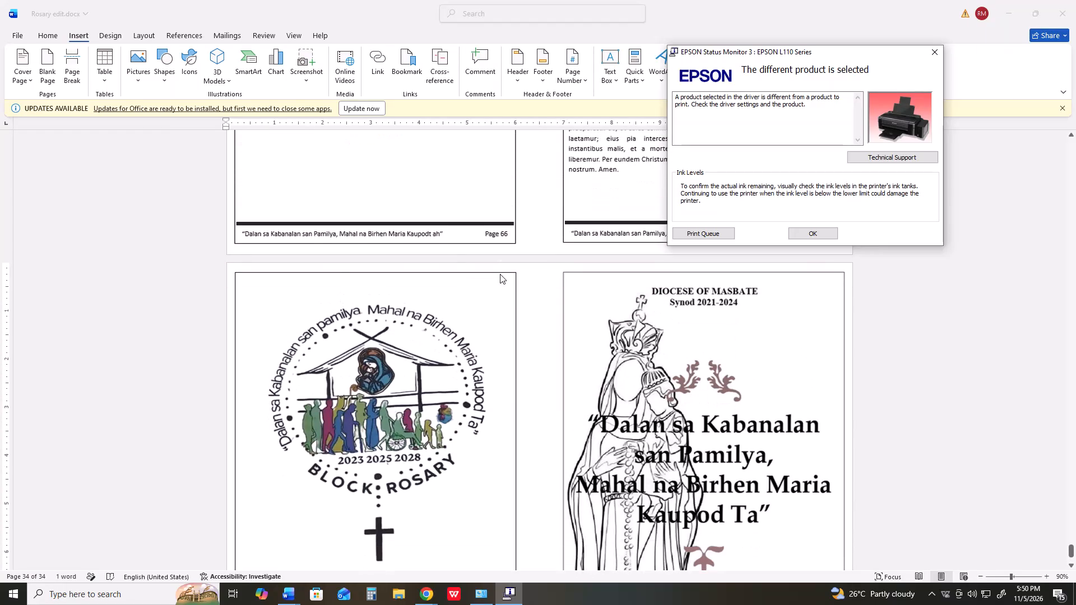
pyautogui.scroll(-11, 500, 274)
pyautogui.scroll(-3, 578, 388)
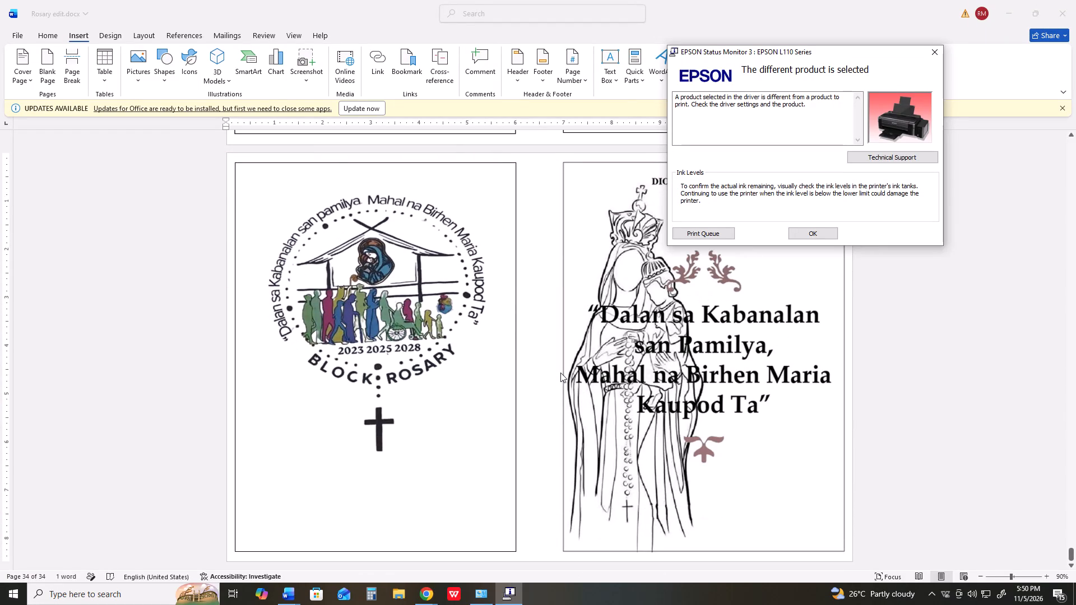
pyautogui.scroll(-3, 556, 372)
# Set the print range to page 33, the sheet holding booklet pages 66 and 67, and try to print it one-sided.
pyautogui.click(489, 366)
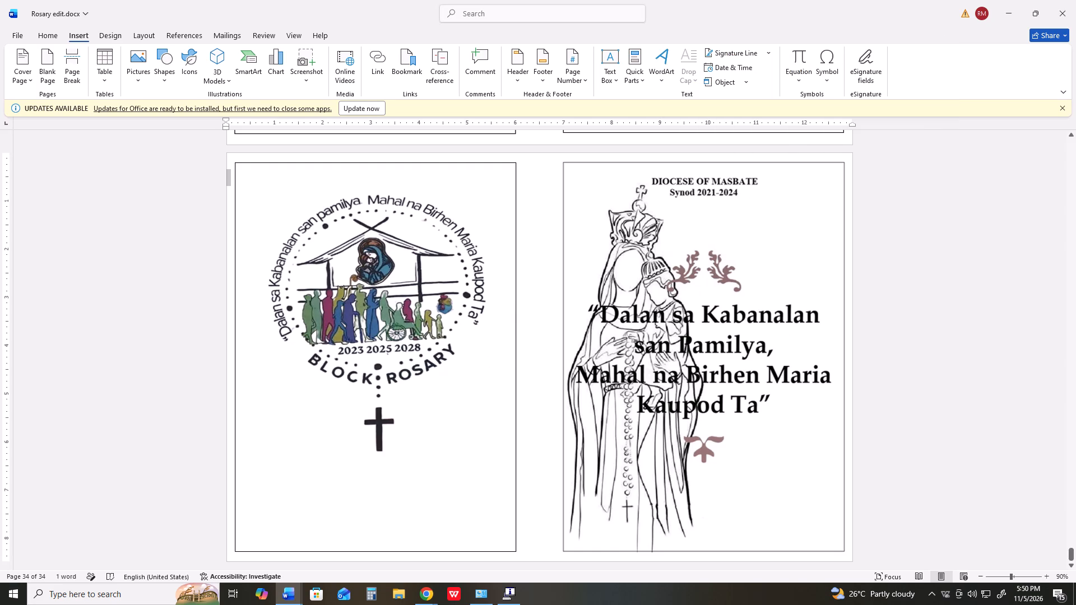
pyautogui.click(401, 369)
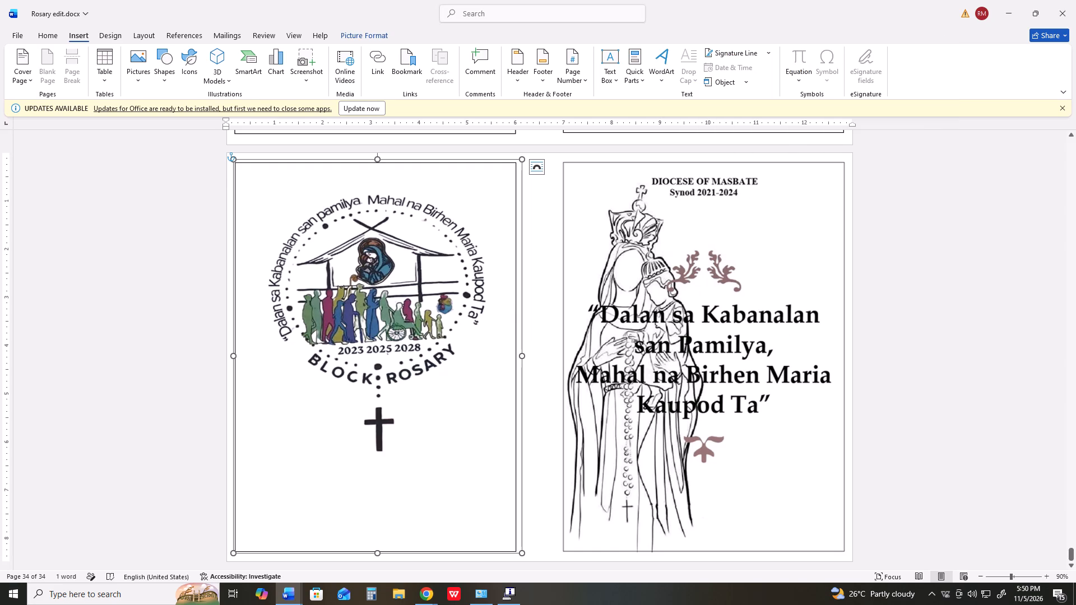
pyautogui.scroll(5, 323, 245)
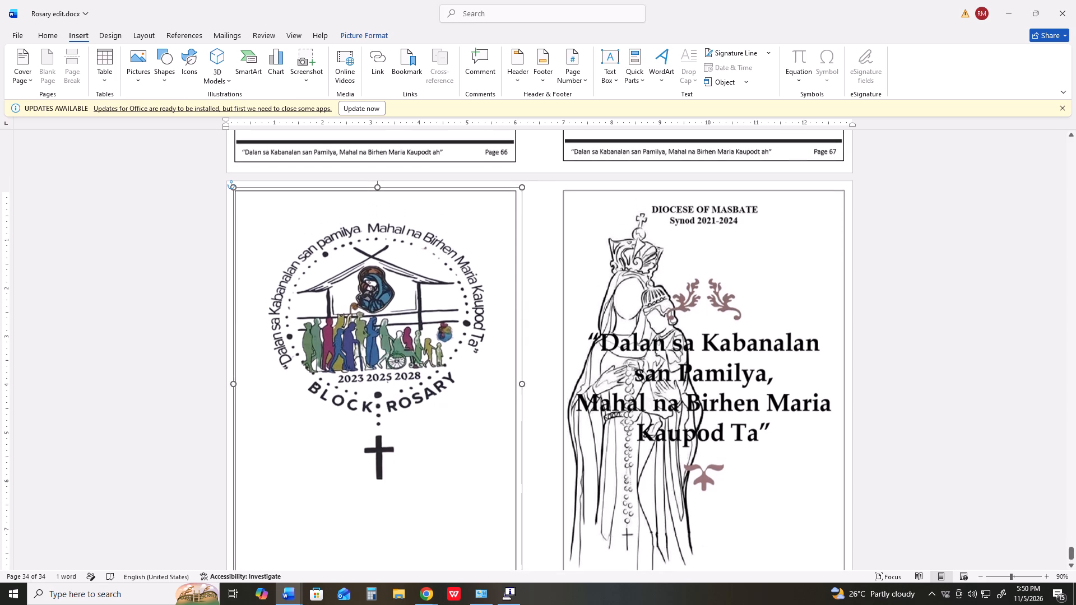
pyautogui.click(395, 160)
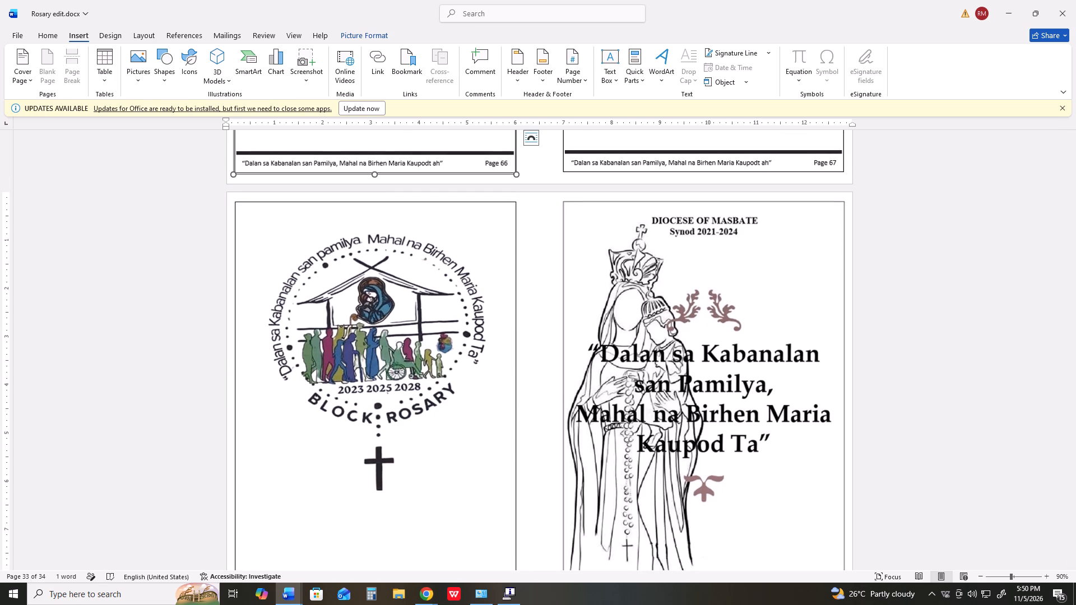
pyautogui.hotkey('ctrl', 'p')
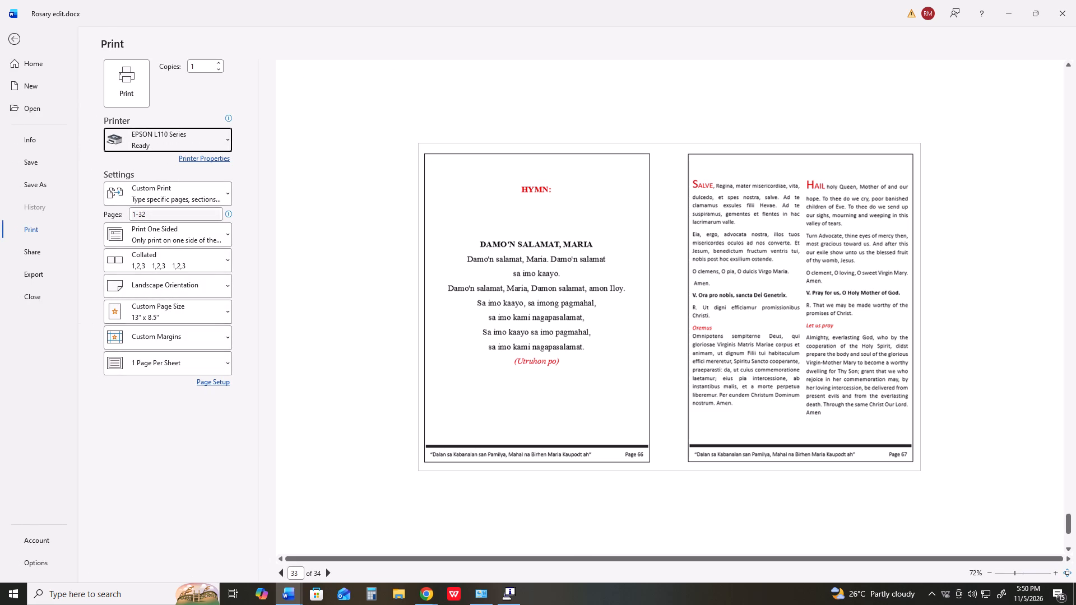
pyautogui.moveTo(152, 215); pyautogui.dragTo(72, 209)
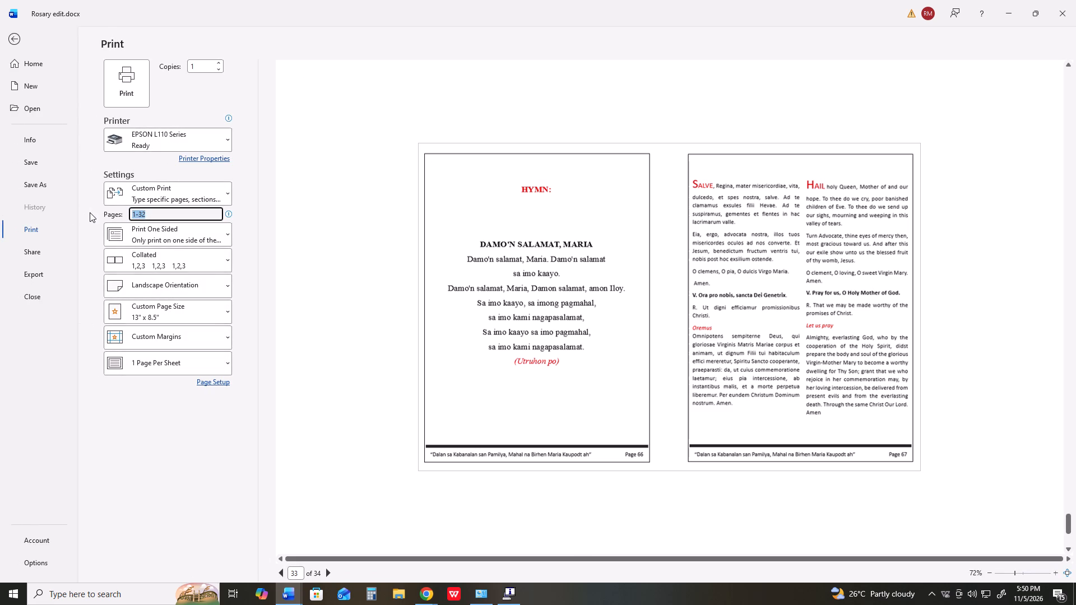
pyautogui.write('33')
pyautogui.click(200, 270)
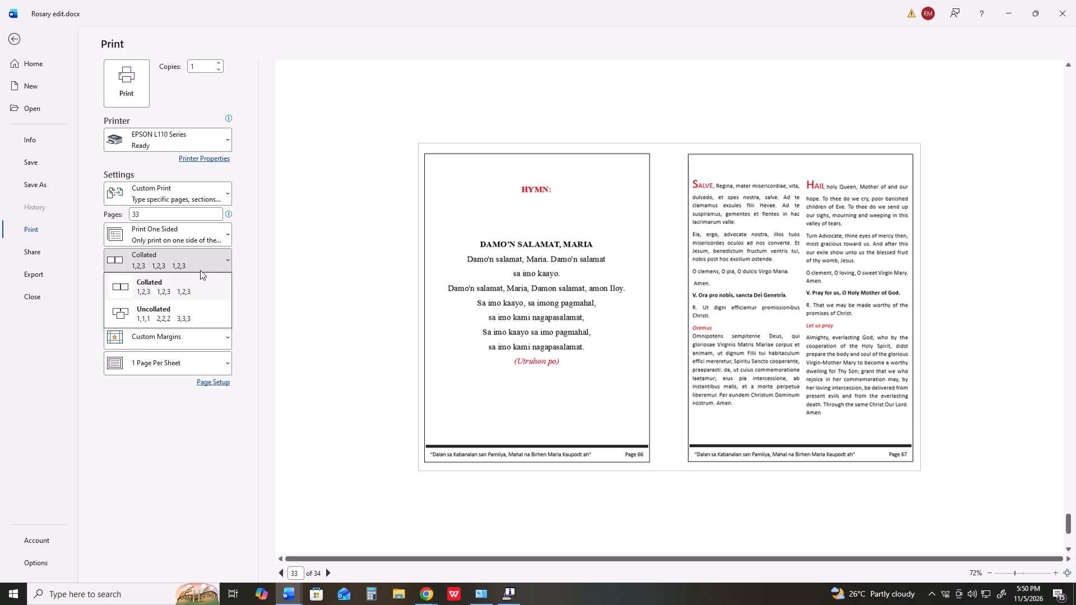
pyautogui.click(200, 270)
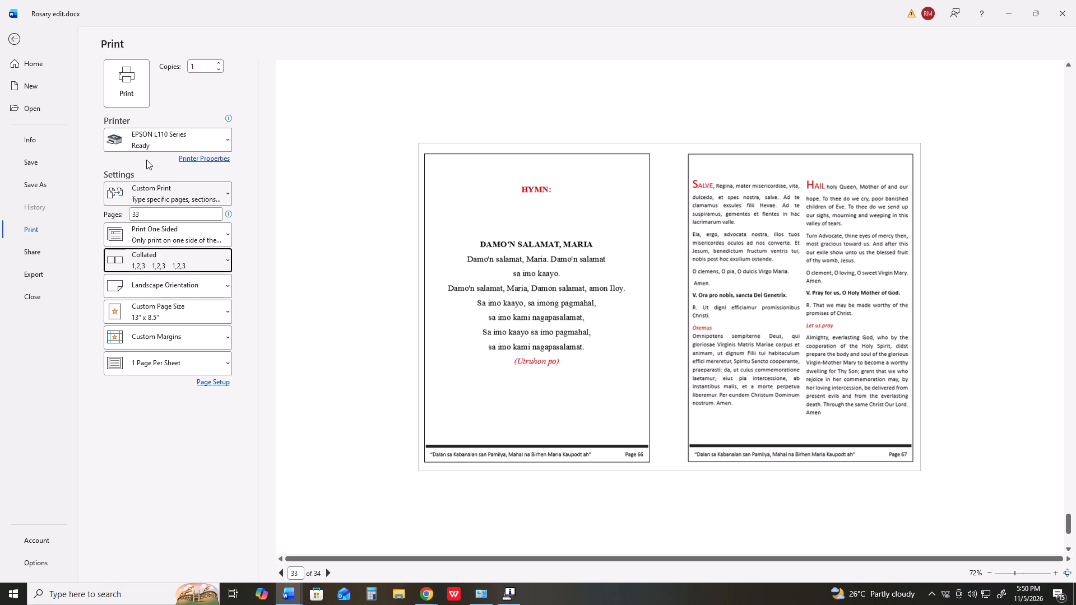
pyautogui.click(134, 98)
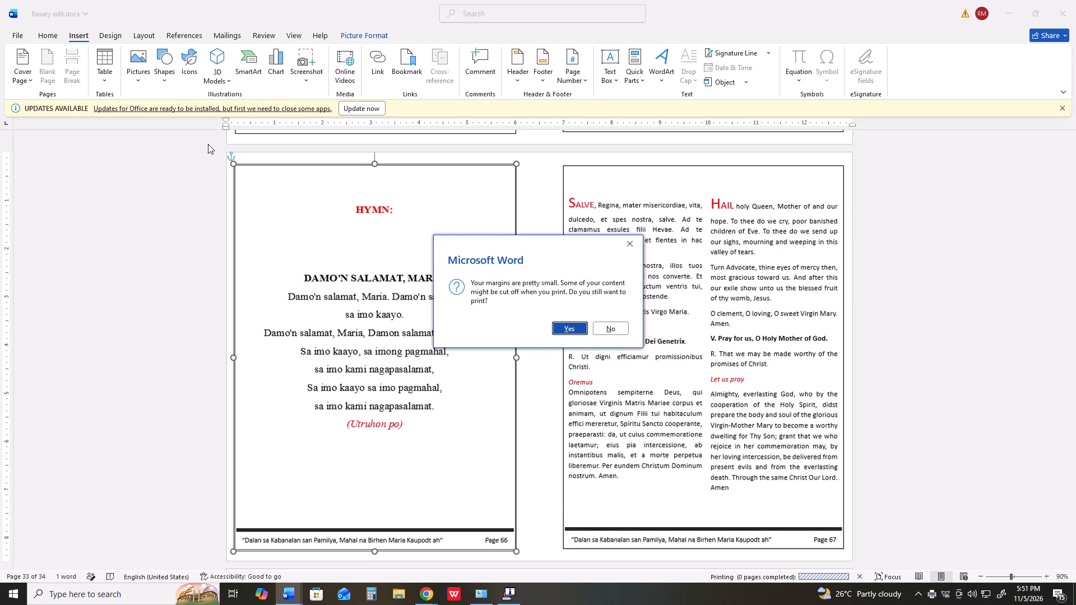
pyautogui.click(611, 327)
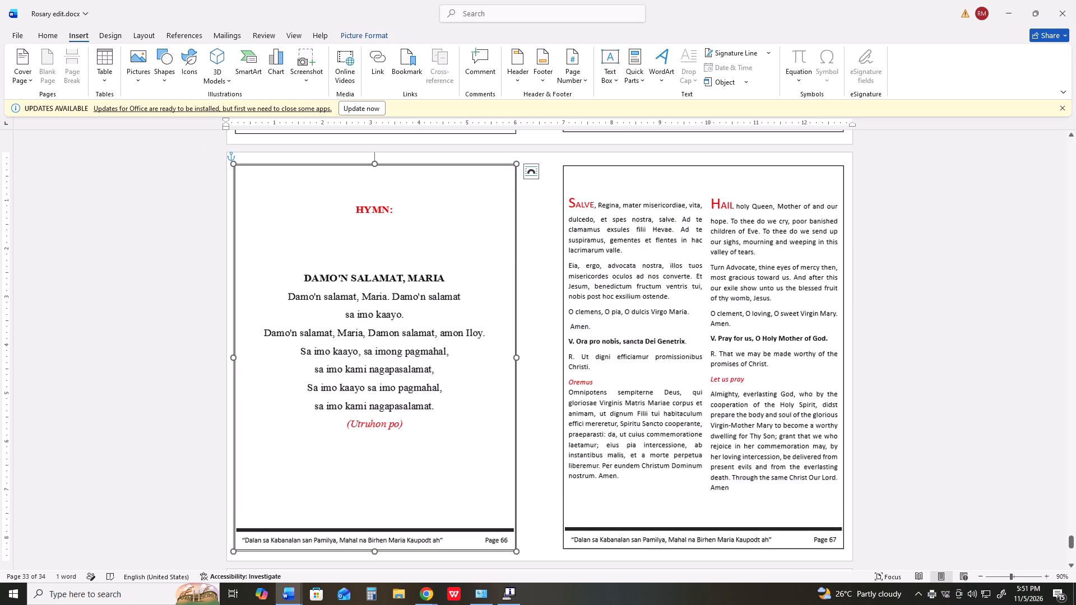
# Send one copy of page 33 to the EPSON L110 Series printer, keeping the small margins.
pyautogui.hotkey('ctrl', 'p')
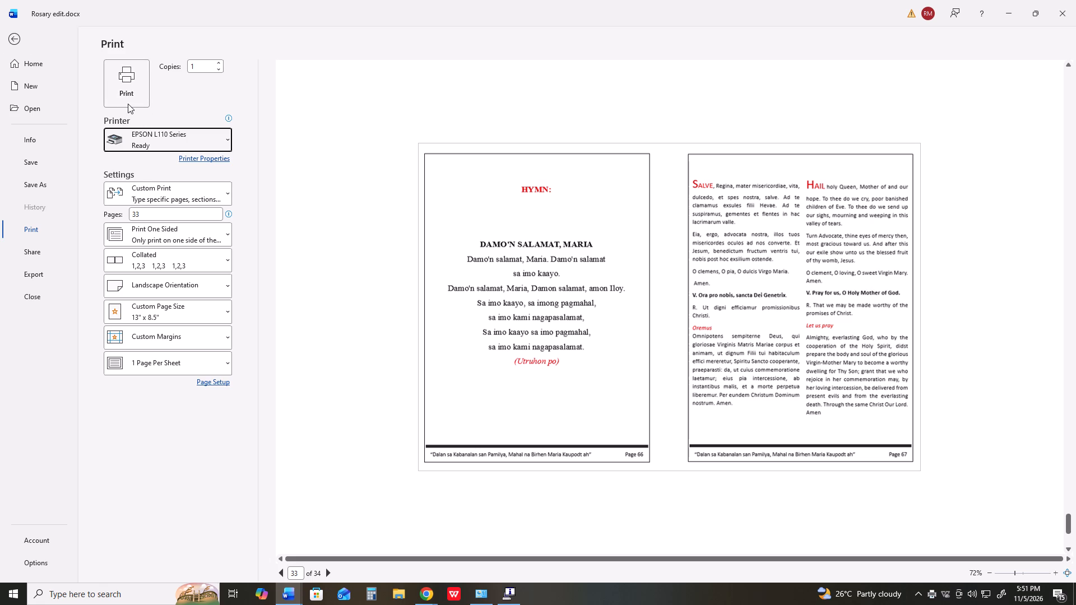
pyautogui.click(128, 104)
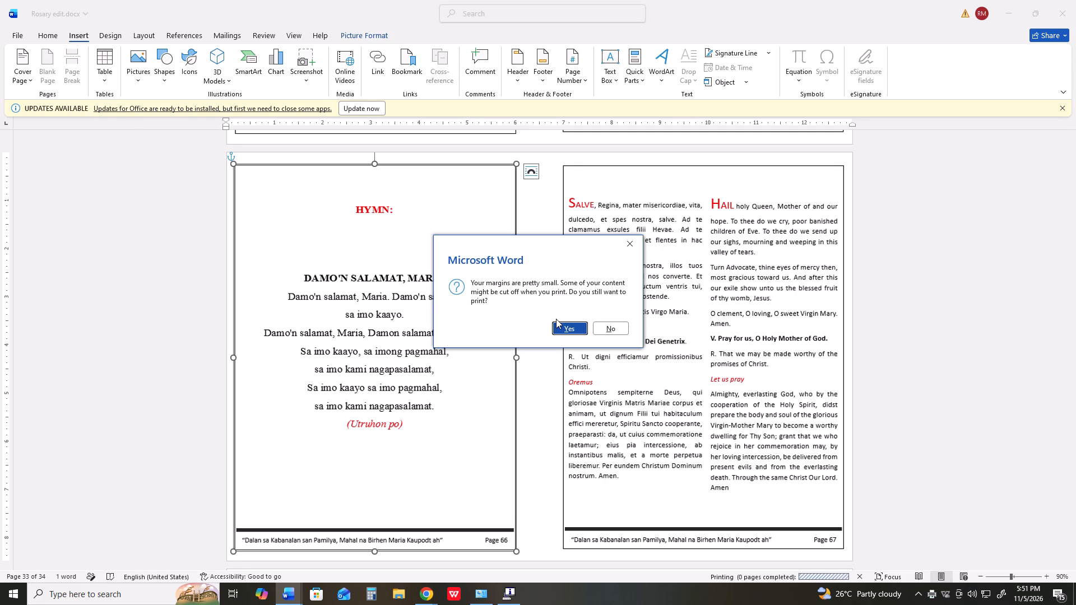
pyautogui.click(560, 325)
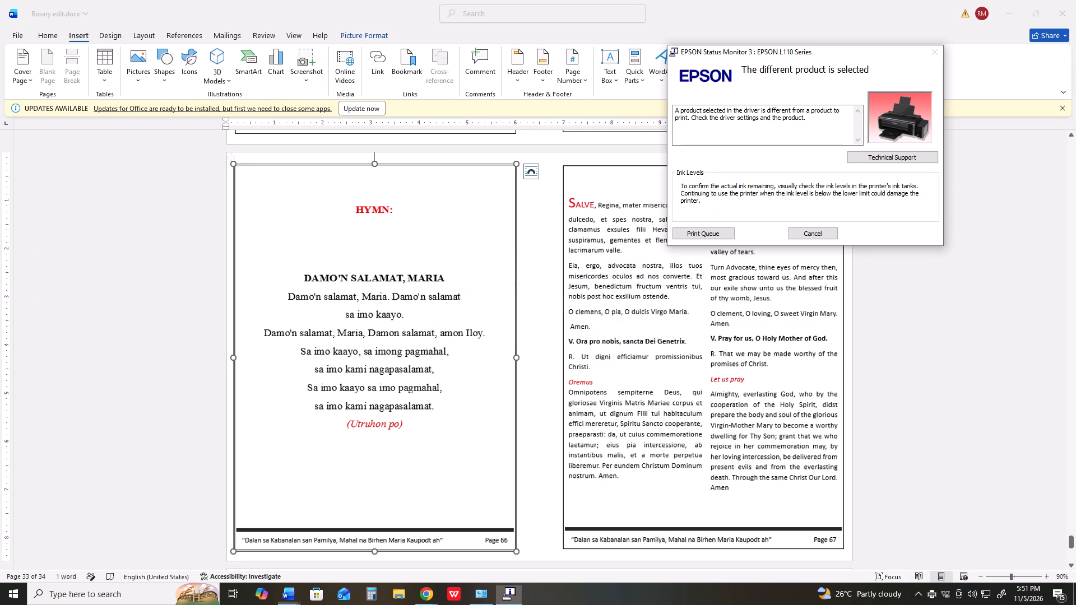
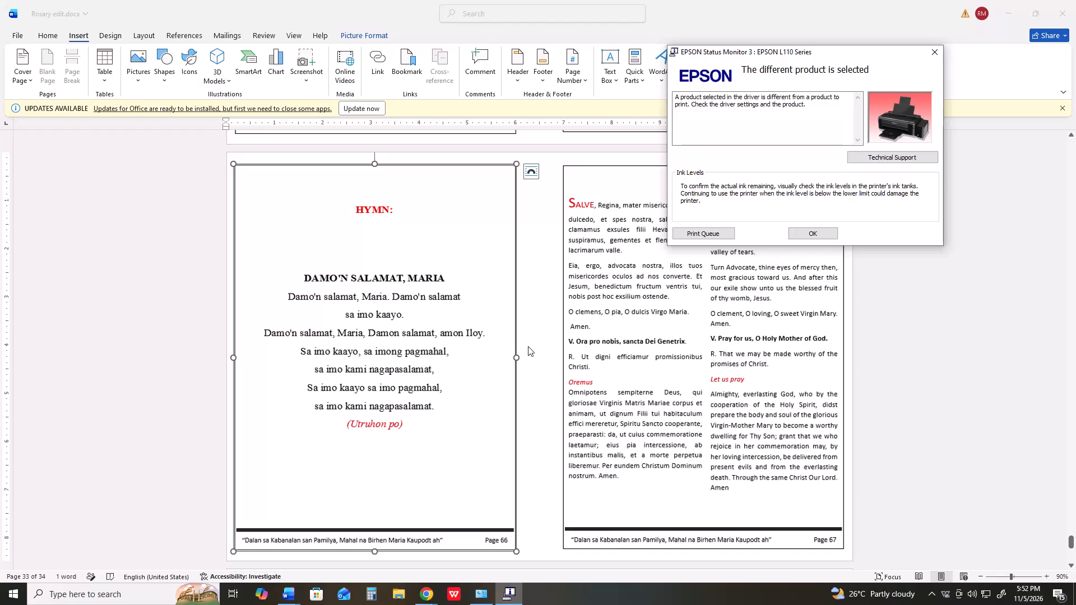
# Print page 34, the final cover sheet, one-sided on the EPSON L110 Series printer, keeping the small margins.
pyautogui.click(536, 346)
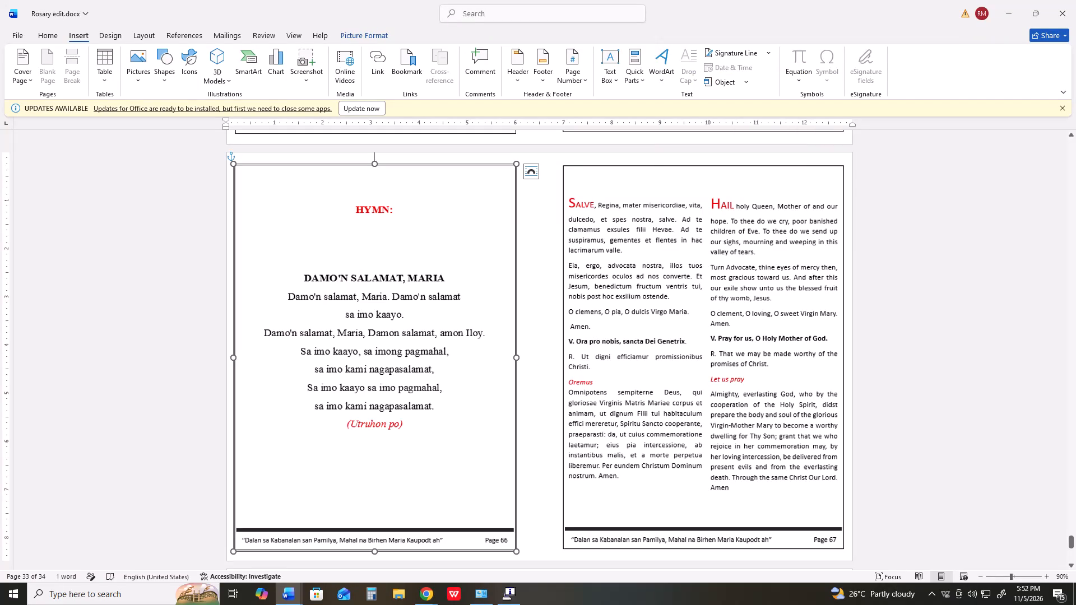
pyautogui.hotkey('ctrl', 'p')
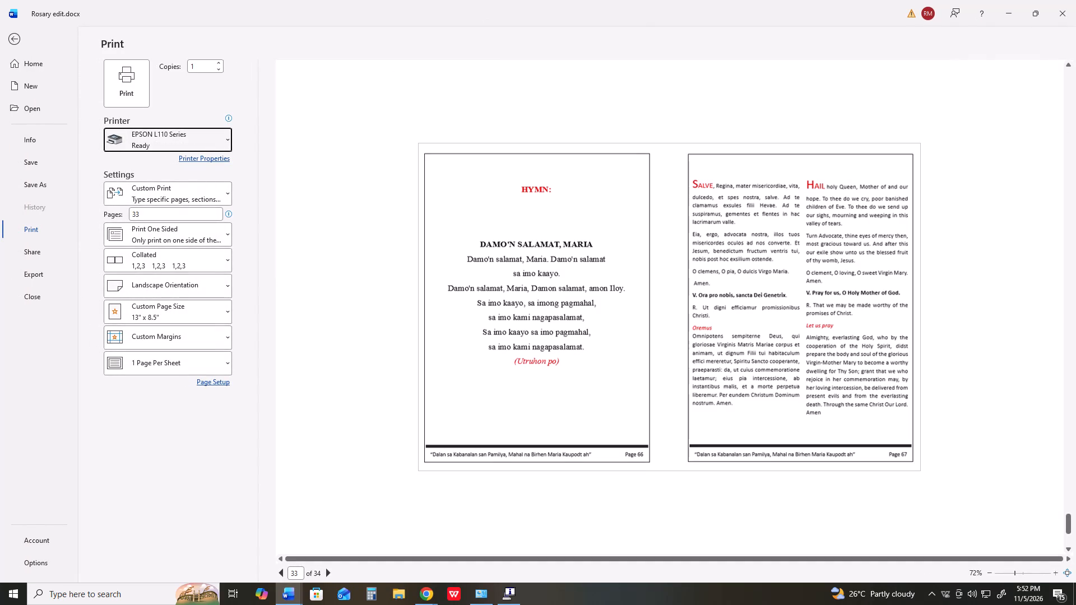
pyautogui.moveTo(147, 212); pyautogui.dragTo(141, 213)
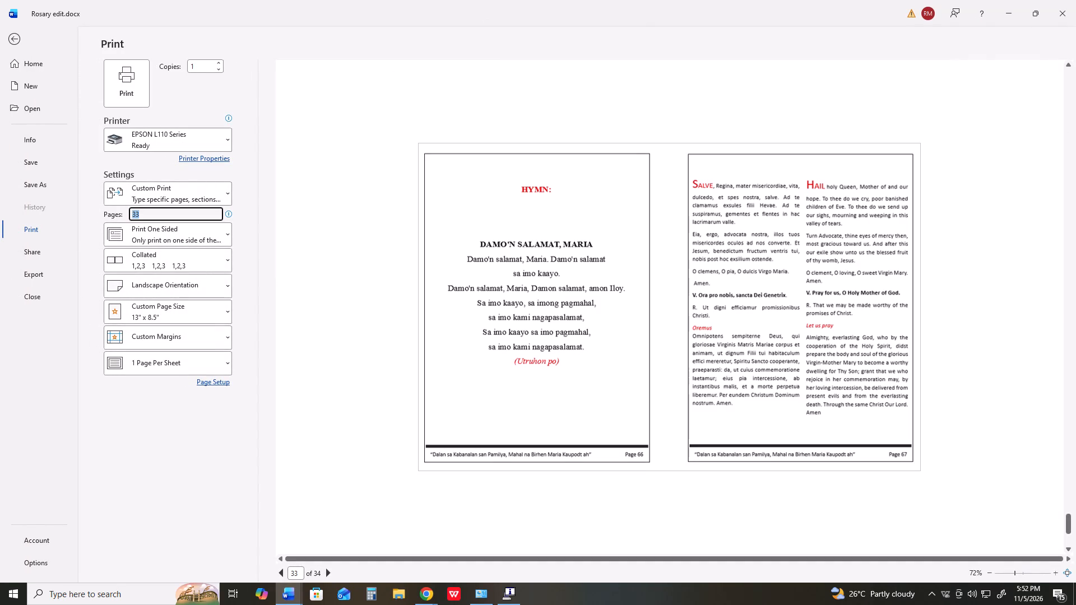
pyautogui.press('3')
pyautogui.press('4')
pyautogui.press('Return')
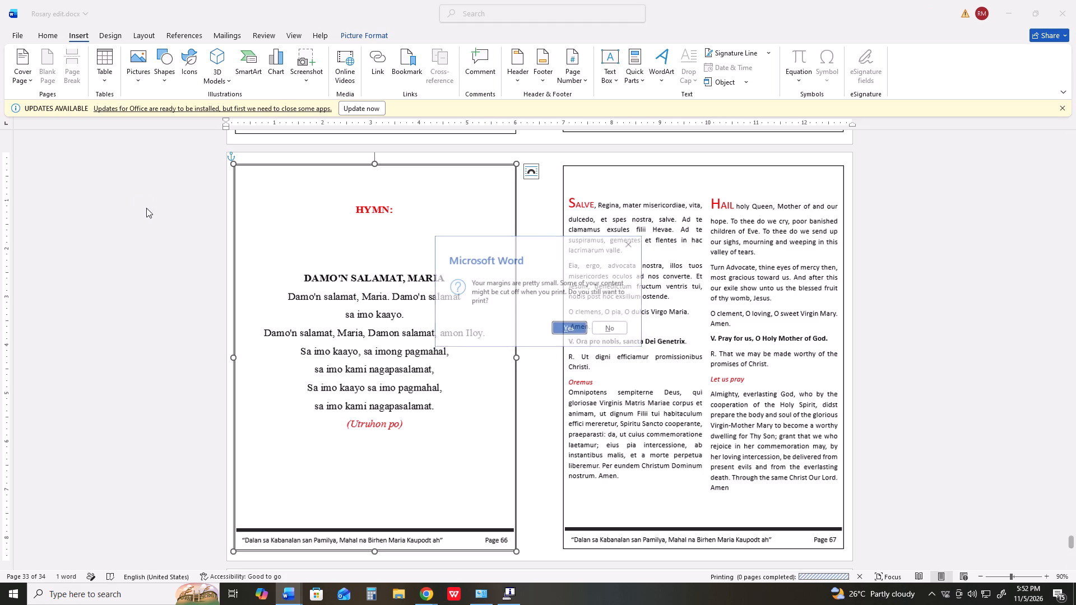
pyautogui.click(565, 327)
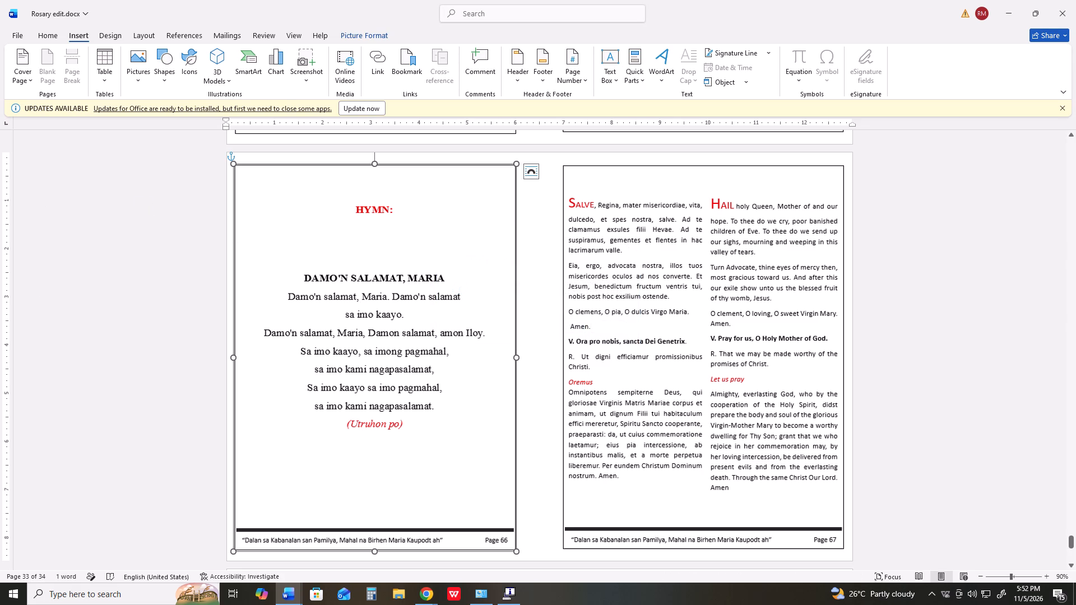
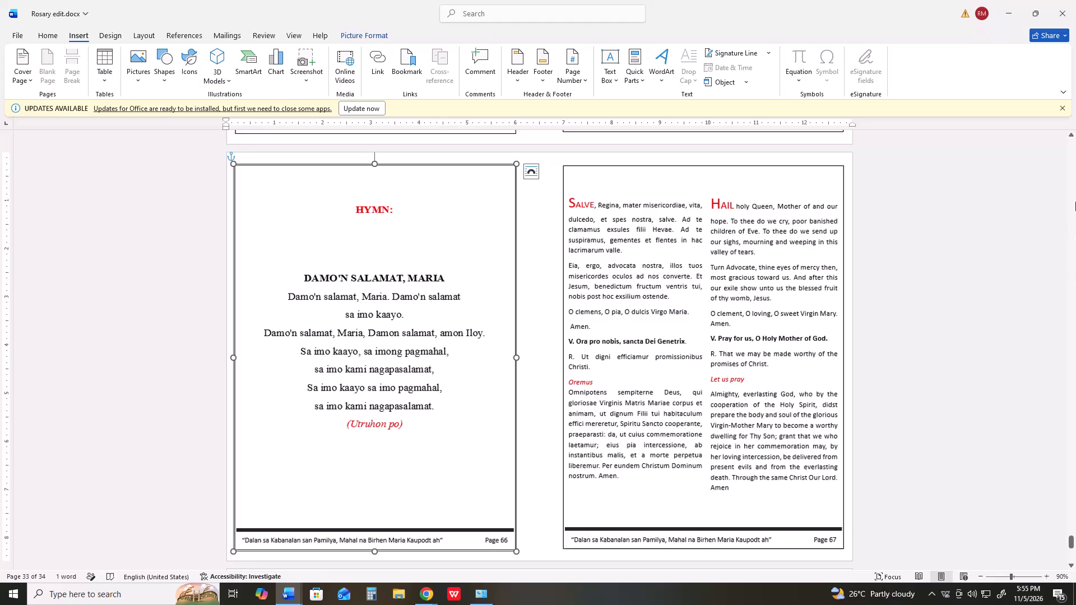
# Examine the booklet's opening sheets, from the page 1 quotation through the Immaculate Mother hymn to the welcome prayer.
pyautogui.scroll(6, 1071, 186)
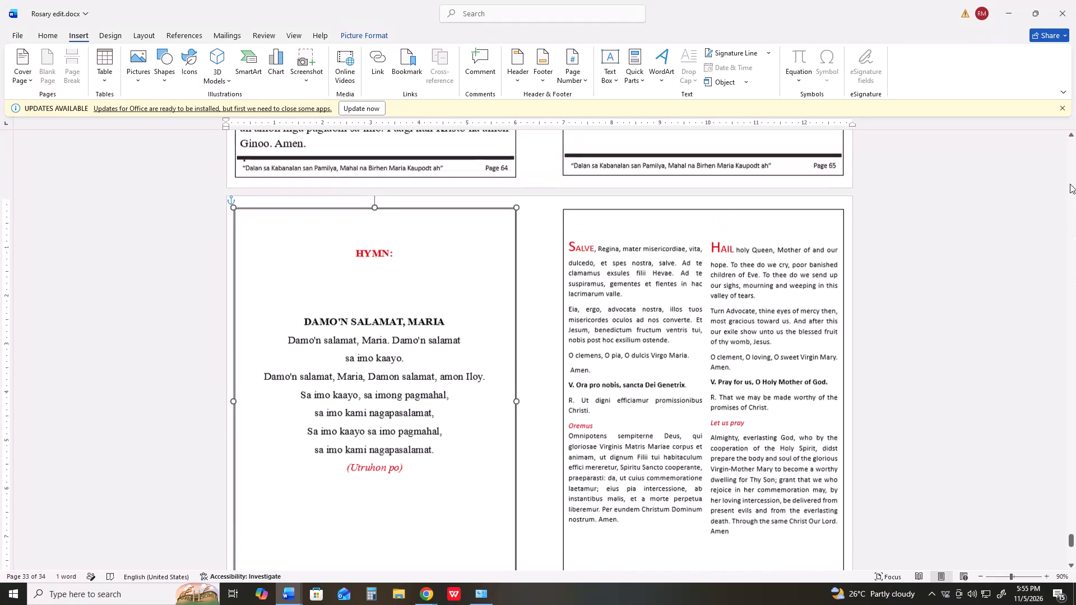
pyautogui.scroll(3, 1070, 184)
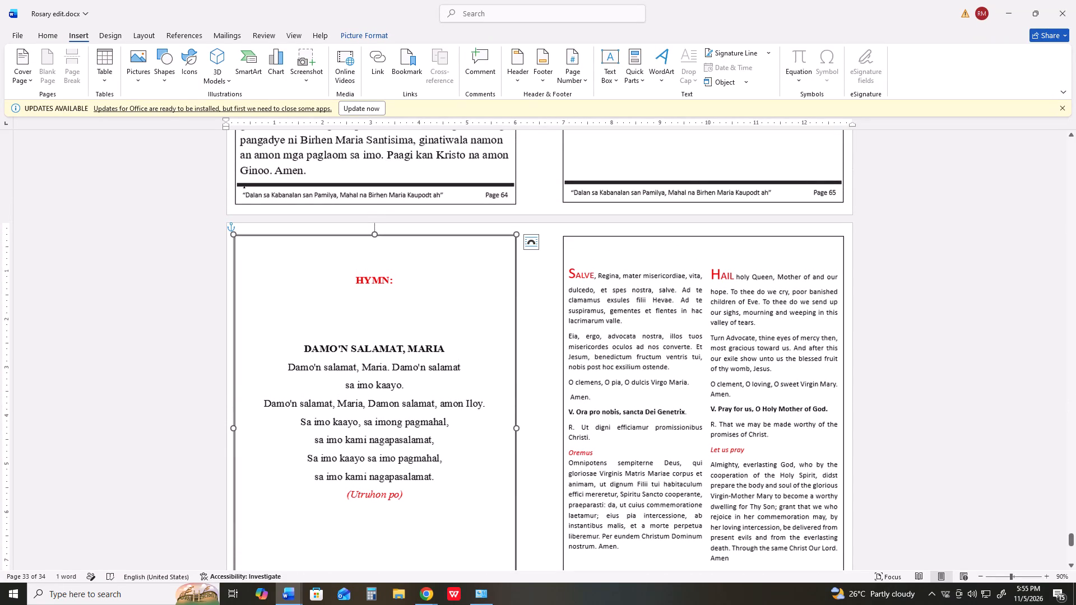
pyautogui.moveTo(1070, 540); pyautogui.dragTo(1075, 272)
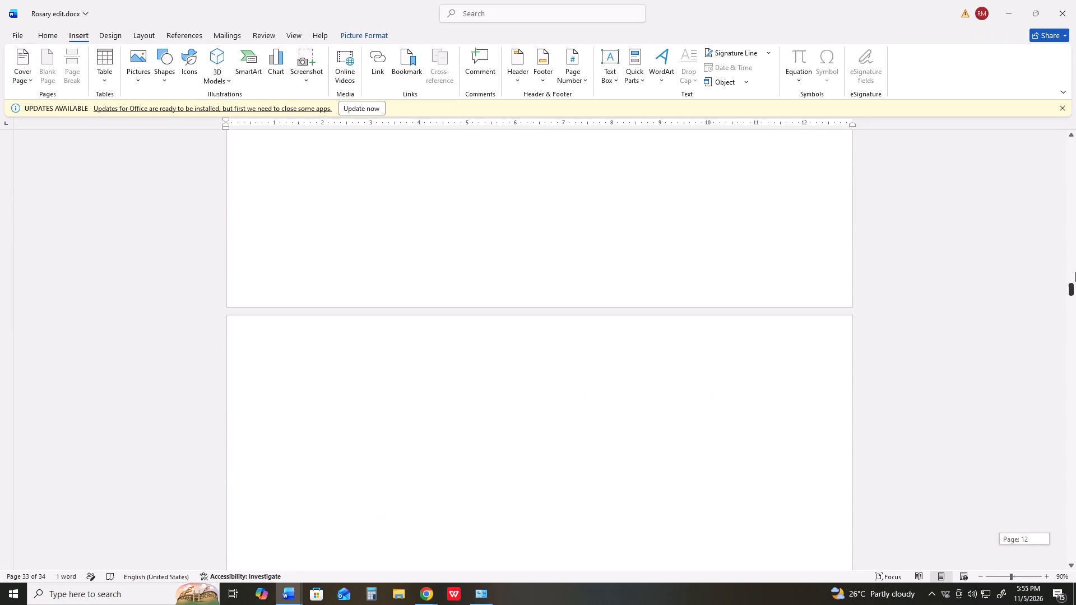
pyautogui.moveTo(1075, 272); pyautogui.dragTo(1075, 144)
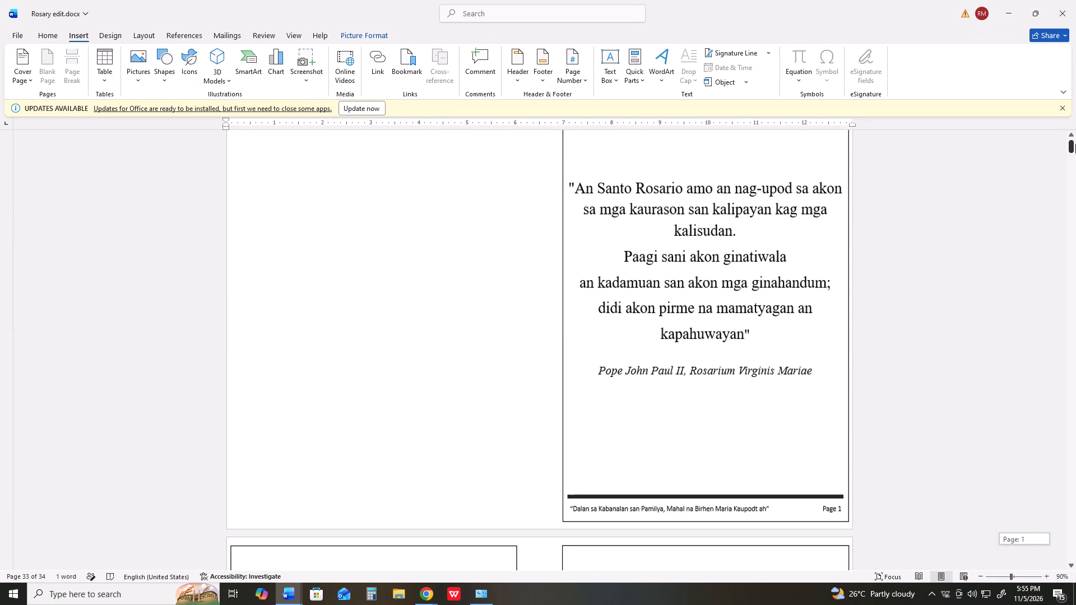
pyautogui.moveTo(1075, 144); pyautogui.dragTo(1074, 145)
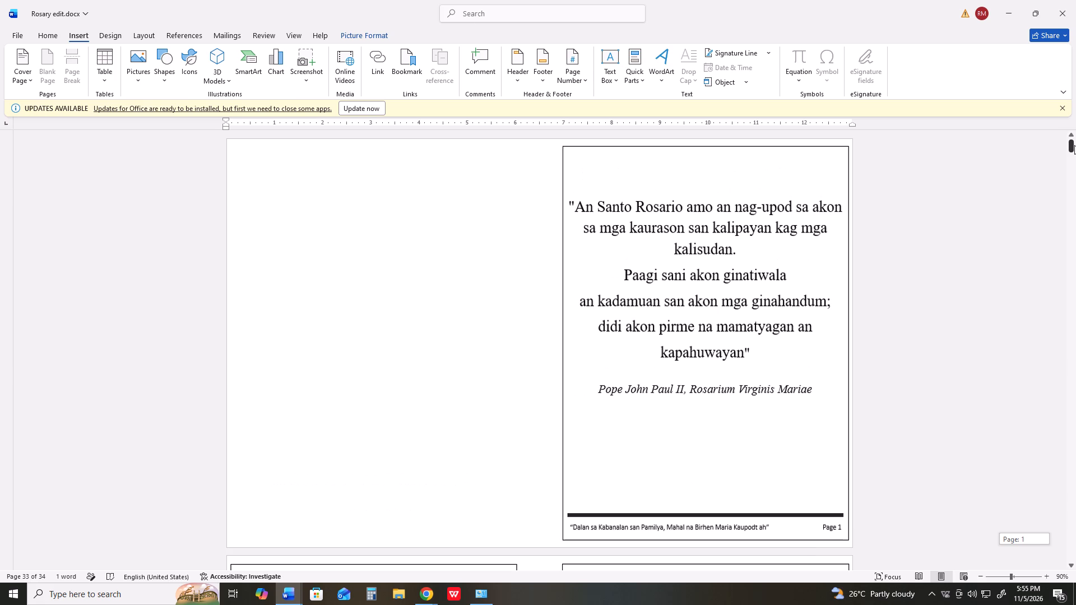
pyautogui.moveTo(1074, 145); pyautogui.dragTo(1069, 167)
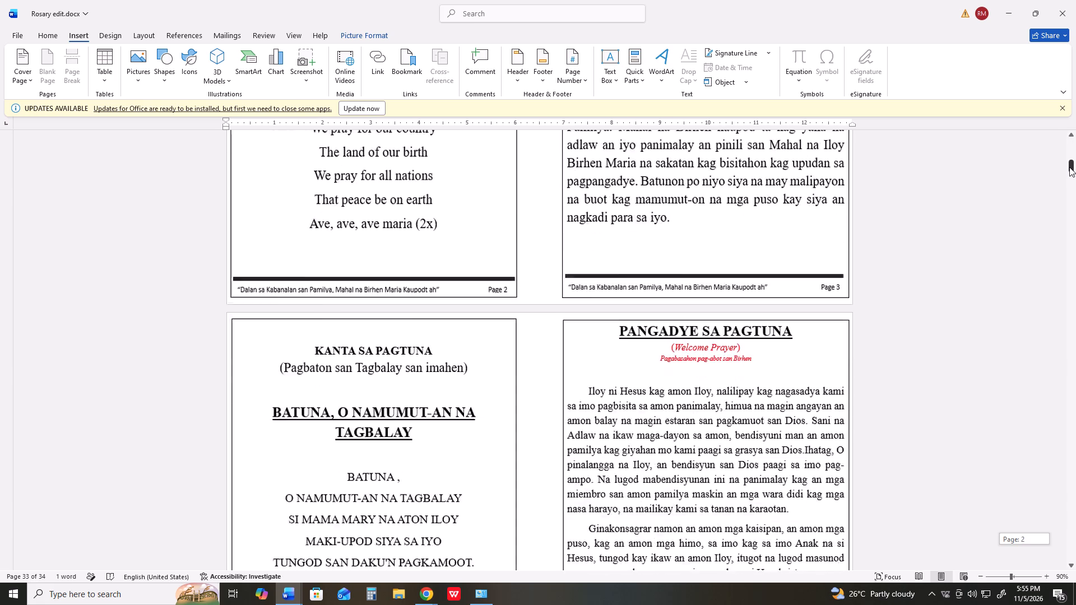
pyautogui.moveTo(1069, 167); pyautogui.dragTo(1069, 160)
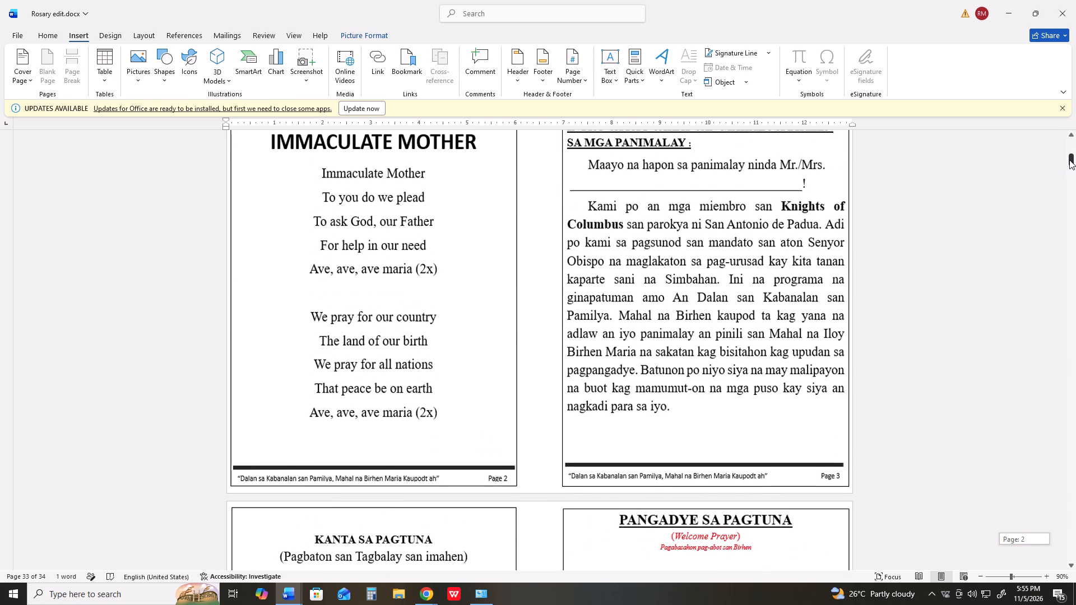
pyautogui.moveTo(1069, 160); pyautogui.dragTo(1069, 157)
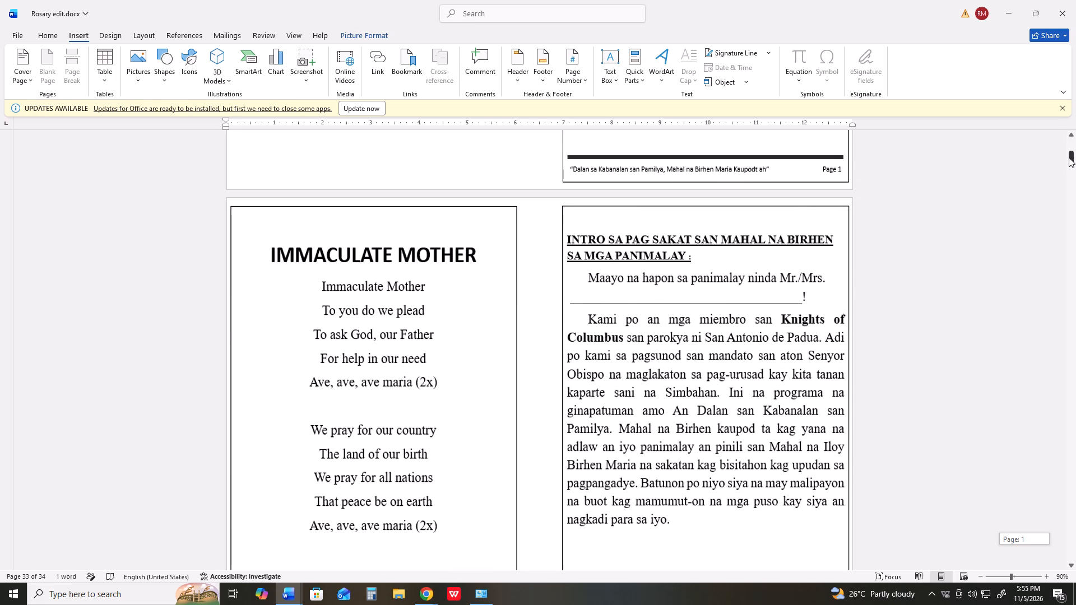
pyautogui.moveTo(1069, 157); pyautogui.dragTo(1068, 146)
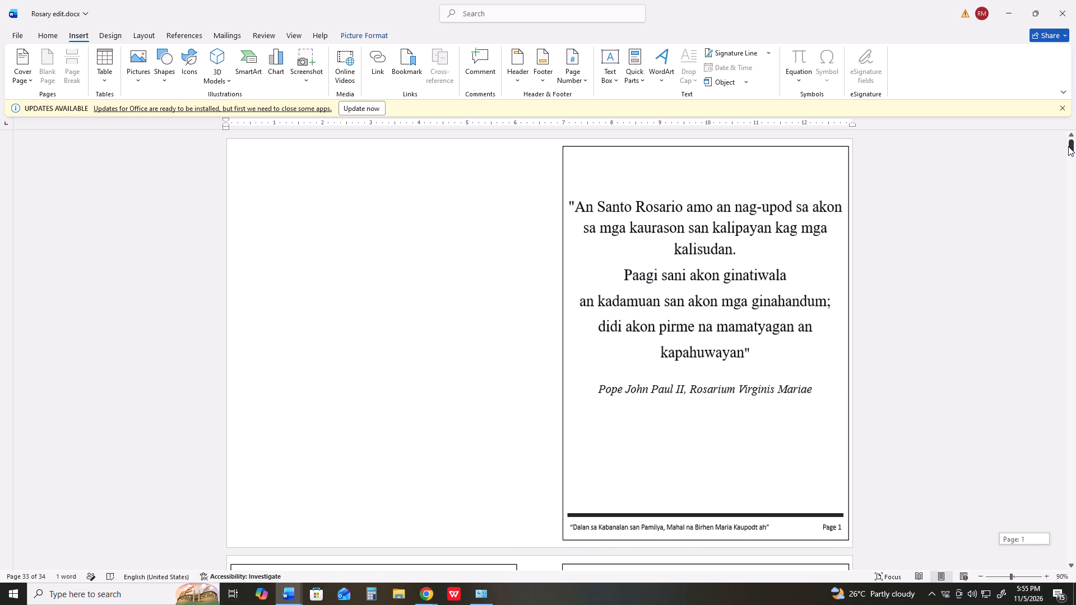
pyautogui.moveTo(1068, 146); pyautogui.dragTo(1068, 148)
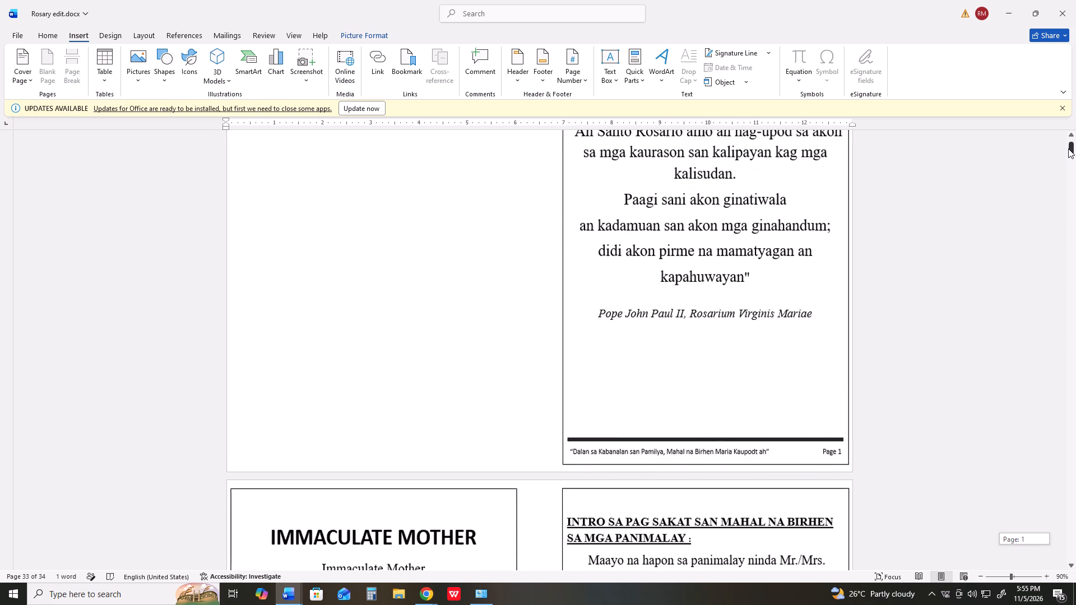
pyautogui.moveTo(1068, 148); pyautogui.dragTo(1069, 151)
# Clear the custom page range in the print settings so the whole document is selected for printing.
pyautogui.hotkey('ctrl', 'p')
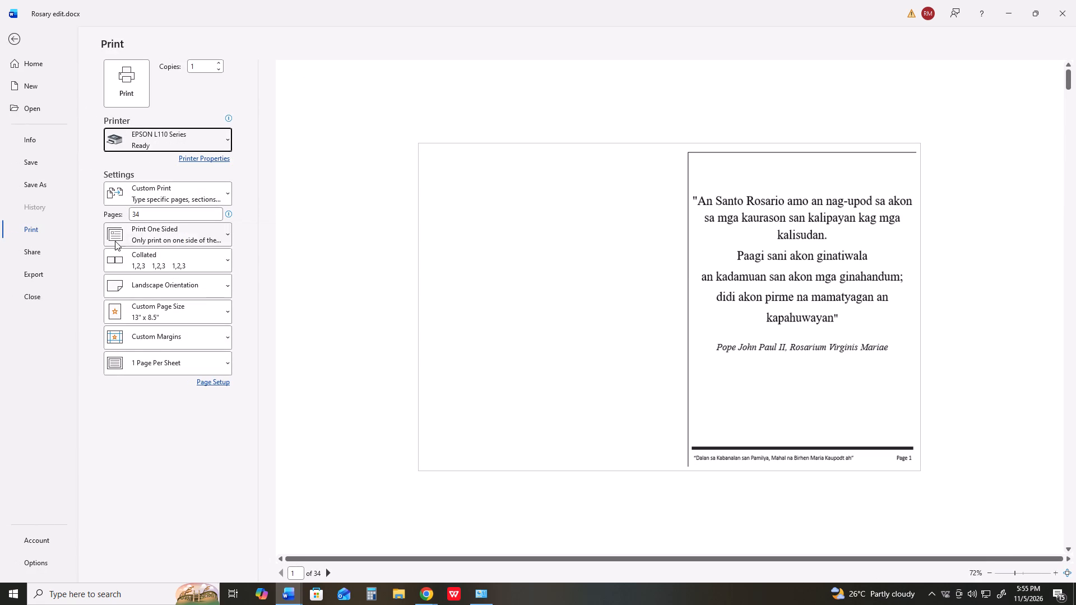
pyautogui.click(89, 253)
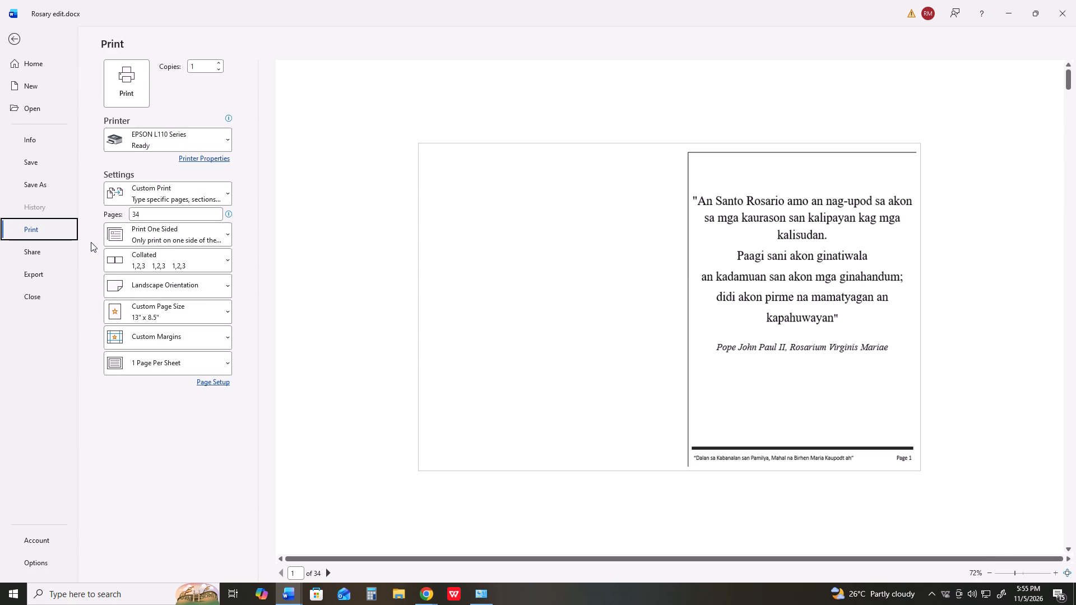
pyautogui.click(45, 335)
pyautogui.click(142, 214)
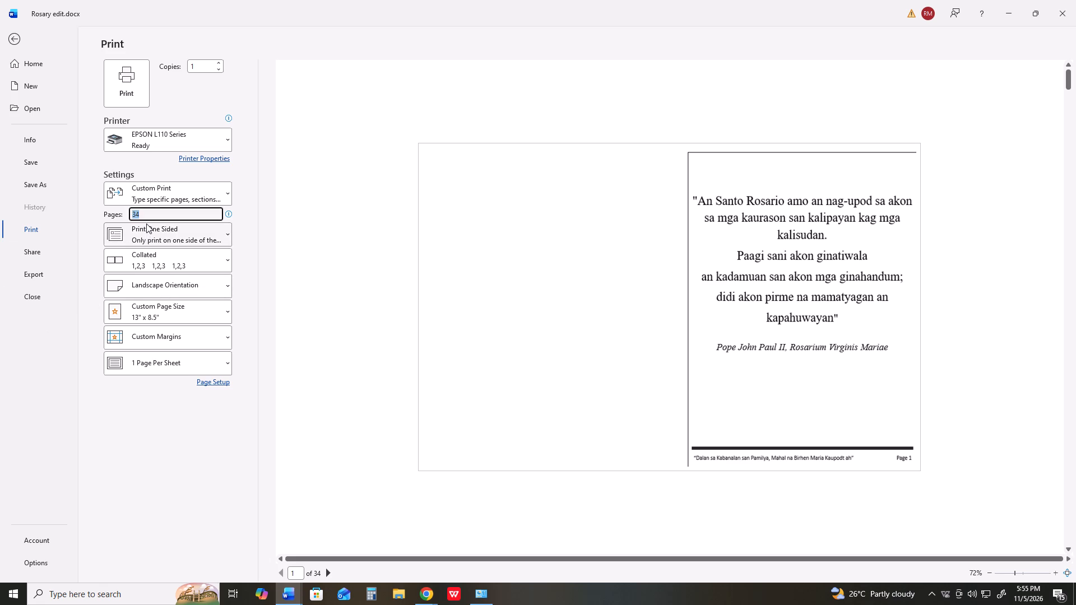
pyautogui.press('BackSpace')
pyautogui.press('BackSpace')
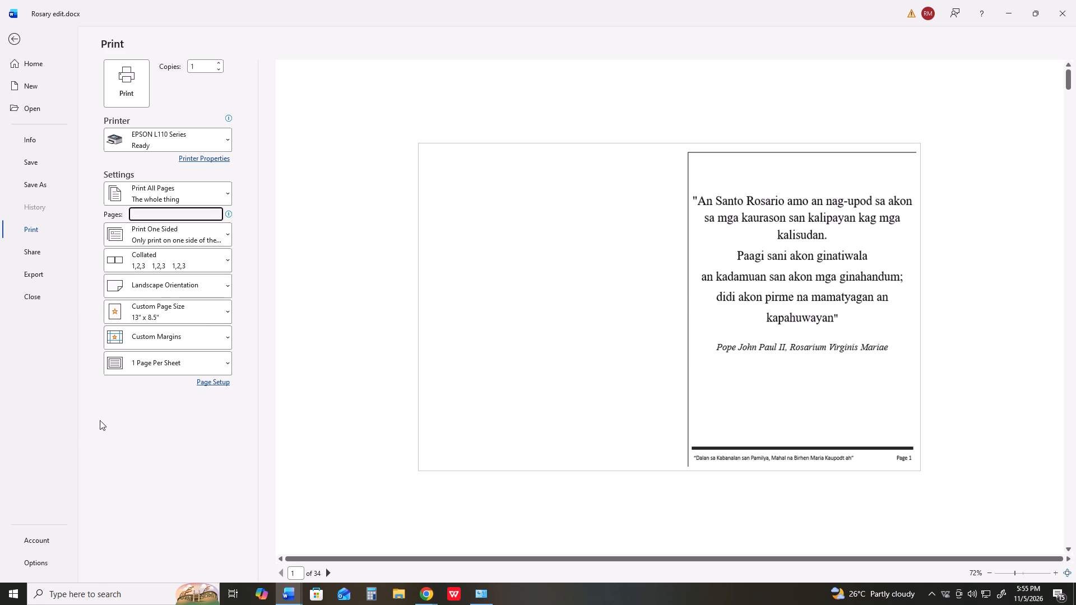
pyautogui.click(80, 430)
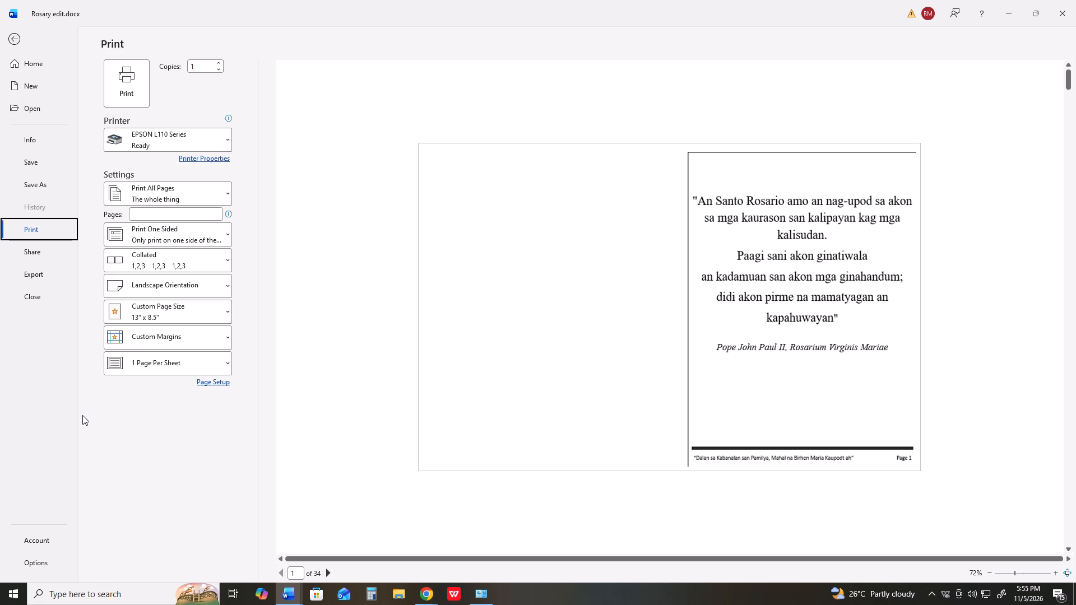
# Review the print preview's closing sheets, including the final cover sheet and pages 60–61, and return to the document without printing.
pyautogui.click(1069, 76)
pyautogui.moveTo(1068, 74); pyautogui.dragTo(1050, 319)
pyautogui.moveTo(1050, 319); pyautogui.dragTo(1066, 541)
pyautogui.moveTo(1066, 537); pyautogui.dragTo(1069, 517)
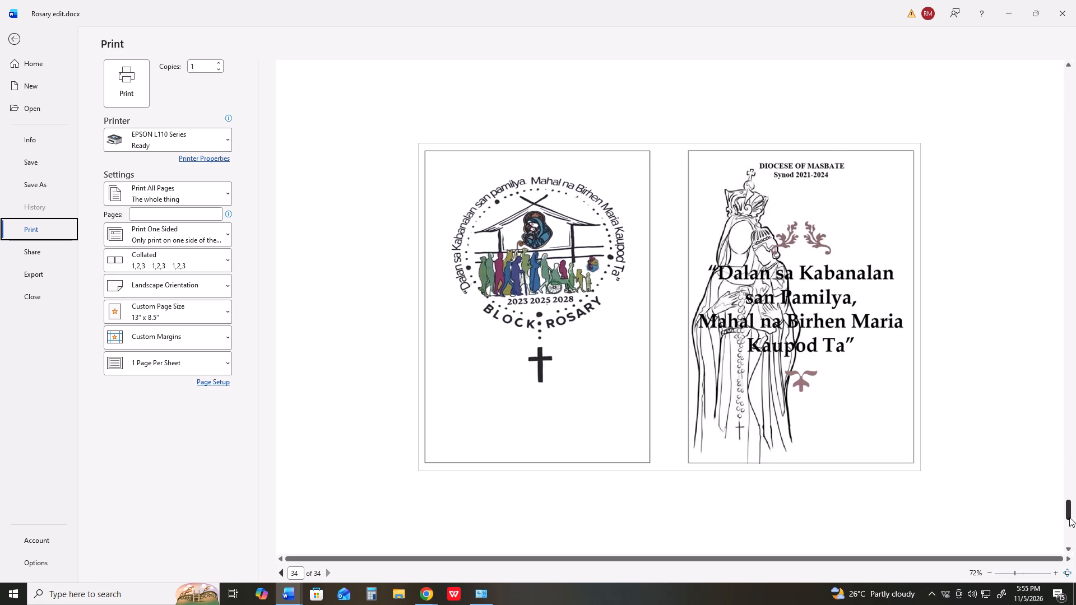
pyautogui.moveTo(1068, 514); pyautogui.dragTo(1068, 541)
pyautogui.moveTo(1068, 537); pyautogui.dragTo(1070, 511)
pyautogui.moveTo(1070, 511); pyautogui.dragTo(1072, 488)
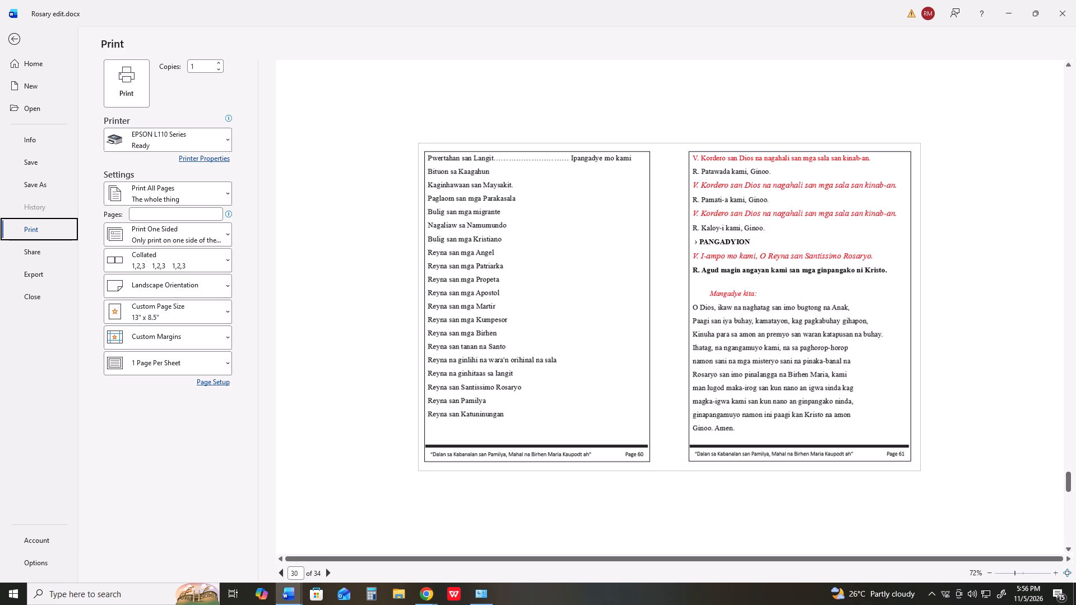
pyautogui.press('Down')
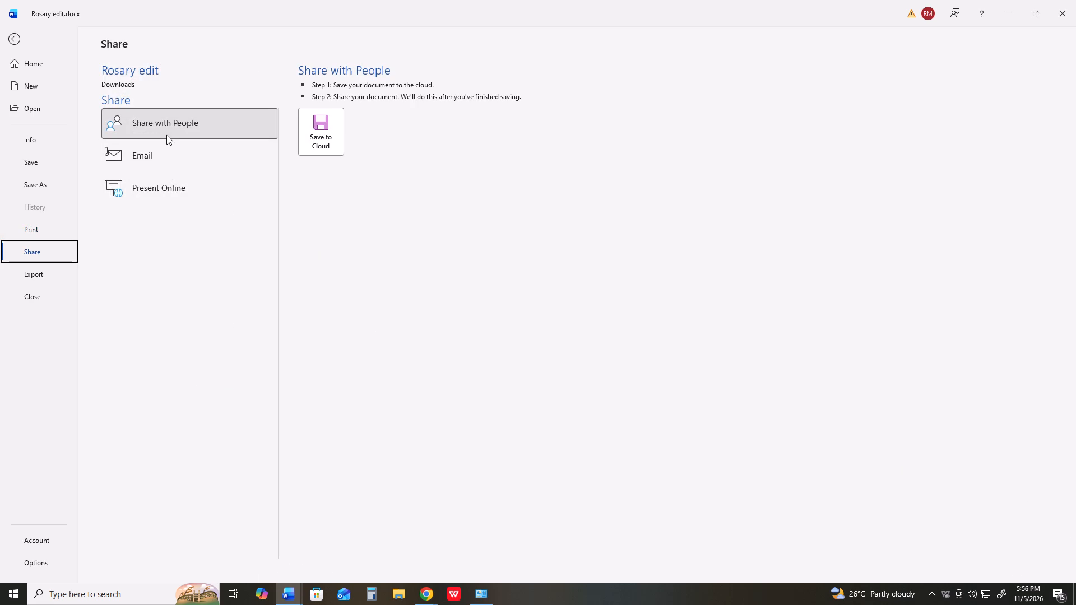
pyautogui.click(8, 41)
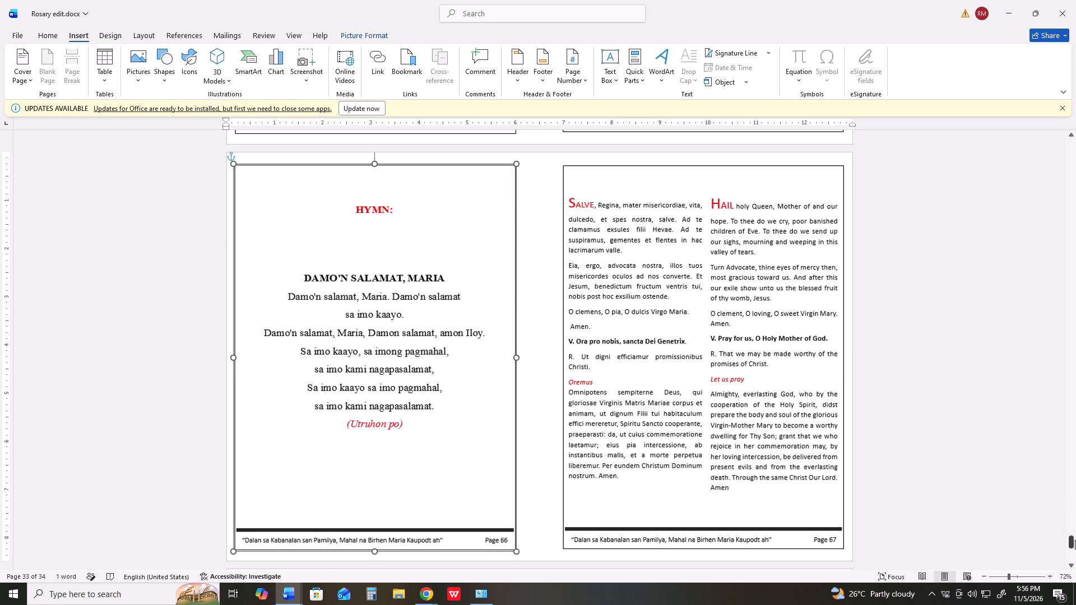
# Examine the sheet with pages 66–67, the final cover sheet and the booklet's first sheet in the document.
pyautogui.moveTo(1073, 542); pyautogui.dragTo(1071, 545)
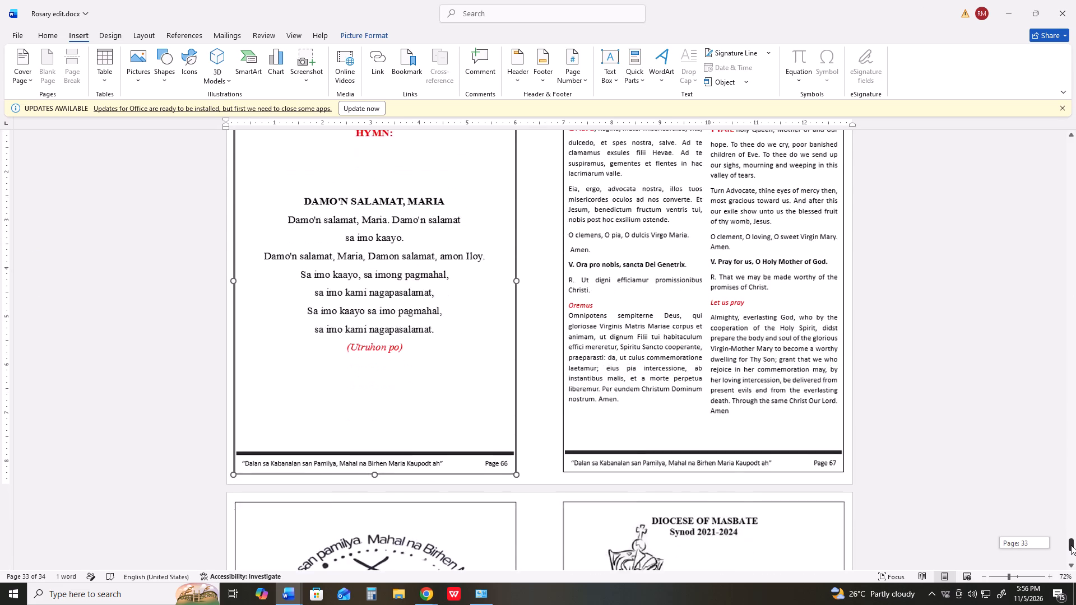
pyautogui.moveTo(1071, 545); pyautogui.dragTo(1071, 548)
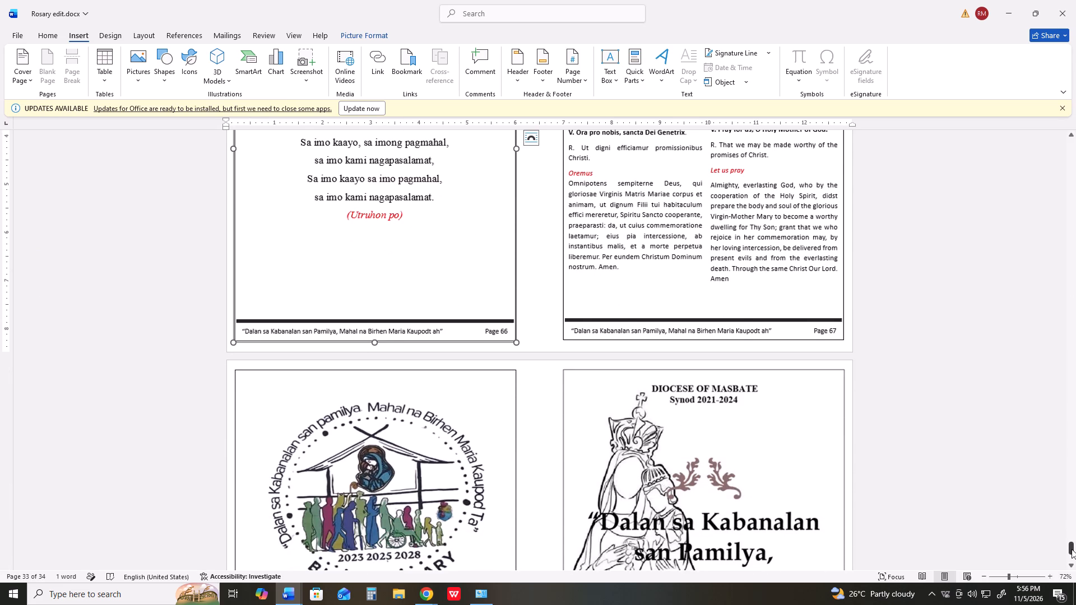
pyautogui.moveTo(1072, 549); pyautogui.dragTo(1071, 557)
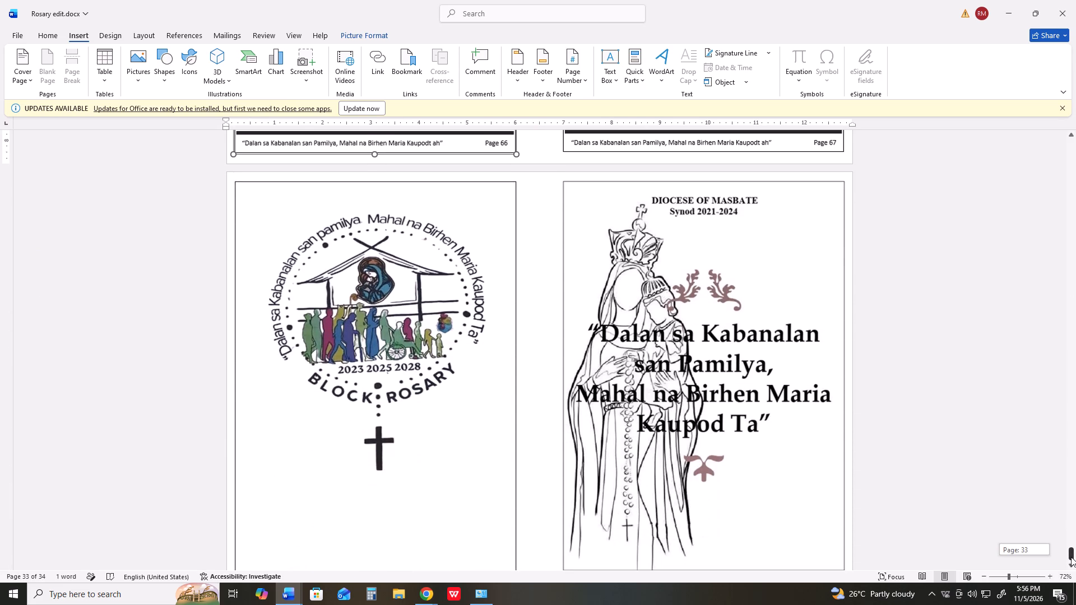
pyautogui.moveTo(1071, 557); pyautogui.dragTo(1071, 558)
pyautogui.click(1071, 555)
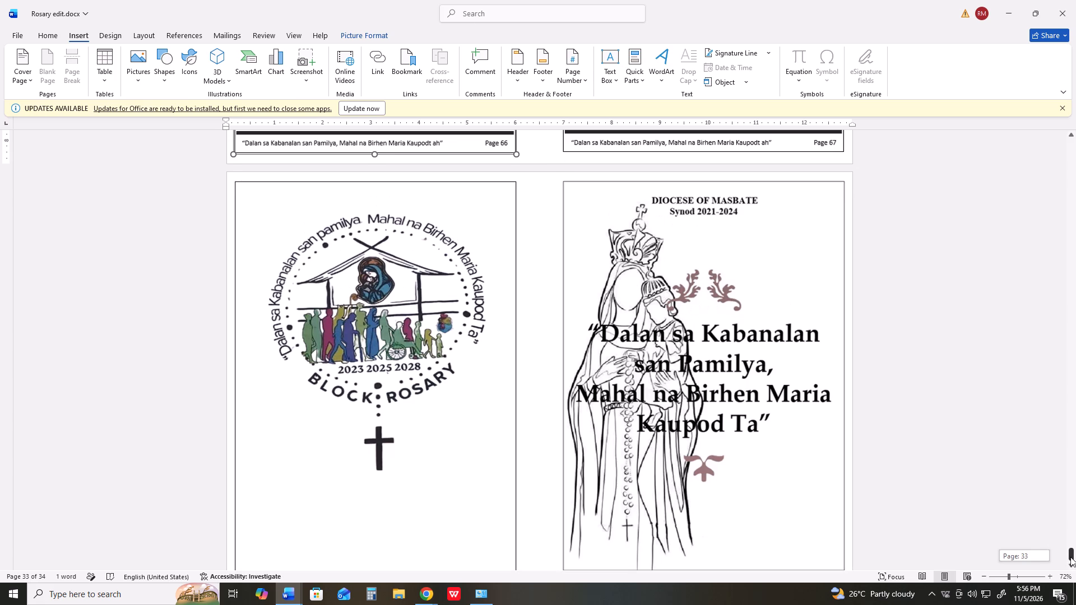
pyautogui.moveTo(1070, 555); pyautogui.dragTo(1071, 544)
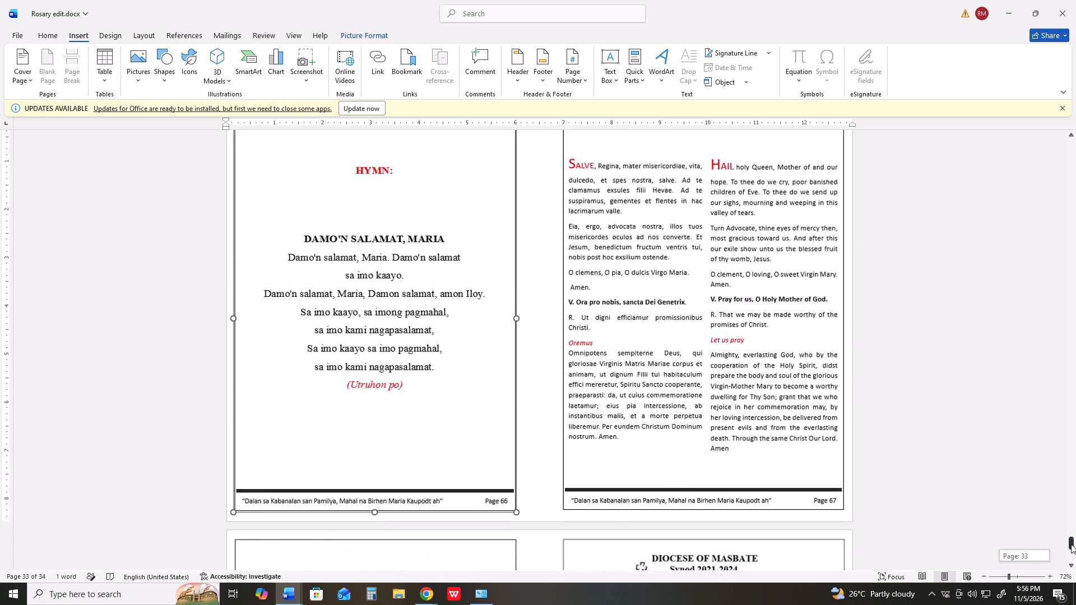
pyautogui.moveTo(1071, 544); pyautogui.dragTo(1072, 543)
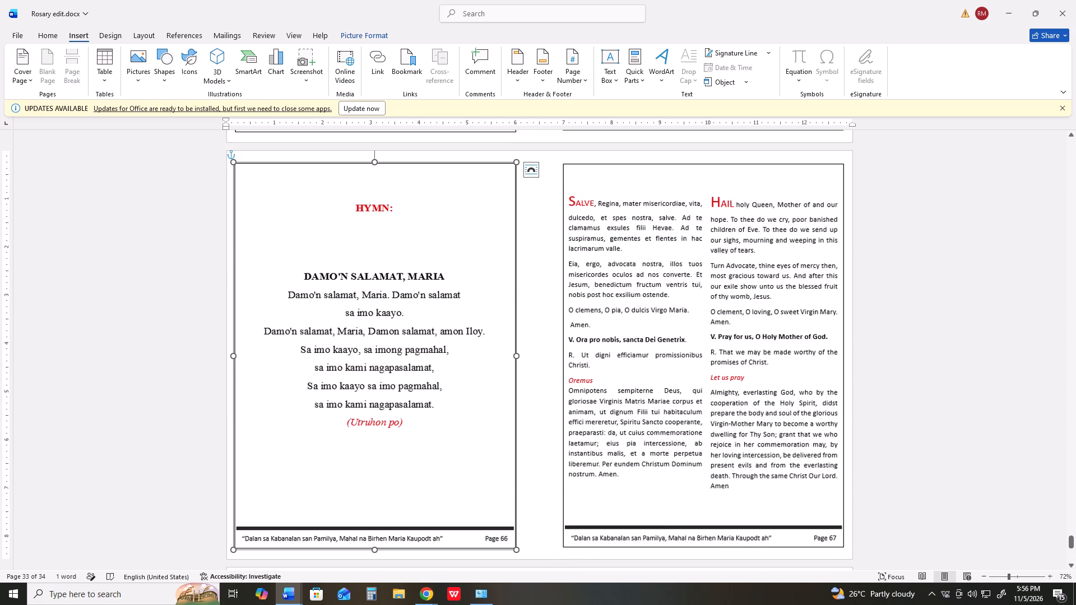
pyautogui.click(1072, 543)
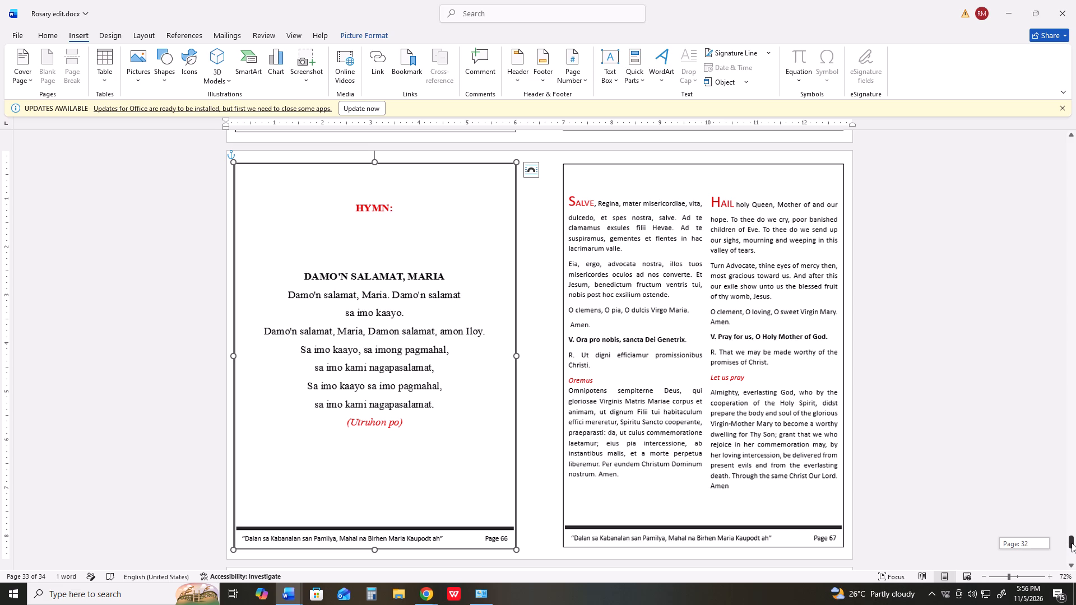
pyautogui.click(1072, 543)
pyautogui.click(1037, 535)
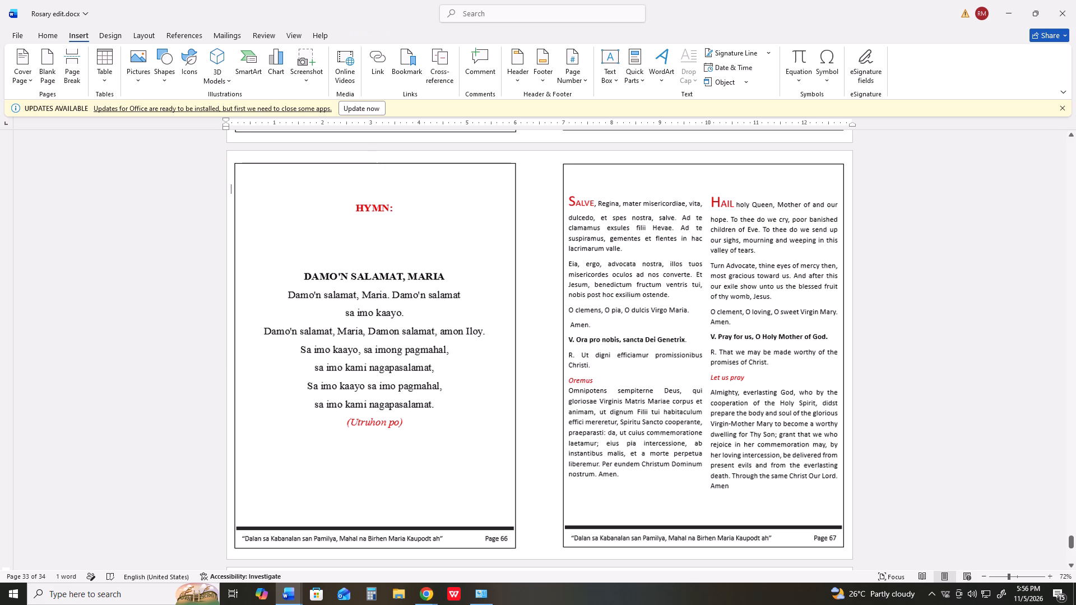
pyautogui.click(1069, 541)
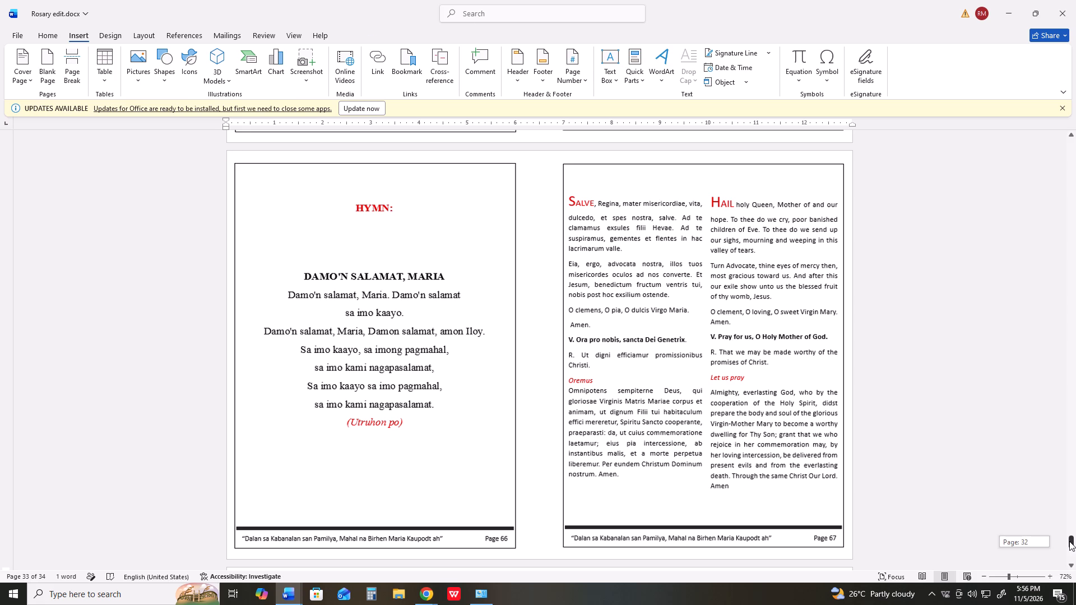
pyautogui.click(1072, 542)
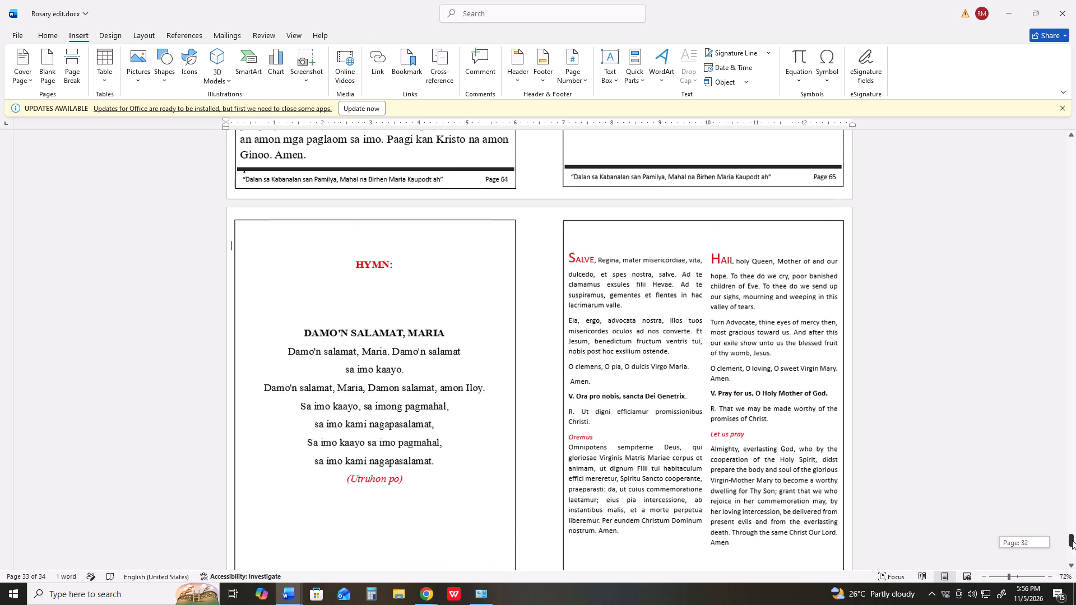
pyautogui.click(1072, 539)
pyautogui.click(1072, 539)
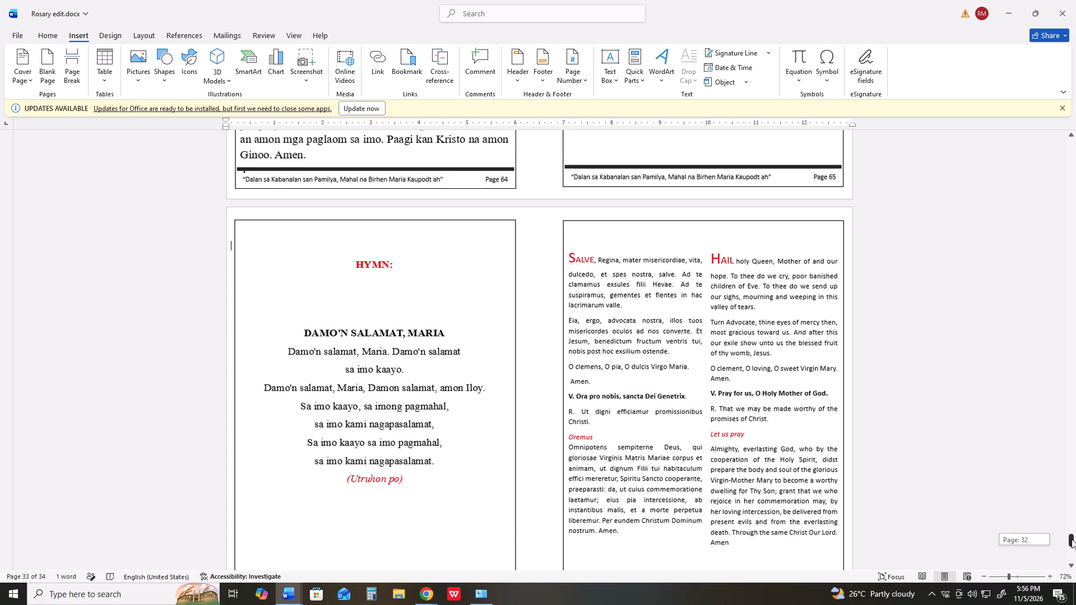
pyautogui.click(1072, 539)
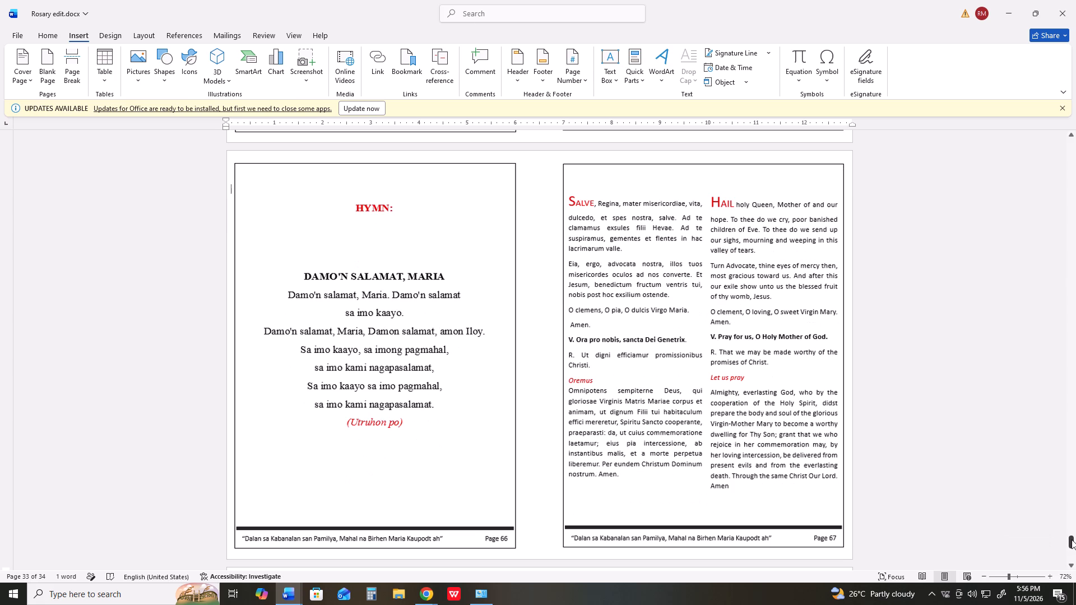
pyautogui.moveTo(1071, 540); pyautogui.dragTo(1074, 145)
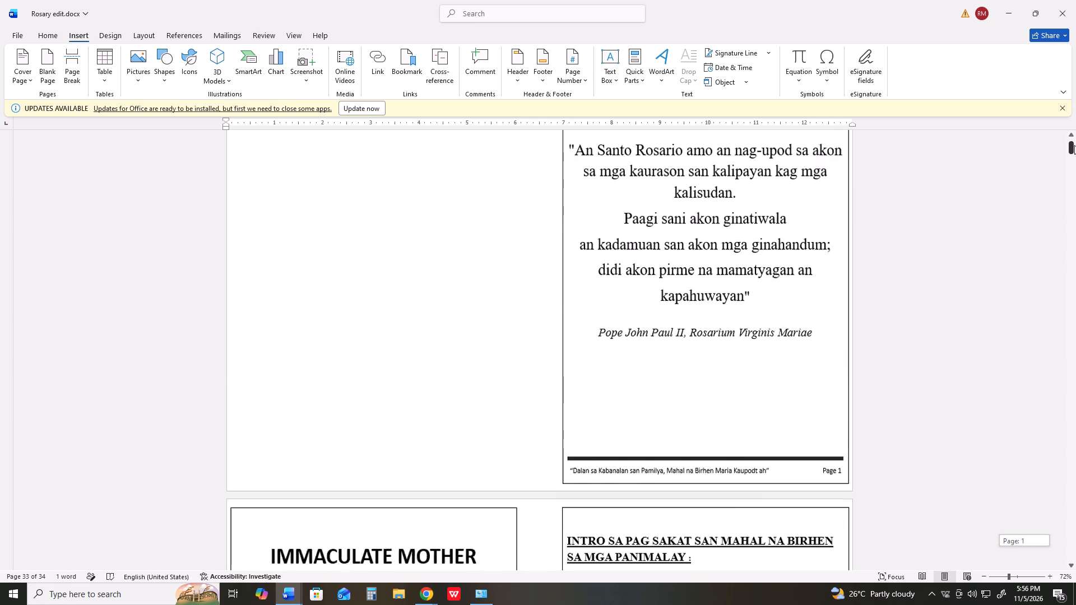
# Examine the booklet's opening sheets in the document, from the page 1 quotation to the Immaculate Mother hymn.
pyautogui.moveTo(1074, 145); pyautogui.dragTo(1074, 145)
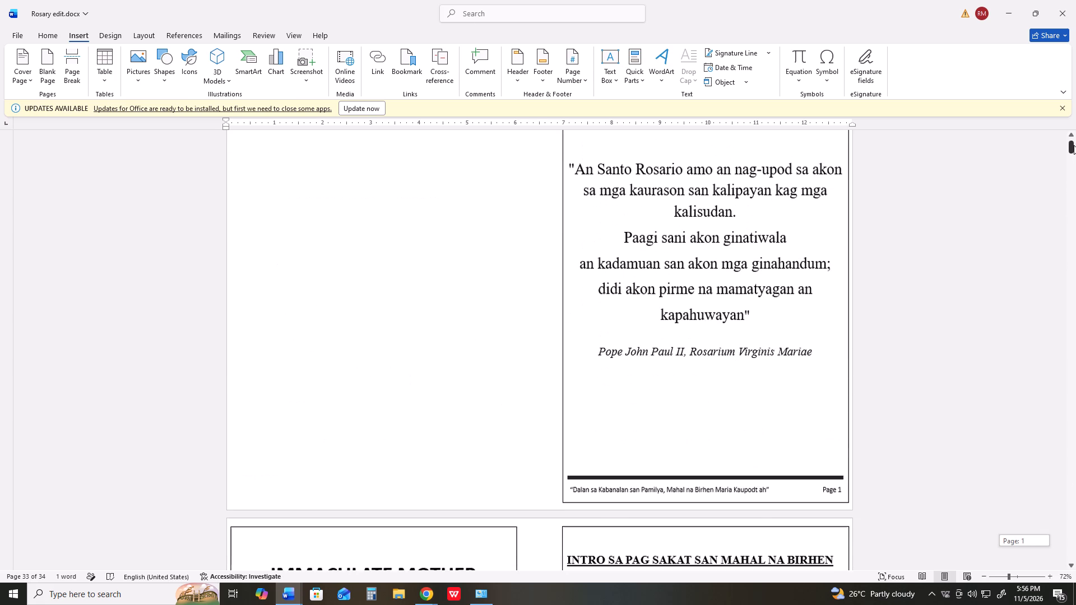
pyautogui.moveTo(1074, 145); pyautogui.dragTo(1074, 144)
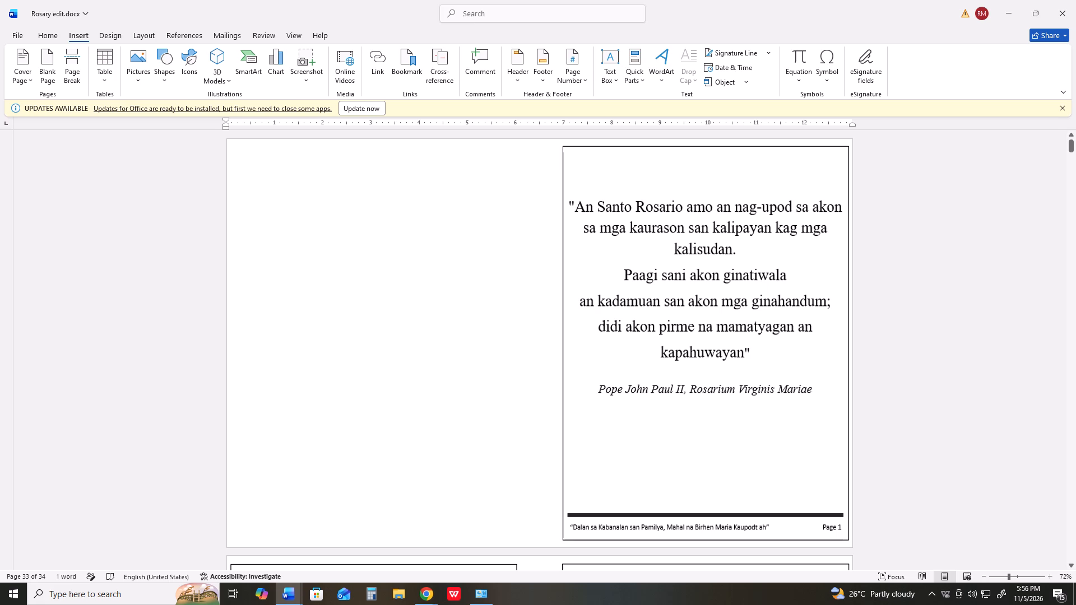
pyautogui.scroll(-4, 850, 304)
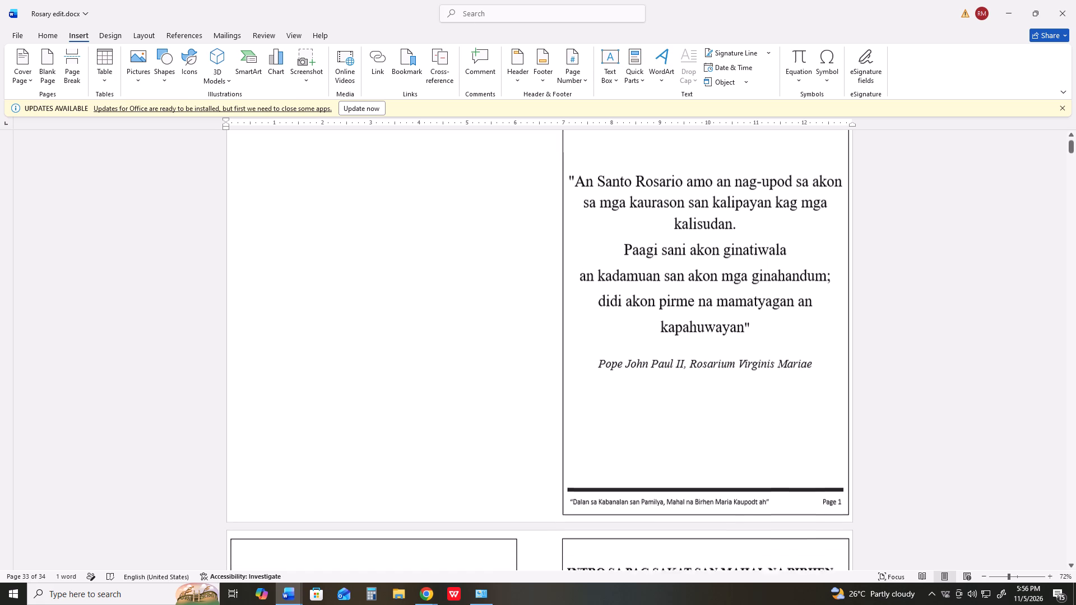
pyautogui.scroll(-20, 851, 303)
pyautogui.scroll(-9, 851, 303)
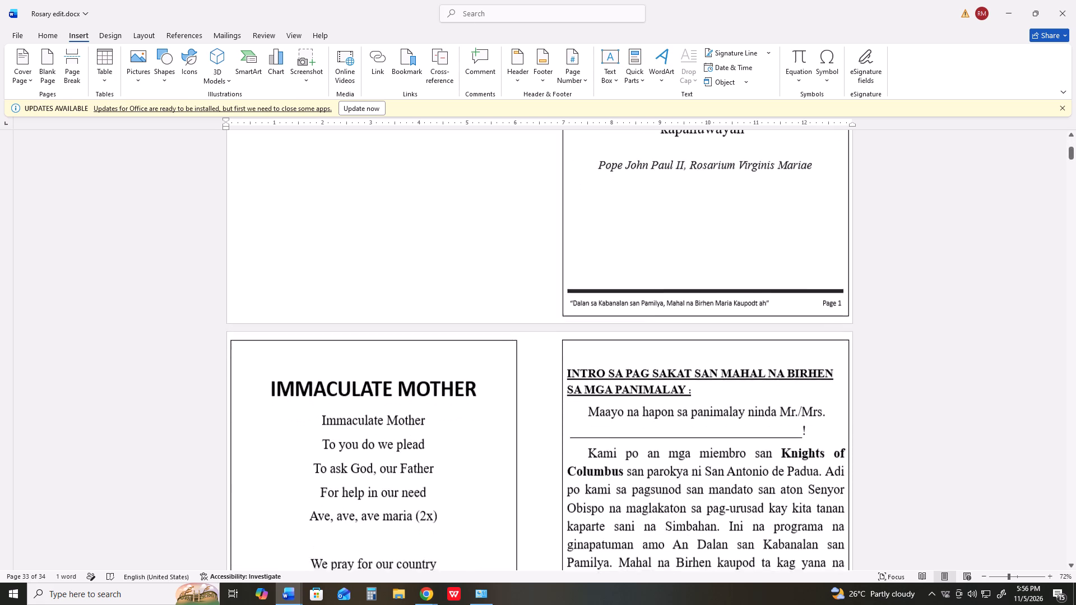
pyautogui.scroll(-2, 848, 300)
pyautogui.scroll(20, 849, 300)
pyautogui.scroll(2, 849, 300)
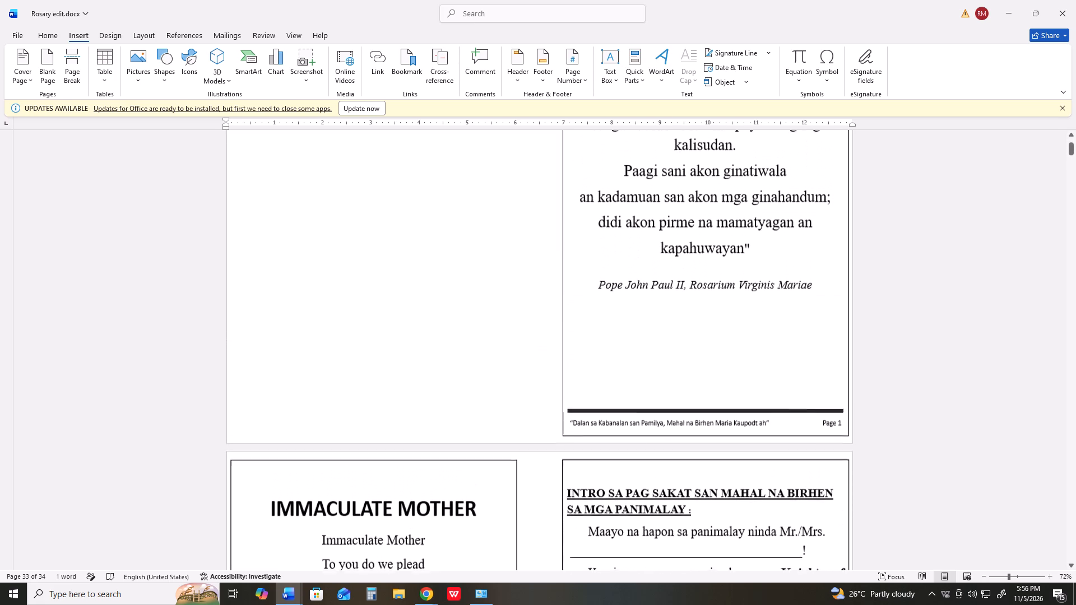
pyautogui.scroll(13, 843, 300)
pyautogui.scroll(-1, 840, 300)
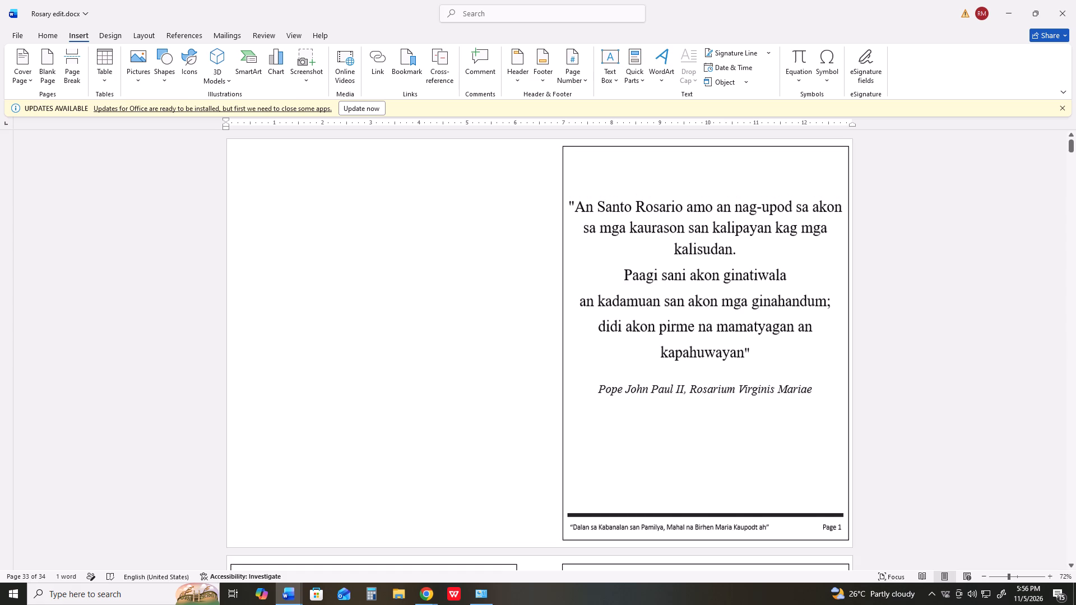
pyautogui.scroll(-3, 840, 300)
pyautogui.scroll(2, 840, 300)
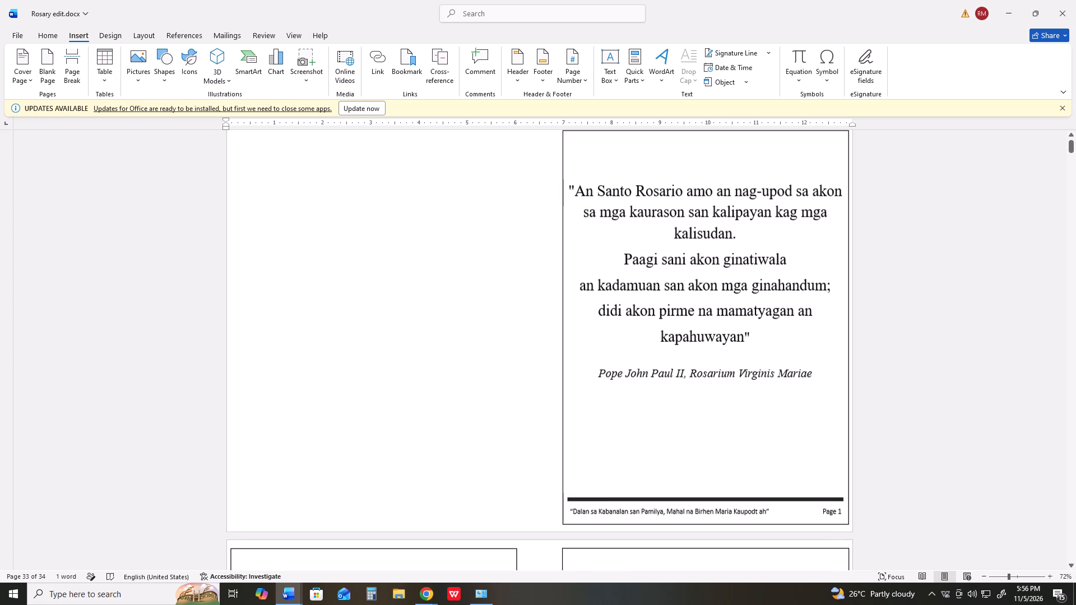
# Review the whole booklet in the print preview, from the first sheet through pages 66–67 and the final cover sheet.
pyautogui.hotkey('ctrl', 'p')
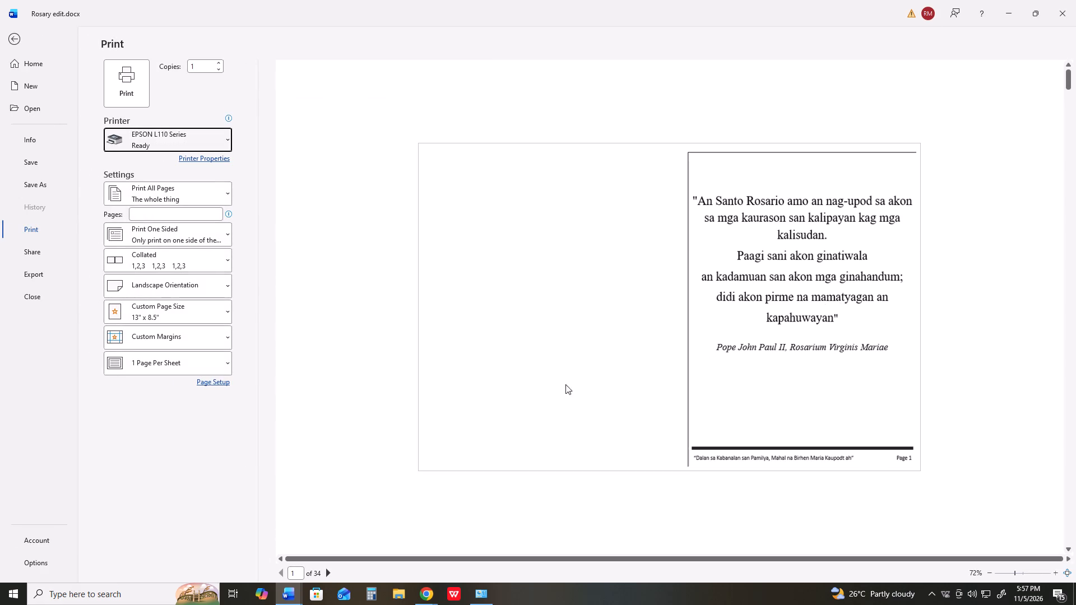
pyautogui.click(327, 573)
pyautogui.tripleClick(327, 573)
pyautogui.tripleClick(327, 573)
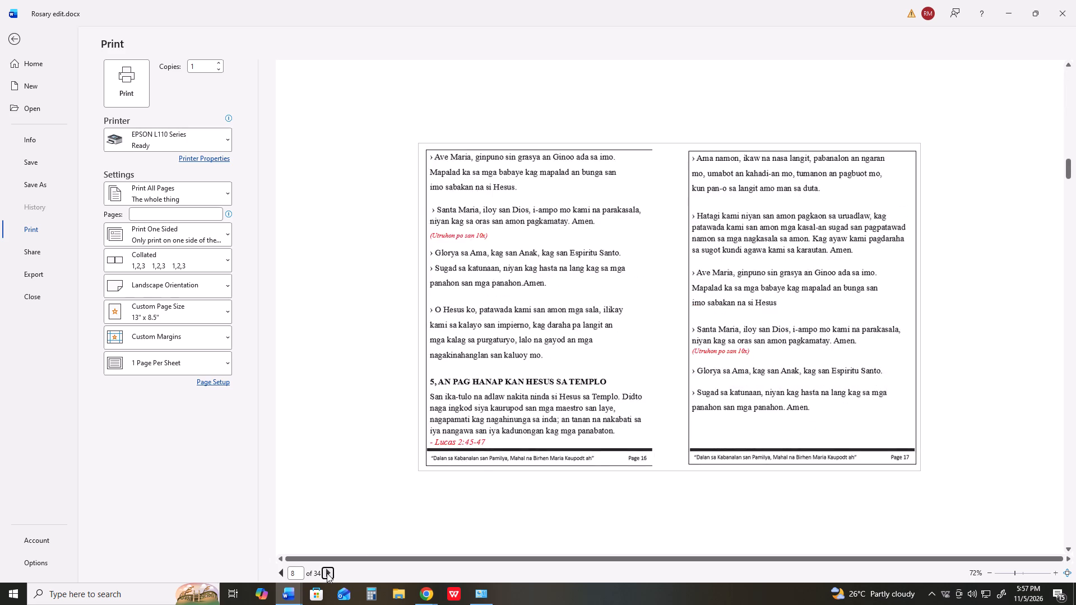
pyautogui.tripleClick(327, 573)
pyautogui.tripleClick(327, 573)
pyautogui.tripleClick(327, 573)
pyautogui.tripleClick(327, 573)
pyautogui.tripleClick(327, 573)
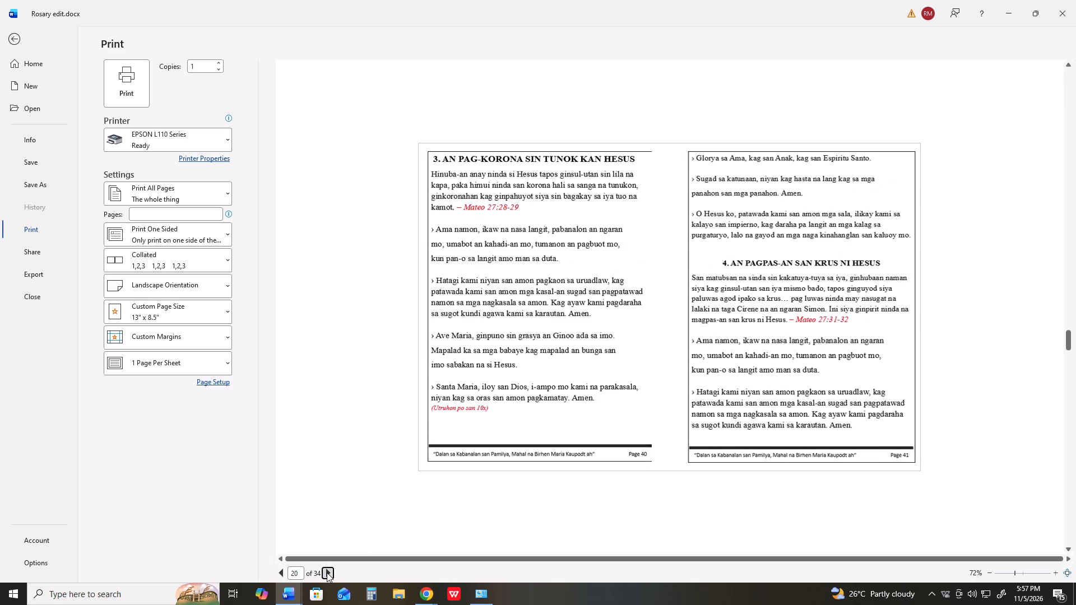
pyautogui.tripleClick(327, 573)
pyautogui.tripleClick(327, 573)
pyautogui.doubleClick(328, 572)
pyautogui.click(328, 572)
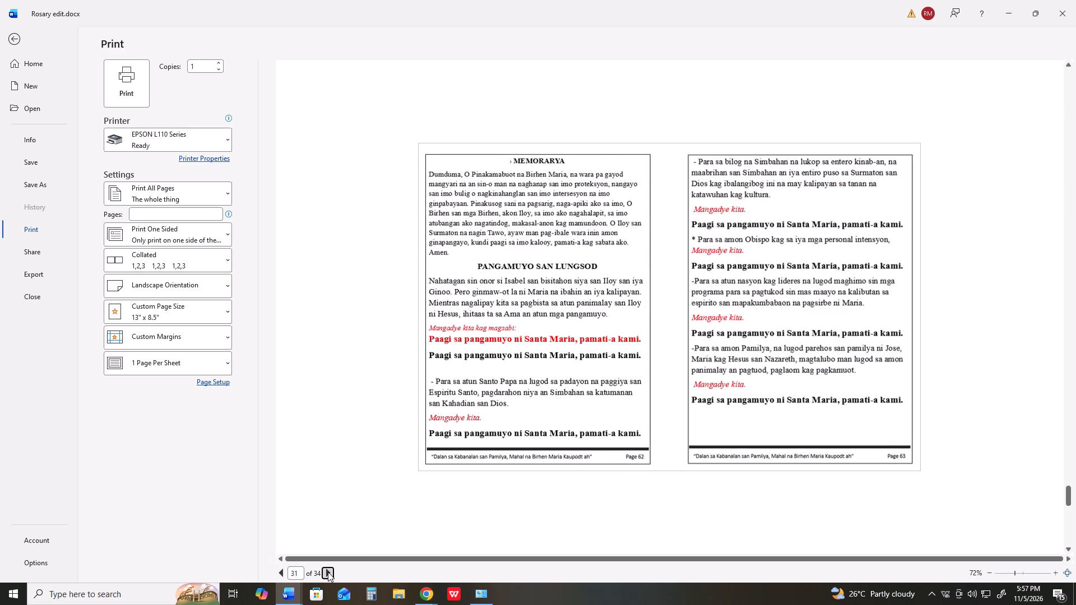
pyautogui.click(328, 571)
pyautogui.click(328, 571)
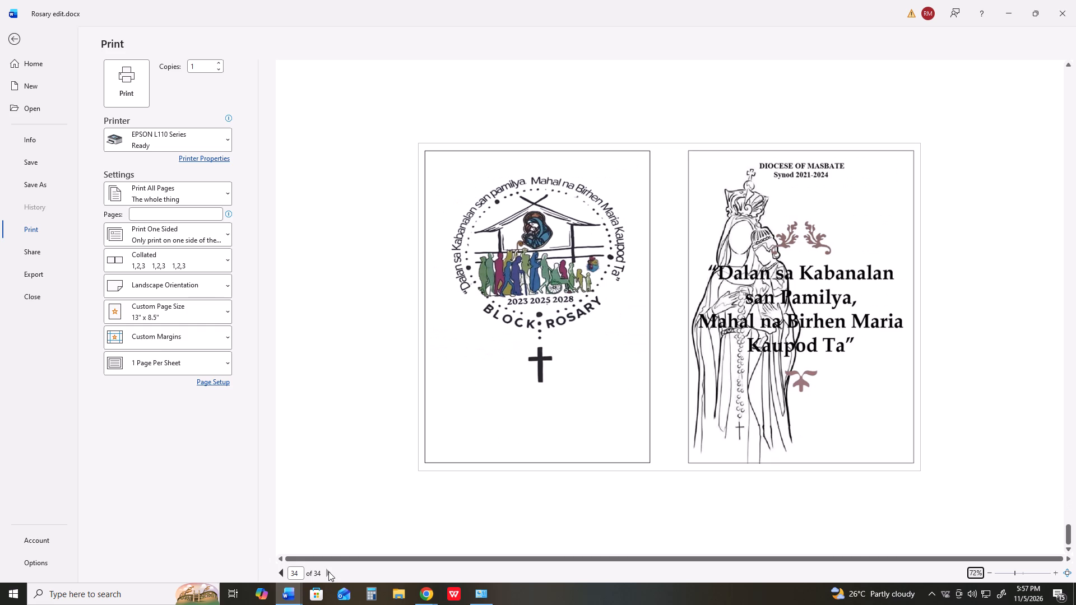
pyautogui.click(282, 574)
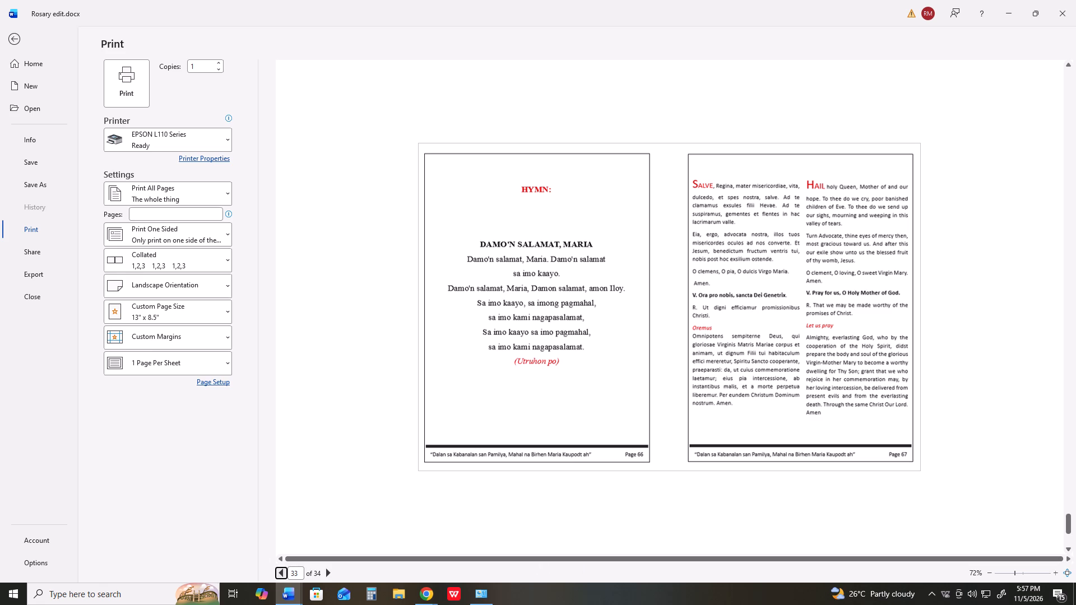
pyautogui.click(1069, 522)
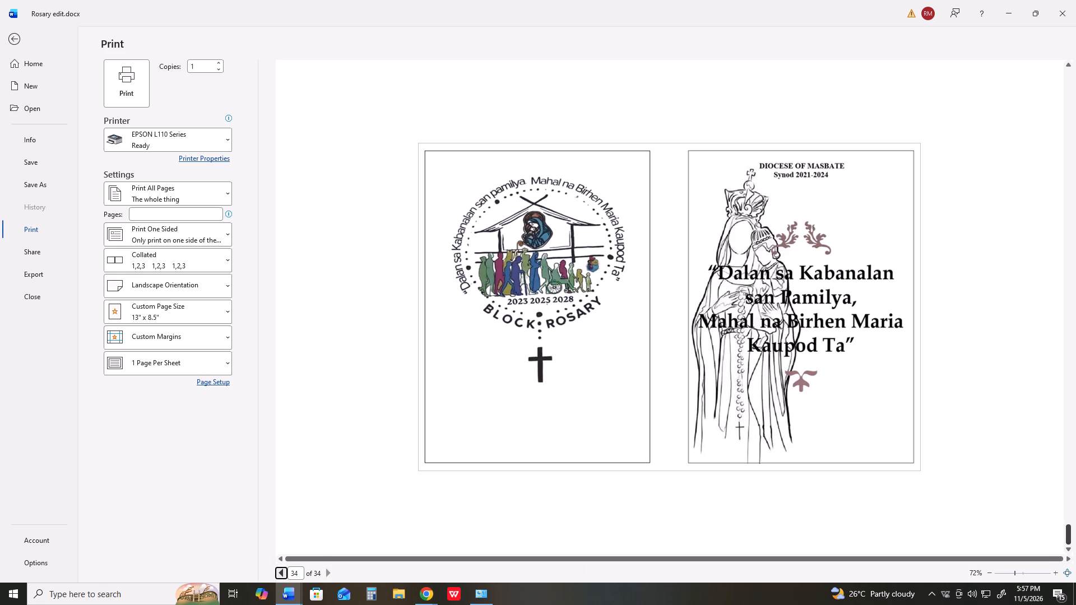
pyautogui.click(279, 573)
# Examine the opening sheets in the print preview, from the page 1 quotation through pages 8–9.
pyautogui.scroll(8, 579, 487)
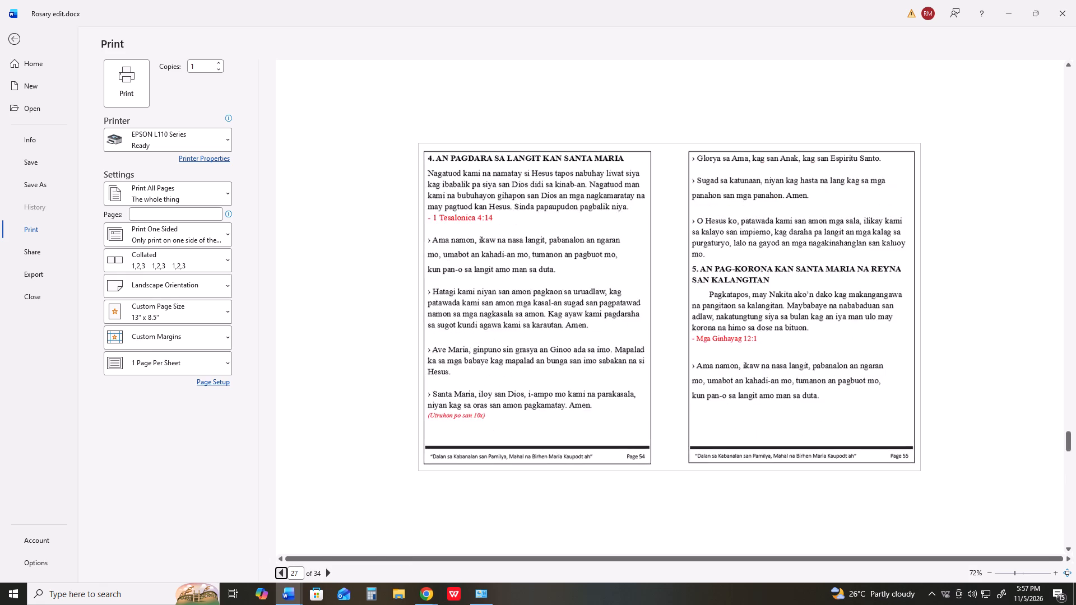
pyautogui.scroll(2, 557, 481)
pyautogui.scroll(20, 511, 437)
pyautogui.scroll(8, 511, 437)
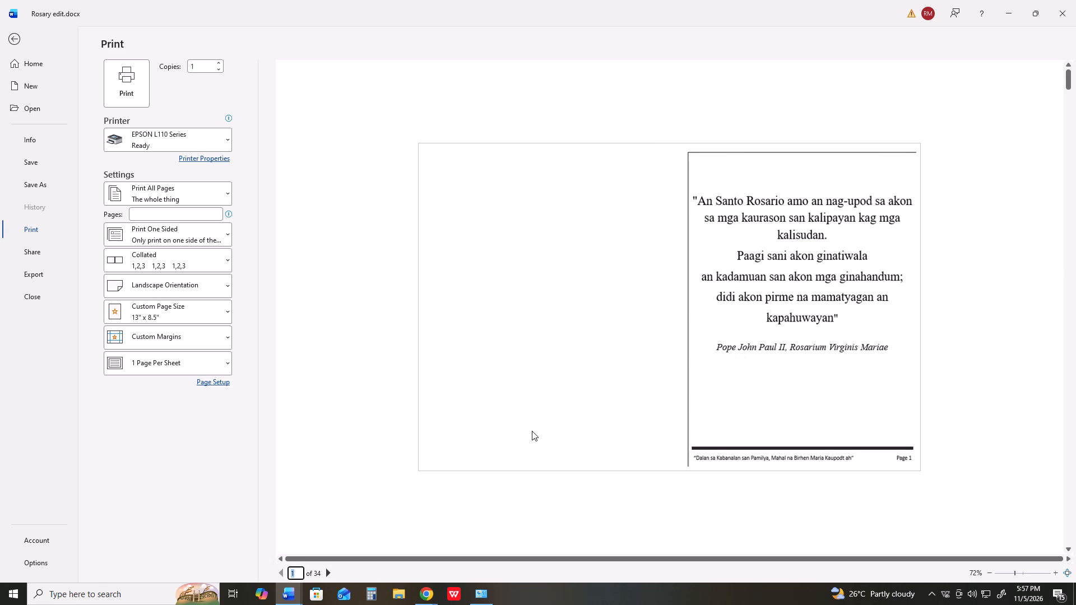
pyautogui.scroll(-2, 610, 415)
pyautogui.scroll(1, 608, 416)
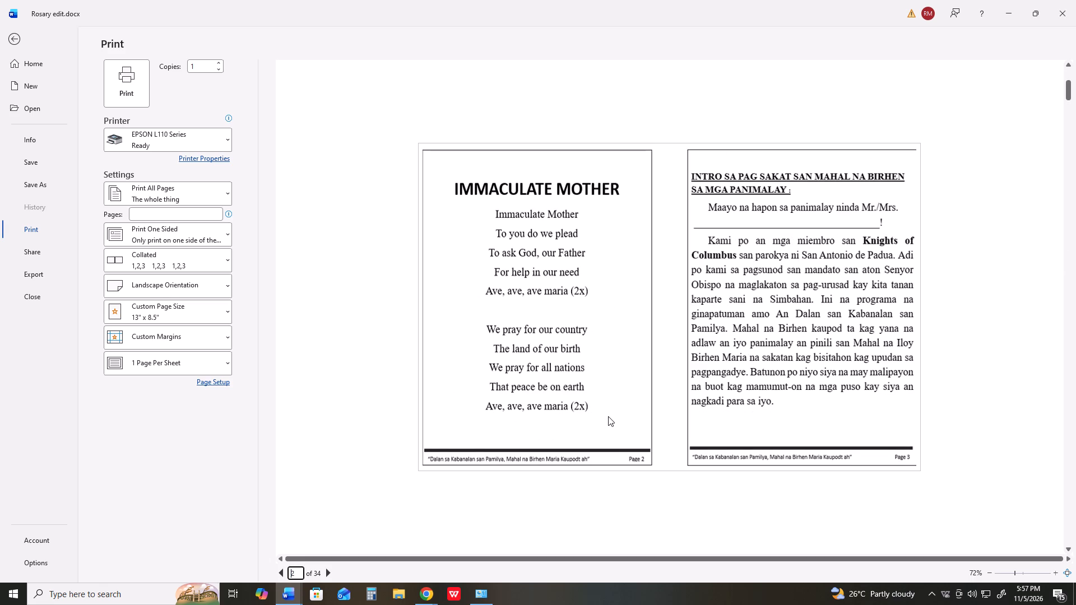
pyautogui.scroll(-1, 608, 416)
pyautogui.scroll(-1, 762, 417)
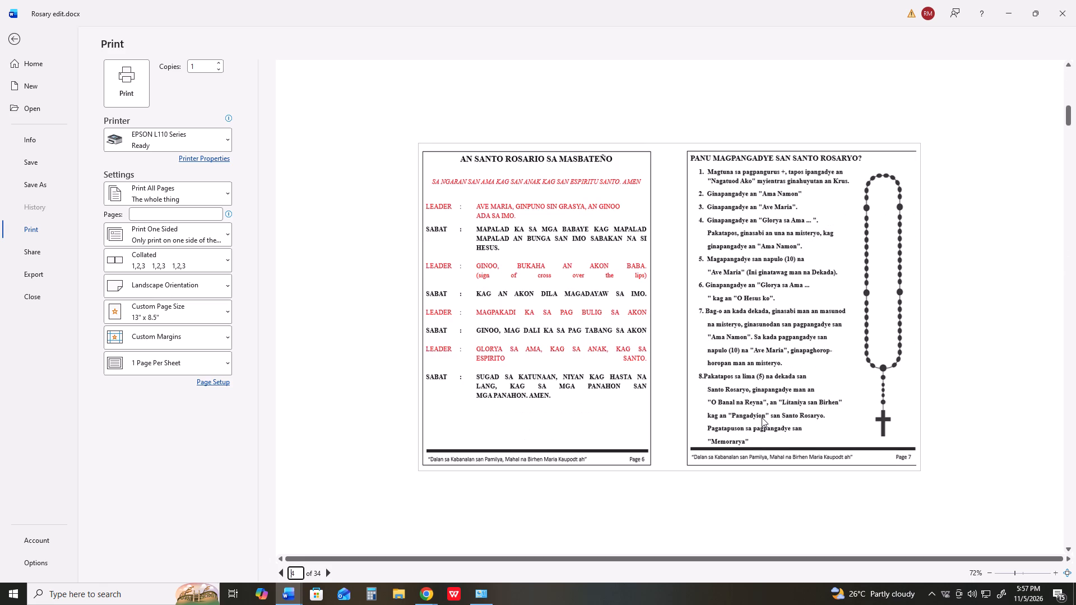
pyautogui.scroll(3, 761, 416)
pyautogui.scroll(-1, 760, 415)
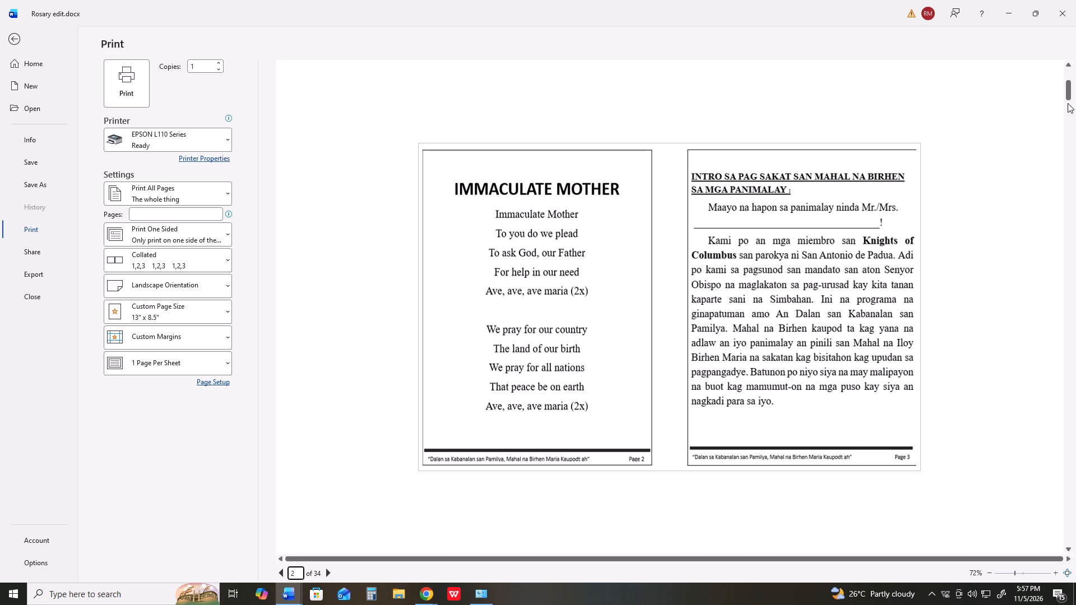
pyautogui.click(325, 573)
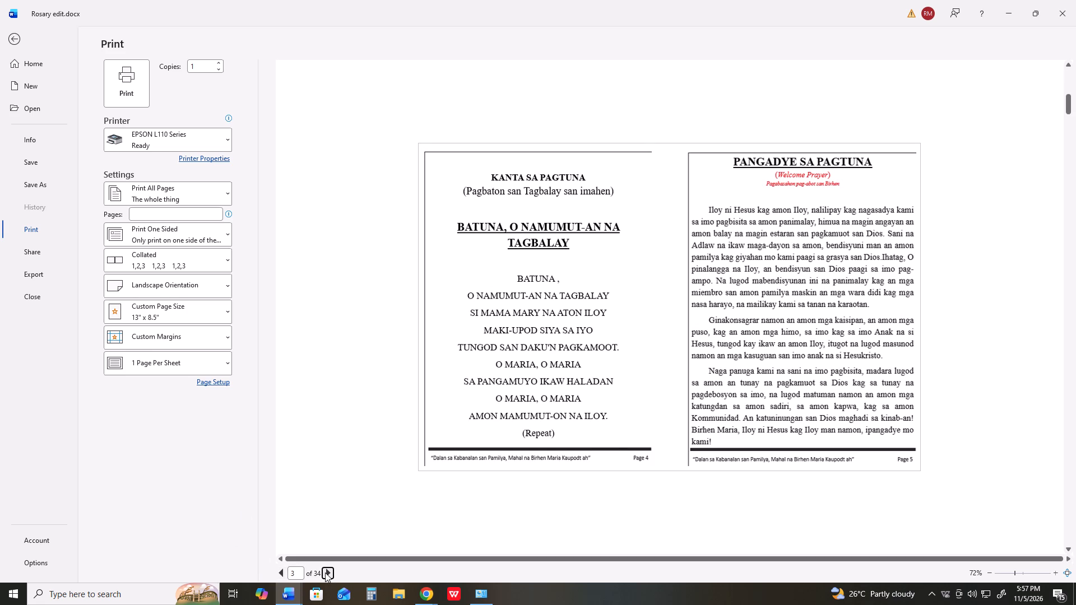
pyautogui.click(325, 573)
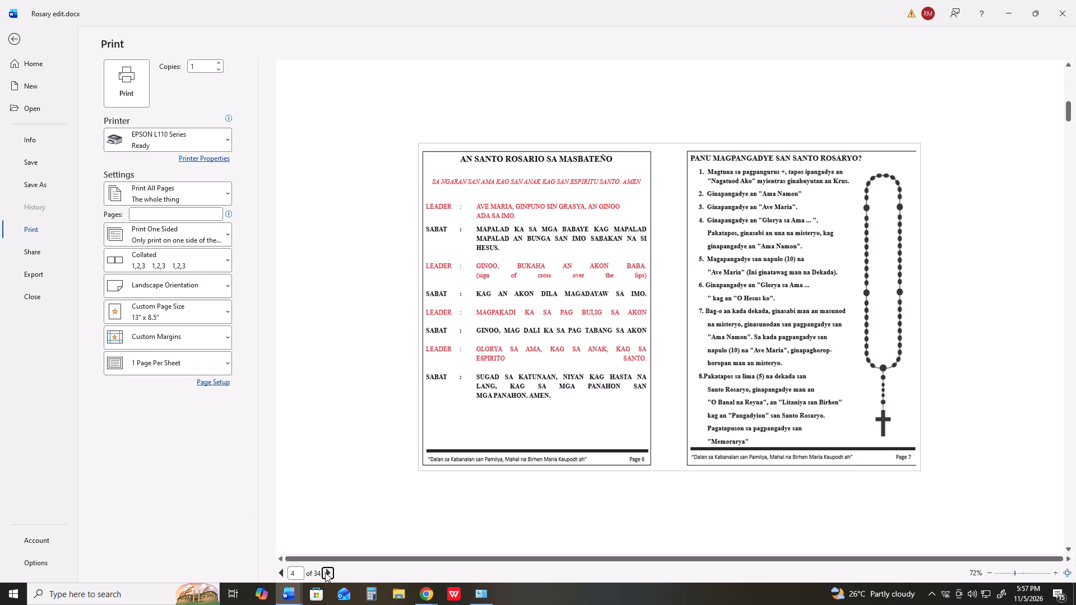
pyautogui.click(325, 572)
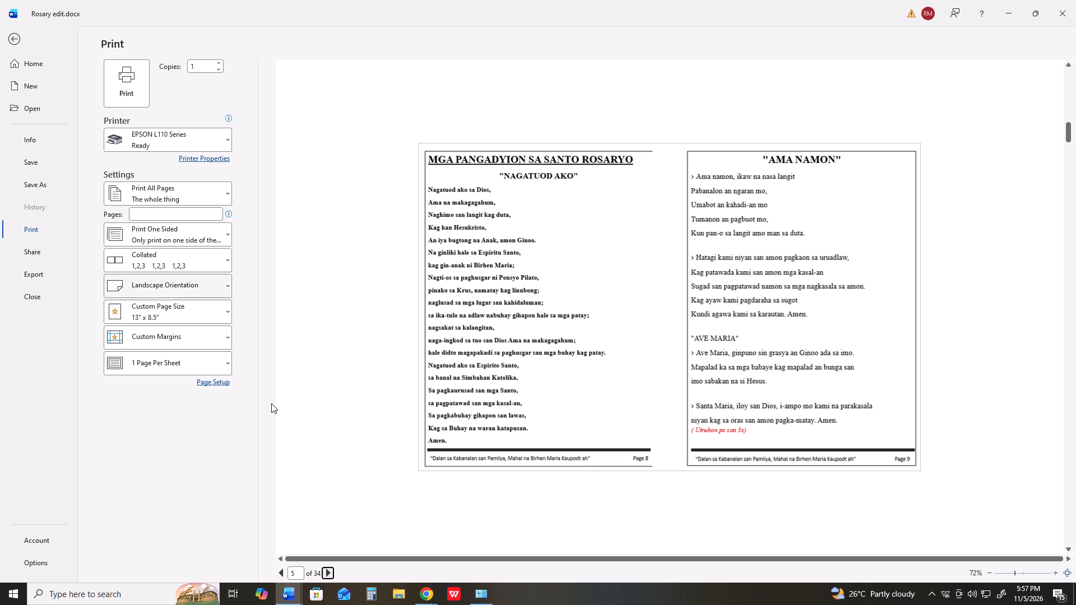
pyautogui.click(280, 576)
pyautogui.click(280, 576)
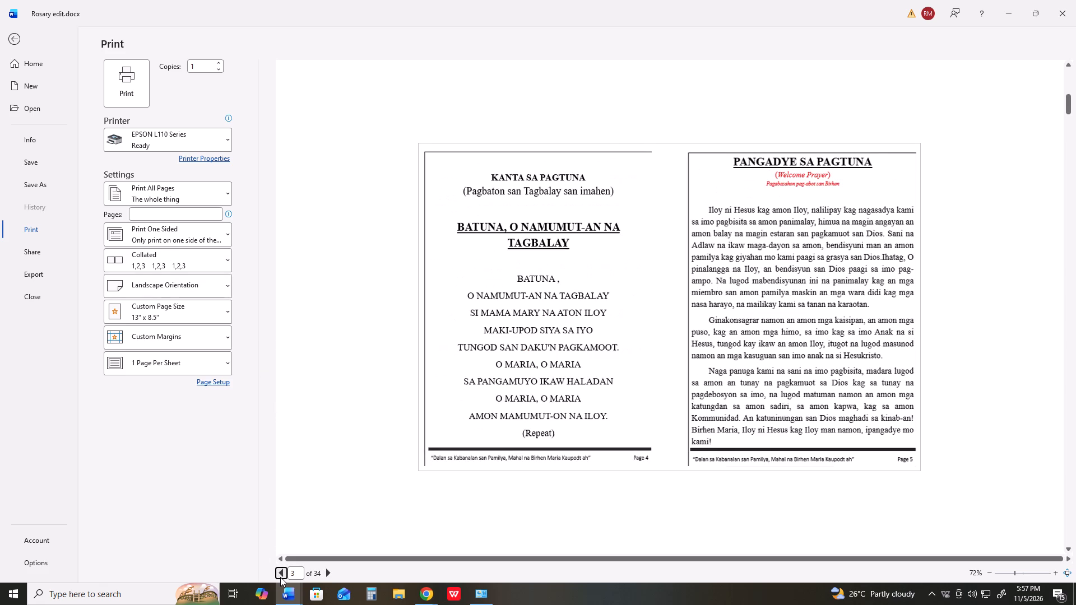
pyautogui.click(280, 577)
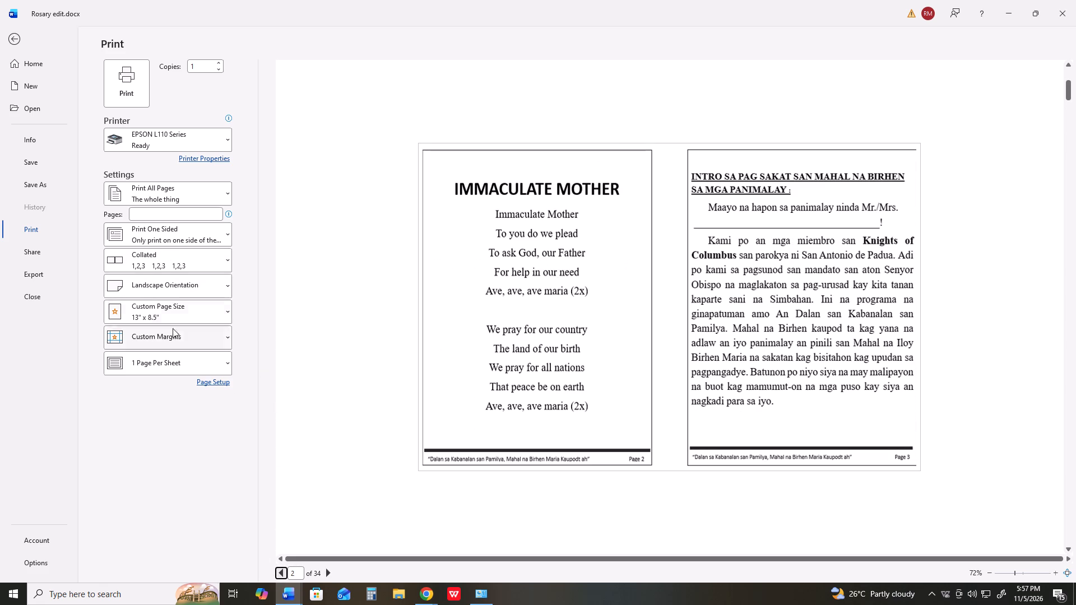
# Set the print range to pages 1-2 and start the print job, declining to continue with the small margins.
pyautogui.click(137, 216)
pyautogui.press('1')
pyautogui.press('-')
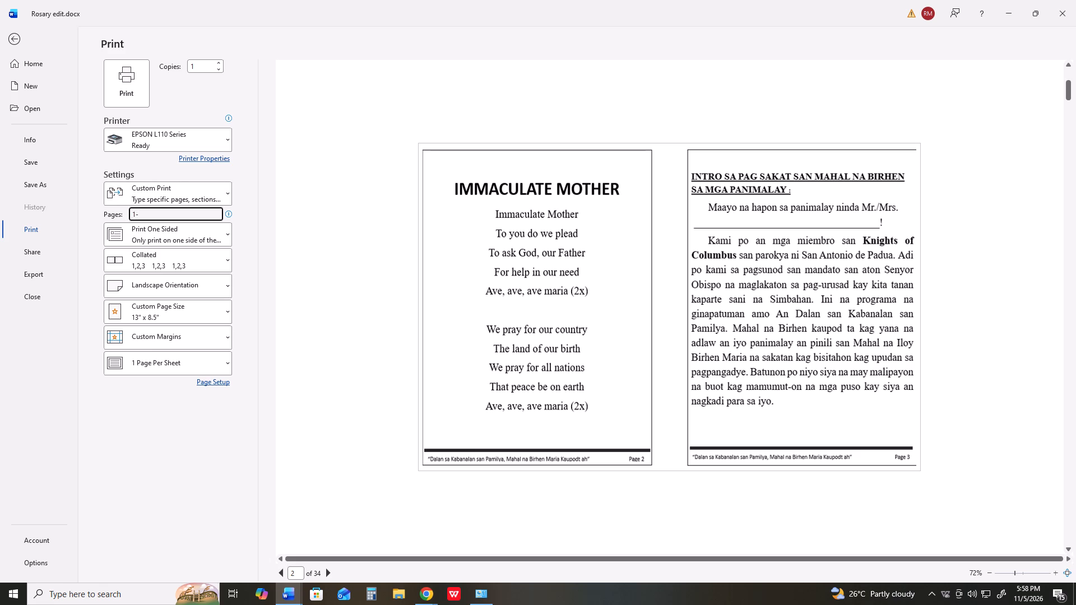
pyautogui.press('2')
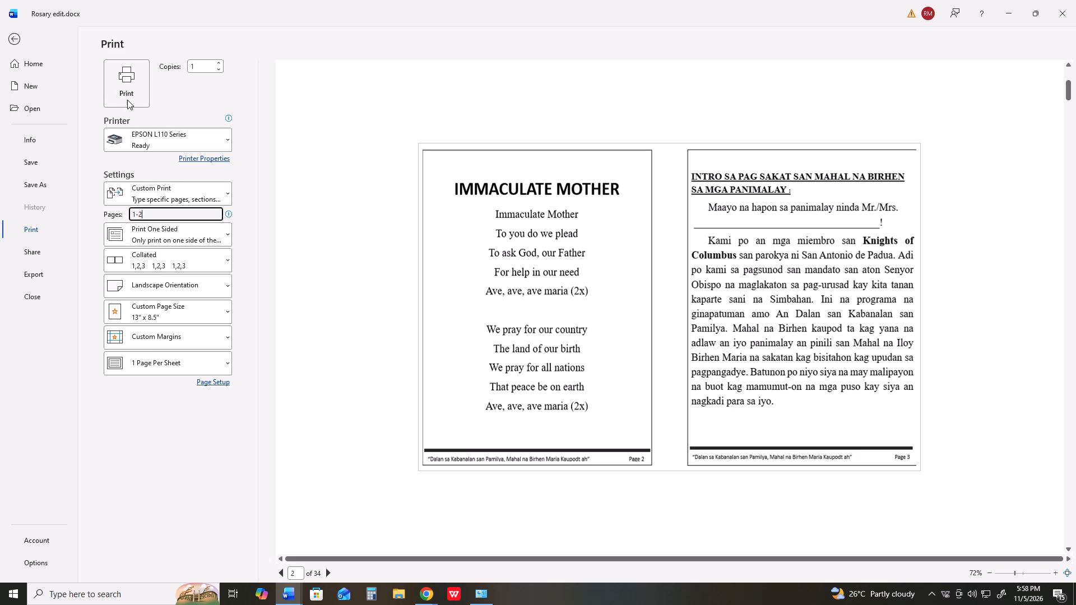
pyautogui.click(129, 97)
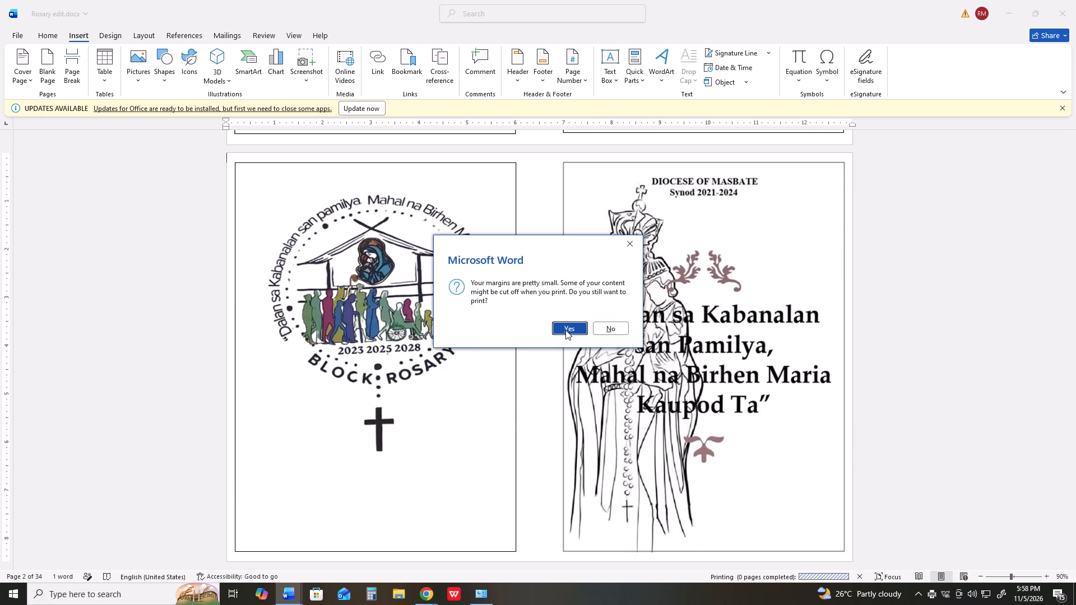
pyautogui.click(615, 328)
# Review and accept the EPSON L110 Series printer properties, then print pages 1-2 despite the small margins.
pyautogui.hotkey('ctrl', 'p')
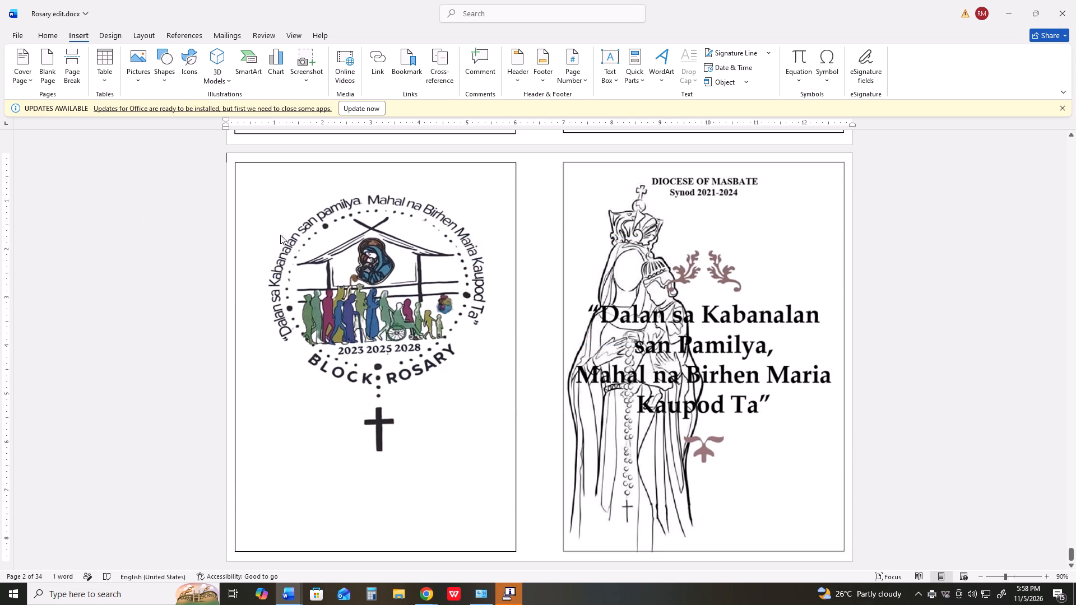
pyautogui.click(194, 157)
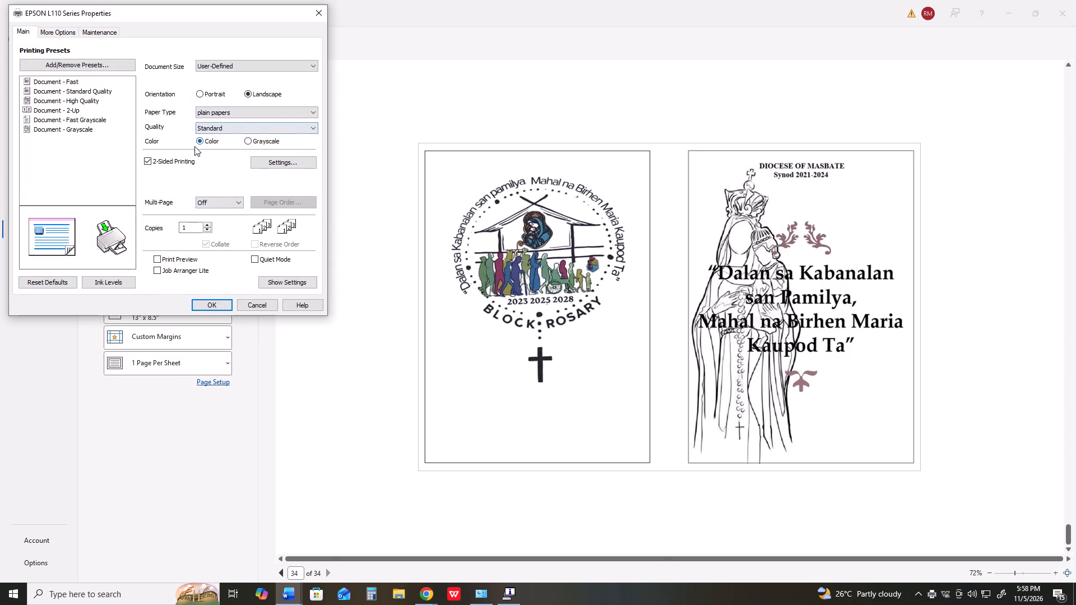
pyautogui.click(210, 305)
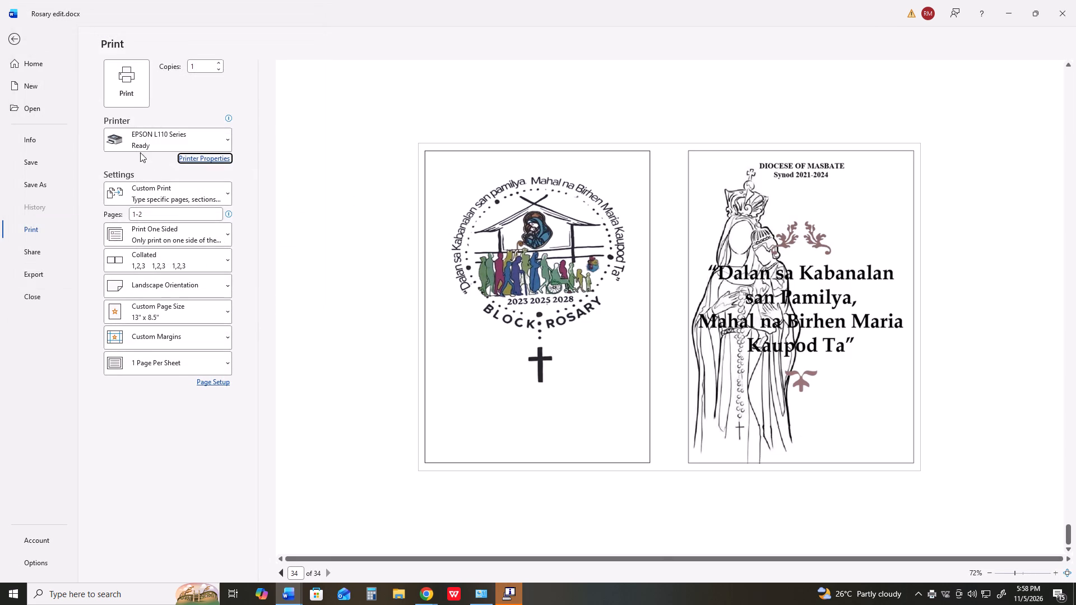
pyautogui.click(137, 101)
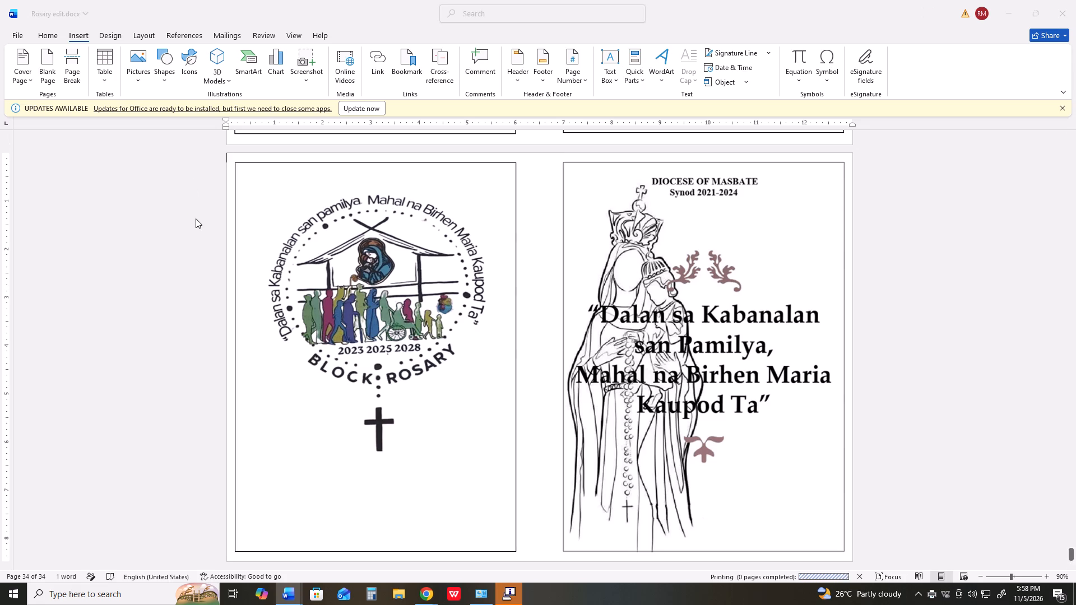
pyautogui.click(568, 328)
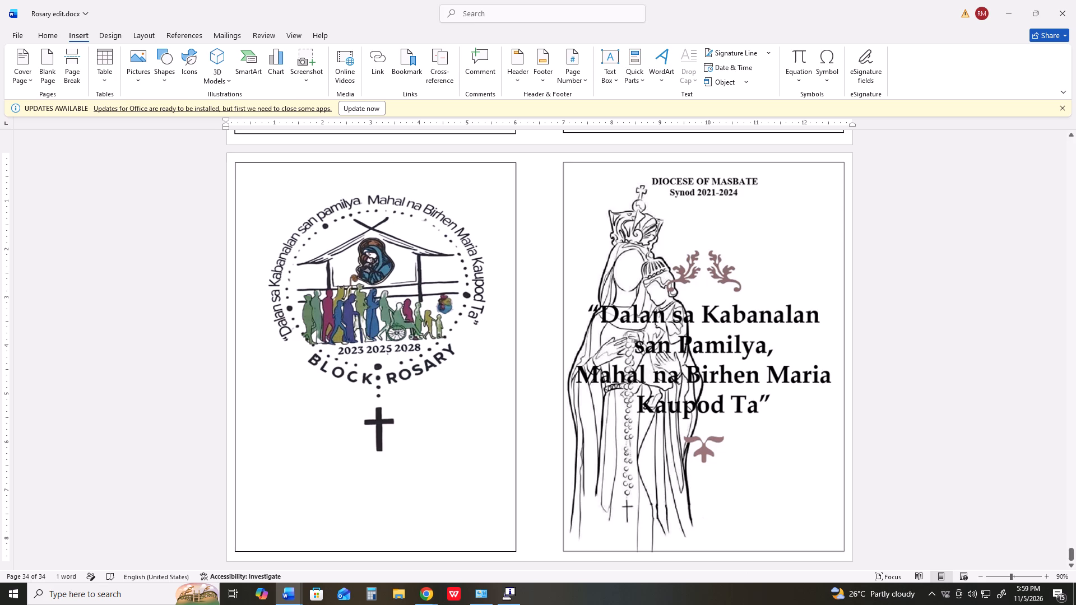
# Examine the closing sheets in the document, from the final cover sheet back through pages 66–67 to pages 64–65.
pyautogui.scroll(8, 892, 517)
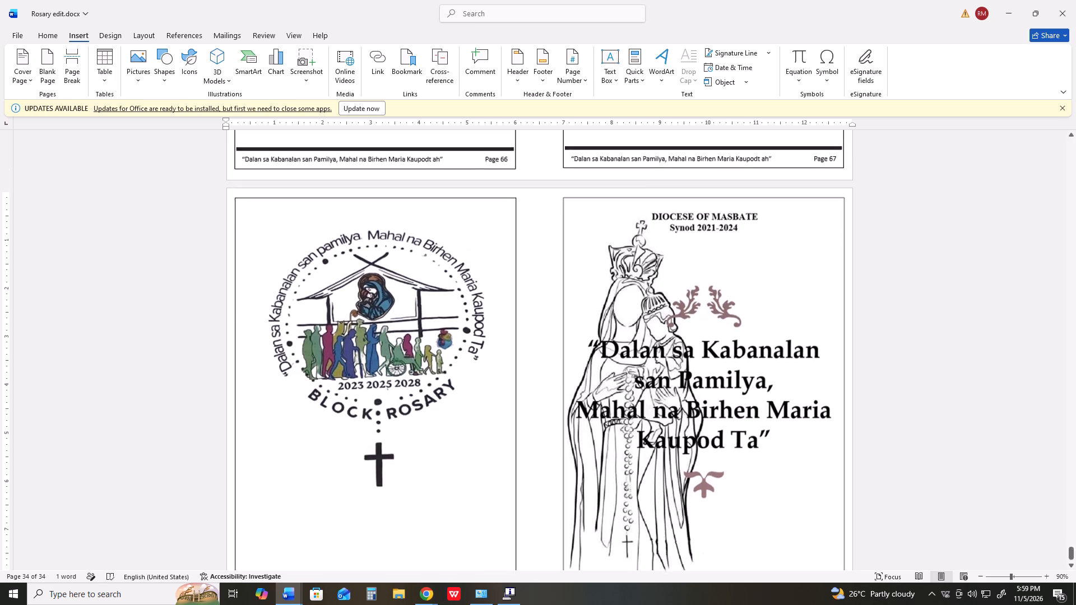
pyautogui.scroll(20, 884, 517)
pyautogui.scroll(11, 884, 517)
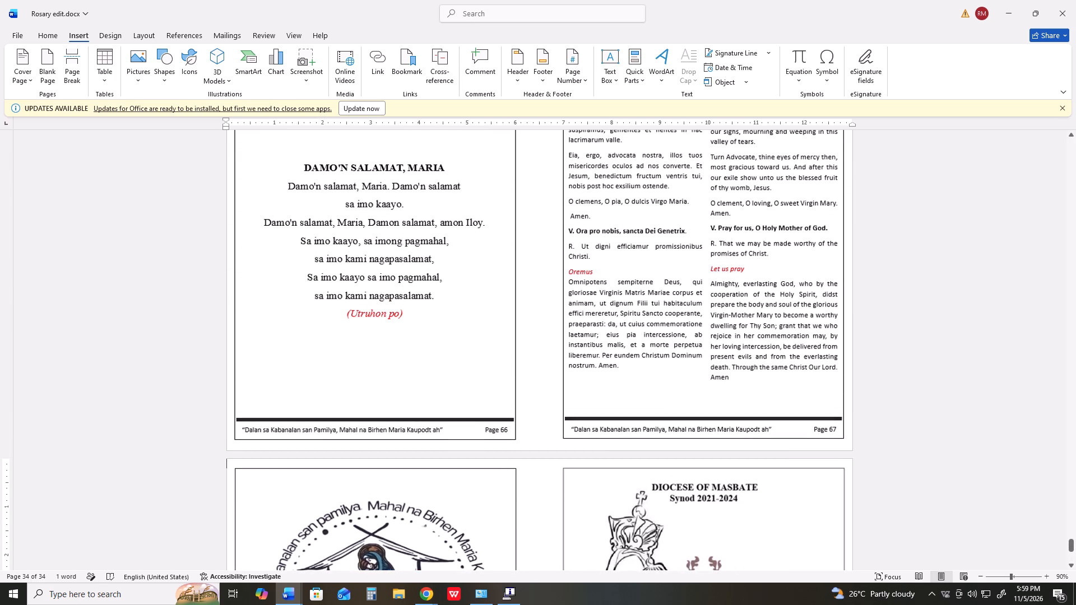
pyautogui.scroll(20, 859, 505)
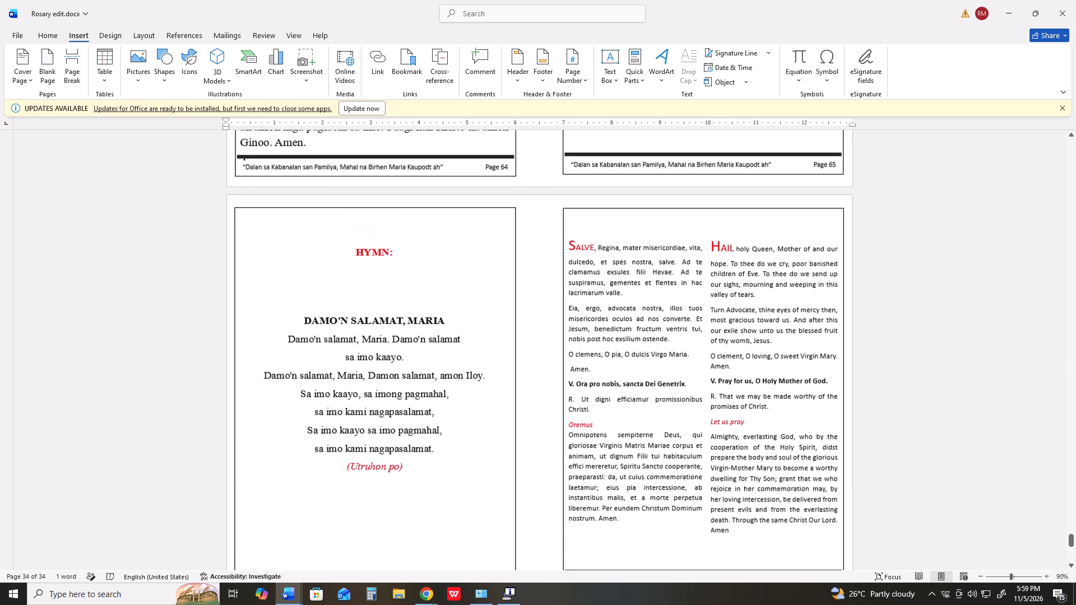
pyautogui.scroll(20, 858, 504)
pyautogui.scroll(3, 859, 504)
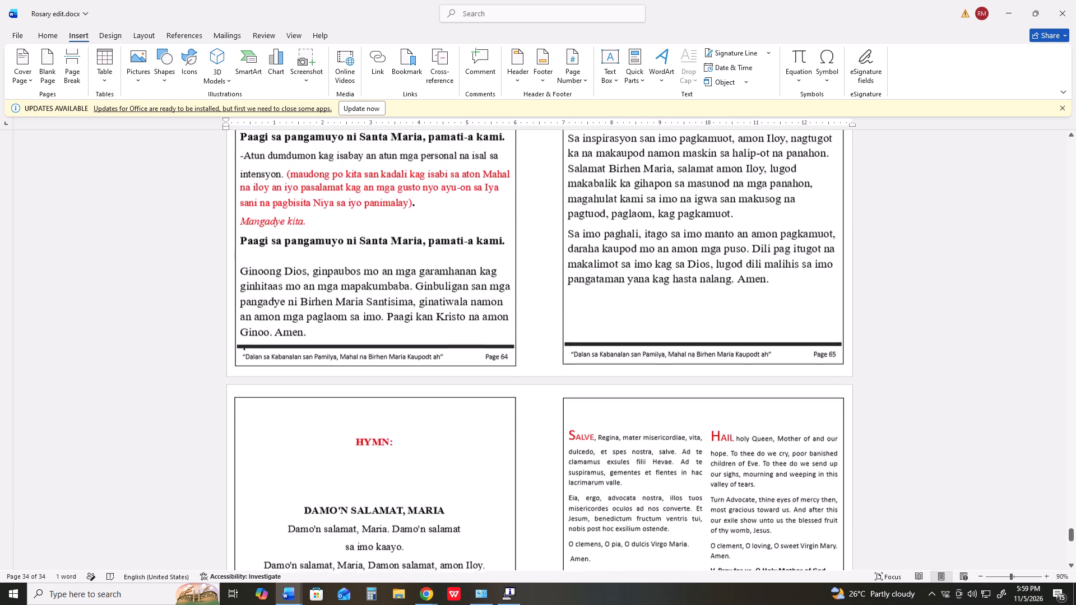
pyautogui.scroll(7, 859, 504)
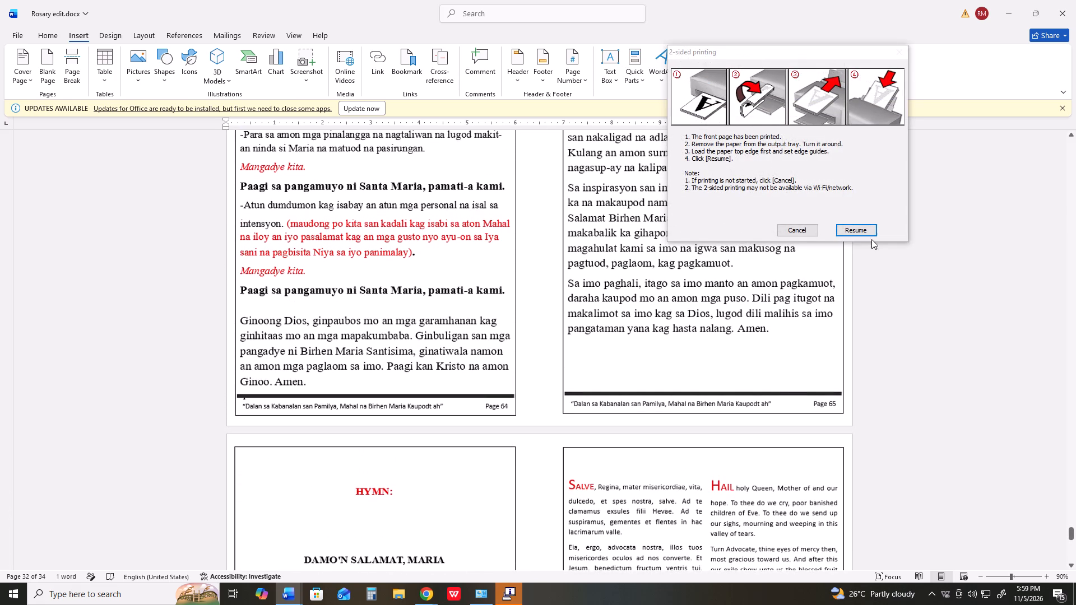
# Resume the 2-sided print job to print the reverse side of the sheet.
pyautogui.click(869, 232)
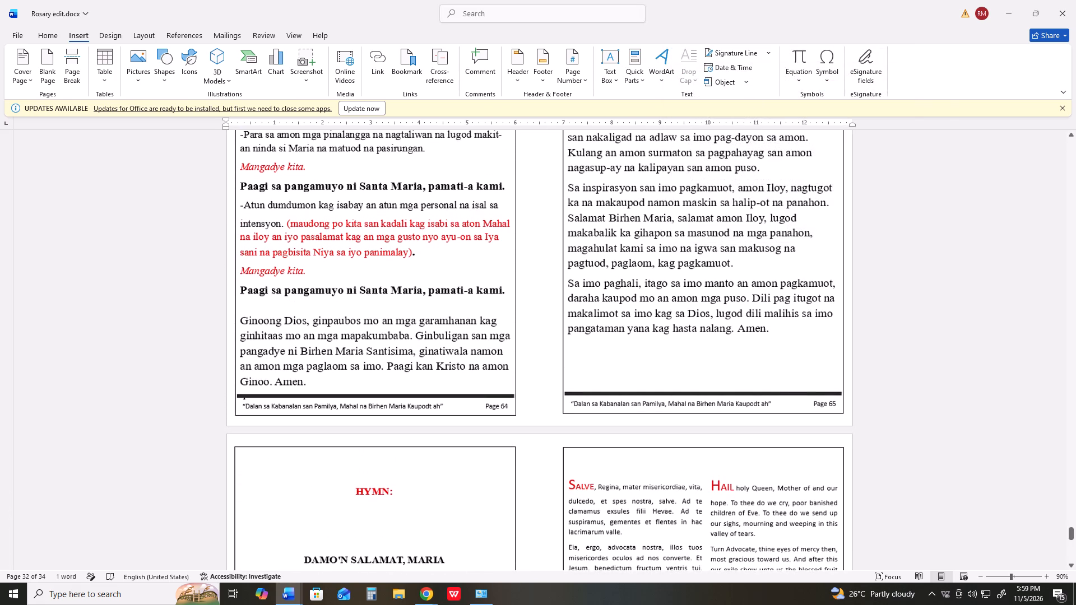
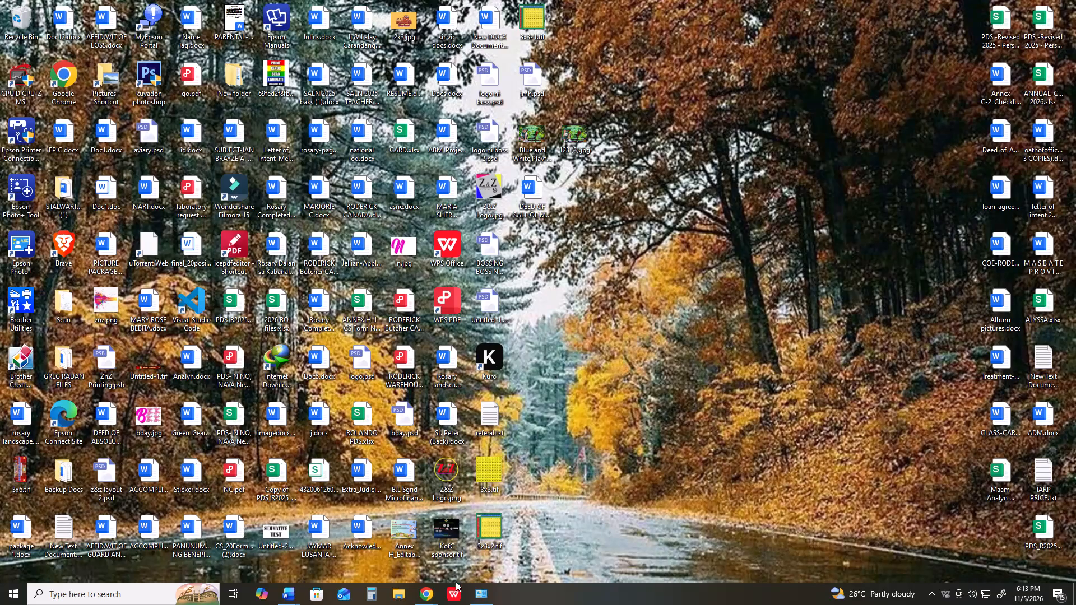
# Switch to the Chrome window with the paused Roxette YouTube video and close it.
pyautogui.click(433, 593)
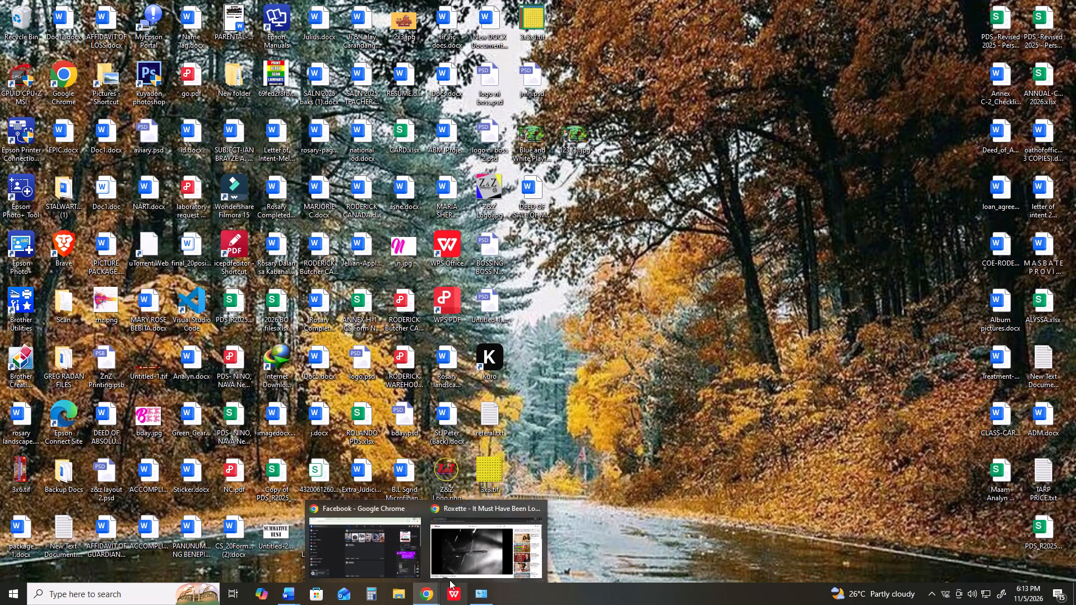
pyautogui.click(465, 561)
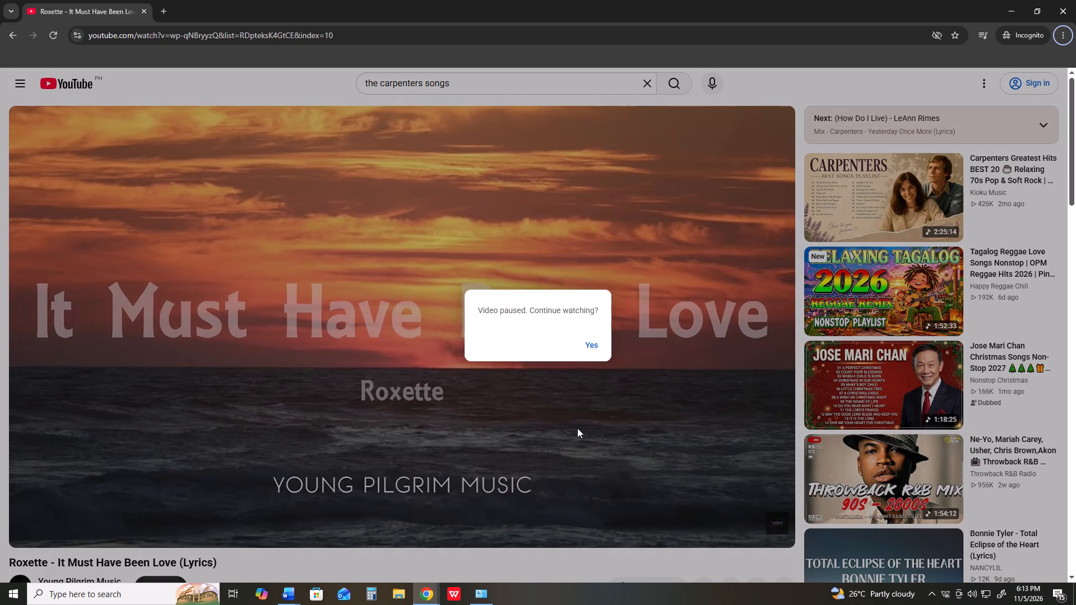
pyautogui.click(1059, 12)
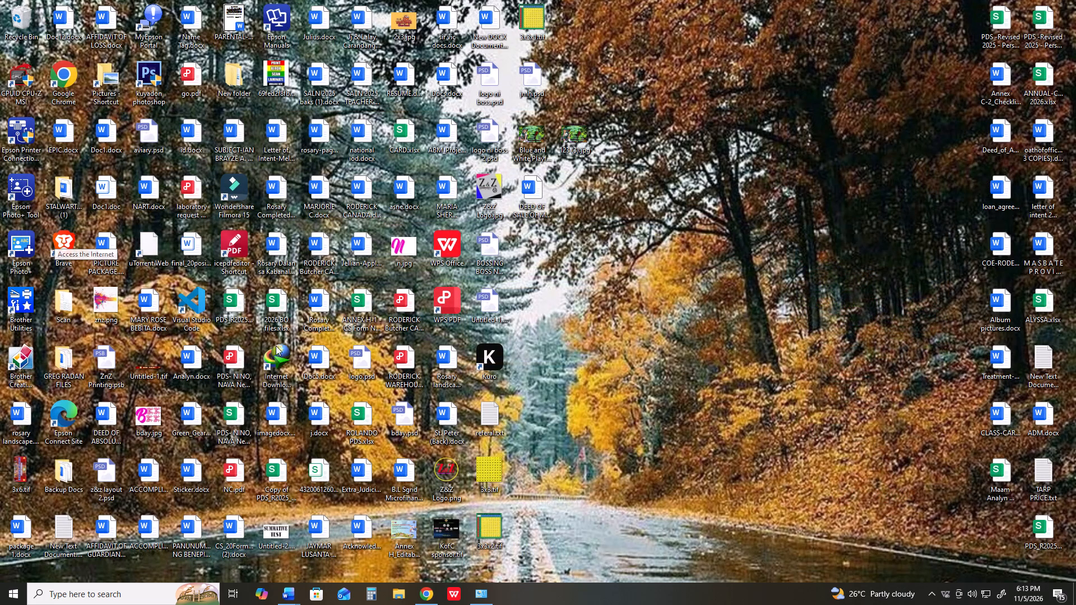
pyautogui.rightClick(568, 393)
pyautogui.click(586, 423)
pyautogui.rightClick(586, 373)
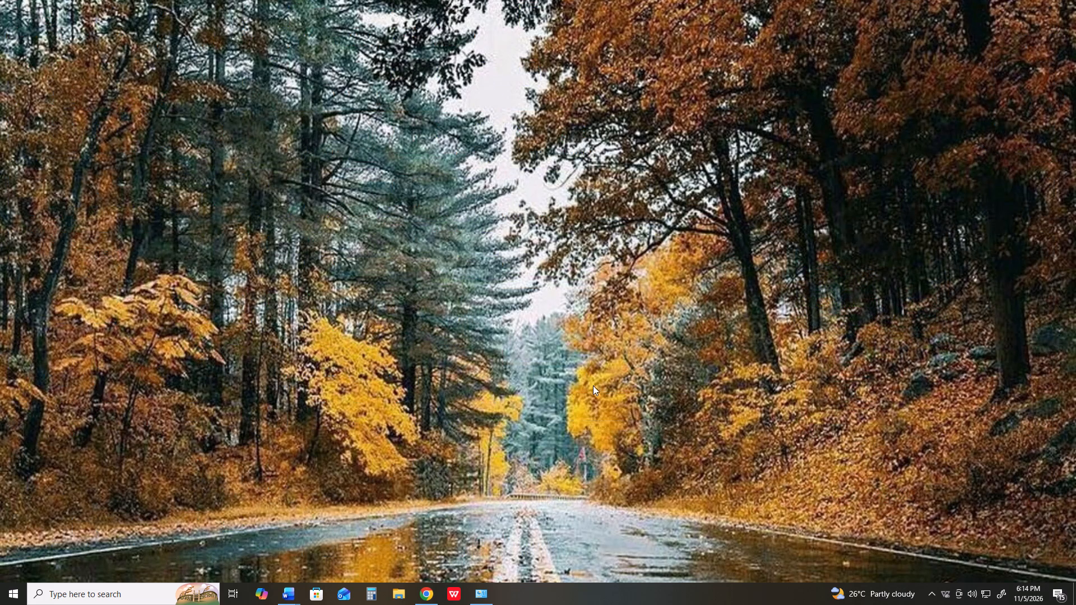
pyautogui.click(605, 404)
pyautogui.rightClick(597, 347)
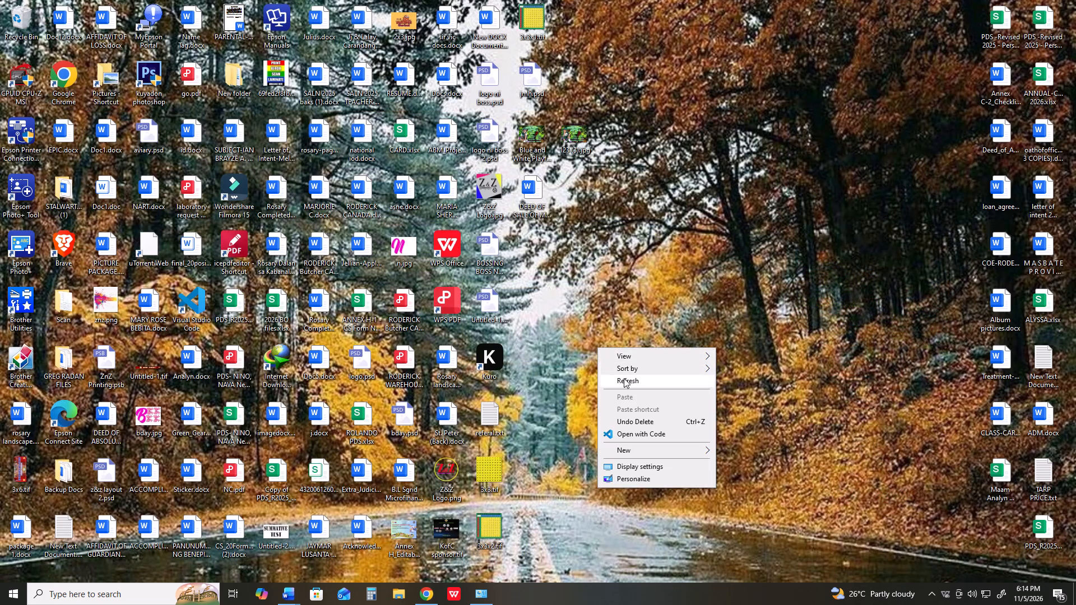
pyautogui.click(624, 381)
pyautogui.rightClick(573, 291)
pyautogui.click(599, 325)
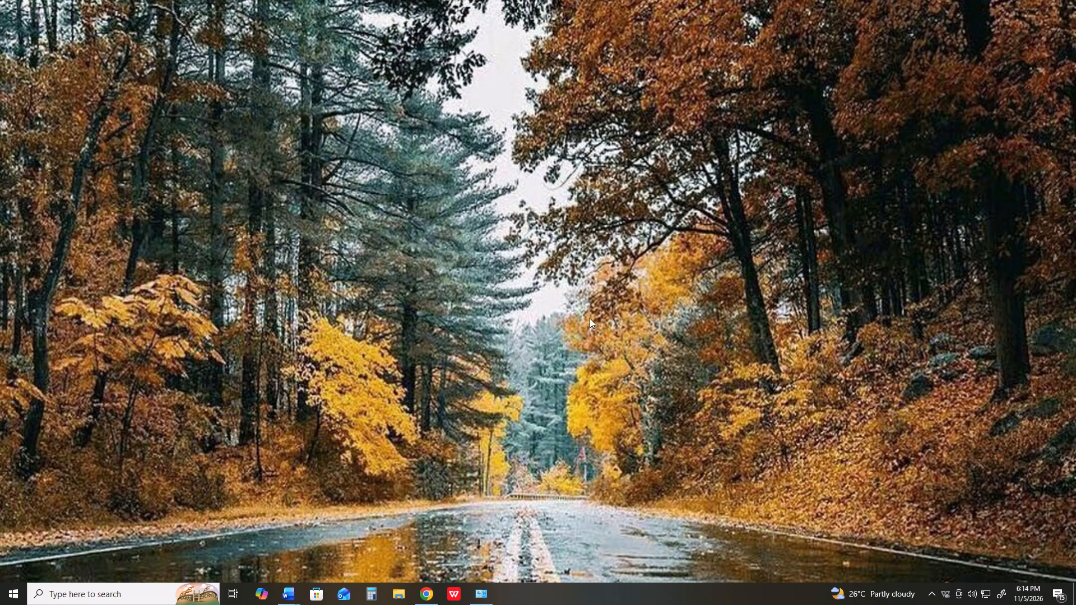
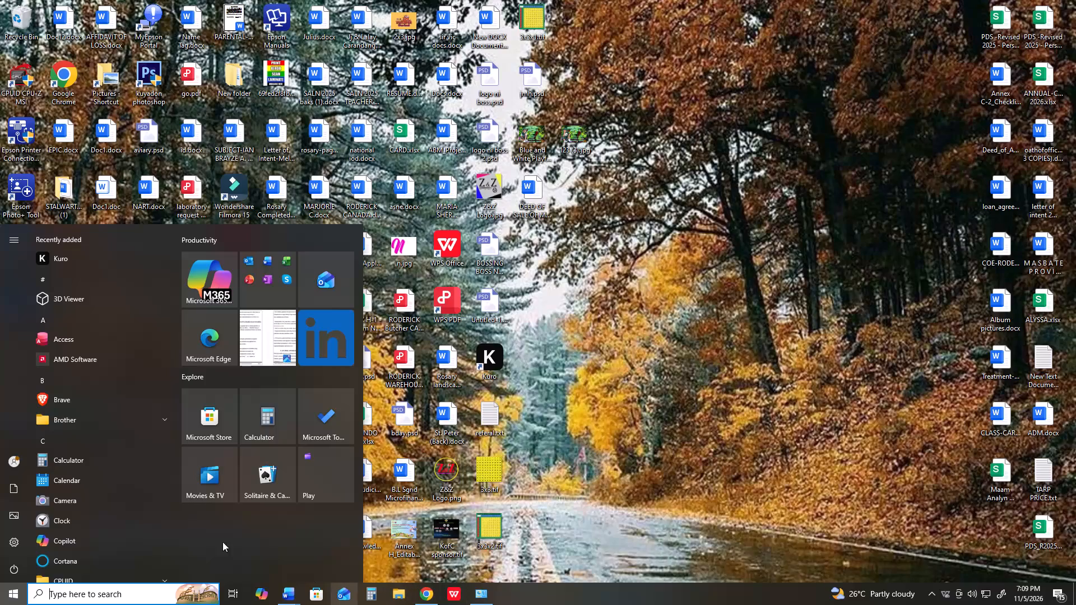
# Switch to Rosary edit.docx in Word and set its paper size to A4 210 x 297 mm.
pyautogui.click(288, 595)
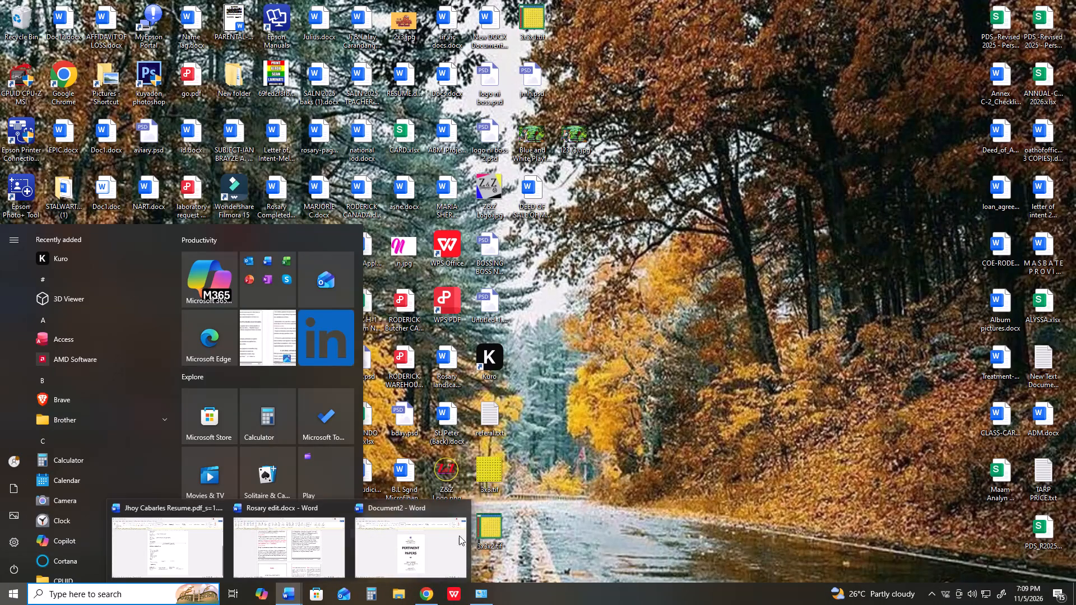
pyautogui.click(316, 541)
pyautogui.scroll(7, 544, 417)
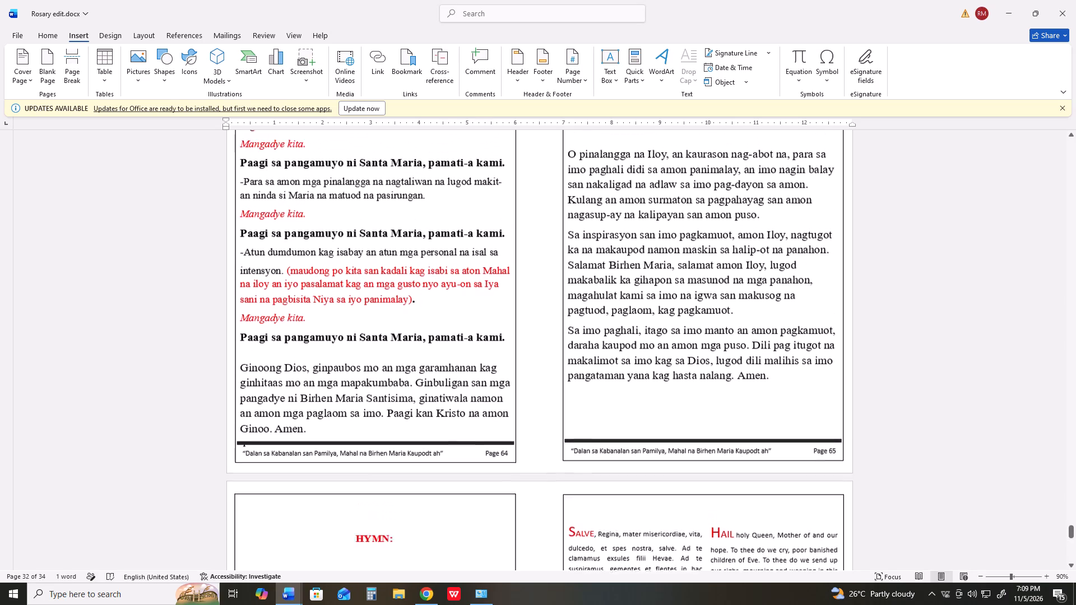
pyautogui.scroll(12, 544, 417)
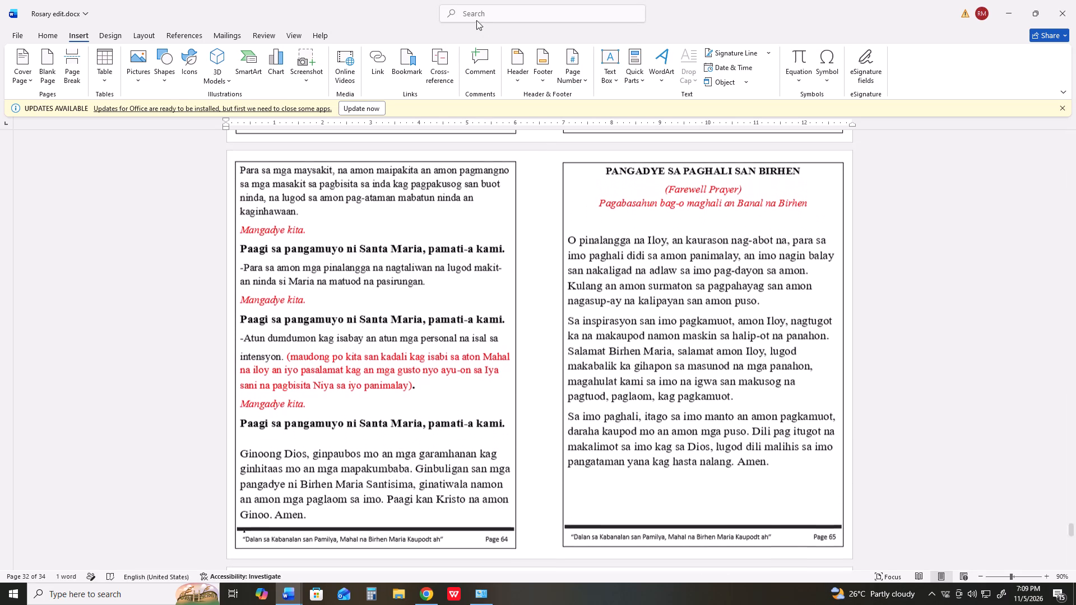
pyautogui.scroll(2, 476, 20)
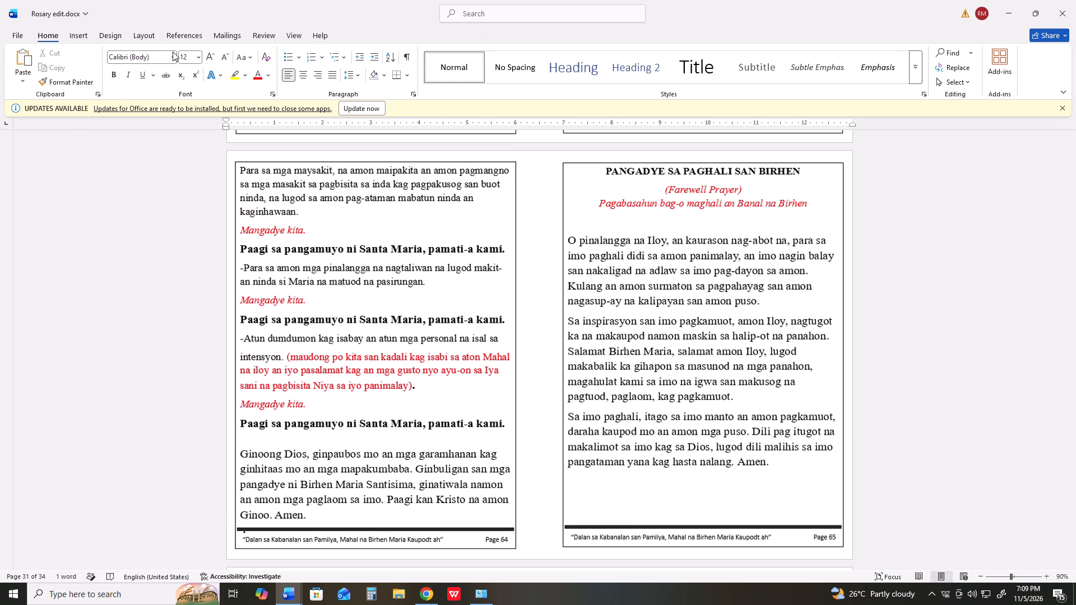
pyautogui.click(143, 35)
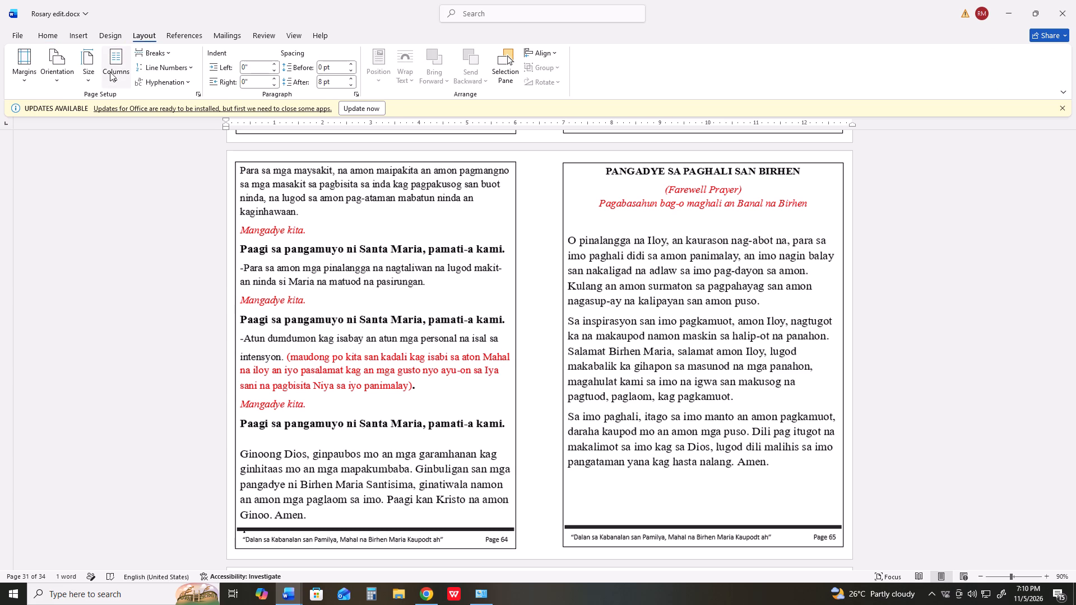
pyautogui.click(91, 77)
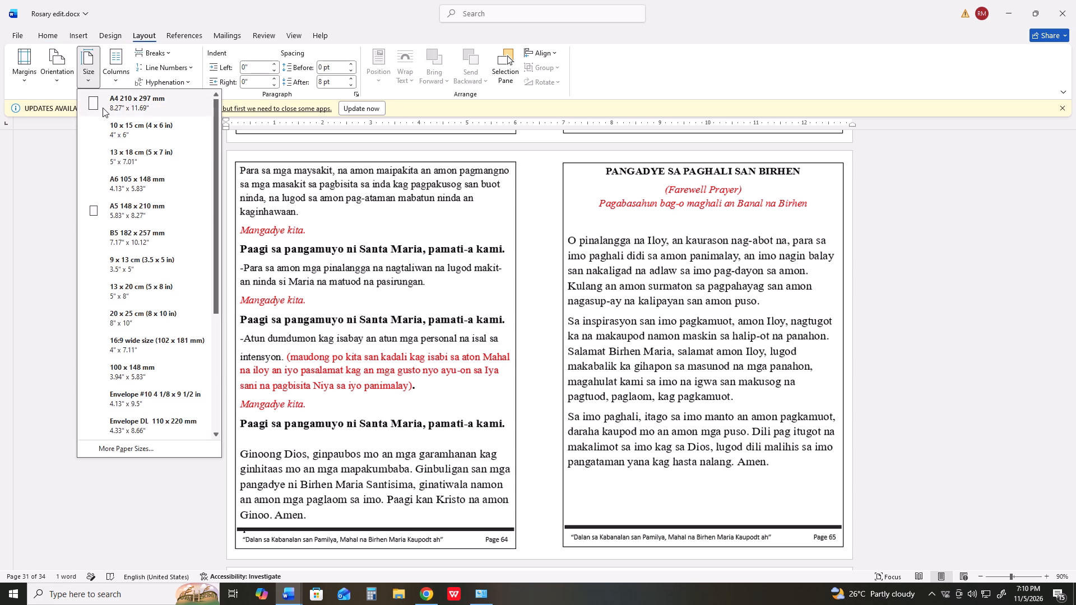
pyautogui.click(103, 108)
# Try a Book fold page setup, settle on 2 pages per sheet in landscape for the whole document, and keep the margins unfixed.
pyautogui.scroll(7, 300, 243)
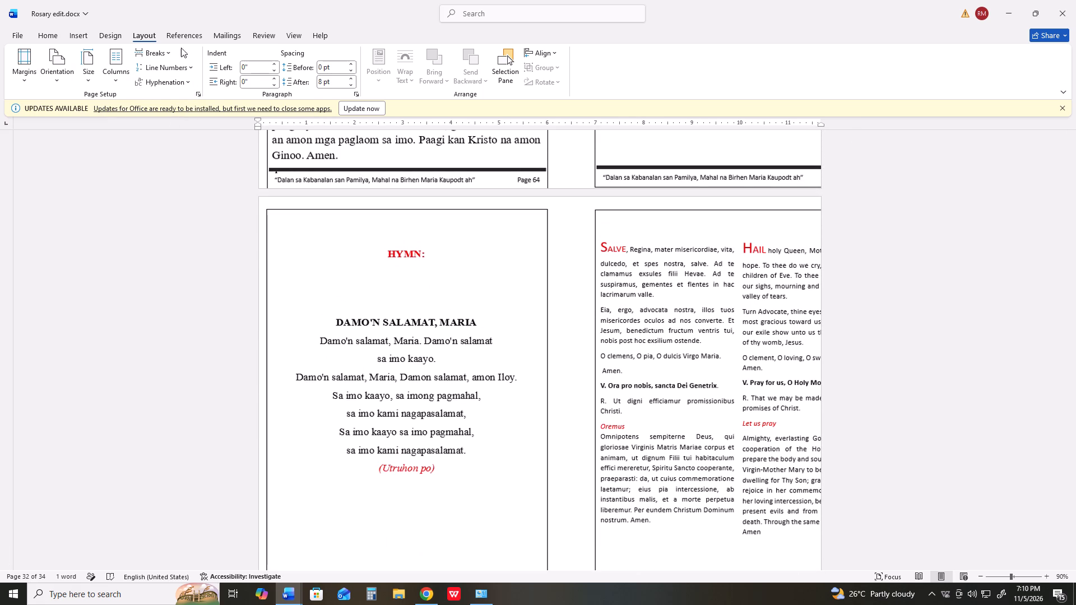
pyautogui.click(200, 95)
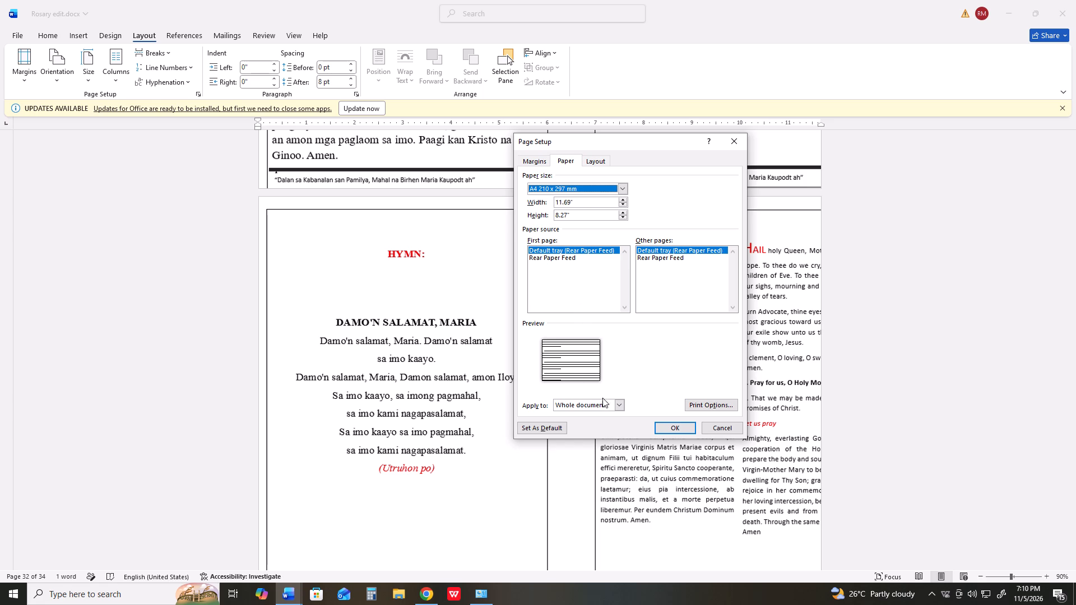
pyautogui.click(616, 405)
pyautogui.click(594, 277)
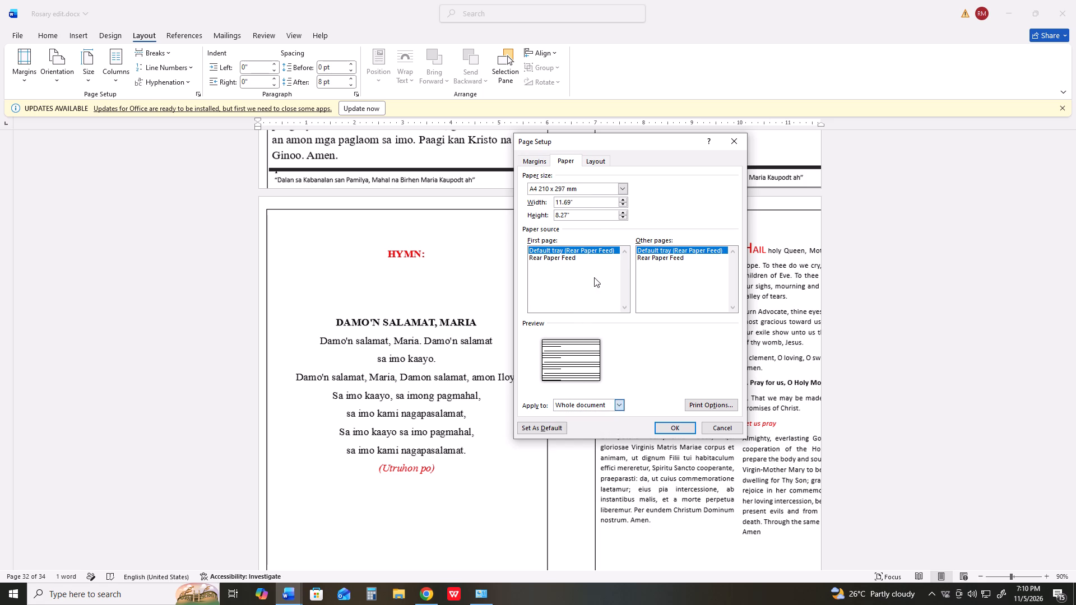
pyautogui.click(593, 160)
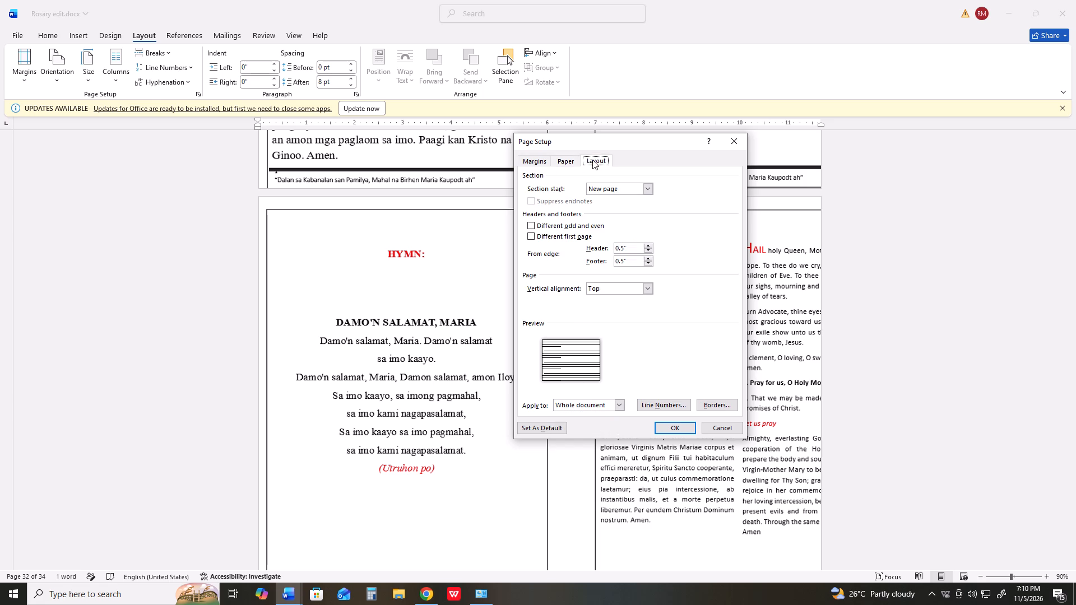
pyautogui.click(538, 162)
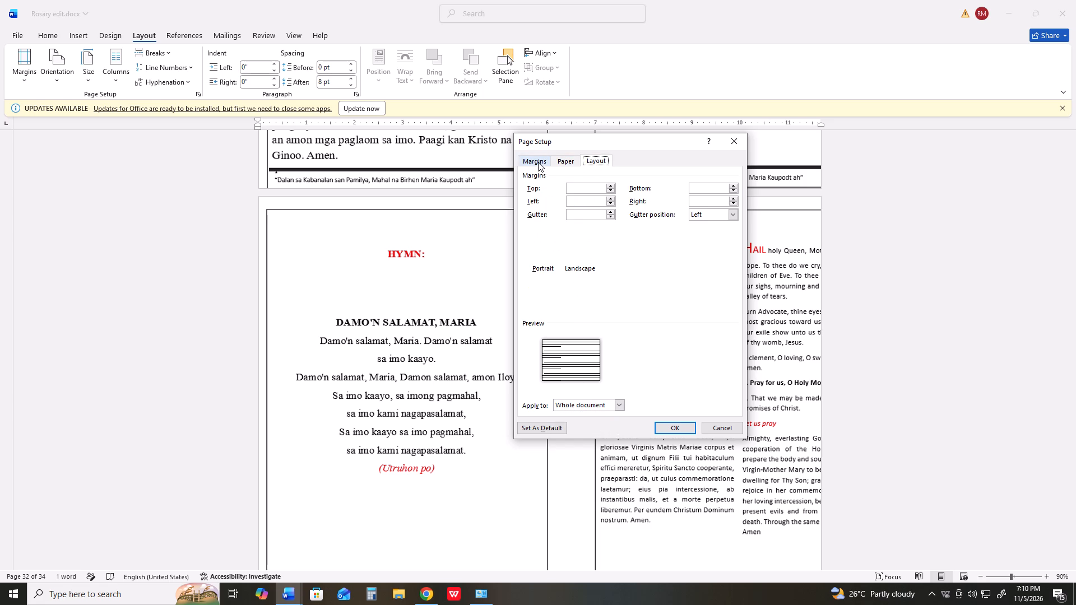
pyautogui.click(649, 289)
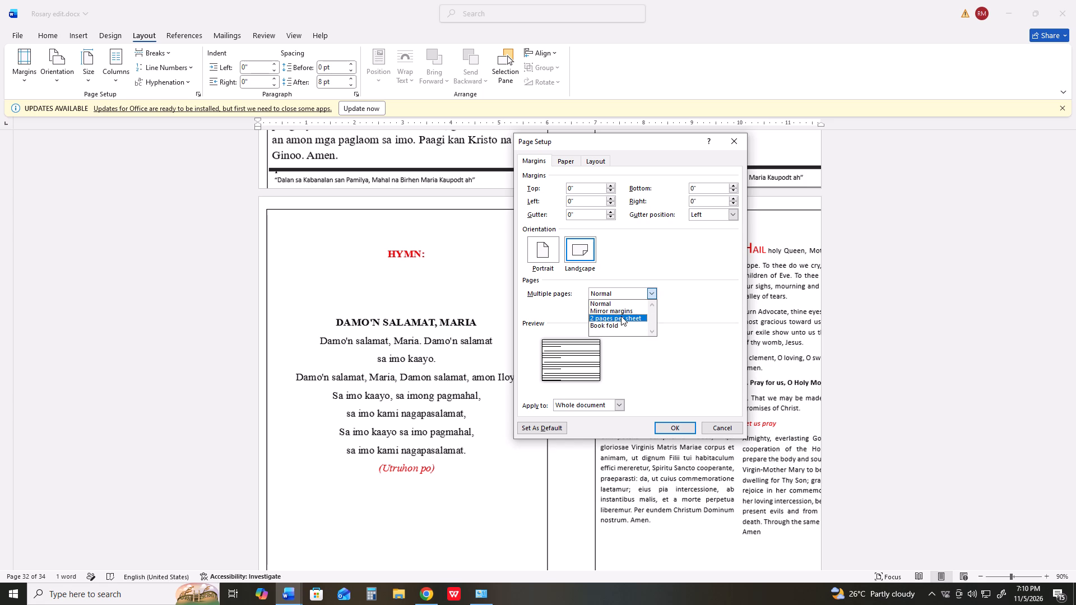
pyautogui.click(615, 323)
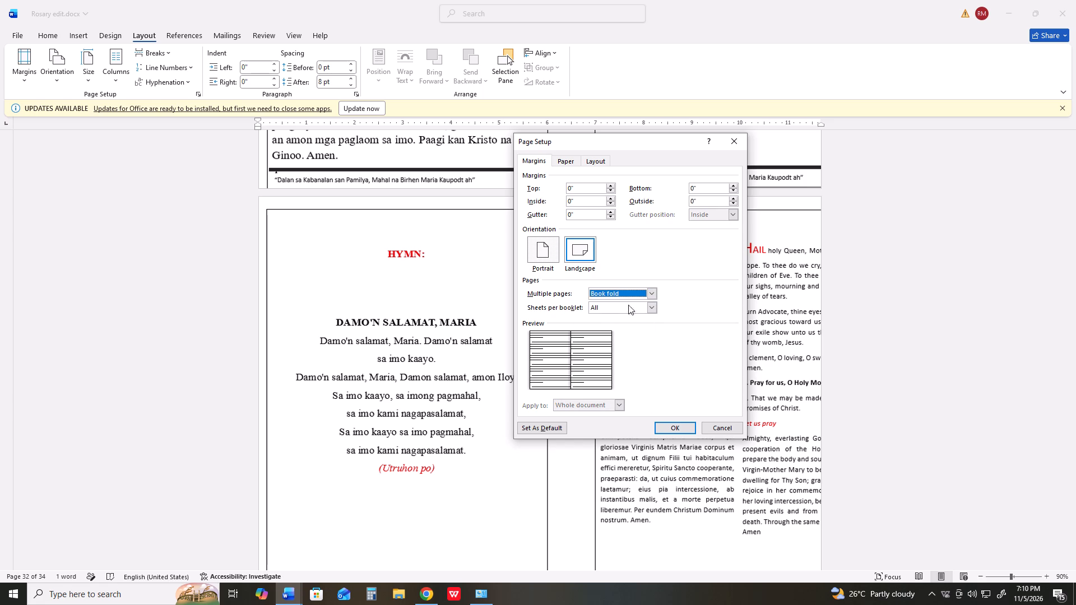
pyautogui.click(551, 256)
pyautogui.click(550, 250)
pyautogui.click(651, 294)
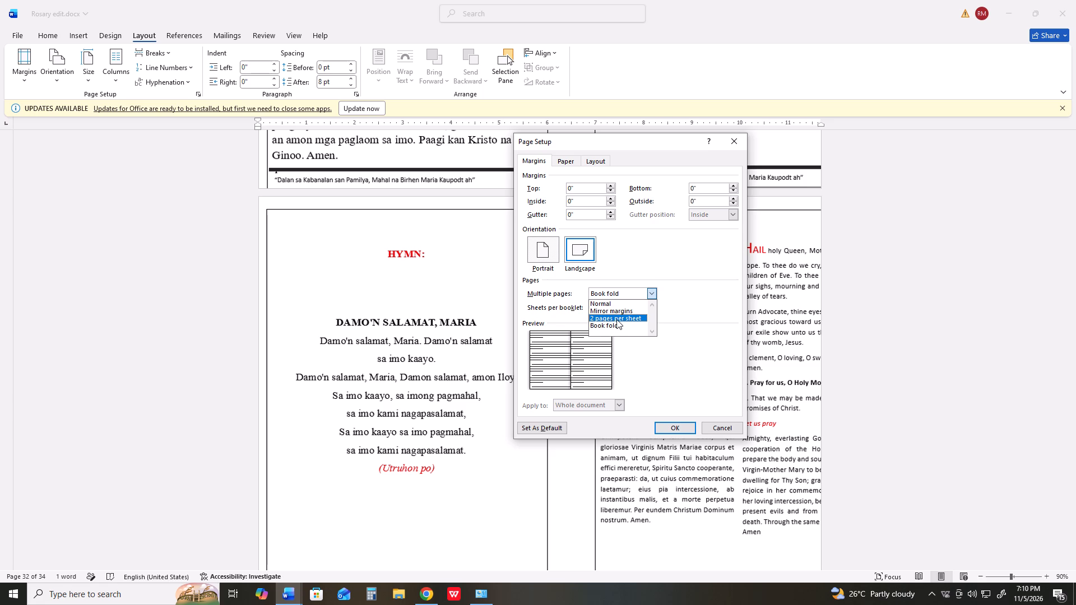
pyautogui.click(616, 319)
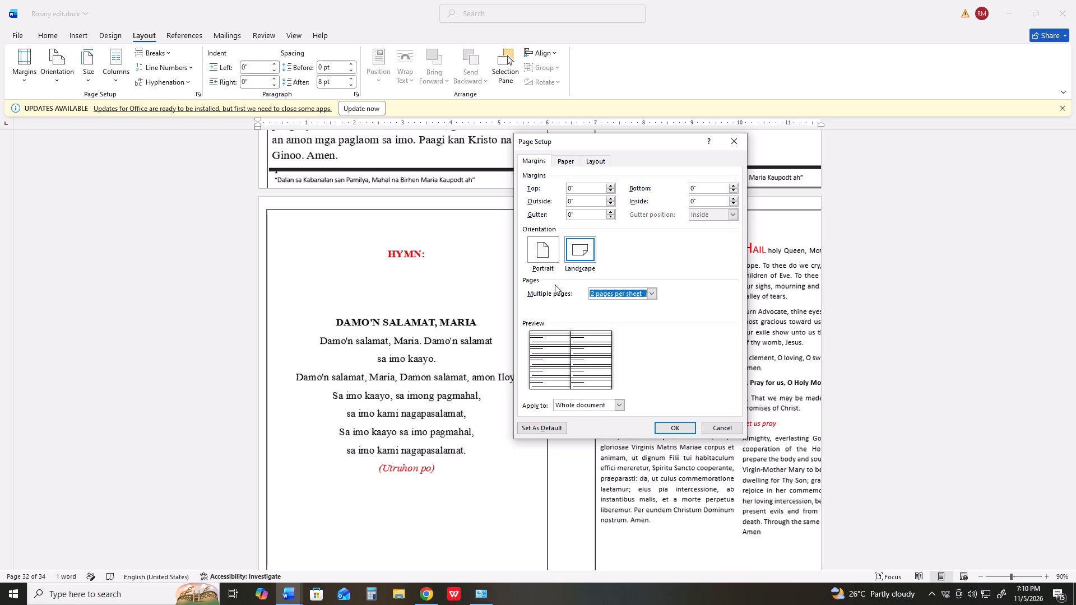
pyautogui.click(539, 252)
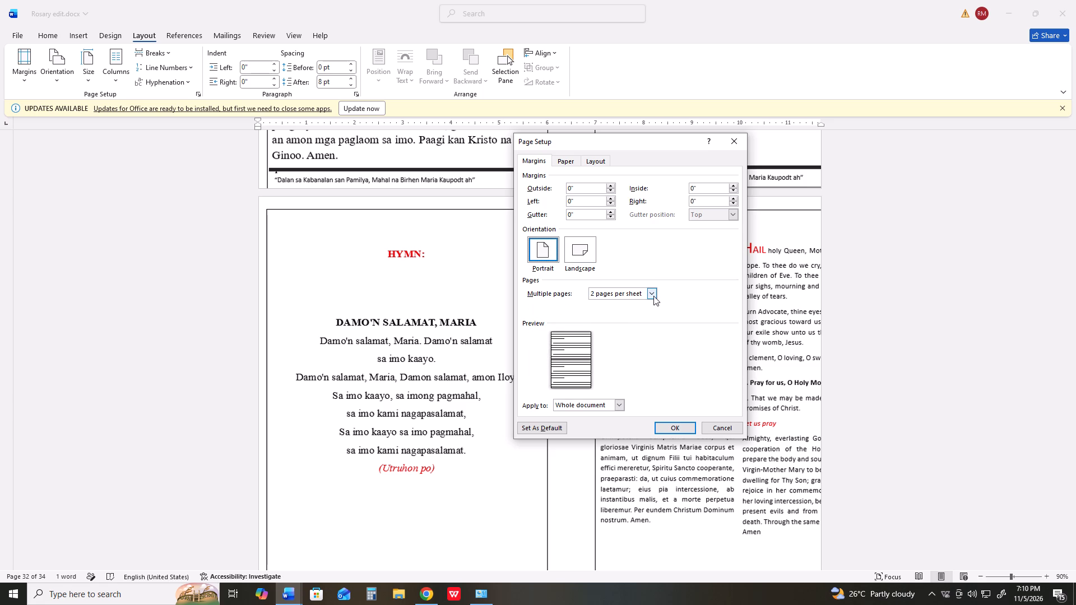
pyautogui.click(576, 251)
pyautogui.click(670, 429)
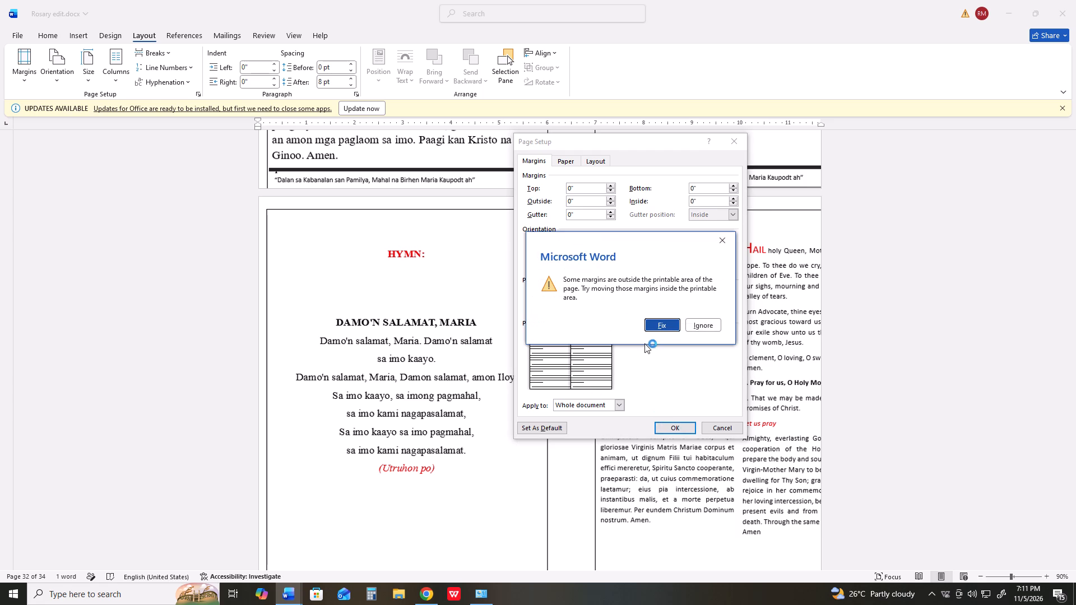
pyautogui.click(702, 327)
# Move the IMMACULATE MOTHER picture from the second page onto the blank first page, near its upper-left corner.
pyautogui.scroll(13, 550, 345)
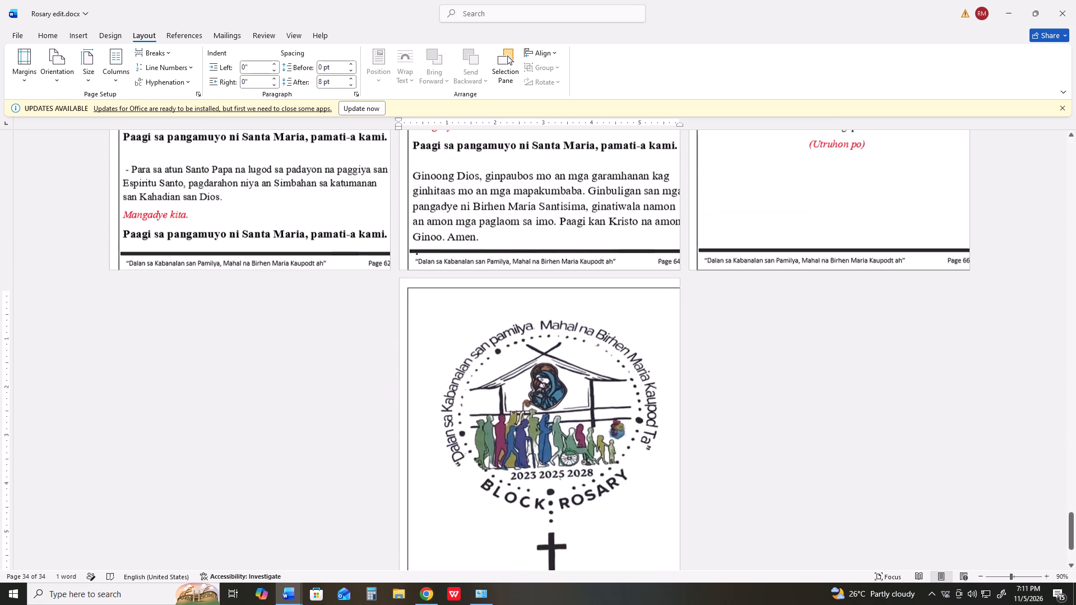
pyautogui.scroll(5, 466, 356)
pyautogui.moveTo(1070, 542); pyautogui.dragTo(1075, 350)
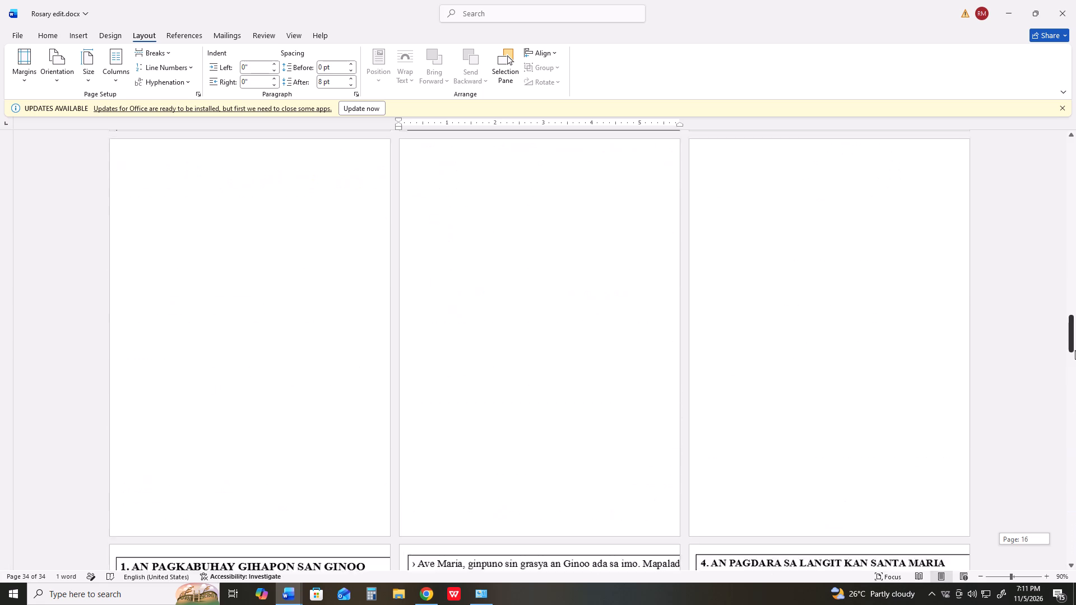
pyautogui.moveTo(1075, 350); pyautogui.dragTo(1075, 164)
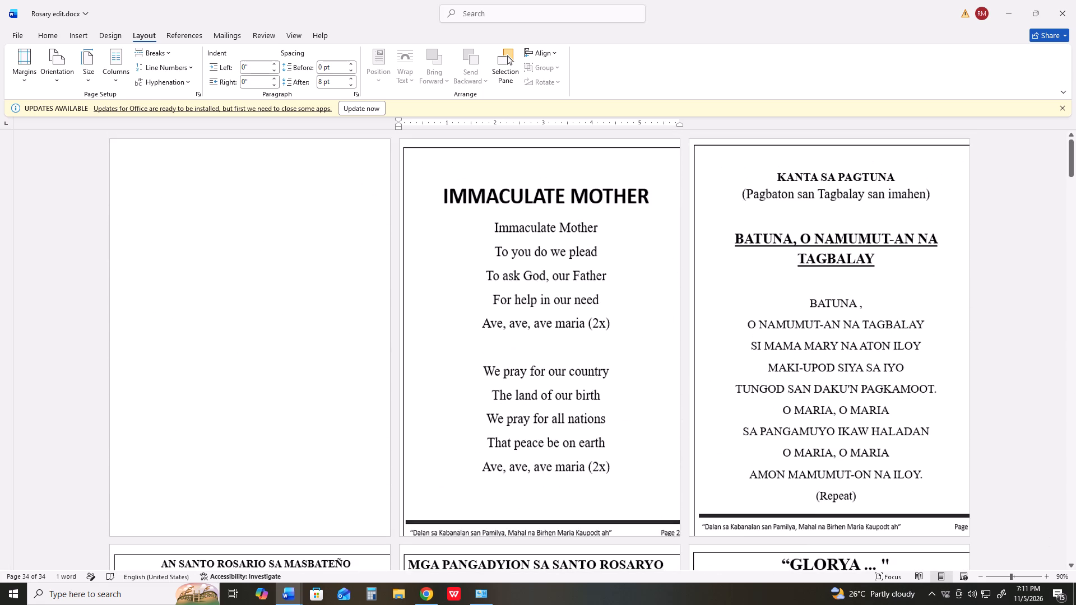
pyautogui.click(481, 307)
pyautogui.moveTo(513, 310); pyautogui.dragTo(237, 295)
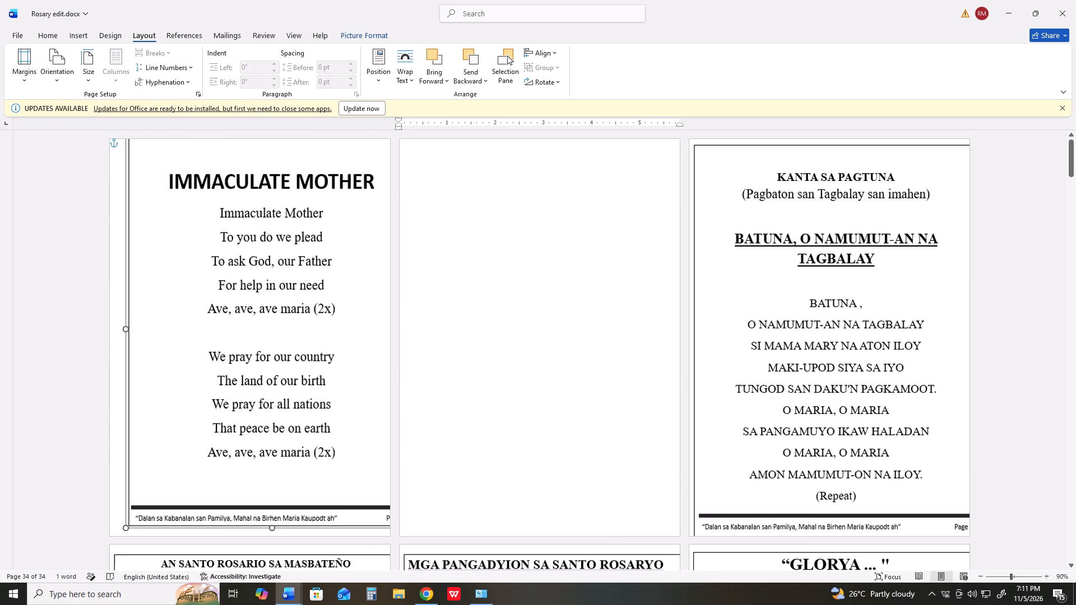
pyautogui.moveTo(237, 295); pyautogui.dragTo(224, 308)
# Move the KANTA SA PAGTUNA picture from the third page onto the emptied second page, near its left edge.
pyautogui.click(885, 315)
pyautogui.moveTo(848, 309); pyautogui.dragTo(536, 287)
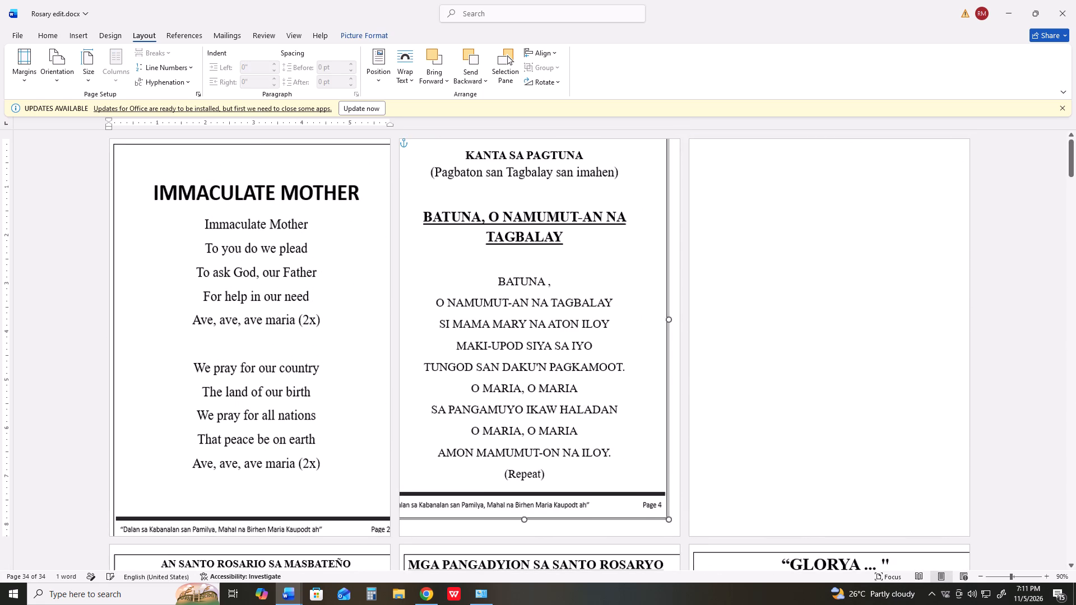
pyautogui.moveTo(536, 287); pyautogui.dragTo(560, 301)
# Reposition the “GLORYA ...” picture farther left at the top of its own page.
pyautogui.scroll(-3, 842, 343)
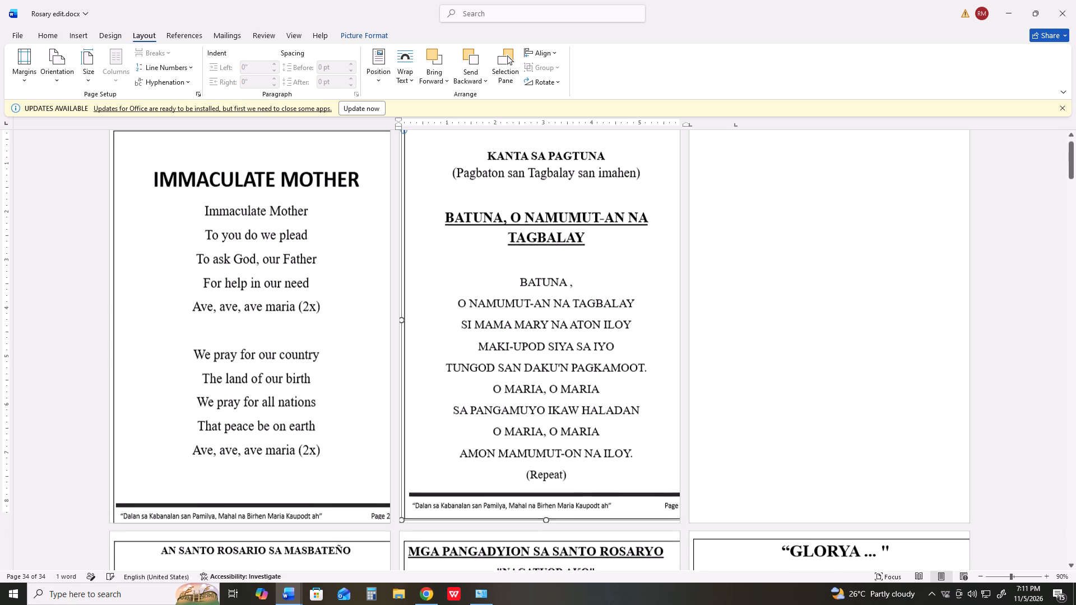
pyautogui.scroll(-6, 843, 351)
pyautogui.moveTo(796, 515); pyautogui.dragTo(836, 425)
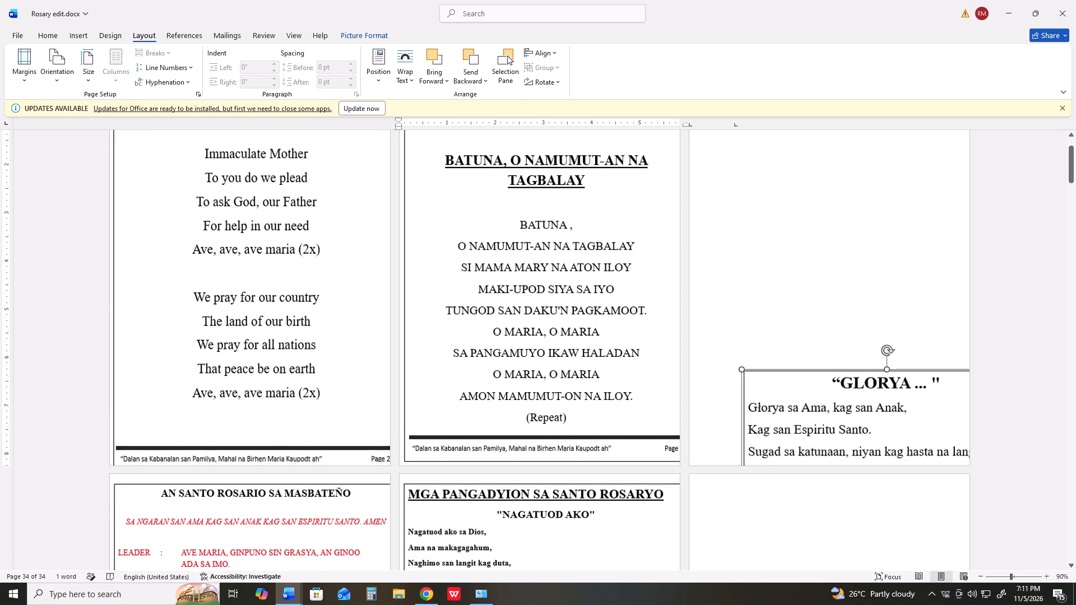
pyautogui.moveTo(836, 425); pyautogui.dragTo(788, 509)
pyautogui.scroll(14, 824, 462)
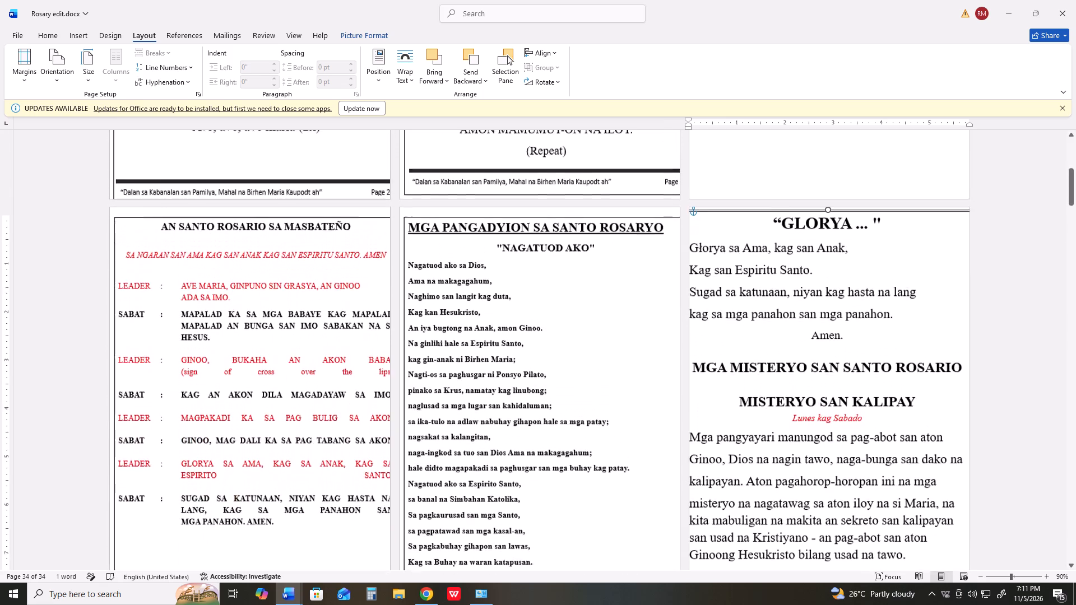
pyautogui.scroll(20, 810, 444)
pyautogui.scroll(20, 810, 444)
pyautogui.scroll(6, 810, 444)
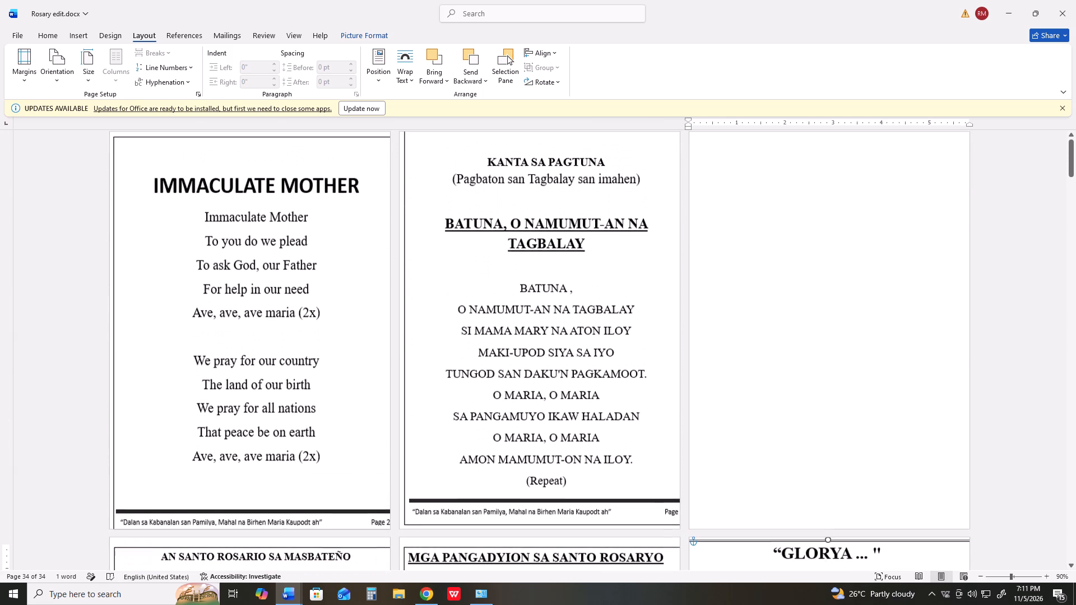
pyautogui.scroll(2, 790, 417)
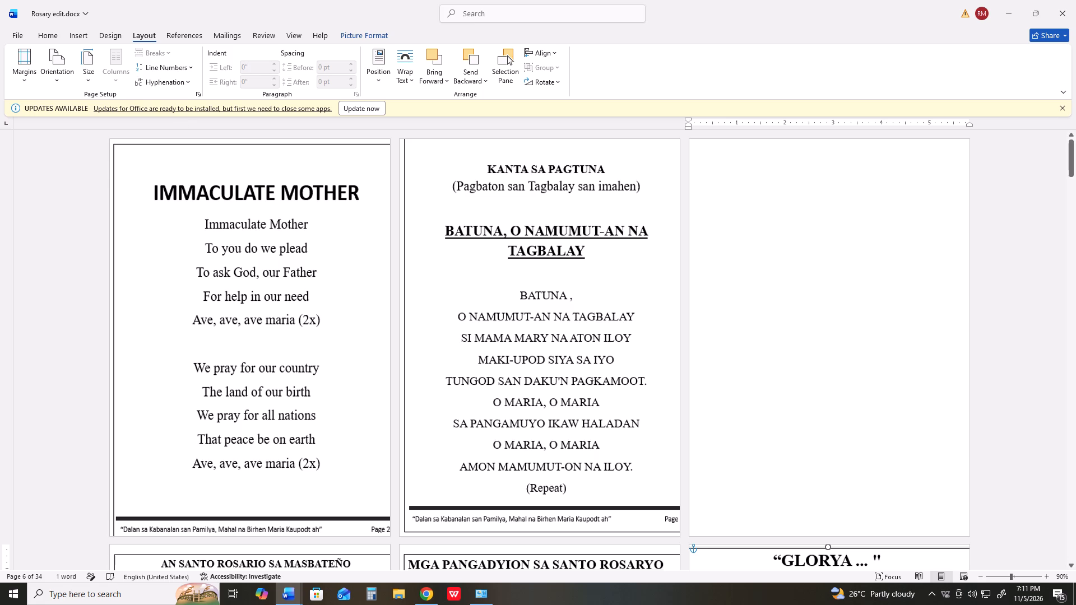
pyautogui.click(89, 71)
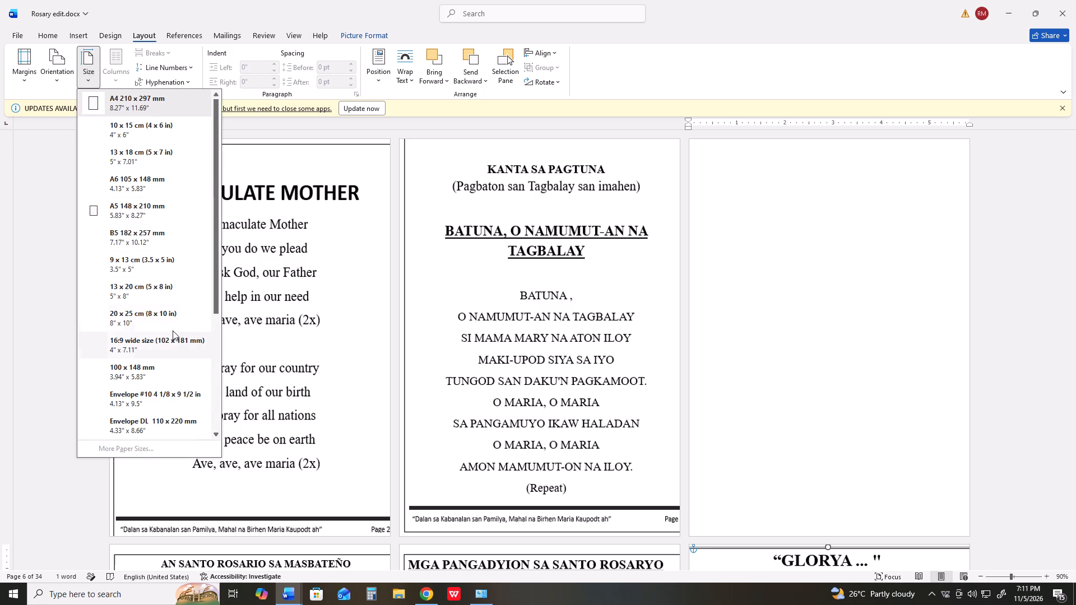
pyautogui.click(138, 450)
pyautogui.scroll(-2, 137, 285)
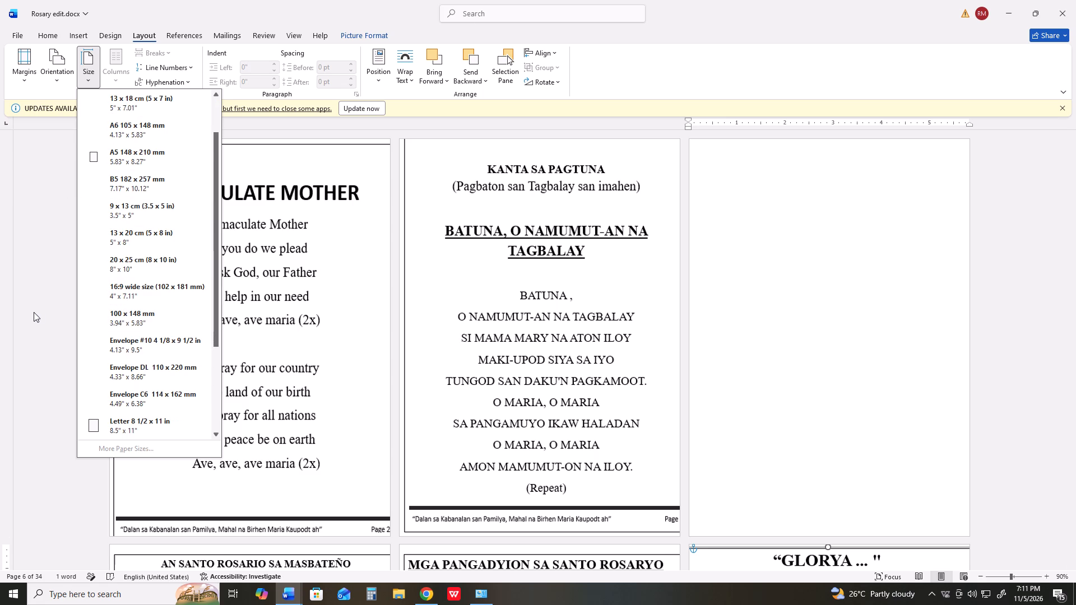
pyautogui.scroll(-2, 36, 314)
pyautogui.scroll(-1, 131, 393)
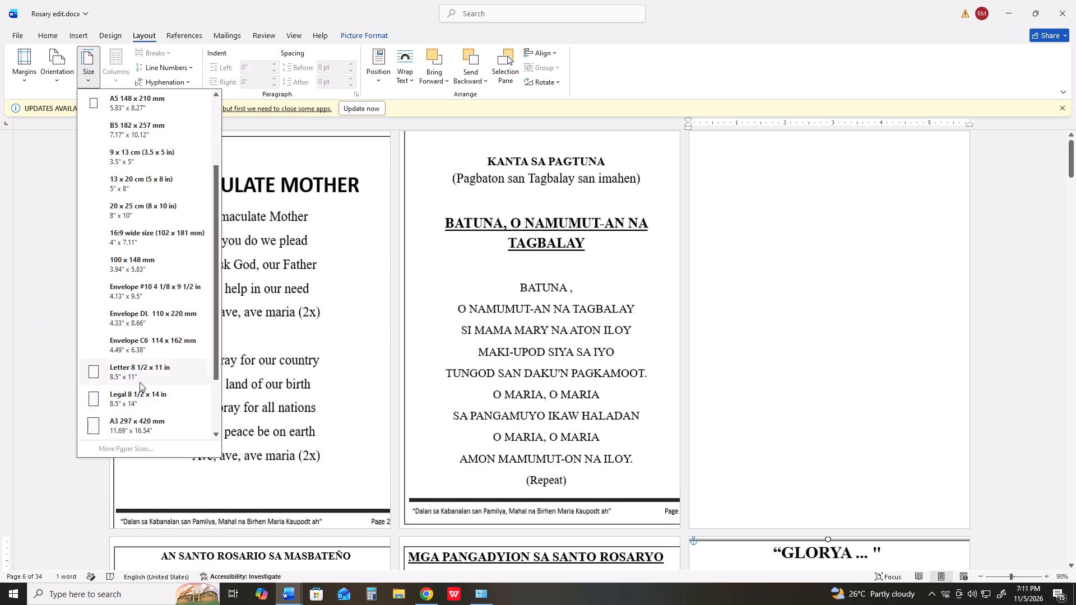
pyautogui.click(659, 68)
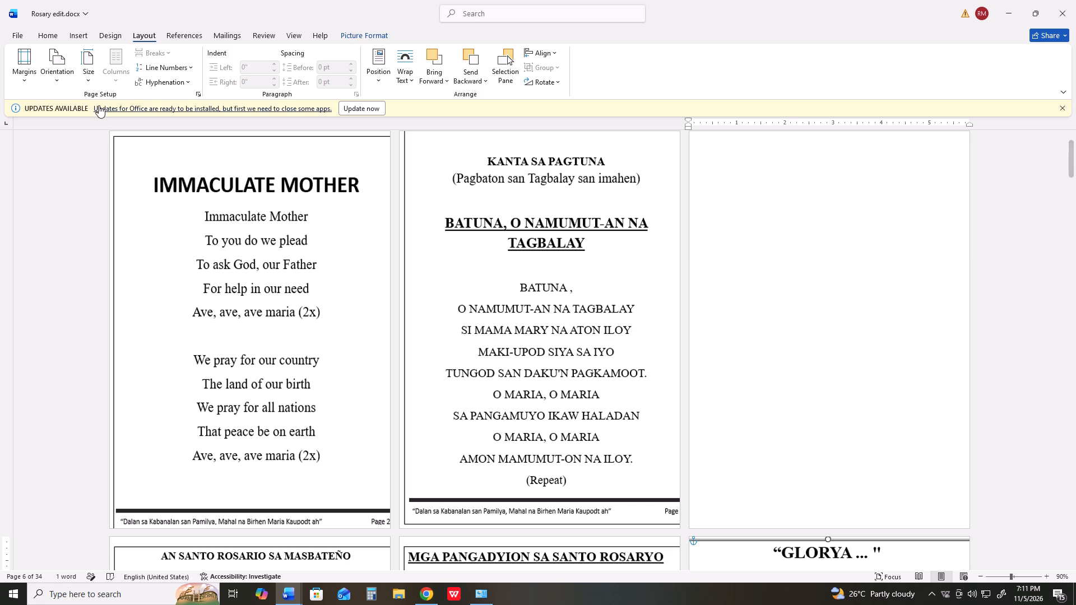
# Set a custom paper size of 13" wide by 8.5" high for the whole document, keeping the margins unfixed.
pyautogui.click(198, 96)
pyautogui.click(562, 164)
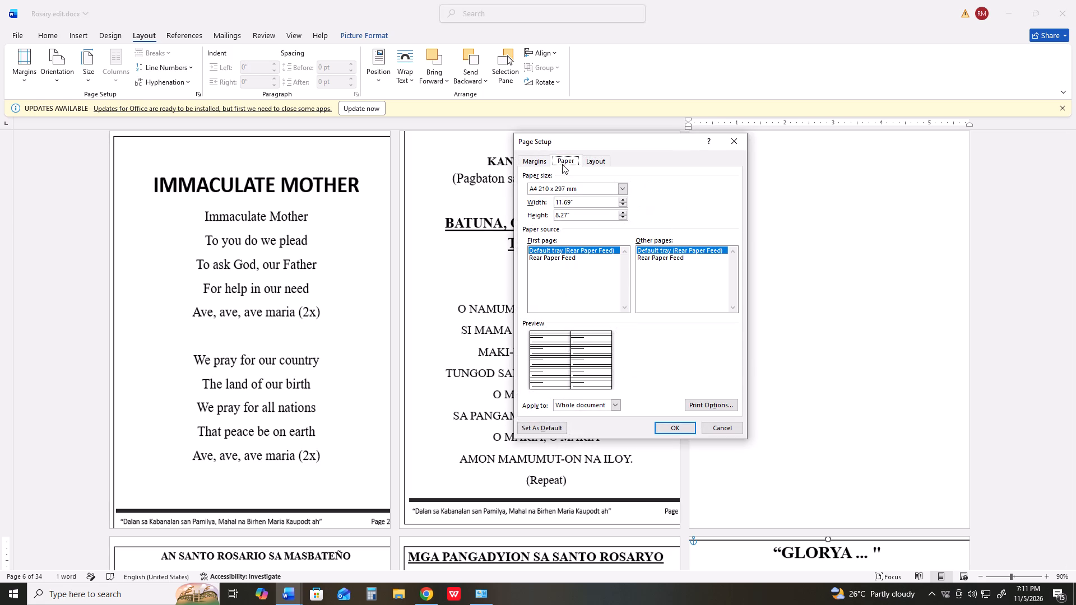
pyautogui.click(596, 204)
pyautogui.moveTo(590, 203); pyautogui.dragTo(533, 205)
pyautogui.press('3')
pyautogui.press('BackSpace')
pyautogui.write('13')
pyautogui.moveTo(577, 214); pyautogui.dragTo(527, 217)
pyautogui.write('8.5')
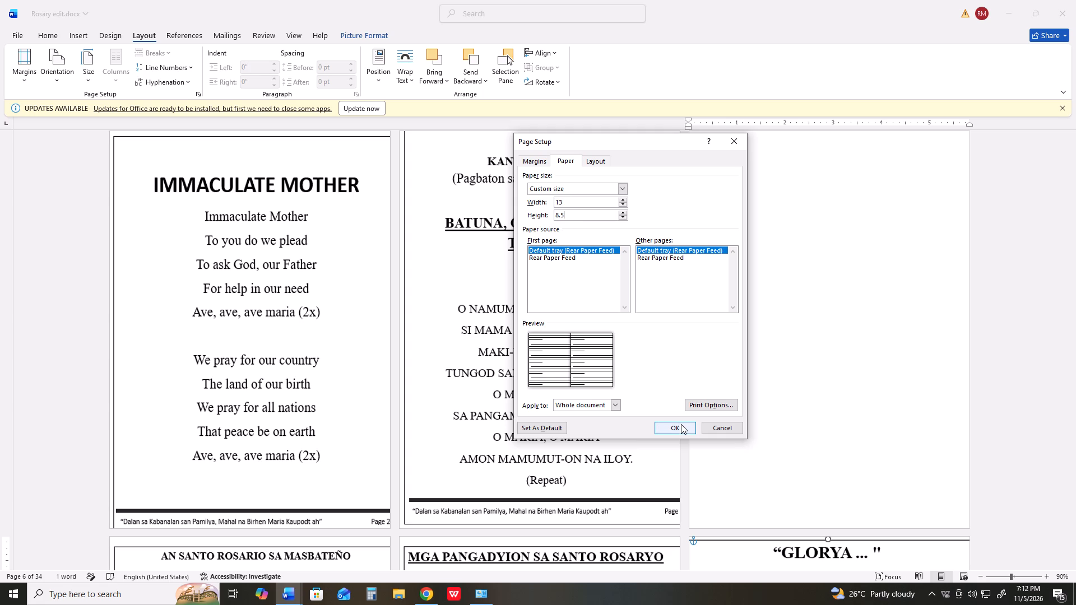
pyautogui.click(680, 425)
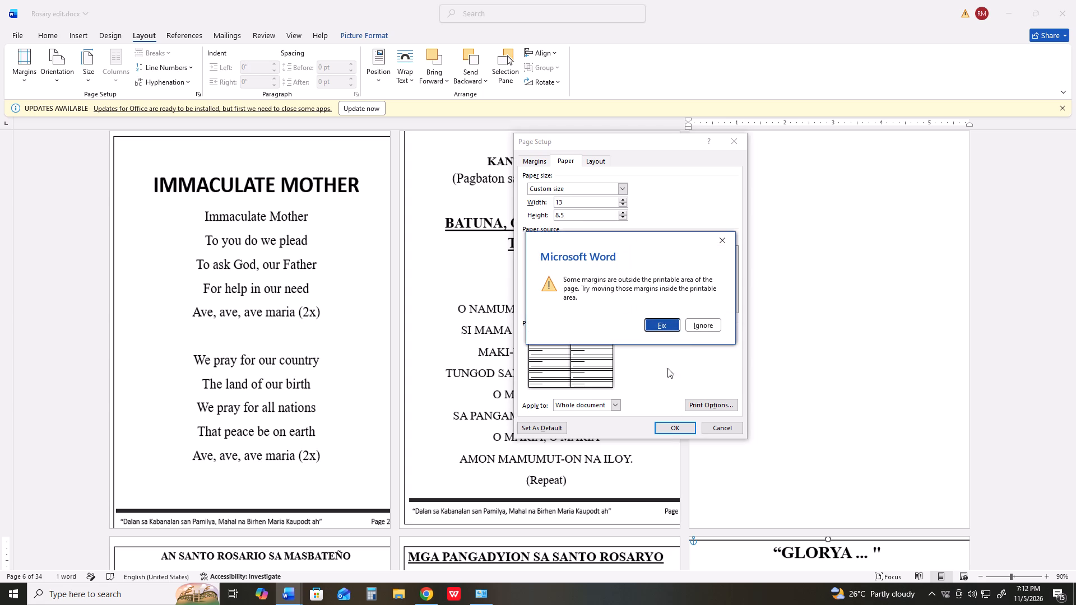
pyautogui.click(701, 320)
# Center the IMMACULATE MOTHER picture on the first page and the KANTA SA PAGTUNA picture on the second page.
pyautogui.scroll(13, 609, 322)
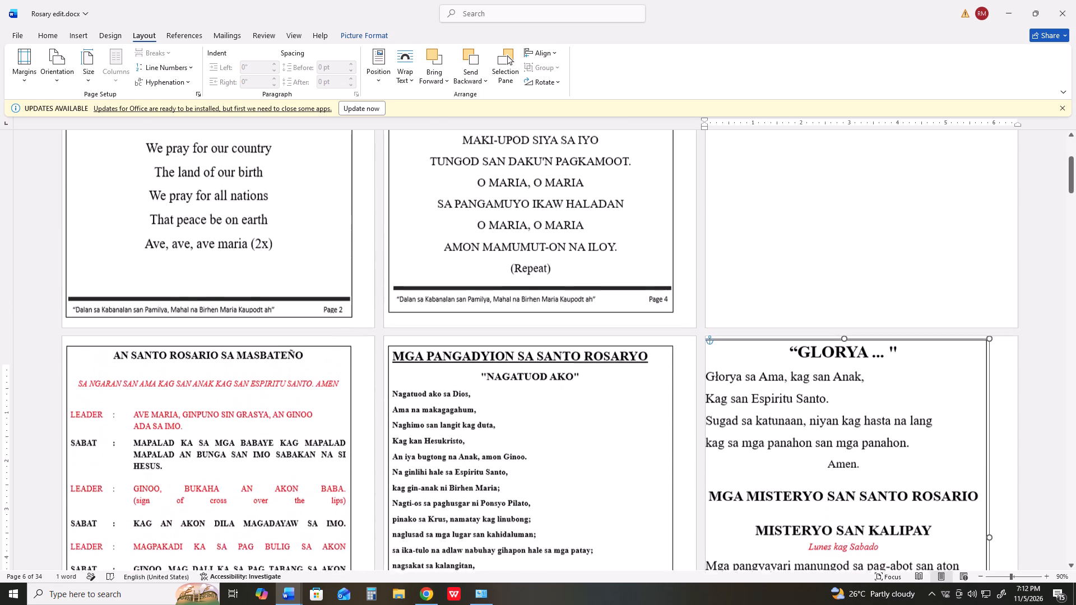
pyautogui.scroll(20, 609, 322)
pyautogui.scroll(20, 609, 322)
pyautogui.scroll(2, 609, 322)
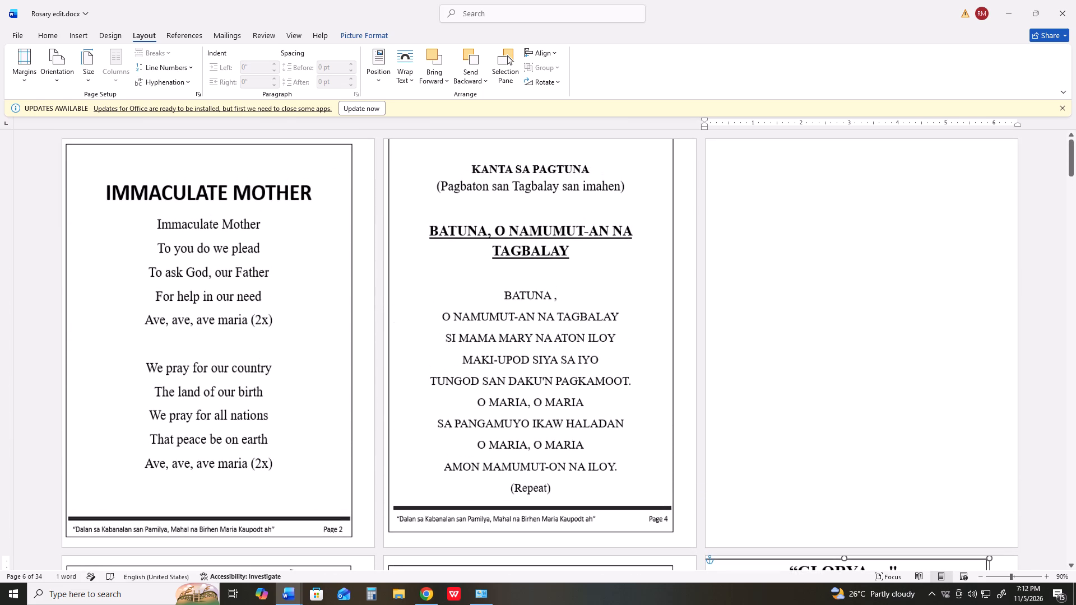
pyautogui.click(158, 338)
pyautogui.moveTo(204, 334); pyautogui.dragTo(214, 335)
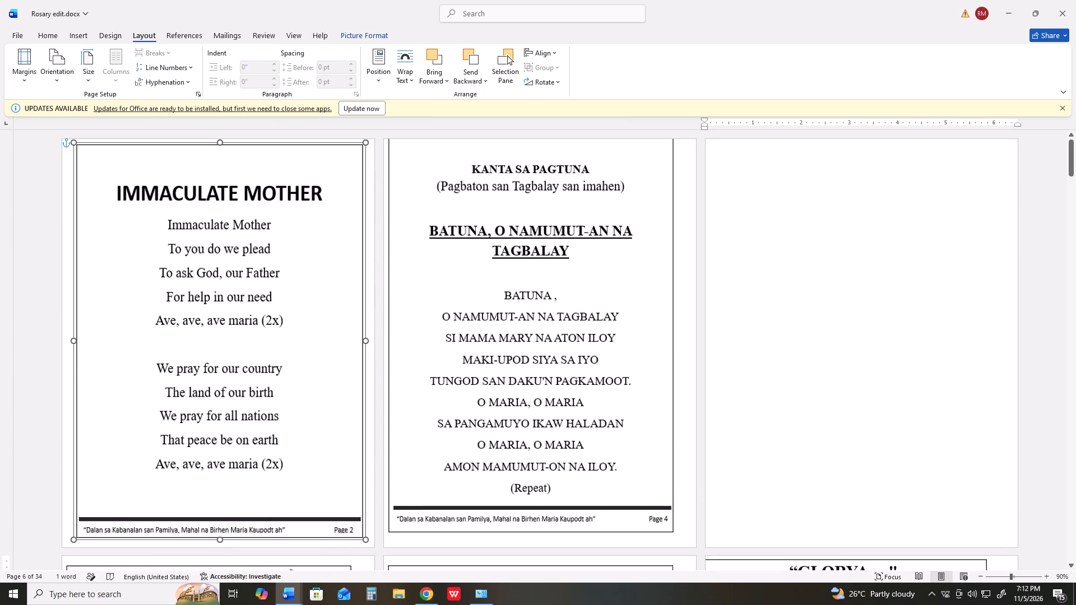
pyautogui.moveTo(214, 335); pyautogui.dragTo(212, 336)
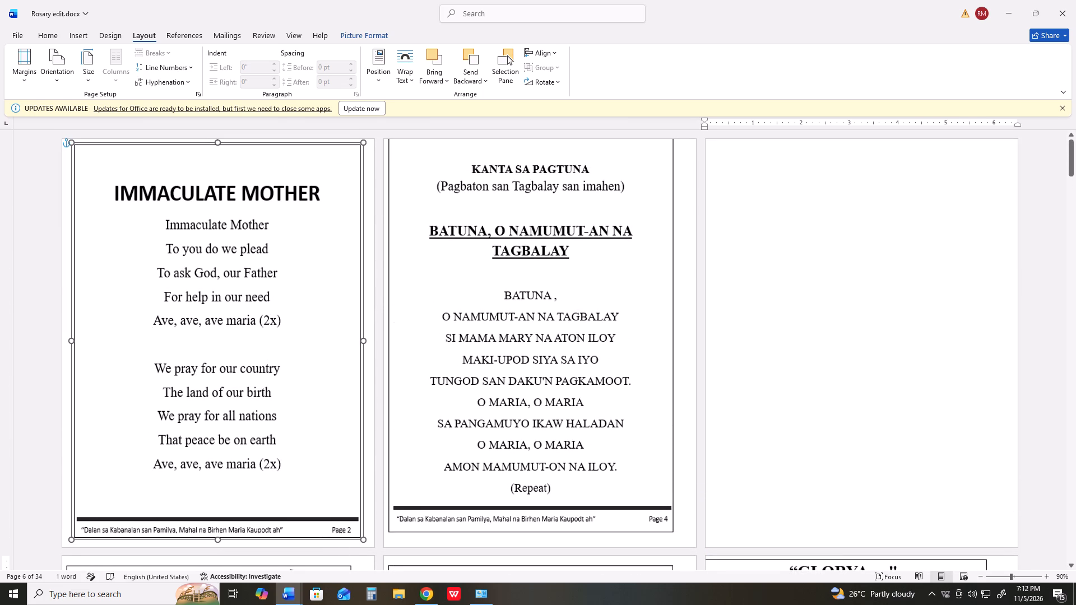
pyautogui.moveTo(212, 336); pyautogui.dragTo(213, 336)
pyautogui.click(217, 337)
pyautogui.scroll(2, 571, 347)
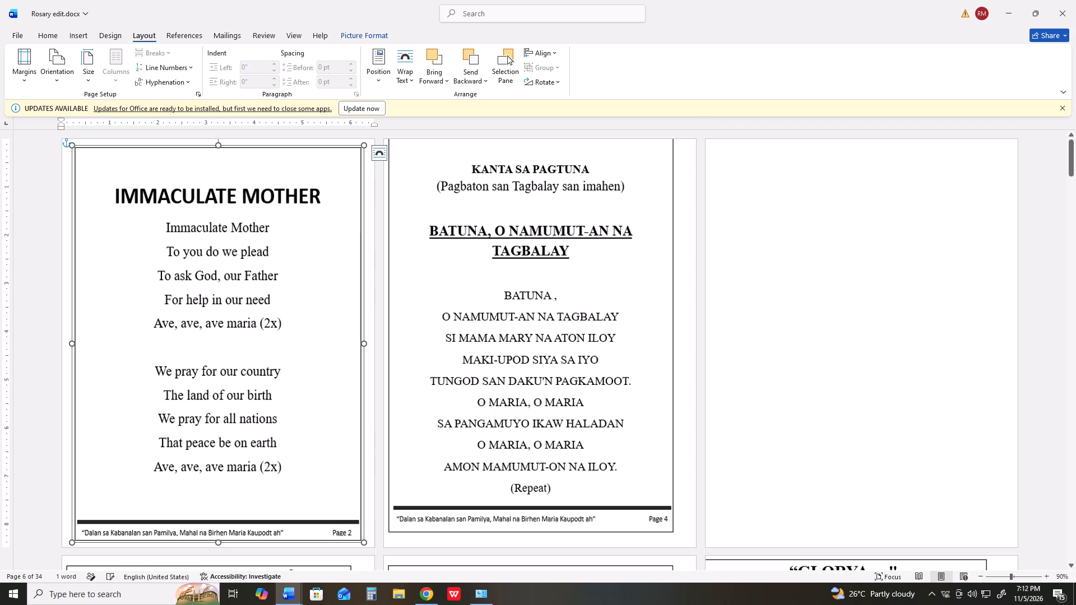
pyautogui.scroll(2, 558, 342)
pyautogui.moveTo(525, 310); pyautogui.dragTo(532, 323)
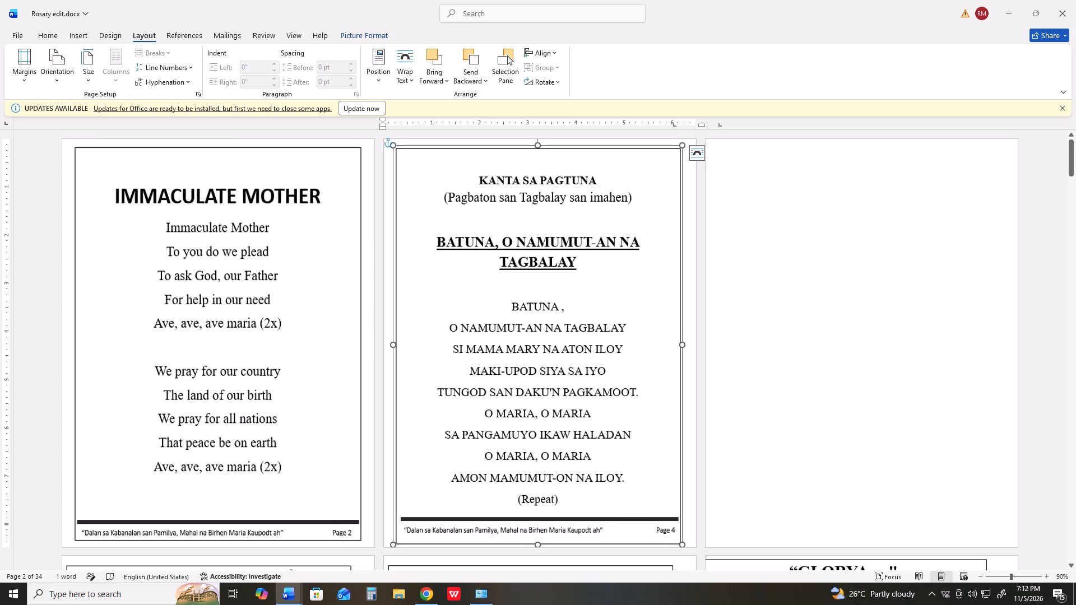
# Check the print preview of the resized pages and return to the document without printing.
pyautogui.hotkey('ctrl', 'p')
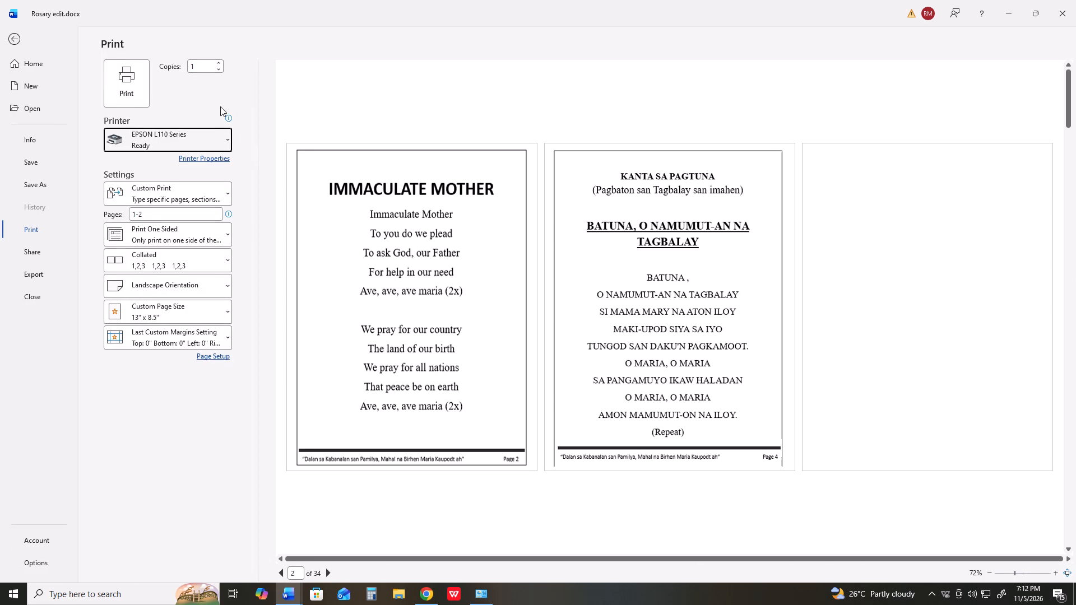
pyautogui.click(13, 40)
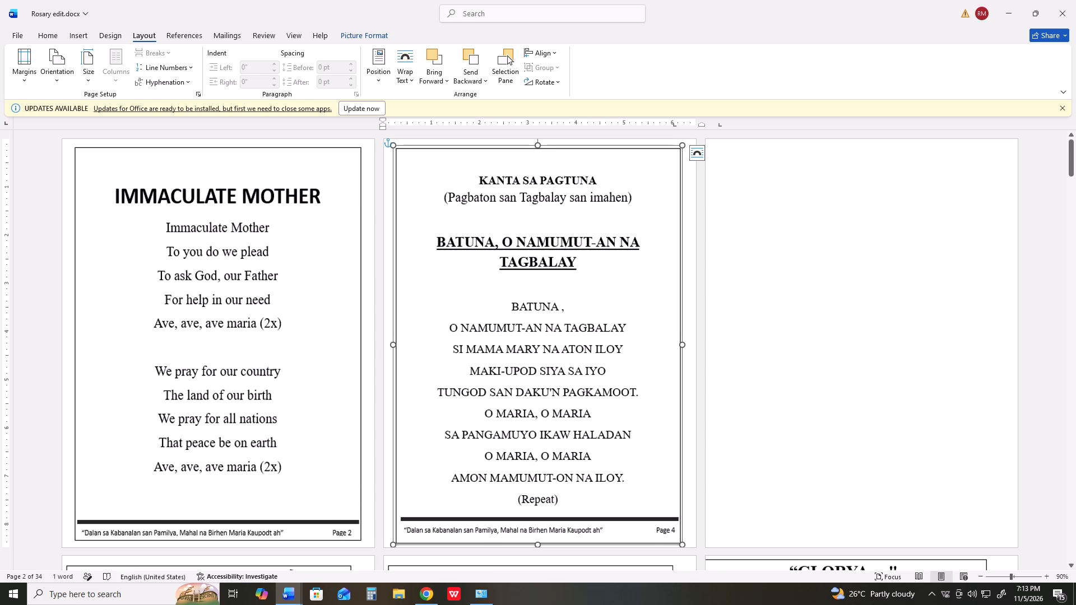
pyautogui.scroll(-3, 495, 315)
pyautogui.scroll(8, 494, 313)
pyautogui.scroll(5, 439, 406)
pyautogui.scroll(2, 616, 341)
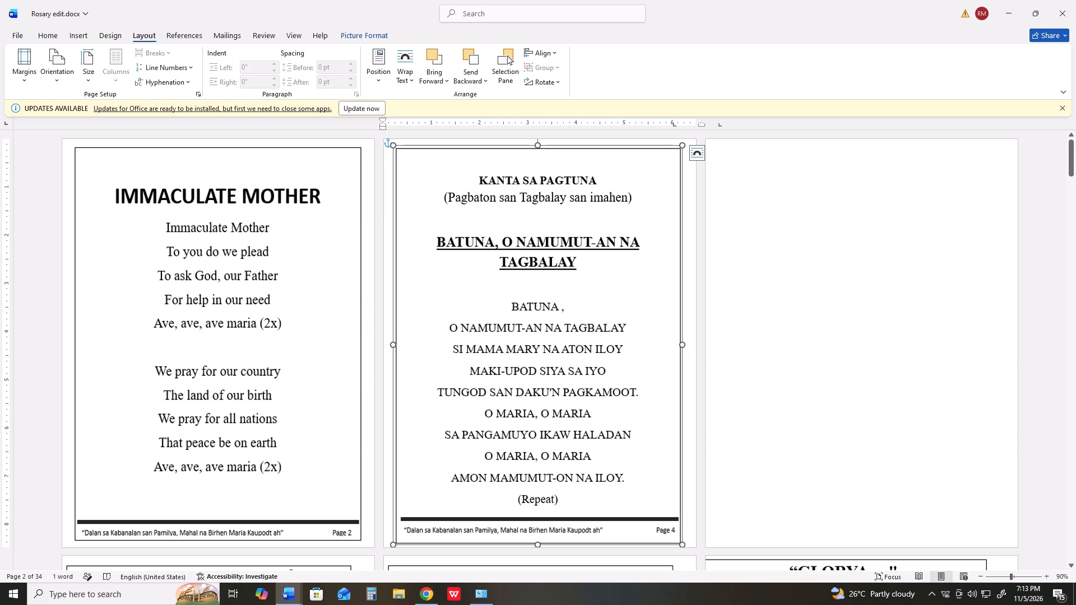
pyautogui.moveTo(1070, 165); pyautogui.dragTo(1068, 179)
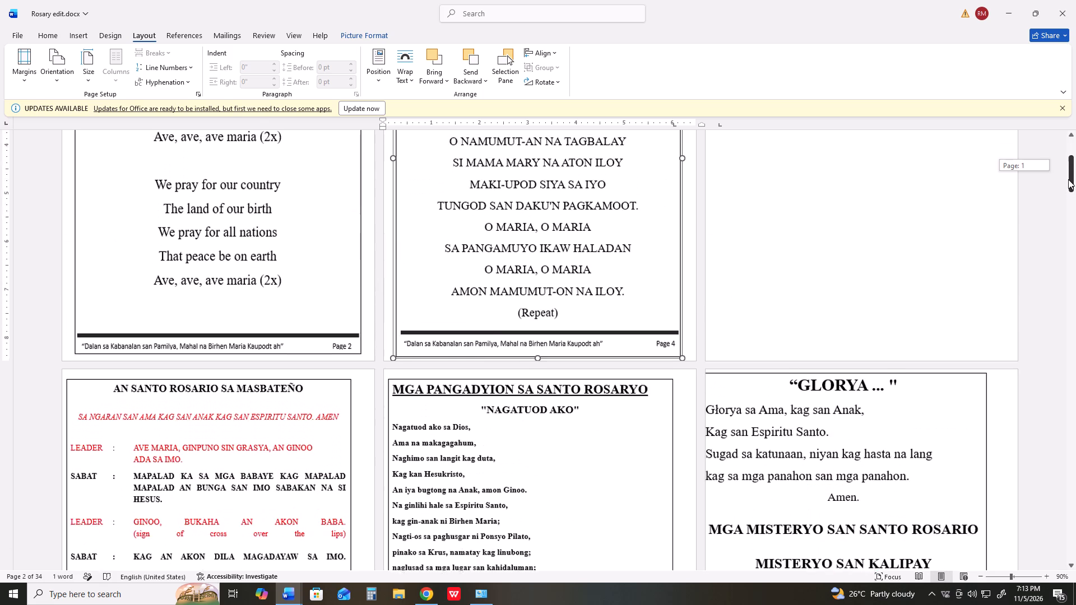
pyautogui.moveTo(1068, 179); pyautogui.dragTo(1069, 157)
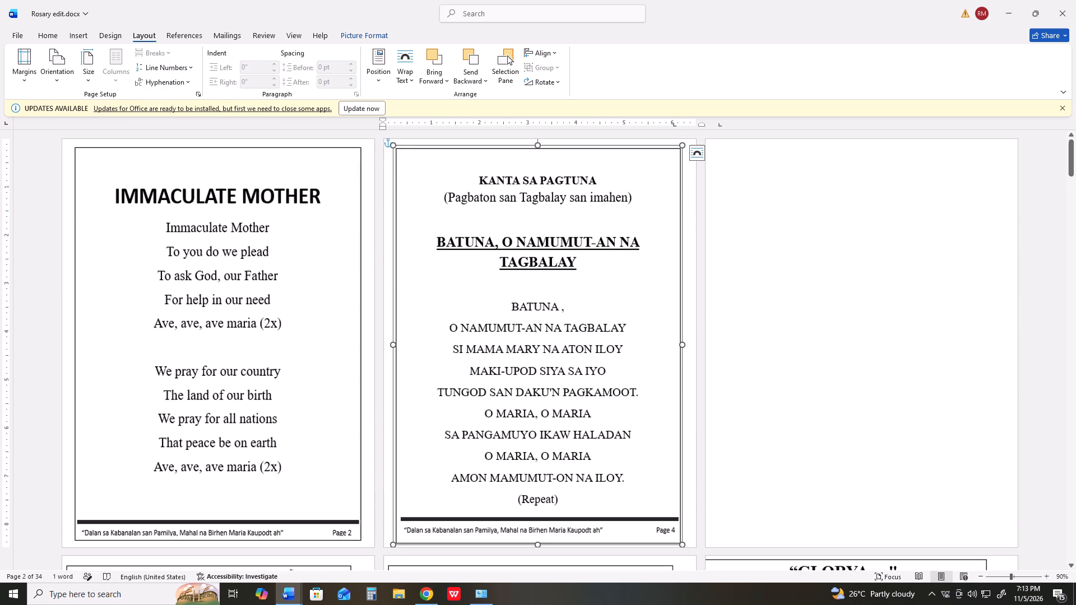
# Move the KANTA SA PAGTUNA picture to the third page and the IMMACULATE MOTHER picture to the second page, centering each within its page.
pyautogui.moveTo(567, 322); pyautogui.dragTo(613, 324)
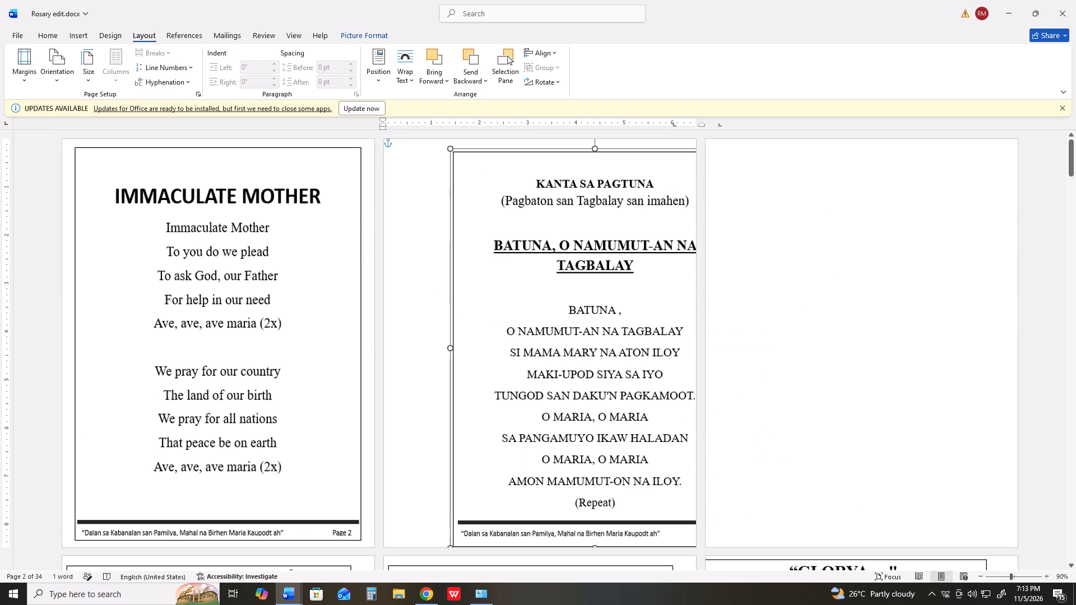
pyautogui.moveTo(613, 324); pyautogui.dragTo(871, 342)
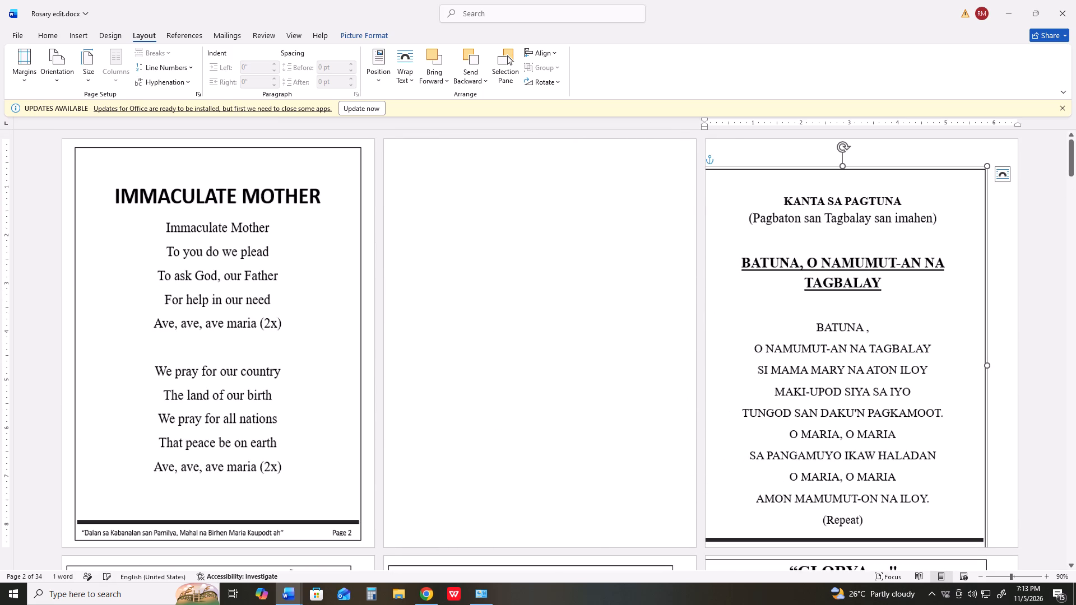
pyautogui.moveTo(314, 309); pyautogui.dragTo(654, 325)
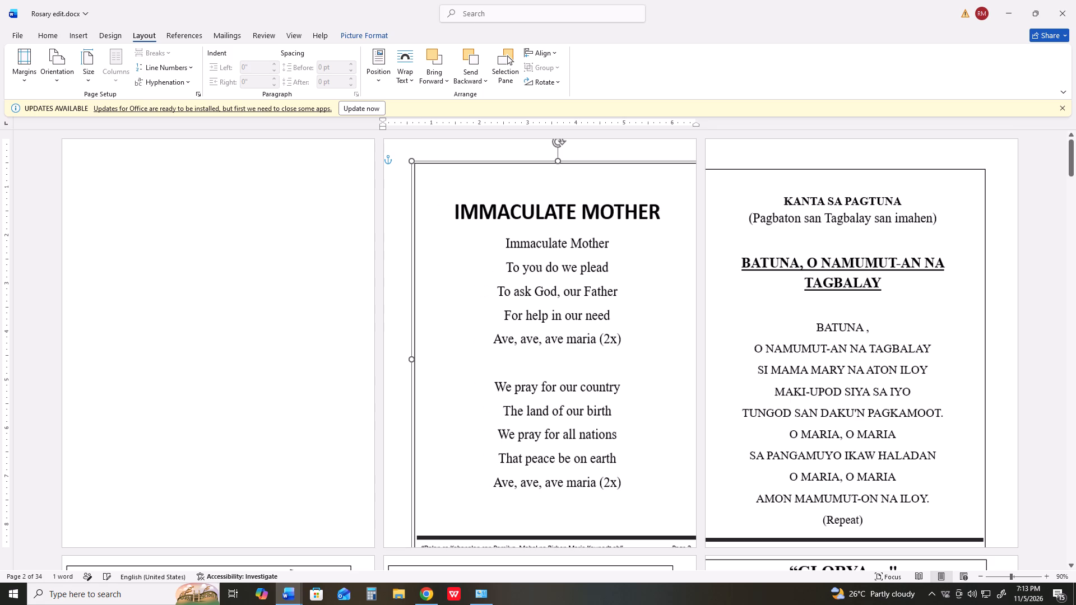
pyautogui.scroll(8, 711, 357)
pyautogui.moveTo(1070, 151); pyautogui.dragTo(1070, 169)
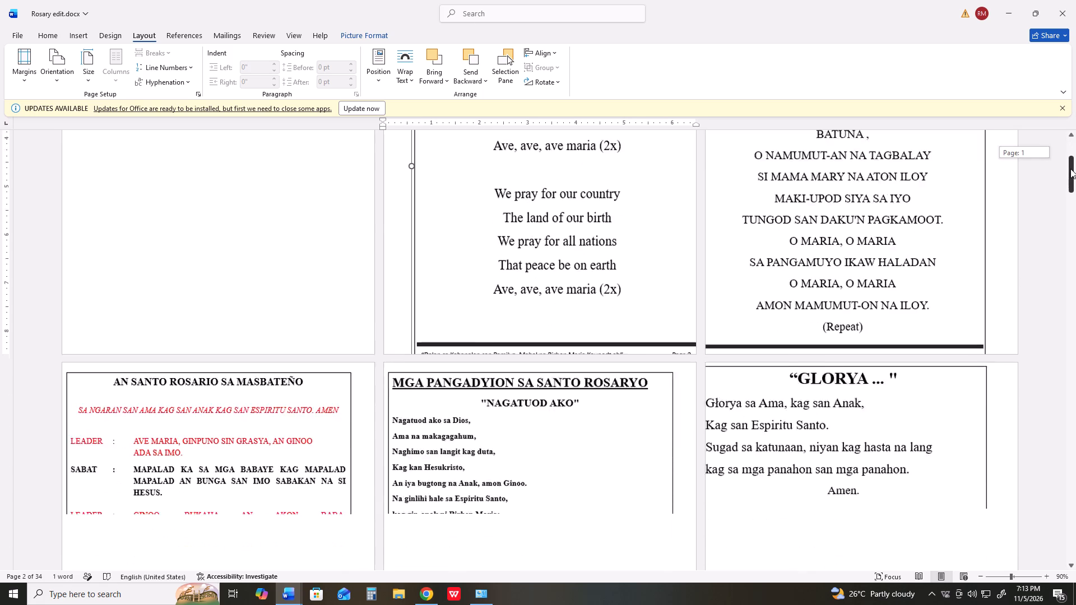
pyautogui.moveTo(1070, 169); pyautogui.dragTo(1066, 192)
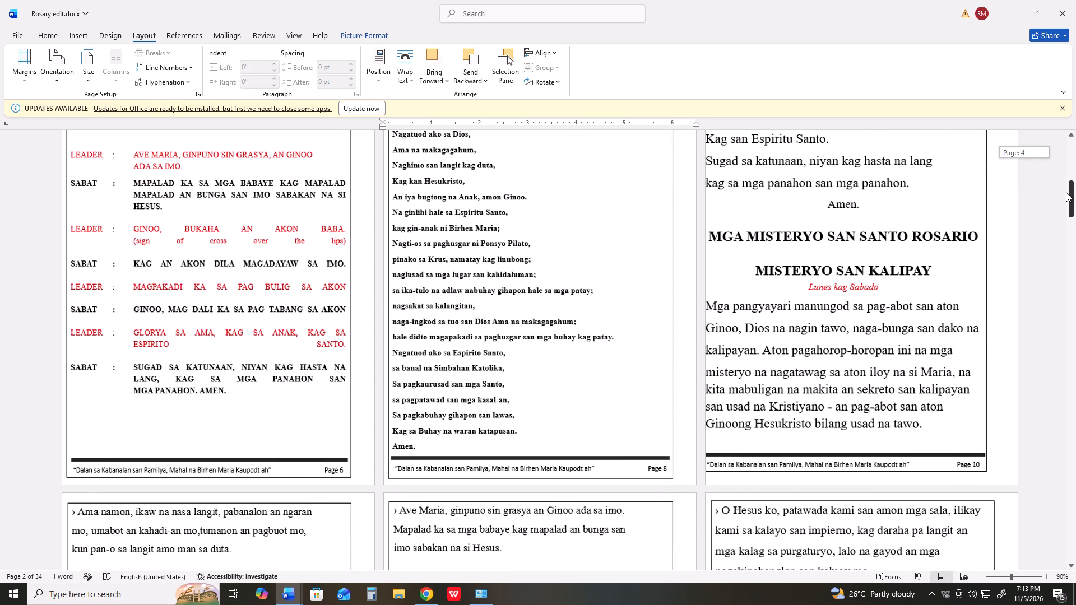
pyautogui.moveTo(1066, 192); pyautogui.dragTo(1072, 145)
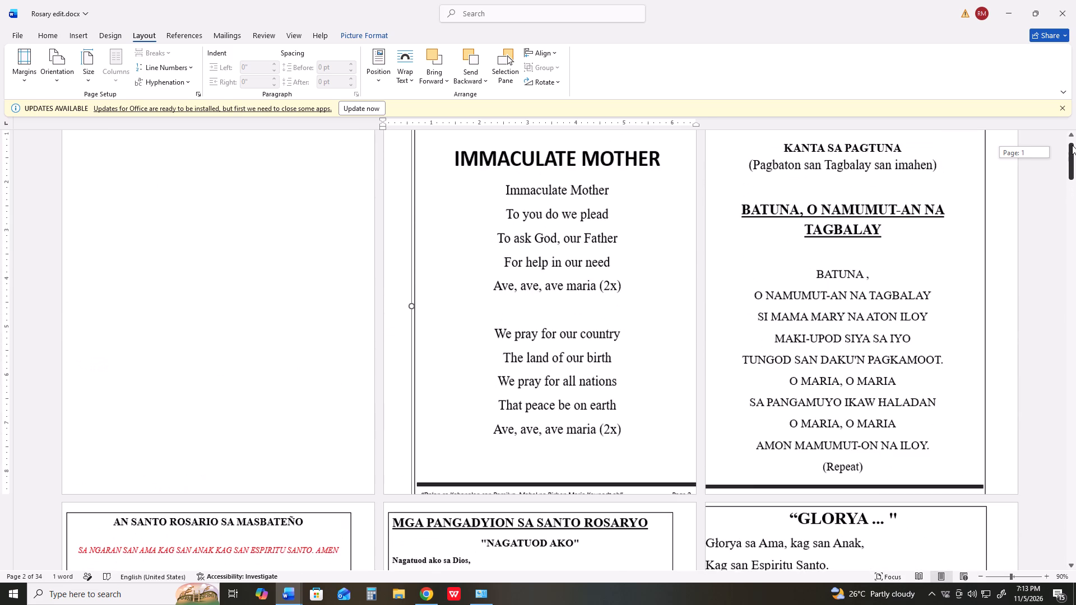
pyautogui.moveTo(1072, 145); pyautogui.dragTo(1072, 144)
pyautogui.moveTo(562, 274); pyautogui.dragTo(540, 258)
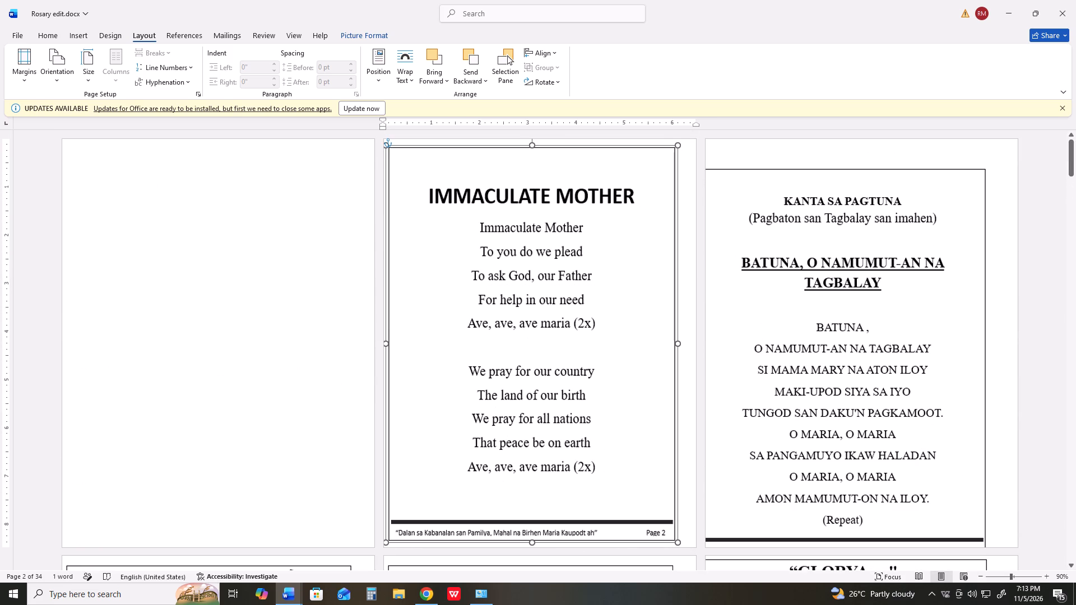
pyautogui.moveTo(540, 258); pyautogui.dragTo(542, 258)
pyautogui.moveTo(807, 290); pyautogui.dragTo(825, 272)
# Insert the picture r1.png from the Downloads folder at the text cursor on the emptied first page.
pyautogui.moveTo(1069, 156); pyautogui.dragTo(1069, 158)
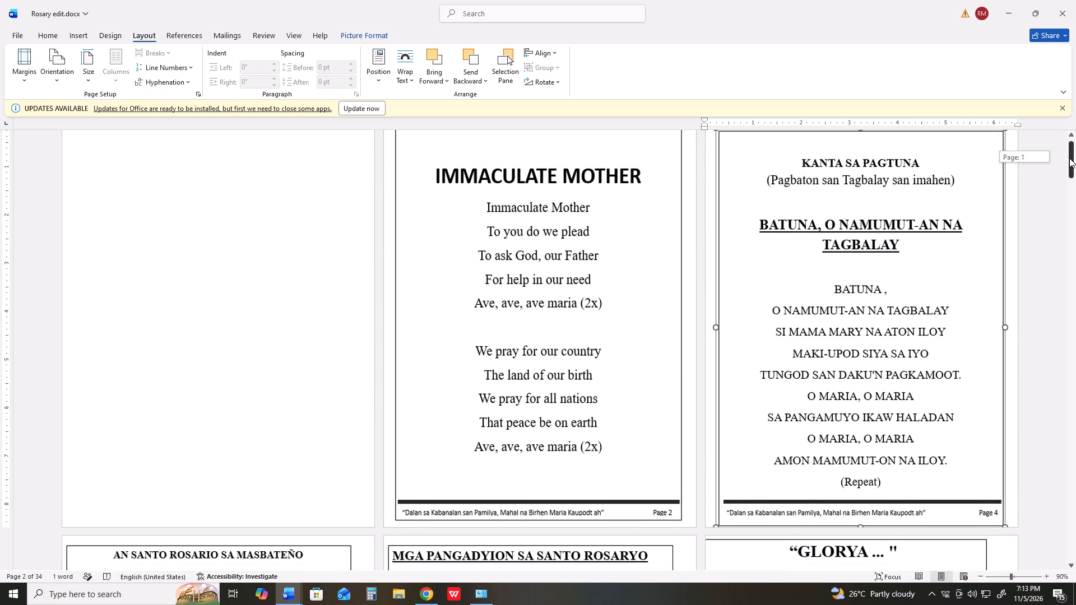
pyautogui.moveTo(1069, 158); pyautogui.dragTo(1071, 147)
pyautogui.click(231, 198)
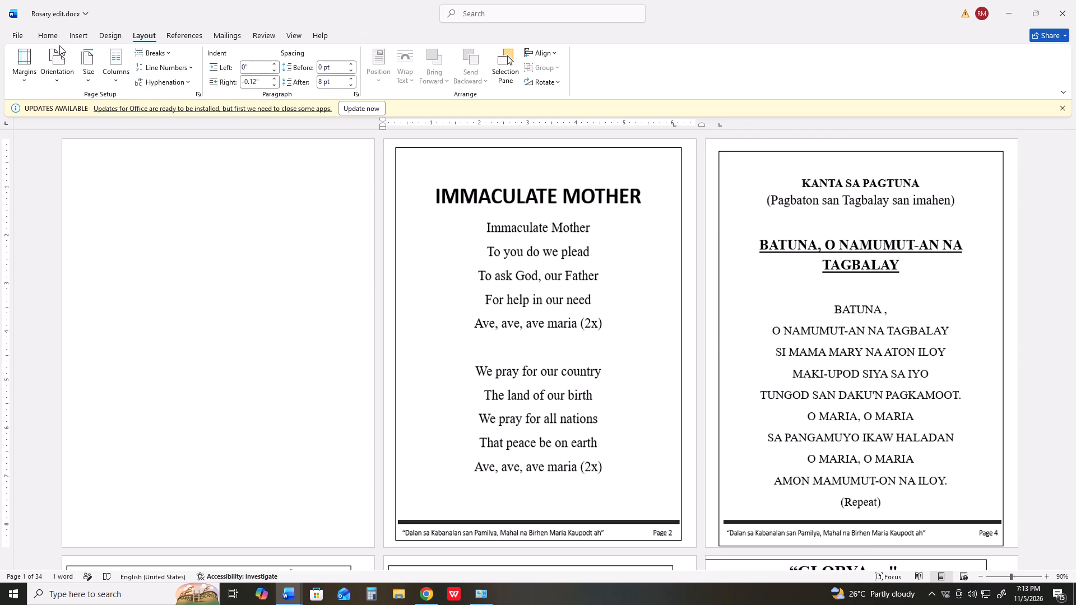
pyautogui.click(75, 34)
pyautogui.click(146, 71)
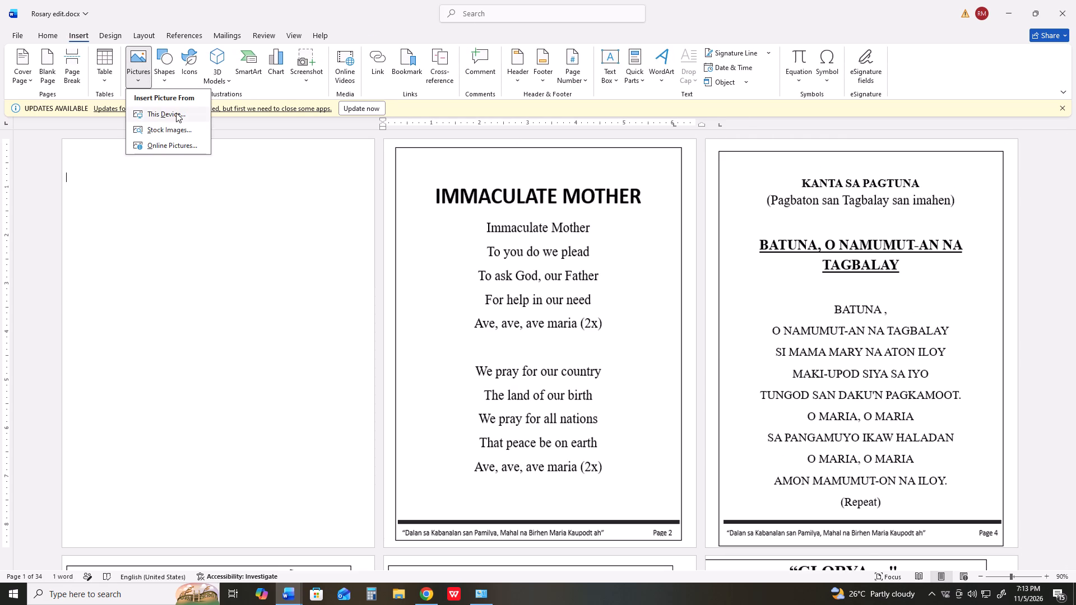
pyautogui.click(176, 113)
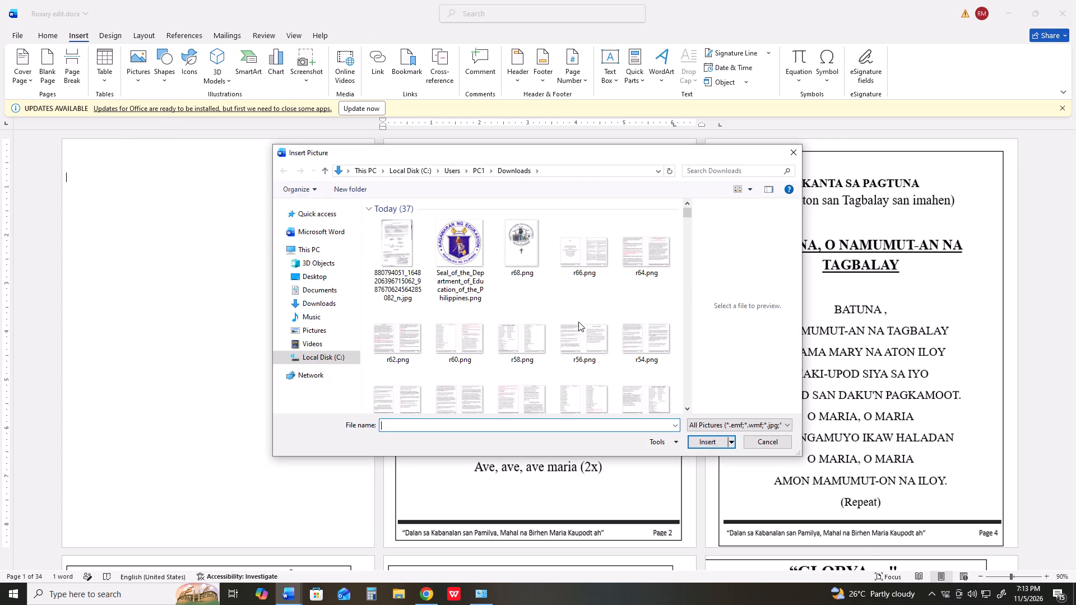
pyautogui.scroll(-14, 597, 314)
pyautogui.scroll(4, 599, 308)
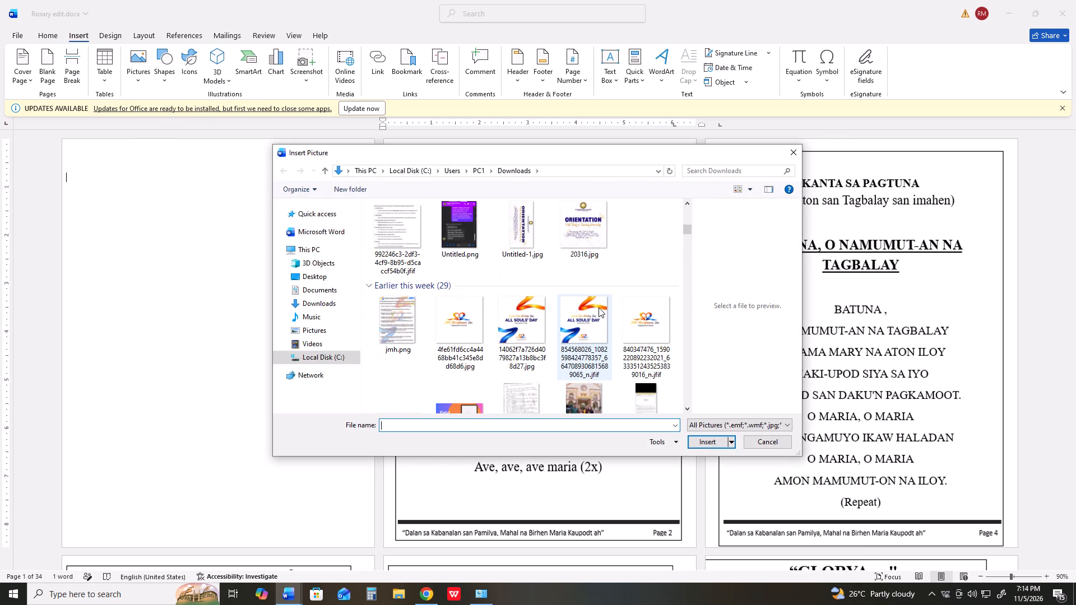
pyautogui.scroll(1, 599, 308)
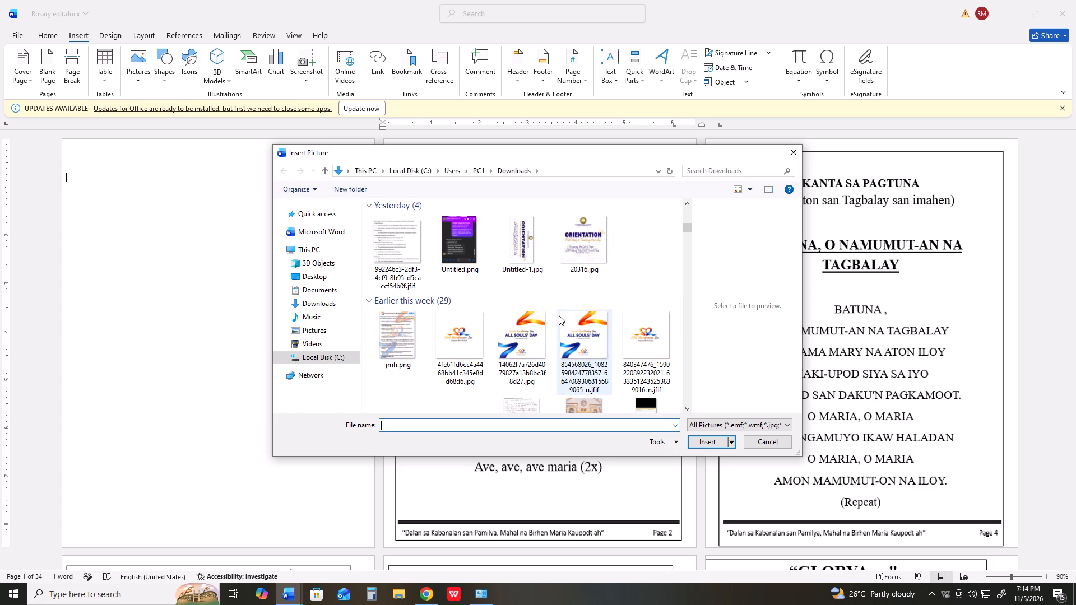
pyautogui.scroll(2, 554, 312)
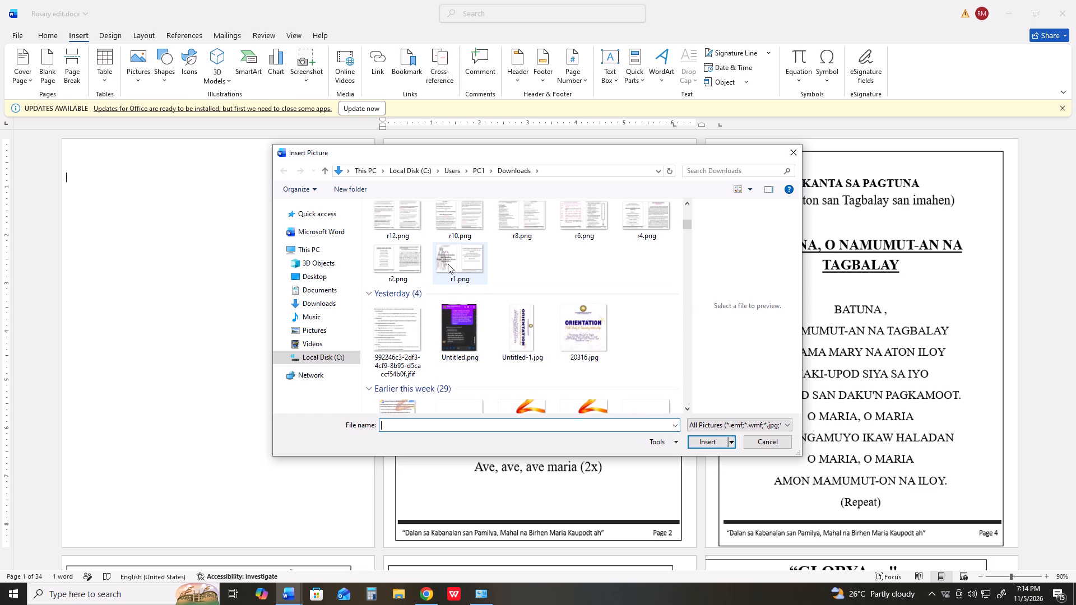
pyautogui.doubleClick(448, 264)
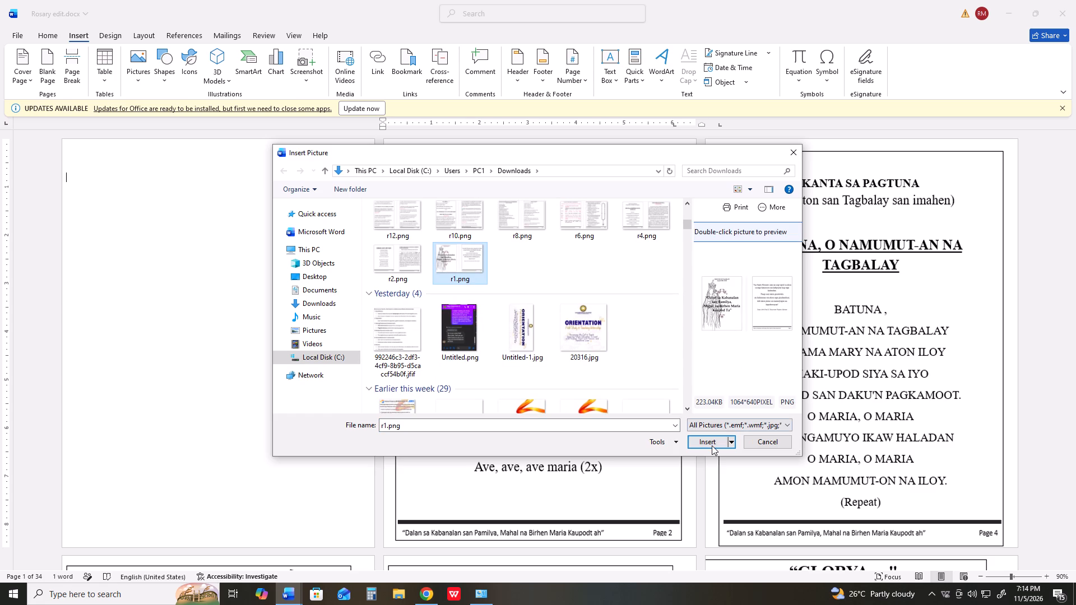
pyautogui.click(711, 445)
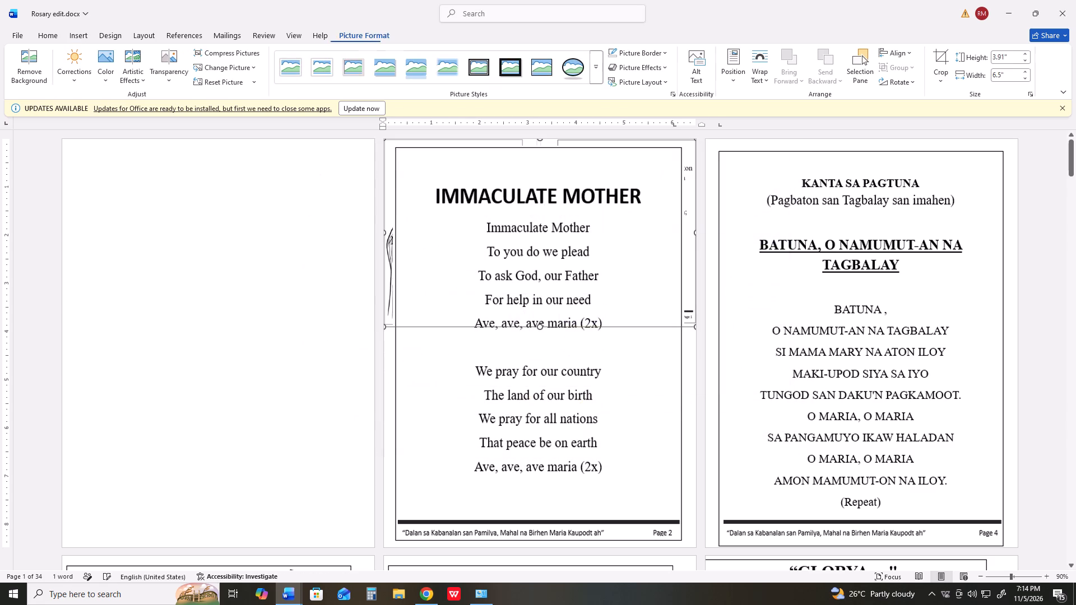
# Set the inserted r1 picture's wrapping to In Front of Text and move it onto the blank first page.
pyautogui.click(586, 296)
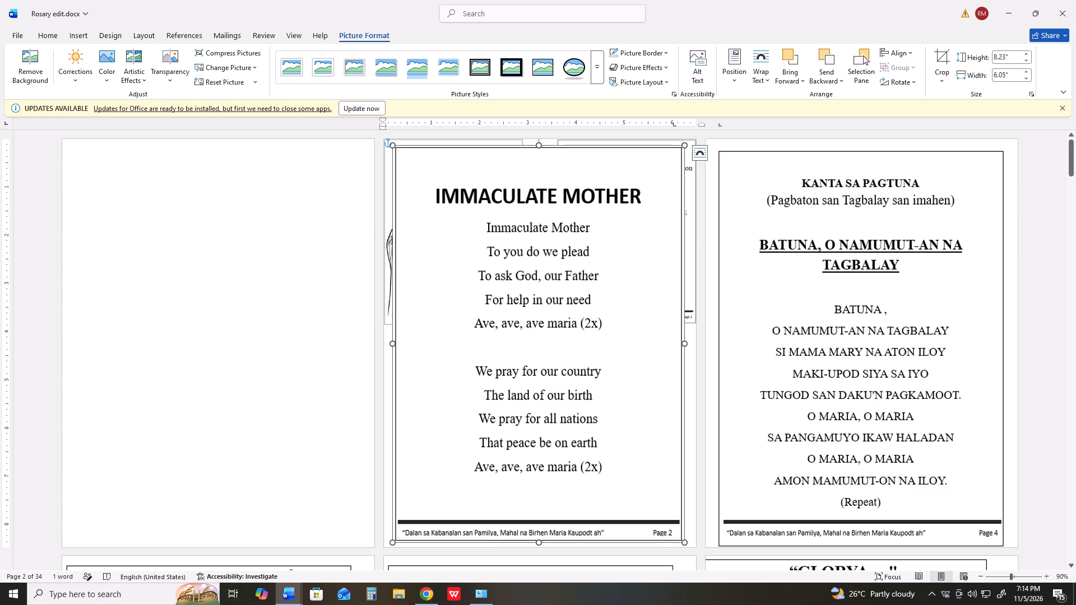
pyautogui.click(692, 199)
pyautogui.click(707, 149)
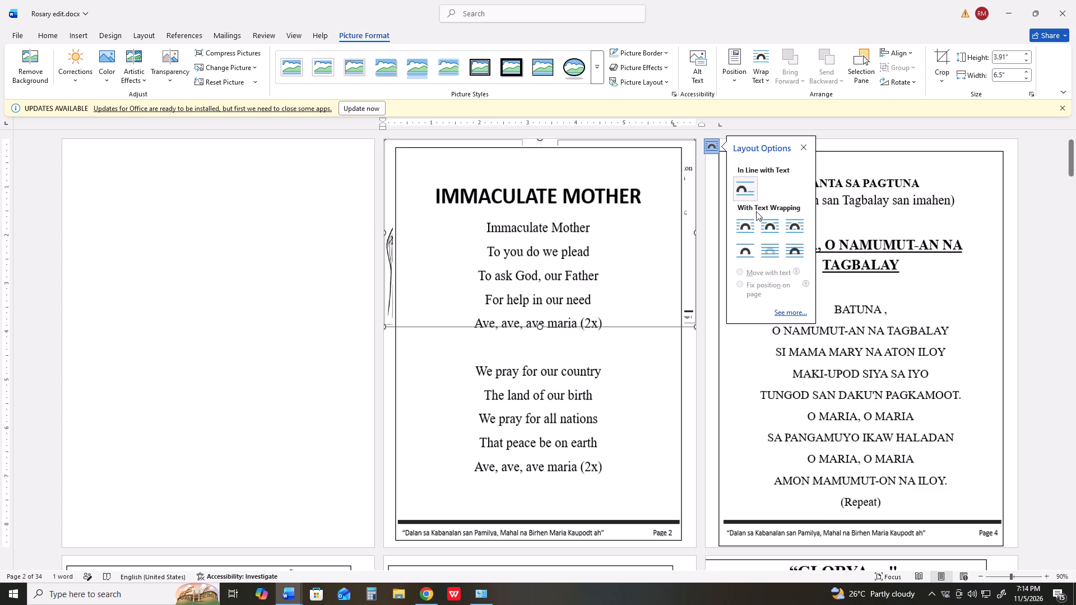
pyautogui.click(796, 251)
pyautogui.moveTo(656, 203); pyautogui.dragTo(435, 253)
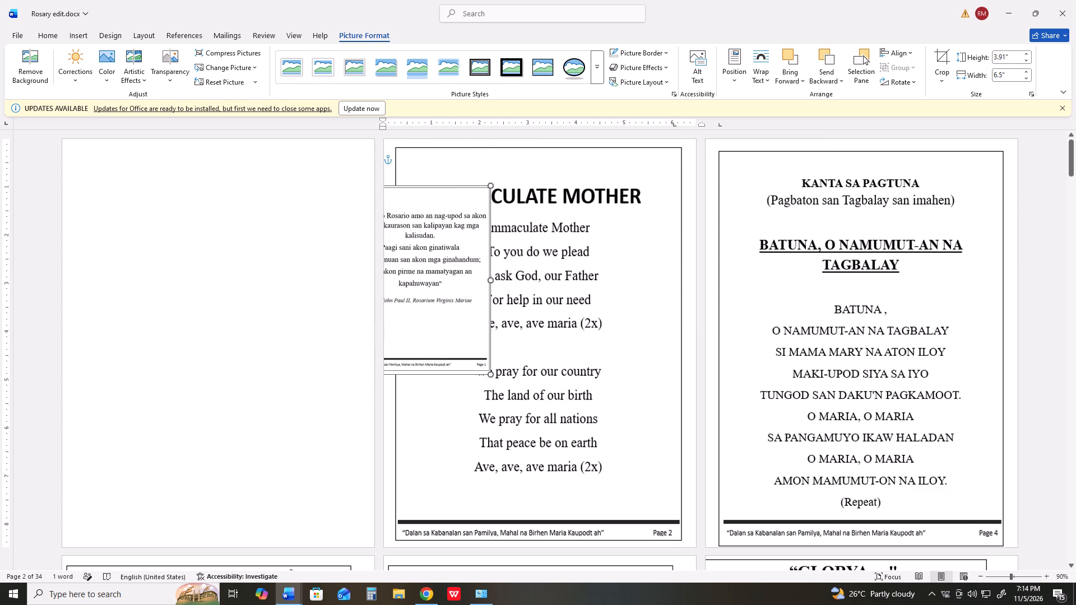
pyautogui.moveTo(435, 253); pyautogui.dragTo(359, 263)
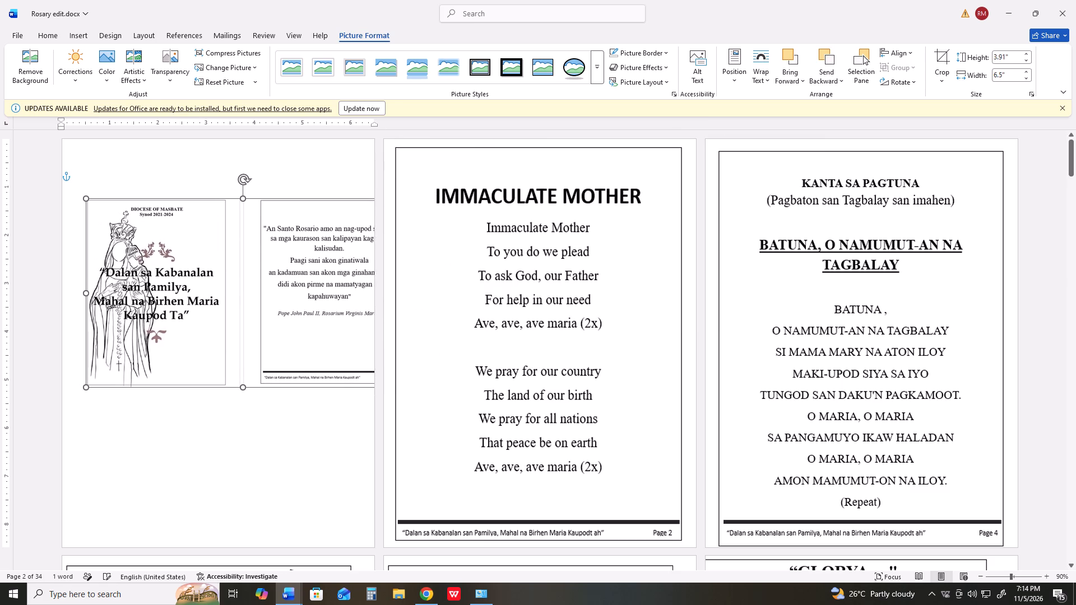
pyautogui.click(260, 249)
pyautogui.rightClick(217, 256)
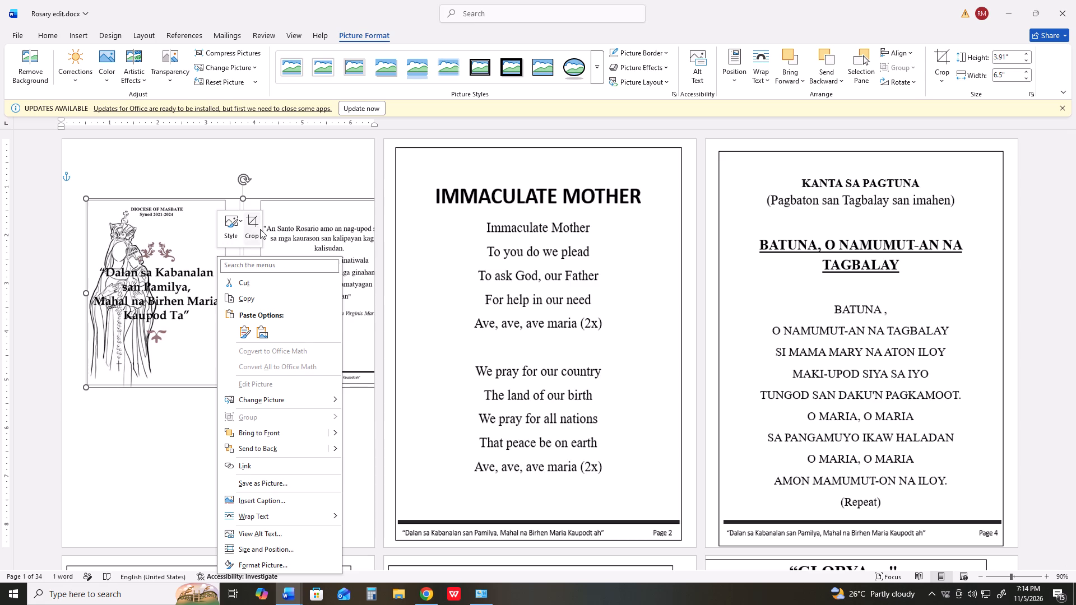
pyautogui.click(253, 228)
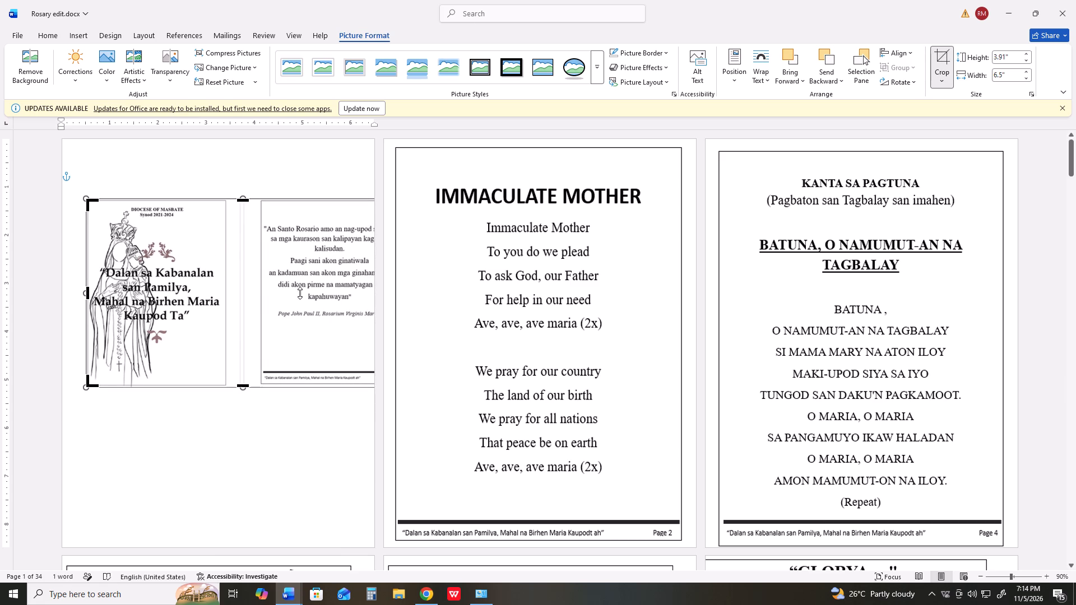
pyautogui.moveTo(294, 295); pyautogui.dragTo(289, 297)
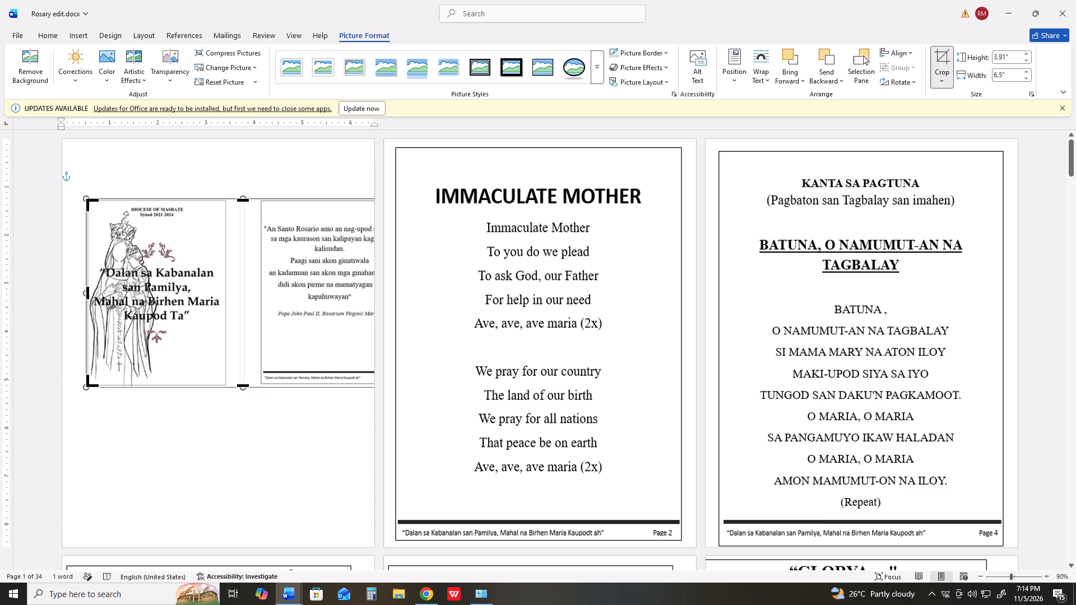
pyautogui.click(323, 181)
# Shrink the r1 picture proportionally and position it so both of its halves fit within the first page.
pyautogui.moveTo(219, 266); pyautogui.dragTo(213, 281)
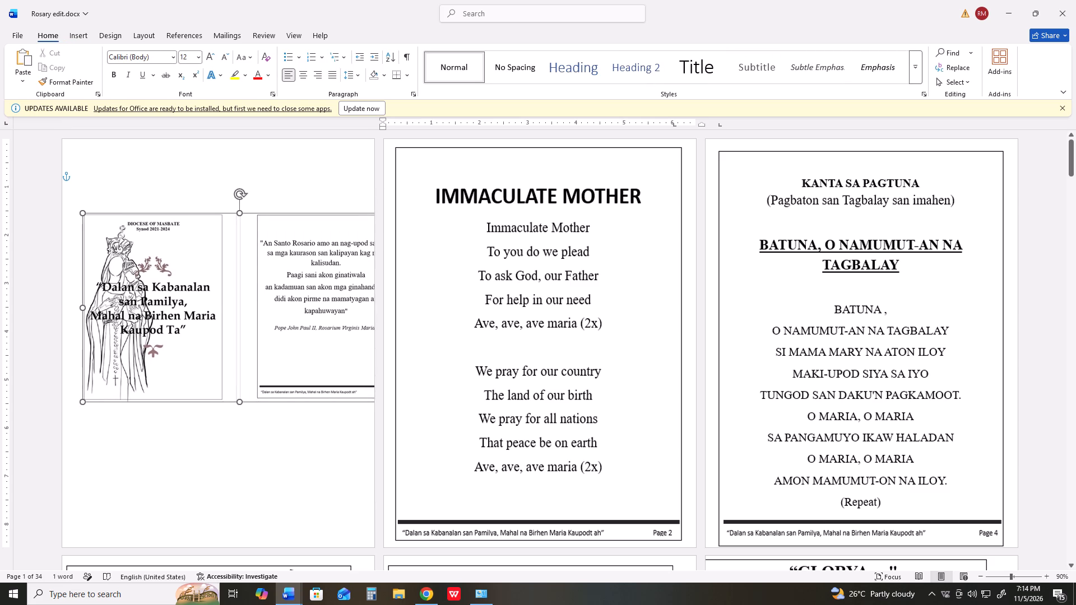
pyautogui.moveTo(213, 281); pyautogui.dragTo(211, 286)
pyautogui.moveTo(80, 220); pyautogui.dragTo(168, 258)
pyautogui.moveTo(268, 326); pyautogui.dragTo(239, 280)
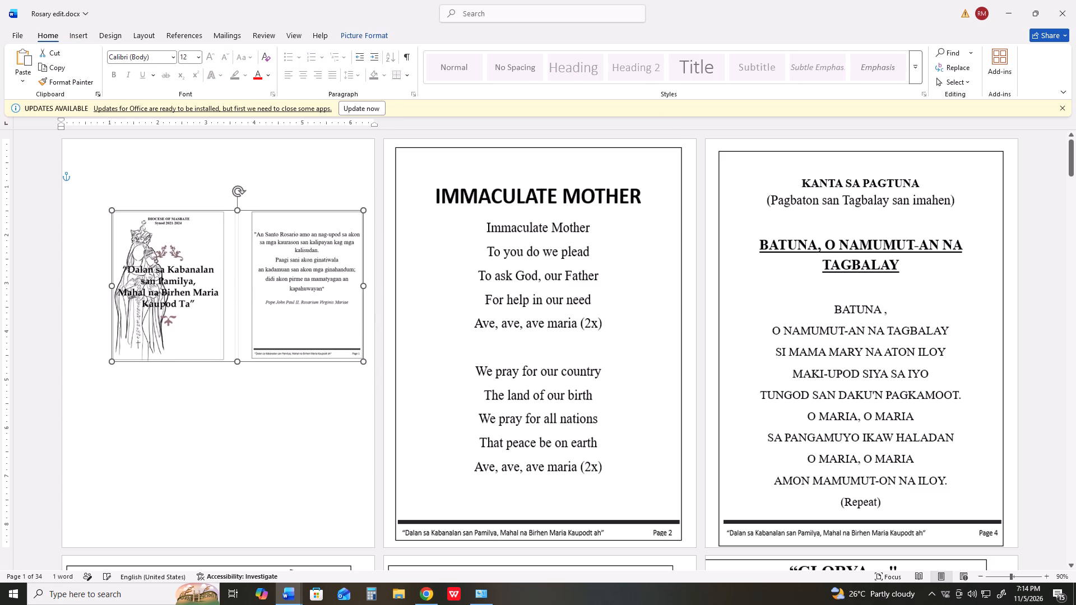
pyautogui.moveTo(239, 280); pyautogui.dragTo(235, 281)
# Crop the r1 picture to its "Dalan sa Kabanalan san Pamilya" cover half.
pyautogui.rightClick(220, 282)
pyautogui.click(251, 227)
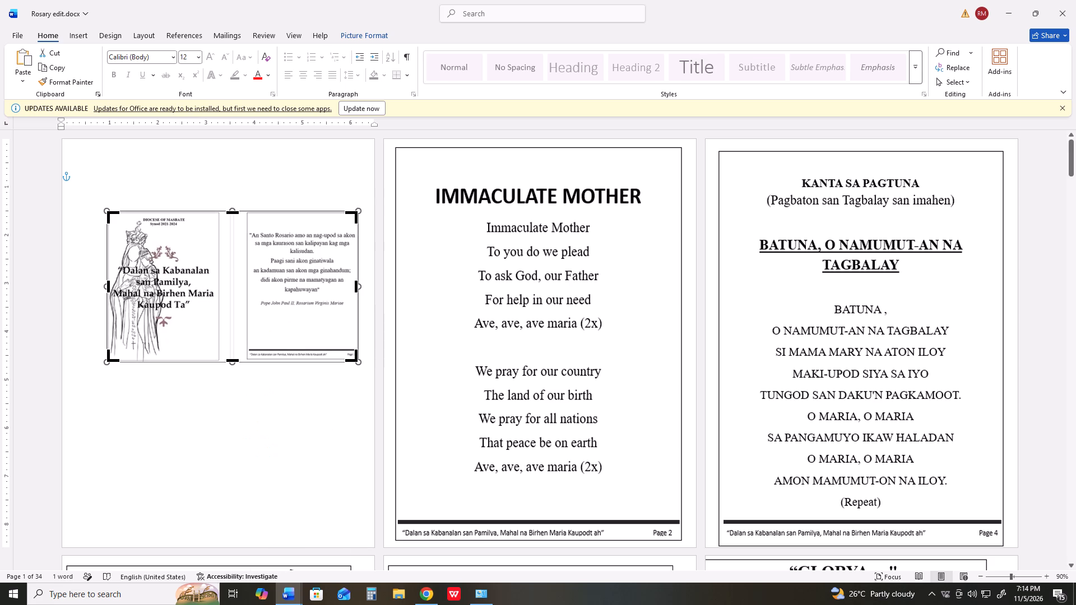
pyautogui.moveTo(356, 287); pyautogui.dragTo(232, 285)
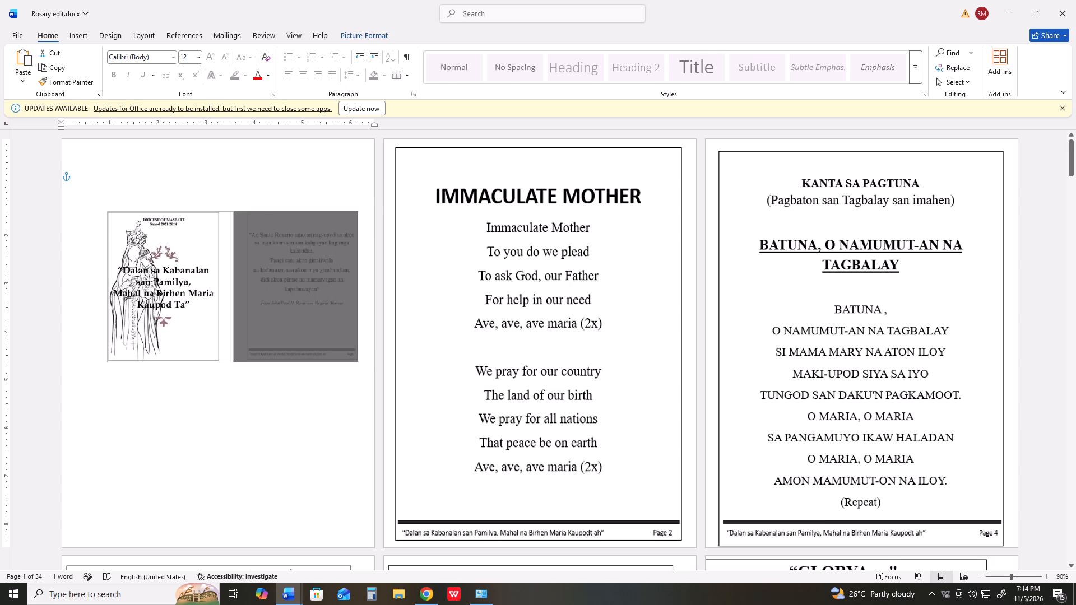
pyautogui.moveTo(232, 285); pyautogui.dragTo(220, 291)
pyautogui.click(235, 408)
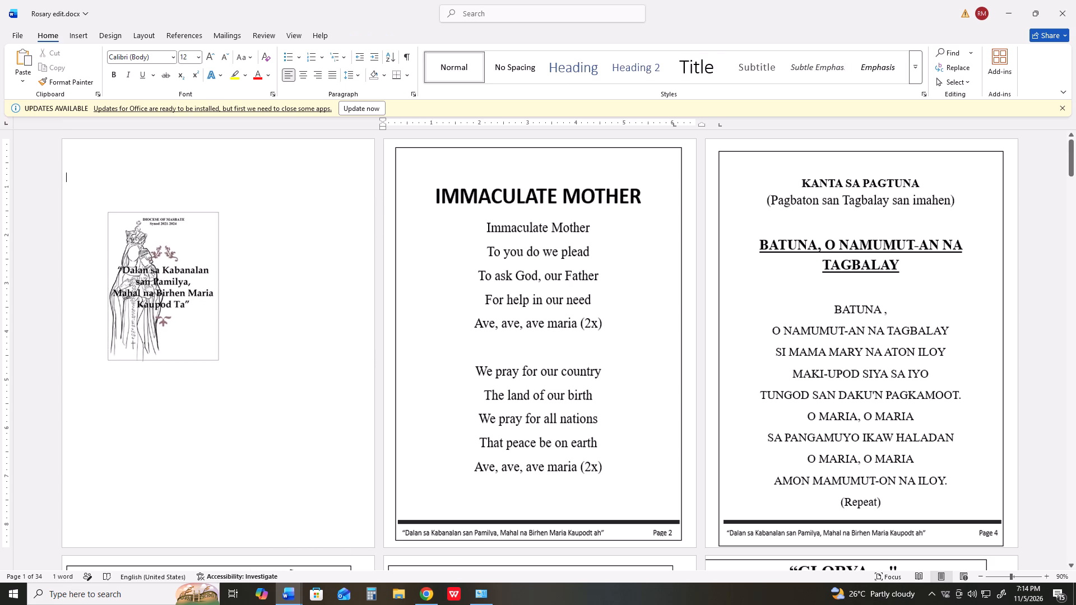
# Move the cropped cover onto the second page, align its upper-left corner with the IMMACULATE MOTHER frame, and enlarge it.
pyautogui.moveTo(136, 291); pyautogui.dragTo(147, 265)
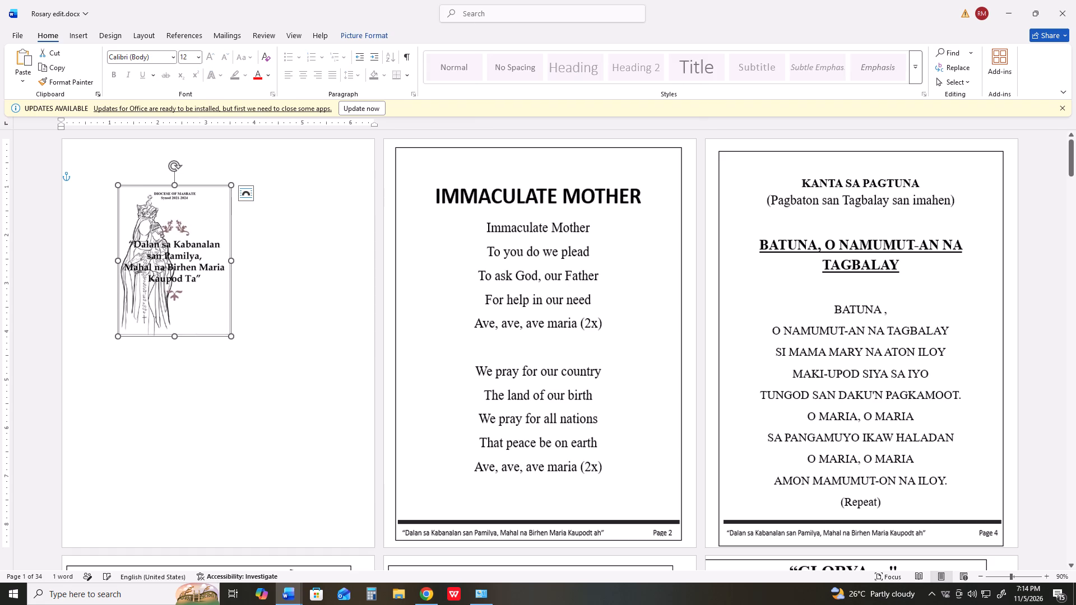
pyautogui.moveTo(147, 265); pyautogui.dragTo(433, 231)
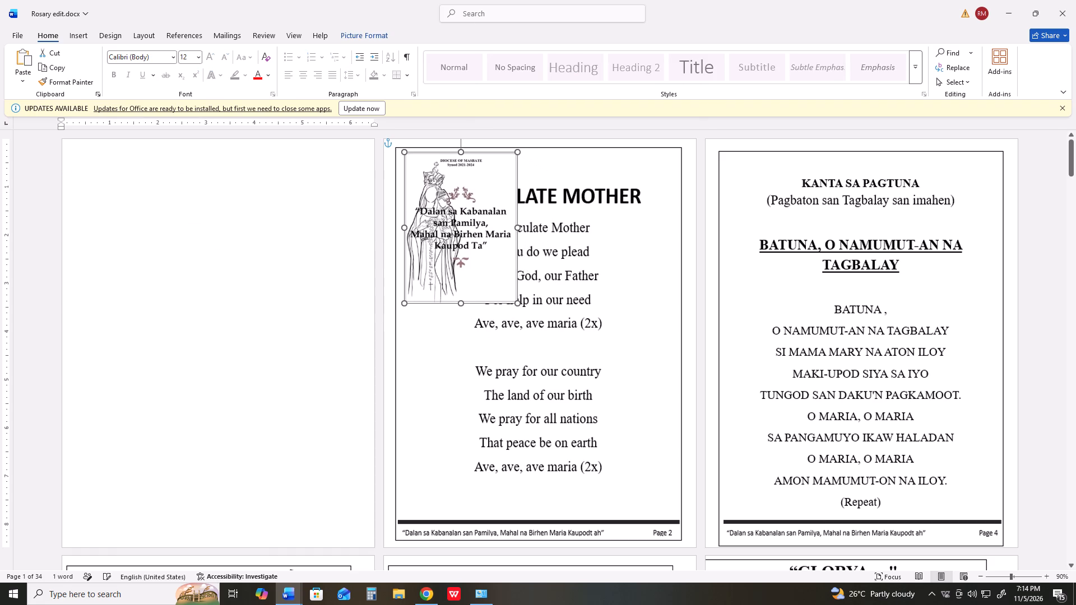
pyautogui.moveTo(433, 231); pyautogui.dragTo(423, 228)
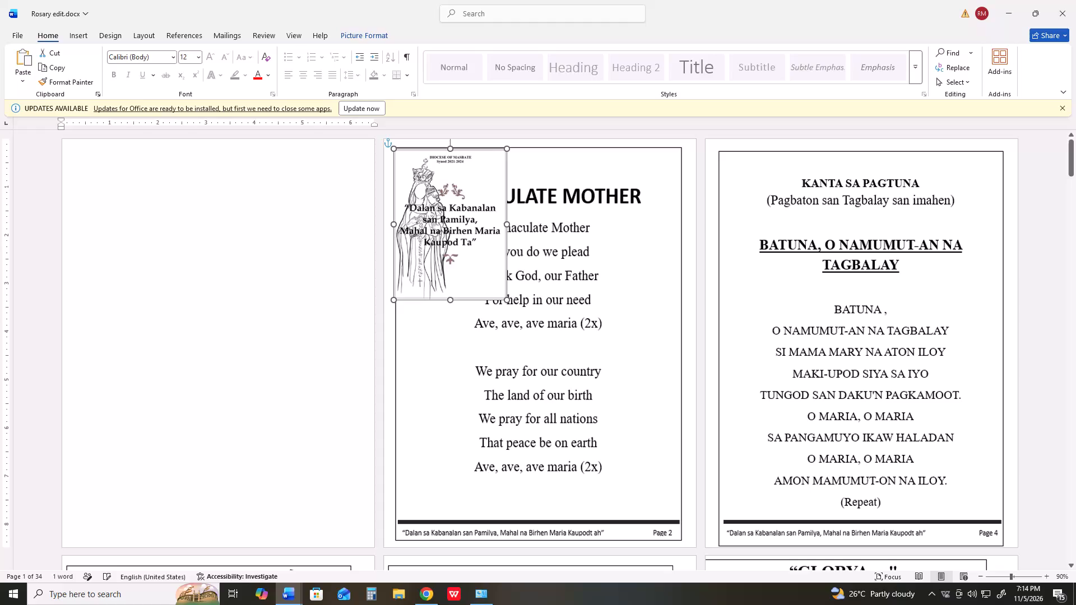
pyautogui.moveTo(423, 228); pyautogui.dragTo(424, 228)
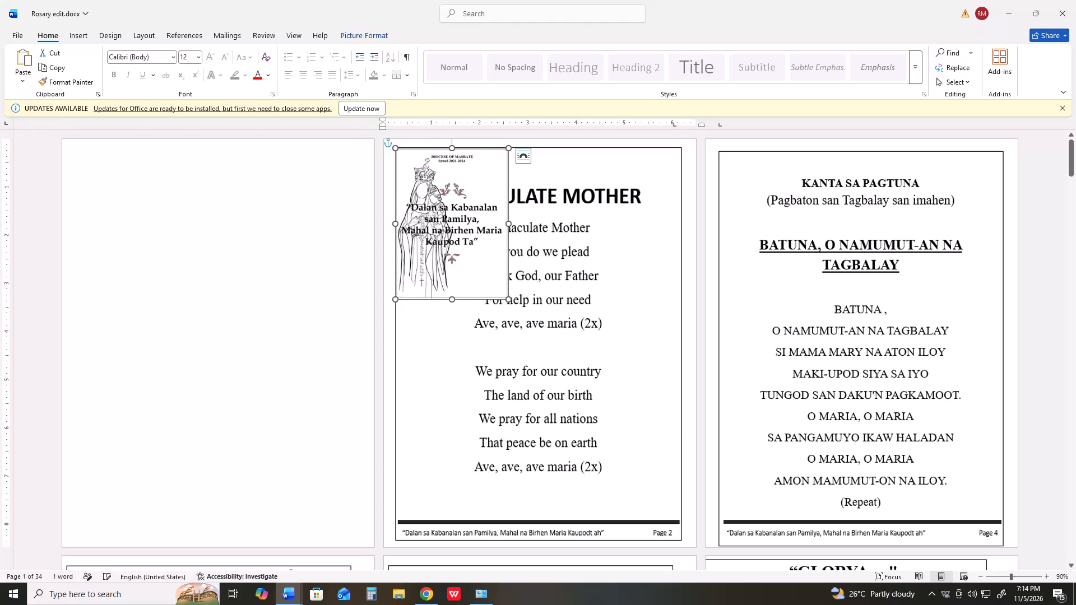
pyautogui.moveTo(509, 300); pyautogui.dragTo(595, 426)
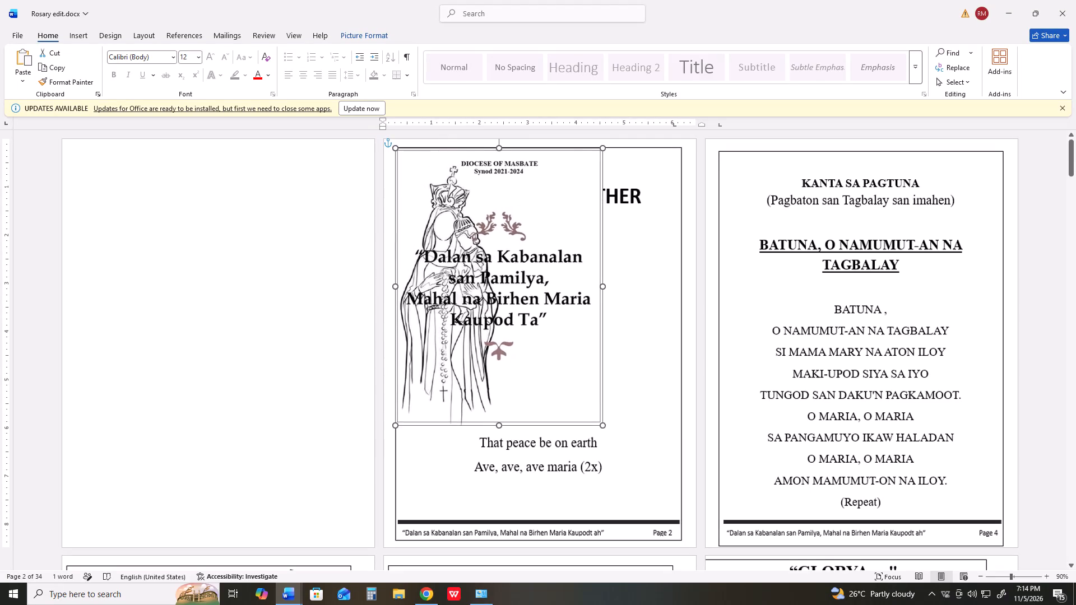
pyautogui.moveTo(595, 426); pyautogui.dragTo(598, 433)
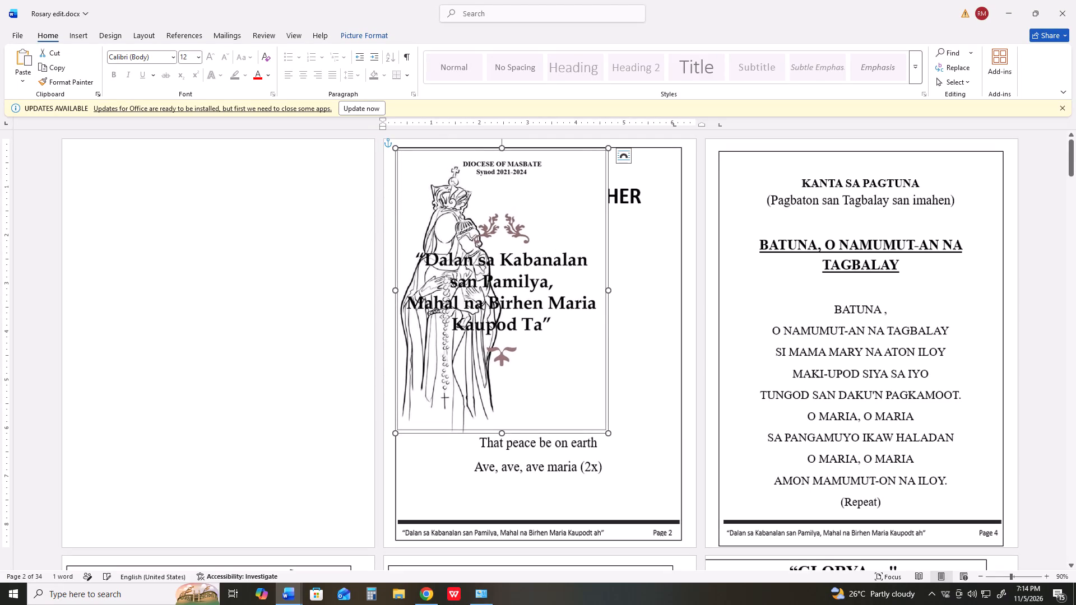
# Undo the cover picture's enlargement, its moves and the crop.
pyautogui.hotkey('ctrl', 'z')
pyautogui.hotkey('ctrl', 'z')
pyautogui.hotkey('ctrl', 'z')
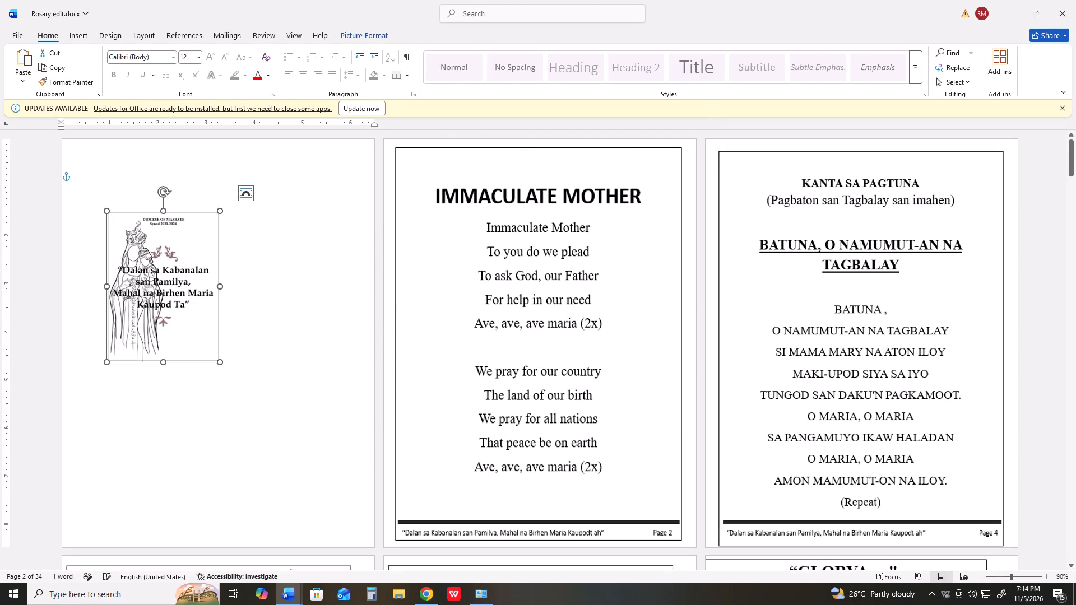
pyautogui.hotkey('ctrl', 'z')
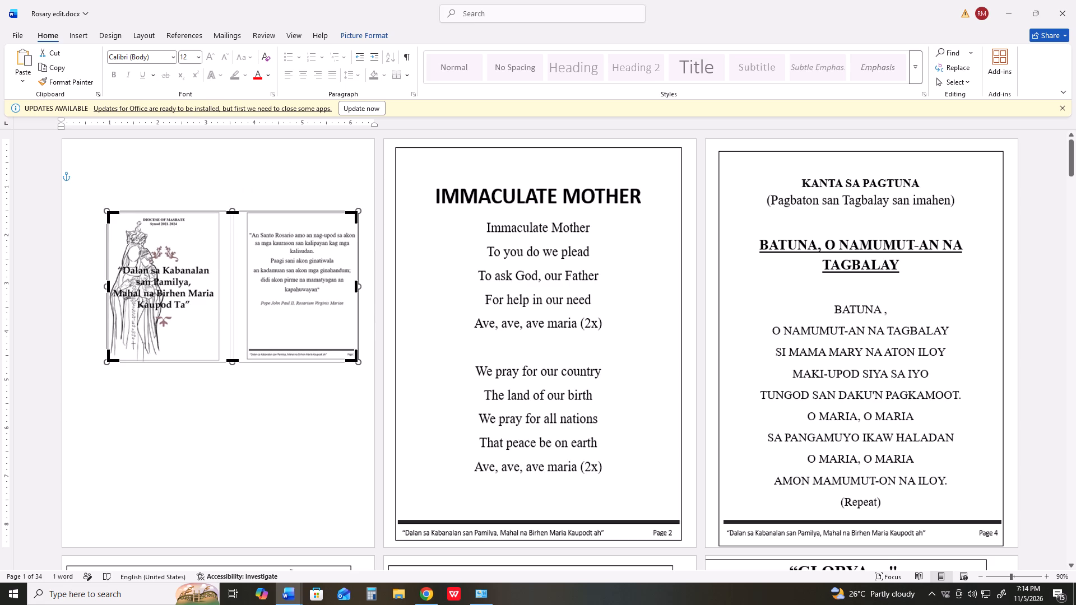
# Crop the r1 picture to its "An Santo Rosario" half, marked Page 1.
pyautogui.moveTo(108, 284); pyautogui.dragTo(243, 290)
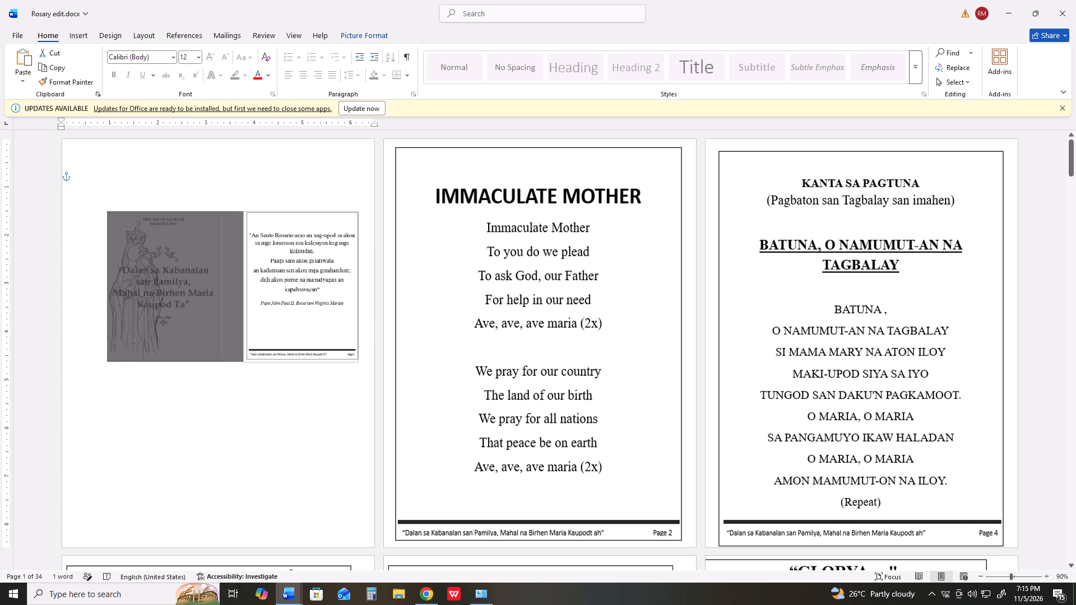
pyautogui.moveTo(243, 290); pyautogui.dragTo(246, 291)
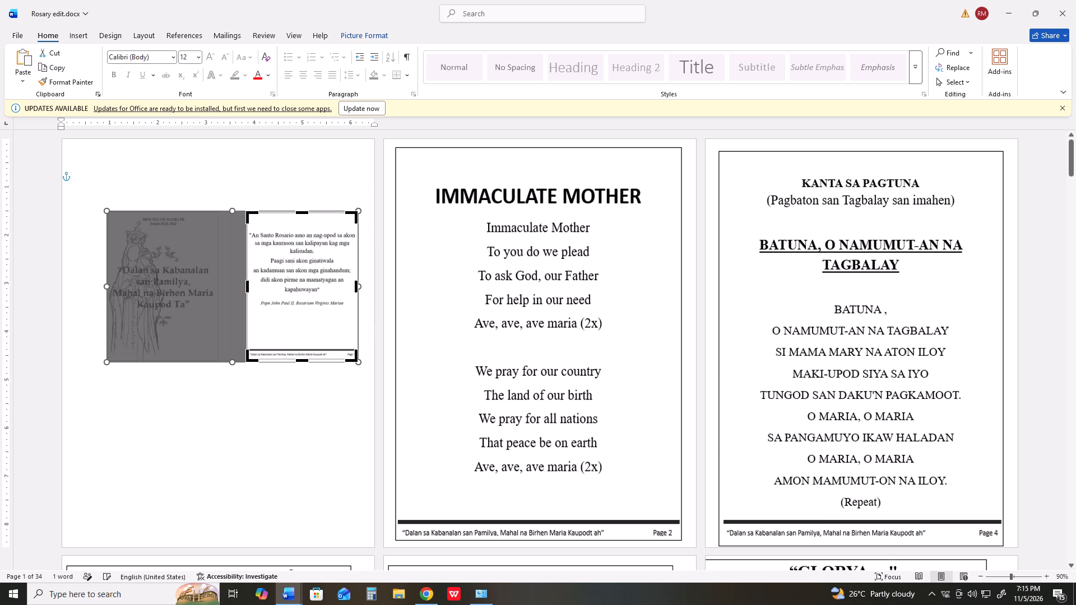
pyautogui.click(280, 405)
# Move the cropped "An Santo Rosario" picture over the IMMACULATE MOTHER picture on the second page and enlarge it to about the same width.
pyautogui.moveTo(292, 310); pyautogui.dragTo(310, 314)
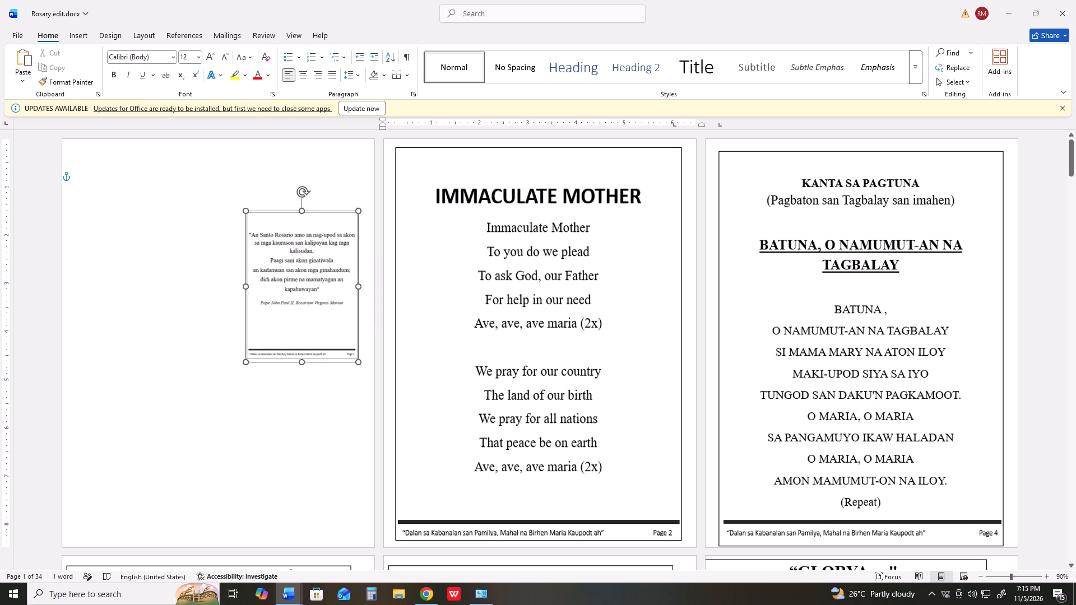
pyautogui.moveTo(310, 314); pyautogui.dragTo(453, 257)
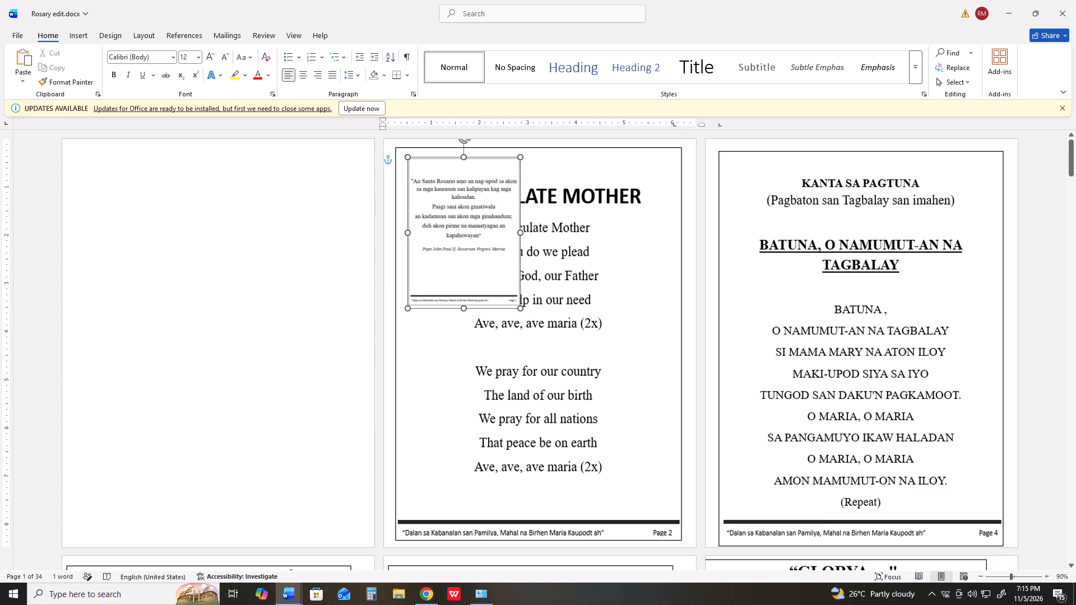
pyautogui.moveTo(453, 257); pyautogui.dragTo(445, 250)
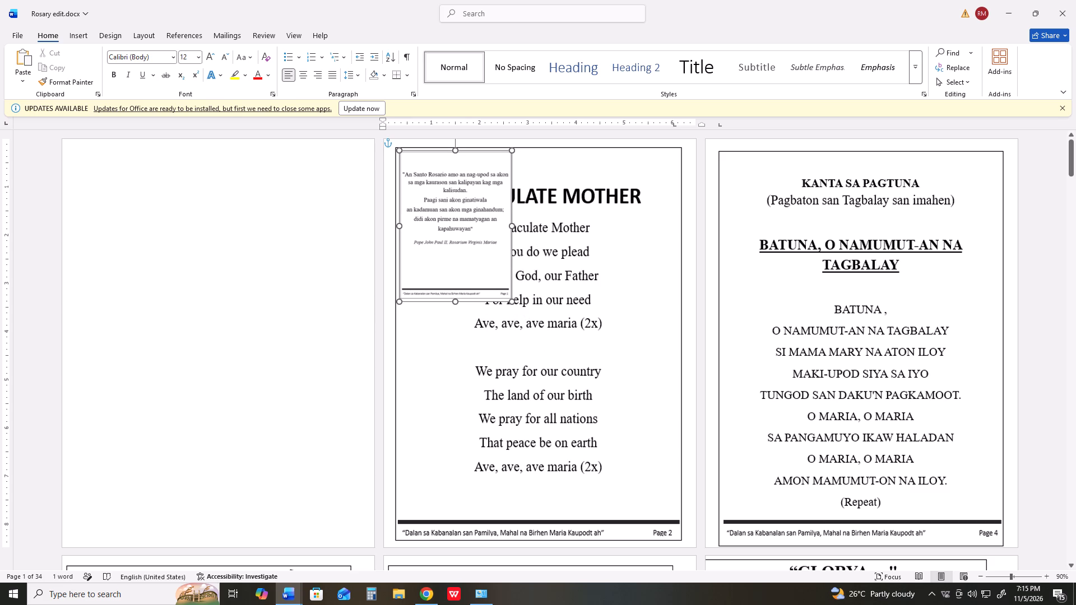
pyautogui.moveTo(445, 250); pyautogui.dragTo(444, 249)
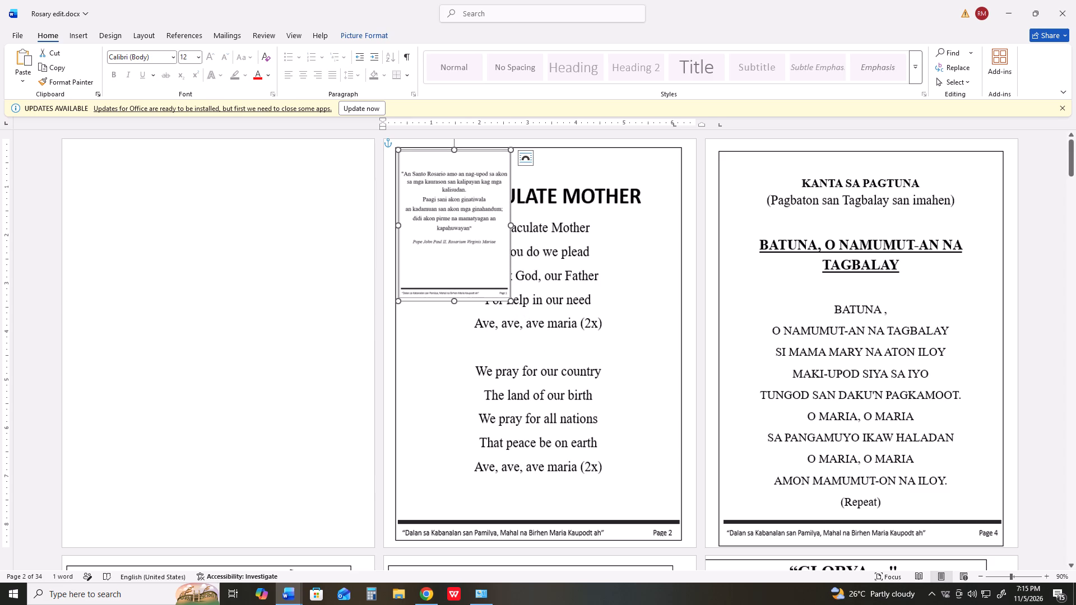
pyautogui.moveTo(513, 302); pyautogui.dragTo(522, 320)
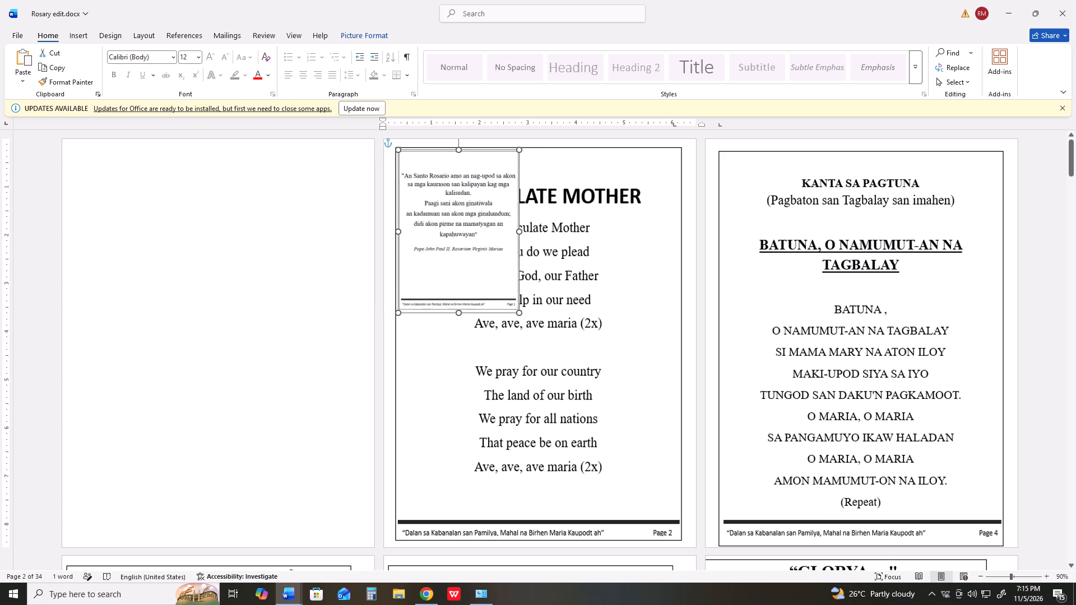
pyautogui.moveTo(522, 320); pyautogui.dragTo(627, 494)
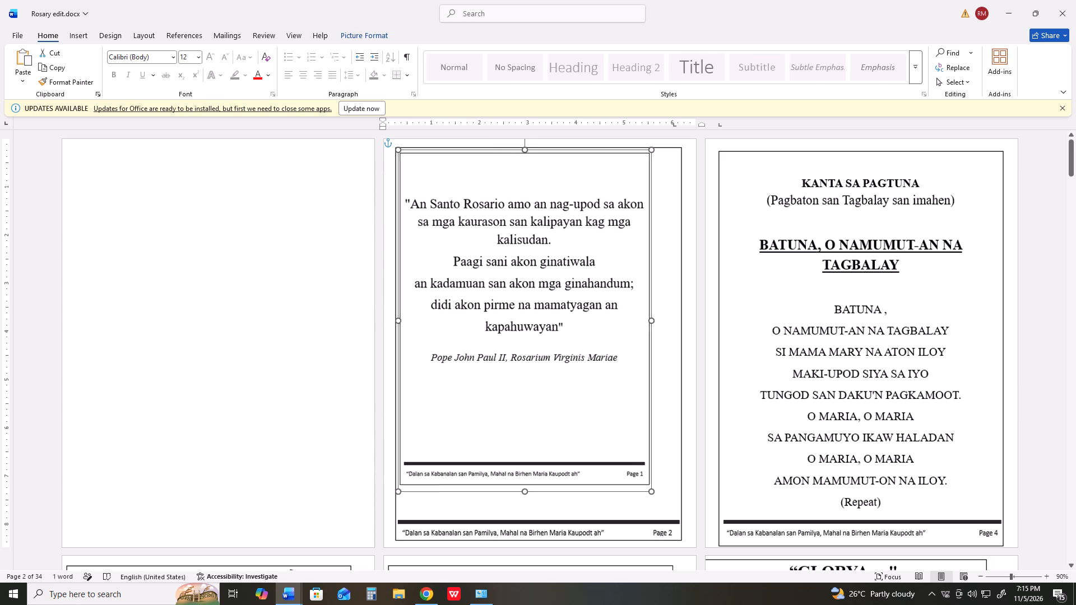
pyautogui.moveTo(627, 494); pyautogui.dragTo(652, 541)
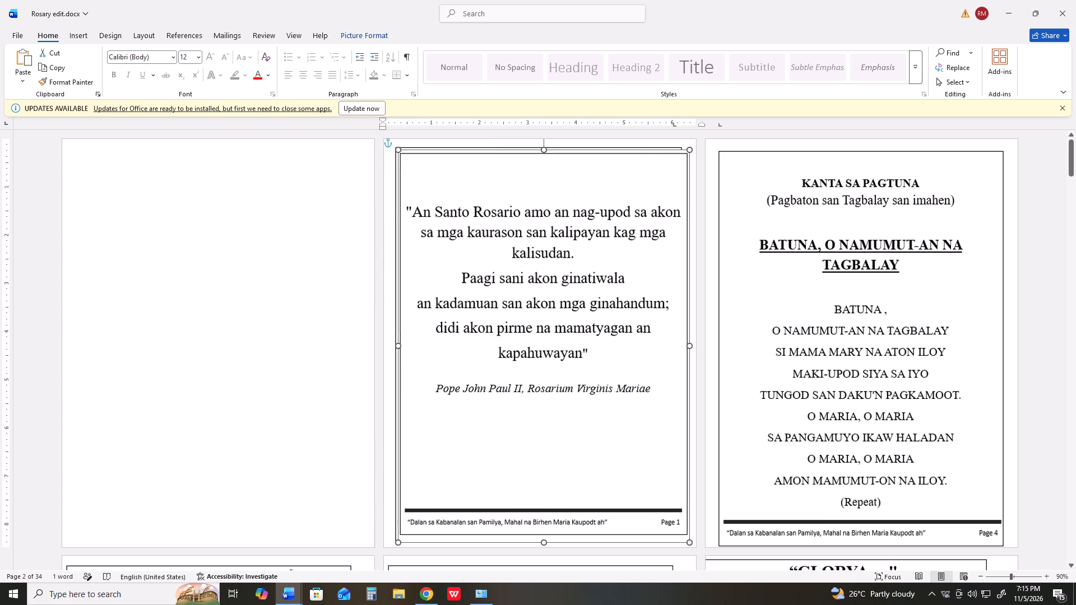
pyautogui.moveTo(652, 541); pyautogui.dragTo(649, 535)
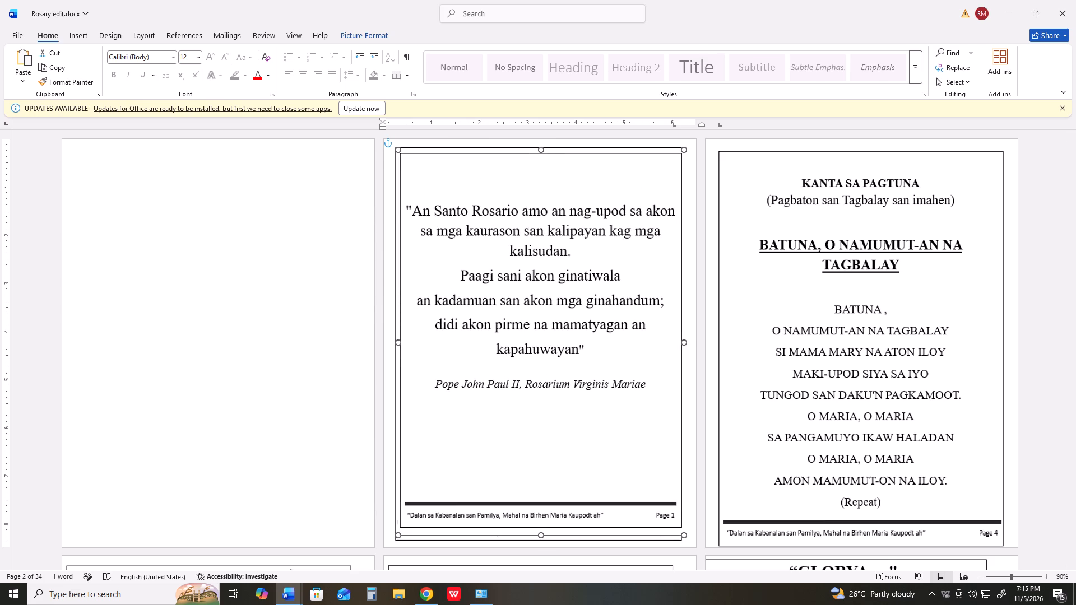
pyautogui.moveTo(649, 535); pyautogui.dragTo(652, 539)
# Move the "An Santo Rosario" picture over the IMMACULATE MOTHER picture, fine-tune its size from the lower corner, and offset it sideways for frame comparison.
pyautogui.moveTo(601, 446); pyautogui.dragTo(596, 427)
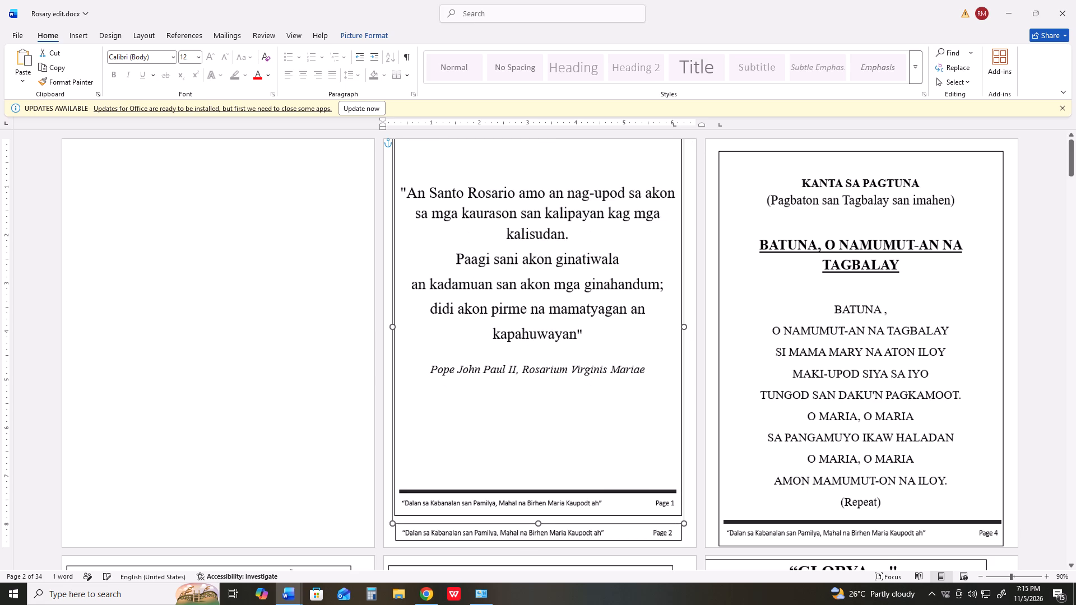
pyautogui.moveTo(596, 427); pyautogui.dragTo(597, 429)
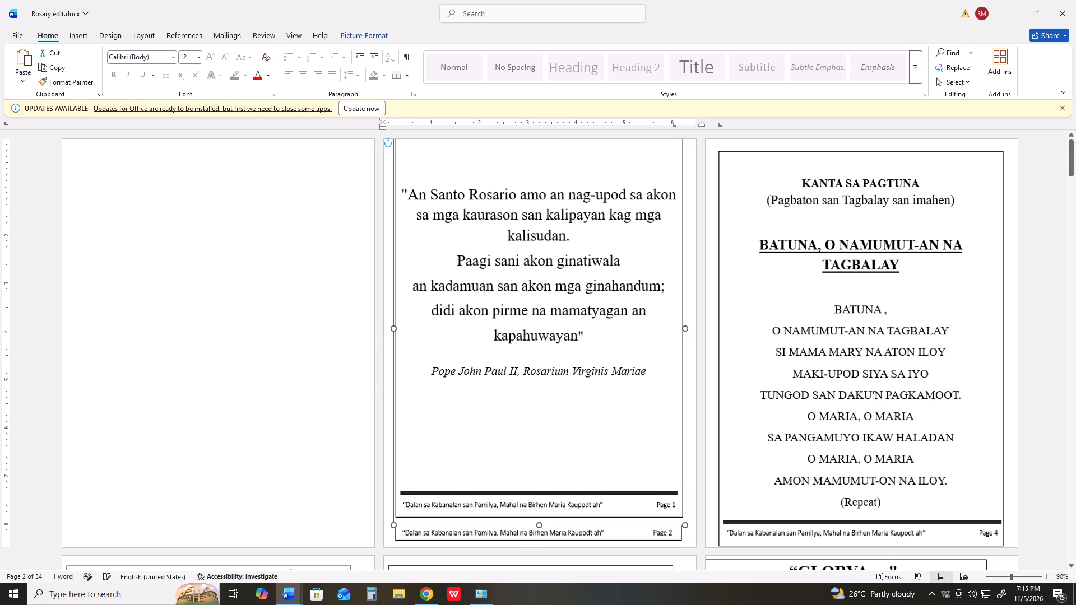
pyautogui.click(685, 525)
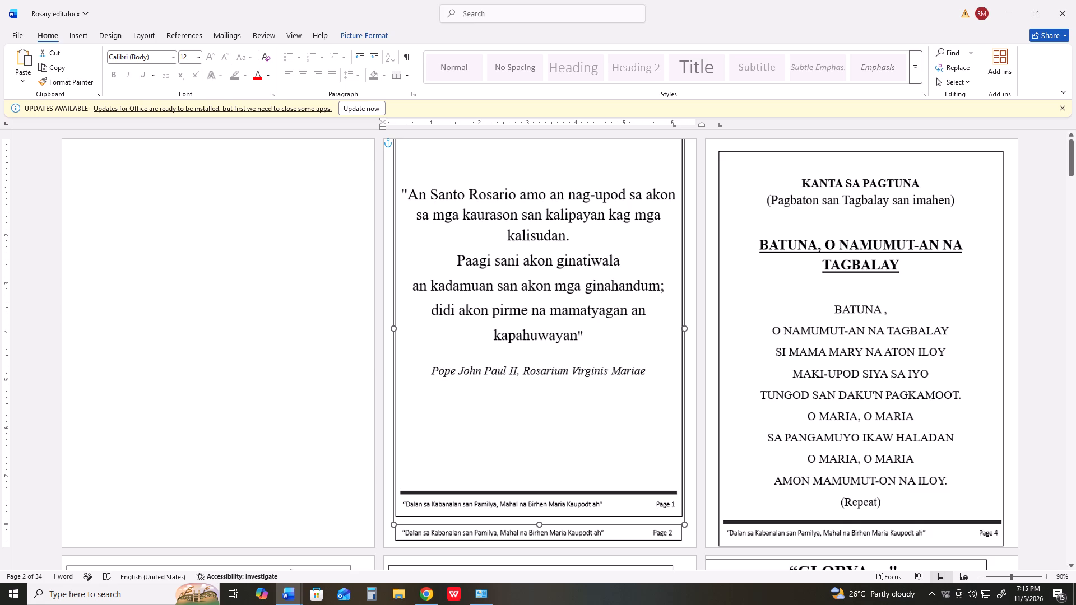
pyautogui.moveTo(687, 525); pyautogui.dragTo(687, 524)
pyautogui.moveTo(687, 524); pyautogui.dragTo(682, 517)
pyautogui.moveTo(682, 517); pyautogui.dragTo(682, 518)
pyautogui.moveTo(630, 420); pyautogui.dragTo(627, 441)
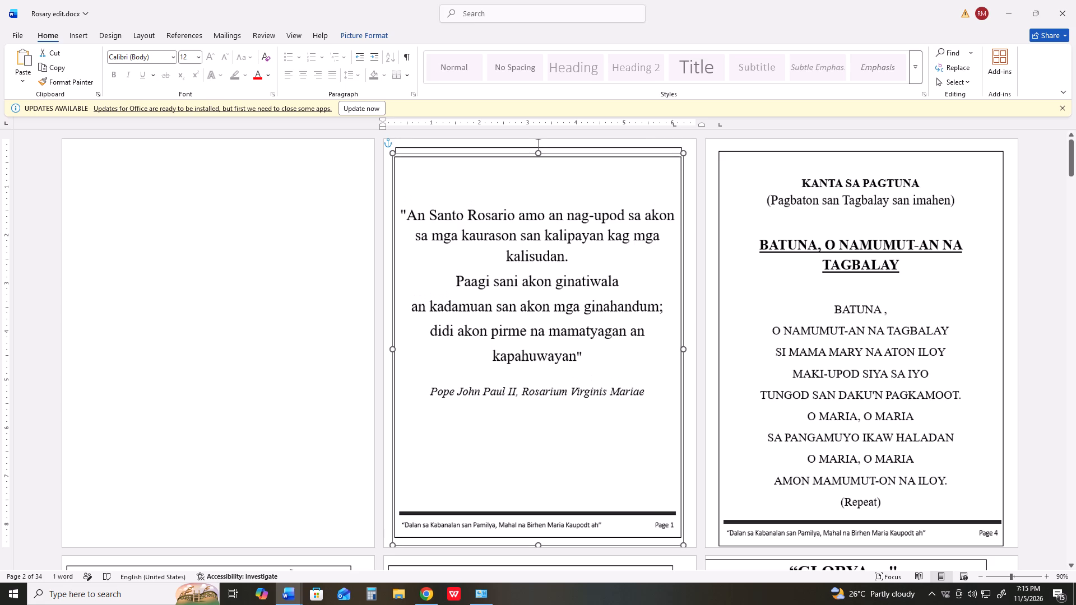
pyautogui.moveTo(627, 441); pyautogui.dragTo(650, 442)
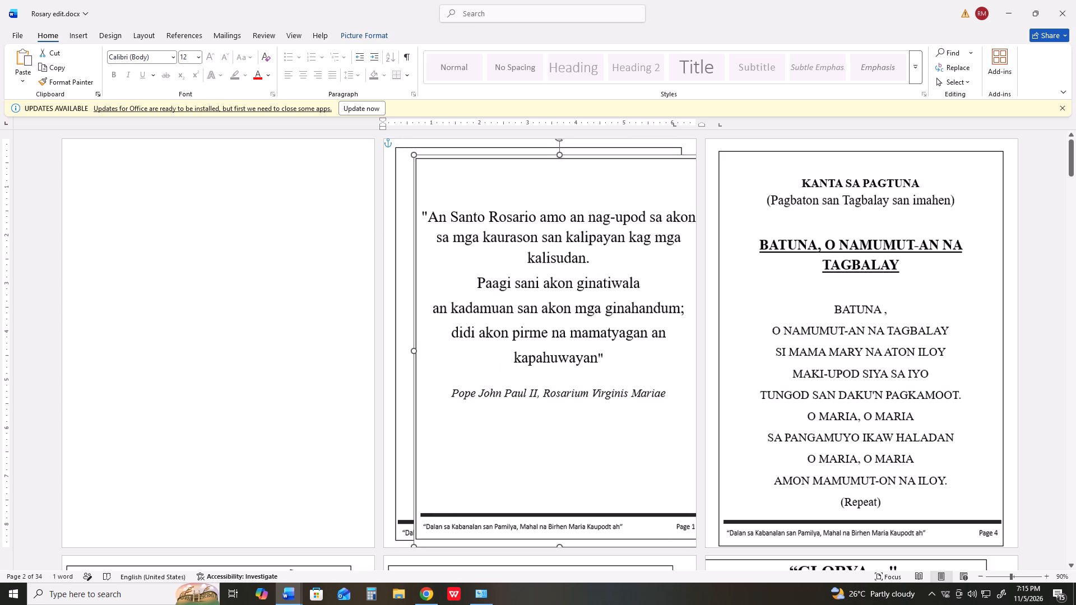
pyautogui.moveTo(650, 442); pyautogui.dragTo(650, 443)
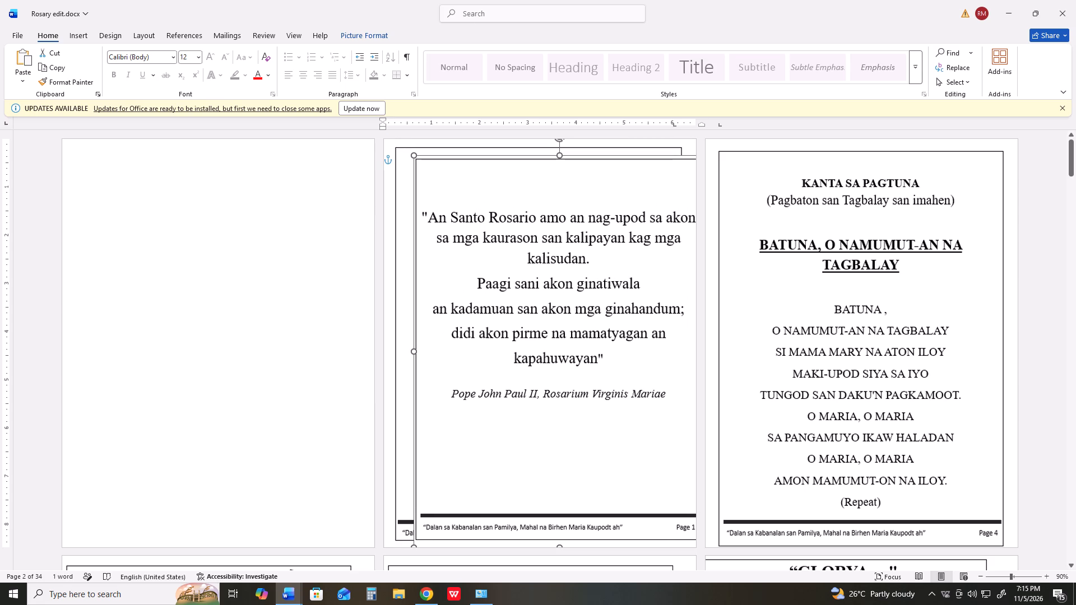
pyautogui.moveTo(650, 443); pyautogui.dragTo(651, 444)
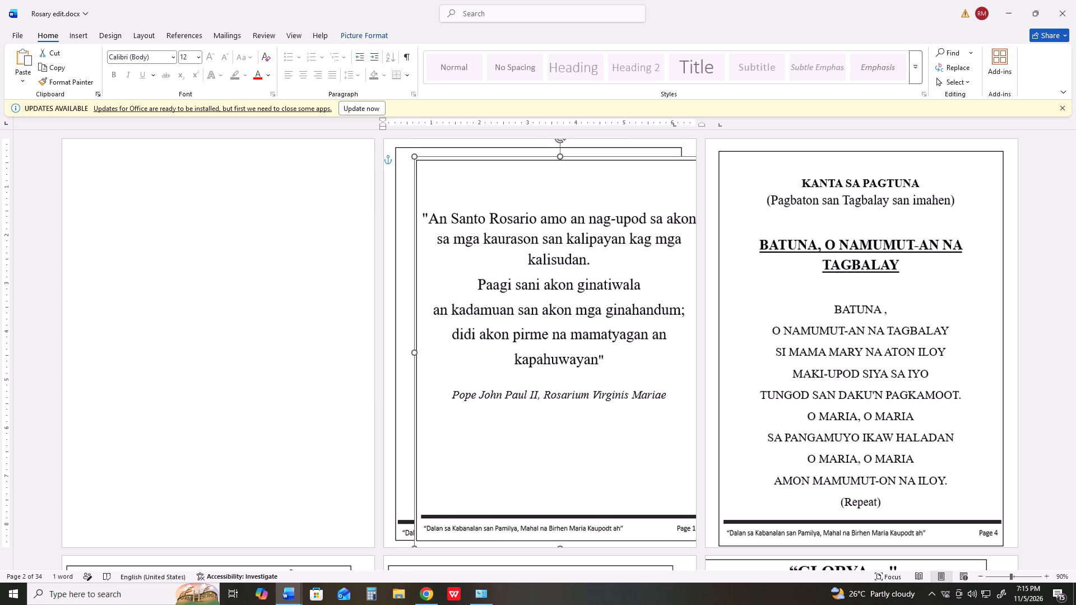
pyautogui.moveTo(651, 444); pyautogui.dragTo(650, 444)
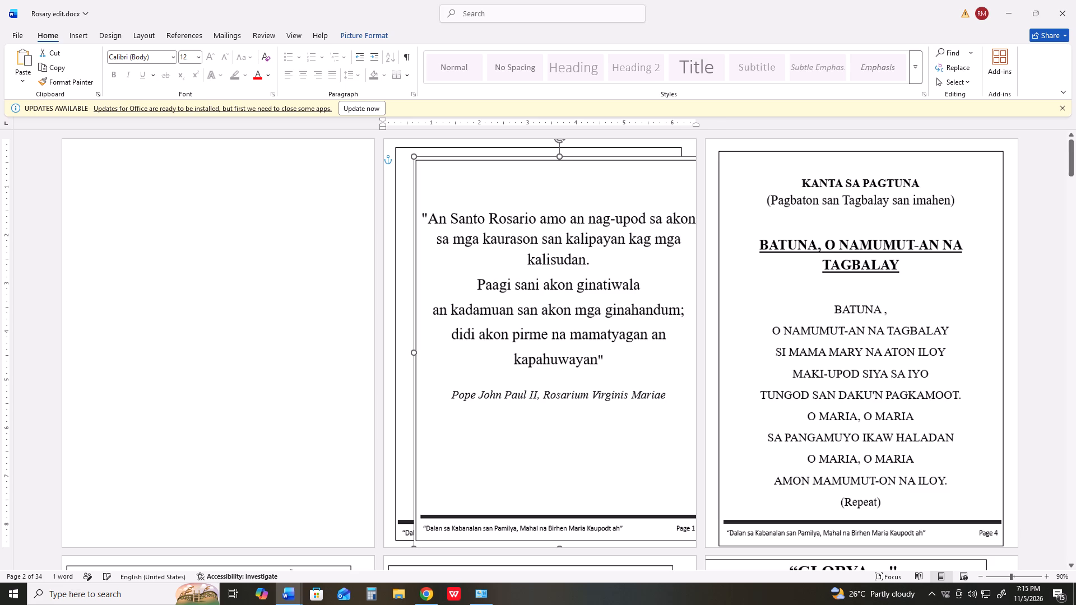
# Stretch the "An Santo Rosario" picture's upper edge until its frame height about matches the IMMACULATE MOTHER frame.
pyautogui.moveTo(560, 156); pyautogui.dragTo(560, 148)
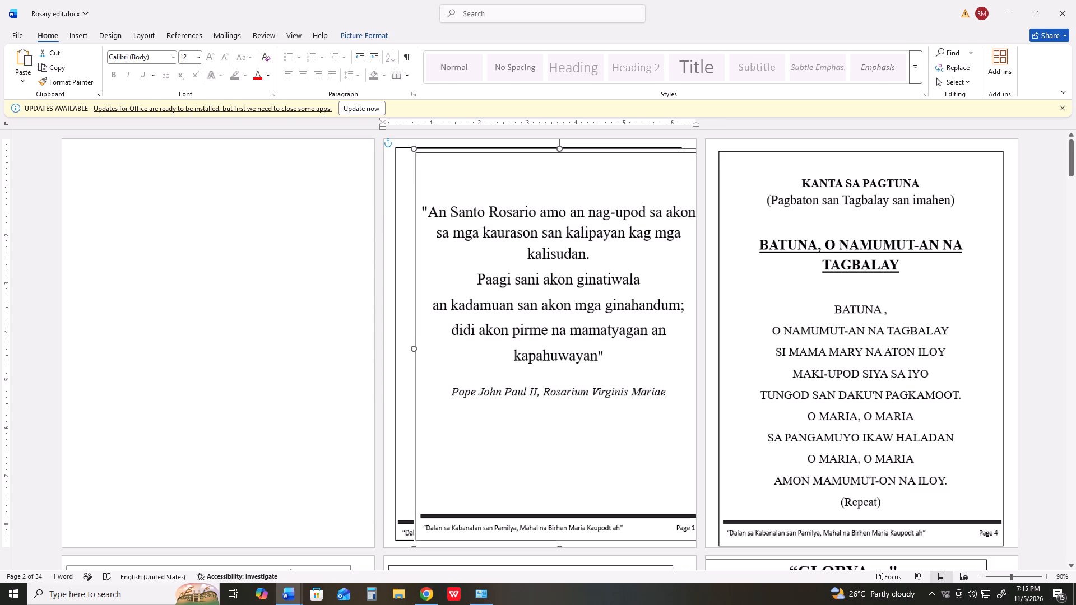
pyautogui.moveTo(560, 148); pyautogui.dragTo(559, 143)
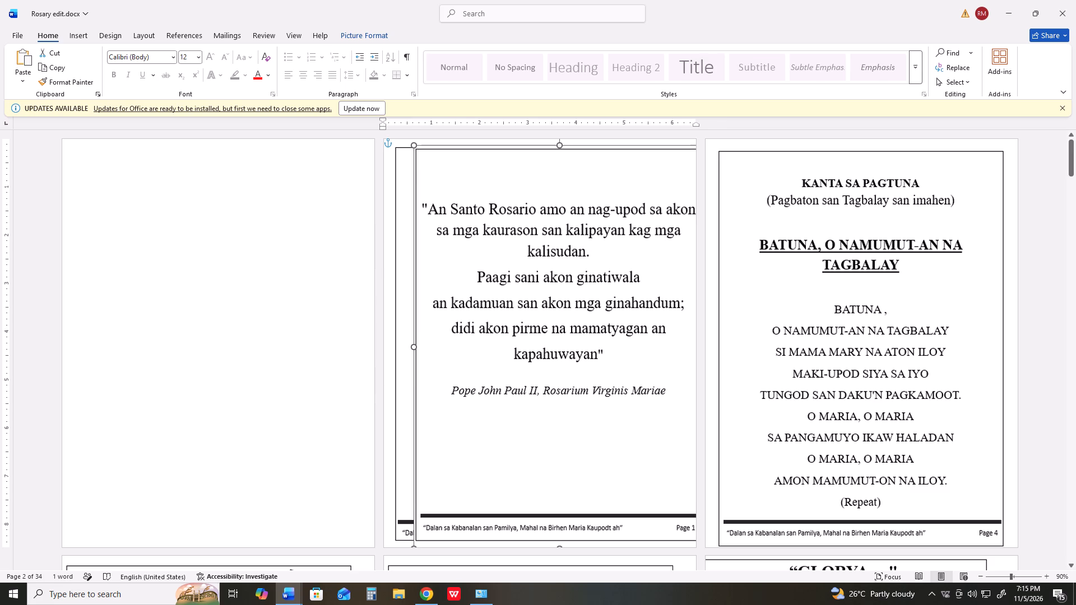
pyautogui.moveTo(559, 143); pyautogui.dragTo(559, 142)
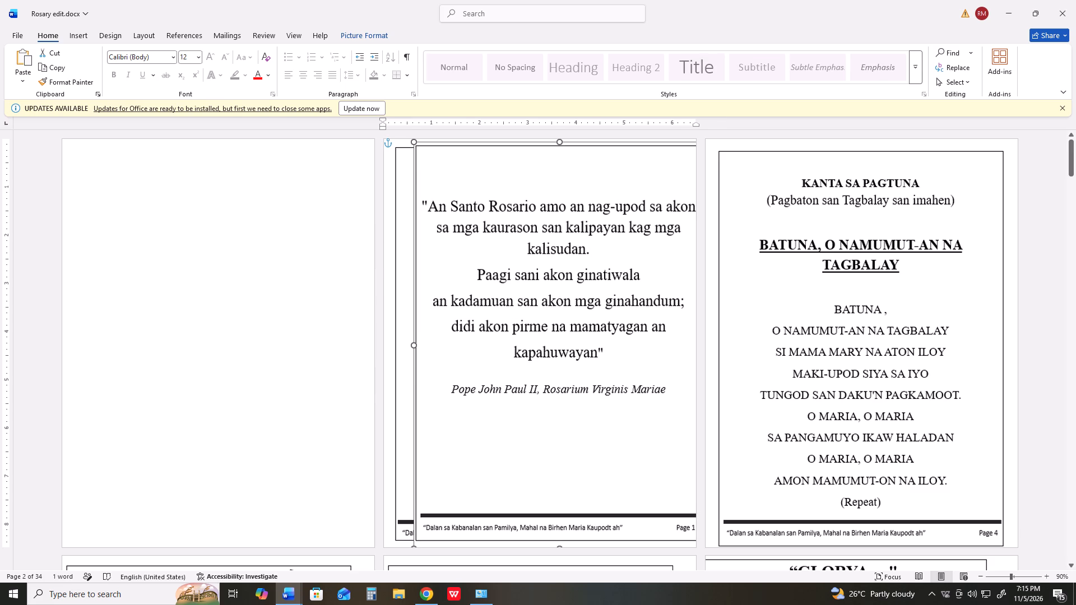
pyautogui.moveTo(559, 142); pyautogui.dragTo(559, 143)
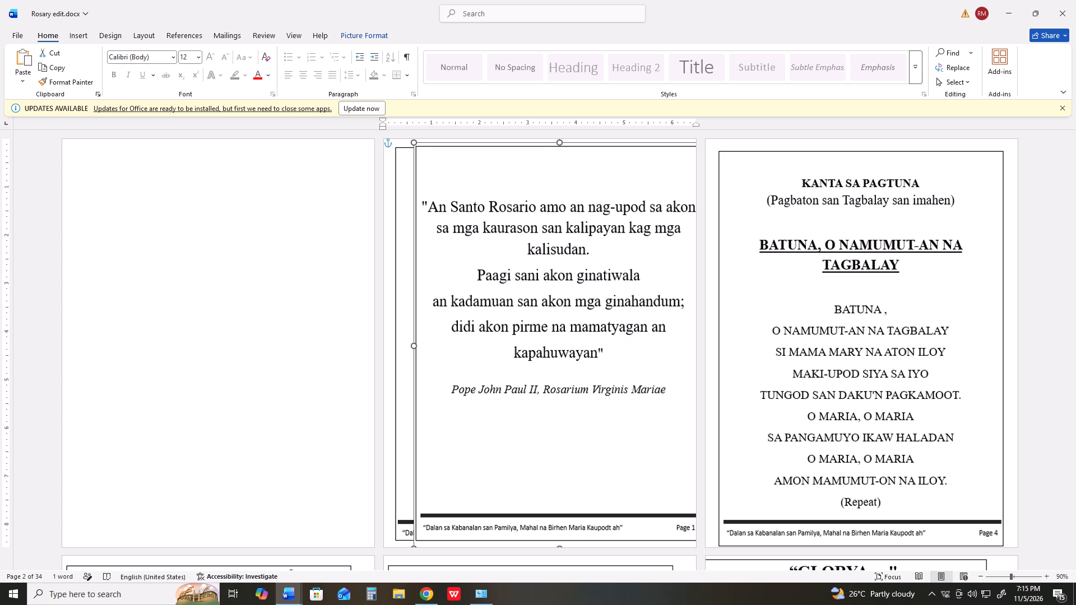
pyautogui.moveTo(559, 143); pyautogui.dragTo(559, 143)
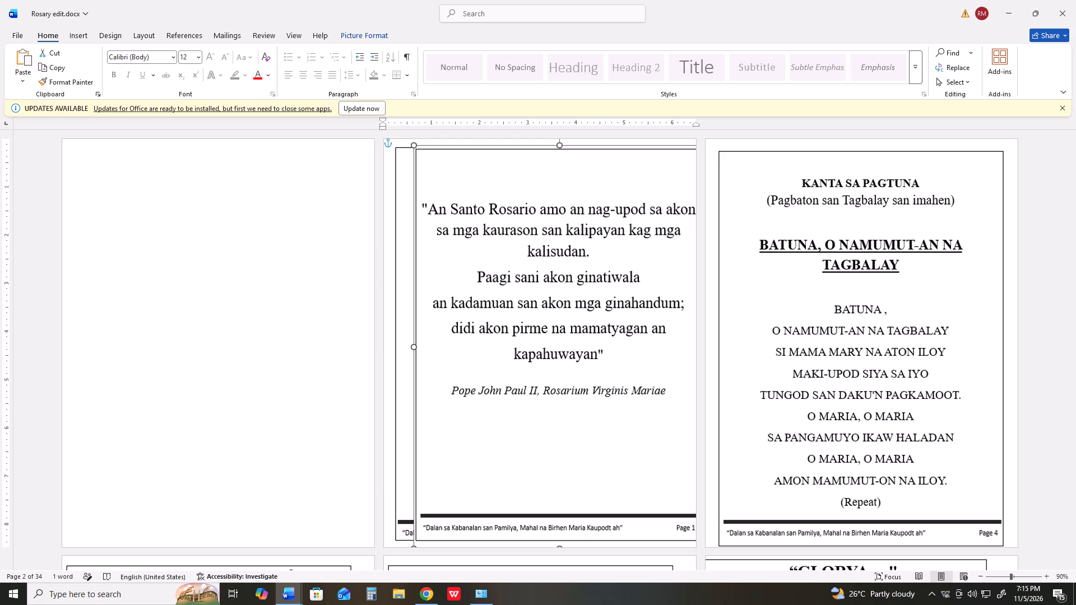
pyautogui.moveTo(559, 143); pyautogui.dragTo(559, 142)
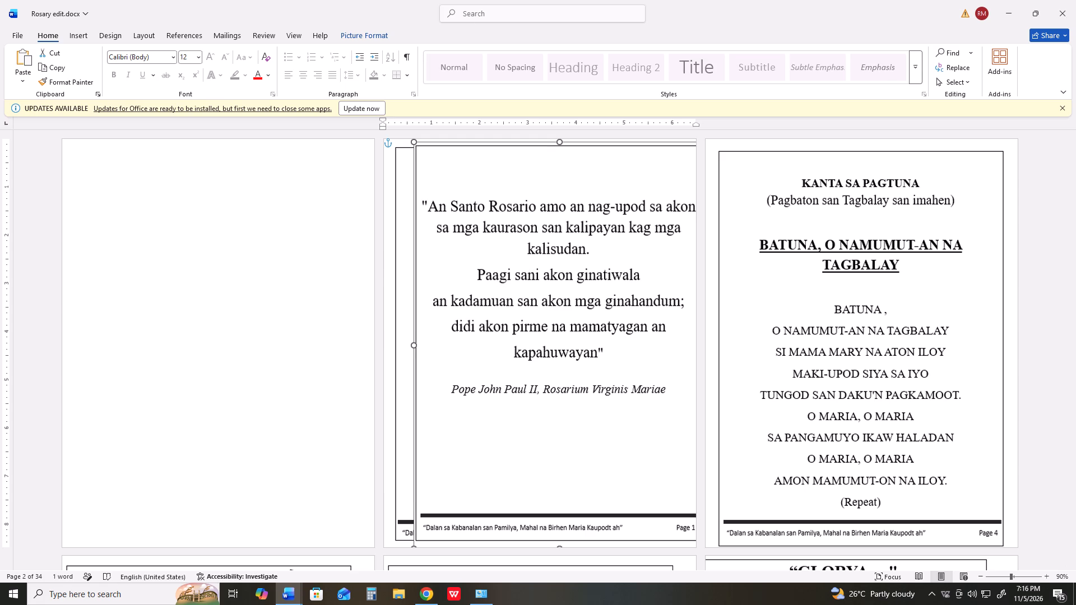
pyautogui.moveTo(559, 142); pyautogui.dragTo(559, 143)
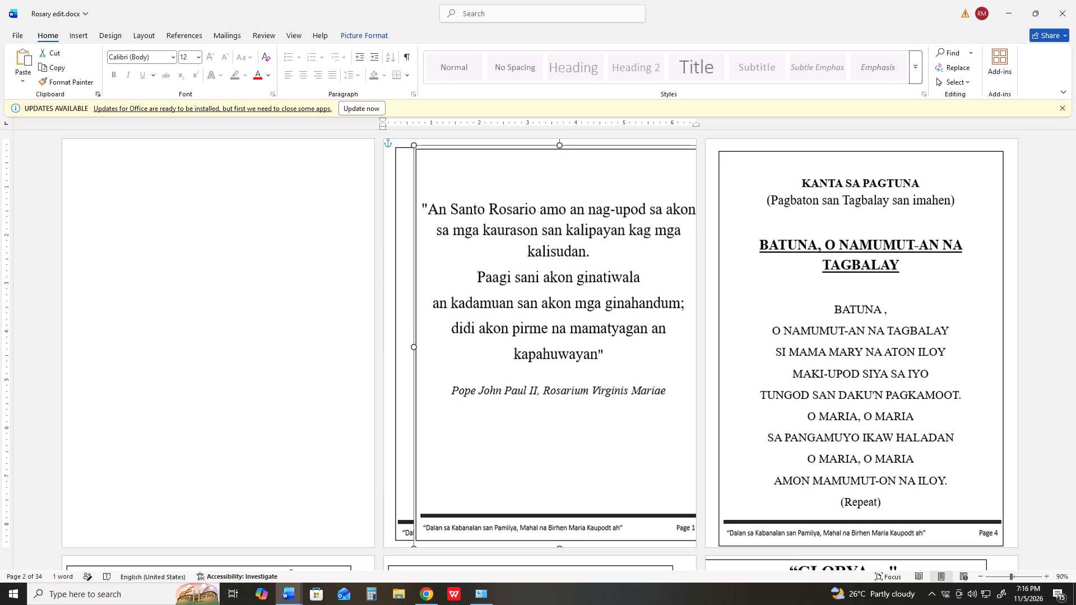
pyautogui.moveTo(559, 143); pyautogui.dragTo(559, 143)
# Move the "An Santo Rosario" picture onto the blank first page so its whole frame fits on the page.
pyautogui.moveTo(530, 358); pyautogui.dragTo(340, 344)
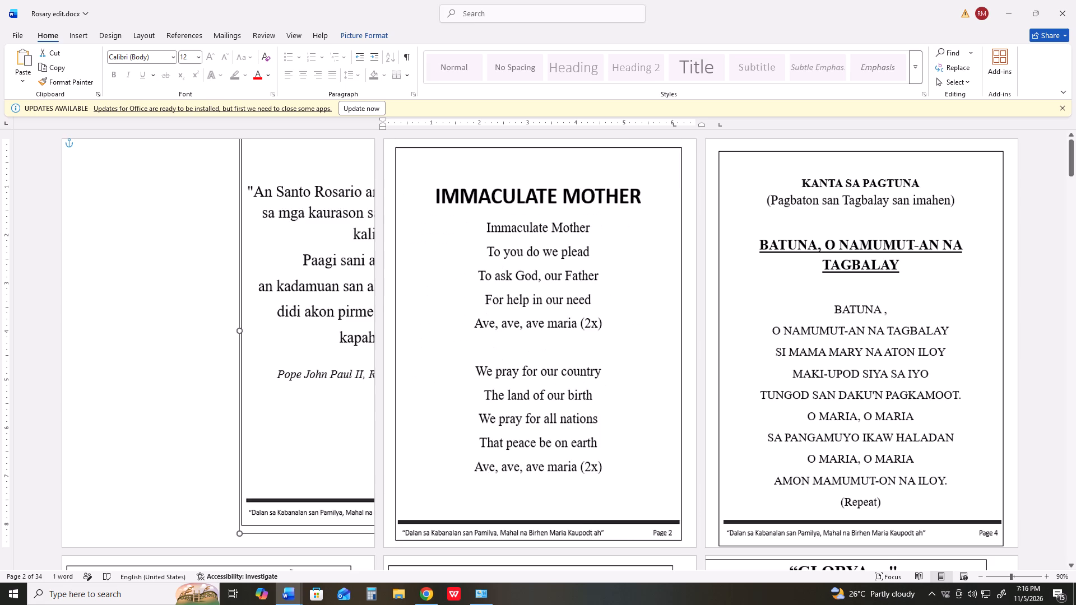
pyautogui.moveTo(340, 344); pyautogui.dragTo(197, 366)
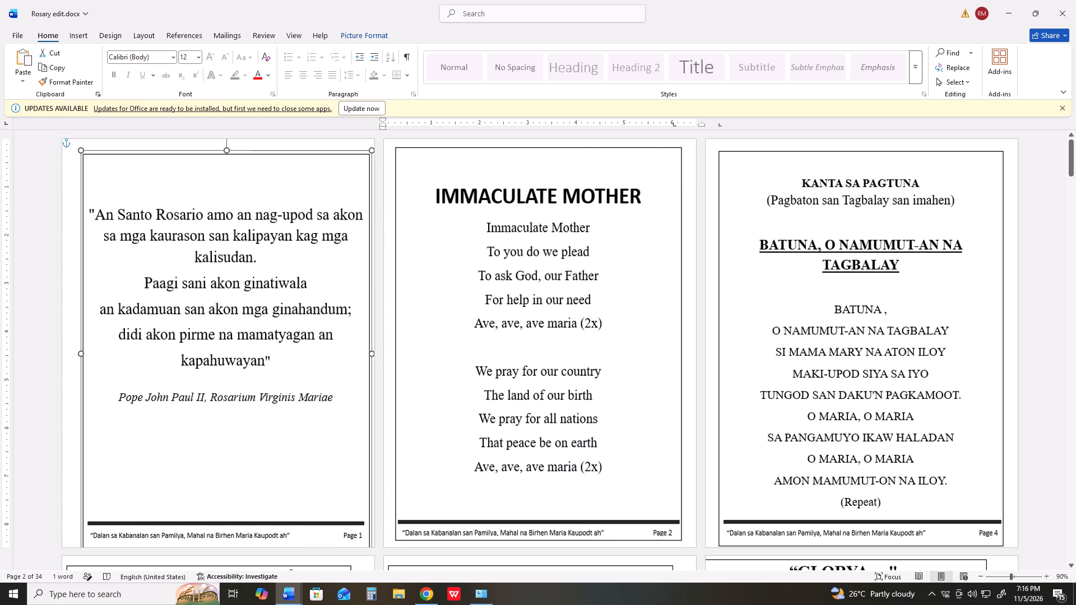
pyautogui.moveTo(197, 366); pyautogui.dragTo(197, 366)
pyautogui.moveTo(197, 366); pyautogui.dragTo(200, 362)
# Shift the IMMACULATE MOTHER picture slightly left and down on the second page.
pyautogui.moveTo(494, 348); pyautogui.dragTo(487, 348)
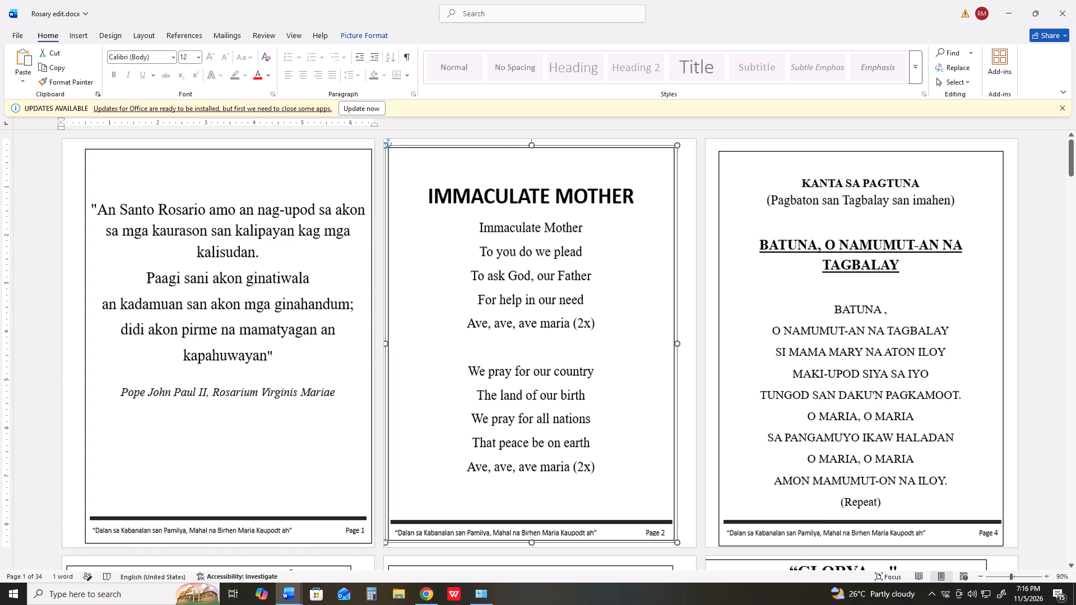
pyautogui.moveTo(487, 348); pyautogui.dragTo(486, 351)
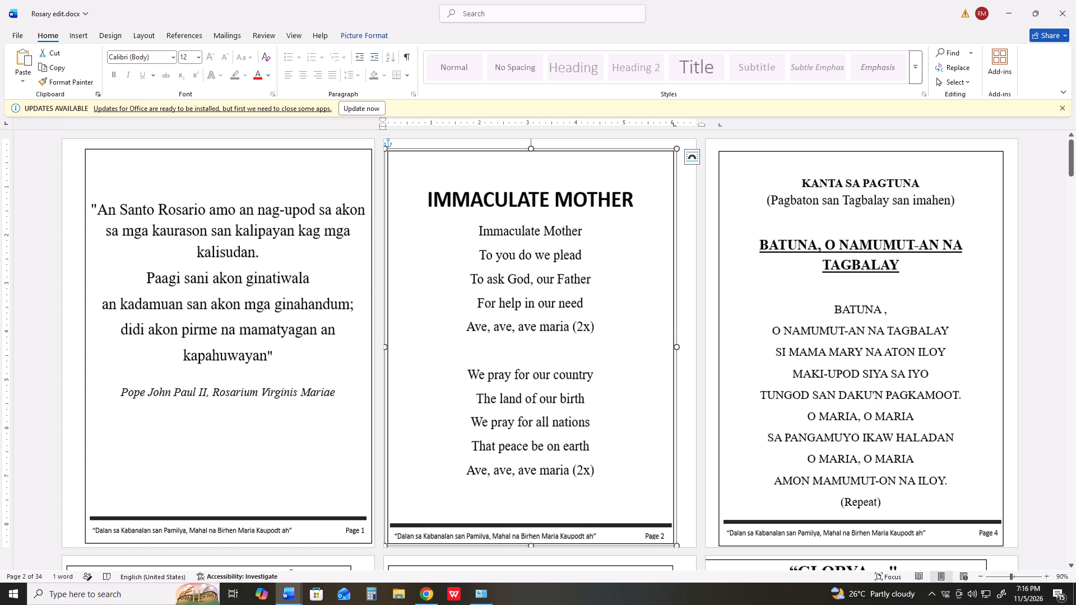
# Shift the "An Santo Rosario" picture slightly left and up to centre its frame on the first page.
pyautogui.moveTo(288, 345); pyautogui.dragTo(281, 347)
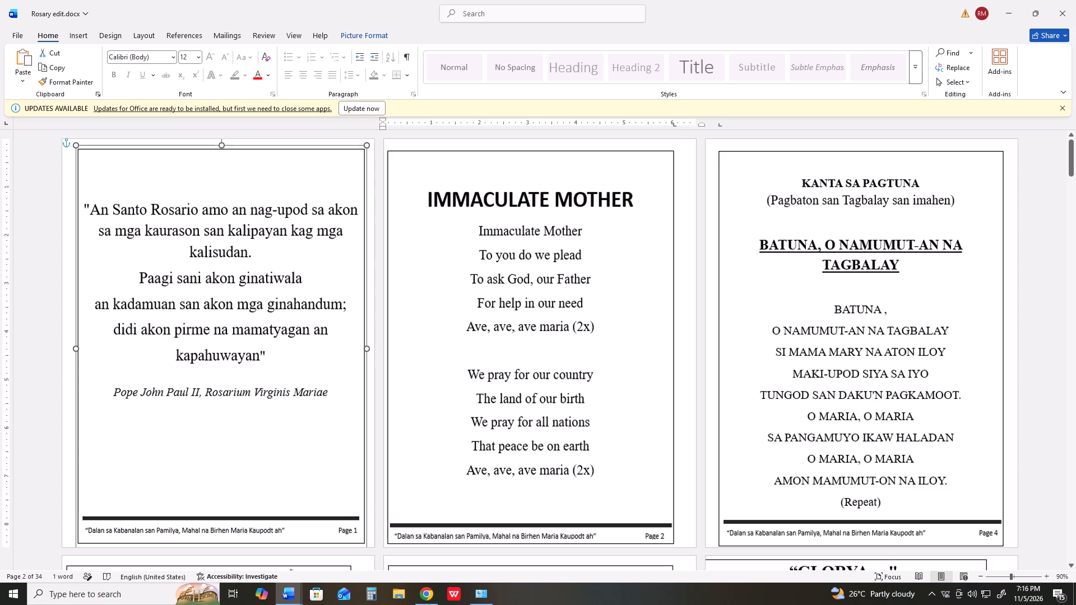
pyautogui.moveTo(281, 347); pyautogui.dragTo(282, 348)
pyautogui.moveTo(284, 344); pyautogui.dragTo(284, 338)
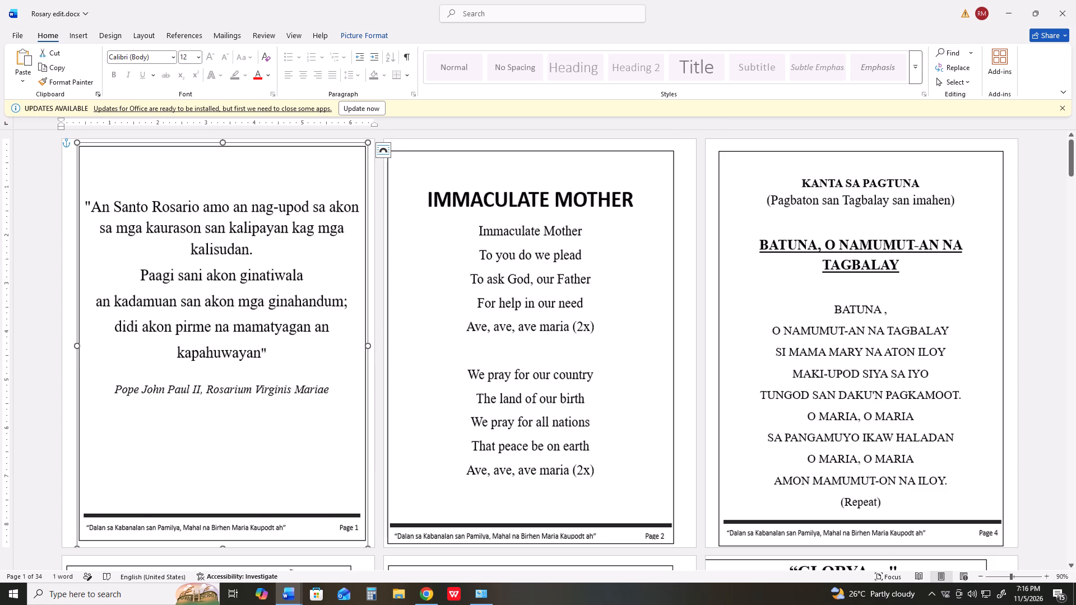
pyautogui.click(228, 347)
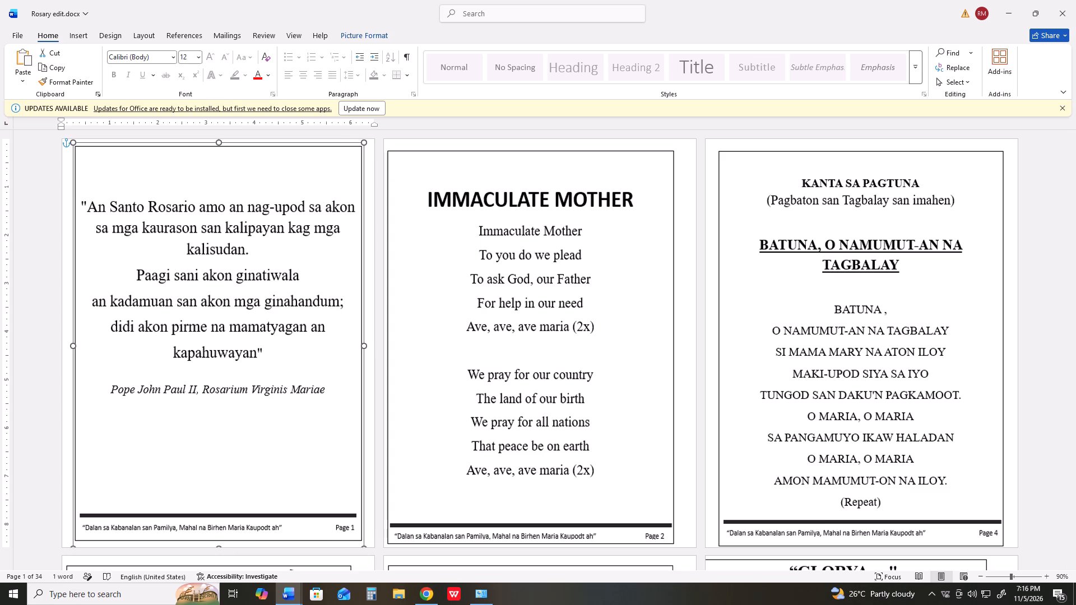
# Move the IMMACULATE MOTHER picture slightly right so its frame is roughly centred across the second page.
pyautogui.moveTo(572, 343); pyautogui.dragTo(576, 344)
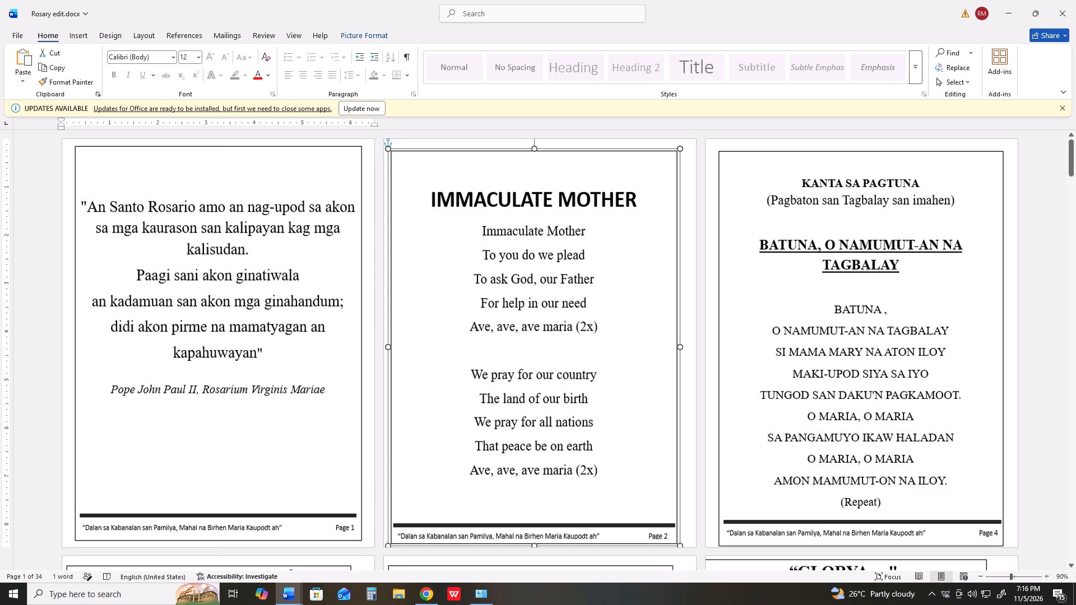
pyautogui.moveTo(576, 344); pyautogui.dragTo(582, 346)
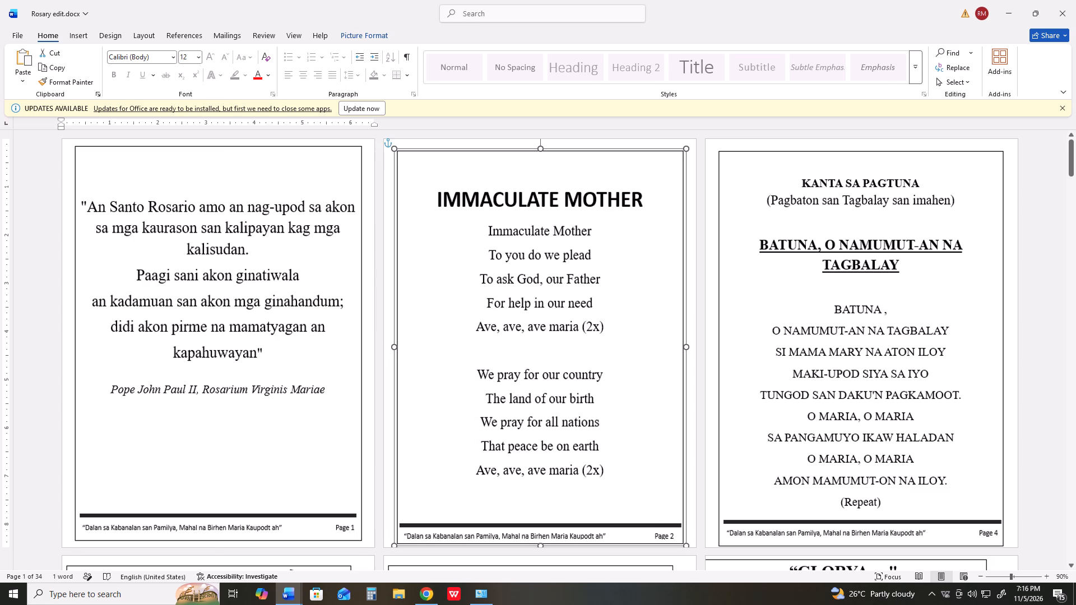
pyautogui.moveTo(582, 346); pyautogui.dragTo(581, 341)
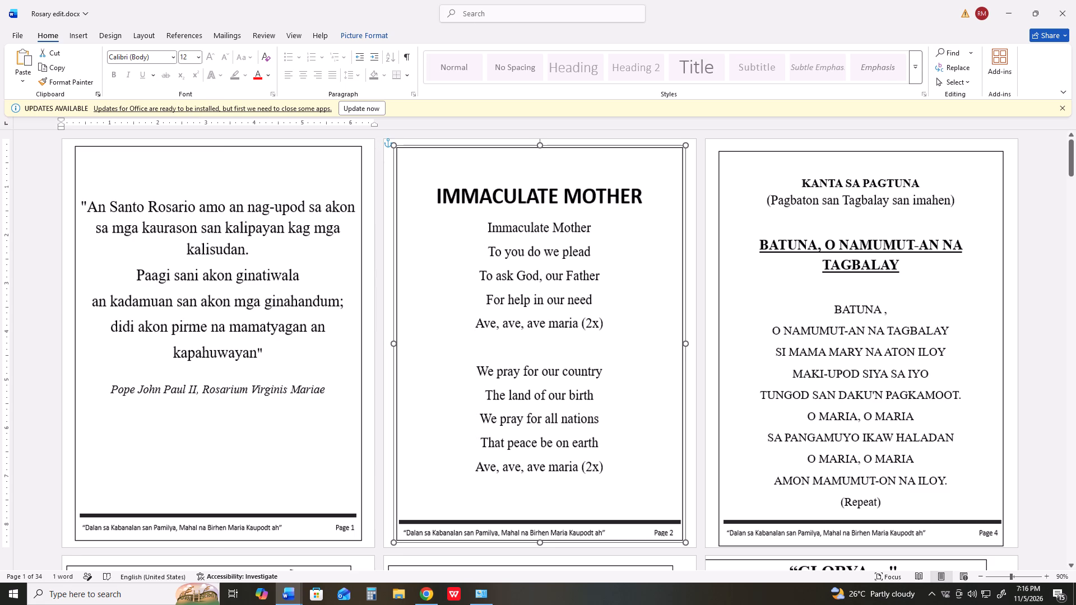
pyautogui.moveTo(581, 341); pyautogui.dragTo(582, 342)
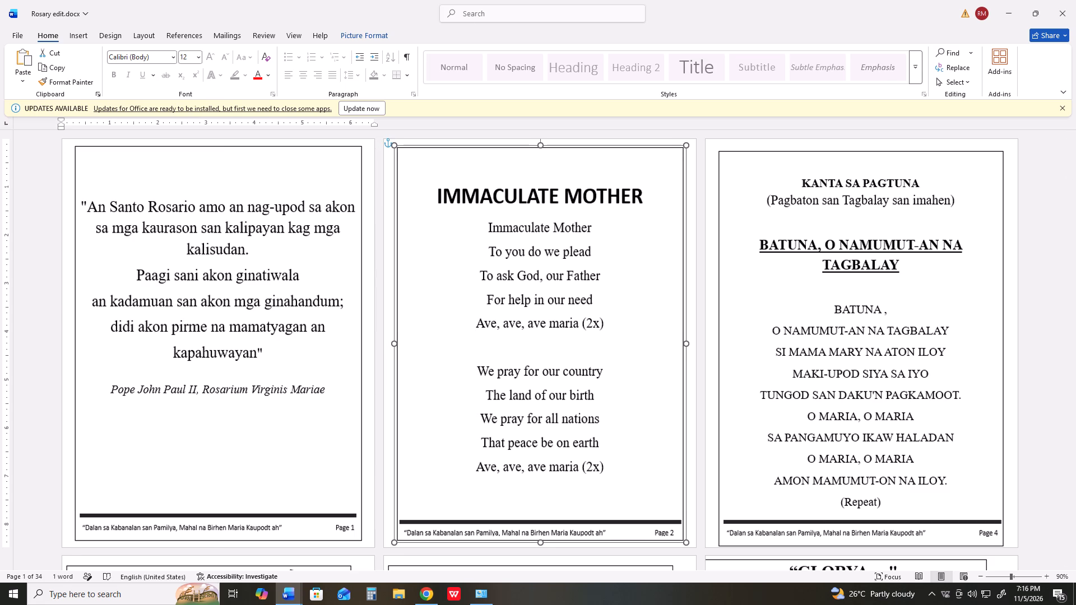
pyautogui.moveTo(582, 342); pyautogui.dragTo(583, 342)
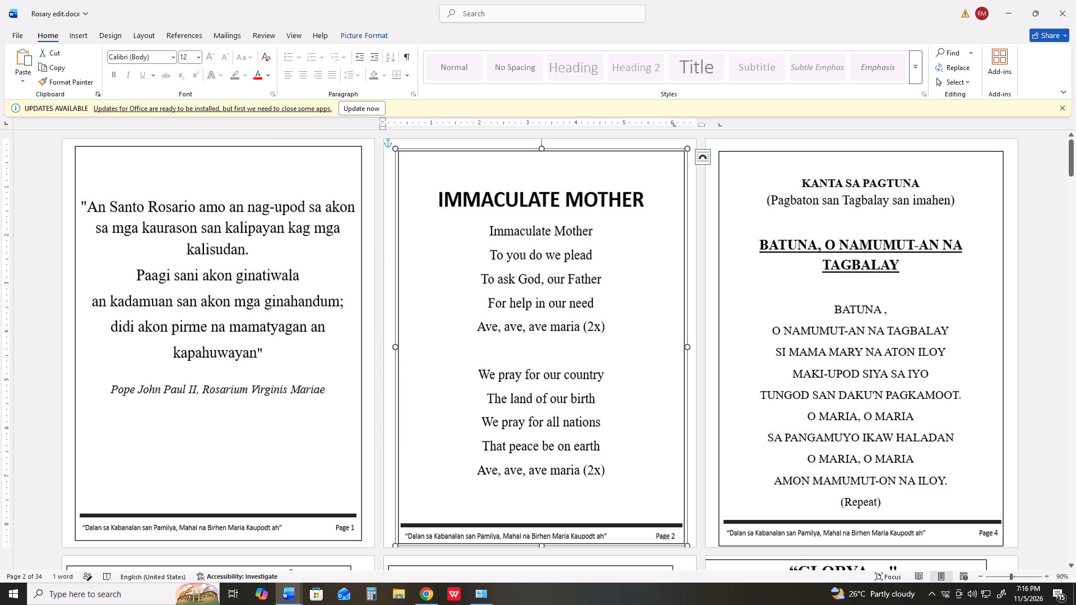
# Shift the KANTA SA PAGTUNA picture slightly right and up on the third page.
pyautogui.click(820, 331)
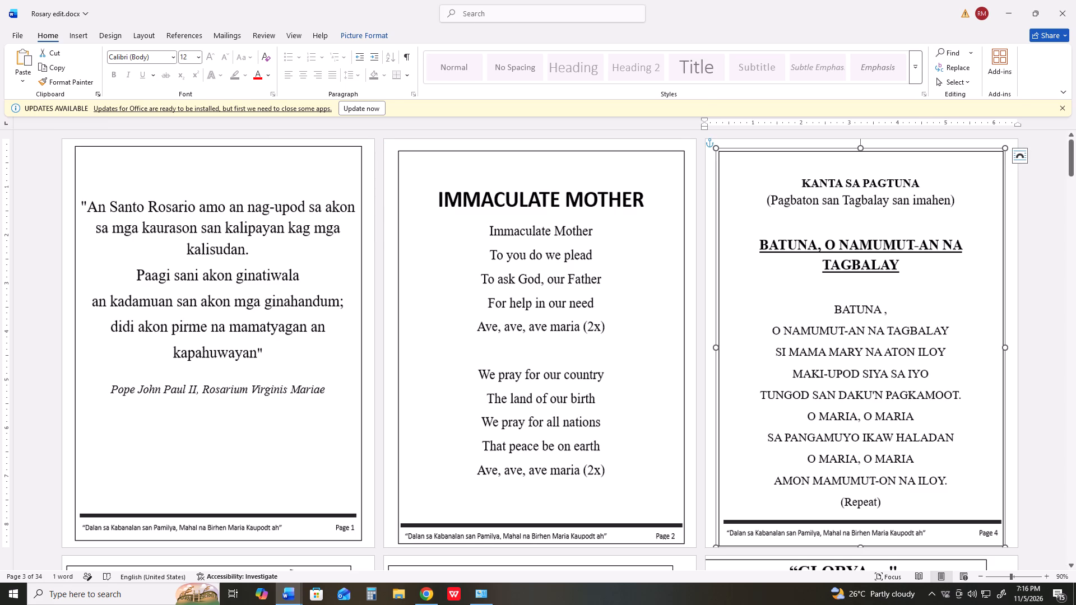
pyautogui.scroll(-4, 845, 318)
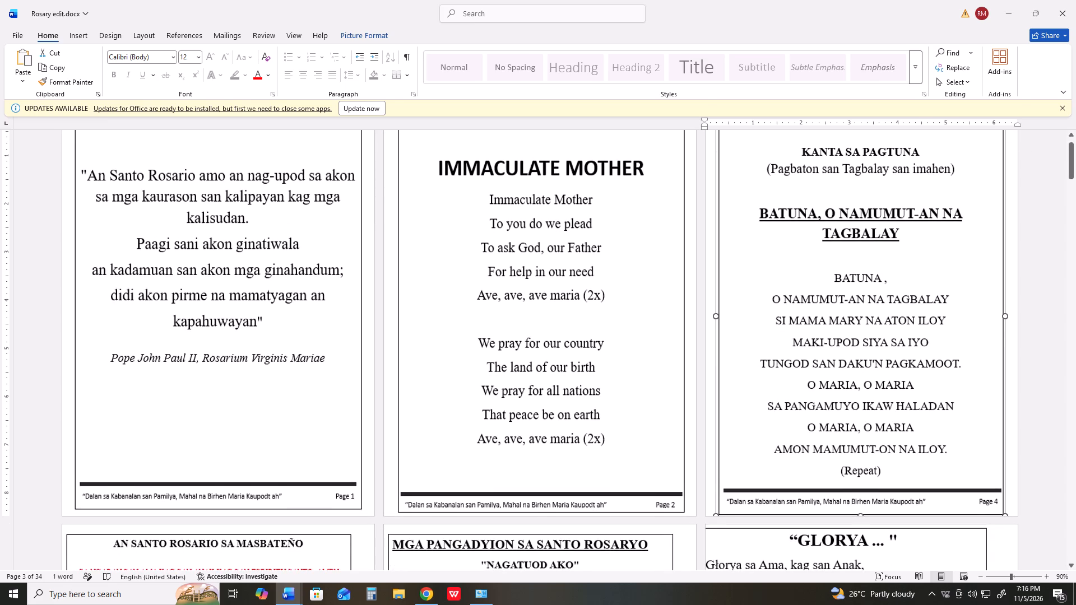
pyautogui.scroll(3, 842, 321)
pyautogui.click(835, 328)
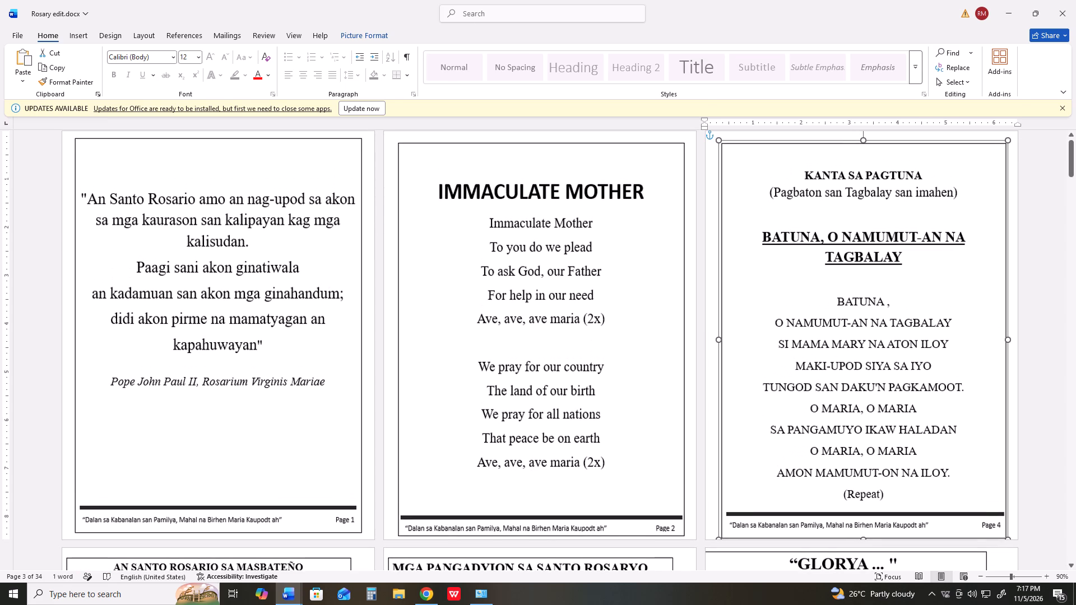
# Nudge the IMMACULATE MOTHER picture upward so its frame's upper edge lines up with the KANTA SA PAGTUNA frame.
pyautogui.click(584, 328)
pyautogui.press('Up')
pyautogui.press('Up')
pyautogui.press('Up')
pyautogui.press('Up')
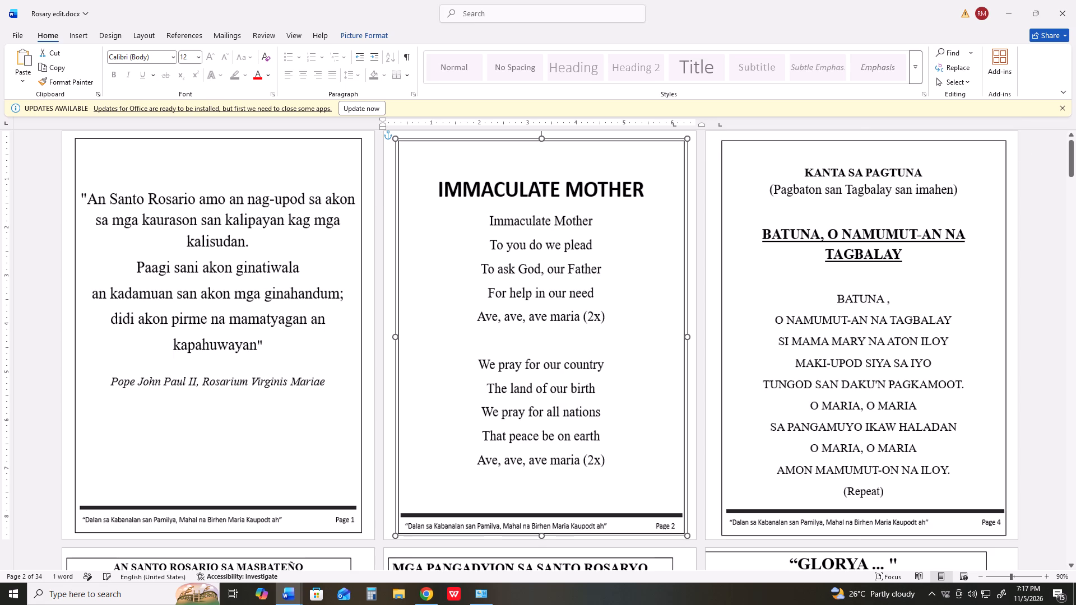
# Nudge the IMMACULATE MOTHER picture slightly further up on the second page.
pyautogui.press('Up')
# Nudge the KANTA SA PAGTUNA picture upward on the third page to bring its frame level with the neighbouring page frames.
pyautogui.click(807, 360)
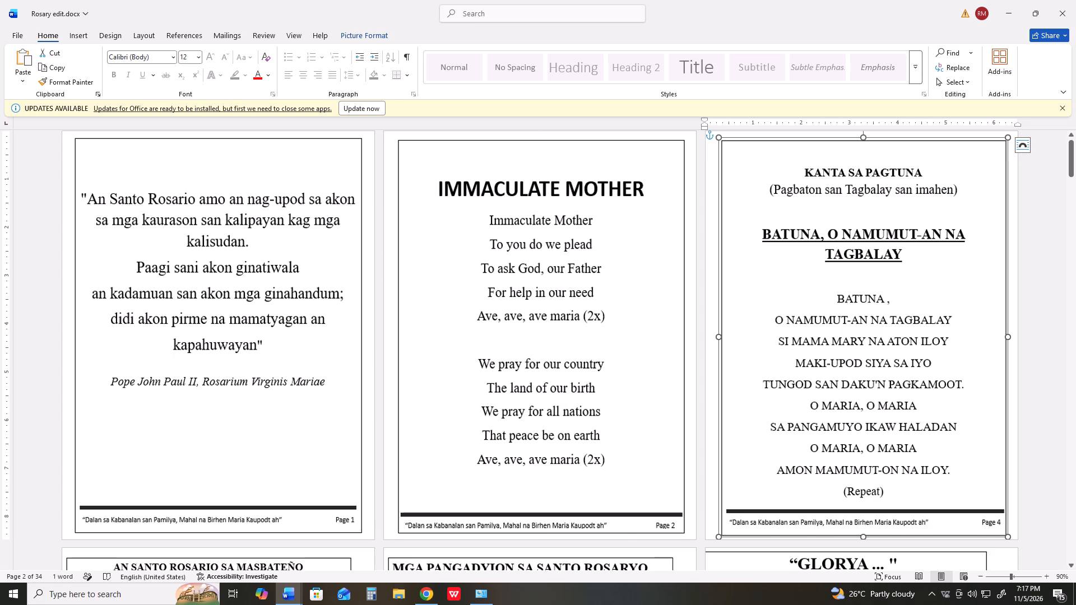
pyautogui.press('Up')
pyautogui.press('Up')
pyautogui.press('Up')
pyautogui.press('Up')
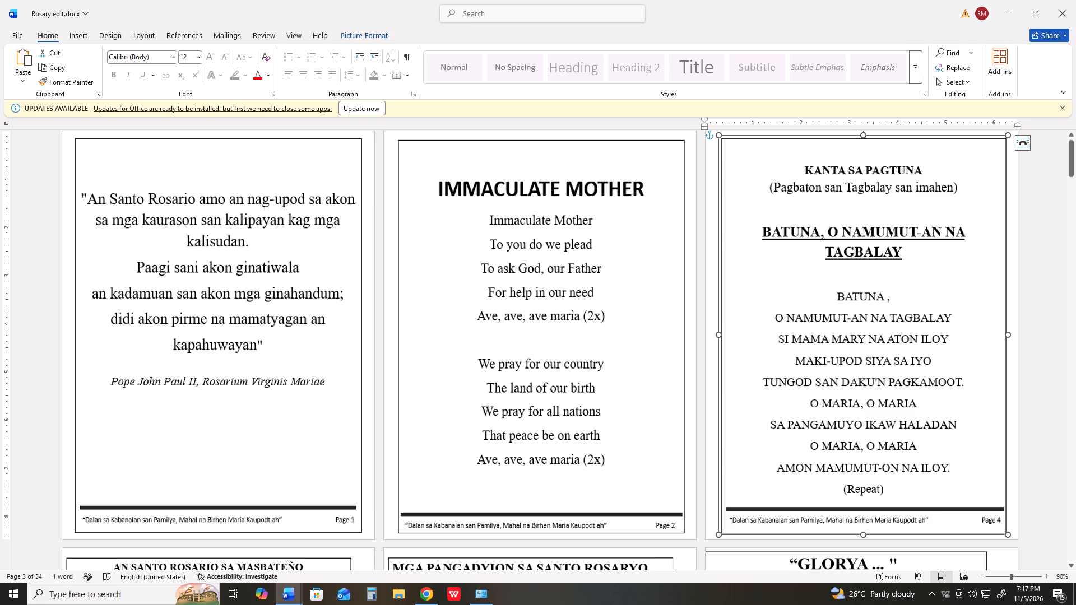
# Shorten the KANTA SA PAGTUNA picture slightly from its upper edge, after comparing the first pages at 100% zoom.
pyautogui.hotkey('ctrl', '=')
pyautogui.hotkey('ctrl', '=')
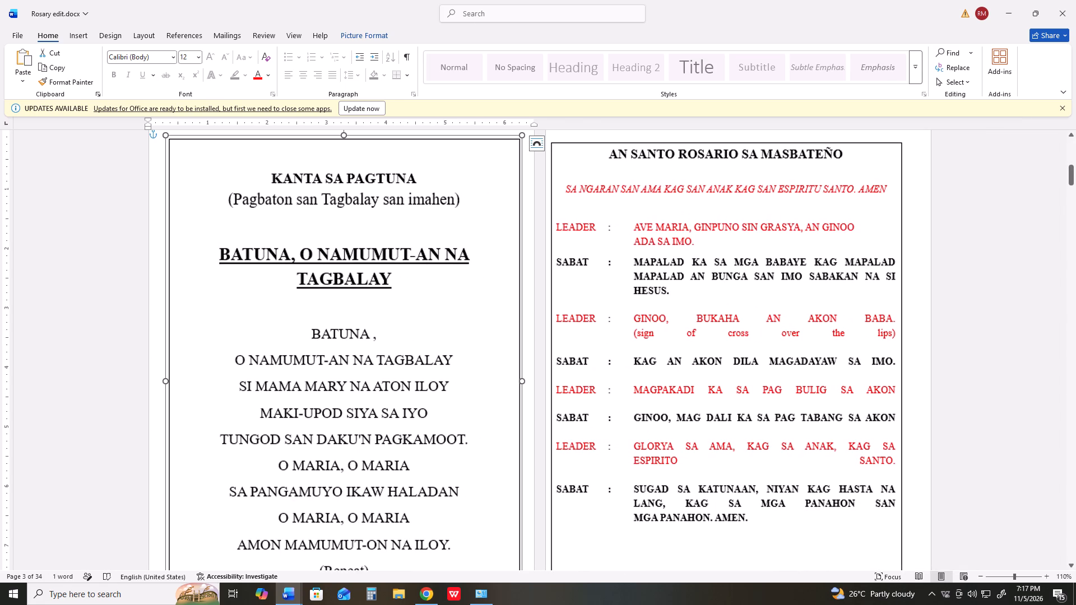
pyautogui.hotkey('ctrl', '-')
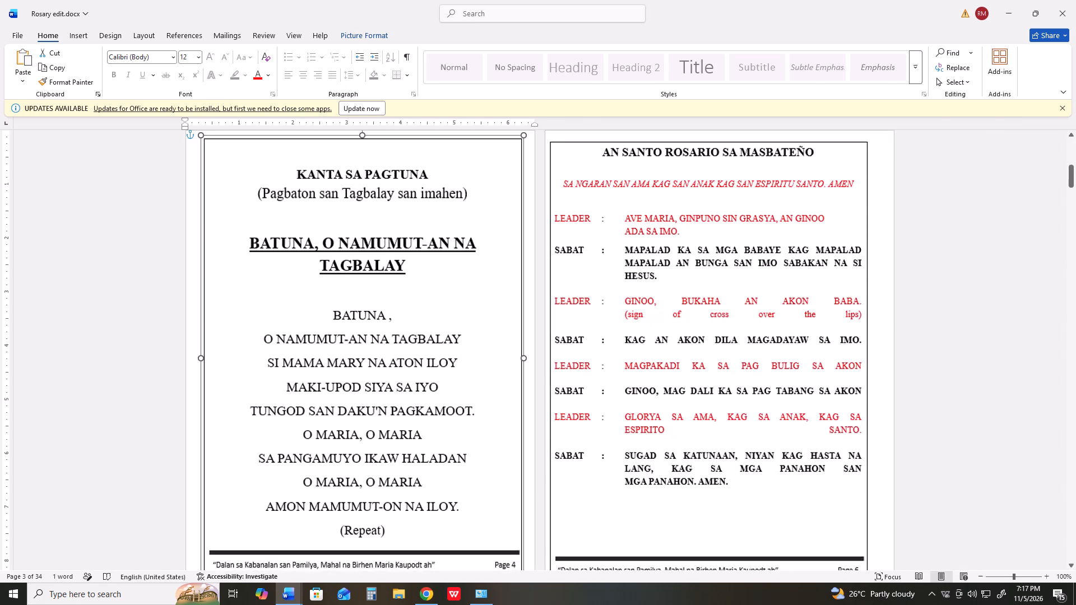
pyautogui.hotkey('ctrl', '-')
pyautogui.hotkey('ctrl', '=')
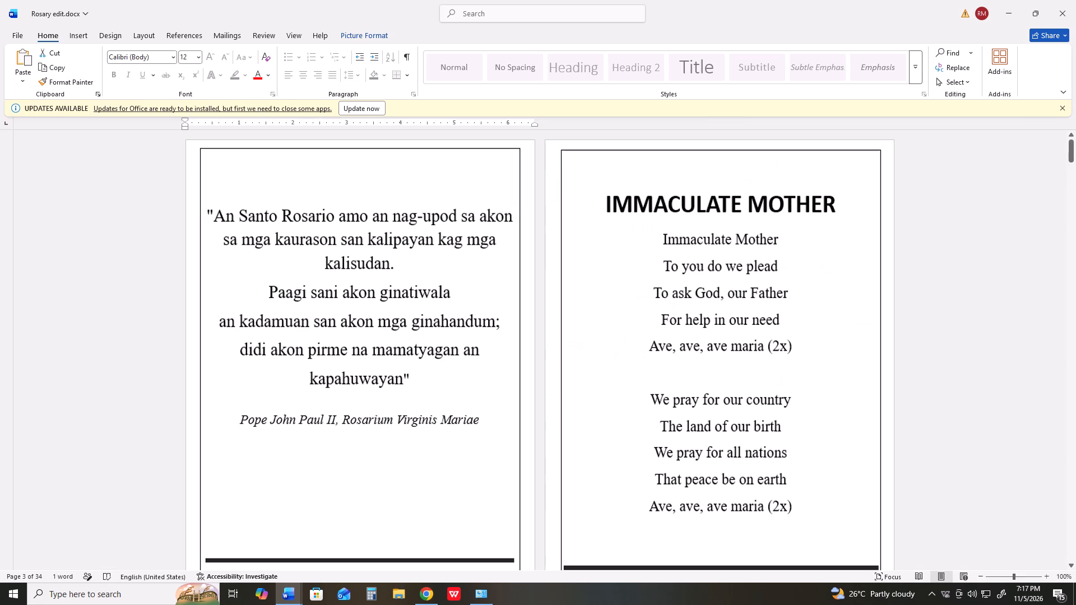
pyautogui.scroll(-1, 570, 495)
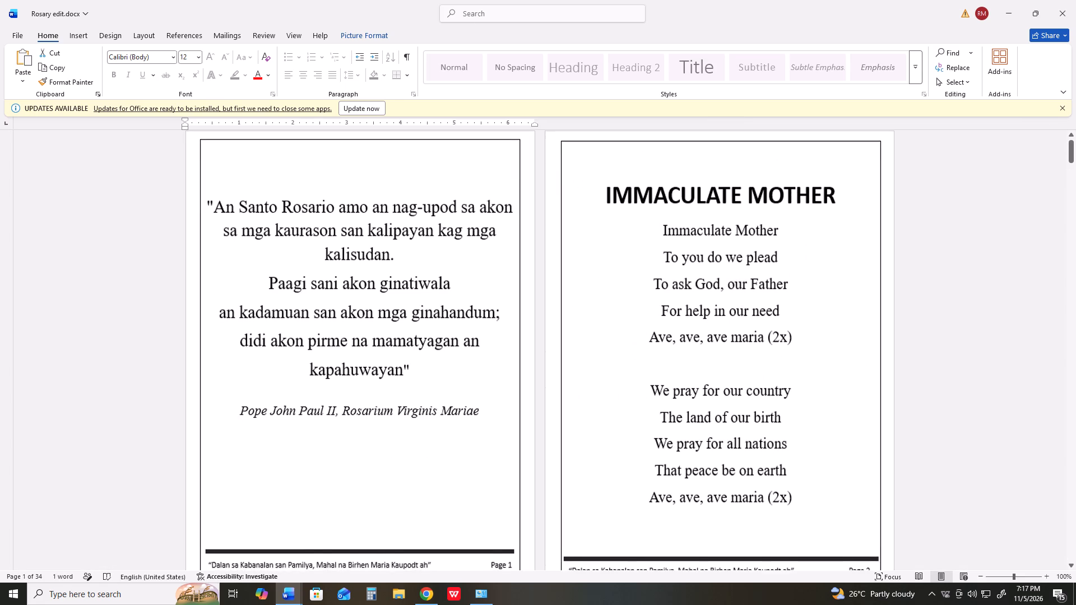
pyautogui.scroll(-2, 569, 492)
pyautogui.scroll(2, 569, 492)
pyautogui.scroll(-3, 393, 459)
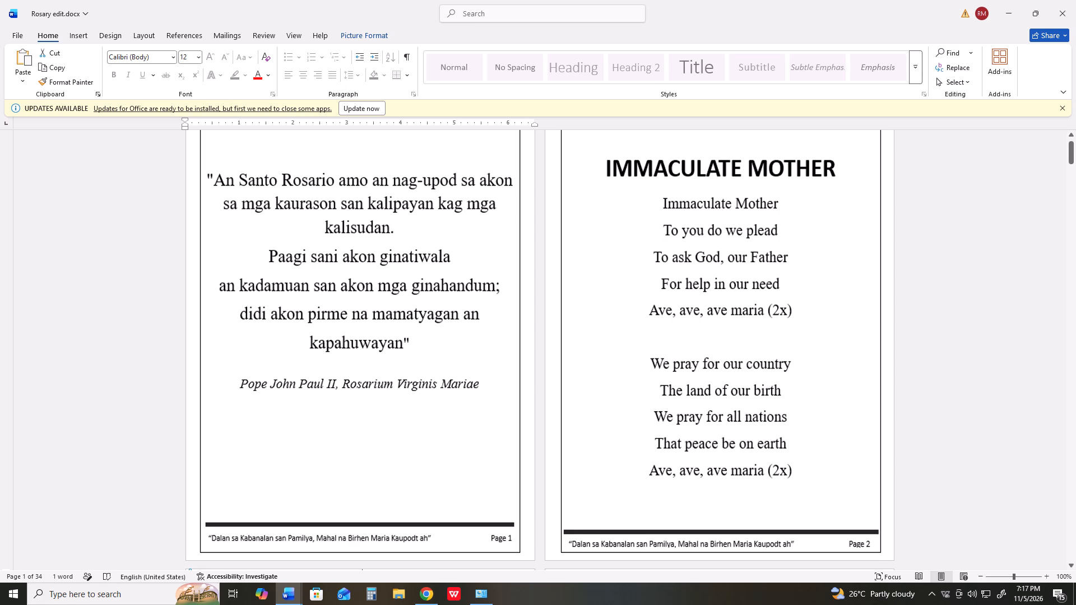
pyautogui.scroll(-20, 393, 459)
pyautogui.scroll(-4, 393, 459)
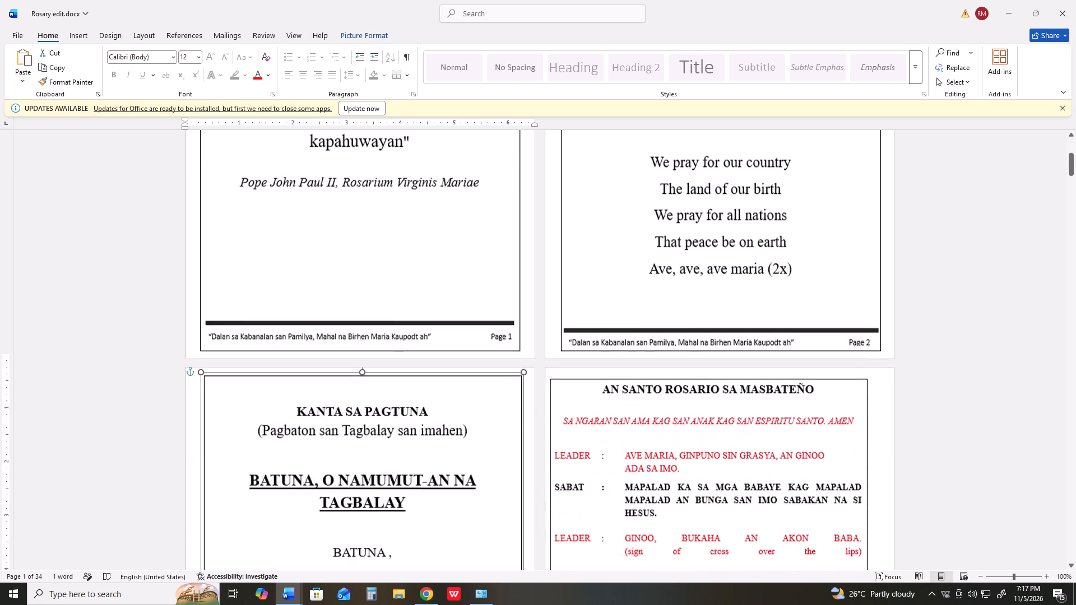
pyautogui.scroll(-20, 394, 455)
pyautogui.scroll(-9, 394, 455)
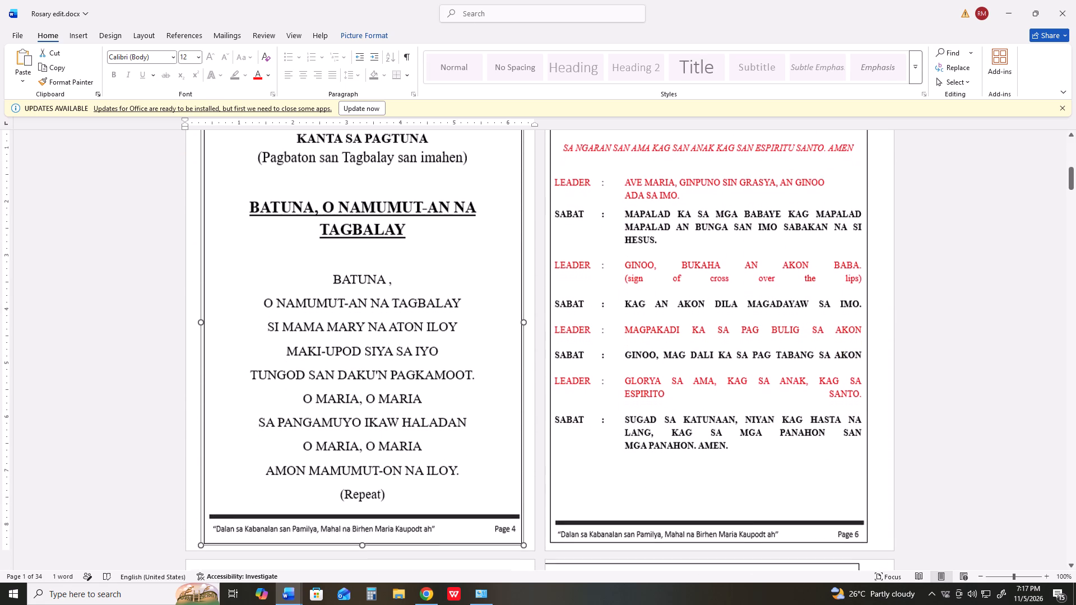
pyautogui.scroll(3, 394, 455)
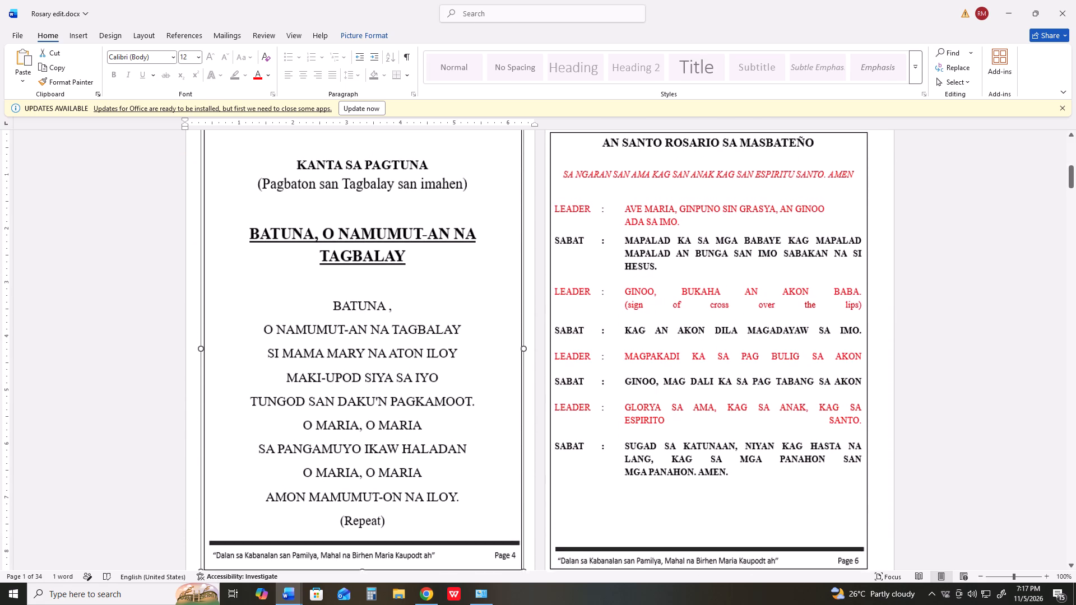
pyautogui.scroll(1, 394, 455)
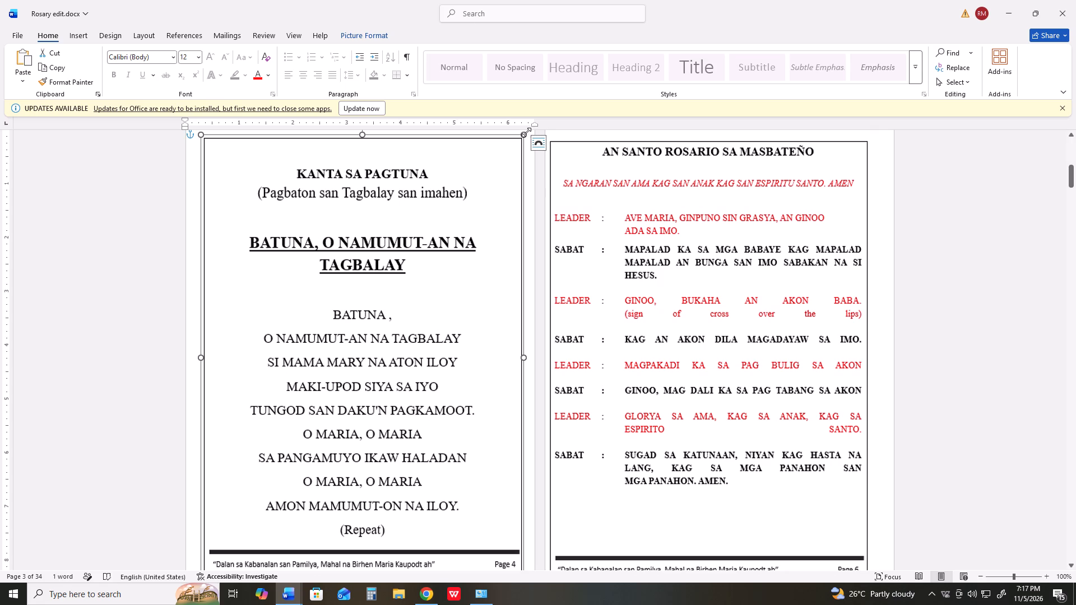
pyautogui.click(361, 136)
# Move the AN SANTO ROSARIO SA MASBATEÑO picture to the right so its frame is centred across the fourth page.
pyautogui.scroll(-2, 565, 327)
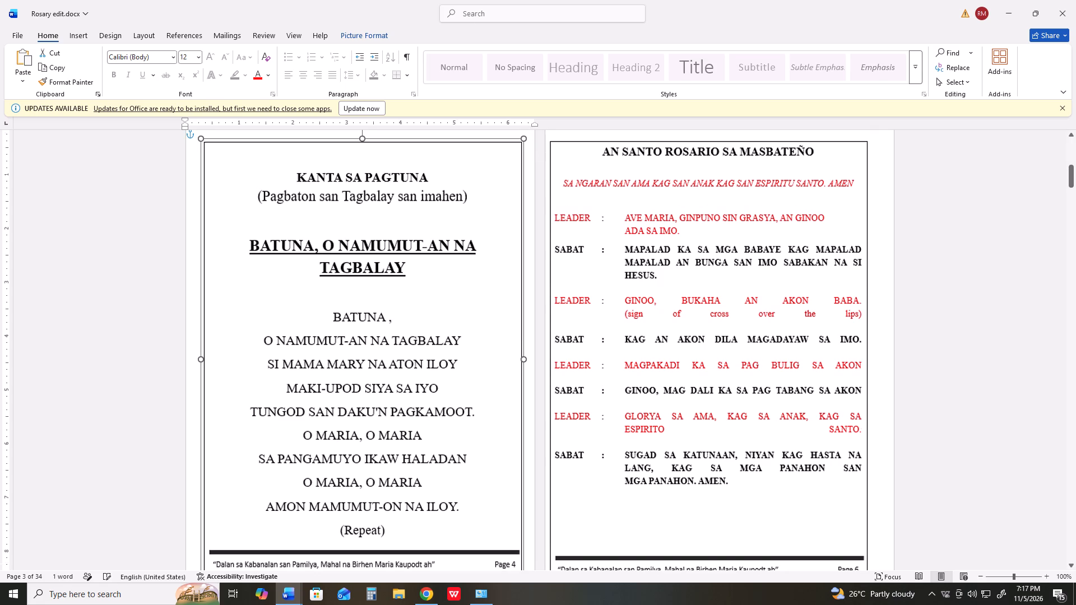
pyautogui.scroll(-5, 565, 327)
pyautogui.scroll(-9, 667, 365)
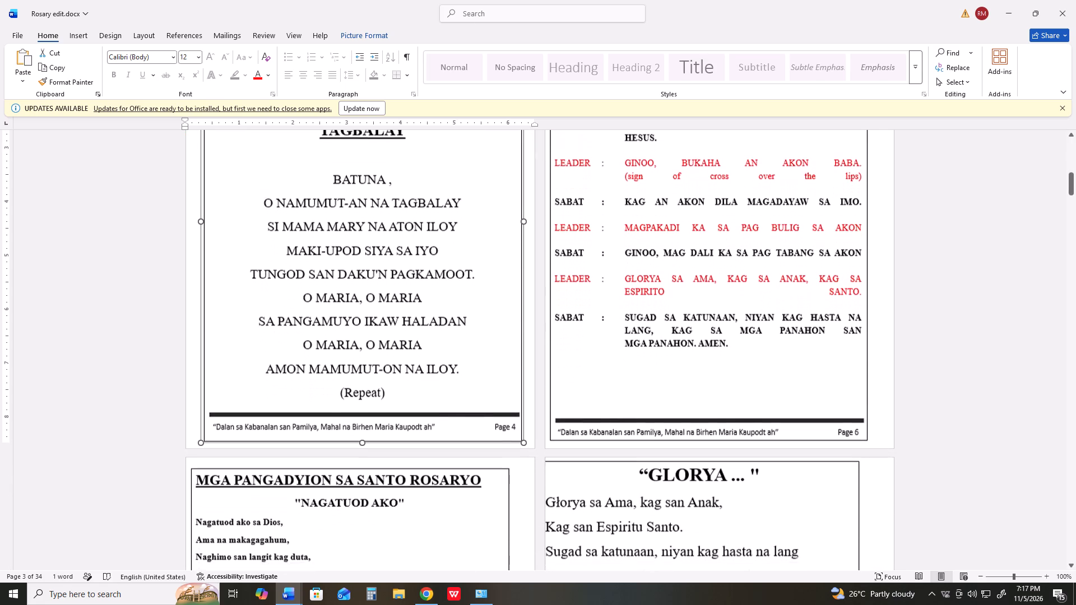
pyautogui.scroll(-19, 664, 363)
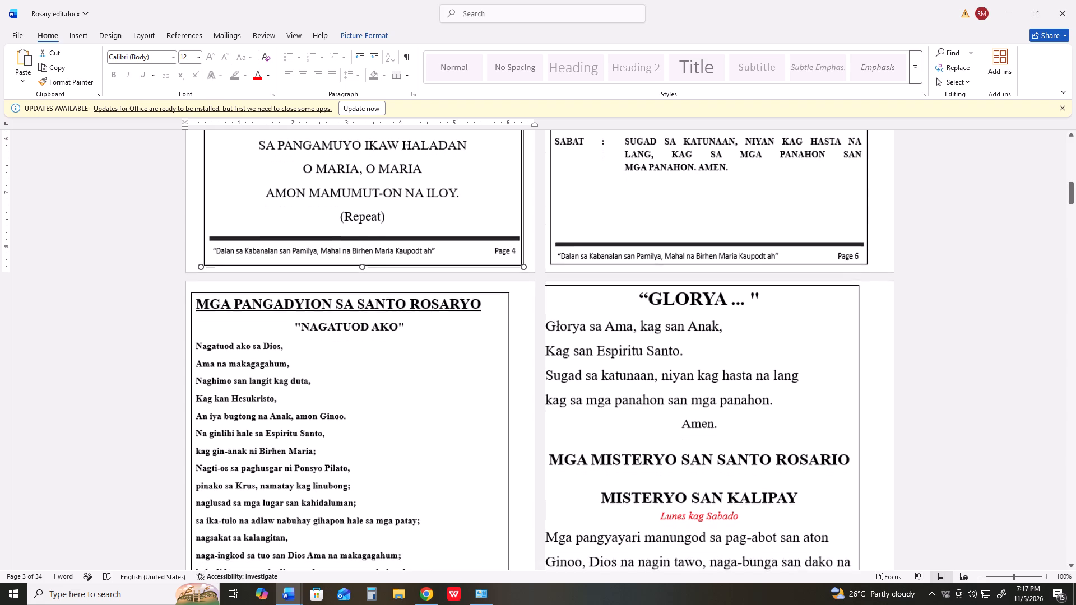
pyautogui.scroll(19, 662, 363)
pyautogui.scroll(4, 661, 362)
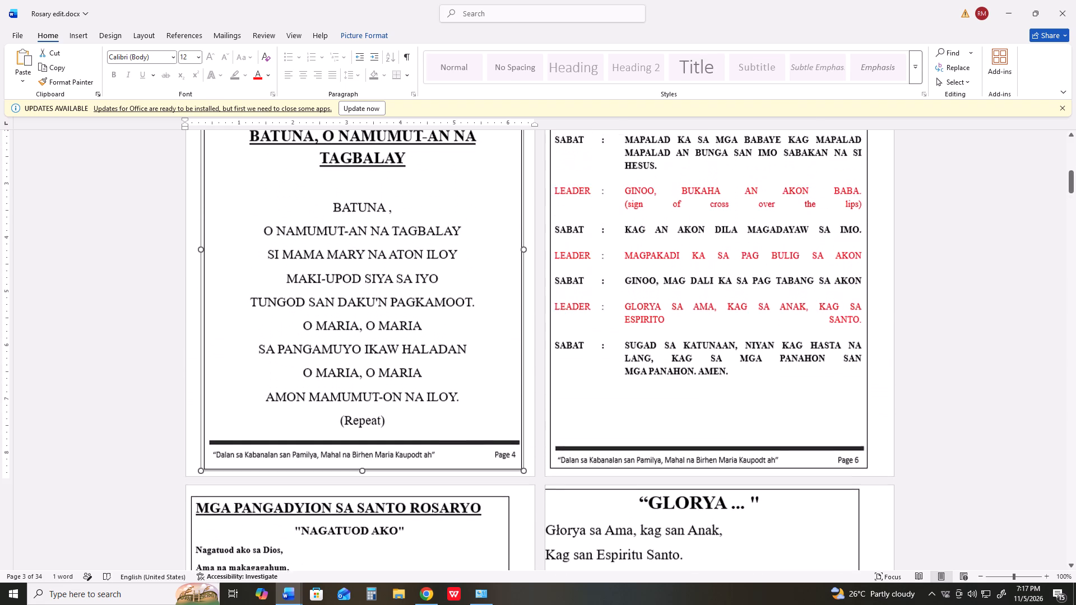
pyautogui.scroll(16, 661, 362)
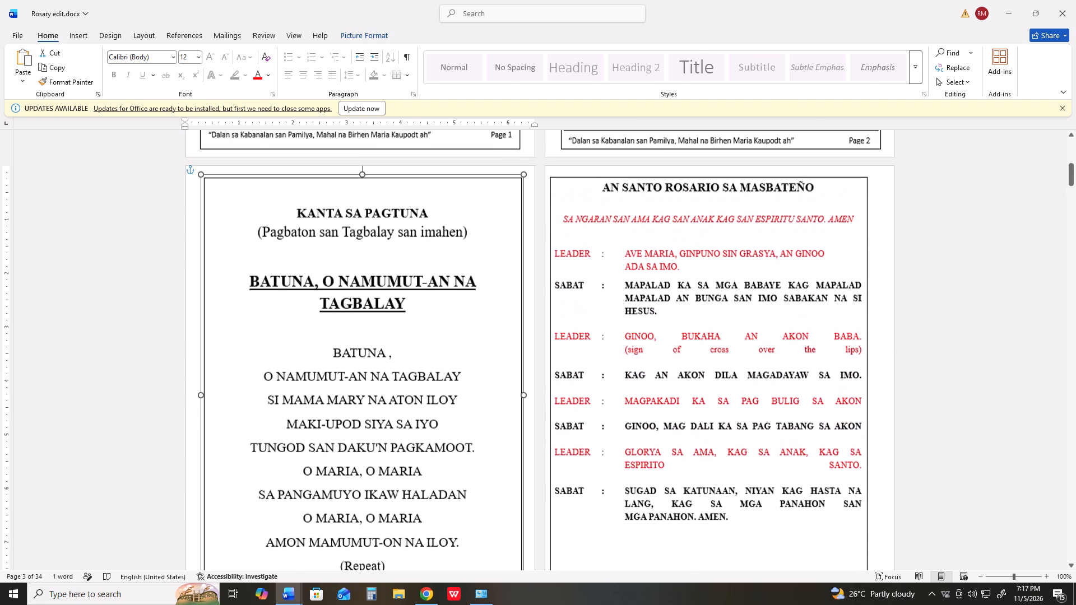
pyautogui.moveTo(686, 378); pyautogui.dragTo(696, 377)
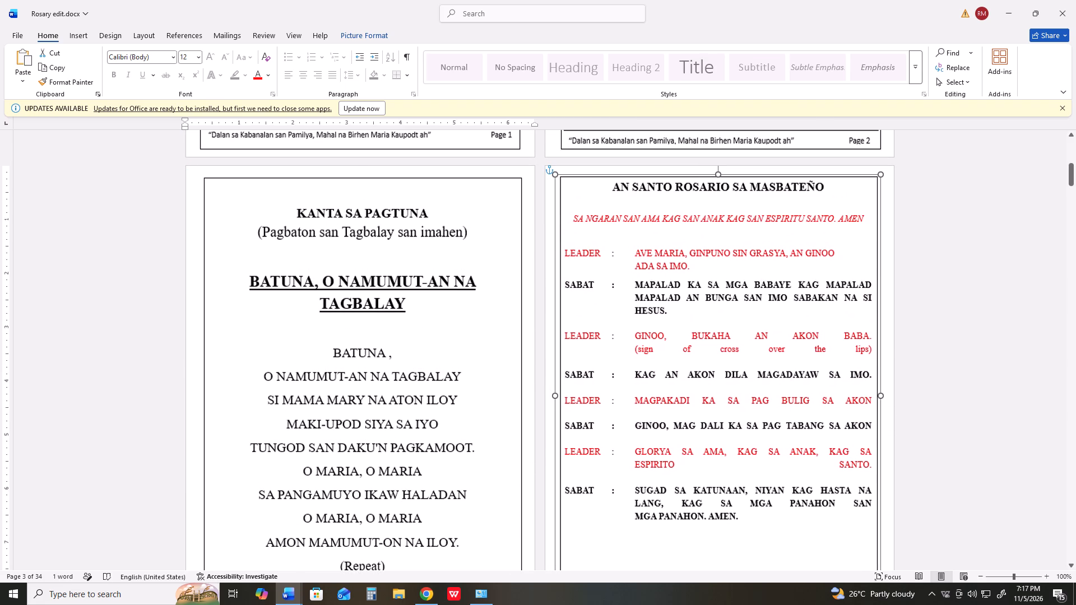
pyautogui.moveTo(696, 377); pyautogui.dragTo(697, 377)
# Move the GLORYA picture right and slightly down so its whole frame sits inside the sixth page, level with the MGA PANGADYION frame.
pyautogui.scroll(-15, 727, 381)
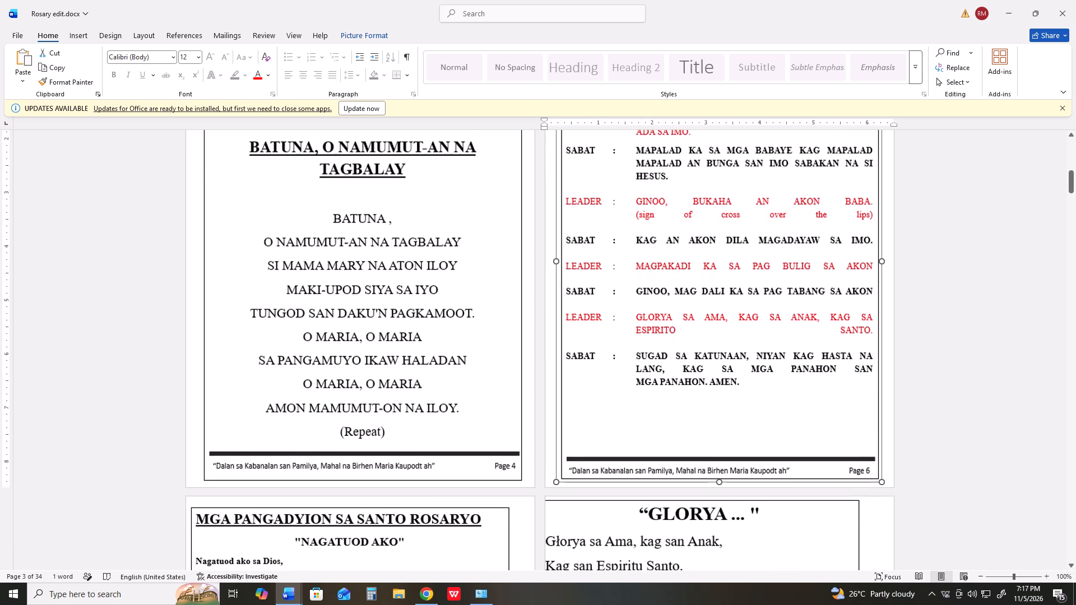
pyautogui.scroll(-10, 725, 392)
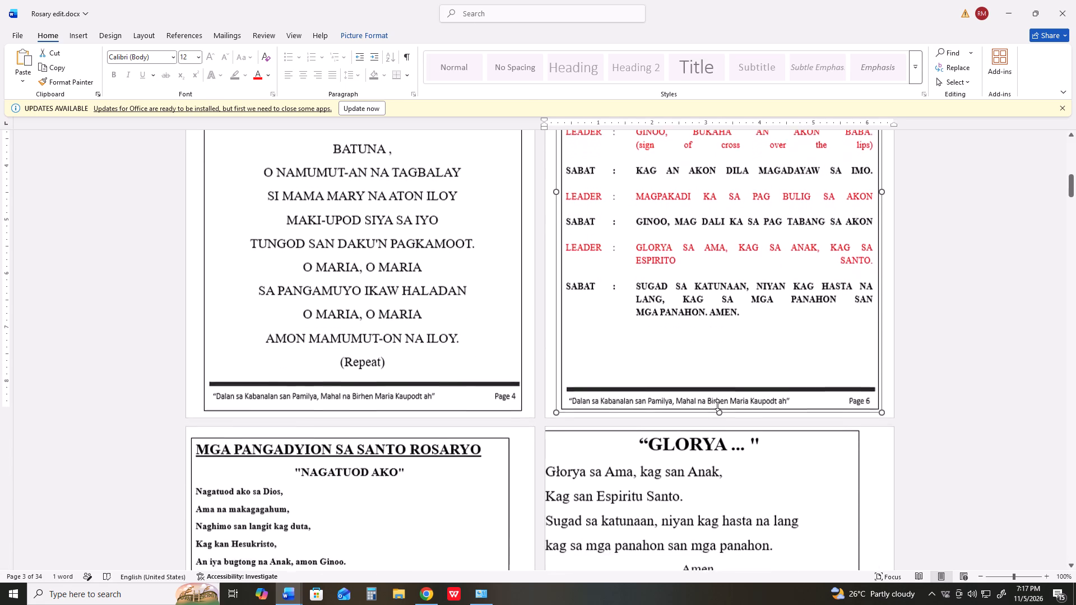
pyautogui.scroll(-14, 717, 405)
pyautogui.scroll(-13, 717, 405)
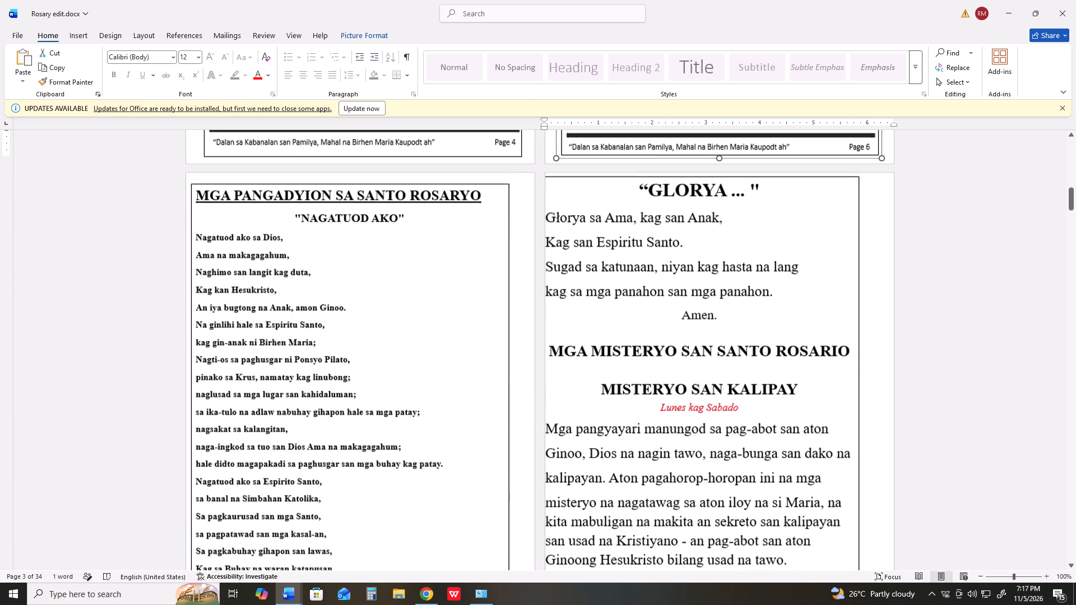
pyautogui.scroll(-1, 717, 405)
pyautogui.moveTo(670, 399); pyautogui.dragTo(688, 396)
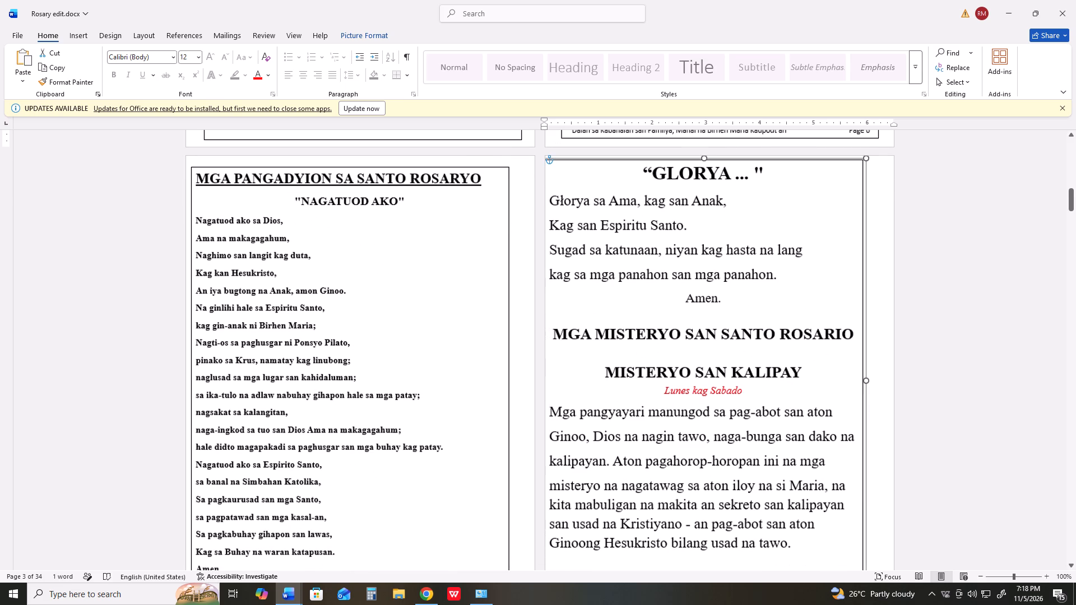
pyautogui.moveTo(688, 396); pyautogui.dragTo(693, 402)
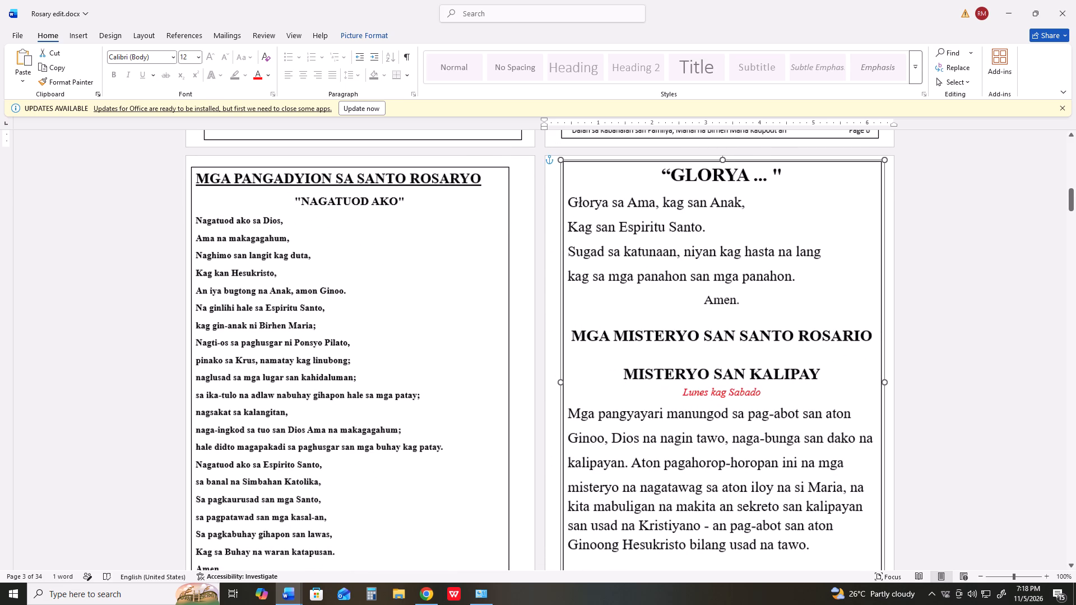
pyautogui.moveTo(693, 402); pyautogui.dragTo(692, 404)
pyautogui.scroll(-3, 693, 397)
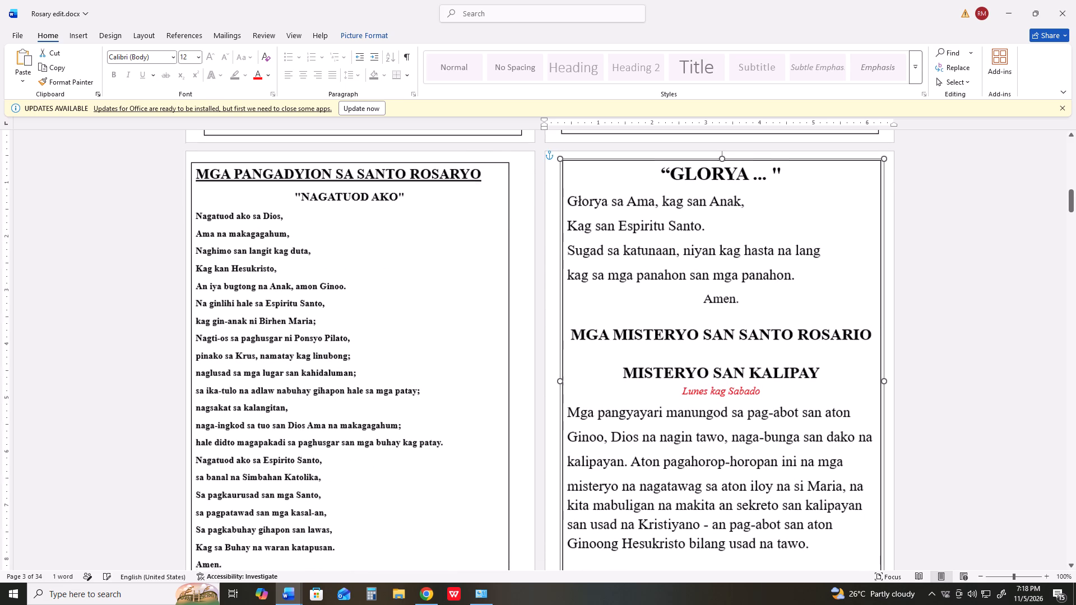
pyautogui.scroll(-2, 693, 397)
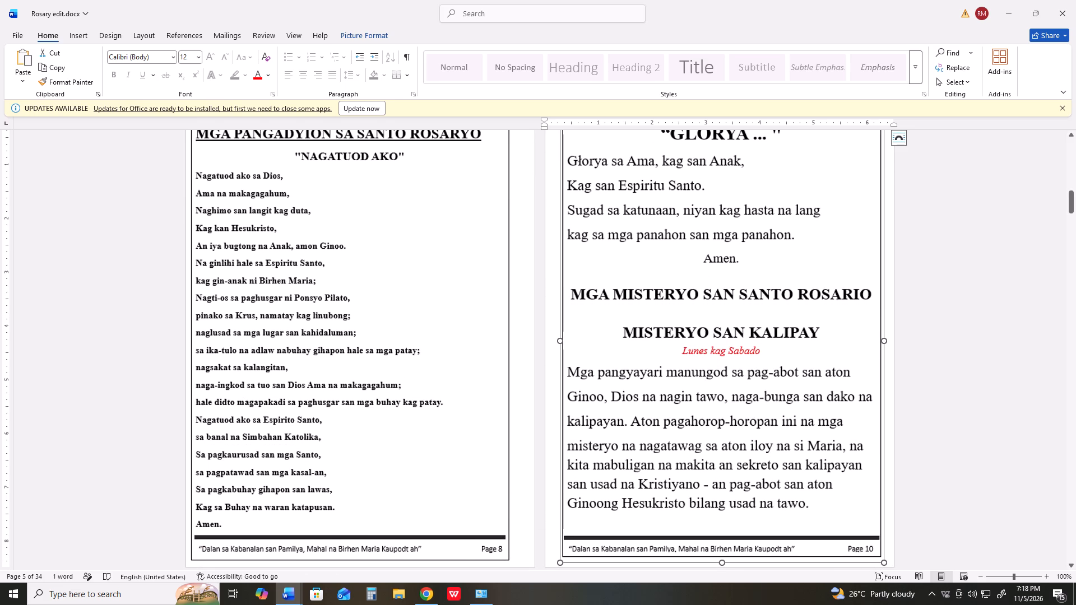
pyautogui.scroll(4, 665, 393)
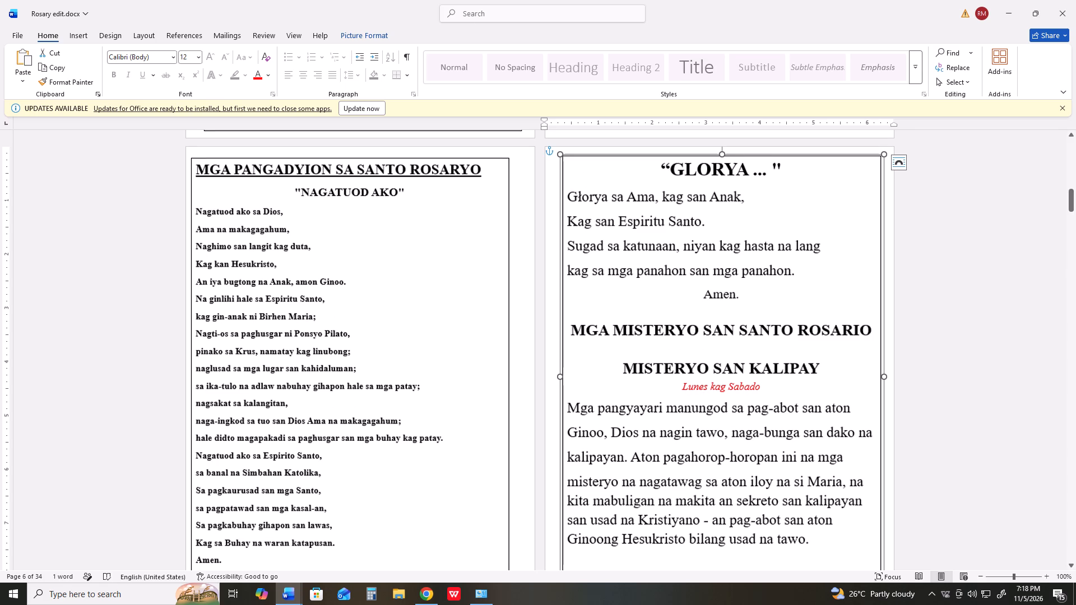
pyautogui.press('Down')
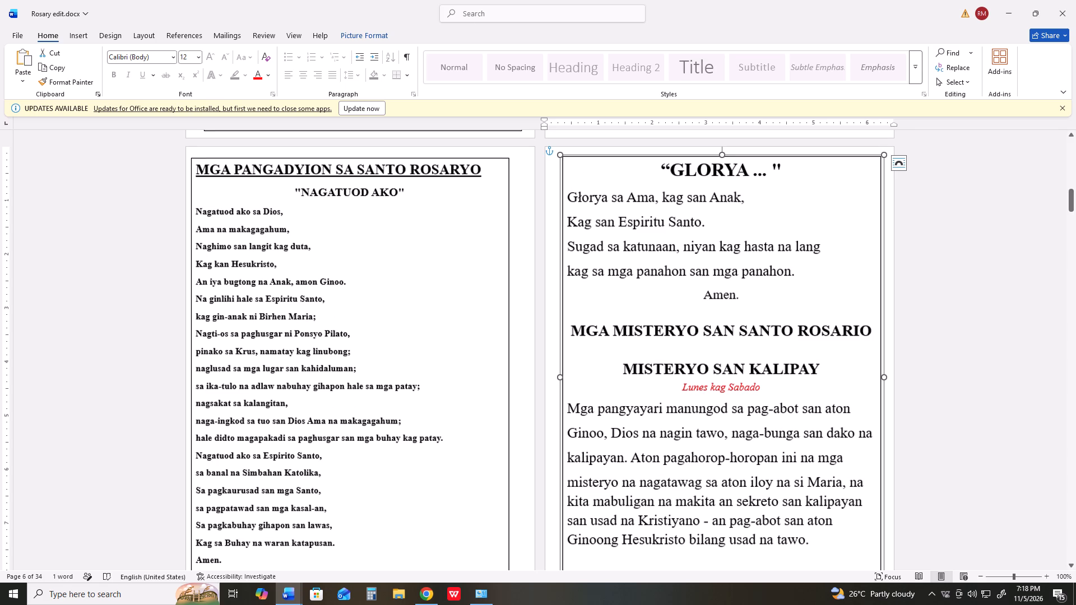
pyautogui.press('Down')
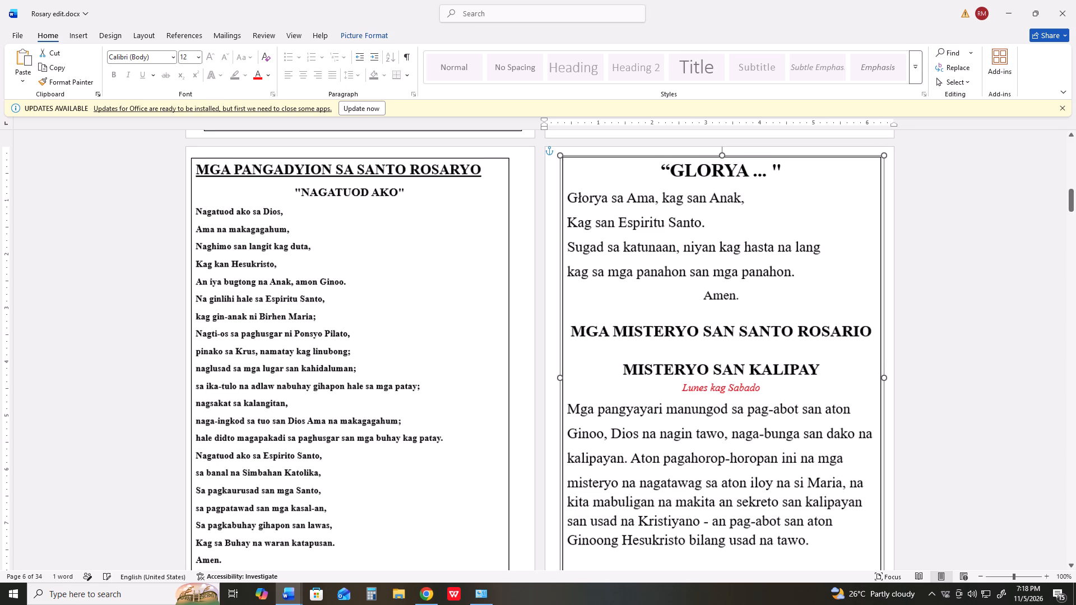
# Move the MGA PANGADYION SA SANTO ROSARYO picture right so its frame is roughly centred across the fifth page.
pyautogui.scroll(-5, 643, 372)
pyautogui.scroll(6, 333, 371)
pyautogui.moveTo(339, 373); pyautogui.dragTo(352, 373)
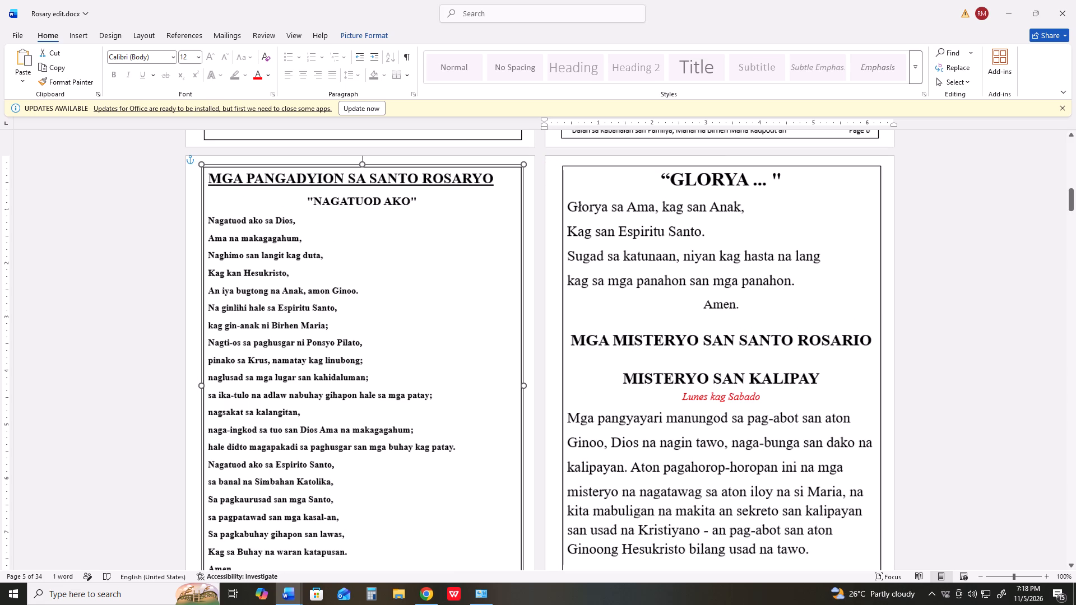
pyautogui.moveTo(352, 373); pyautogui.dragTo(351, 373)
# Shorten the MGA PANGADYION SA SANTO ROSARYO picture slightly from its lower edge to match the bottom of the GLORYA frame.
pyautogui.scroll(-4, 366, 363)
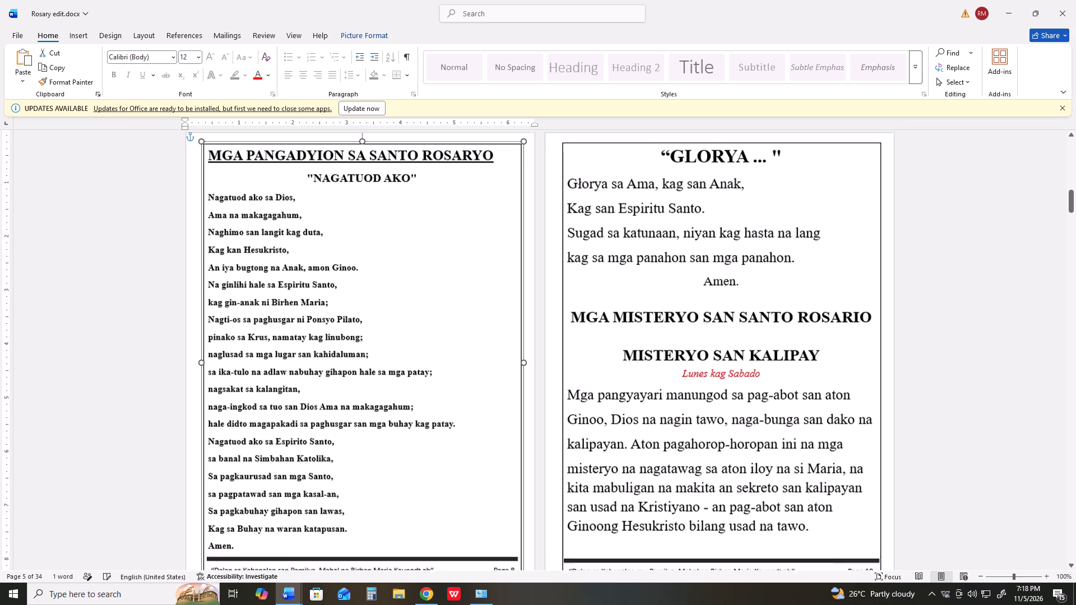
pyautogui.scroll(-9, 366, 363)
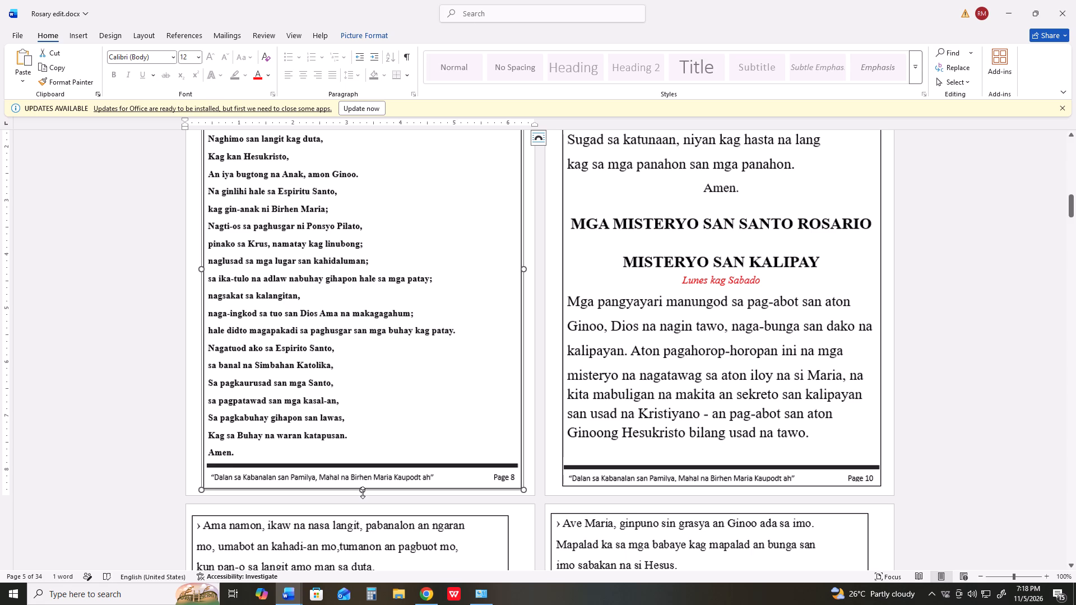
pyautogui.moveTo(363, 492); pyautogui.dragTo(363, 486)
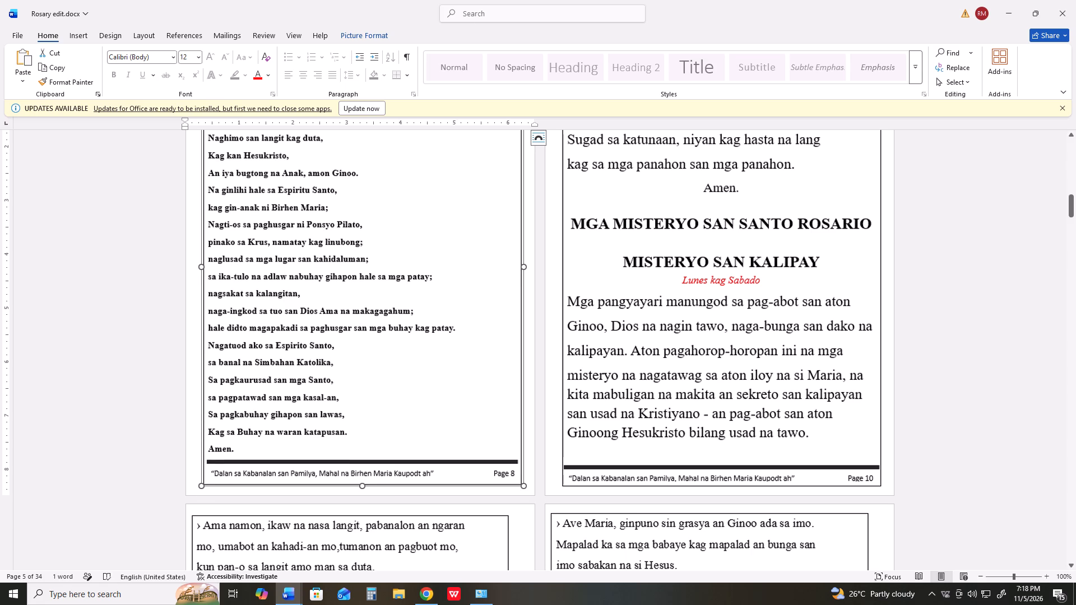
pyautogui.click(891, 421)
pyautogui.scroll(3, 763, 407)
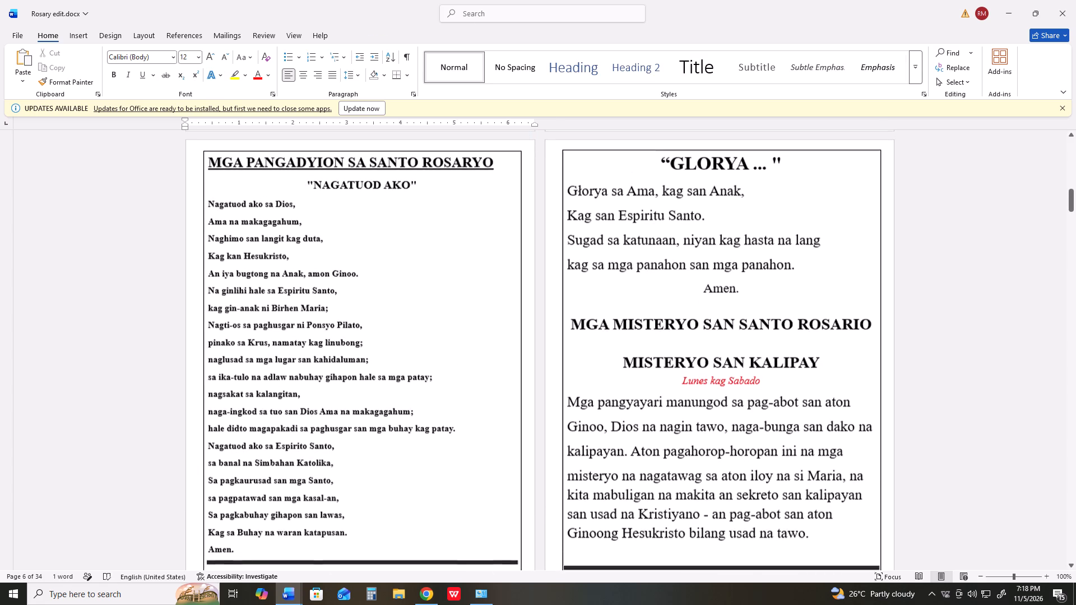
pyautogui.scroll(-20, 746, 404)
pyautogui.scroll(-7, 746, 404)
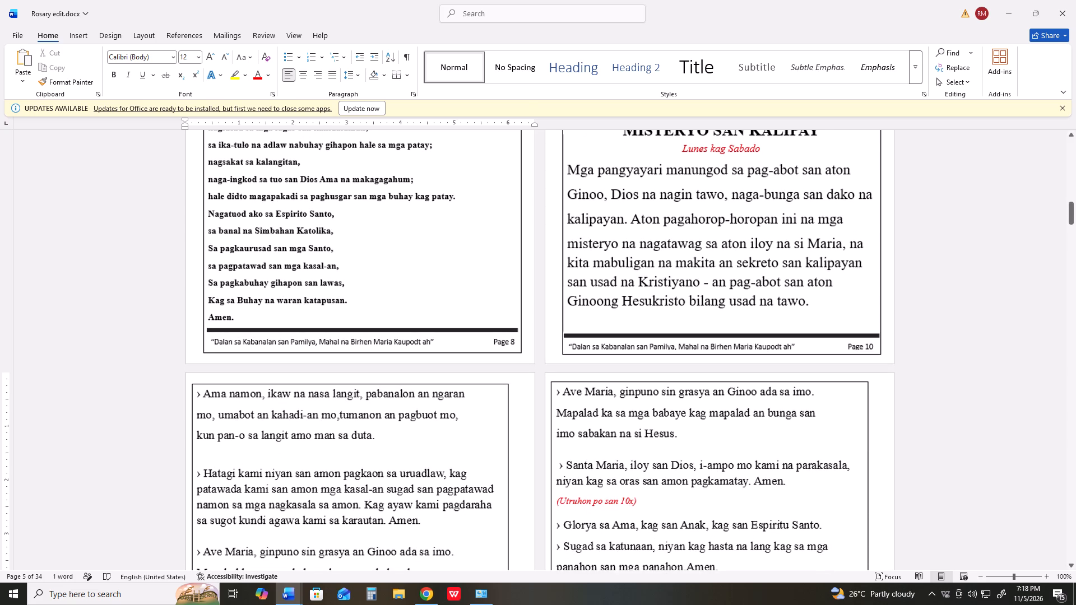
# Check the GLORYA picture's lower edge and preview the printout of the fourth to sixth pages.
pyautogui.click(702, 353)
pyautogui.click(723, 361)
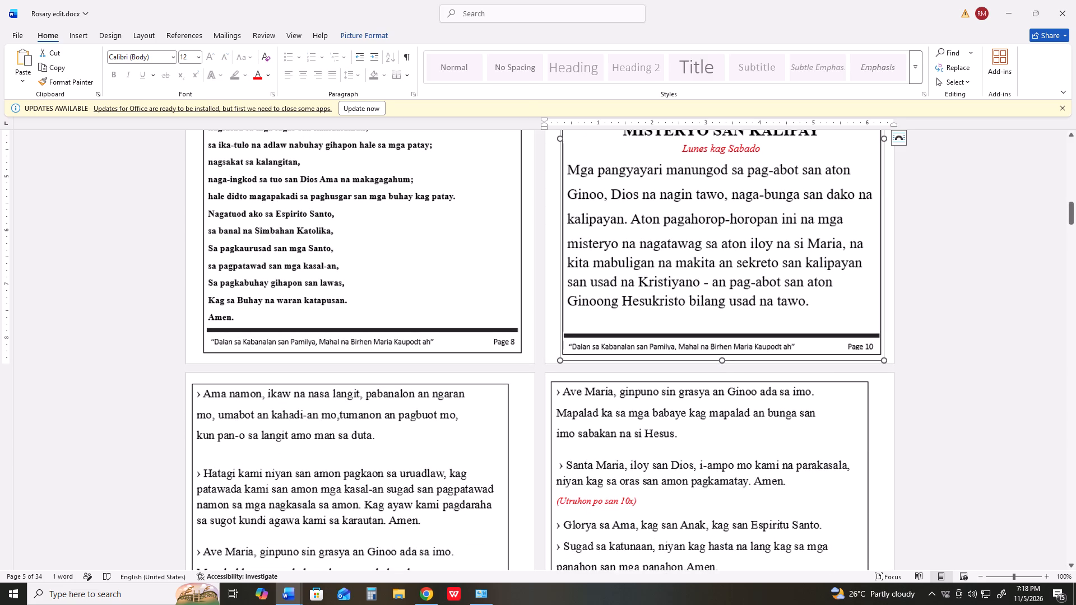
pyautogui.scroll(-8, 617, 444)
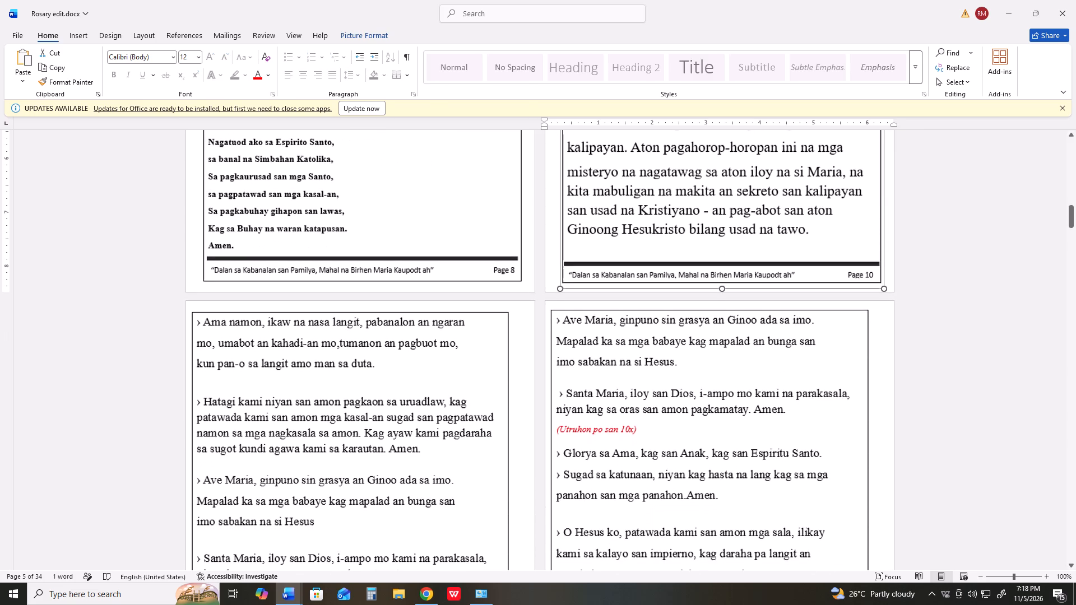
pyautogui.scroll(-9, 607, 444)
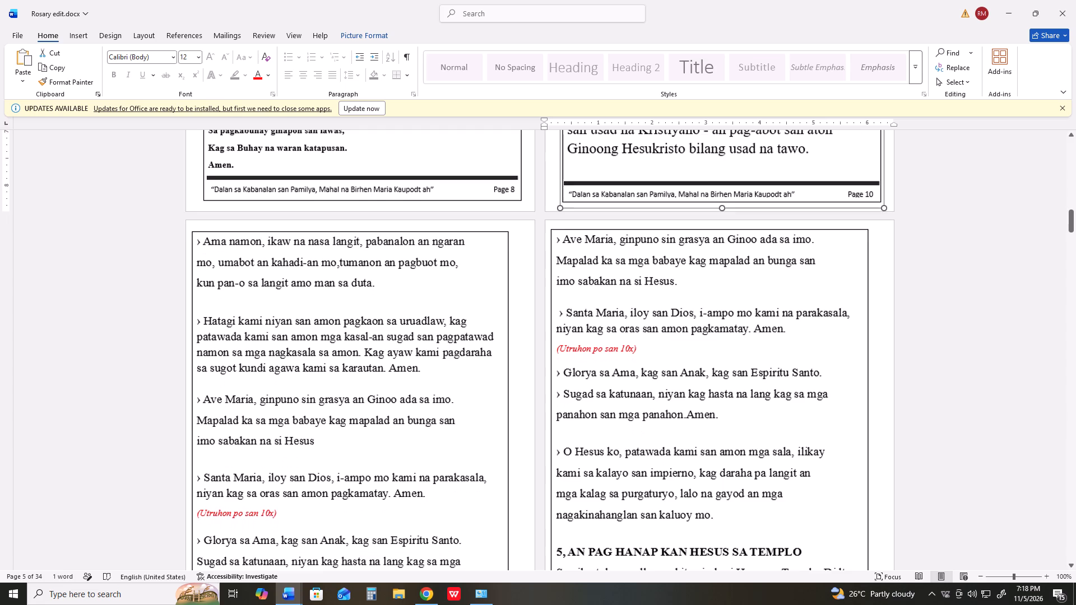
pyautogui.scroll(9, 606, 444)
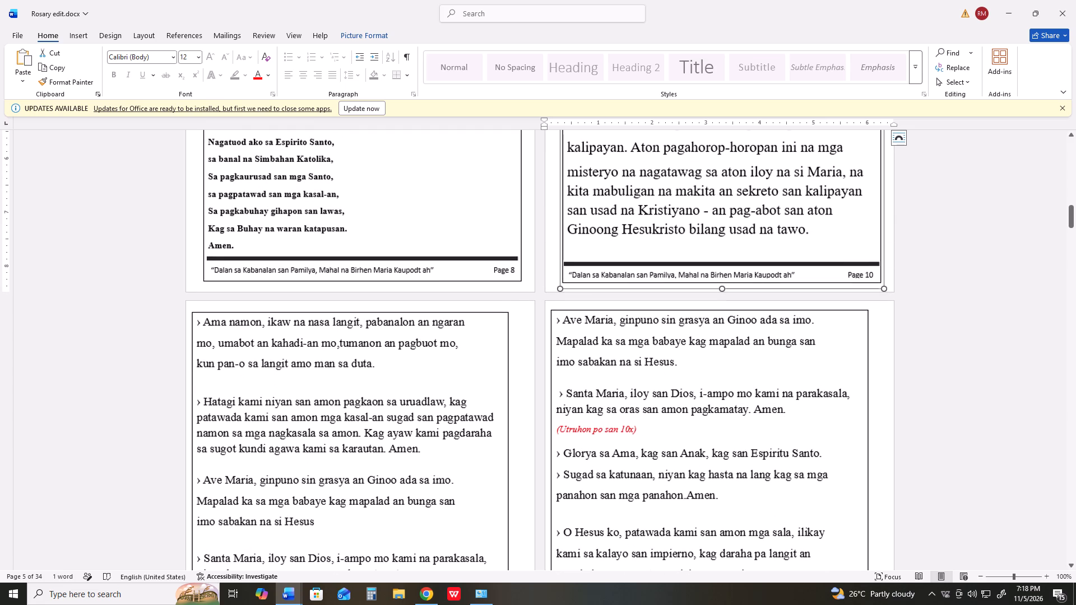
pyautogui.hotkey('ctrl', 'p')
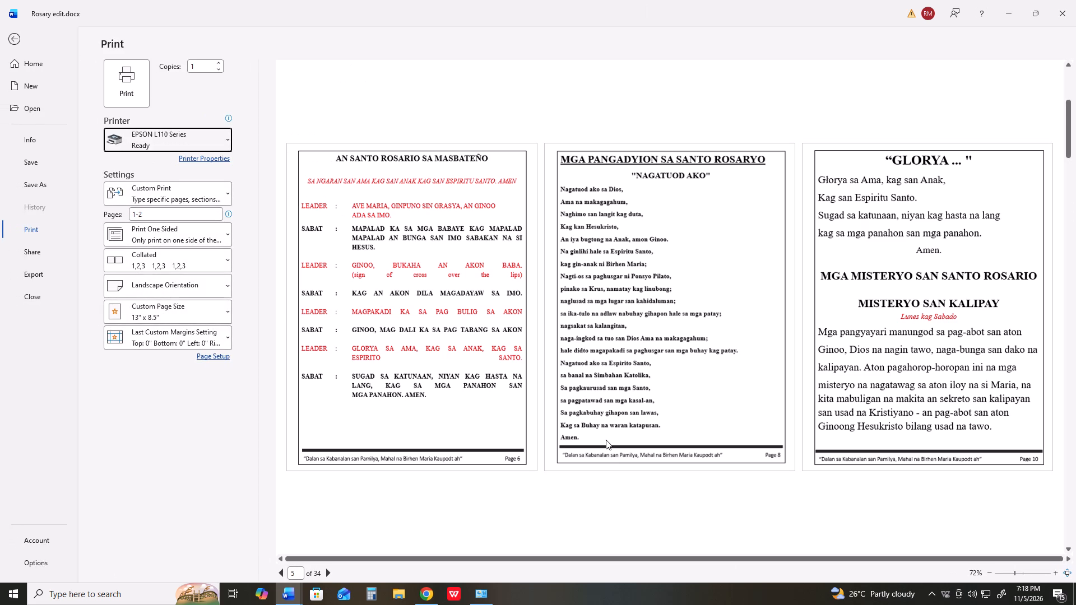
pyautogui.press('Escape')
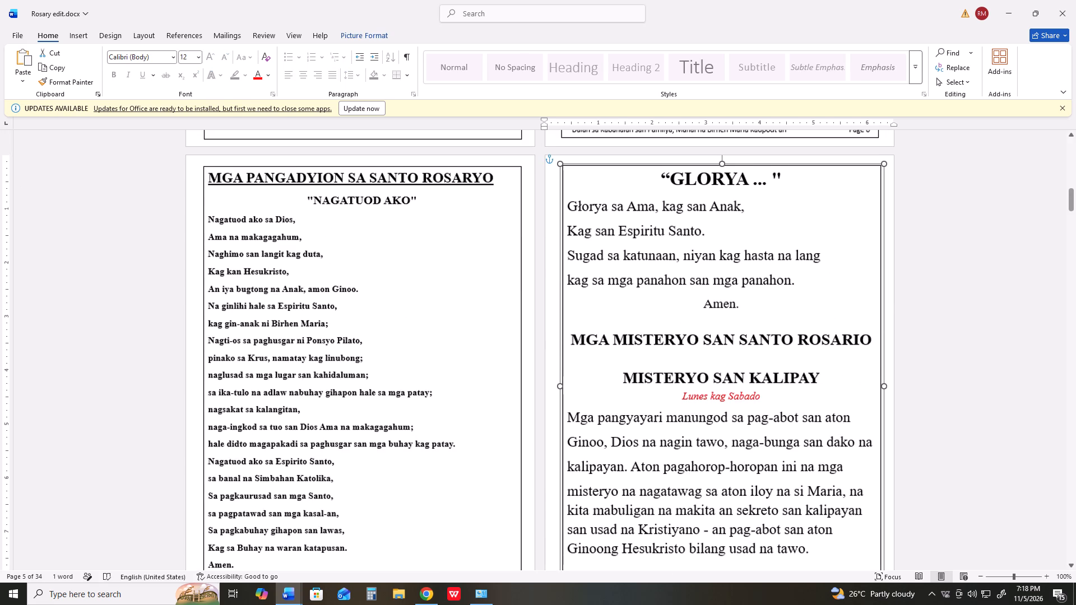
# Move the Ama namon picture (footer Page 14) right so its frame is roughly centred across the seventh page.
pyautogui.scroll(-15, 601, 439)
pyautogui.scroll(-16, 601, 439)
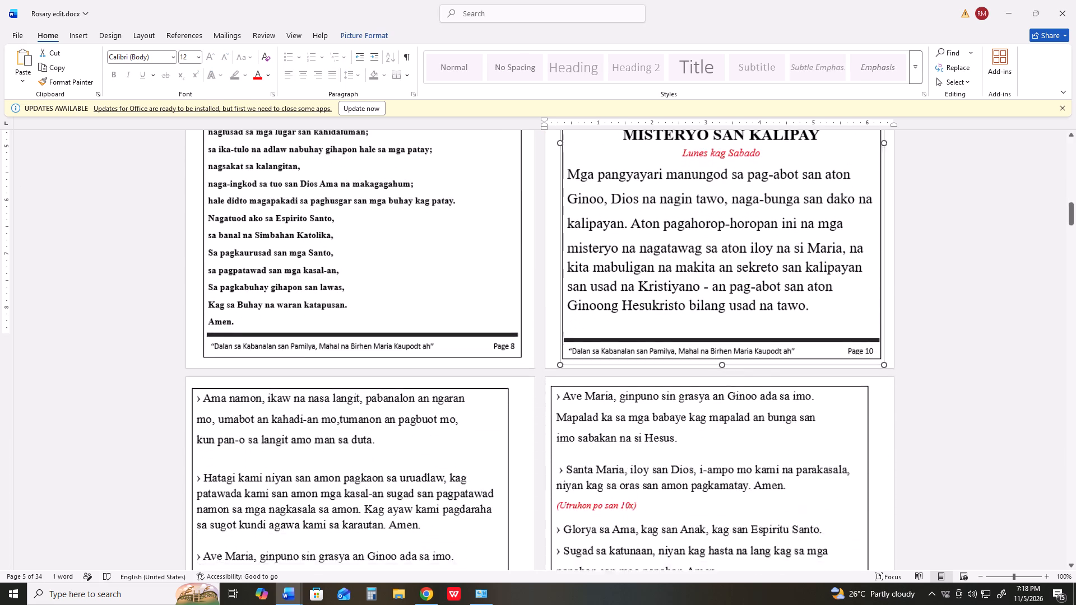
pyautogui.scroll(-18, 601, 439)
pyautogui.scroll(-4, 600, 439)
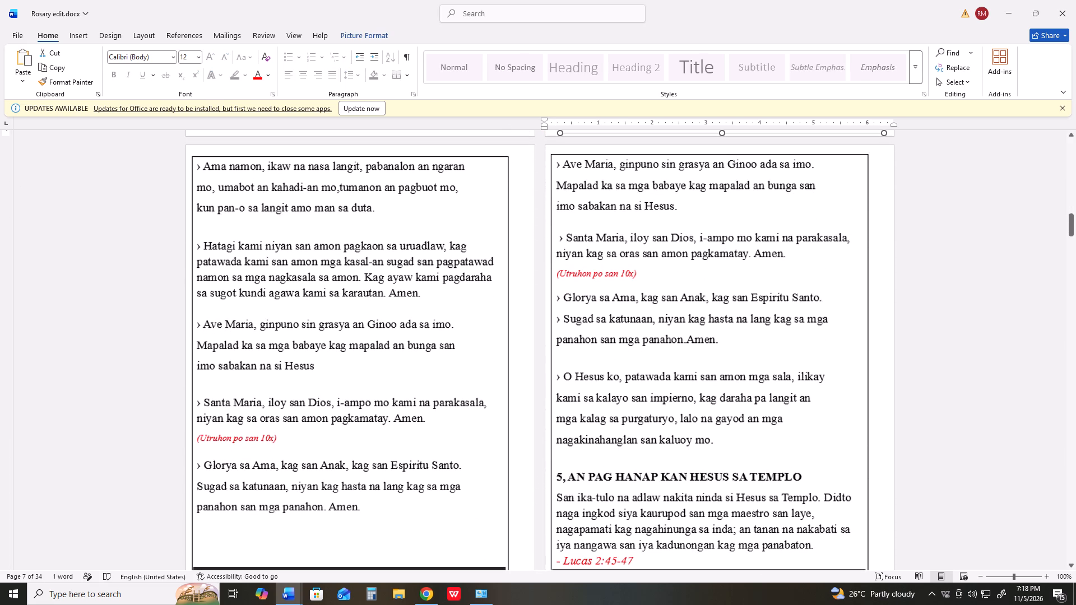
pyautogui.scroll(2, 425, 427)
pyautogui.moveTo(365, 424); pyautogui.dragTo(370, 424)
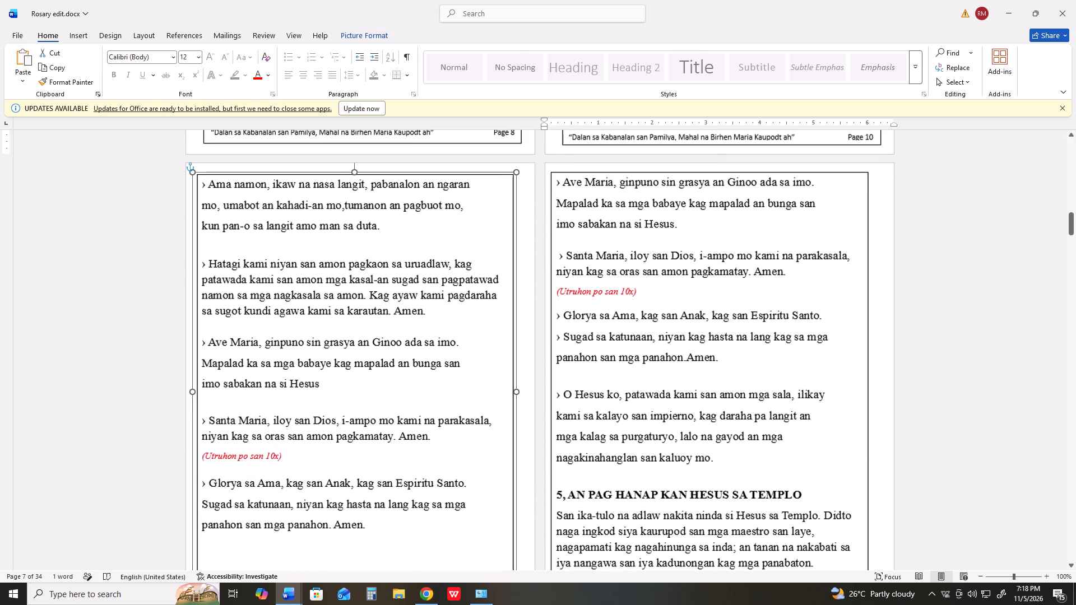
pyautogui.moveTo(370, 424); pyautogui.dragTo(378, 425)
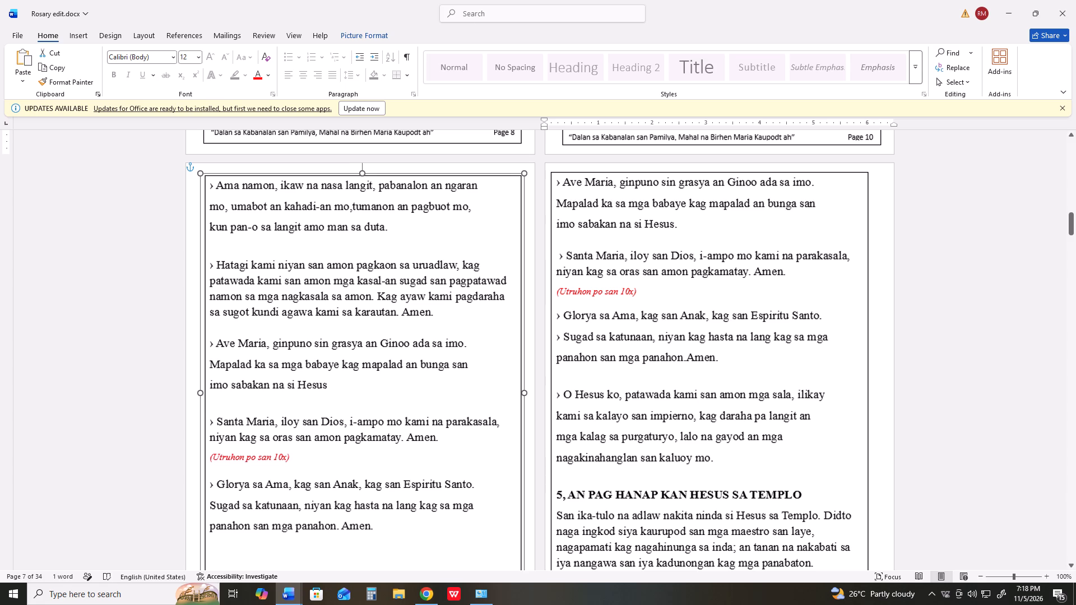
pyautogui.moveTo(378, 425); pyautogui.dragTo(377, 425)
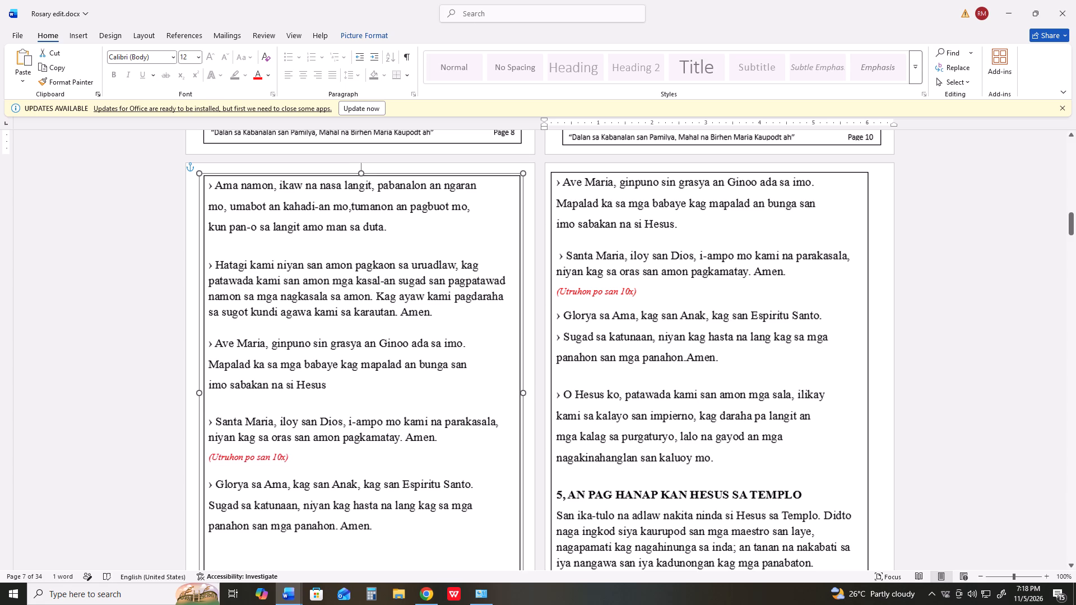
pyautogui.moveTo(377, 425); pyautogui.dragTo(378, 425)
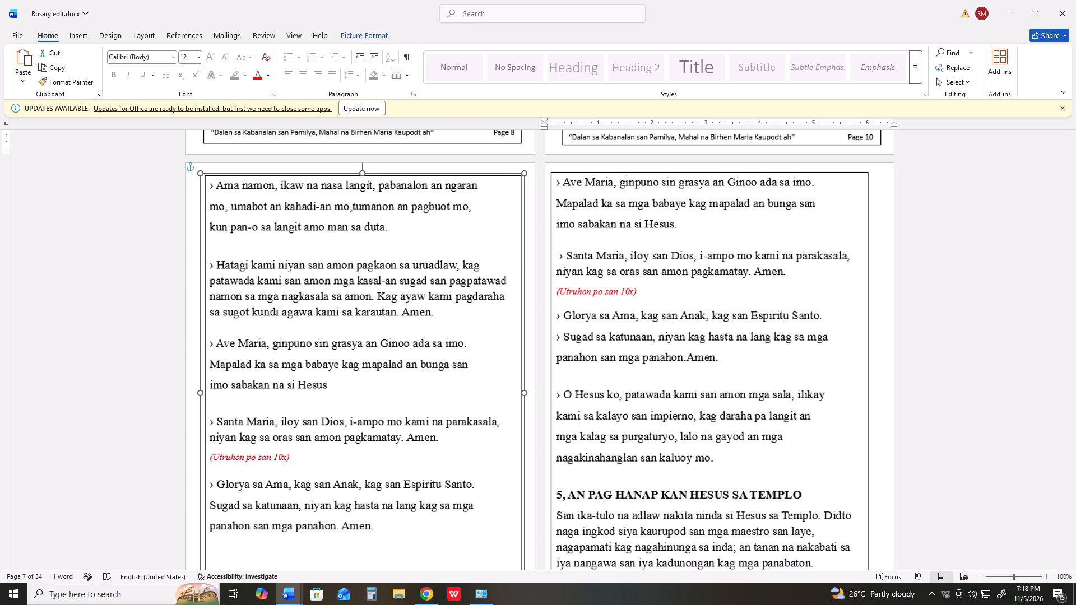
pyautogui.moveTo(378, 425); pyautogui.dragTo(378, 425)
# Nudge the Ama namon picture on the seventh page up slightly, checking its upper and lower edges against the page.
pyautogui.scroll(-8, 381, 424)
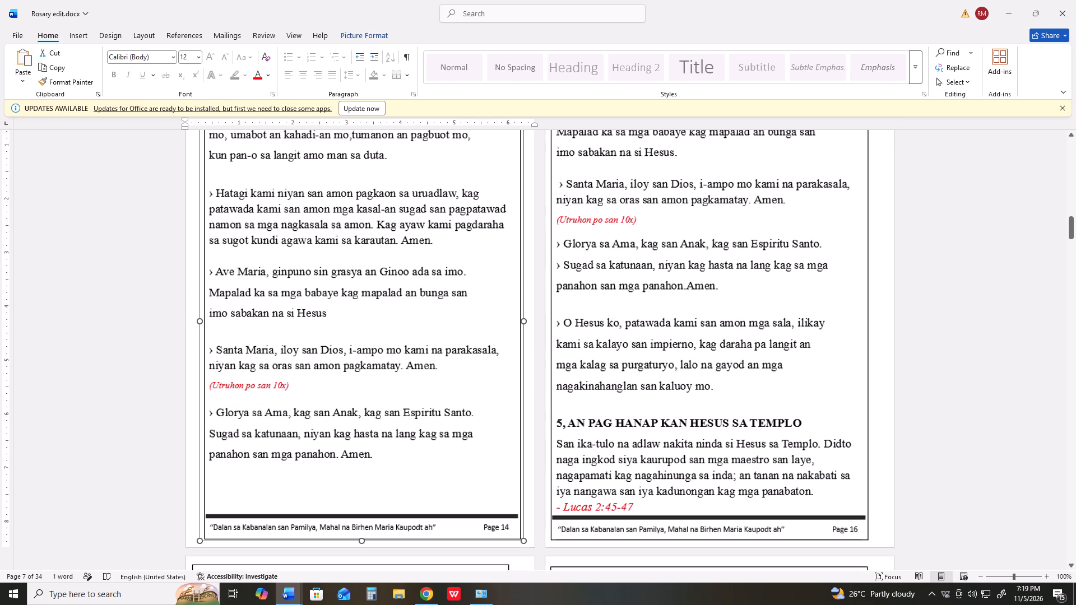
pyautogui.scroll(2, 381, 424)
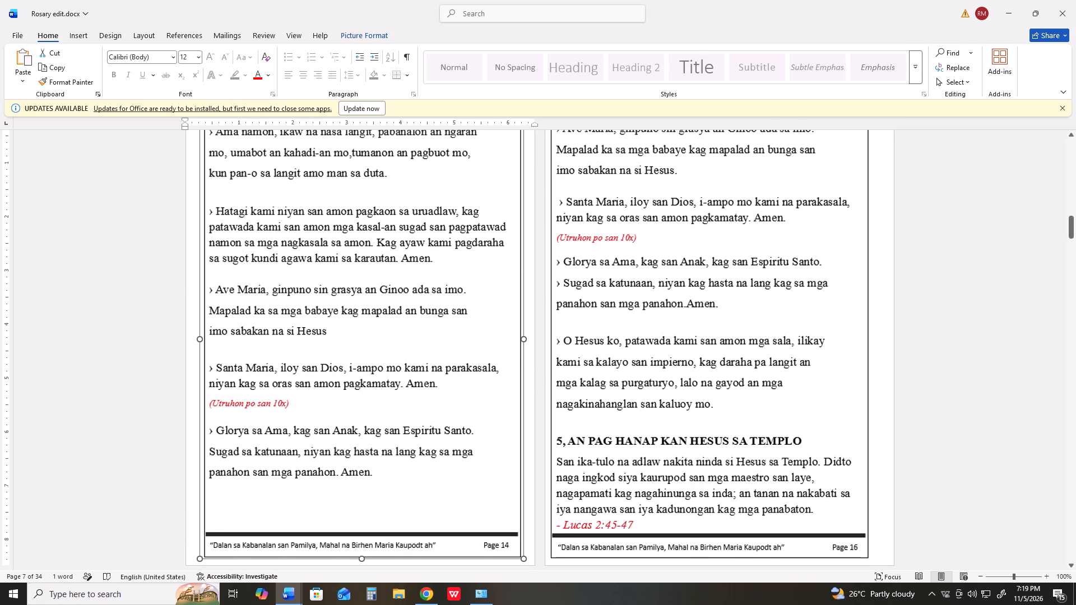
pyautogui.scroll(3, 382, 421)
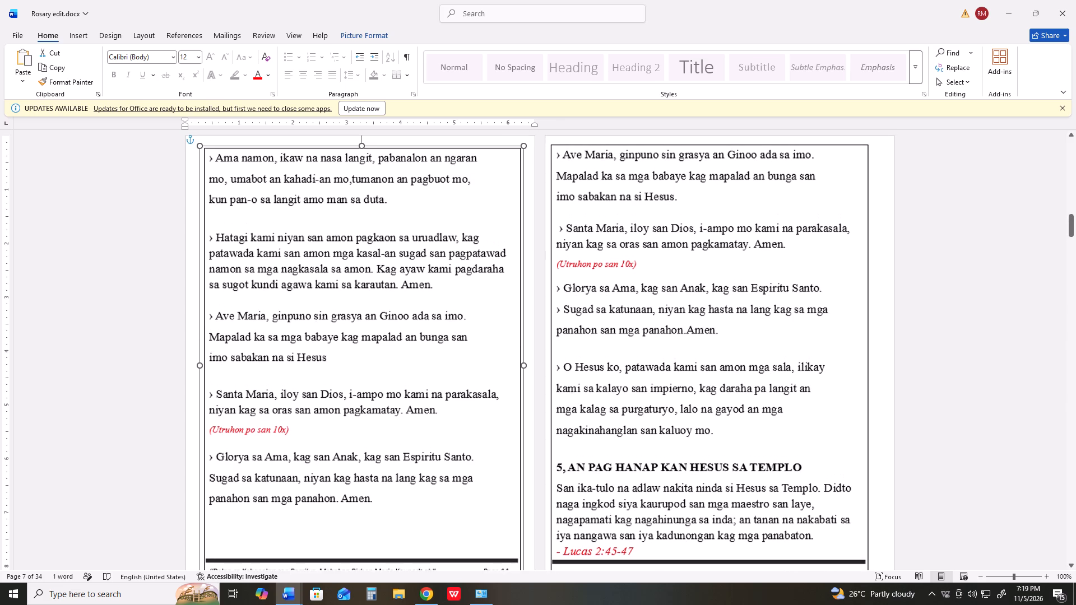
pyautogui.scroll(-2, 382, 421)
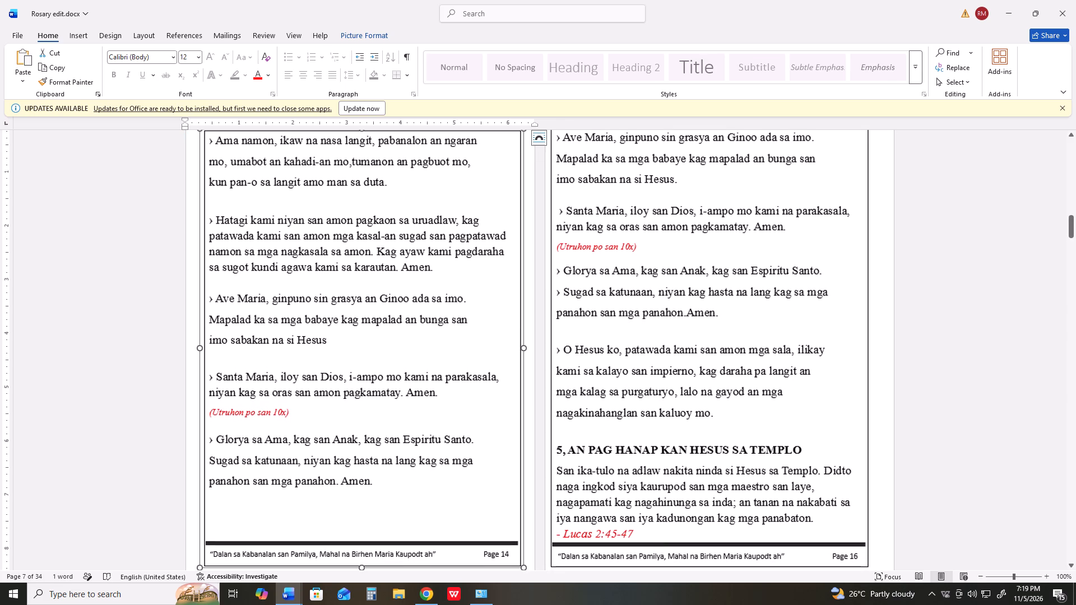
pyautogui.press('Up')
pyautogui.press('Up')
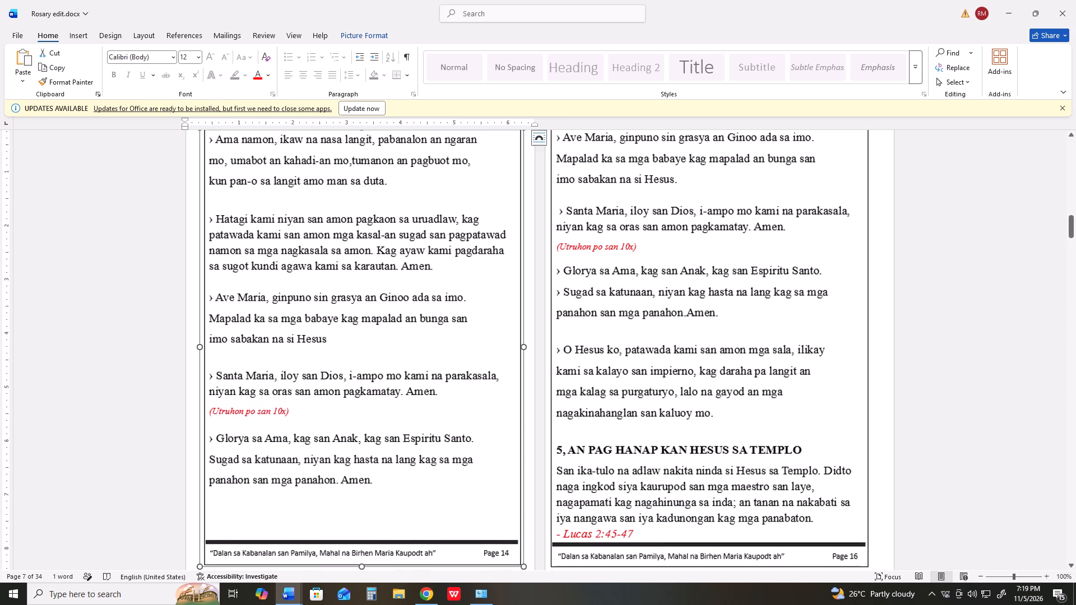
# Move the Ave Maria picture (footer Page 16) right and slightly up so its whole frame sits inside the eighth page.
pyautogui.scroll(5, 382, 421)
pyautogui.scroll(-9, 383, 421)
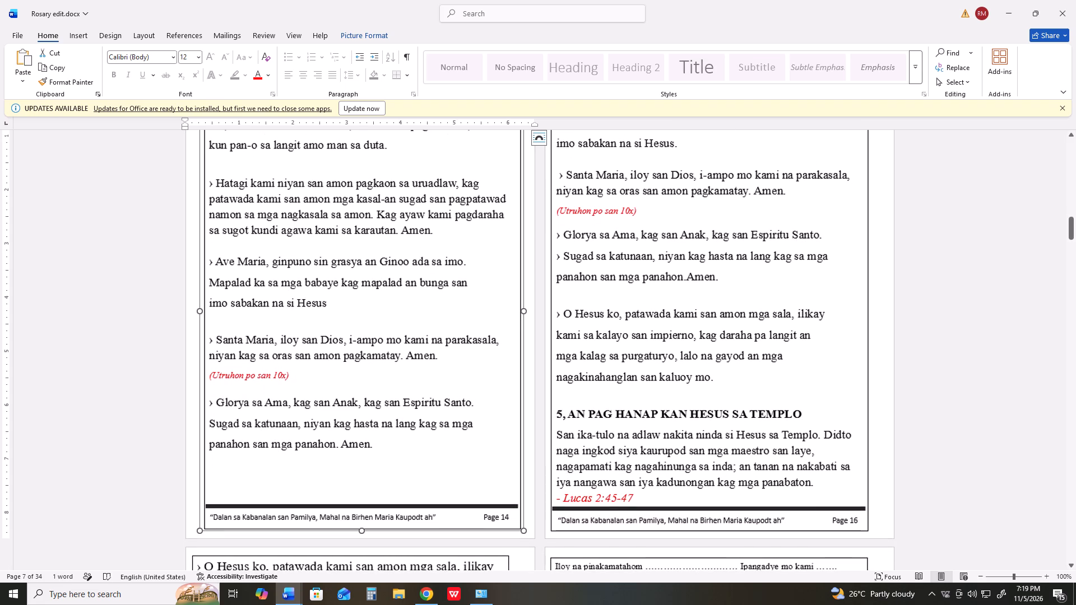
pyautogui.click(662, 444)
pyautogui.moveTo(662, 444); pyautogui.dragTo(676, 444)
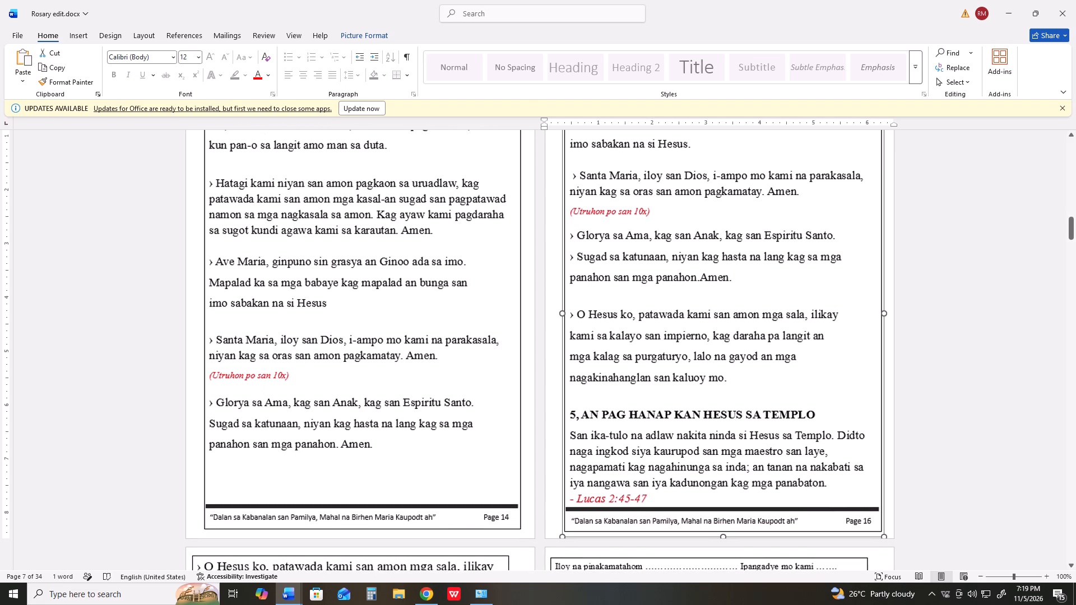
pyautogui.moveTo(676, 444); pyautogui.dragTo(670, 440)
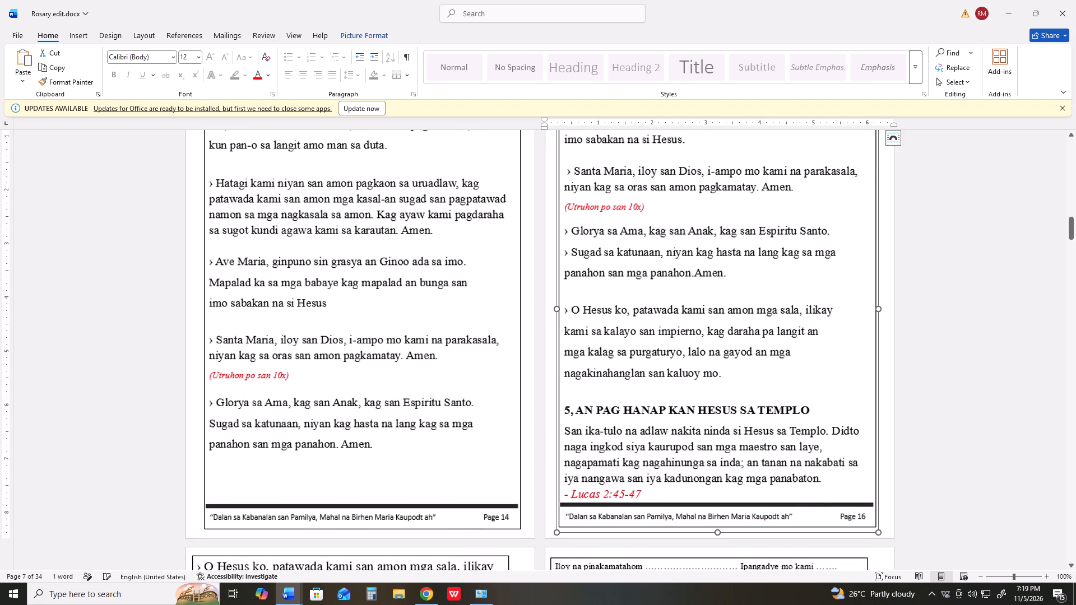
# Shorten the Ave Maria picture on the eighth page slightly from its upper edge to approach the Ama namon frame's top, nudging it right.
pyautogui.scroll(7, 670, 440)
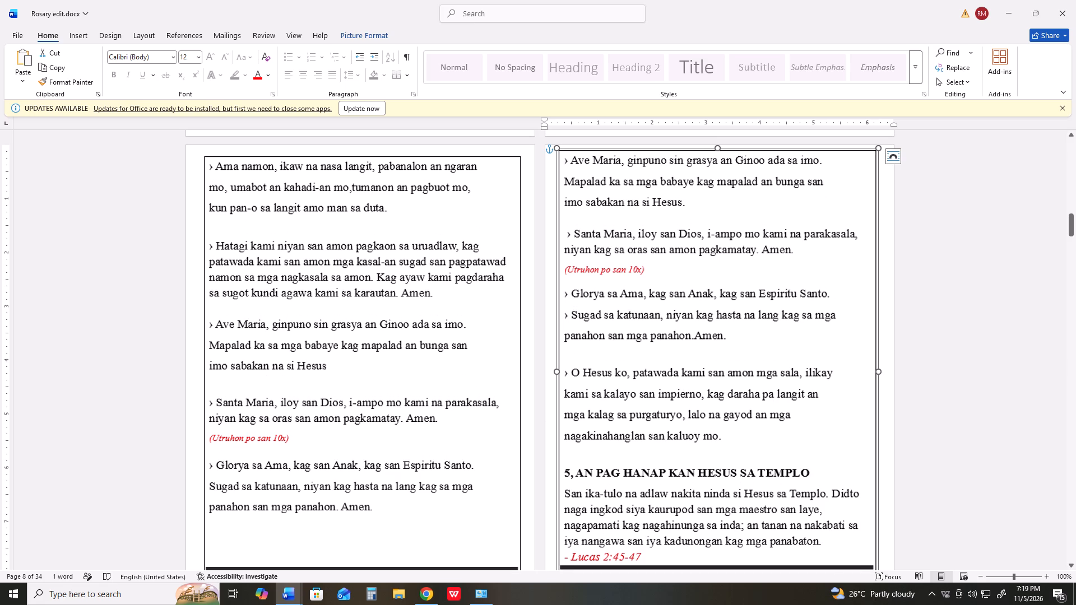
pyautogui.click(719, 149)
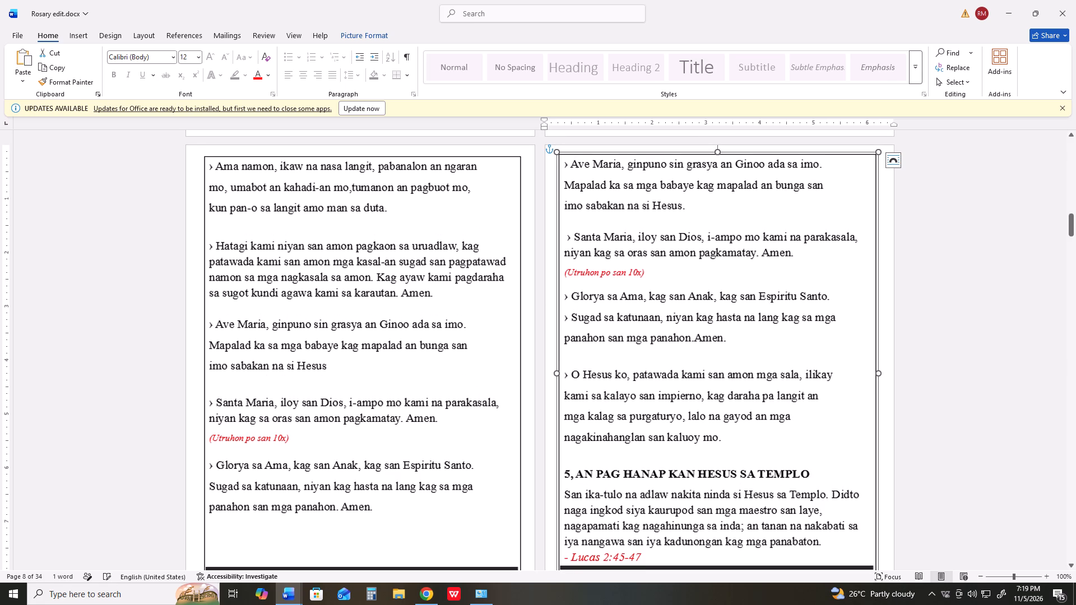
pyautogui.scroll(-6, 732, 289)
pyautogui.scroll(4, 732, 289)
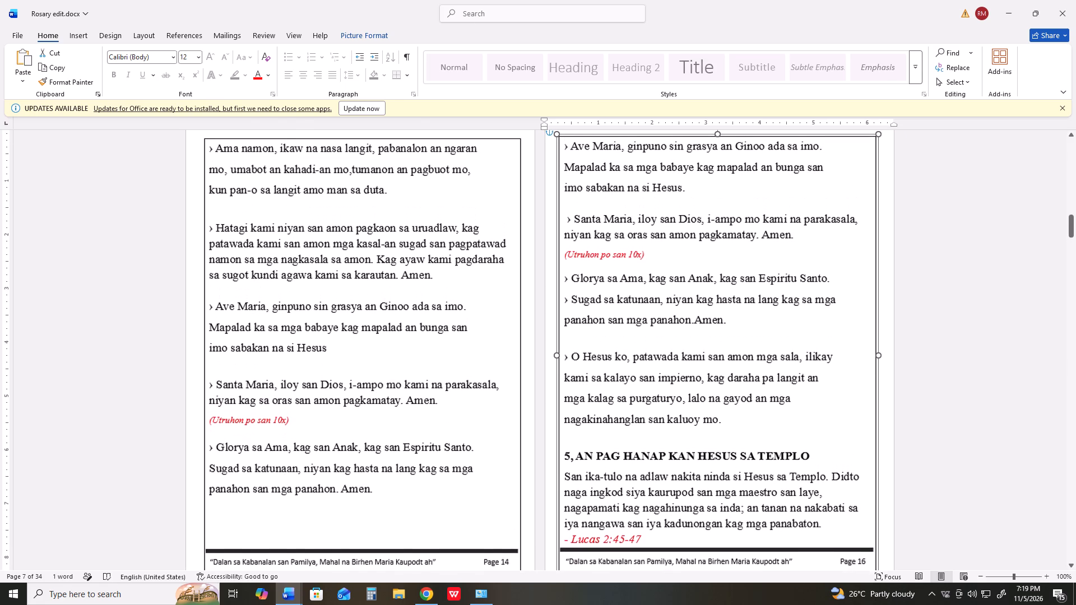
pyautogui.scroll(3, 732, 289)
pyautogui.press('Right')
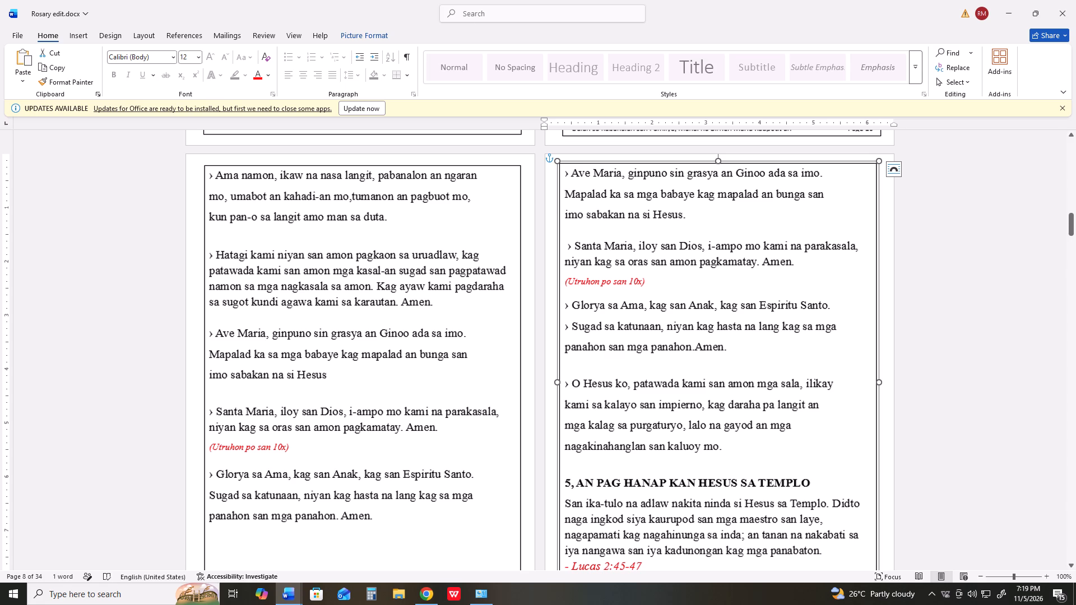
pyautogui.click(720, 162)
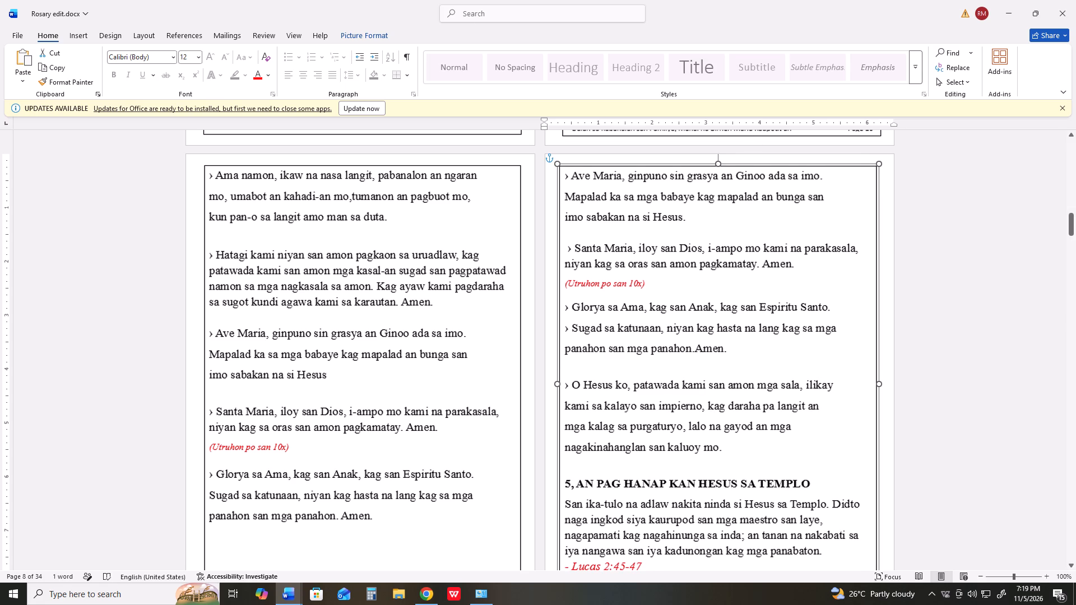
pyautogui.scroll(-7, 715, 235)
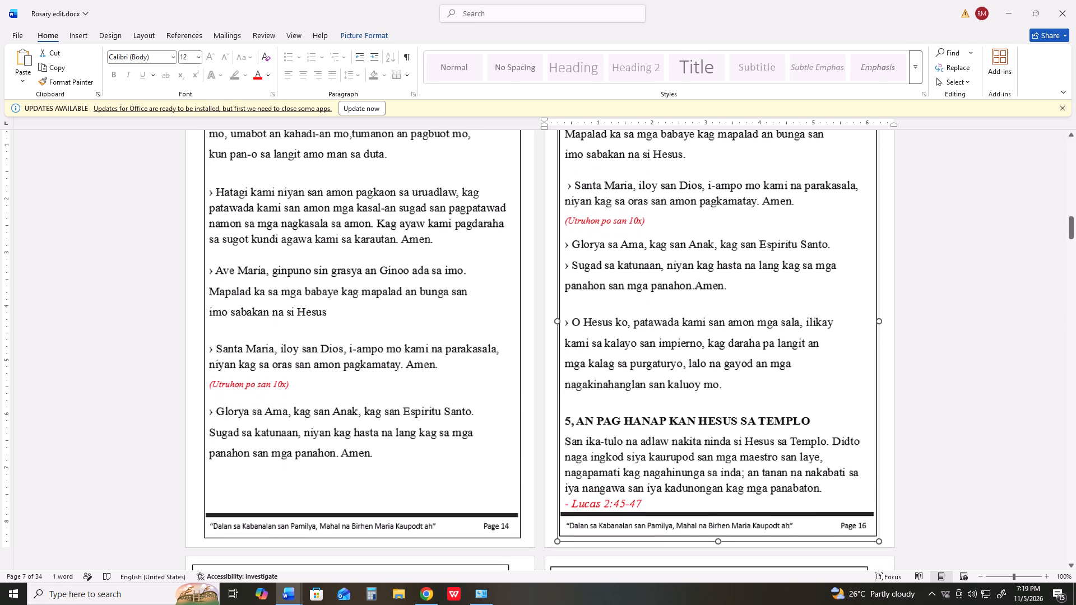
# Nudge the Ave Maria picture on the eighth page slightly up and right to level it with the Ama namon frame and centre it.
pyautogui.scroll(7, 715, 235)
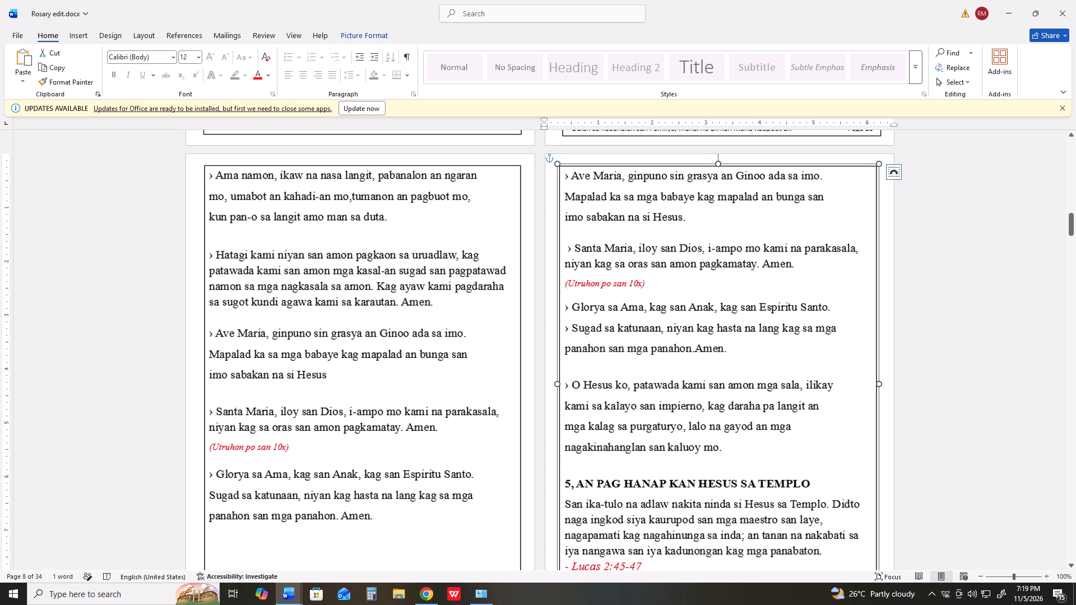
pyautogui.press('Up')
pyautogui.press('Right')
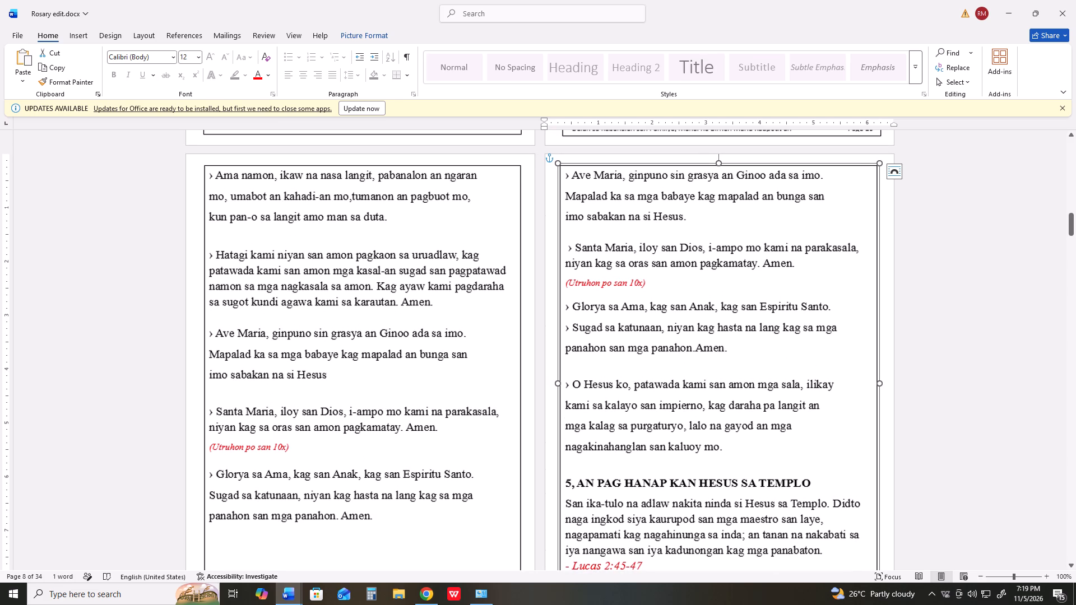
pyautogui.press('Right')
pyautogui.press('Right')
pyautogui.press('Right')
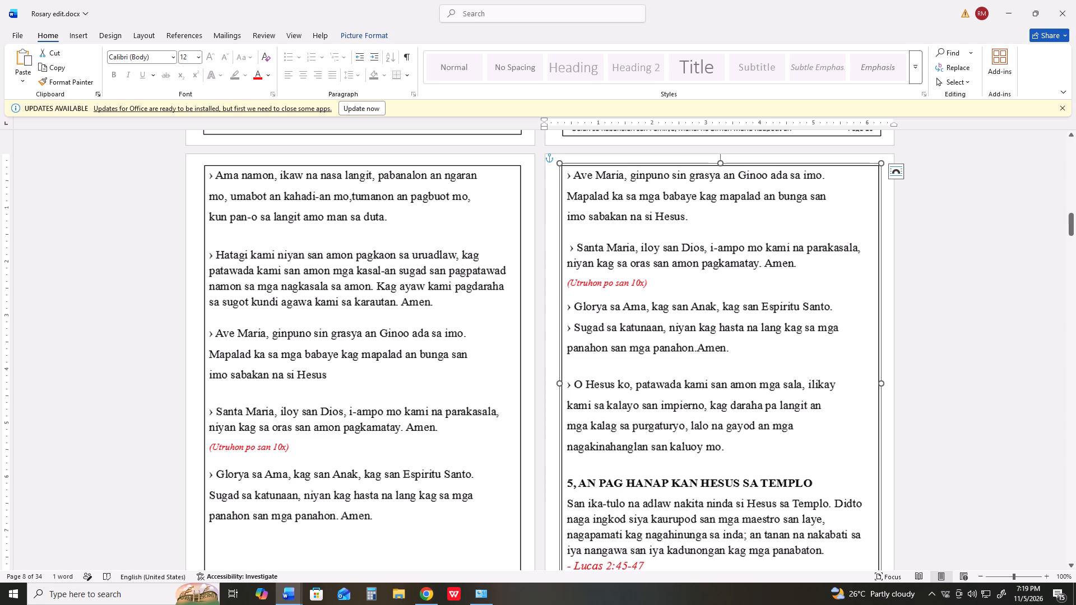
pyautogui.press('Right')
# Shorten the O BANAL NA REYNA picture on the ninth page slightly from its upper edge to match the neighbouring frame's top.
pyautogui.scroll(-2, 740, 235)
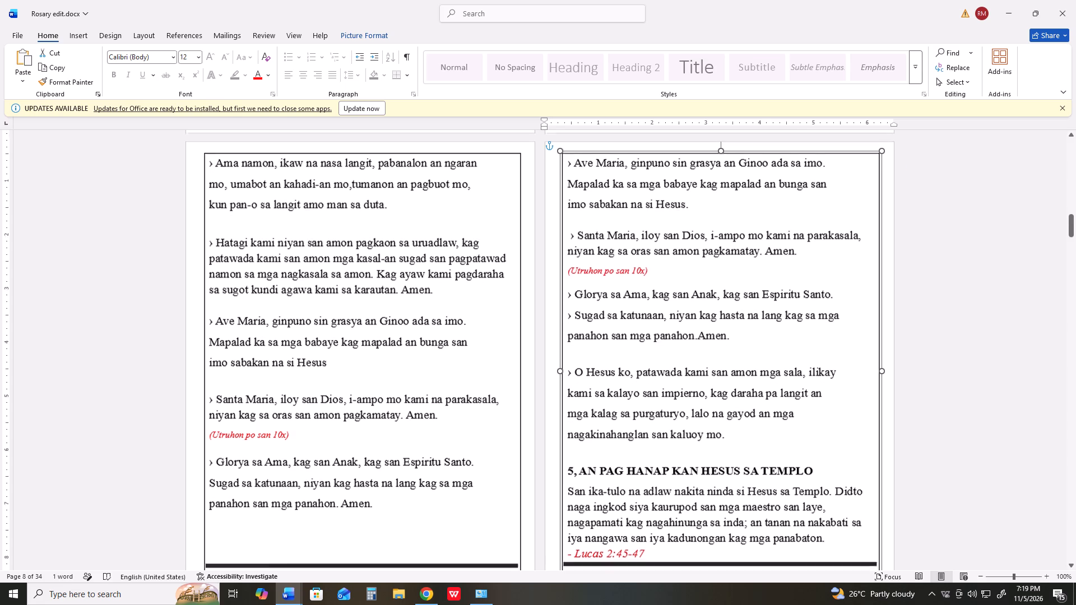
pyautogui.scroll(-17, 740, 235)
pyautogui.scroll(-4, 740, 235)
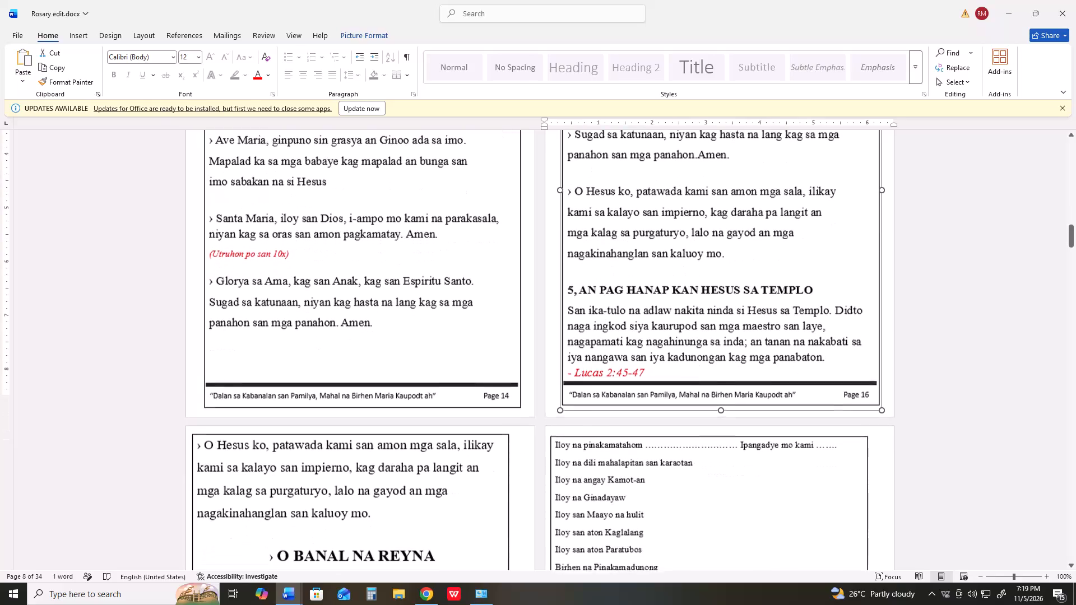
pyautogui.scroll(-20, 740, 235)
pyautogui.scroll(-10, 740, 235)
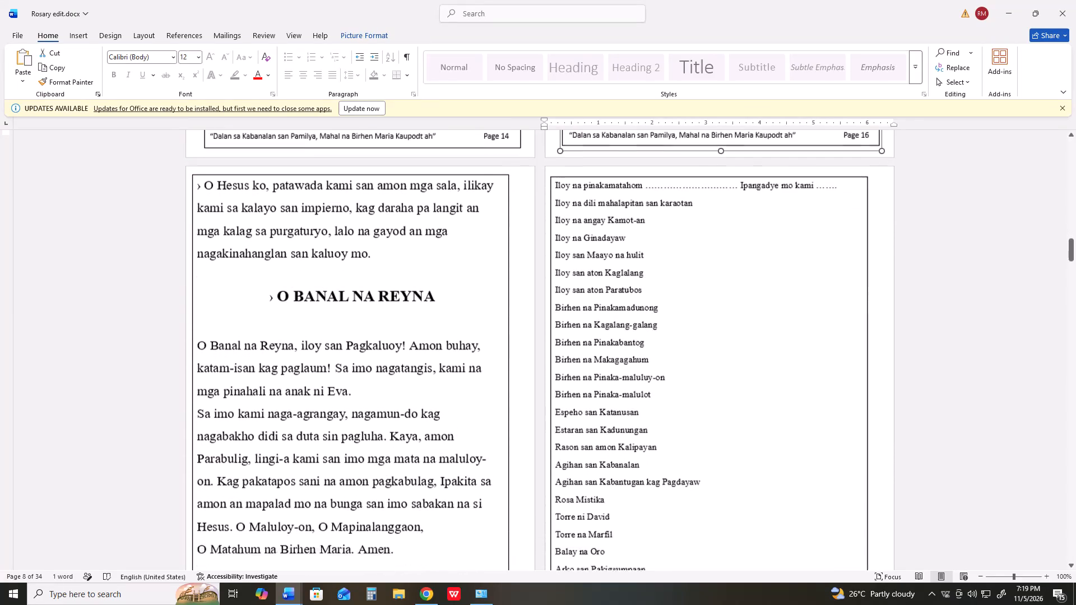
pyautogui.scroll(-6, 736, 238)
pyautogui.scroll(7, 683, 241)
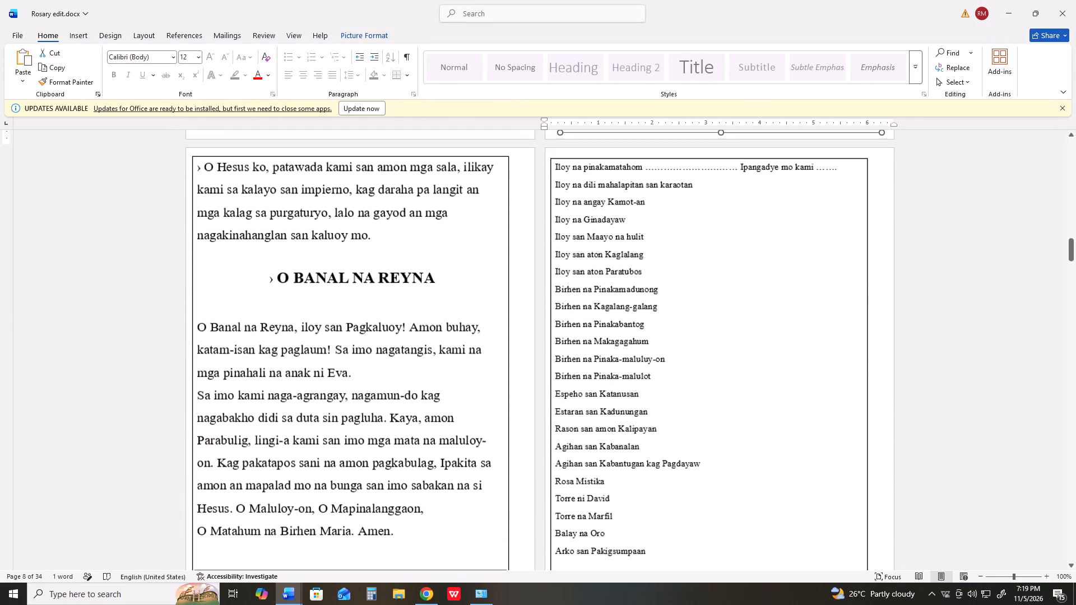
pyautogui.click(405, 259)
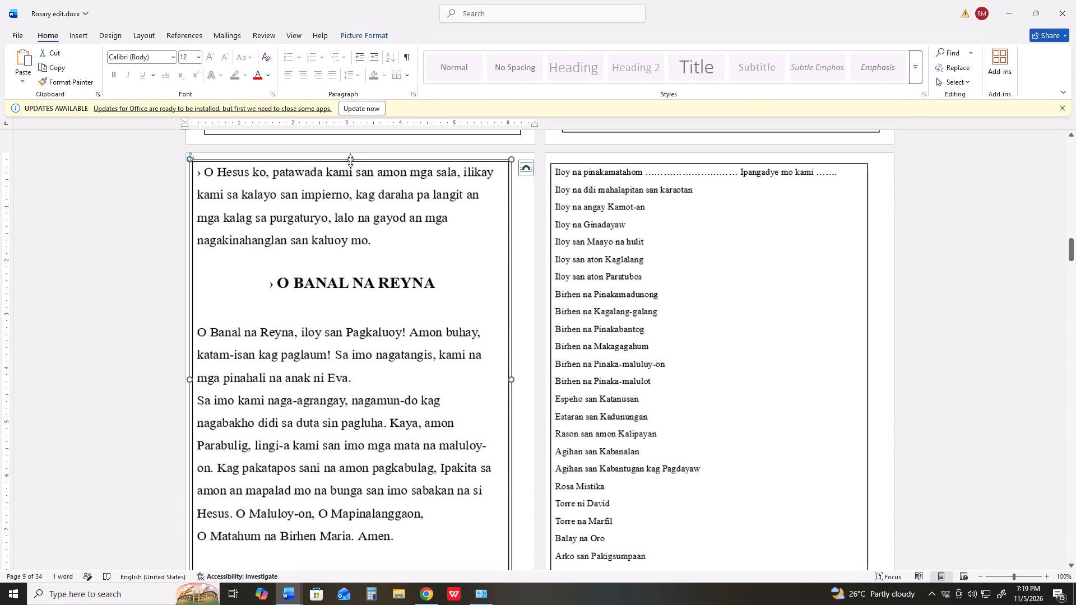
pyautogui.click(350, 161)
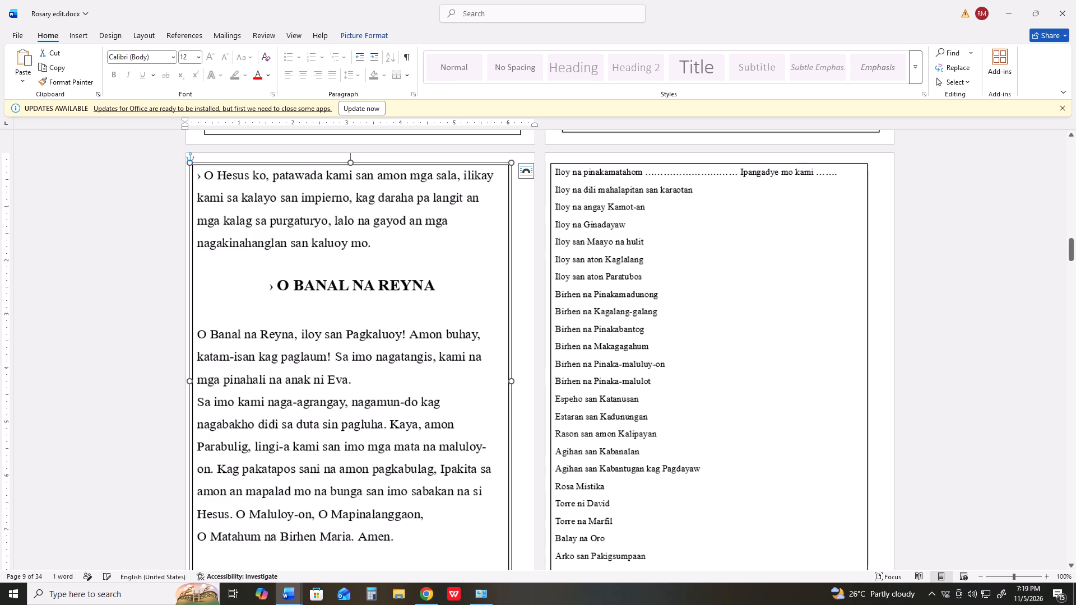
# Move the O BANAL NA REYNA picture on the ninth page slightly right so its frame lines up with the frame above.
pyautogui.moveTo(379, 264); pyautogui.dragTo(389, 264)
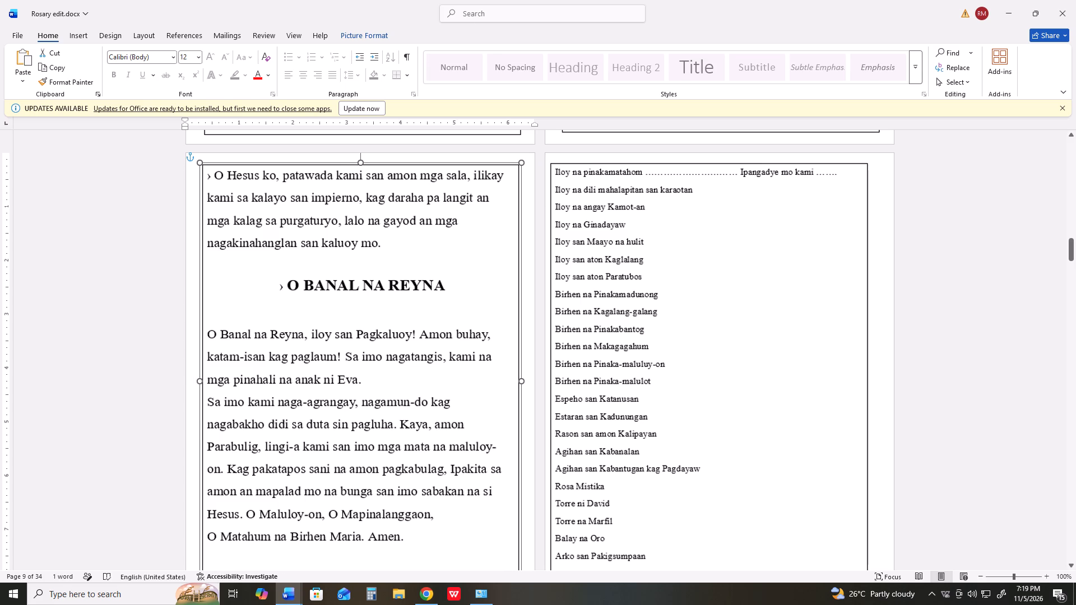
pyautogui.moveTo(389, 264); pyautogui.dragTo(390, 264)
pyautogui.scroll(-7, 439, 243)
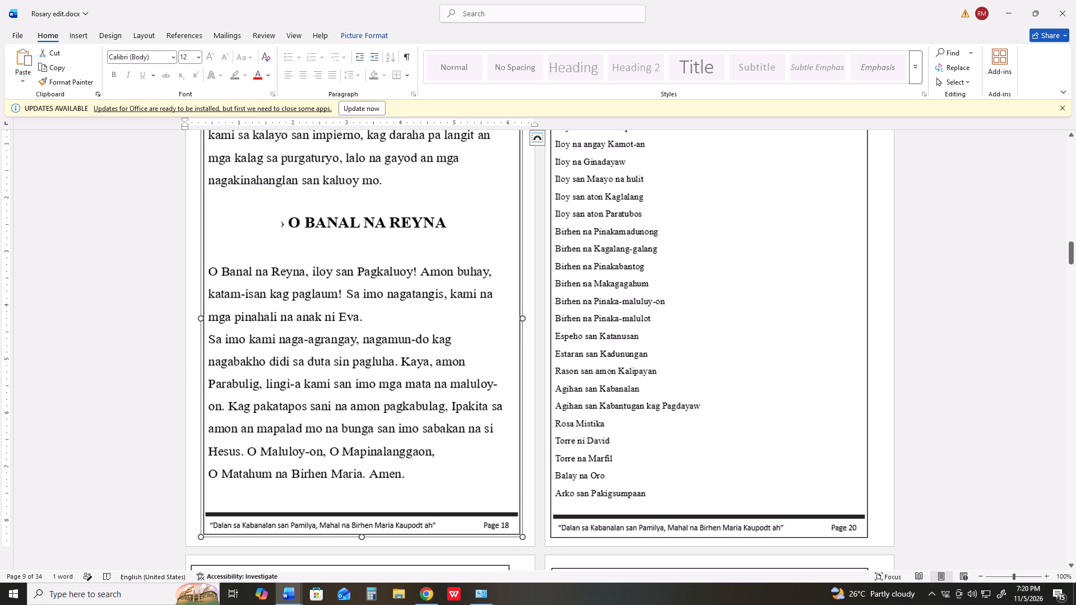
# Move the Iloy na pinakamatahom picture (footer Page 20) on the tenth page right to centre its frame on the page.
pyautogui.scroll(8, 753, 452)
pyautogui.moveTo(706, 413); pyautogui.dragTo(713, 414)
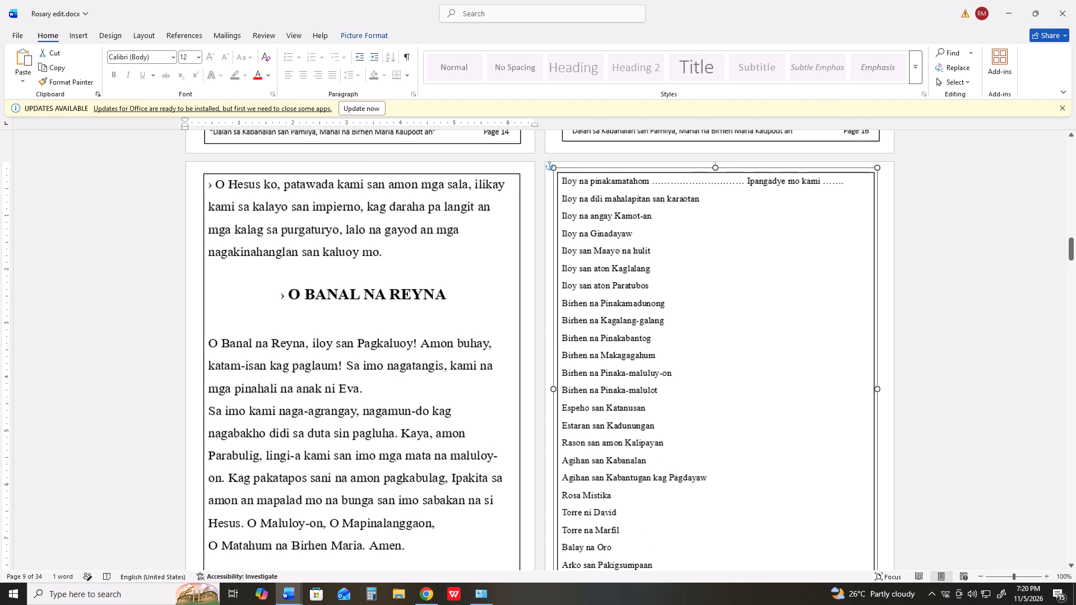
pyautogui.moveTo(713, 414); pyautogui.dragTo(720, 415)
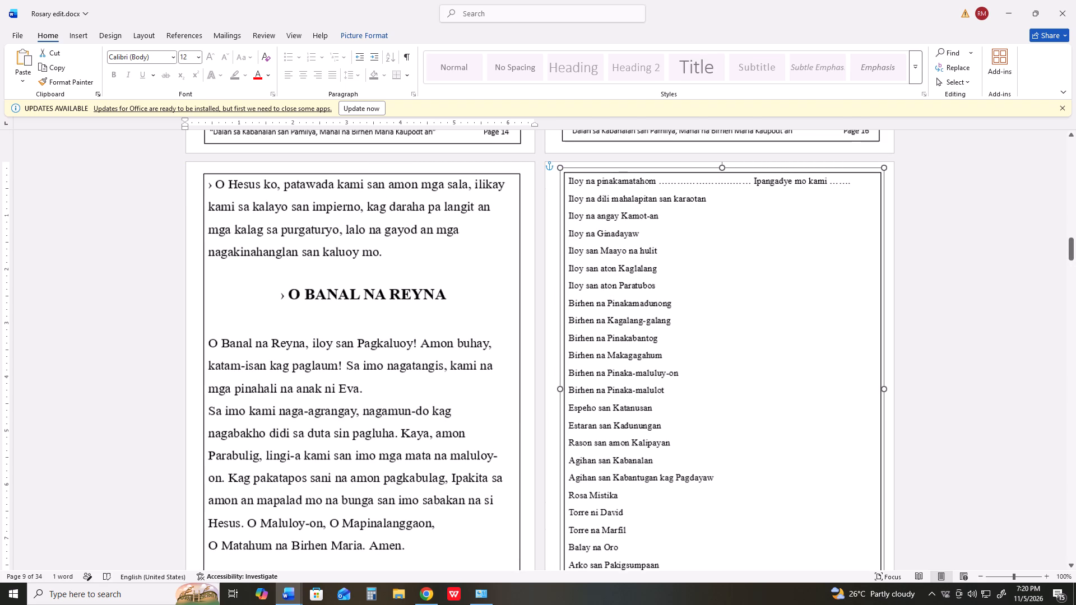
pyautogui.moveTo(720, 415); pyautogui.dragTo(719, 415)
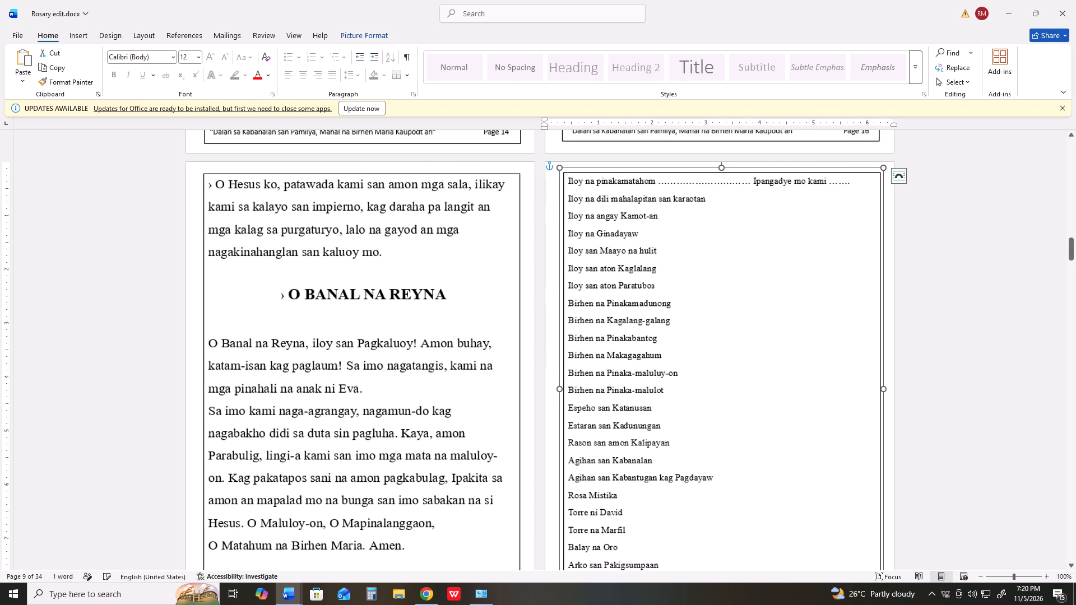
# Shorten the Iloy na pinakamatahom picture on the tenth page slightly from its upper and lower edges to match the O BANAL NA REYNA frame.
pyautogui.click(722, 169)
pyautogui.scroll(-2, 736, 308)
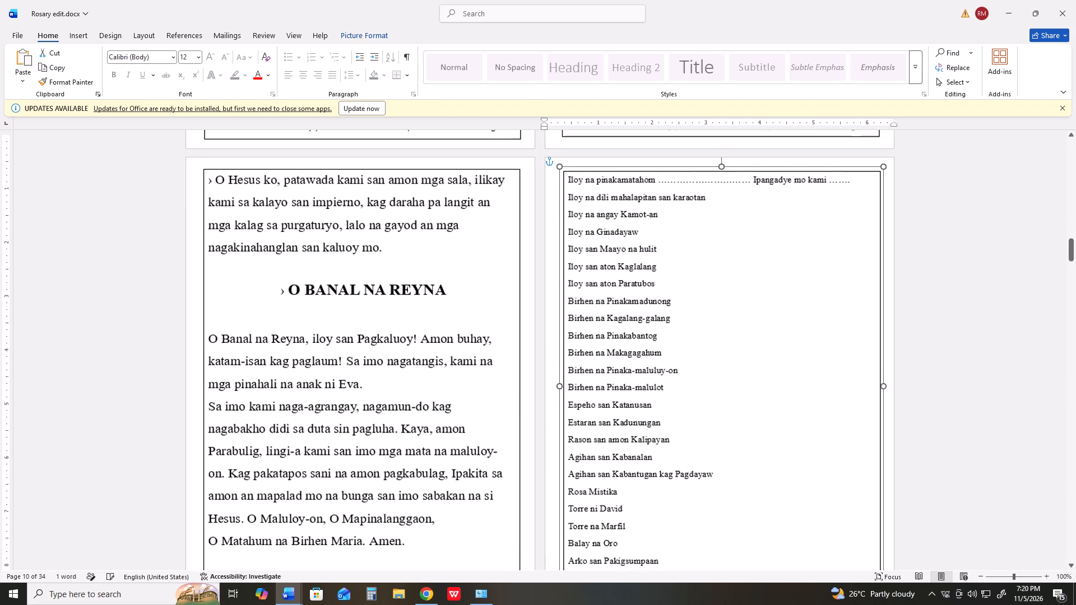
pyautogui.scroll(-9, 736, 308)
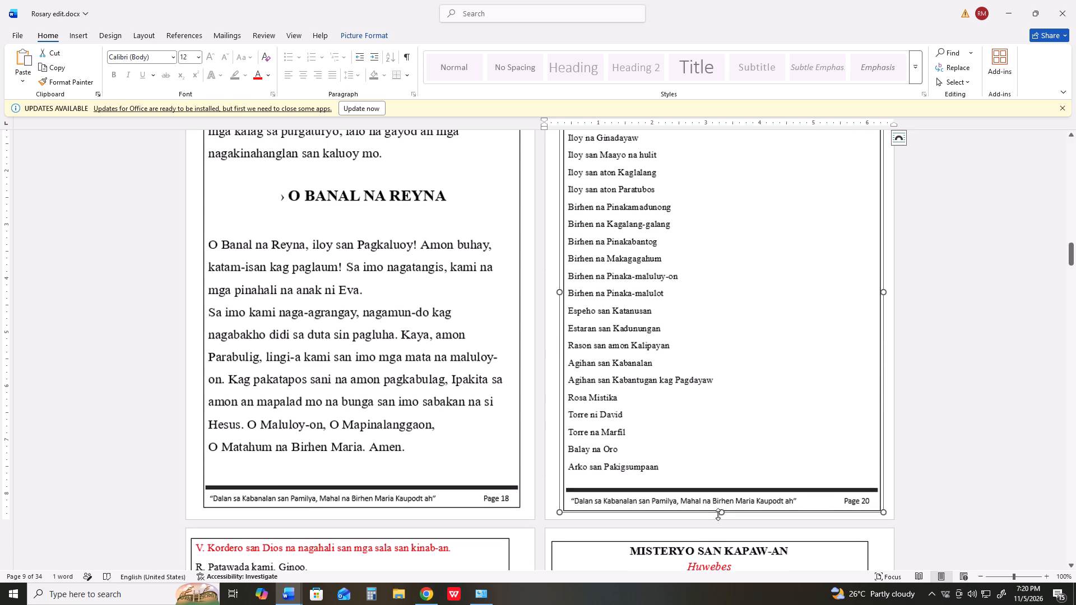
pyautogui.moveTo(721, 514); pyautogui.dragTo(721, 508)
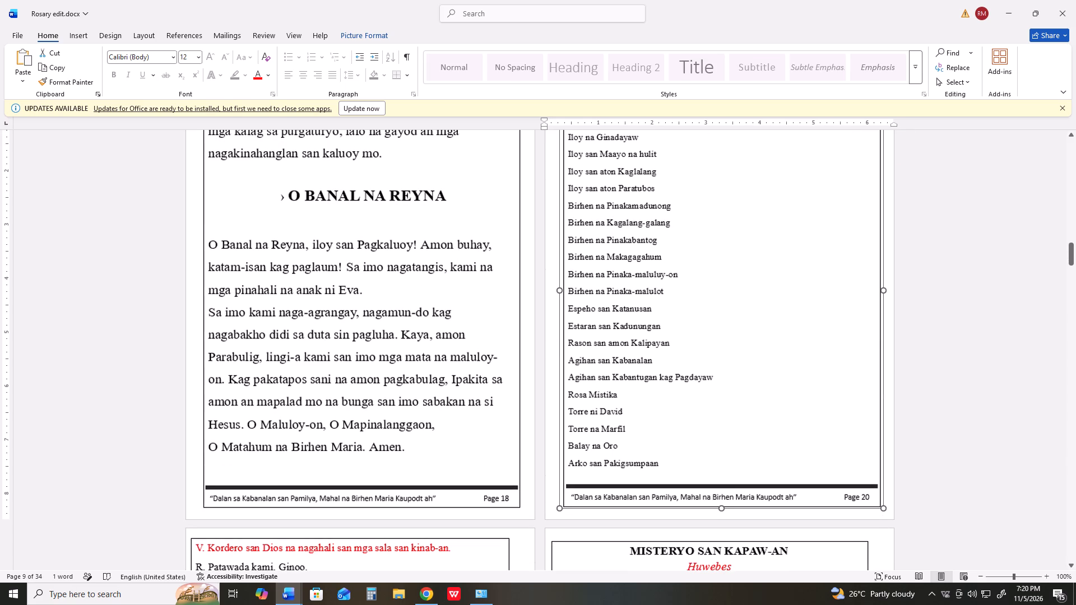
pyautogui.moveTo(721, 508); pyautogui.dragTo(721, 509)
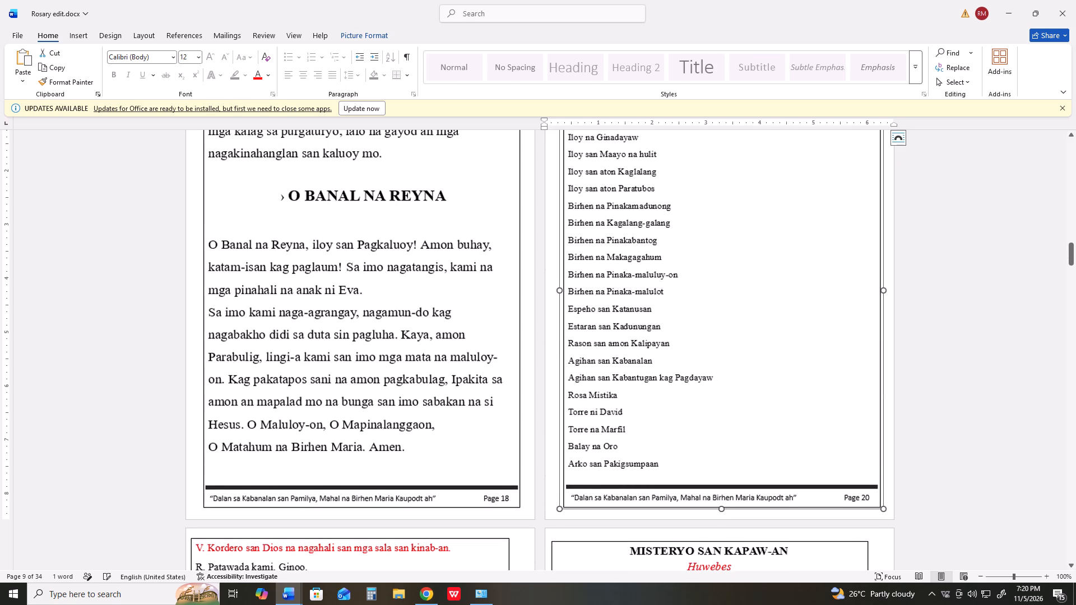
pyautogui.scroll(10, 723, 448)
pyautogui.scroll(-5, 723, 445)
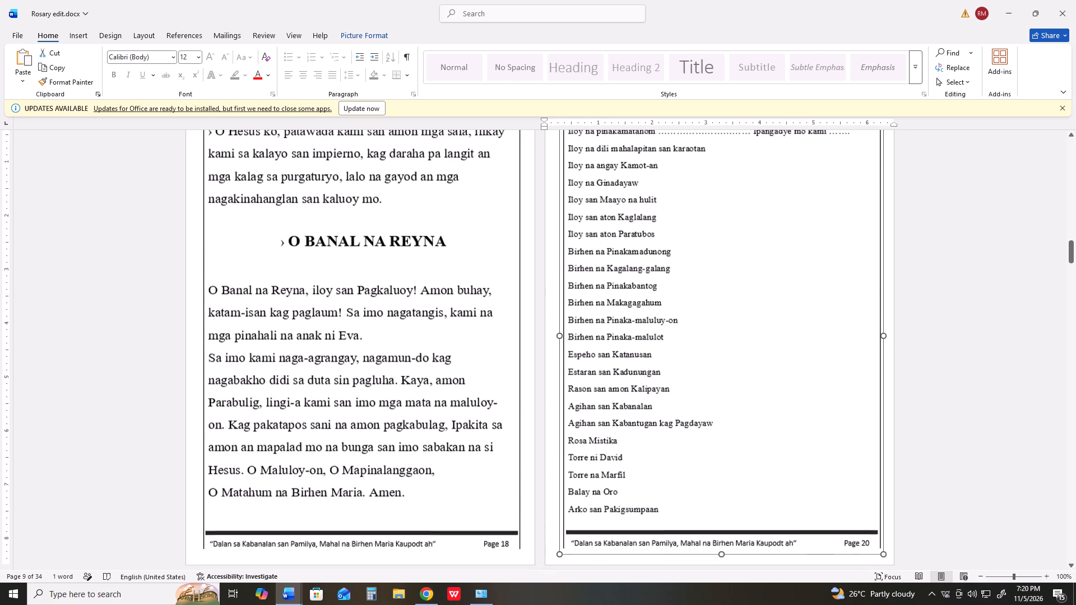
# Move the Kordero san Dios picture (footer Page 22) on the eleventh page right to line up with the frame above.
pyautogui.scroll(-20, 723, 445)
pyautogui.scroll(-11, 723, 445)
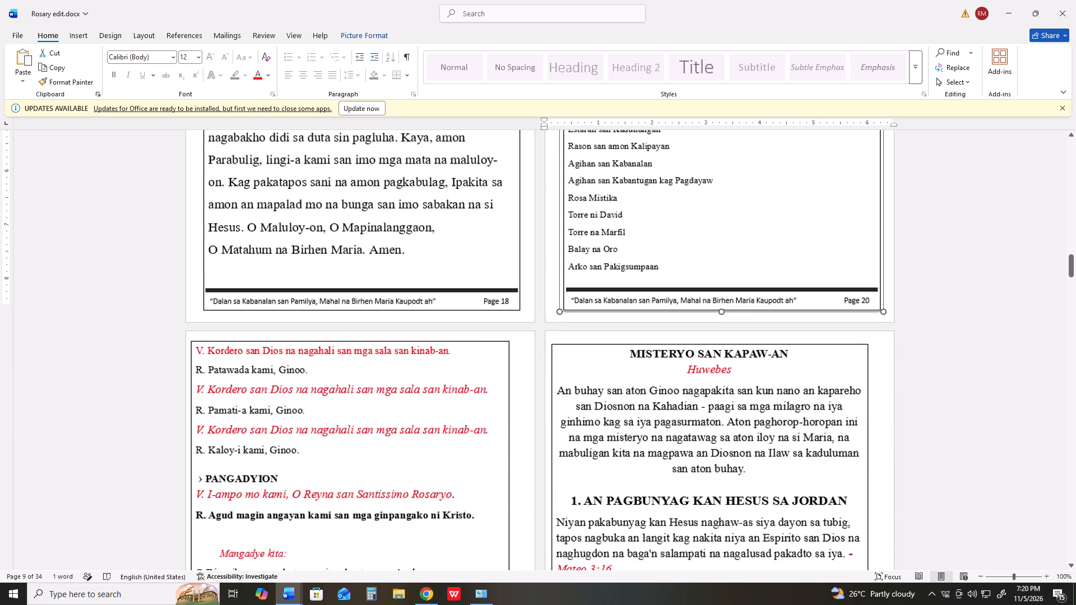
pyautogui.scroll(-15, 722, 444)
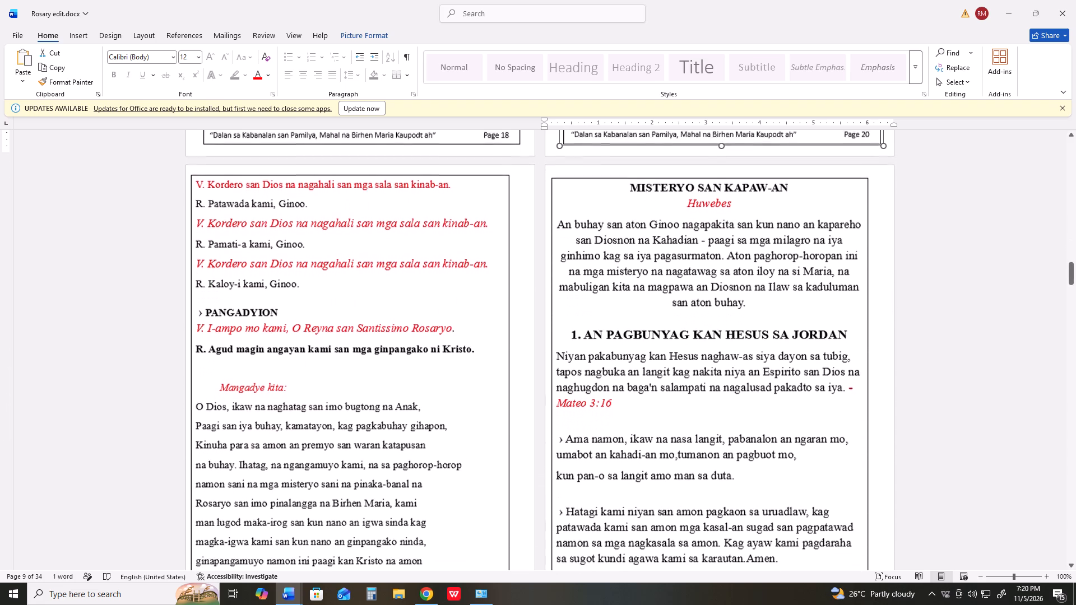
pyautogui.moveTo(327, 420); pyautogui.dragTo(337, 420)
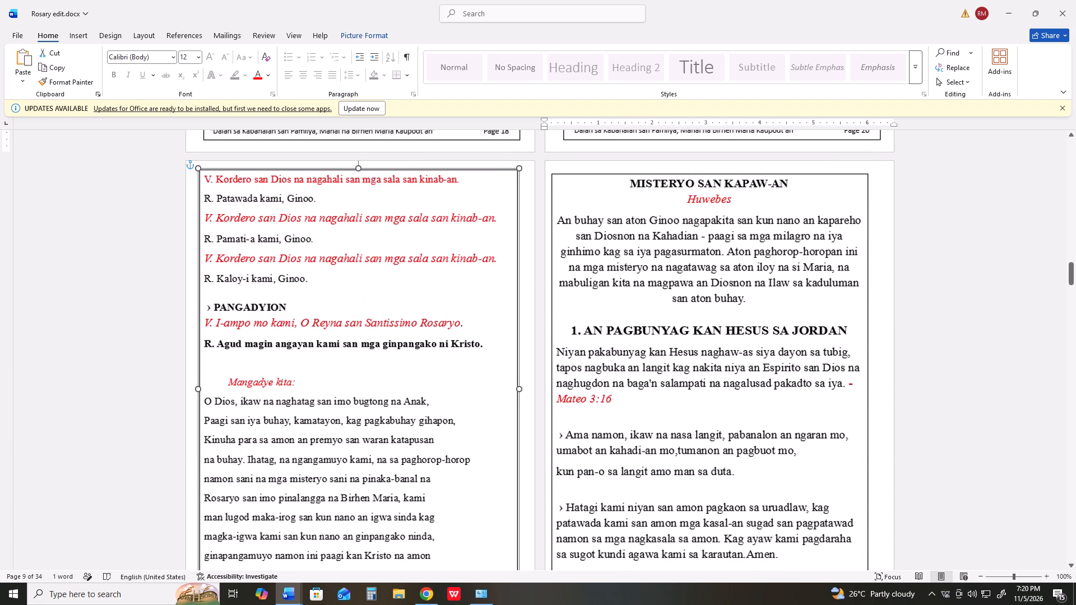
pyautogui.moveTo(337, 420); pyautogui.dragTo(338, 421)
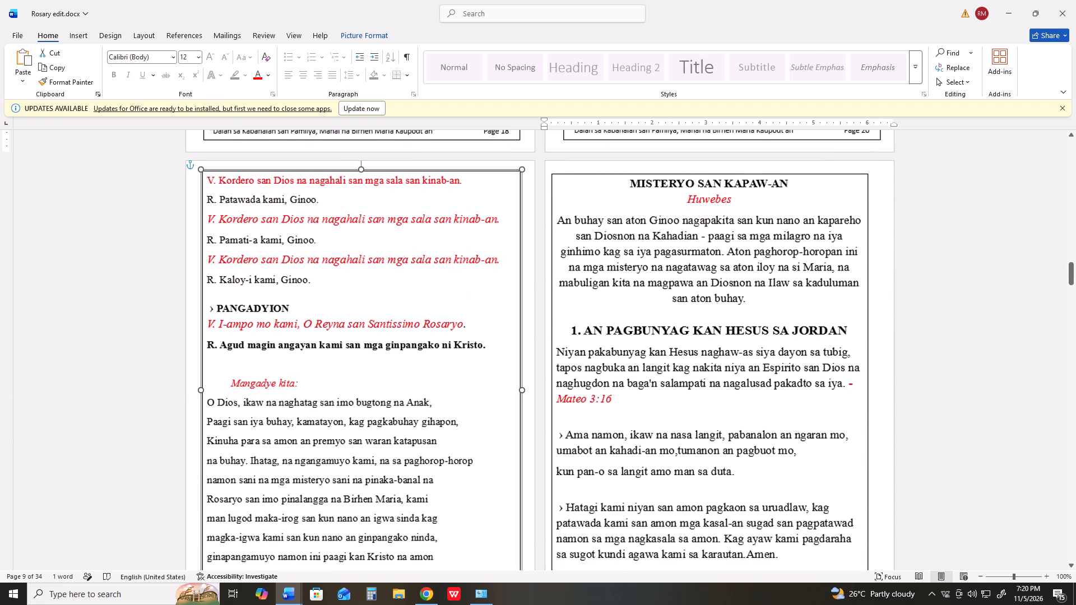
pyautogui.moveTo(338, 421); pyautogui.dragTo(339, 421)
# Shorten the Kordero san Dios picture on the eleventh page slightly from its lower and upper edges to fit inside the page.
pyautogui.scroll(-3, 346, 419)
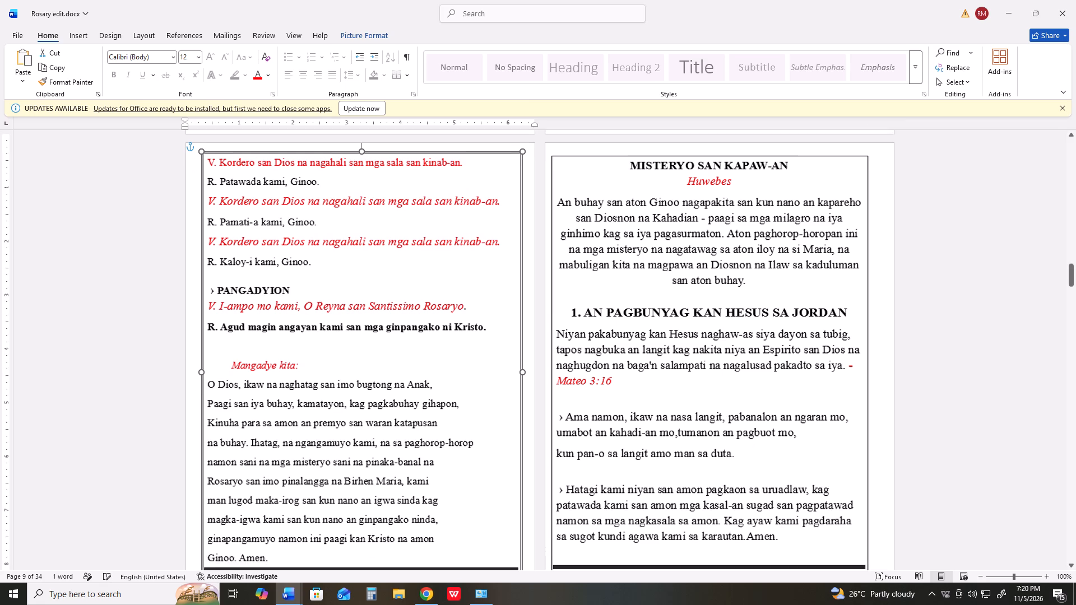
pyautogui.scroll(-7, 346, 419)
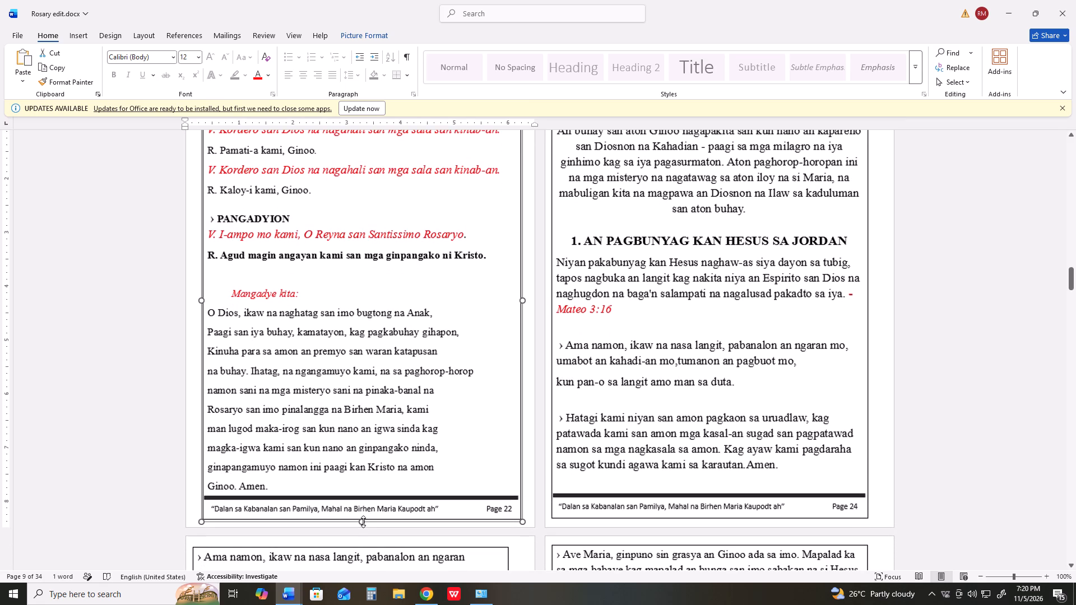
pyautogui.moveTo(363, 522); pyautogui.dragTo(364, 515)
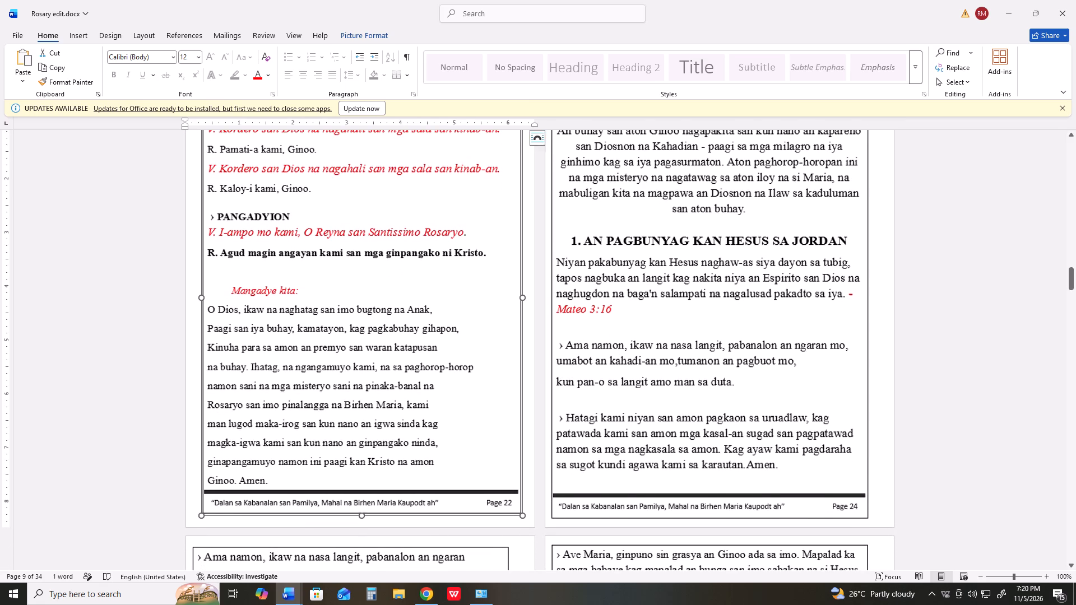
pyautogui.scroll(12, 372, 482)
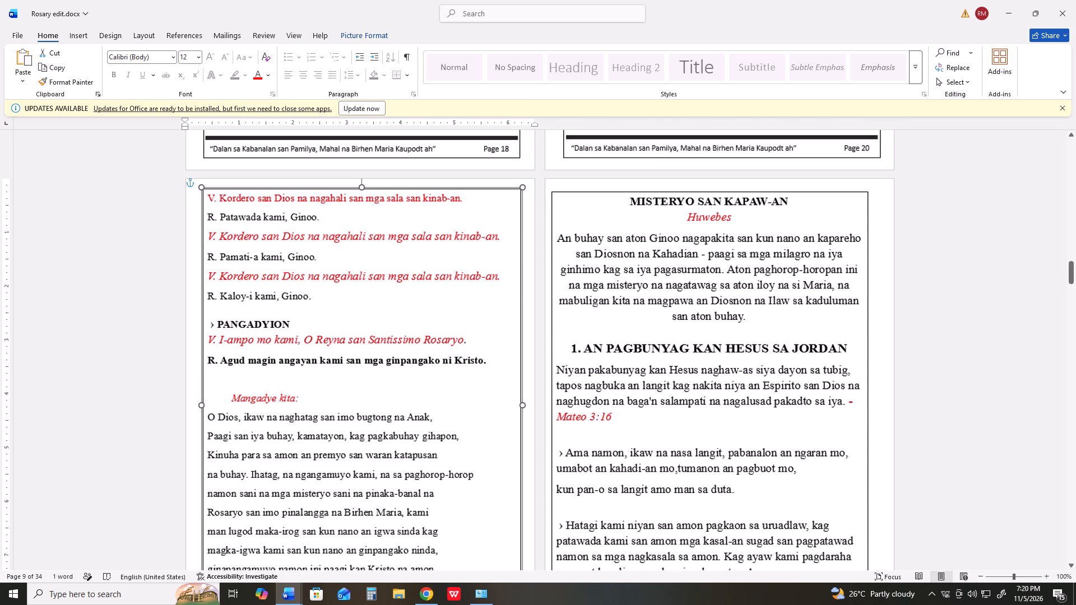
pyautogui.click(362, 189)
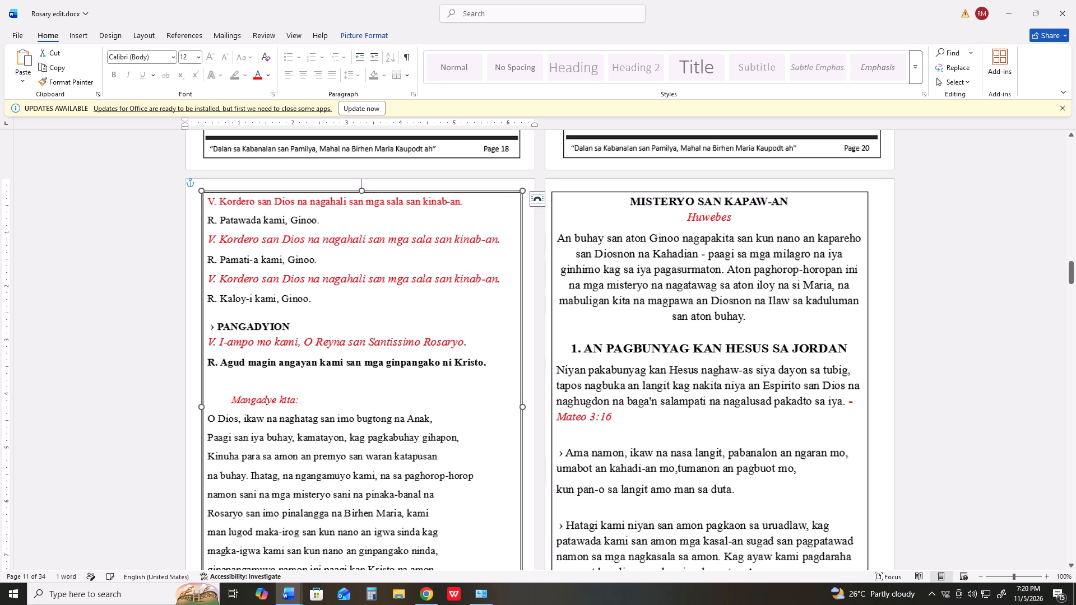
# Move the MISTERYO SAN KAPAW-AN picture (footer Page 24) on the twelfth page right to line up with the frame above.
pyautogui.click(699, 305)
pyautogui.moveTo(667, 367); pyautogui.dragTo(683, 366)
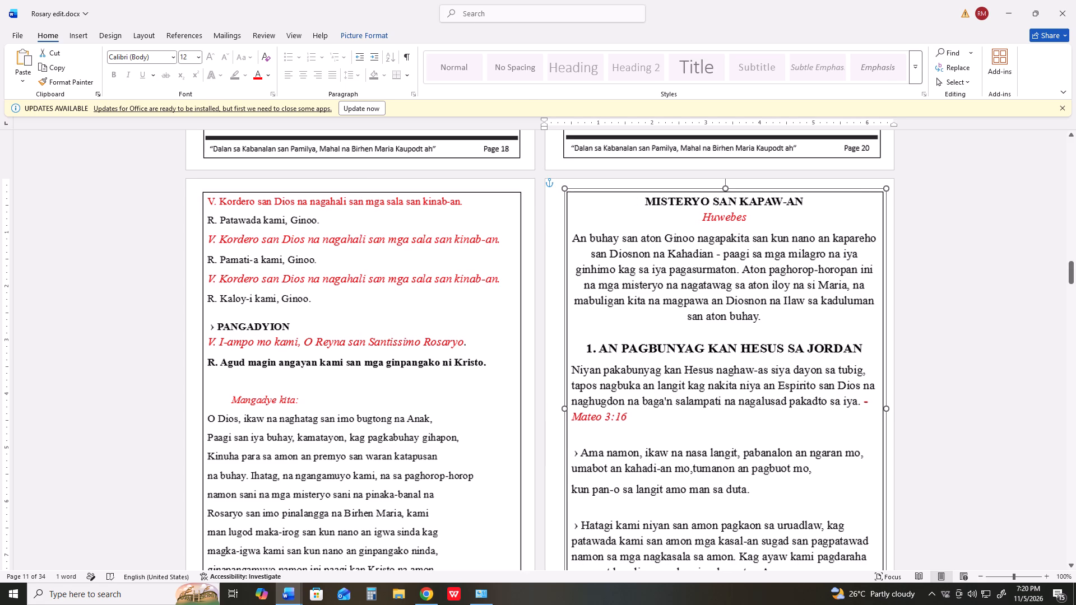
pyautogui.moveTo(683, 366); pyautogui.dragTo(679, 366)
# Shorten the MISTERYO SAN KAPAW-AN picture slightly from its lower edge and nudge it left and down to level it with the Page 22 frame.
pyautogui.scroll(-10, 656, 398)
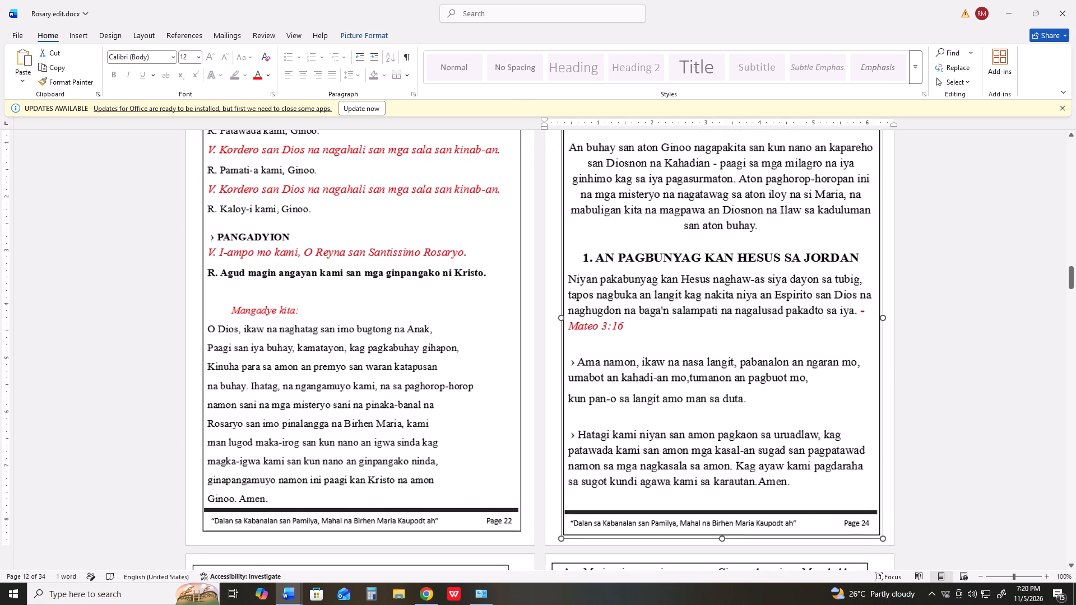
pyautogui.moveTo(725, 539); pyautogui.dragTo(724, 537)
pyautogui.moveTo(724, 537); pyautogui.dragTo(724, 534)
pyautogui.scroll(9, 715, 515)
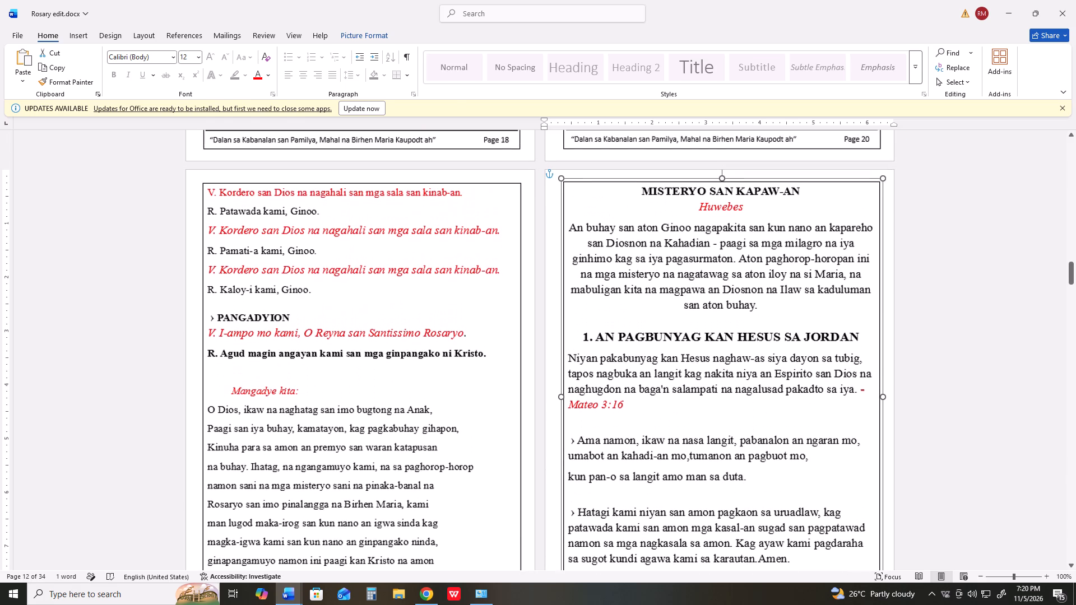
pyautogui.click(722, 181)
pyautogui.press('Left')
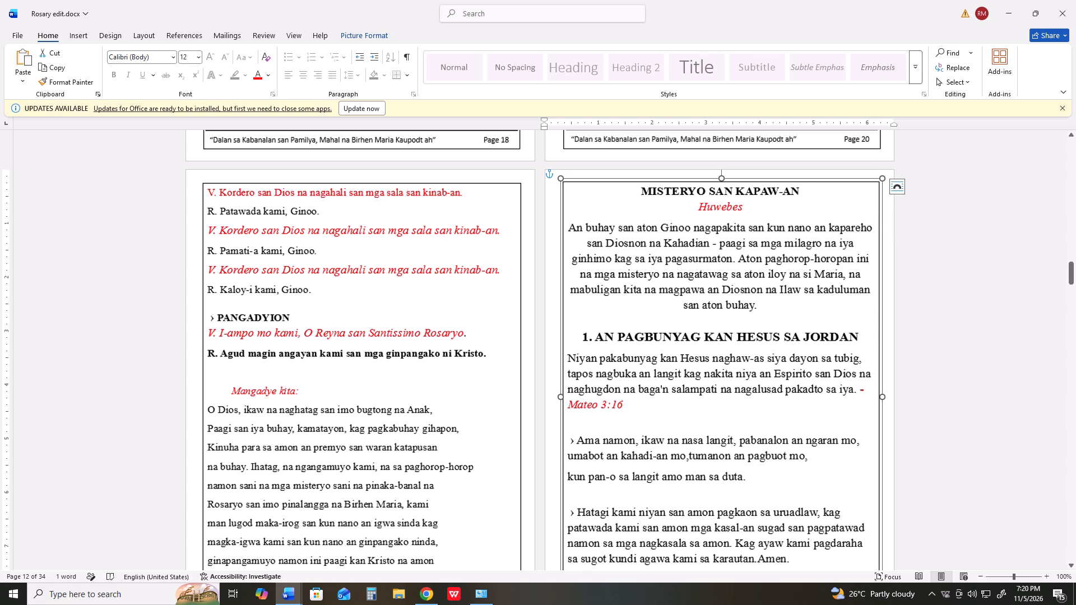
pyautogui.press('Down')
# Move the Ama namon picture (footer Page 26) on the thirteenth page right to line up with the Page 22 frame above.
pyautogui.scroll(-13, 697, 238)
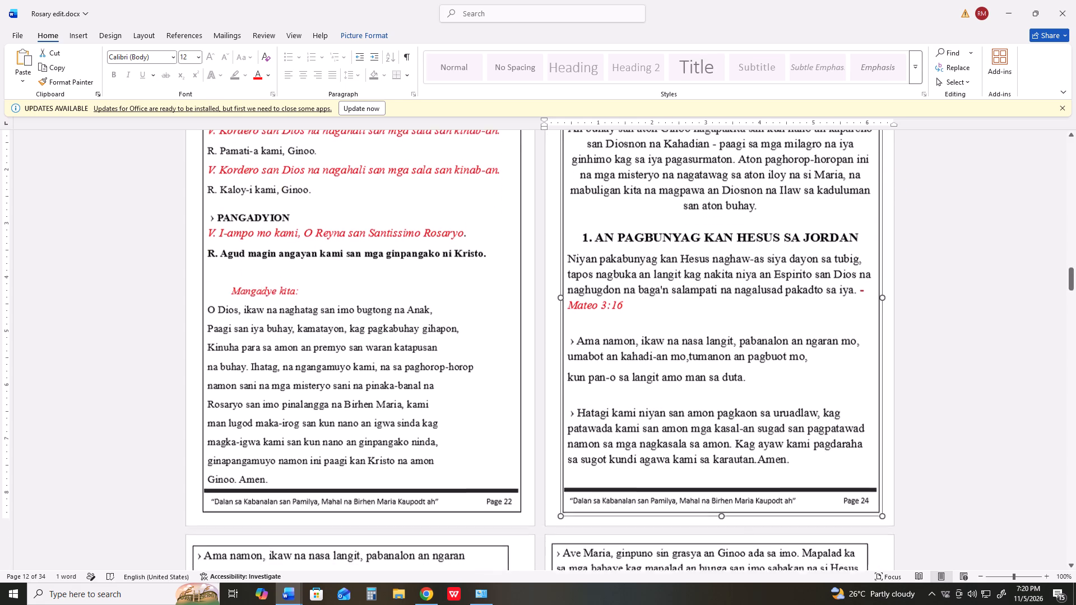
pyautogui.scroll(-11, 689, 244)
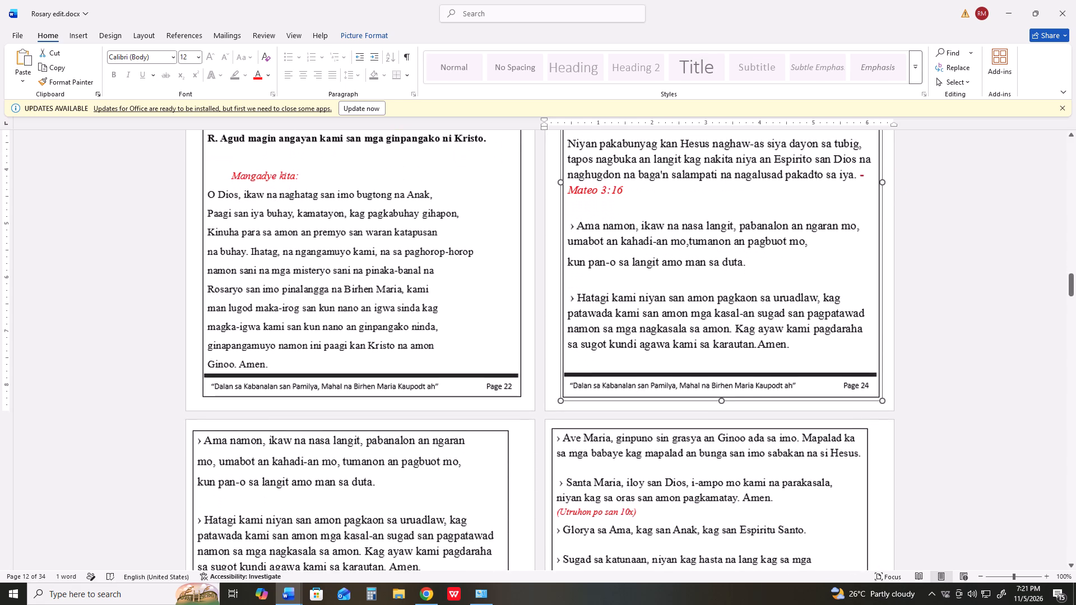
pyautogui.scroll(-8, 659, 377)
pyautogui.scroll(-9, 546, 387)
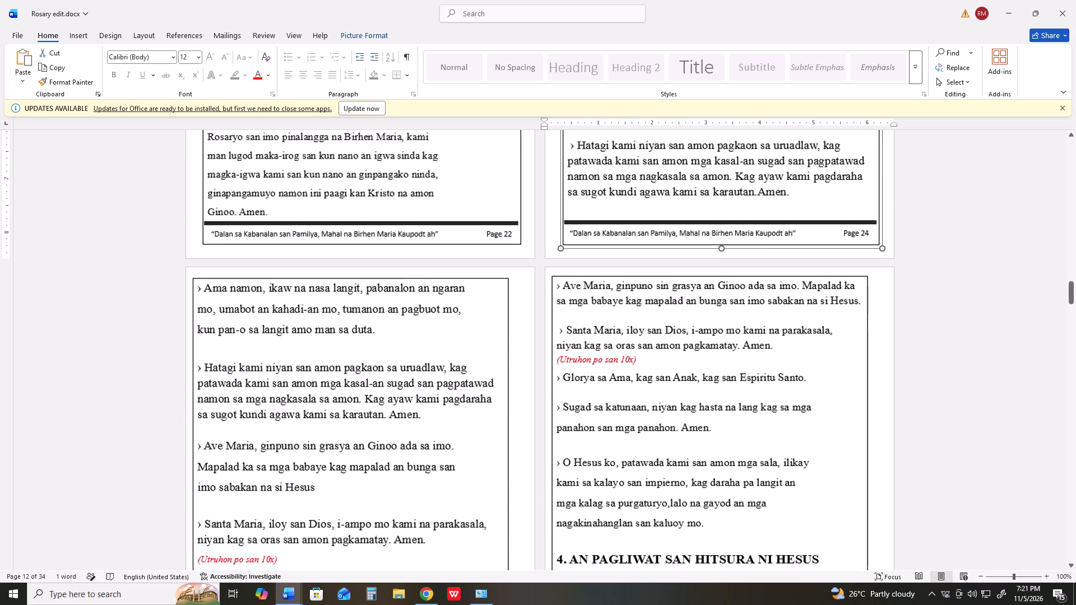
pyautogui.scroll(-11, 548, 376)
pyautogui.moveTo(389, 408); pyautogui.dragTo(403, 408)
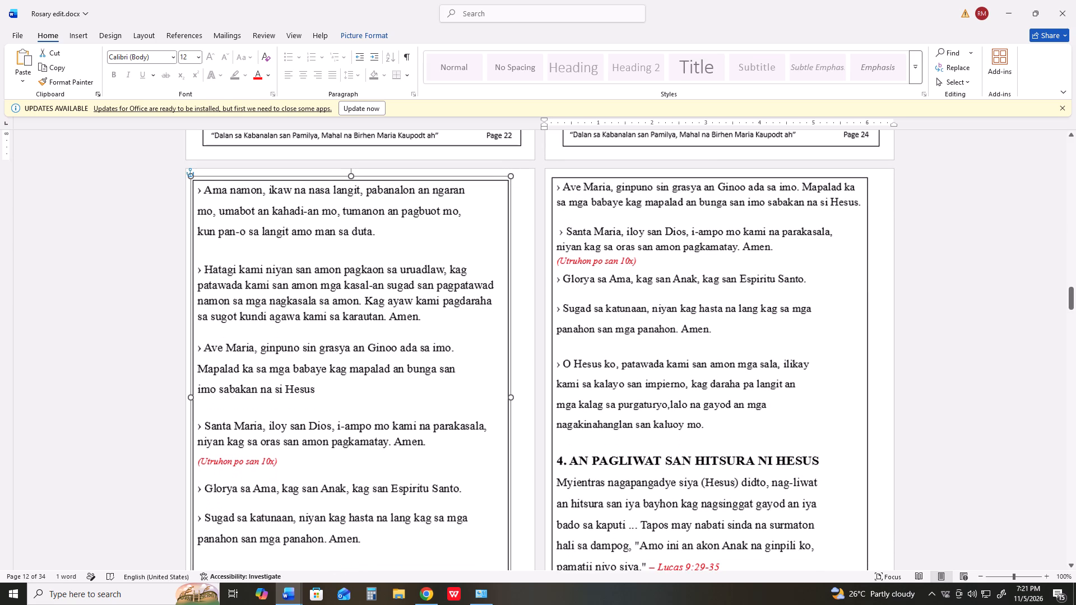
pyautogui.moveTo(403, 408); pyautogui.dragTo(404, 408)
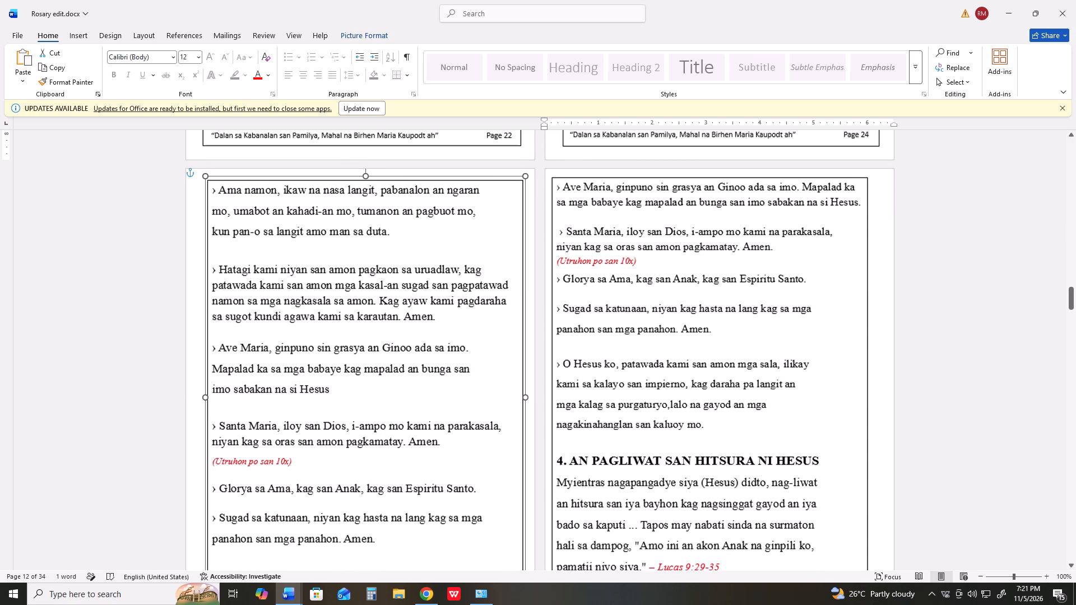
pyautogui.moveTo(404, 408); pyautogui.dragTo(403, 408)
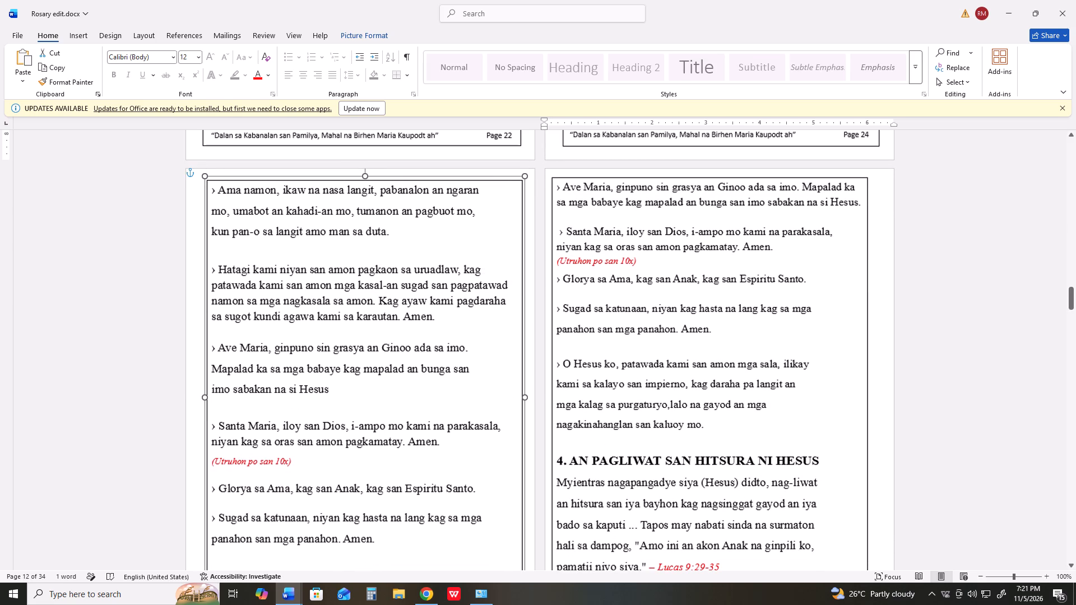
pyautogui.moveTo(403, 408); pyautogui.dragTo(403, 409)
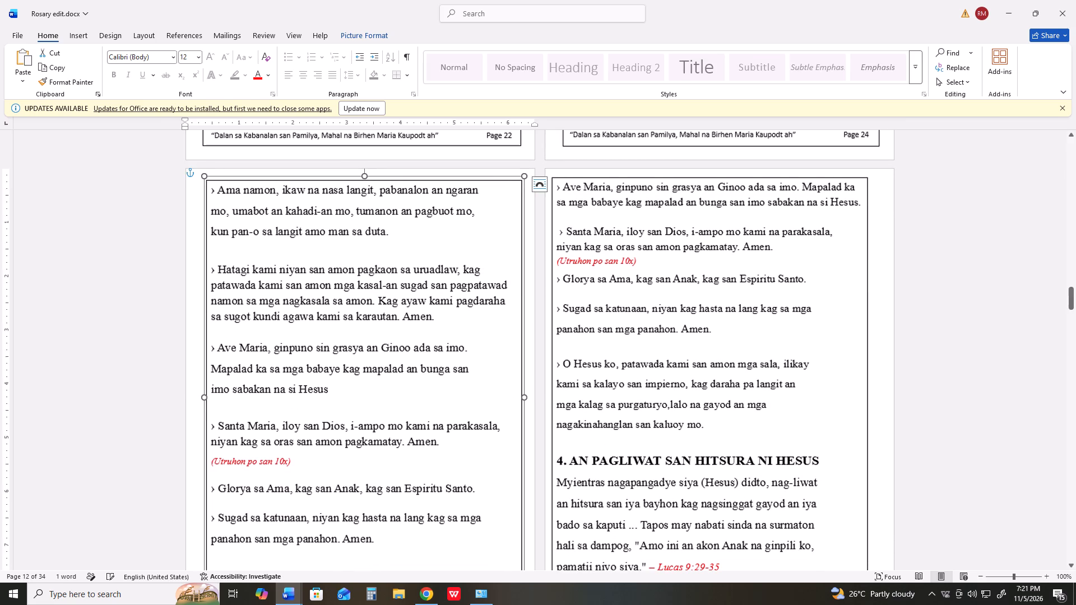
# Shorten the Ama namon picture on the thirteenth page slightly from its lower edge and nudge it down three times within the page.
pyautogui.scroll(-9, 402, 406)
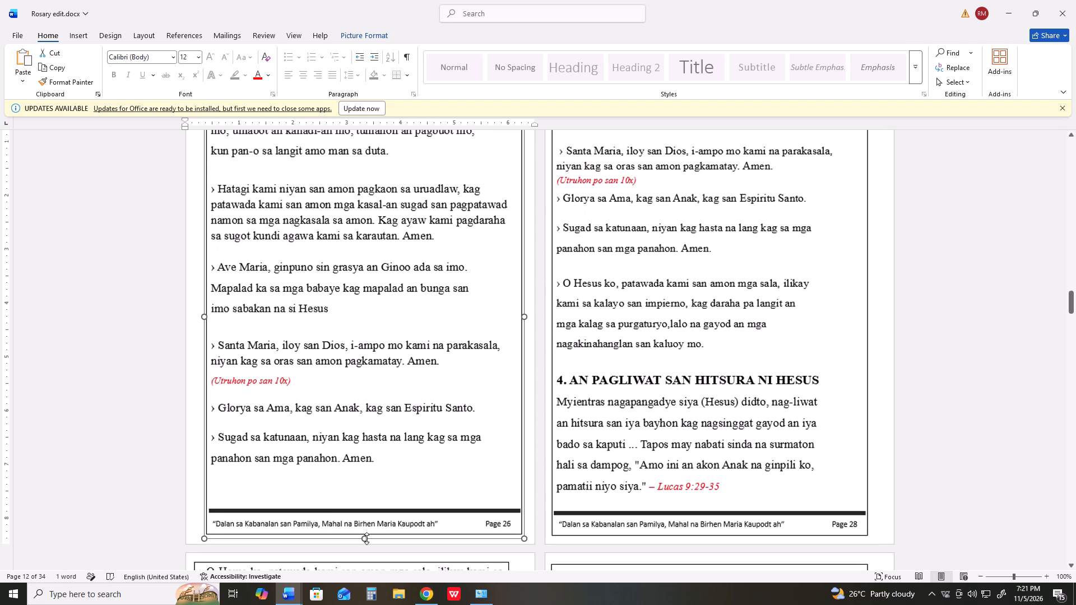
pyautogui.moveTo(366, 538); pyautogui.dragTo(366, 531)
pyautogui.scroll(5, 381, 490)
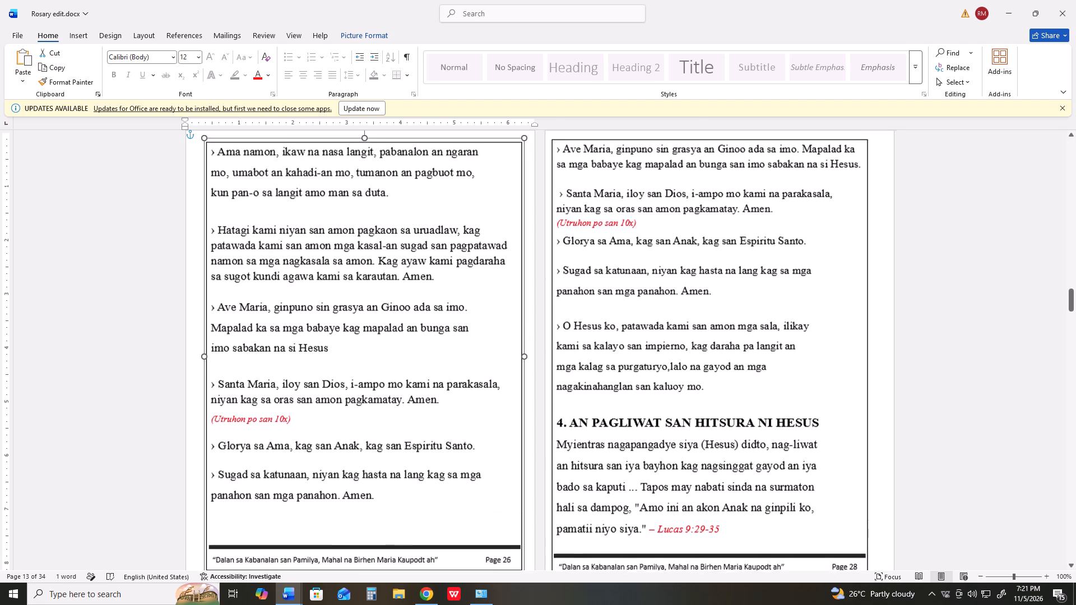
pyautogui.press('Down')
pyautogui.press('Down')
pyautogui.press('Down')
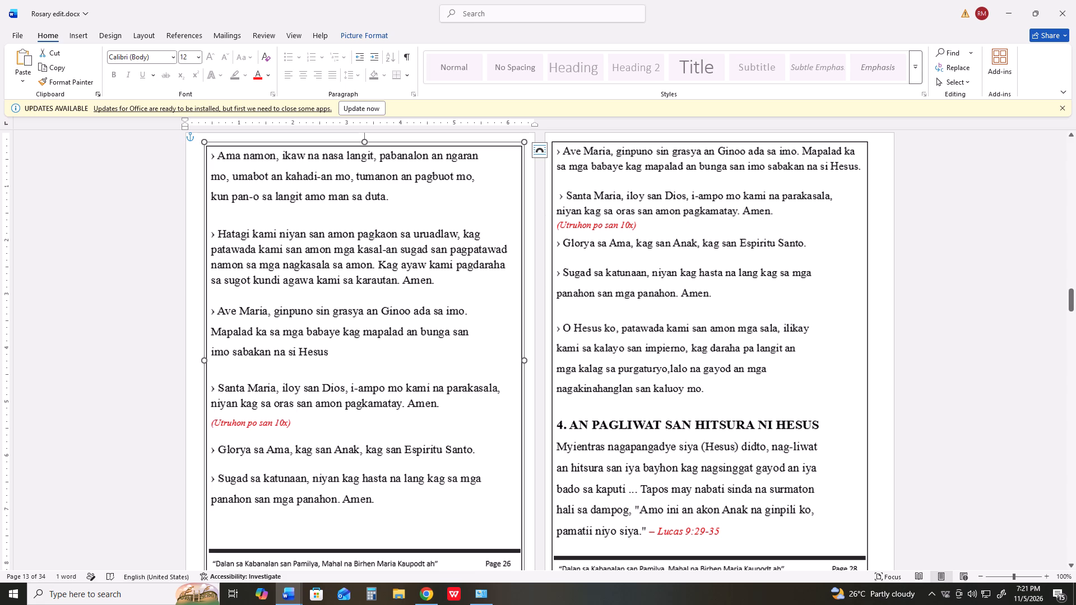
# Nudge the Ama namon picture (footer Page 26) on the thirteenth page left twice to line up with the Page 22 frame above.
pyautogui.press('Left')
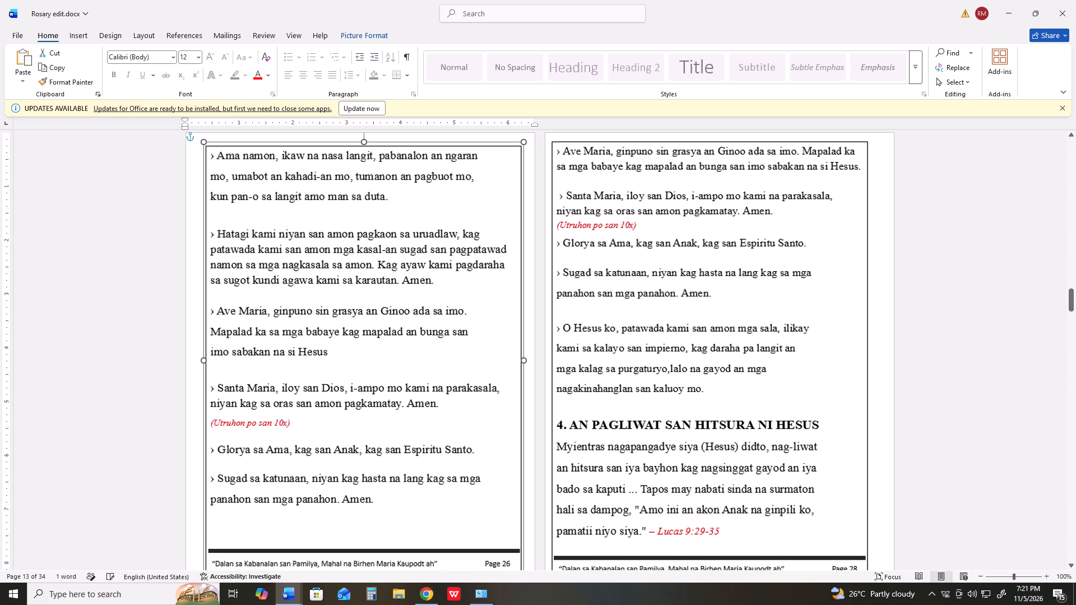
pyautogui.scroll(-4, 458, 483)
pyautogui.scroll(10, 604, 510)
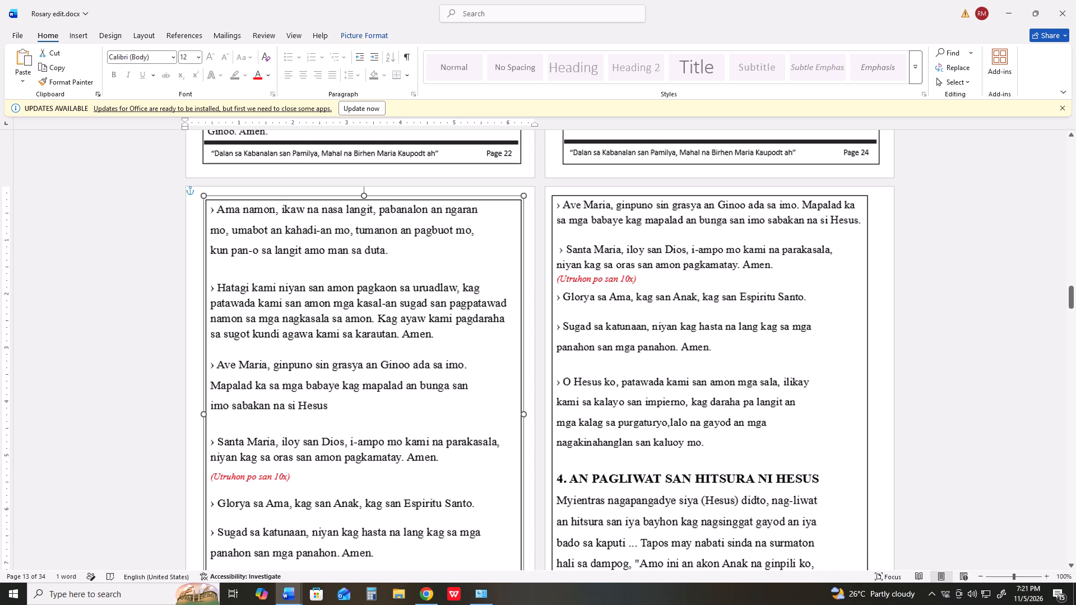
pyautogui.press('Left')
# Shorten the Ave Maria picture (footer Page 28) on the fourteenth page slightly from its upper edge and nudge it up six times.
pyautogui.scroll(-5, 752, 512)
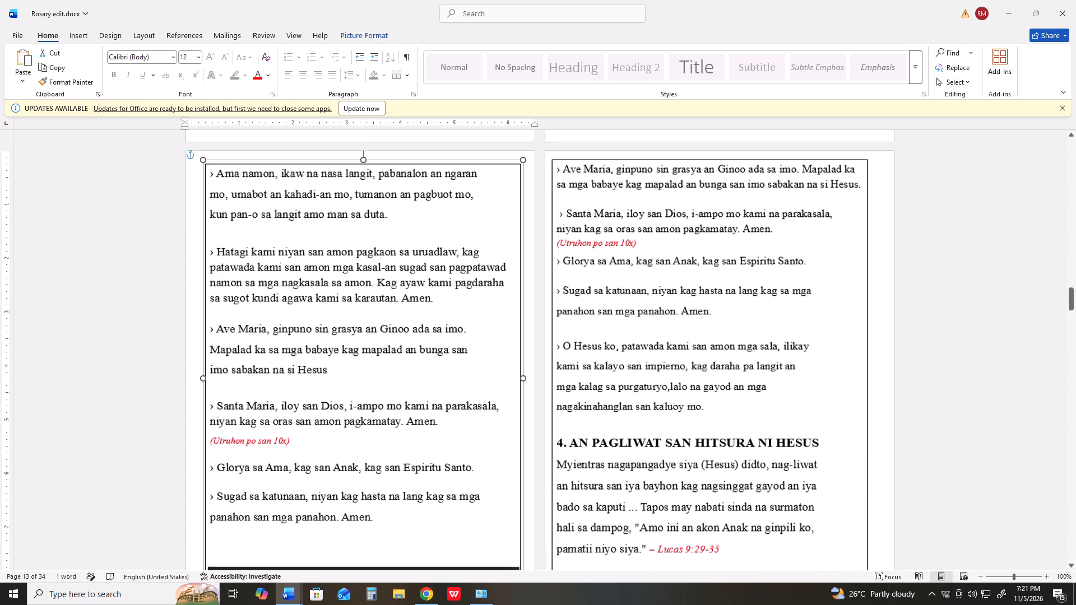
pyautogui.scroll(-4, 754, 511)
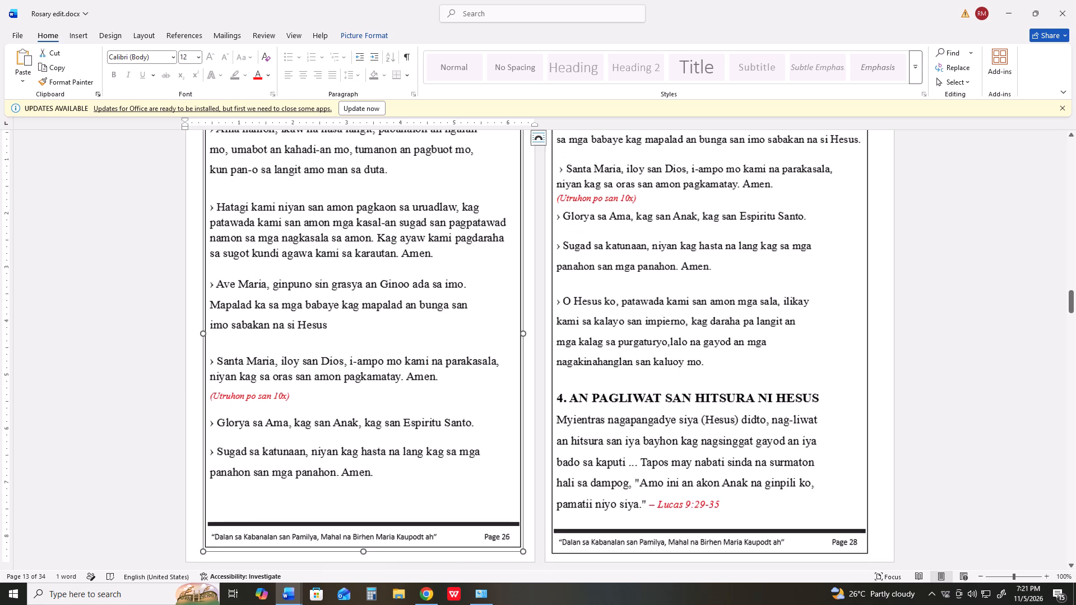
pyautogui.click(716, 490)
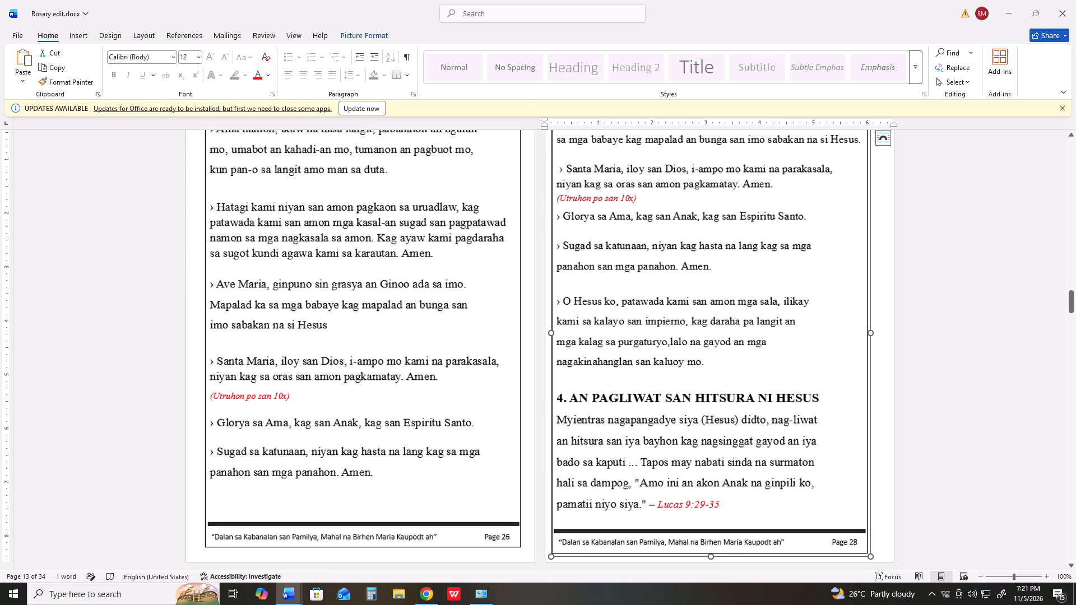
pyautogui.scroll(4, 716, 490)
pyautogui.moveTo(710, 147); pyautogui.dragTo(710, 150)
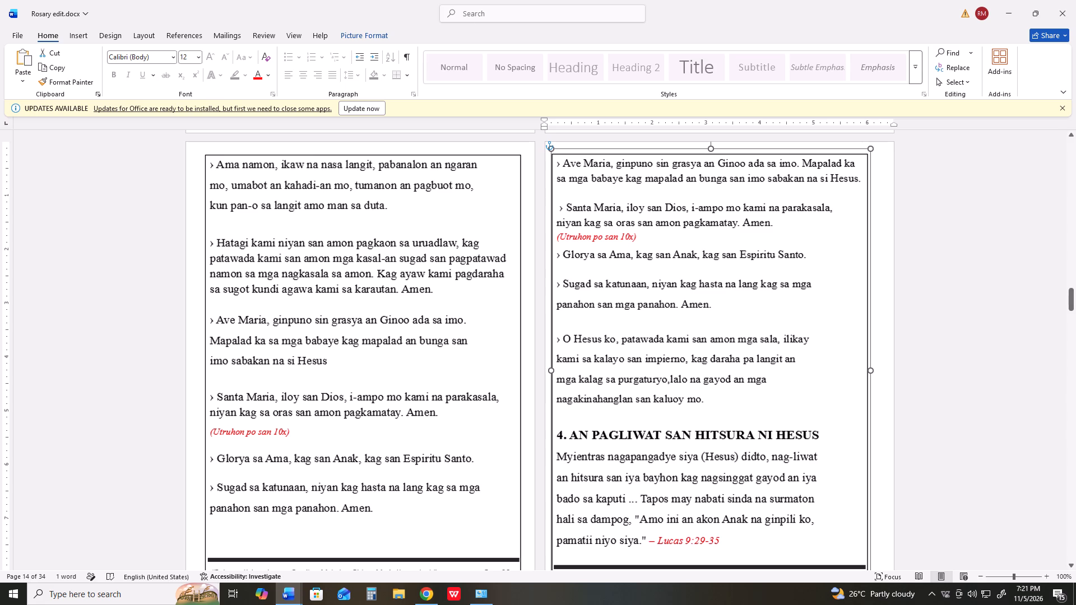
pyautogui.moveTo(710, 150); pyautogui.dragTo(710, 154)
pyautogui.press('Up')
pyautogui.press('Up')
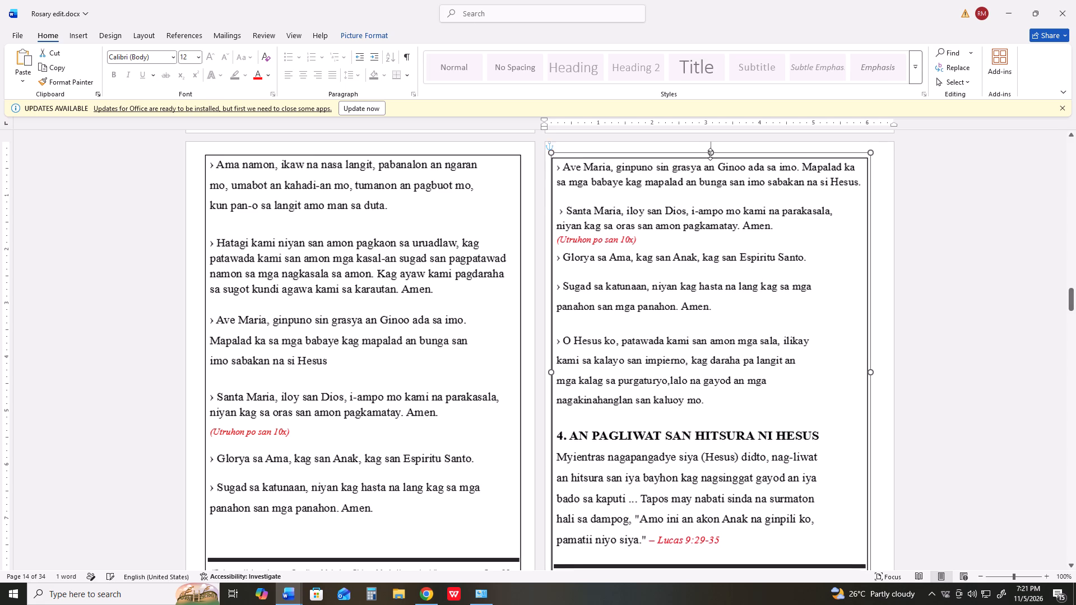
pyautogui.press('Up')
pyautogui.press('Up')
pyautogui.press('Up')
pyautogui.press('Up')
# Move the Page 28 picture right to line up with the Page 24 frame above, also nudging it up three times.
pyautogui.press('Right')
pyautogui.press('Right')
pyautogui.press('Right')
pyautogui.press('Right')
pyautogui.press('Right')
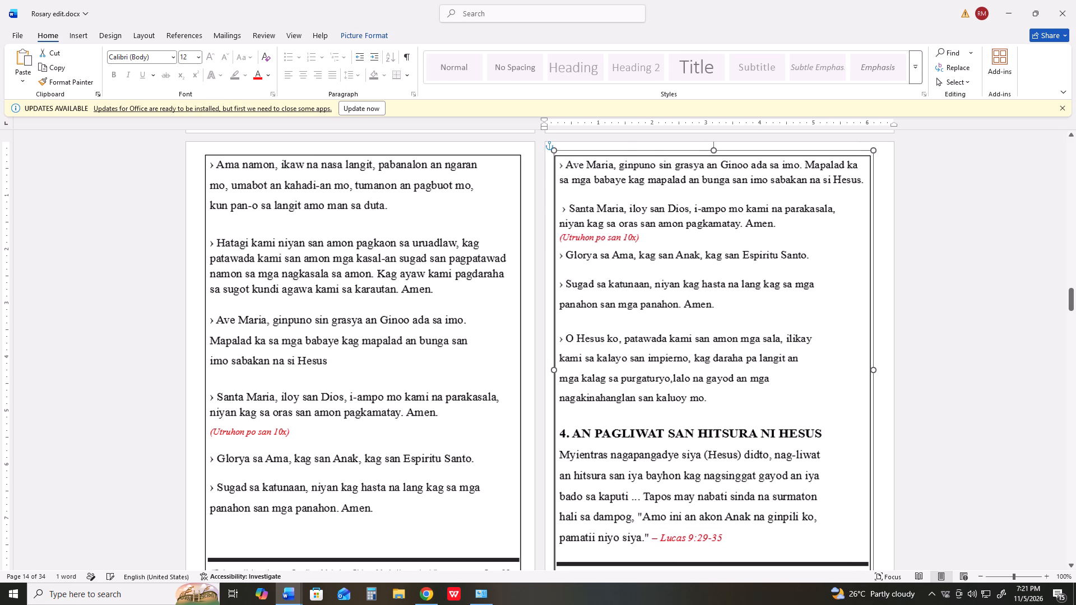
pyautogui.press('Right')
pyautogui.press('Up')
pyautogui.press('Up')
pyautogui.press('Up')
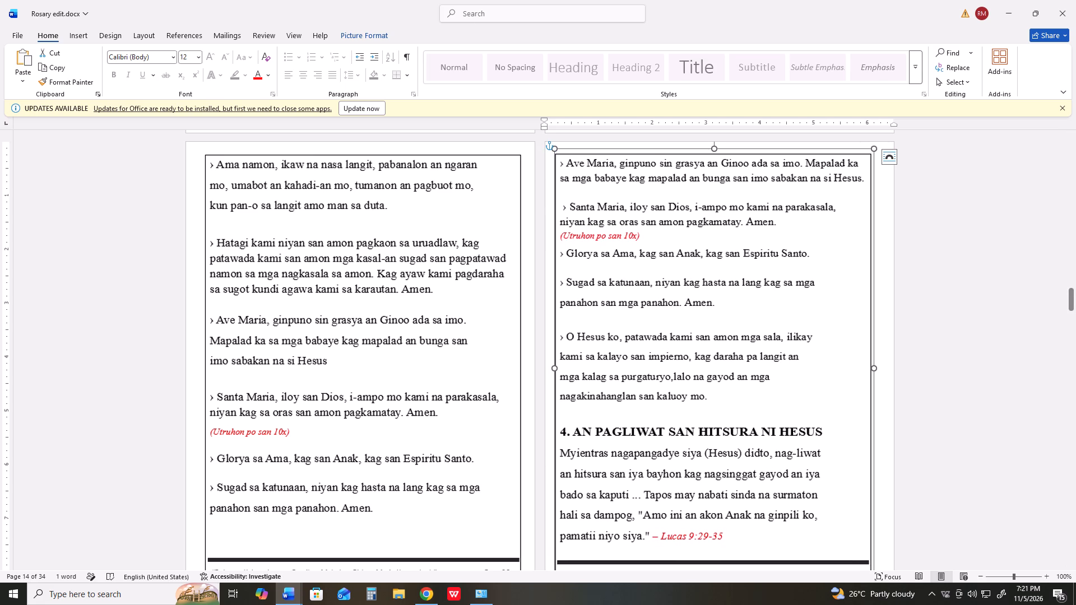
pyautogui.press('Right')
pyautogui.press('Right')
pyautogui.press('Right')
pyautogui.press('Right')
pyautogui.press('Right')
pyautogui.press('Right')
pyautogui.scroll(4, 733, 179)
pyautogui.press('Right')
pyautogui.press('Right')
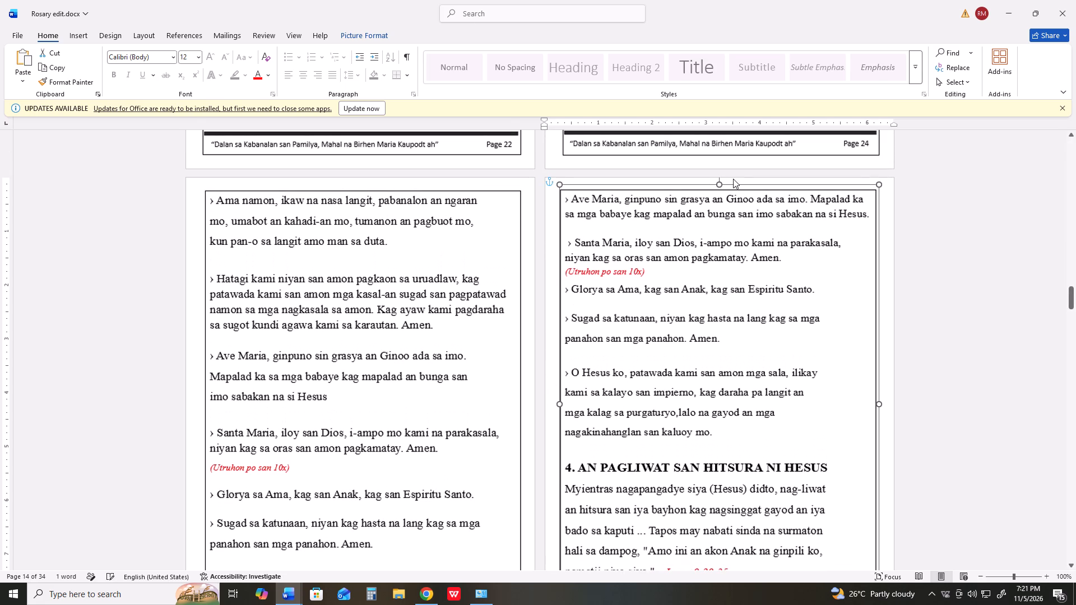
pyautogui.press('Right')
pyautogui.press('Right')
pyautogui.press('Right')
pyautogui.press('Right')
pyautogui.press('Right')
pyautogui.press('Right')
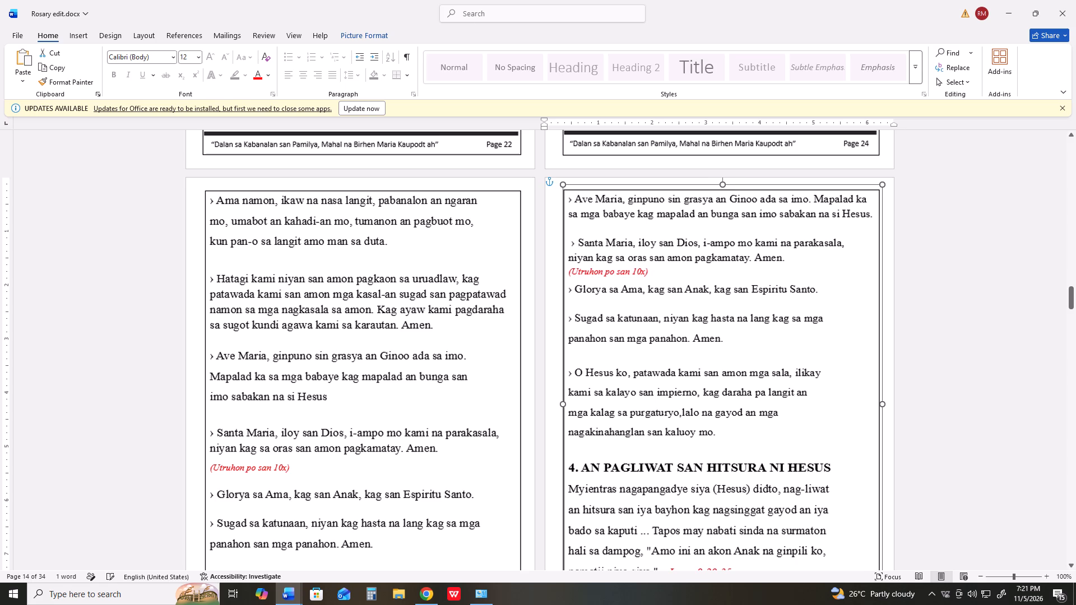
pyautogui.press('Right')
# Shorten the Page 28 picture slightly from its lower edge, and nudge it down three times and right once to finish its alignment.
pyautogui.scroll(-3, 734, 182)
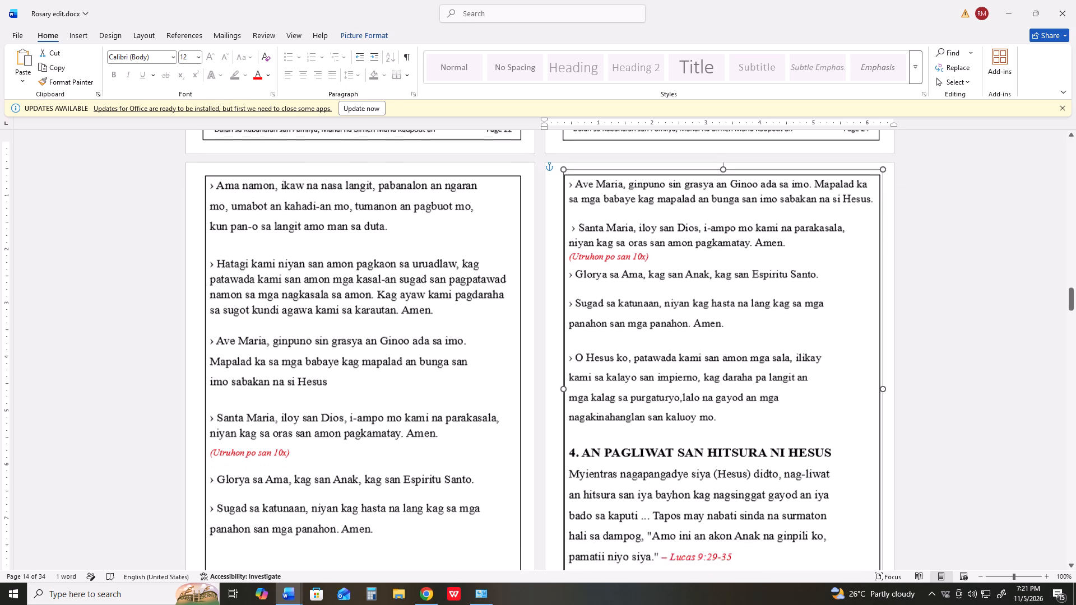
pyautogui.scroll(-7, 734, 182)
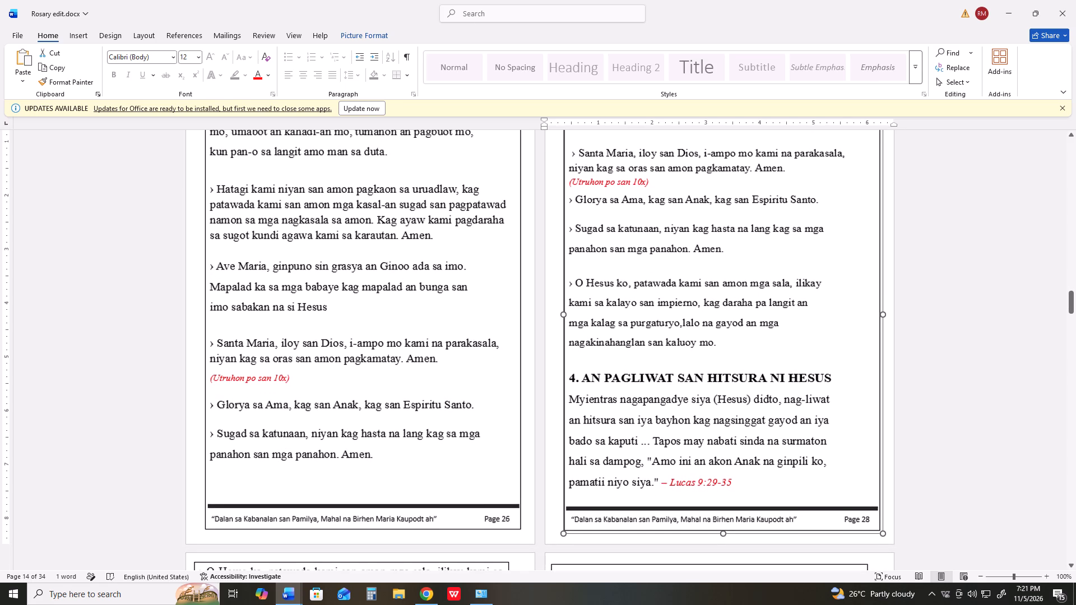
pyautogui.click(724, 532)
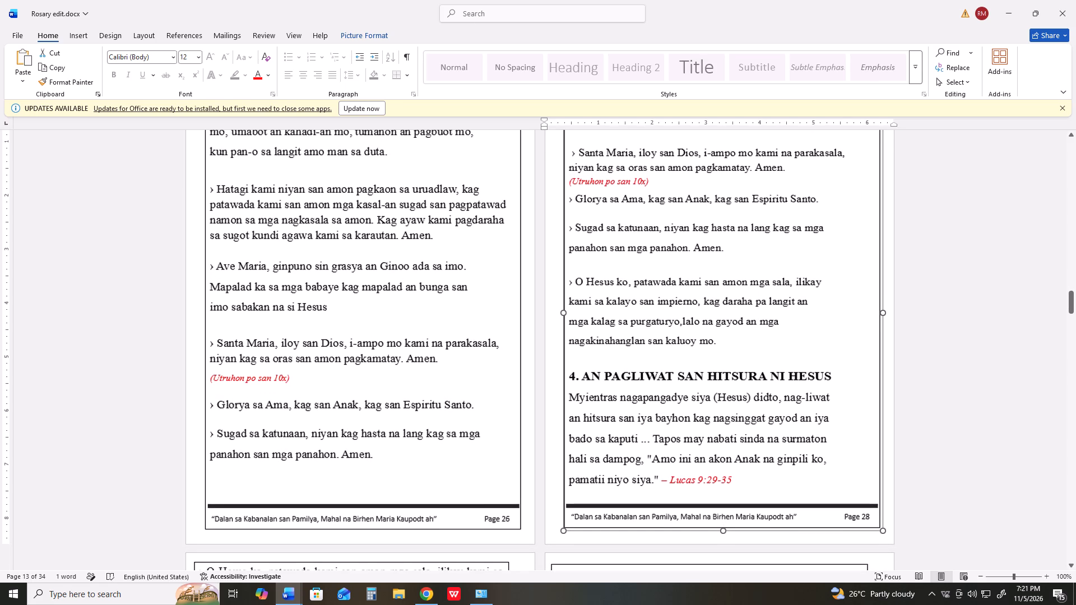
pyautogui.press('Down')
pyautogui.press('Down')
pyautogui.press('Down')
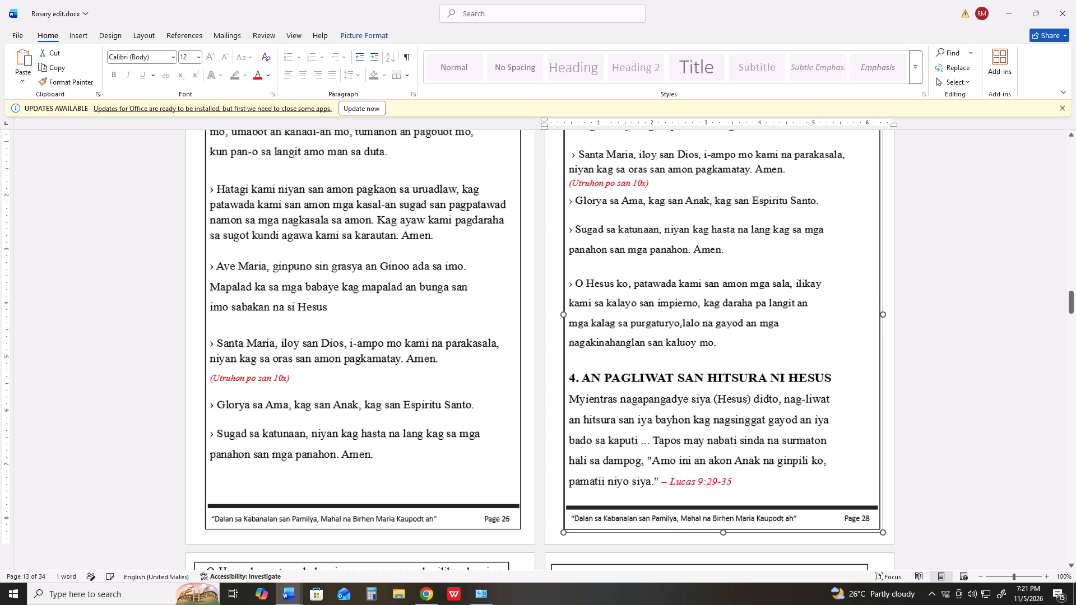
pyautogui.scroll(7, 705, 514)
pyautogui.scroll(-3, 705, 514)
pyautogui.scroll(2, 705, 514)
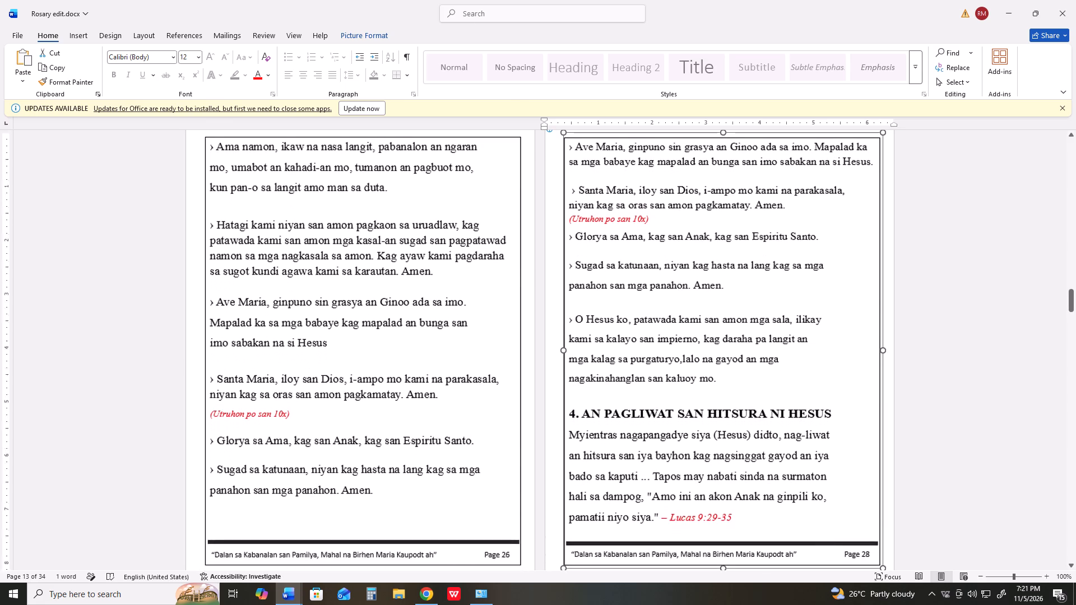
pyautogui.scroll(3, 705, 514)
pyautogui.press('Right')
pyautogui.scroll(-4, 705, 514)
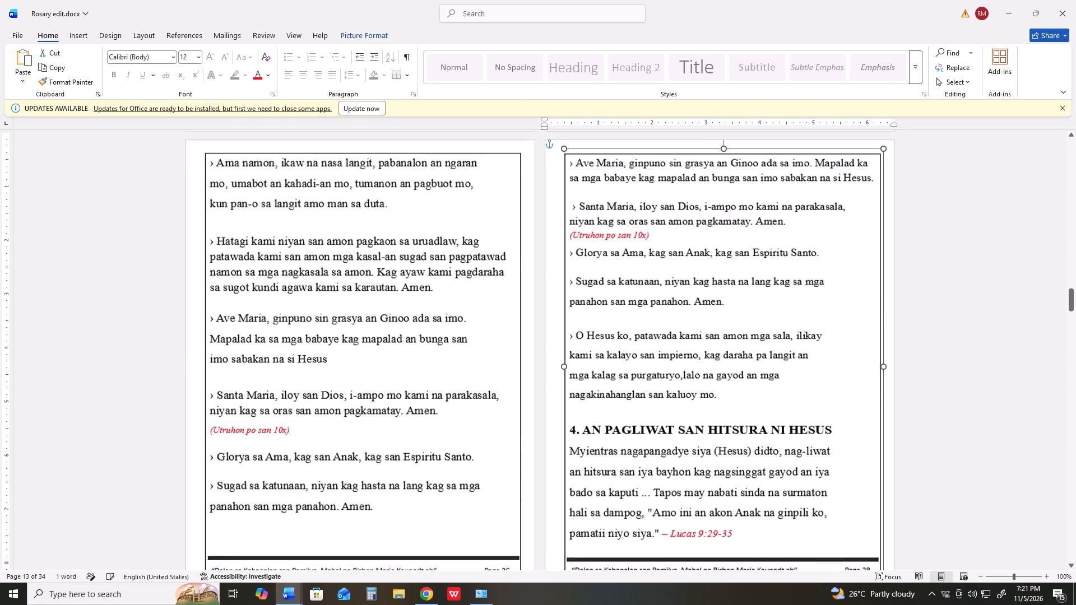
# Move the O Hesus ko picture (footer Page 30) on the fifteenth page right, roughly under the Page 26 frame.
pyautogui.scroll(-20, 705, 514)
pyautogui.scroll(-4, 705, 514)
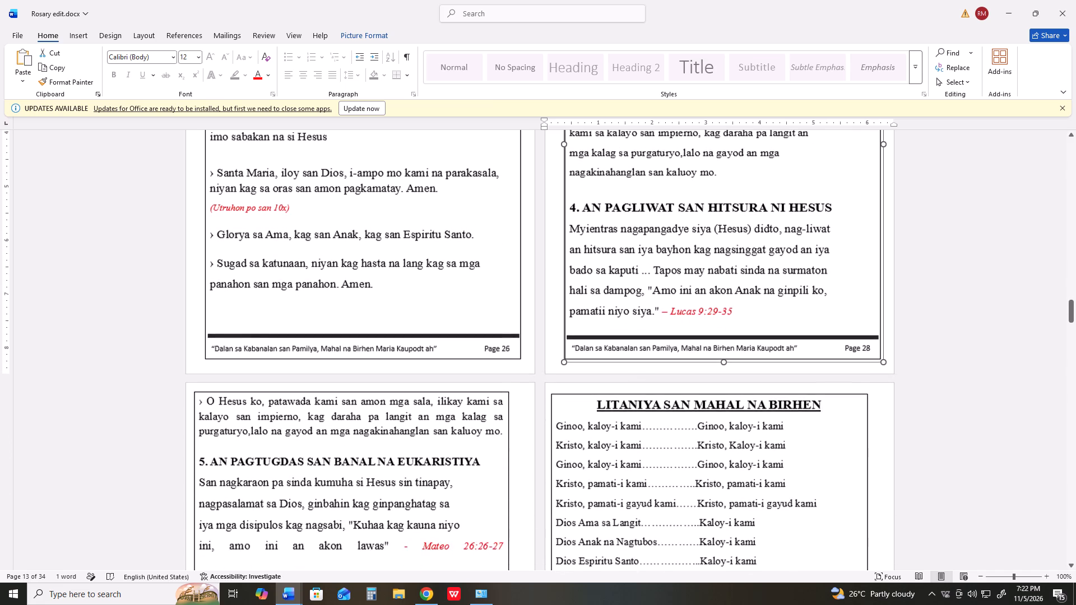
pyautogui.scroll(-20, 454, 500)
pyautogui.scroll(-1, 454, 500)
pyautogui.scroll(-9, 382, 494)
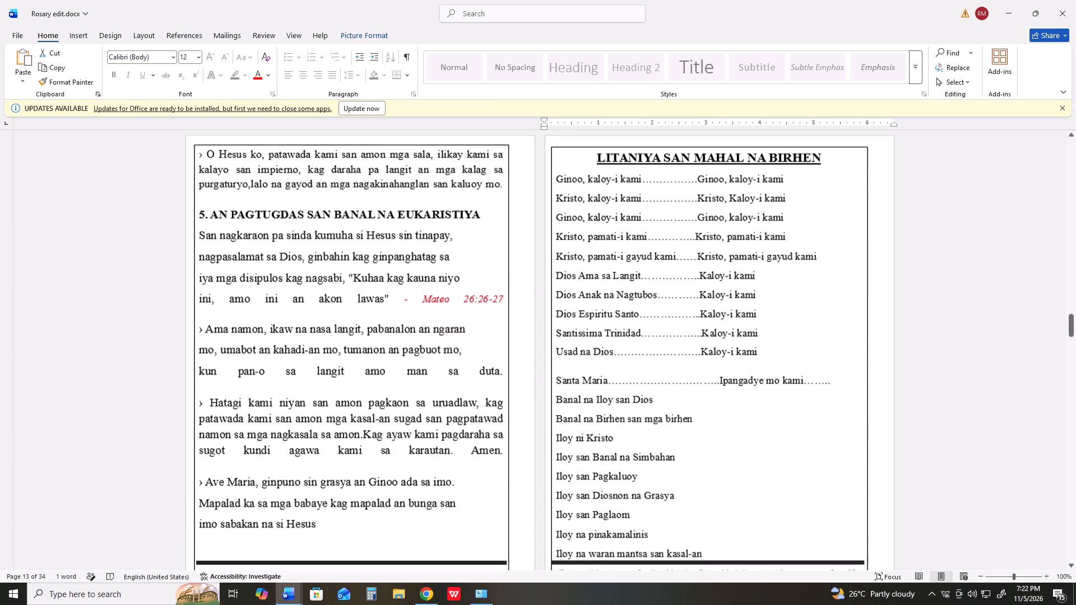
pyautogui.scroll(3, 356, 457)
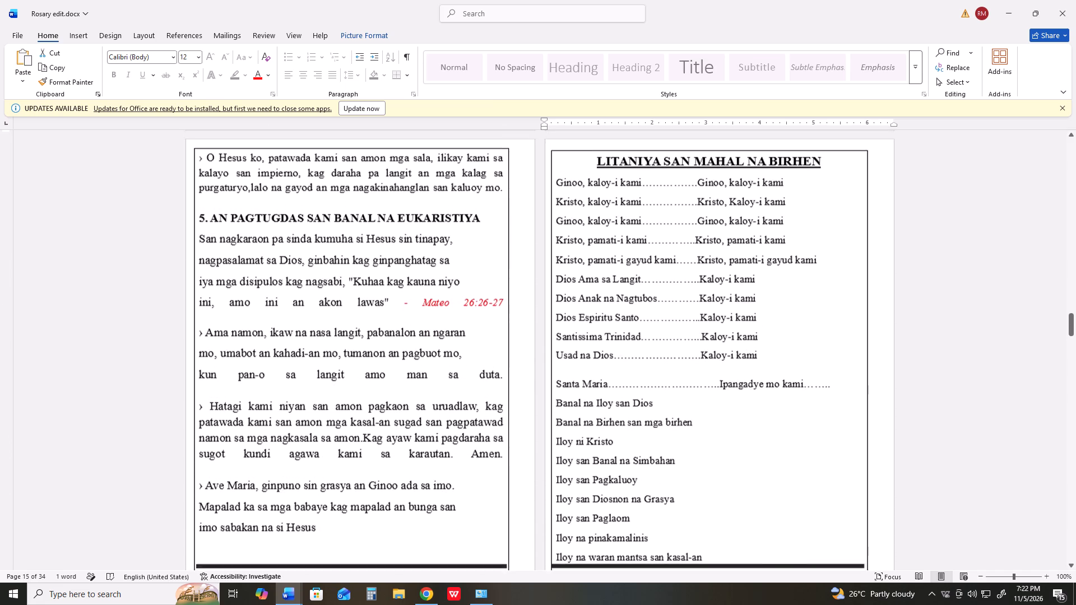
pyautogui.scroll(3, 356, 457)
pyautogui.moveTo(359, 440); pyautogui.dragTo(362, 440)
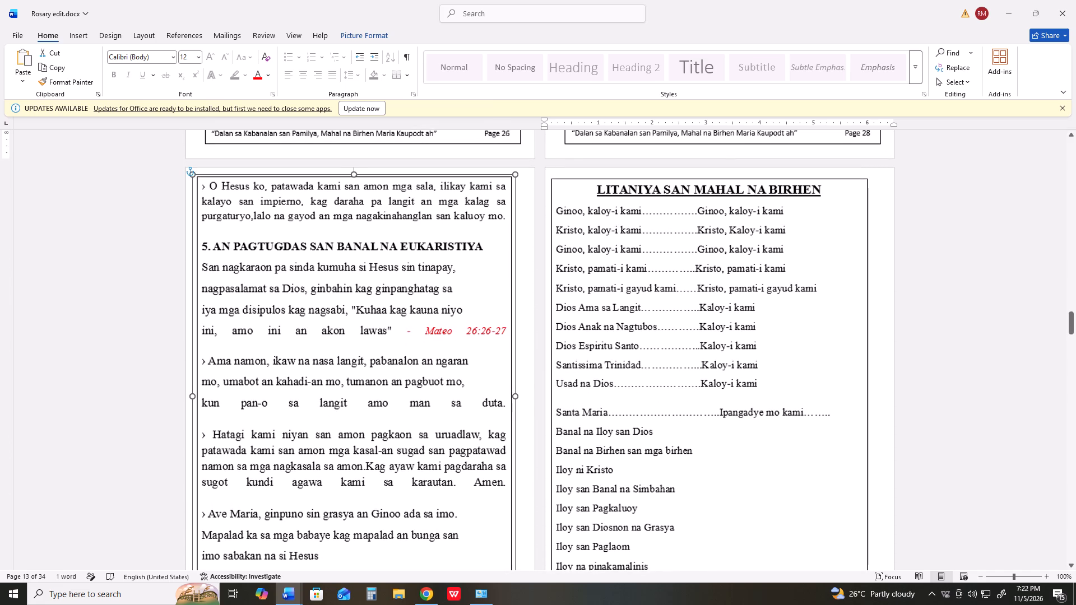
pyautogui.moveTo(362, 440); pyautogui.dragTo(369, 439)
# Shorten the Page 30 picture slightly from its upper edge in two adjustments and nudge it up six times.
pyautogui.click(361, 176)
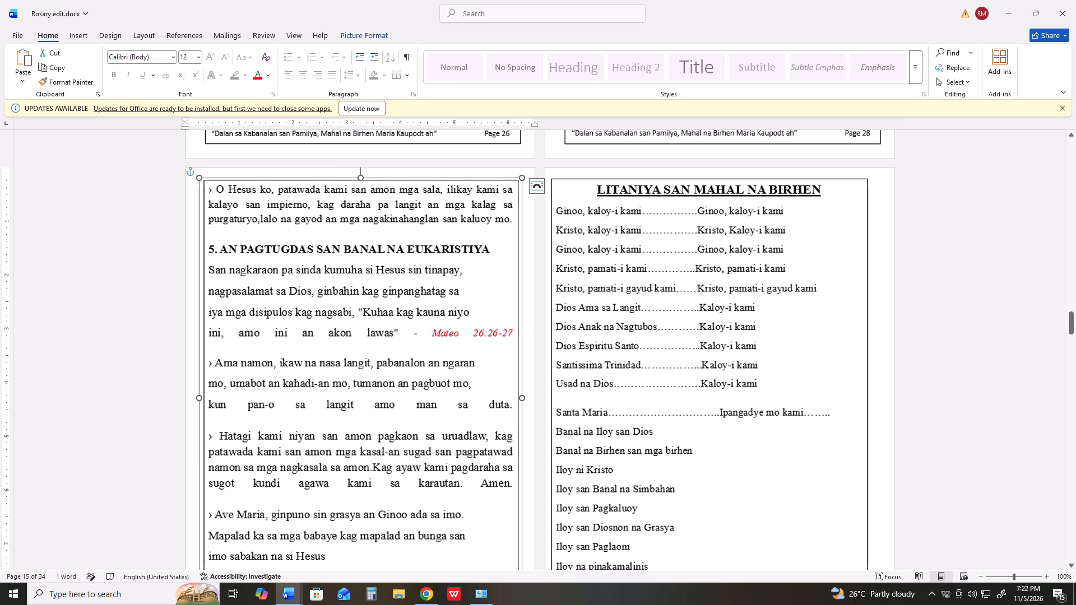
pyautogui.scroll(-1, 376, 294)
pyautogui.scroll(3, 376, 294)
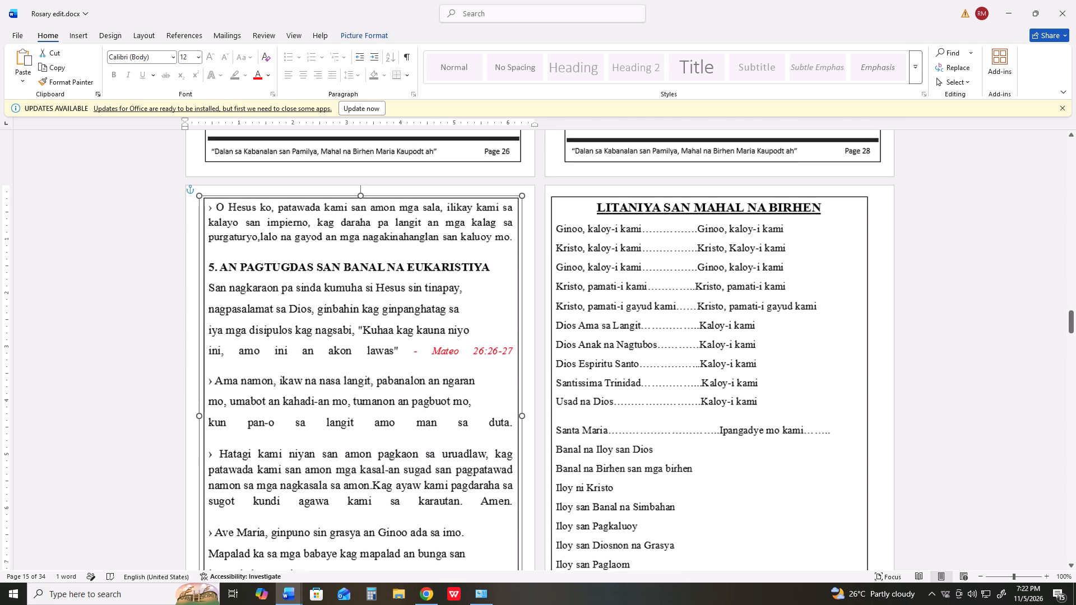
pyautogui.scroll(2, 376, 323)
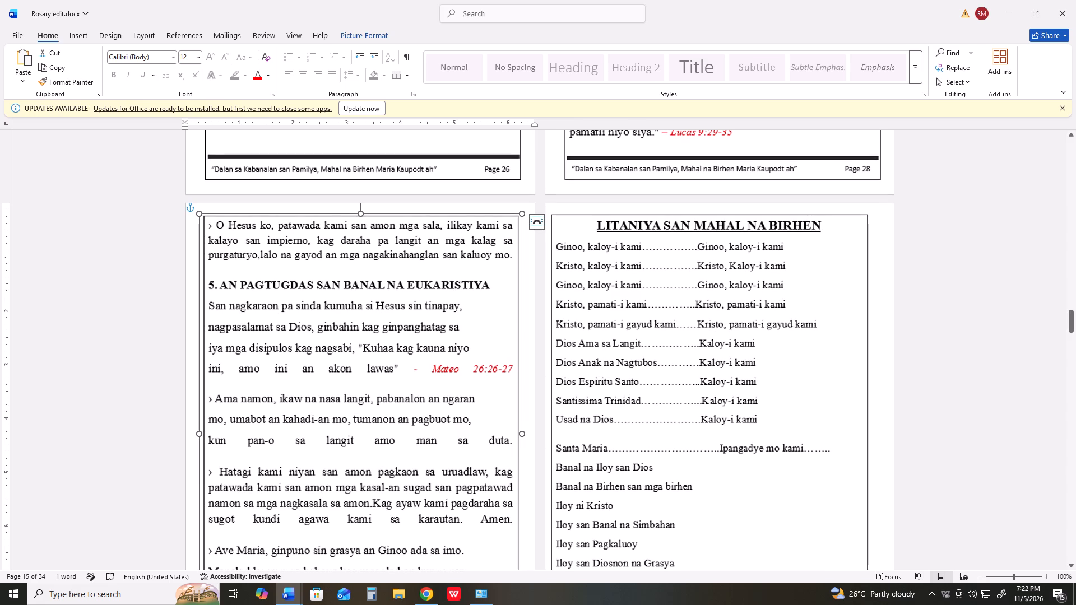
pyautogui.click(361, 215)
pyautogui.scroll(-9, 390, 322)
pyautogui.scroll(-2, 478, 324)
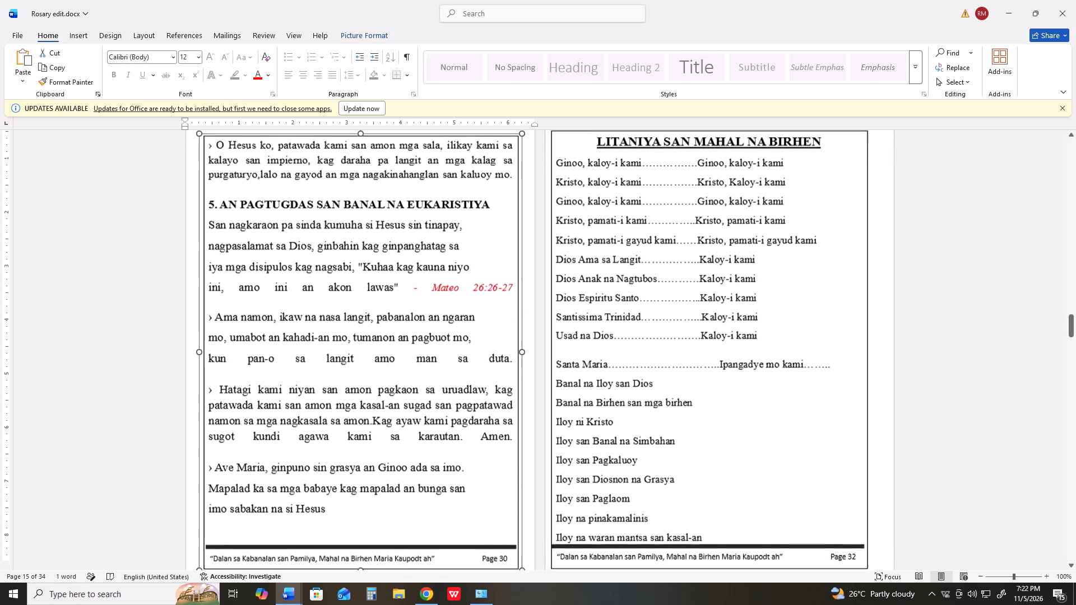
pyautogui.scroll(-3, 477, 324)
pyautogui.press('Up')
pyautogui.press('Up')
pyautogui.press('Up')
pyautogui.press('Up')
pyautogui.press('Up')
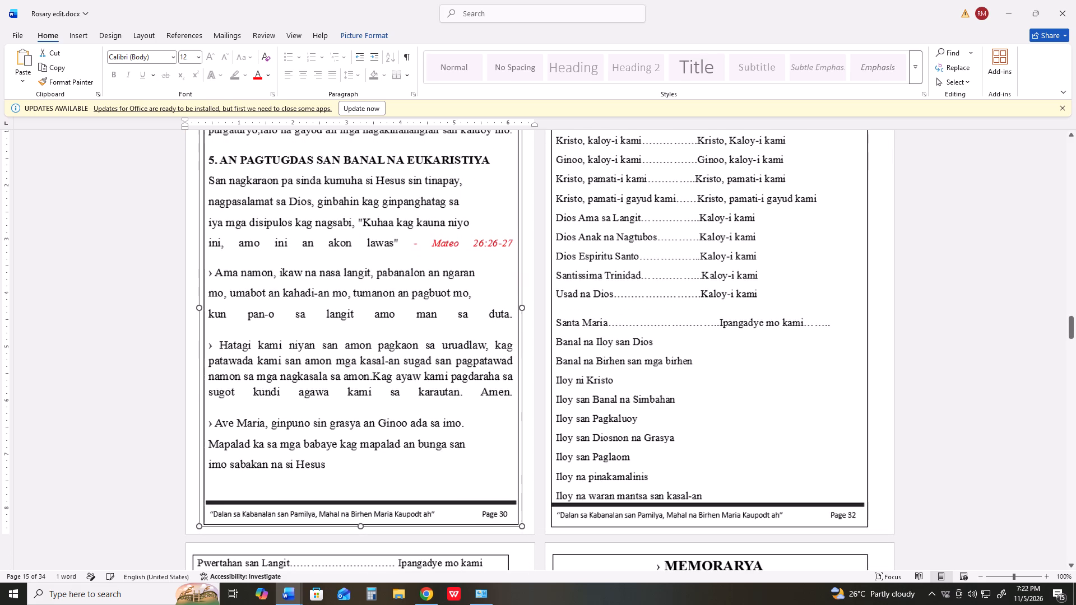
pyautogui.press('Up')
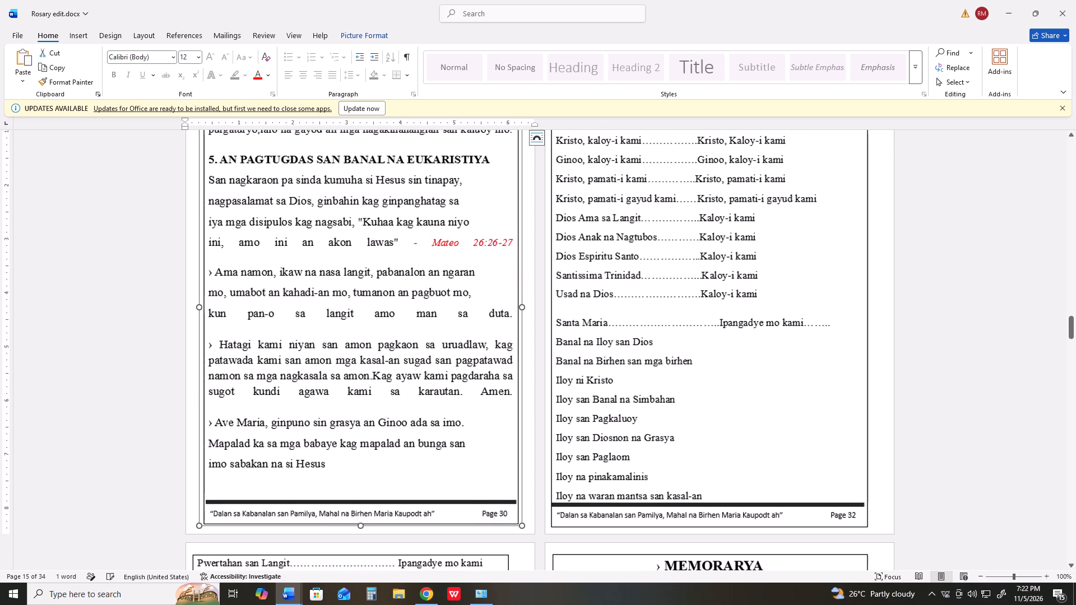
# Nudge the Page 30 picture by a net two steps up and two right, toward the Page 26 frame's alignment.
pyautogui.scroll(9, 474, 329)
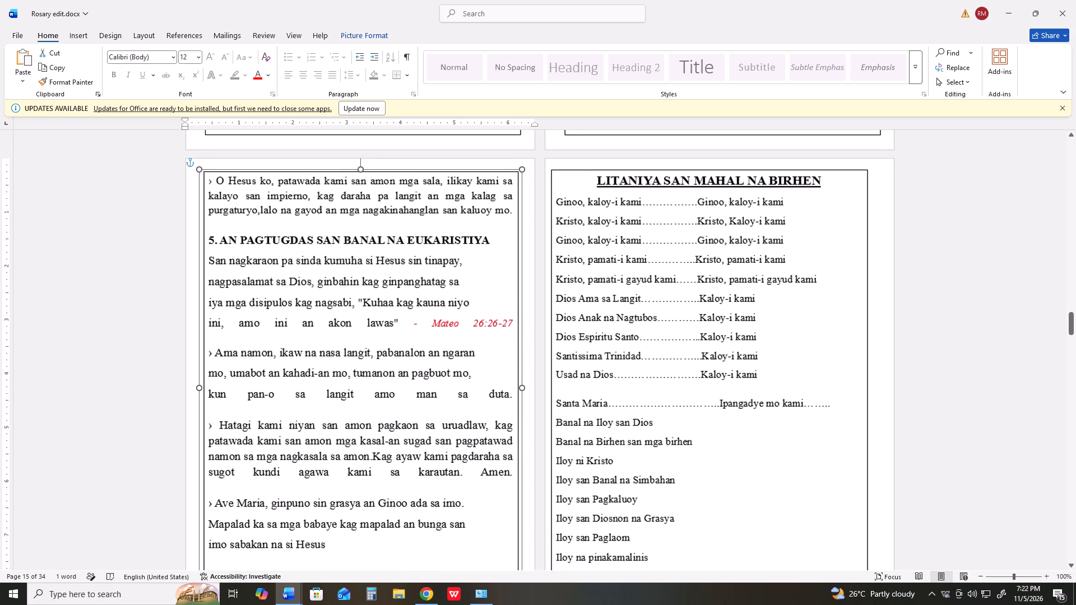
pyautogui.press('Up')
pyautogui.press('Right')
pyautogui.press('Up')
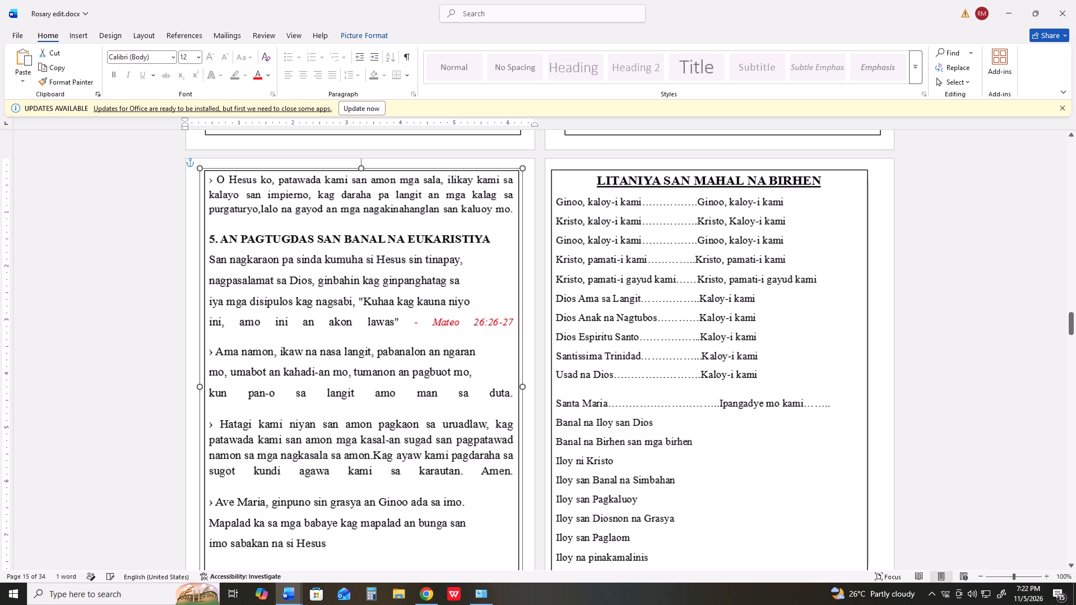
pyautogui.press('Right')
pyautogui.press('Right')
pyautogui.press('Up')
pyautogui.press('Right')
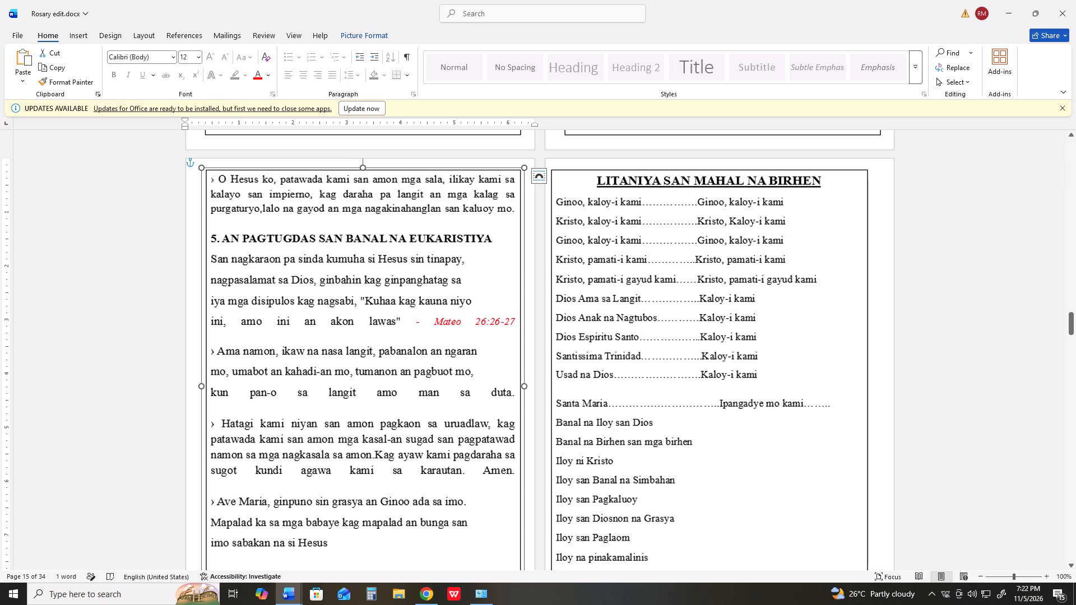
pyautogui.press('Left')
pyautogui.press('Left')
pyautogui.press('Up')
pyautogui.press('Down')
pyautogui.press('Down')
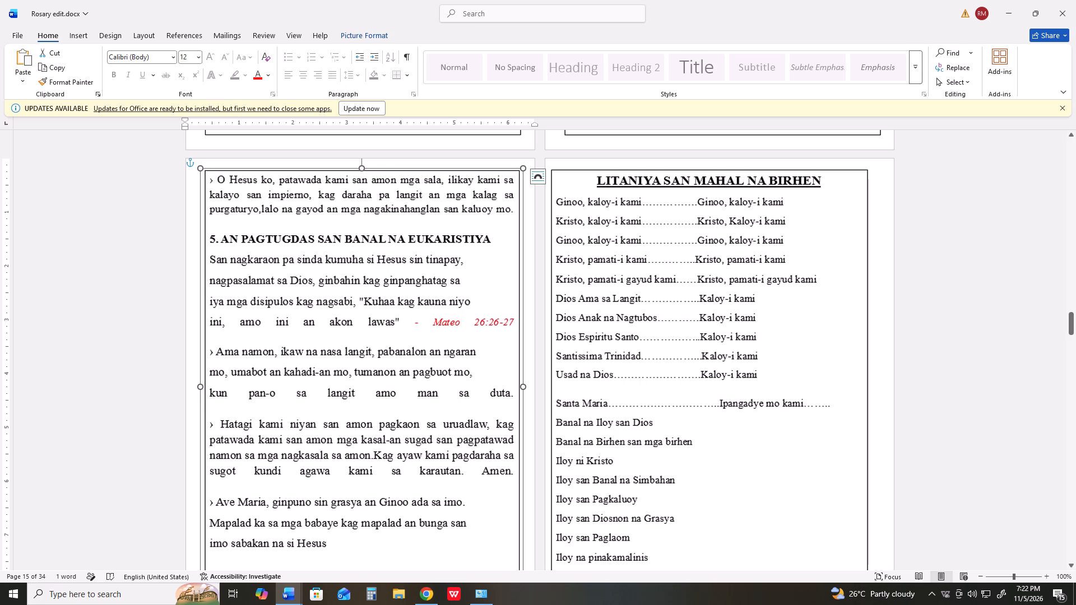
# Check the Page 30 picture's upper and lower edges against the neighbouring frames and nudge it right three times.
pyautogui.scroll(-6, 640, 376)
pyautogui.scroll(4, 640, 376)
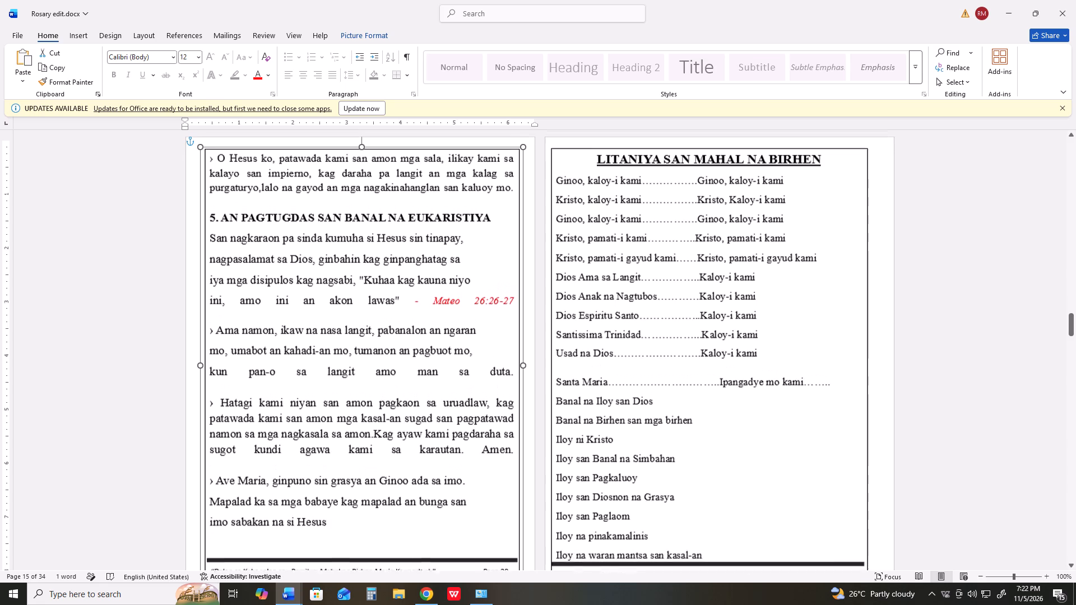
pyautogui.scroll(2, 640, 376)
pyautogui.scroll(-5, 639, 376)
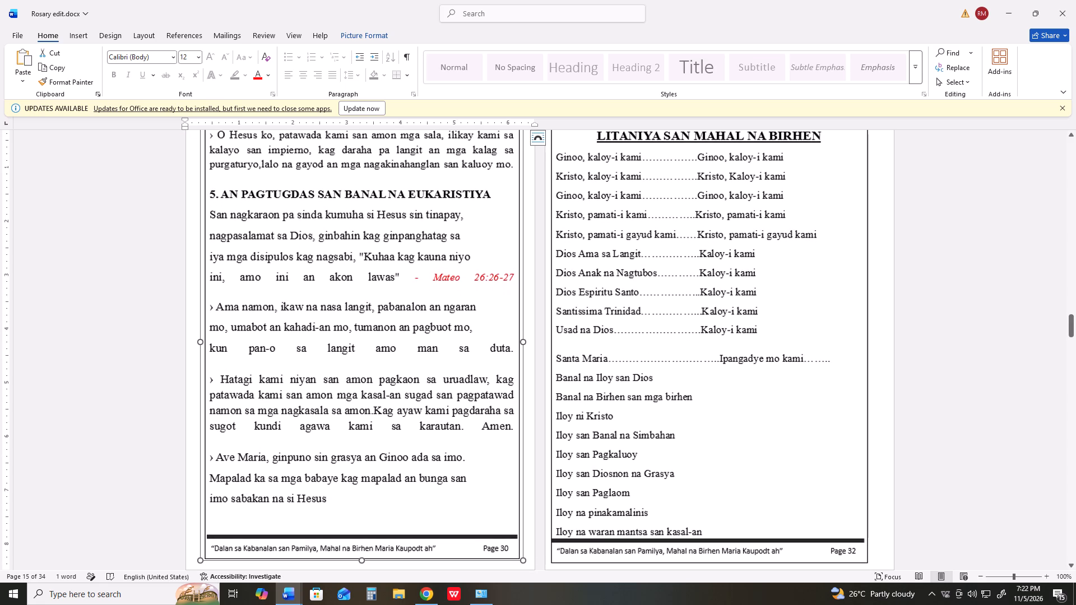
pyautogui.press('Right')
pyautogui.press('Right')
pyautogui.press('Right')
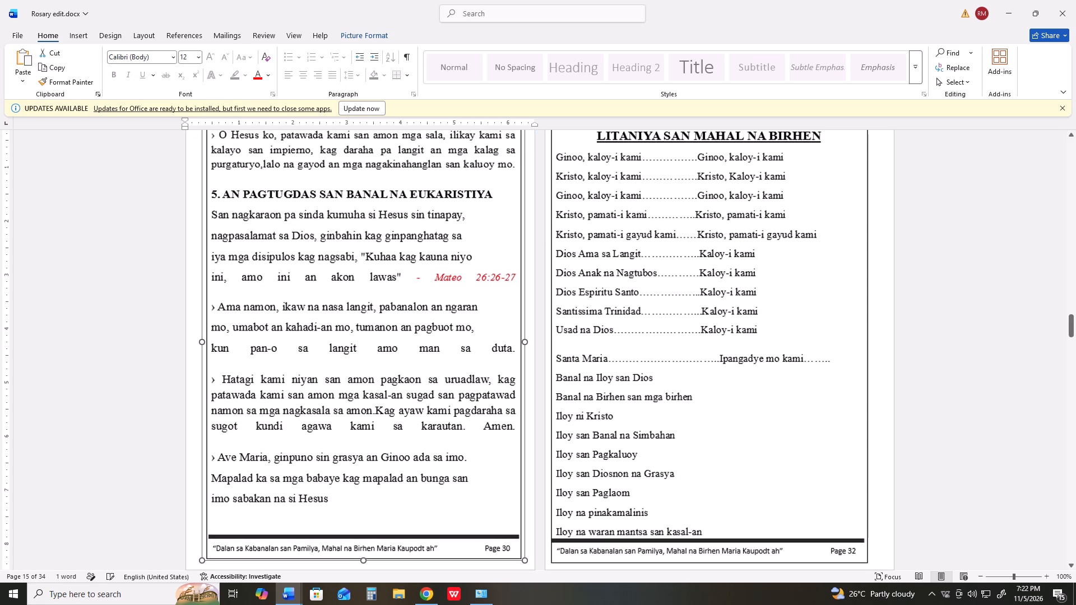
# Move the Litaniya san Mahal na Birhen picture (footer Page 32) right and slightly up, roughly under the Page 28 frame.
pyautogui.scroll(6, 638, 376)
pyautogui.scroll(-5, 639, 374)
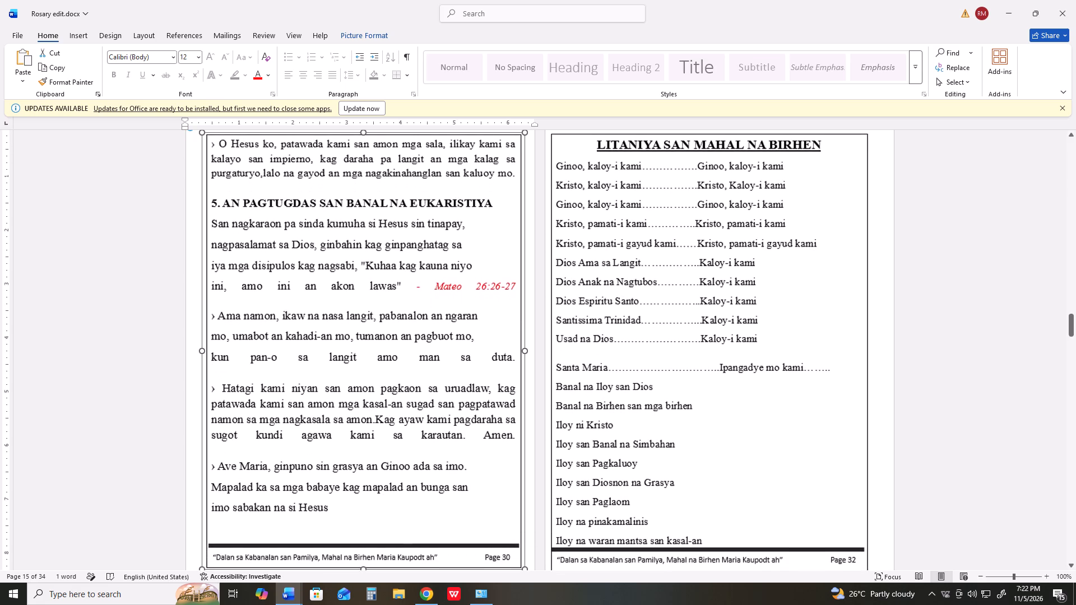
pyautogui.scroll(-2, 639, 374)
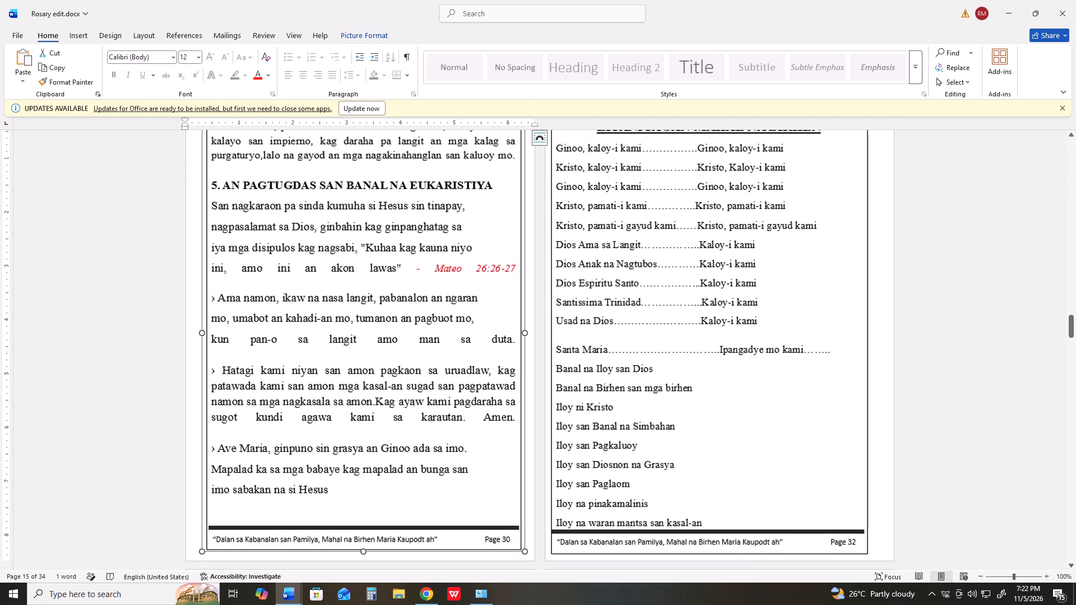
pyautogui.click(676, 384)
pyautogui.scroll(4, 646, 426)
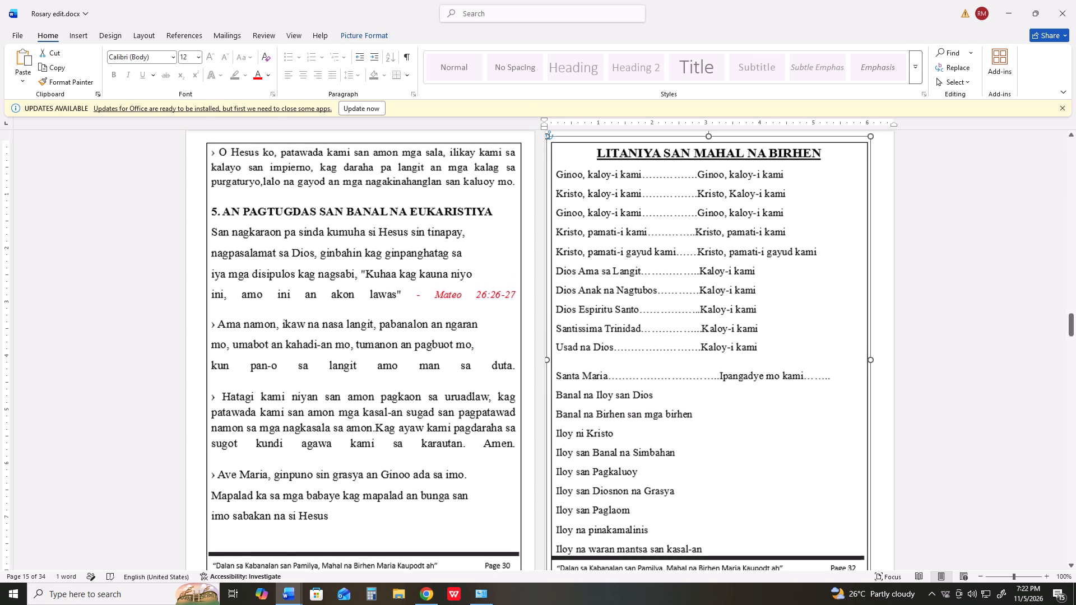
pyautogui.scroll(3, 646, 426)
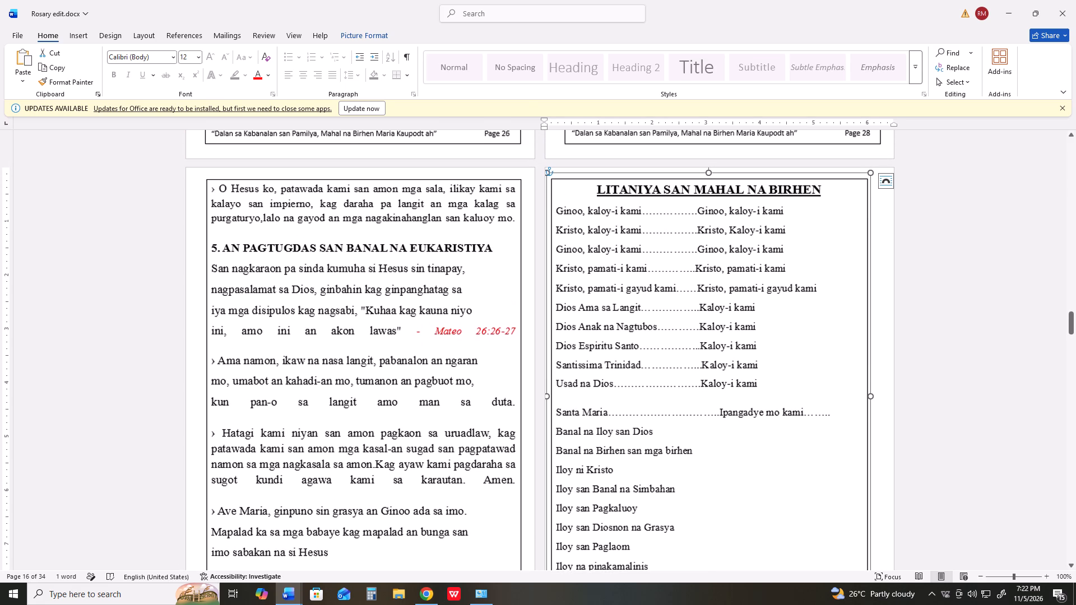
pyautogui.moveTo(656, 422); pyautogui.dragTo(670, 417)
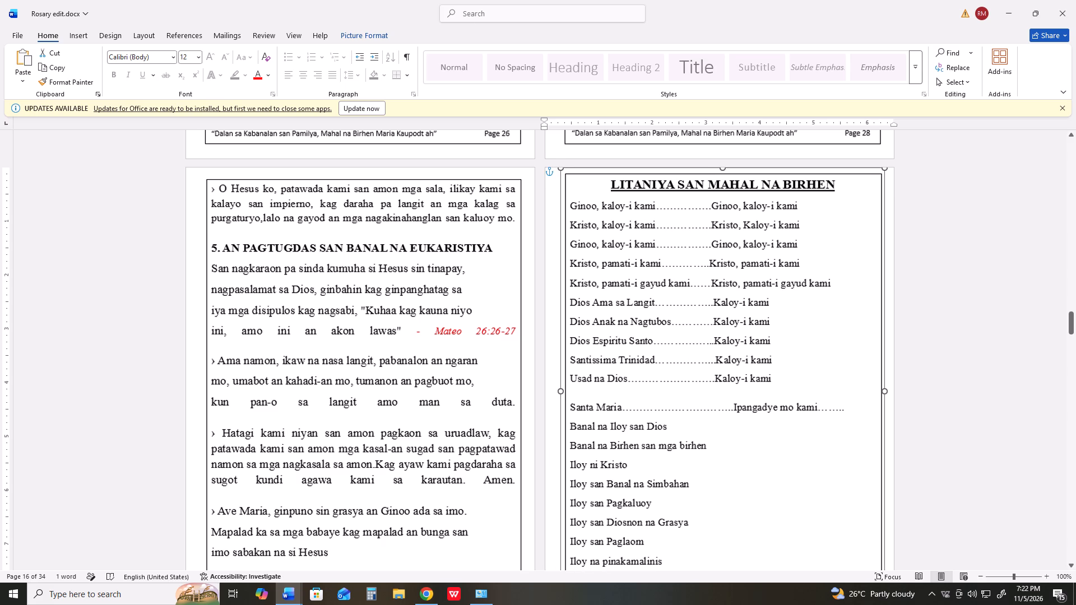
pyautogui.moveTo(670, 417); pyautogui.dragTo(669, 417)
# Shorten the Page 32 picture slightly from its upper edge, toward the top line of the Page 30 frame.
pyautogui.scroll(-7, 670, 415)
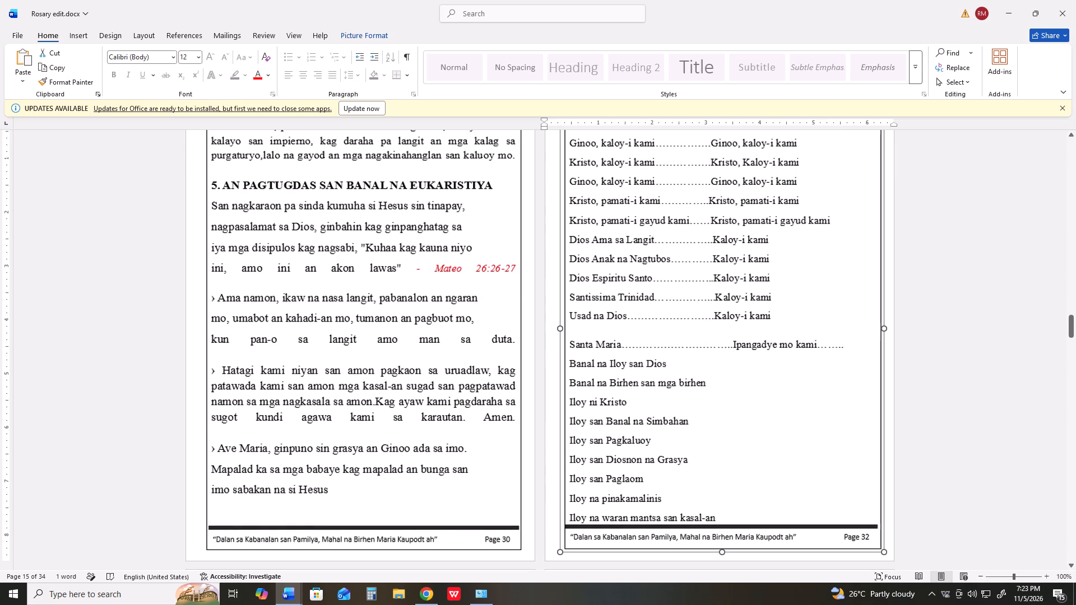
pyautogui.scroll(4, 670, 414)
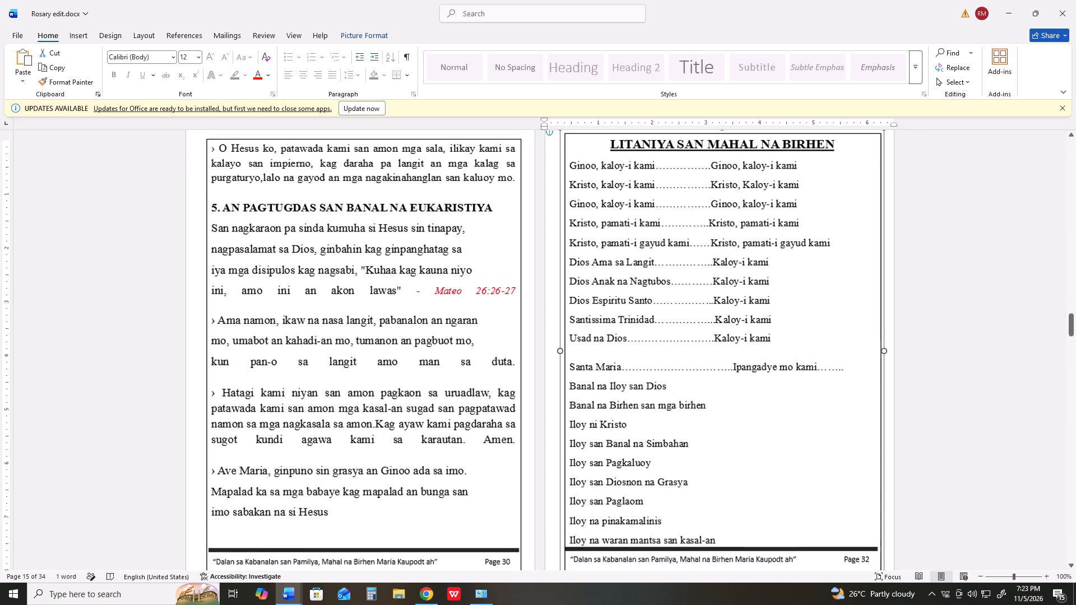
pyautogui.scroll(3, 670, 414)
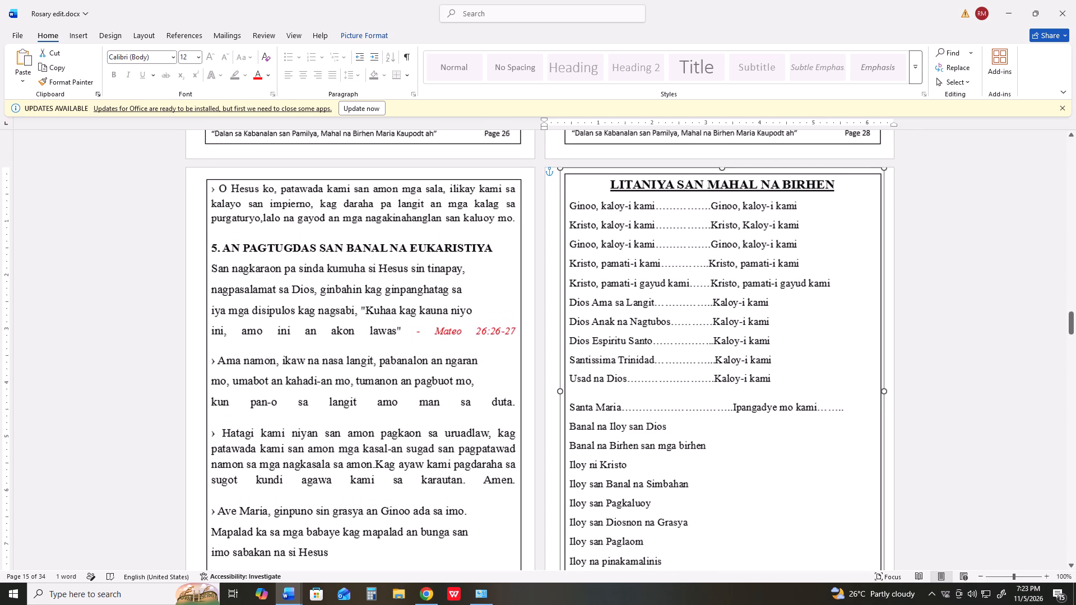
pyautogui.scroll(-6, 669, 414)
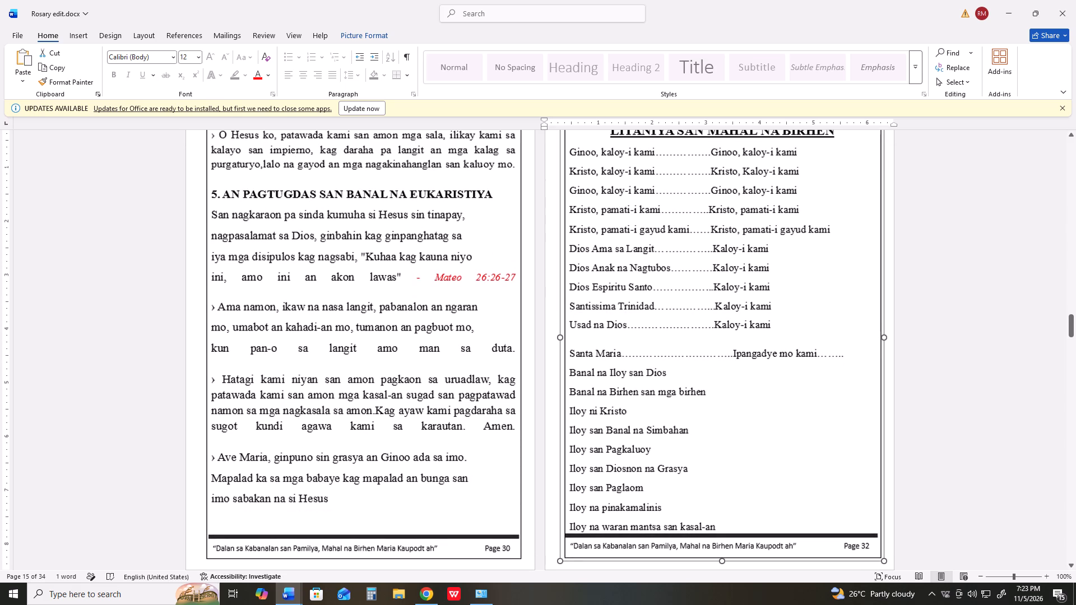
pyautogui.scroll(3, 698, 333)
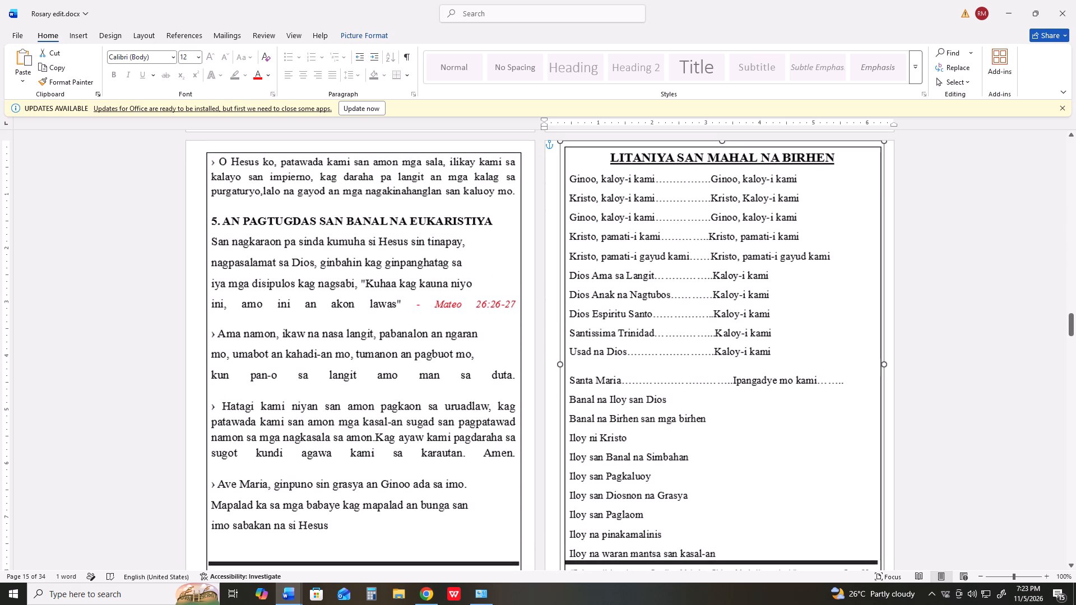
pyautogui.click(723, 143)
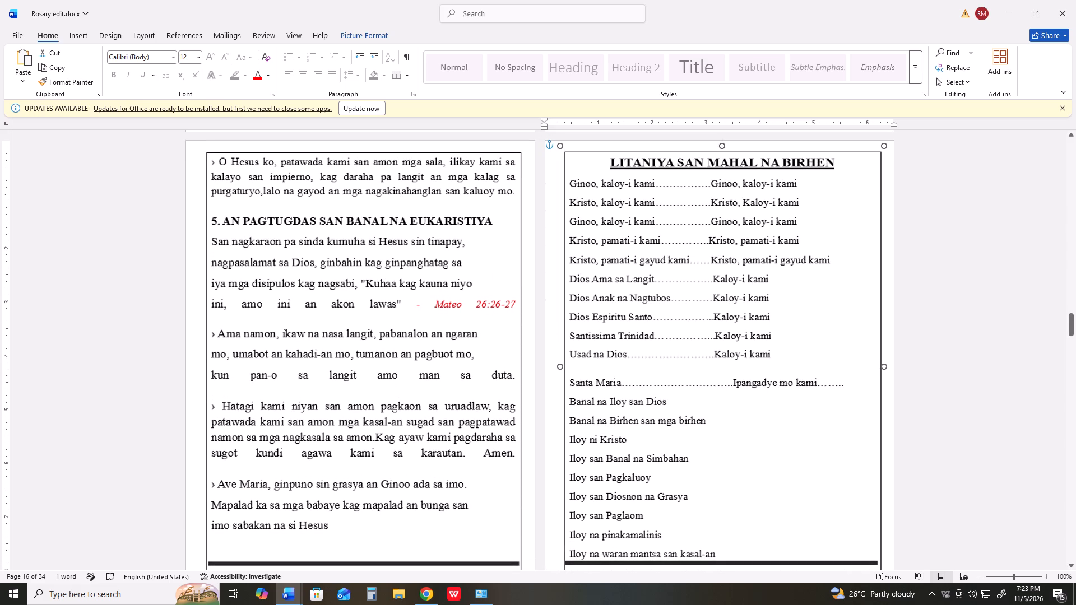
# Compare the lower and upper edges of the Page 30 and Page 32 frames with their page edges, using the vertical ruler guide.
pyautogui.scroll(-5, 702, 263)
pyautogui.scroll(-2, 708, 498)
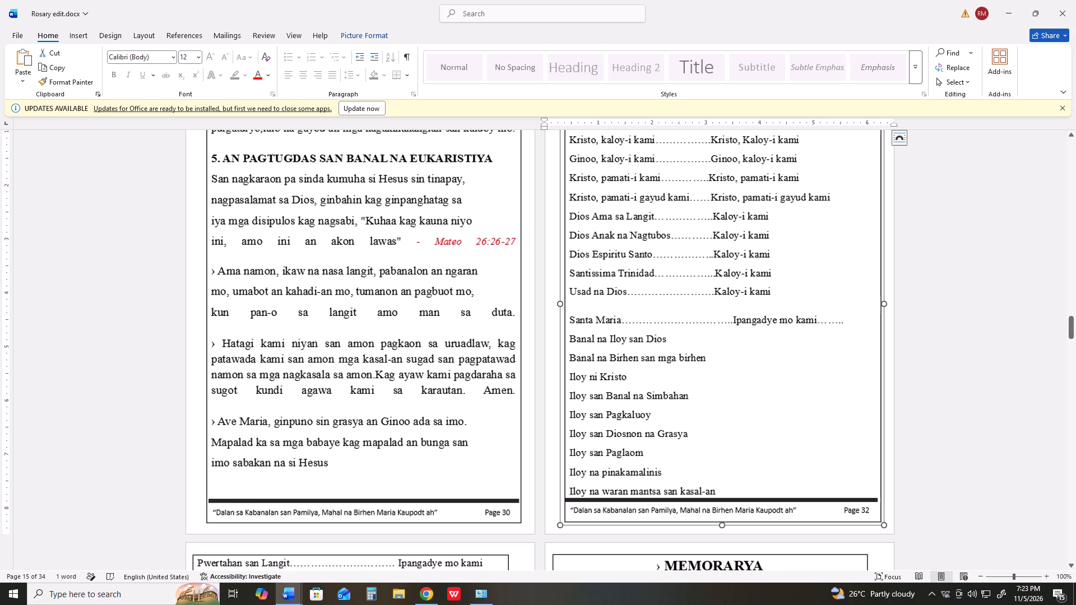
pyautogui.click(7, 533)
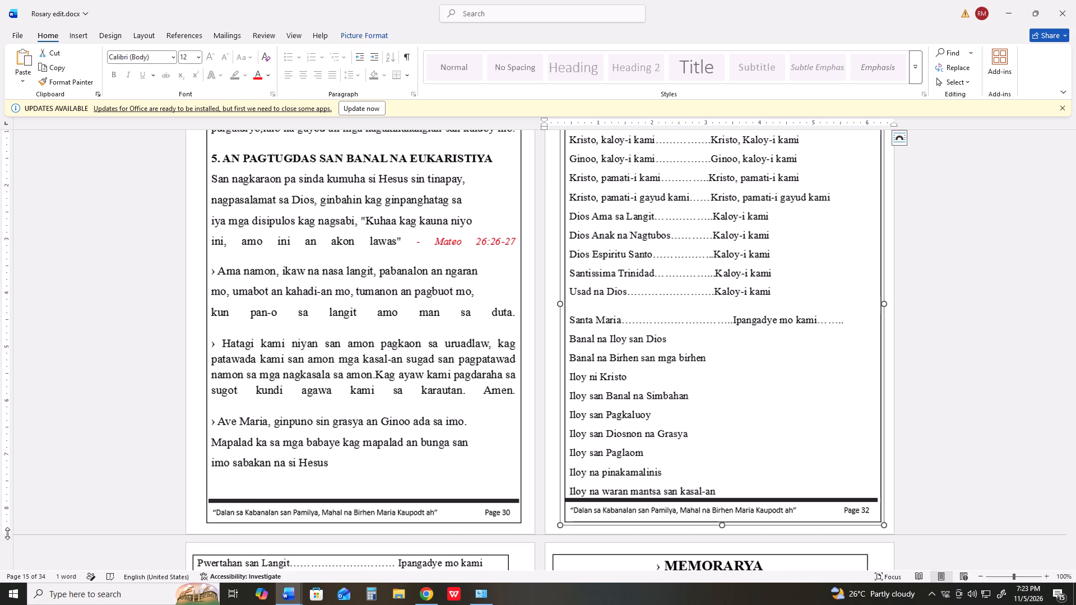
pyautogui.scroll(7, 40, 214)
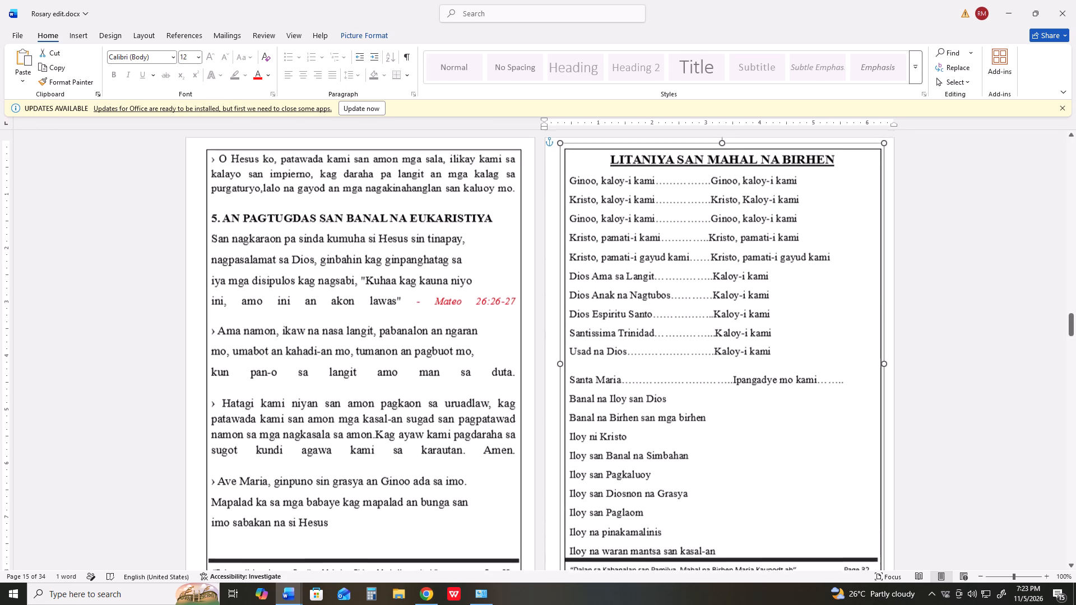
pyautogui.scroll(1, 42, 207)
pyautogui.click(3, 150)
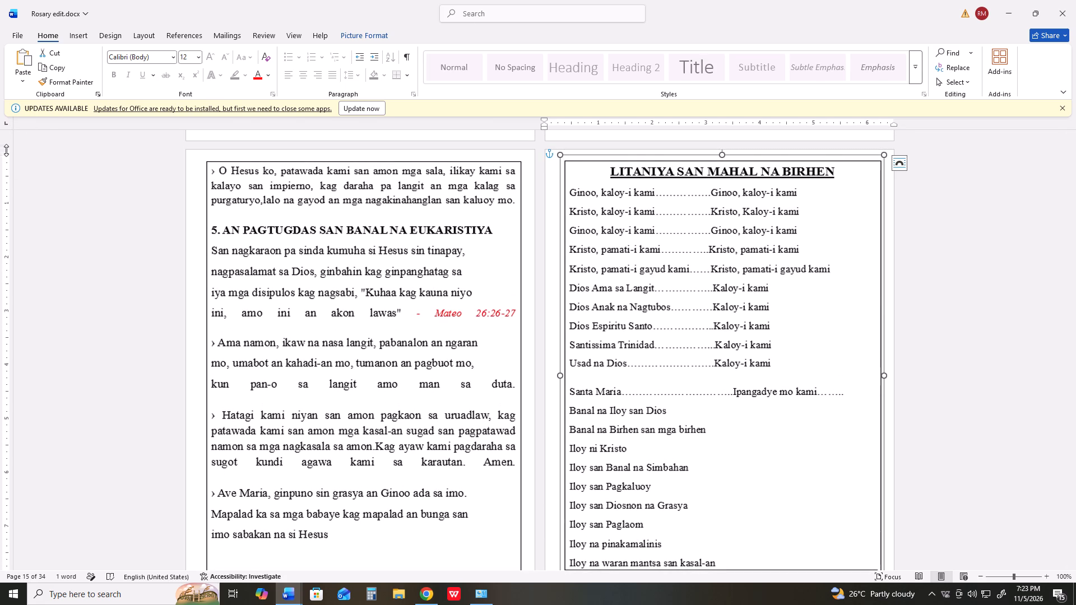
# Move the Pwertahan san Langit picture (footer Page 34) right, roughly under the Page 30 frame, and nudge it right once.
pyautogui.scroll(-20, 181, 312)
pyautogui.scroll(-8, 181, 312)
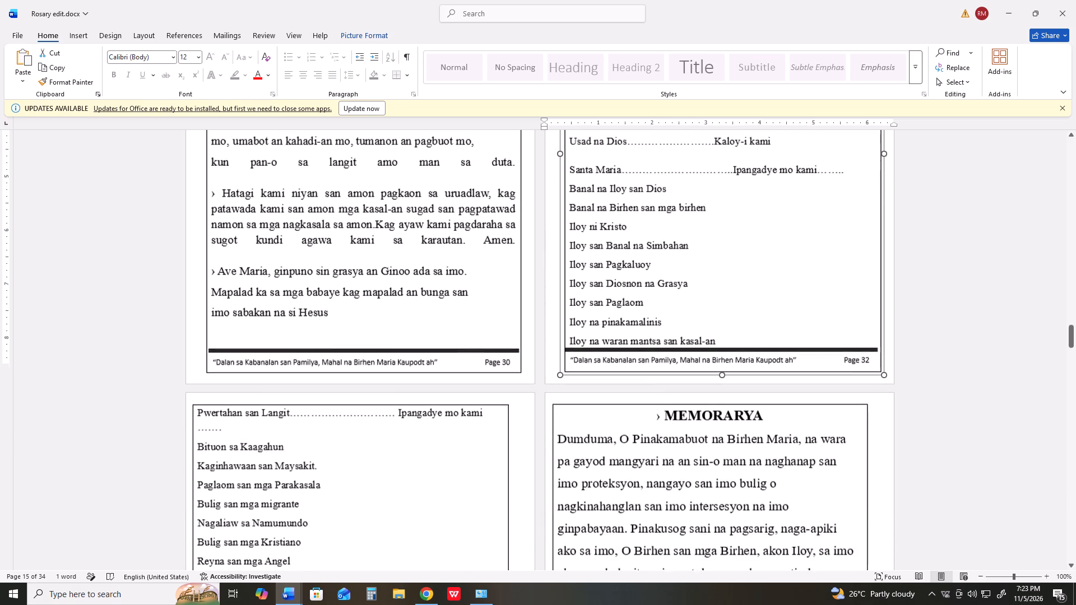
pyautogui.scroll(-18, 526, 351)
pyautogui.scroll(-3, 523, 350)
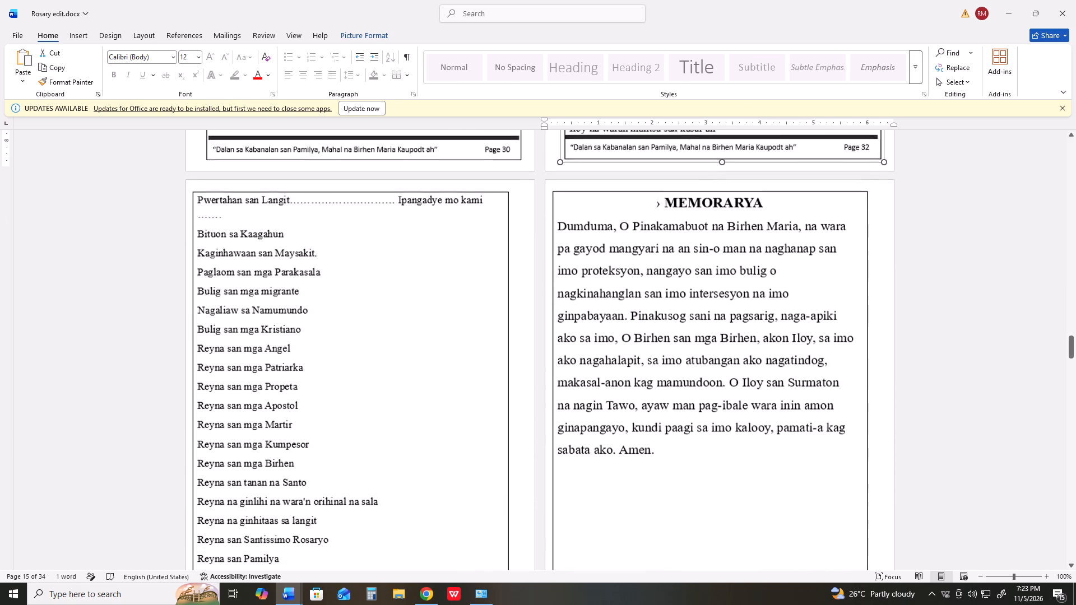
pyautogui.scroll(-3, 517, 351)
pyautogui.scroll(2, 435, 364)
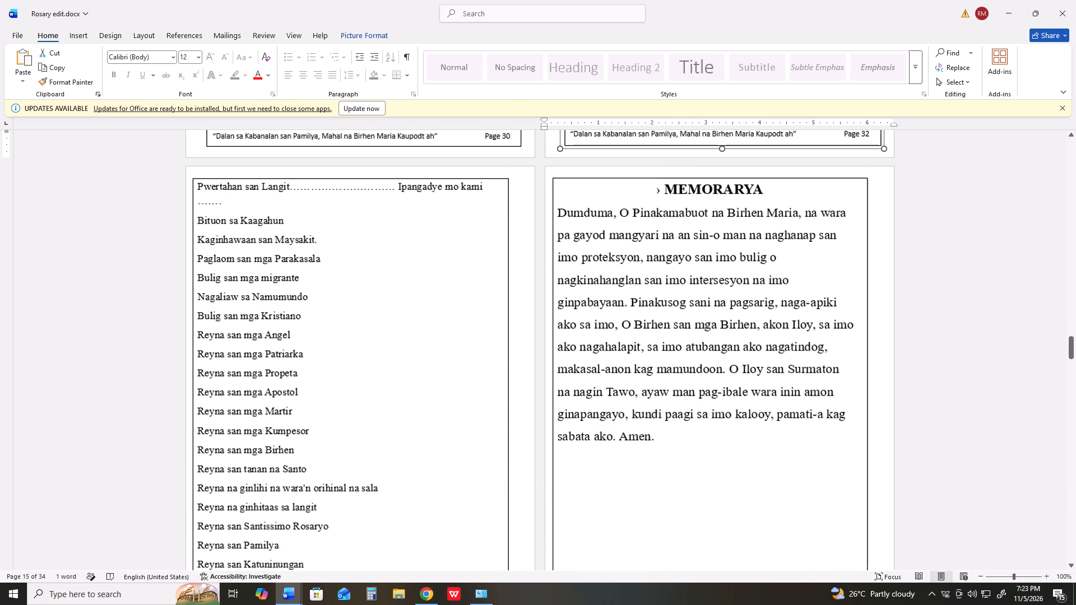
pyautogui.moveTo(349, 353); pyautogui.dragTo(361, 353)
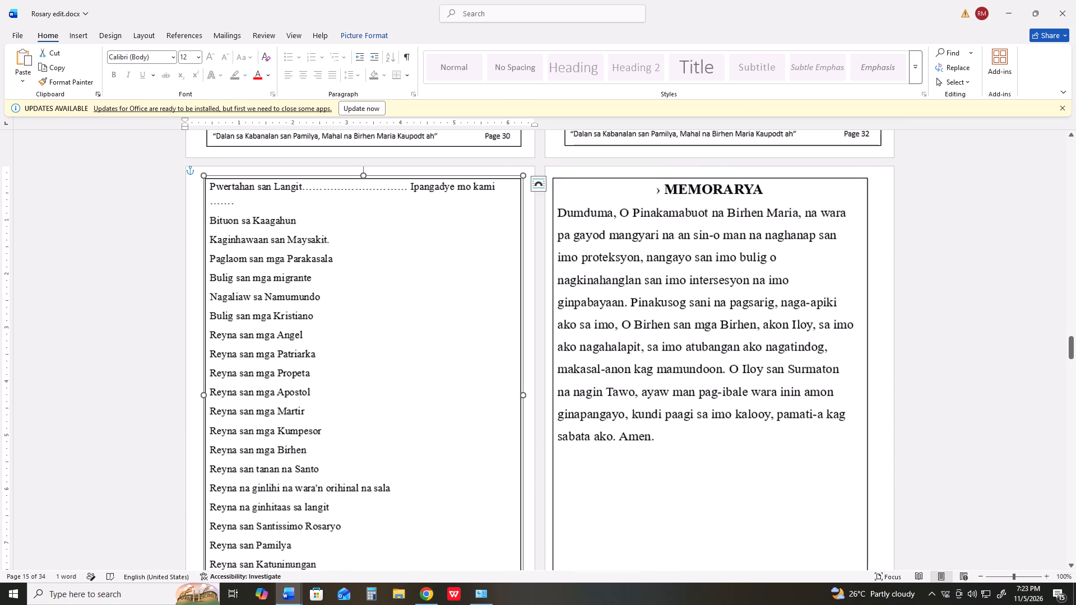
pyautogui.scroll(-6, 361, 350)
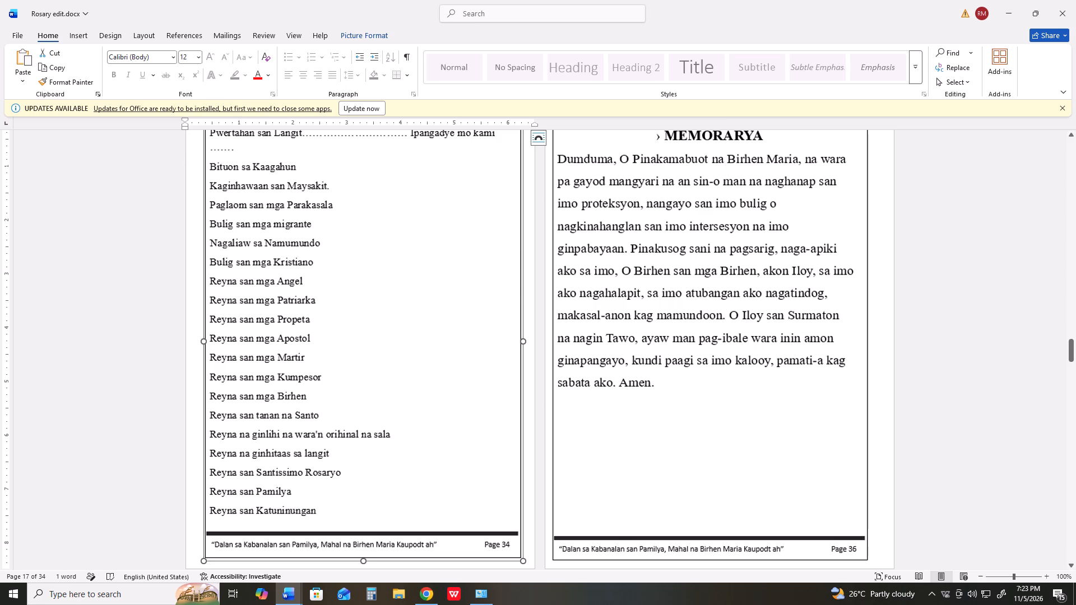
pyautogui.press('Right')
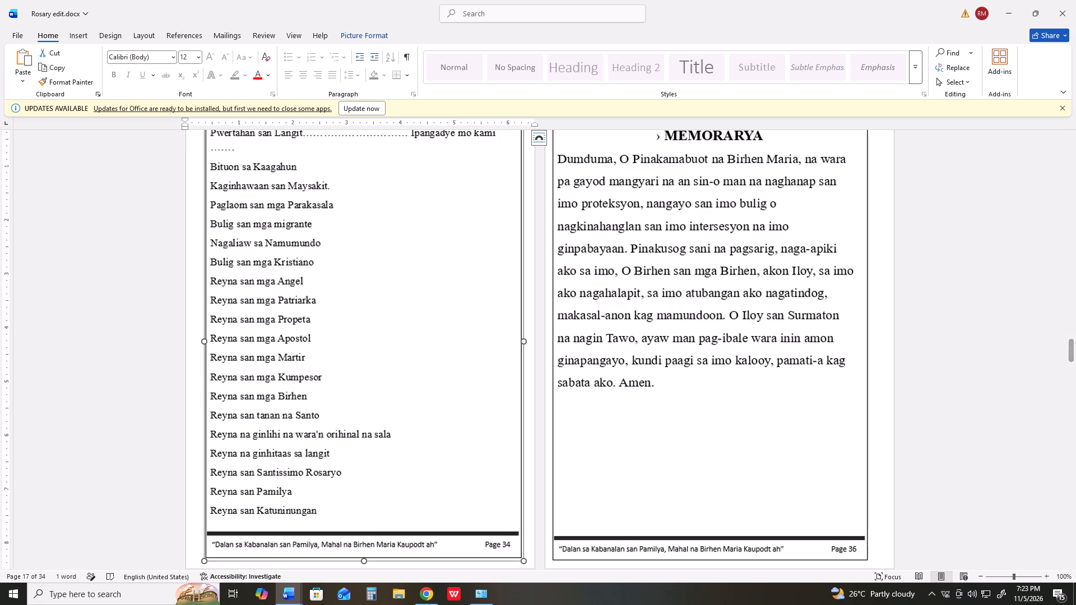
# Move the Memorarya picture (footer Page 36) right and slightly up, roughly under the Page 32 frame.
pyautogui.scroll(-4, 363, 356)
pyautogui.scroll(3, 363, 356)
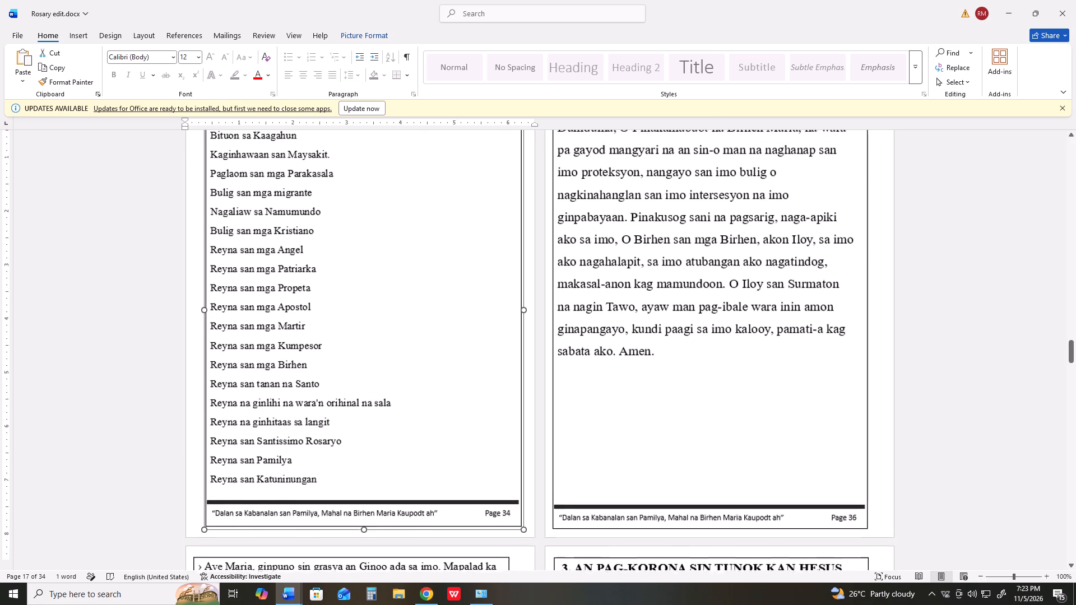
pyautogui.scroll(6, 364, 355)
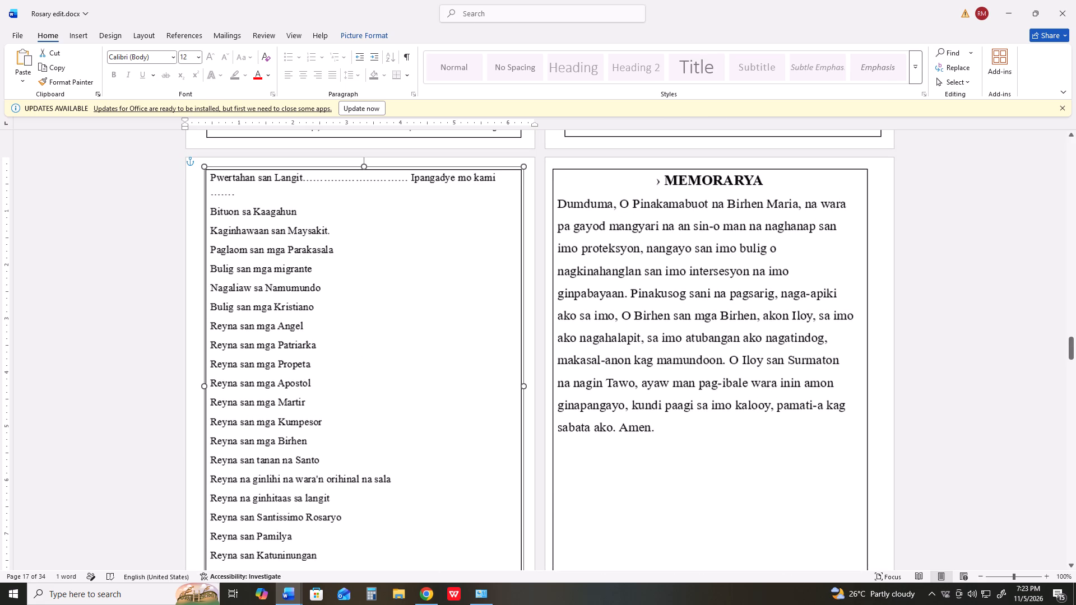
pyautogui.scroll(-7, 393, 329)
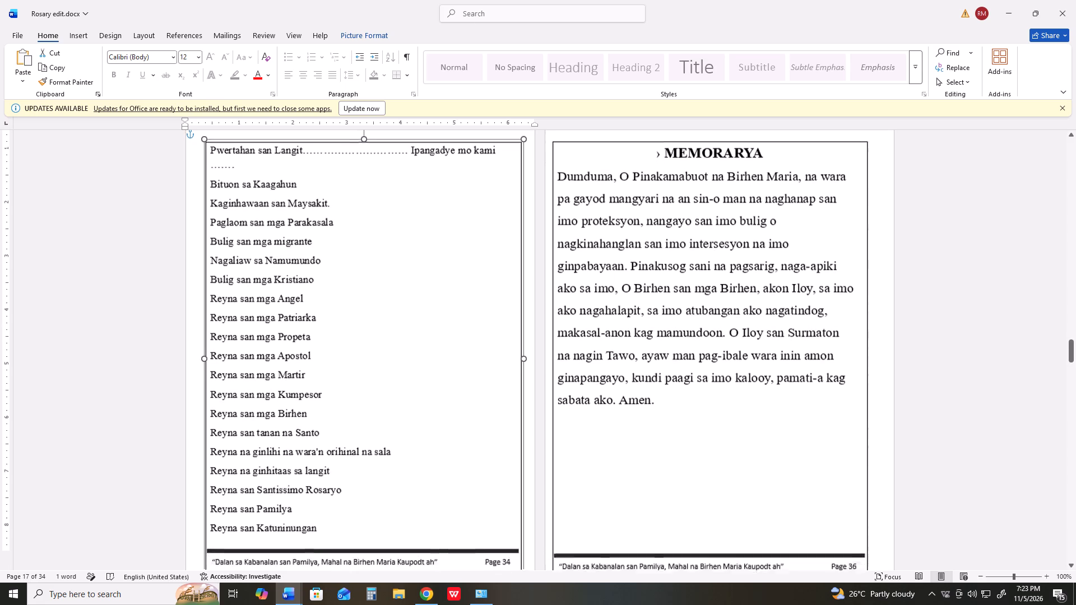
pyautogui.click(627, 336)
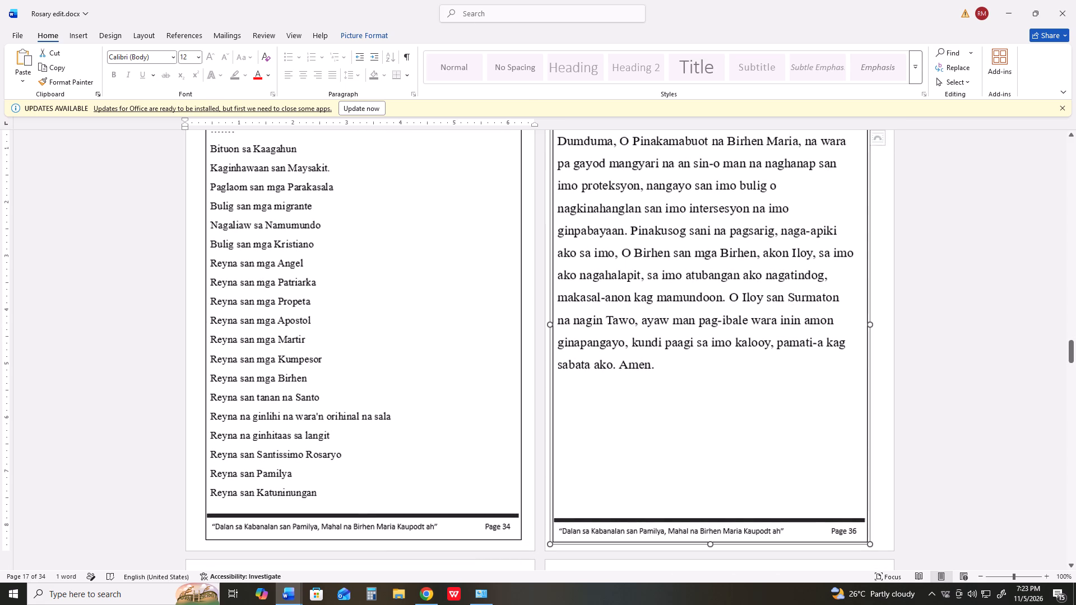
pyautogui.scroll(3, 686, 407)
pyautogui.moveTo(709, 368); pyautogui.dragTo(720, 365)
# Nudge the Page 36 picture right by a net three steps, toward the Page 32 frame's alignment.
pyautogui.click(352, 331)
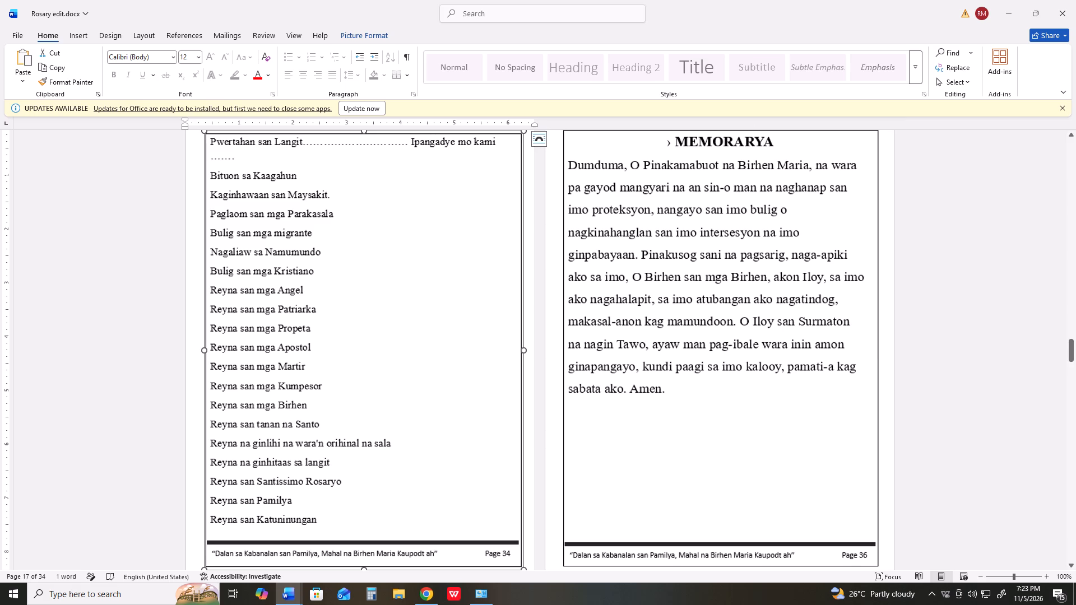
pyautogui.scroll(-1, 372, 336)
pyautogui.click(726, 362)
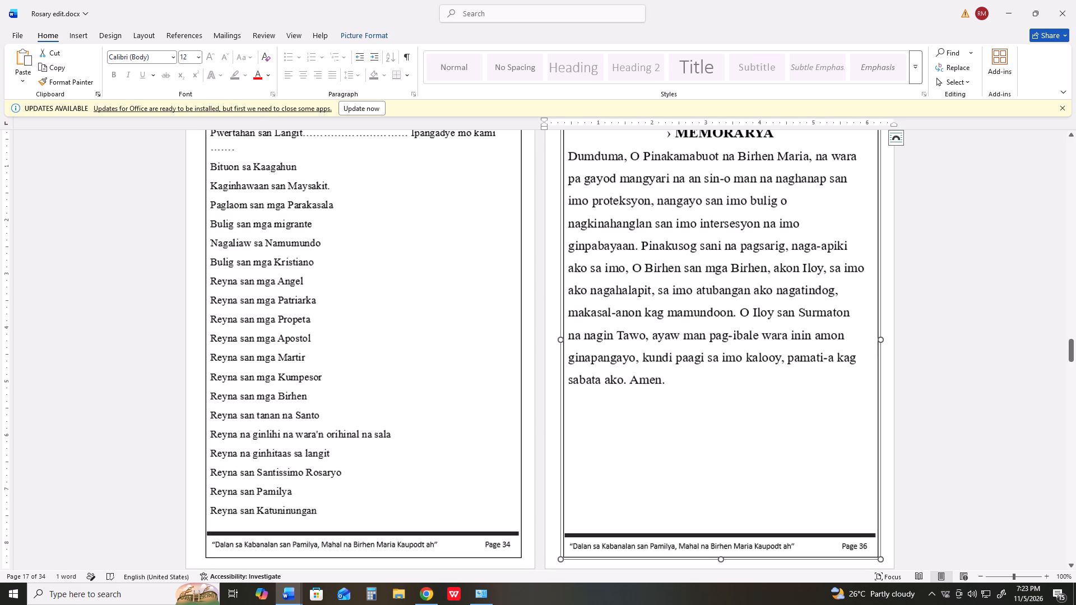
pyautogui.press('Right')
pyautogui.press('Right')
pyautogui.press('Right')
pyautogui.press('Right')
pyautogui.press('Right')
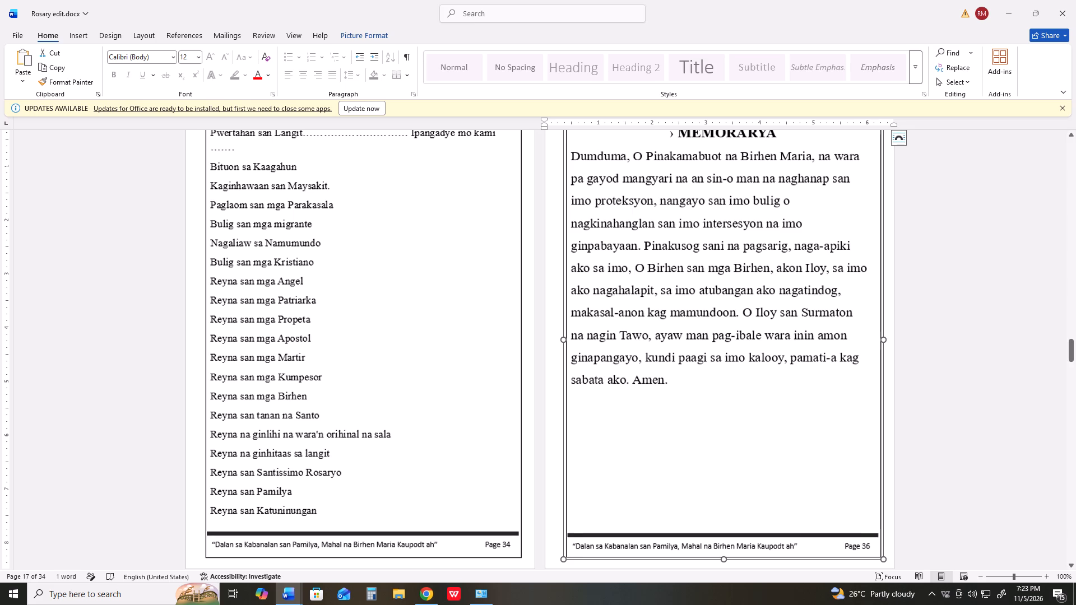
pyautogui.press('Left')
pyautogui.press('Left')
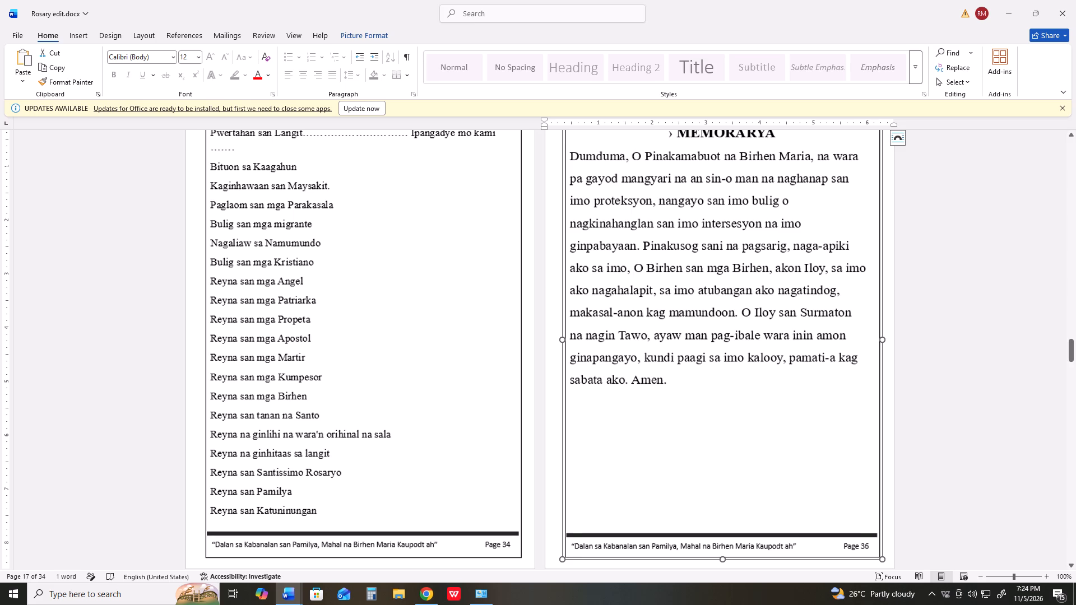
# Compare the side edges of the Page 34 and Page 36 frames with the Page 30 and Page 32 frames above them.
pyautogui.scroll(6, 735, 363)
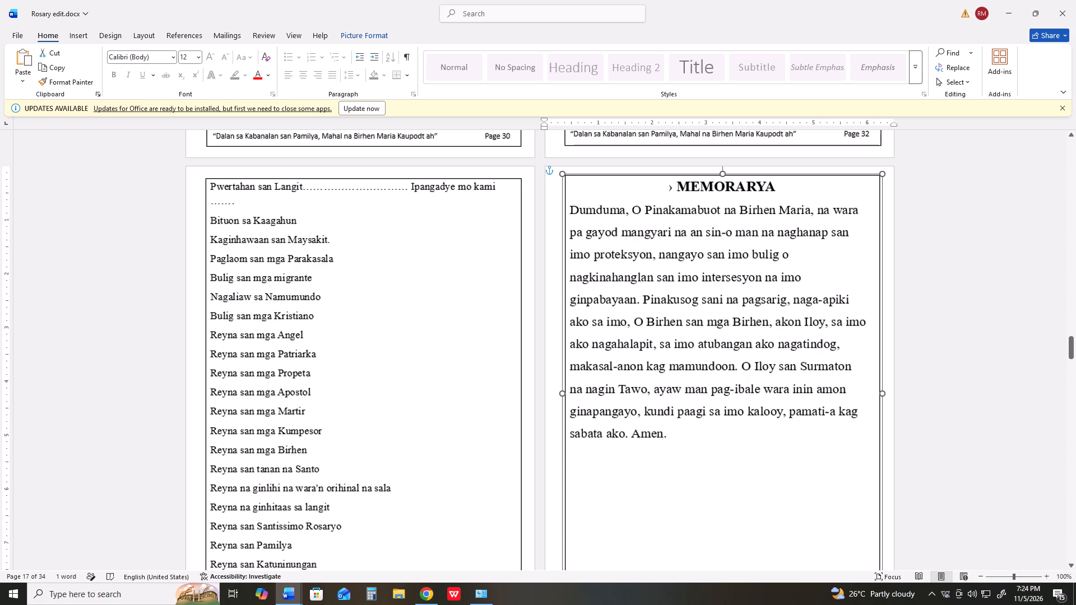
pyautogui.scroll(3, 735, 363)
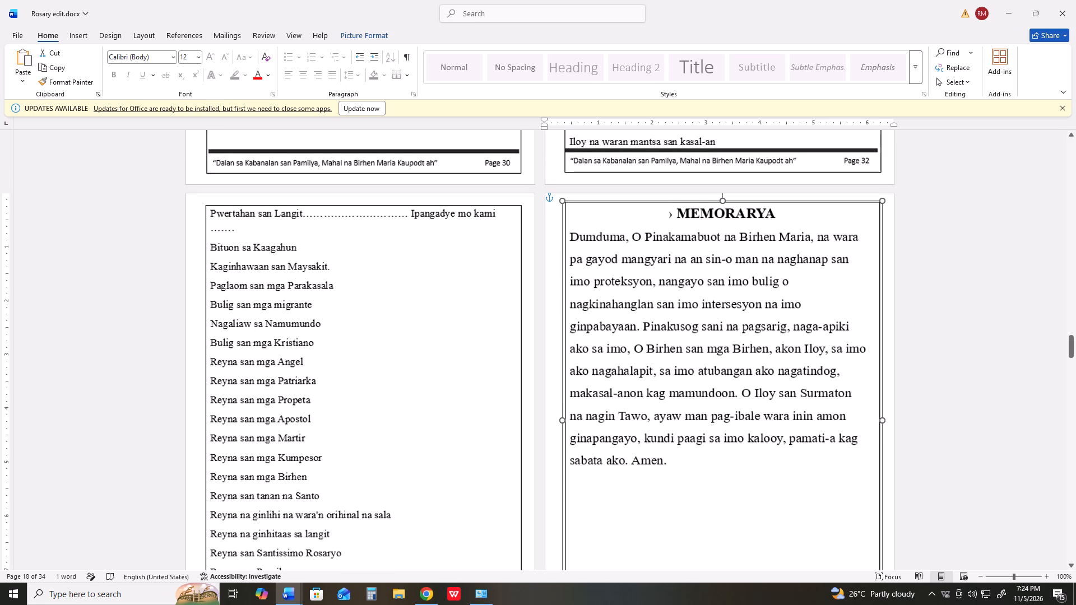
pyautogui.scroll(2, 735, 363)
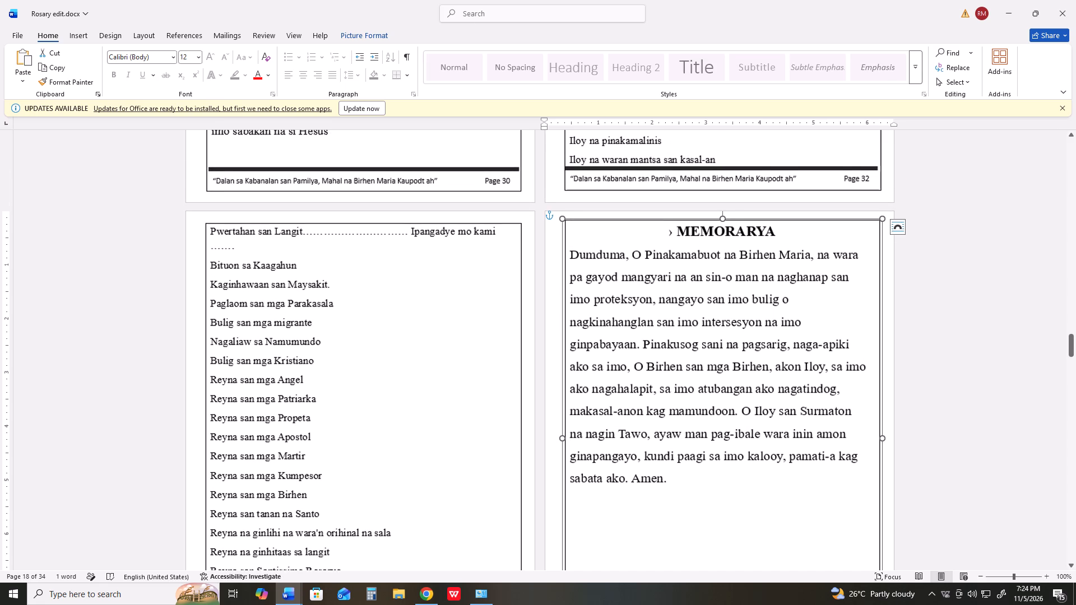
pyautogui.scroll(-1, 735, 363)
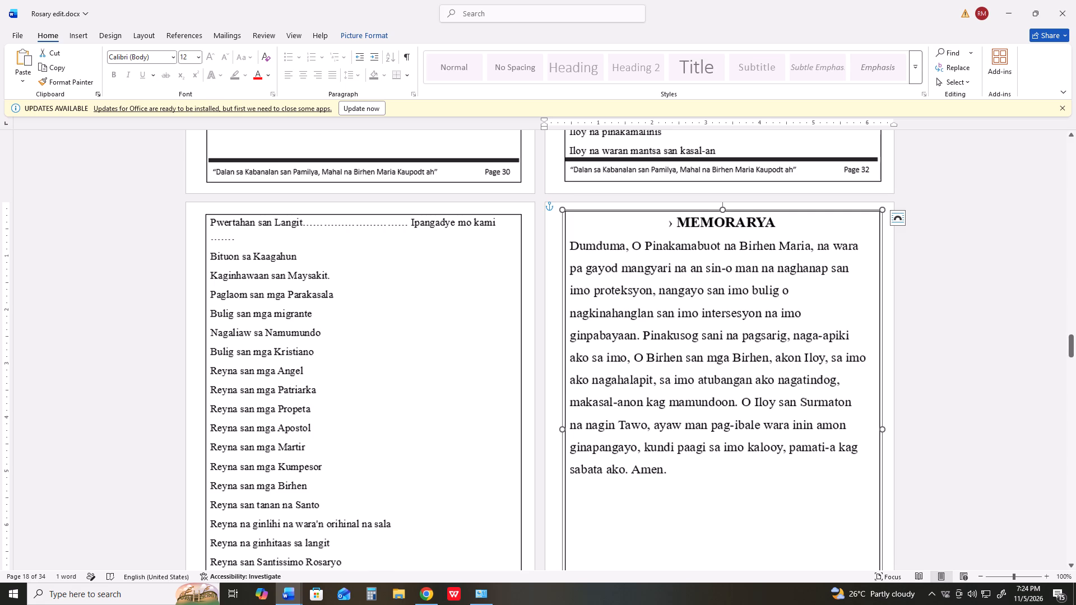
pyautogui.click(656, 167)
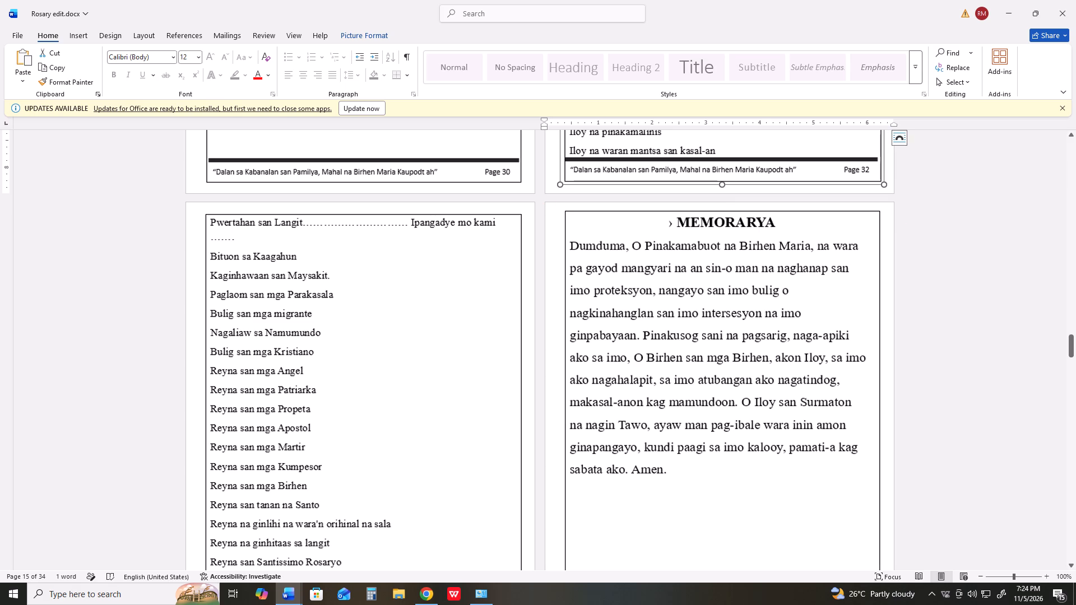
pyautogui.scroll(2, 803, 356)
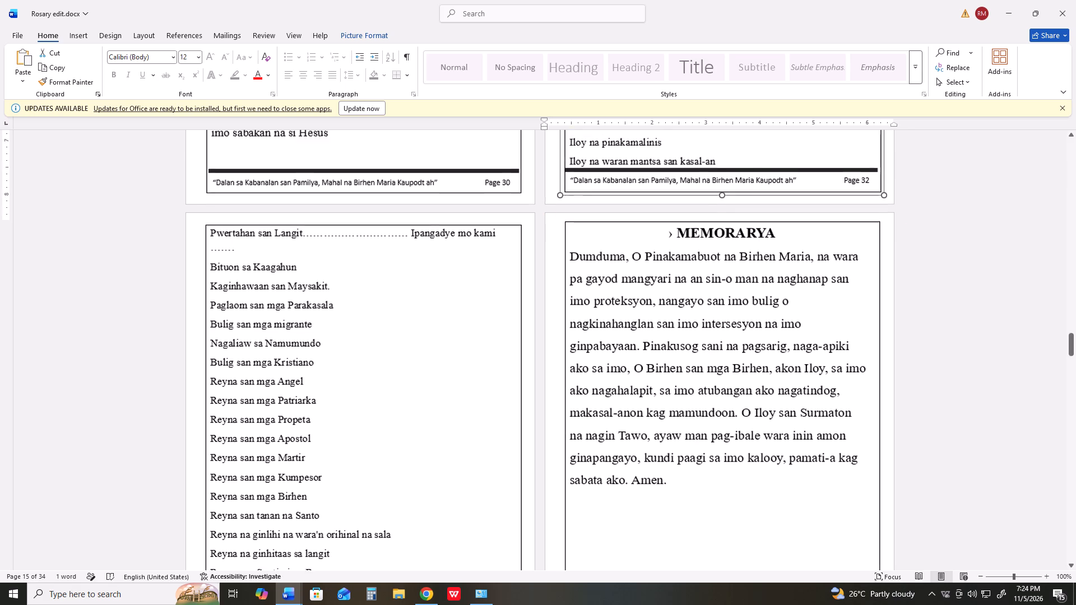
pyautogui.scroll(6, 802, 351)
pyautogui.scroll(15, 800, 347)
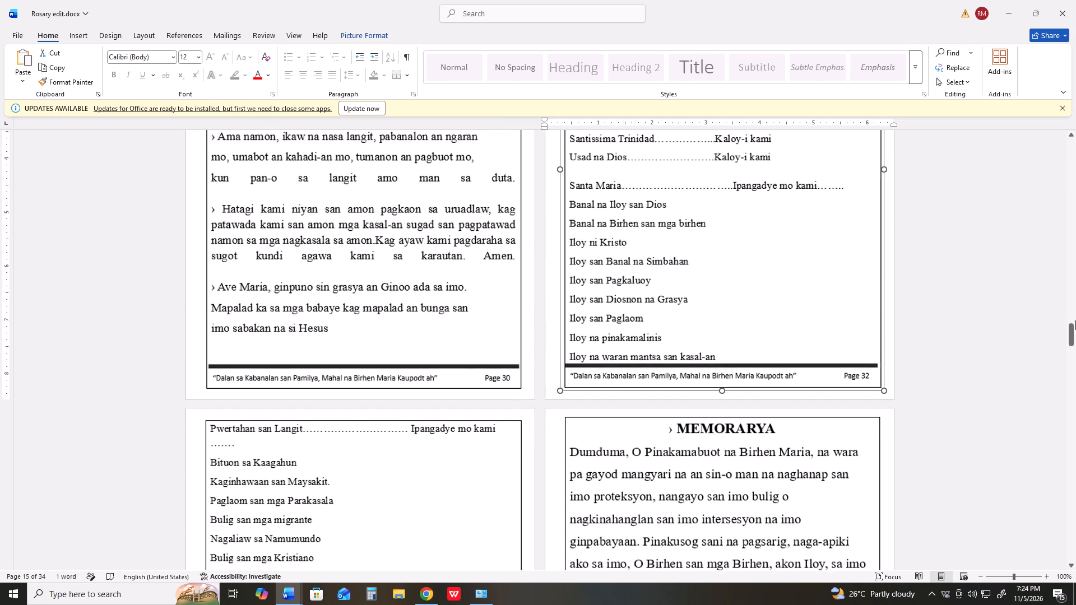
# Narrow the Immaculate Mother picture (footer Page 2) slightly by pulling in its right edge and then its left edge.
pyautogui.moveTo(1072, 329); pyautogui.dragTo(1075, 128)
pyautogui.click(1069, 146)
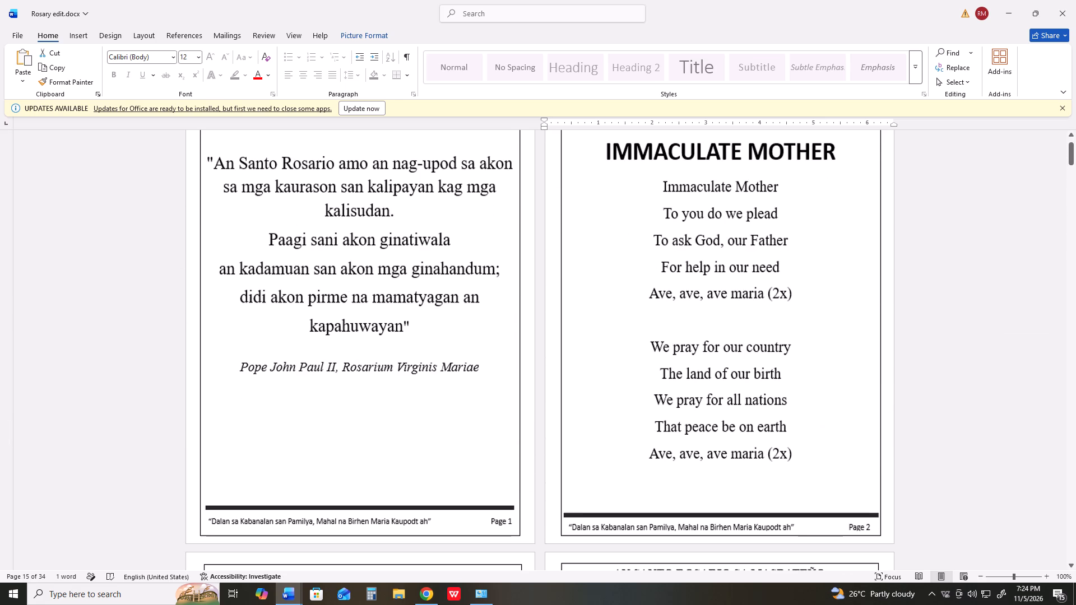
pyautogui.click(880, 194)
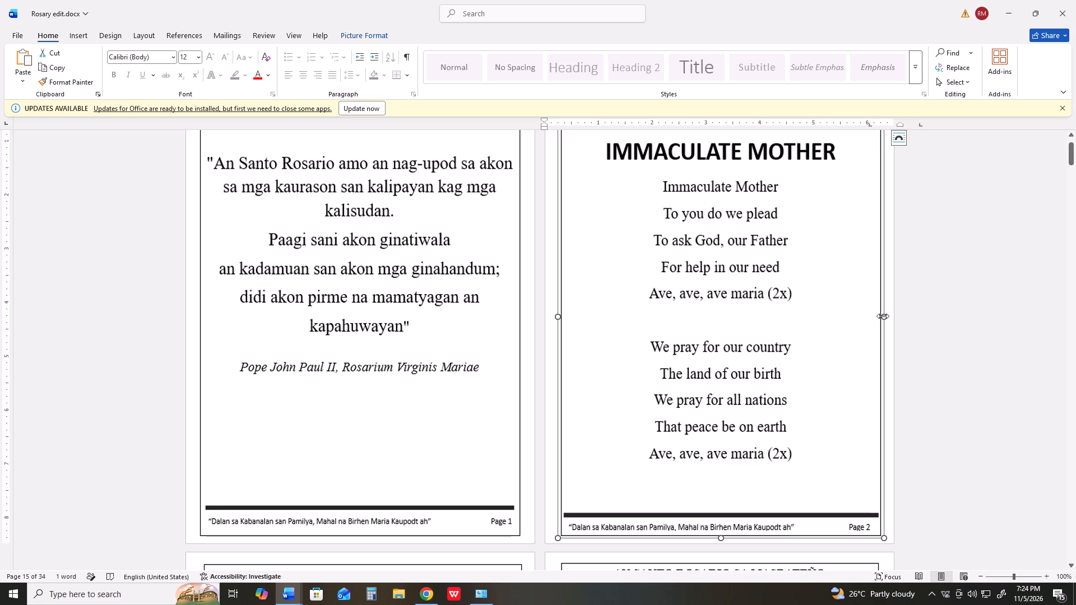
pyautogui.moveTo(883, 316); pyautogui.dragTo(877, 317)
pyautogui.scroll(-3, 734, 292)
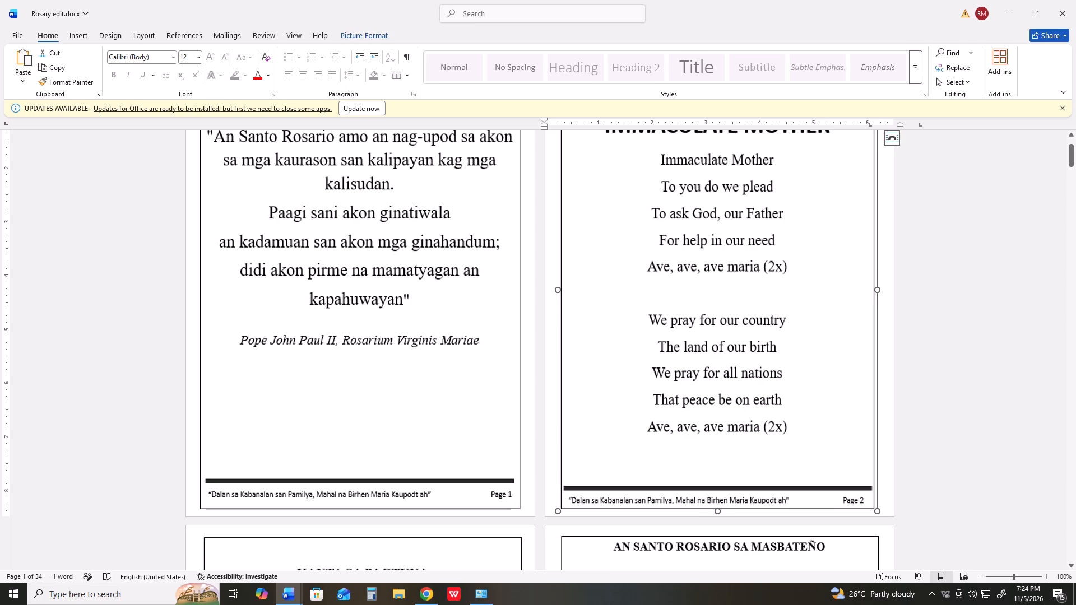
pyautogui.click(559, 290)
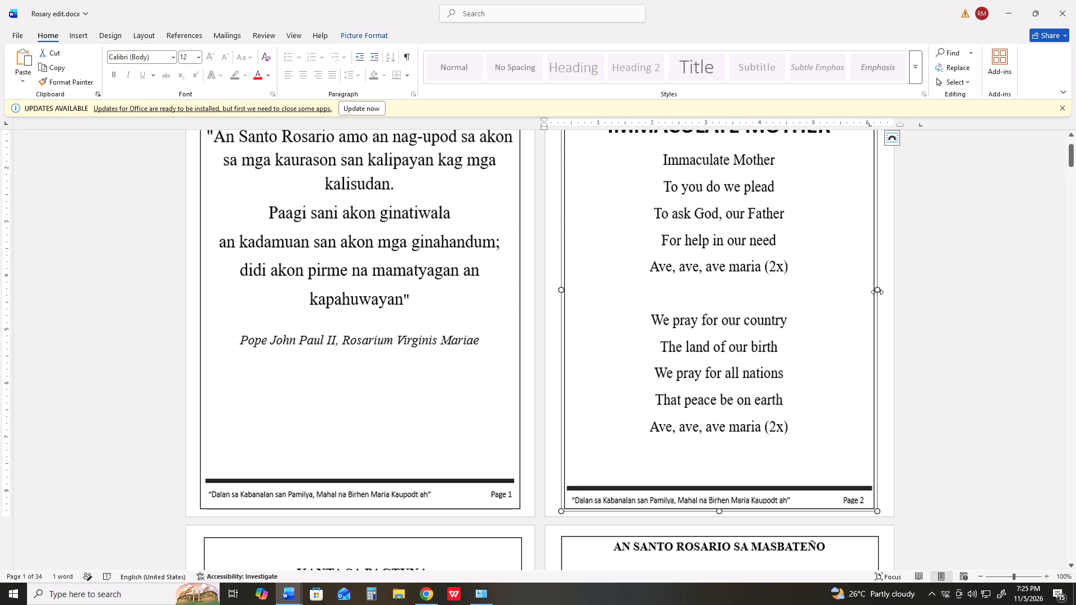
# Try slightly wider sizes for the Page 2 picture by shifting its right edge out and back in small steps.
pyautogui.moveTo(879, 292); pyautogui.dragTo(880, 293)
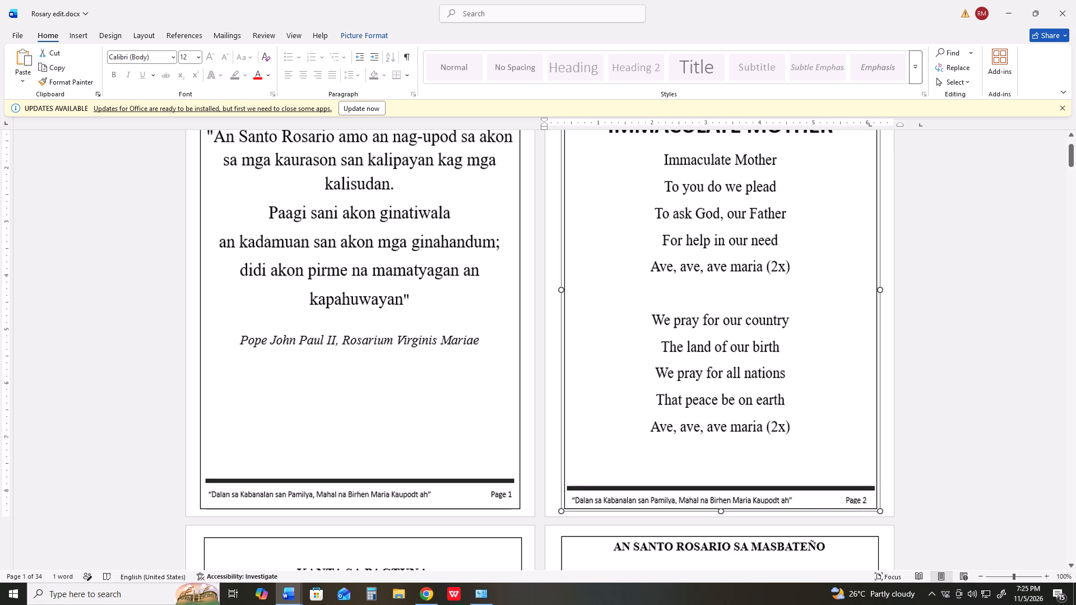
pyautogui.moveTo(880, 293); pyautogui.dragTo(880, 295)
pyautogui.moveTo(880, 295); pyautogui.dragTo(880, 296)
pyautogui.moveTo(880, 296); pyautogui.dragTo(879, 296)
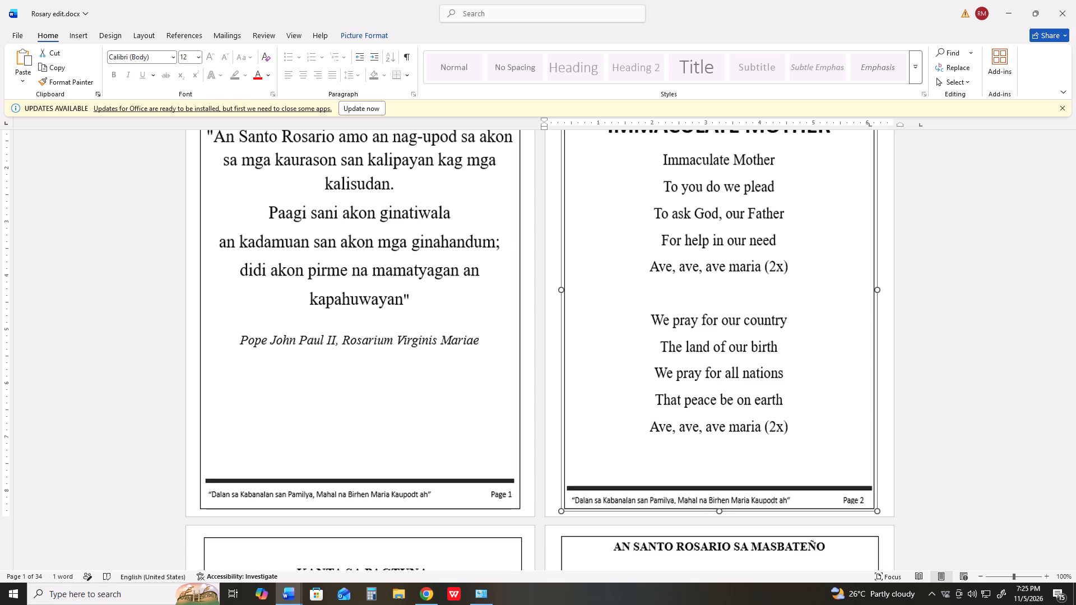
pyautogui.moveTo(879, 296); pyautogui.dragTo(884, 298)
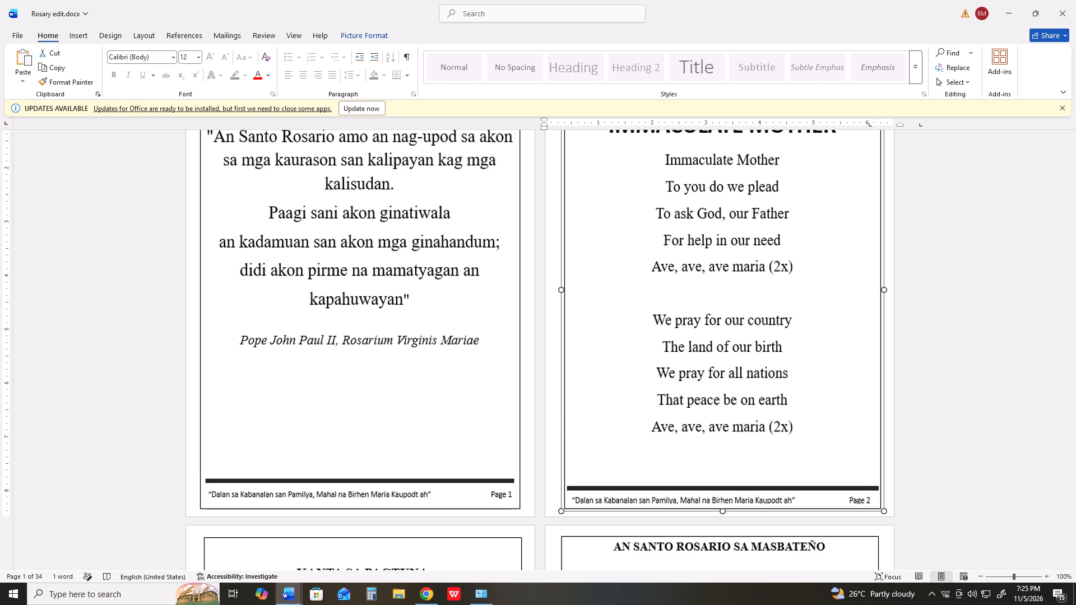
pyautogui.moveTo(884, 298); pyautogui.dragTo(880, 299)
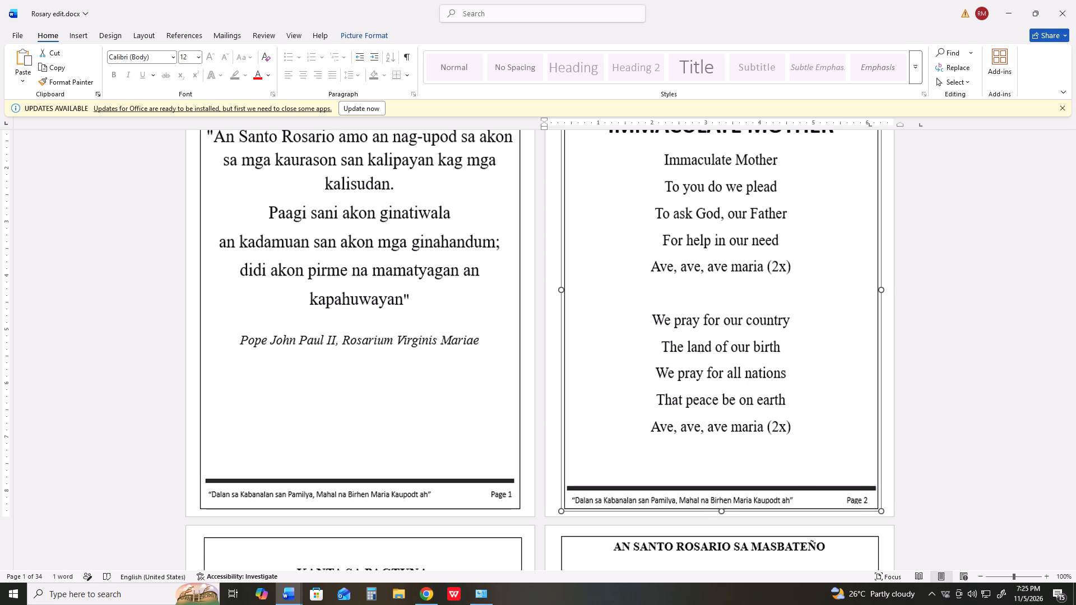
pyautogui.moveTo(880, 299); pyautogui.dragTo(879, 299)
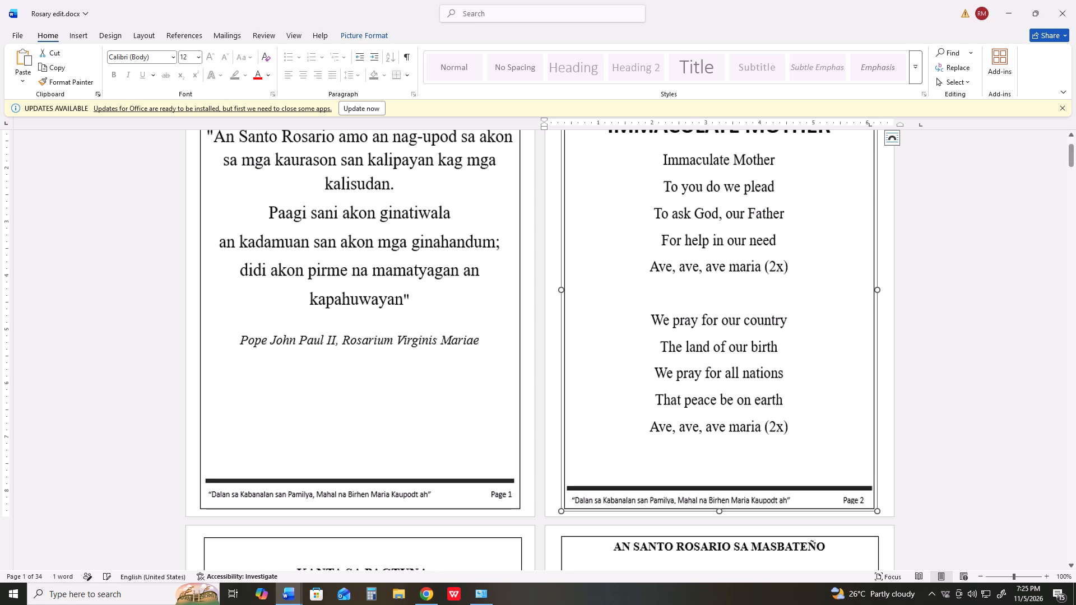
# Narrow the An Santo Rosario quotation picture (footer Page 1) slightly by pulling in its right and left edges.
pyautogui.scroll(4, 541, 324)
pyautogui.click(448, 318)
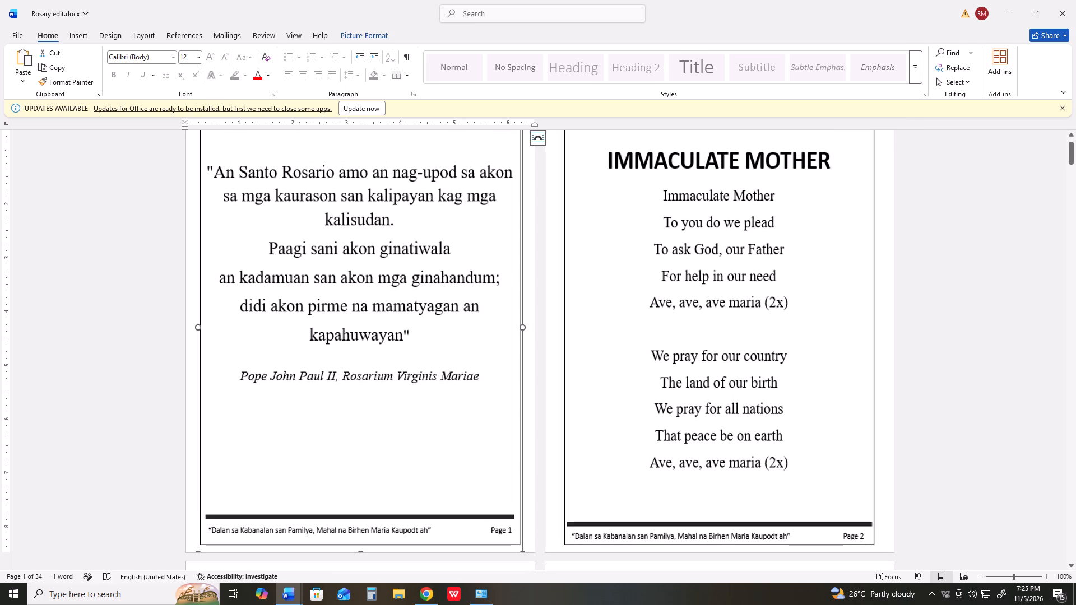
pyautogui.moveTo(523, 329); pyautogui.dragTo(521, 328)
pyautogui.moveTo(521, 328); pyautogui.dragTo(518, 328)
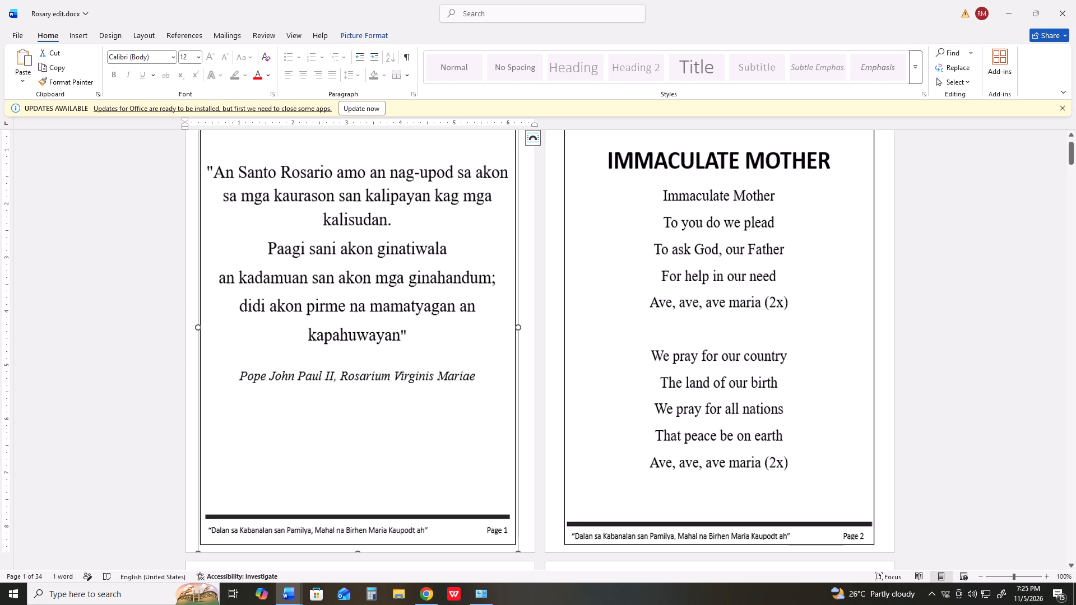
pyautogui.click(199, 327)
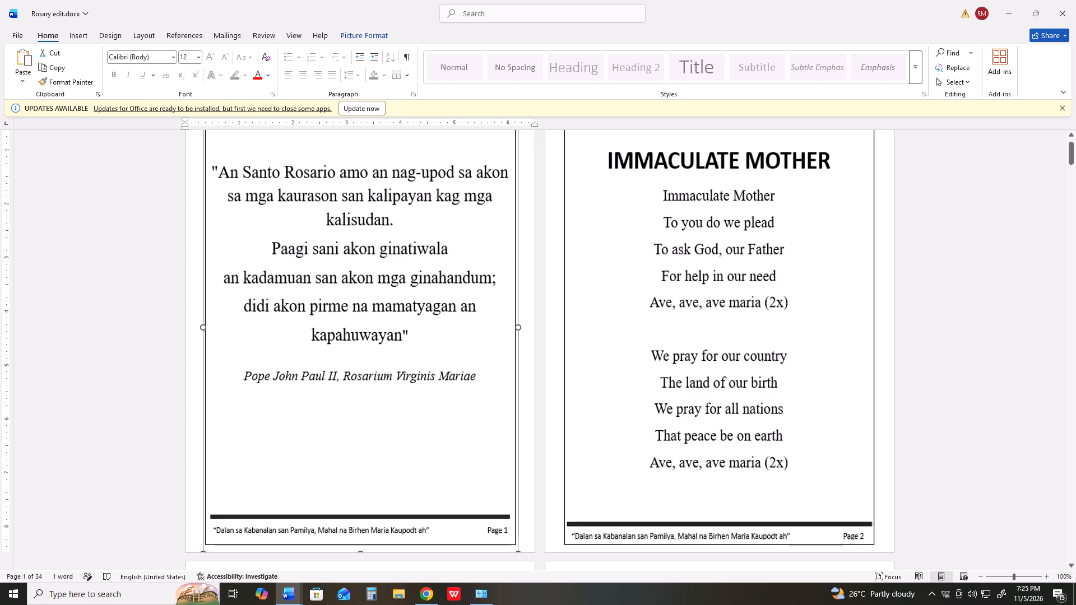
# Narrow the Kanta sa Pagtuna picture (footer Page 4) by pulling in its right edge in two small adjustments.
pyautogui.scroll(-10, 315, 303)
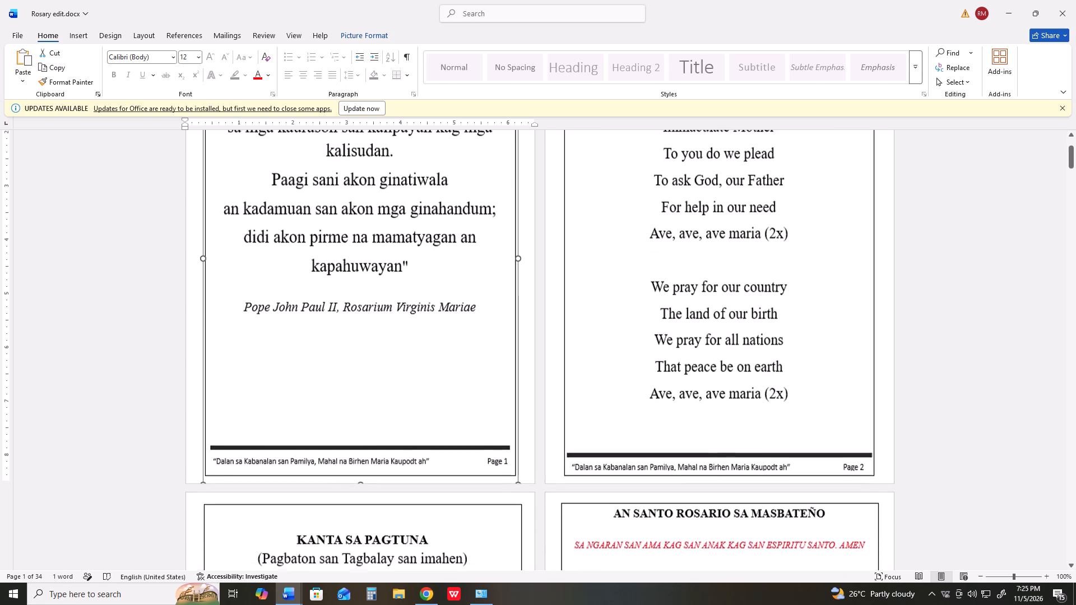
pyautogui.scroll(-20, 317, 297)
pyautogui.scroll(-11, 317, 297)
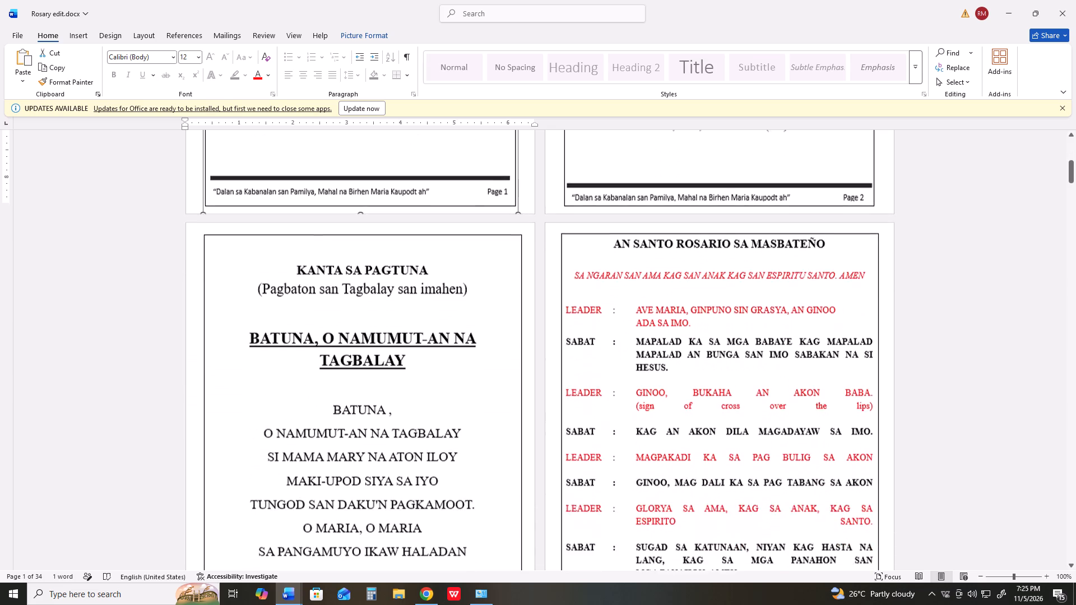
pyautogui.scroll(-8, 316, 295)
pyautogui.click(340, 296)
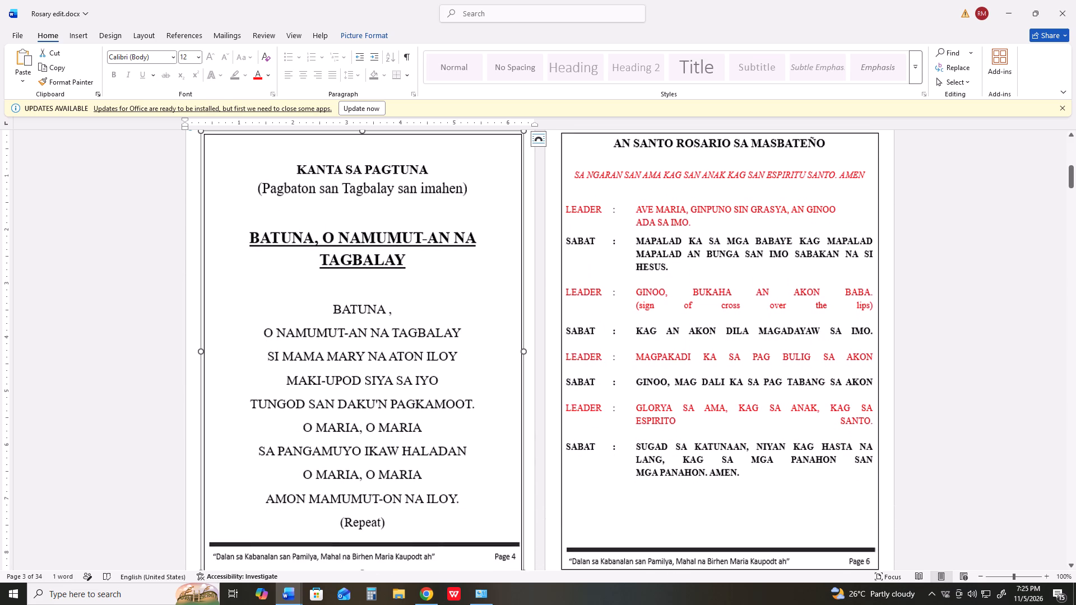
pyautogui.moveTo(525, 352); pyautogui.dragTo(519, 351)
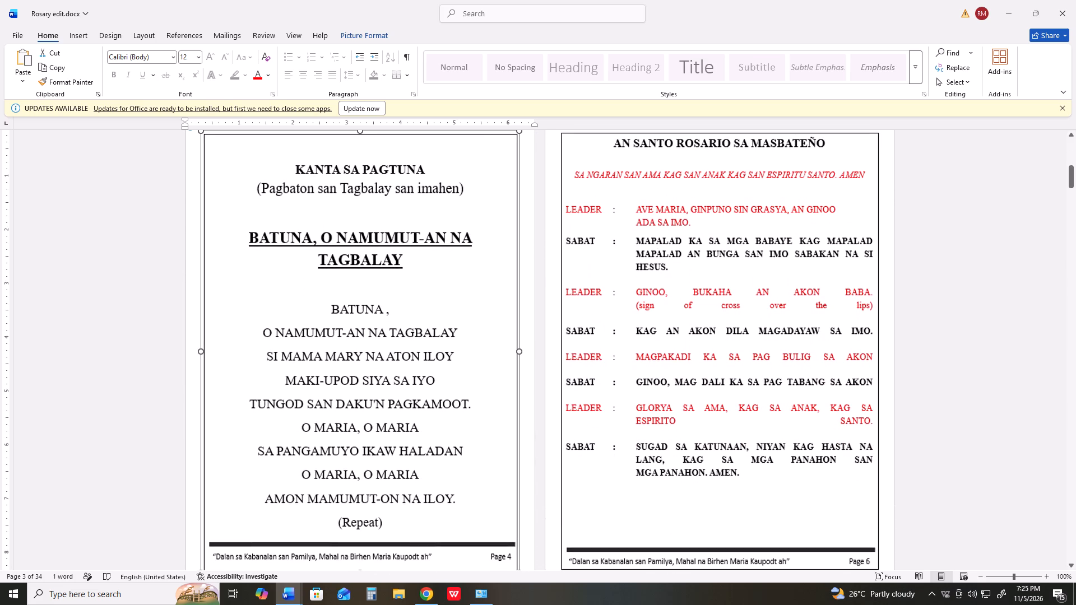
pyautogui.moveTo(519, 351); pyautogui.dragTo(517, 351)
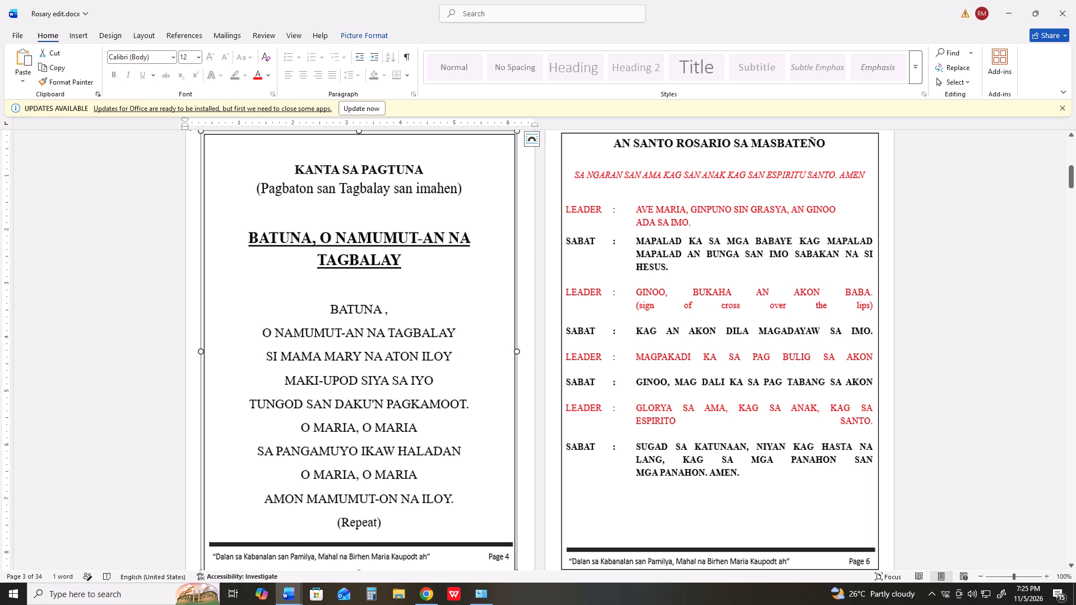
pyautogui.click(201, 351)
# Narrow the An Santo Rosario sa Masbateño picture (footer Page 6) slightly by pulling in its left and right edges.
pyautogui.click(616, 353)
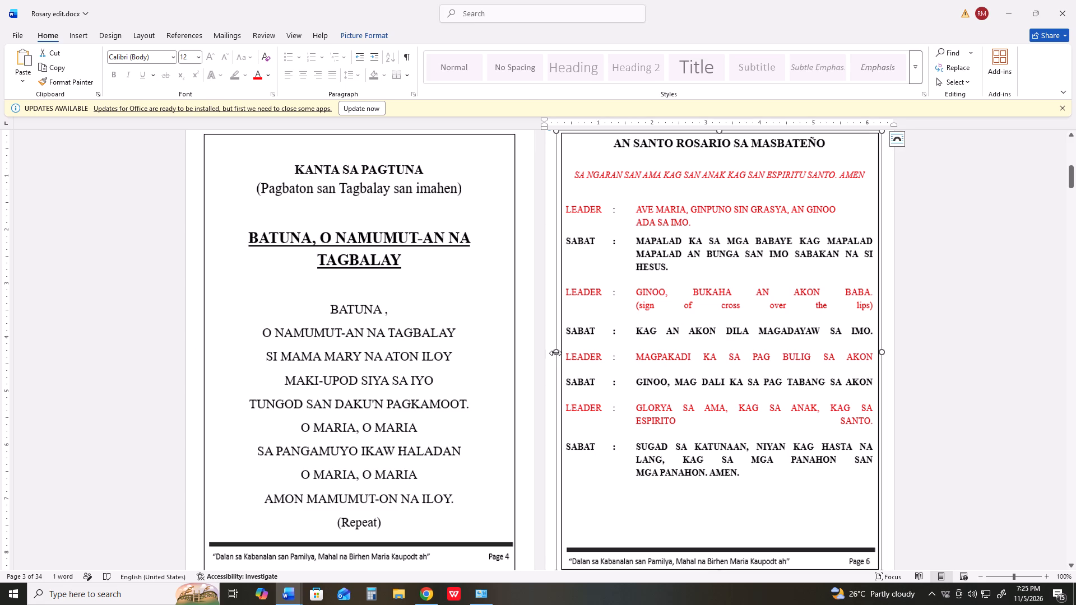
pyautogui.click(555, 352)
pyautogui.click(883, 351)
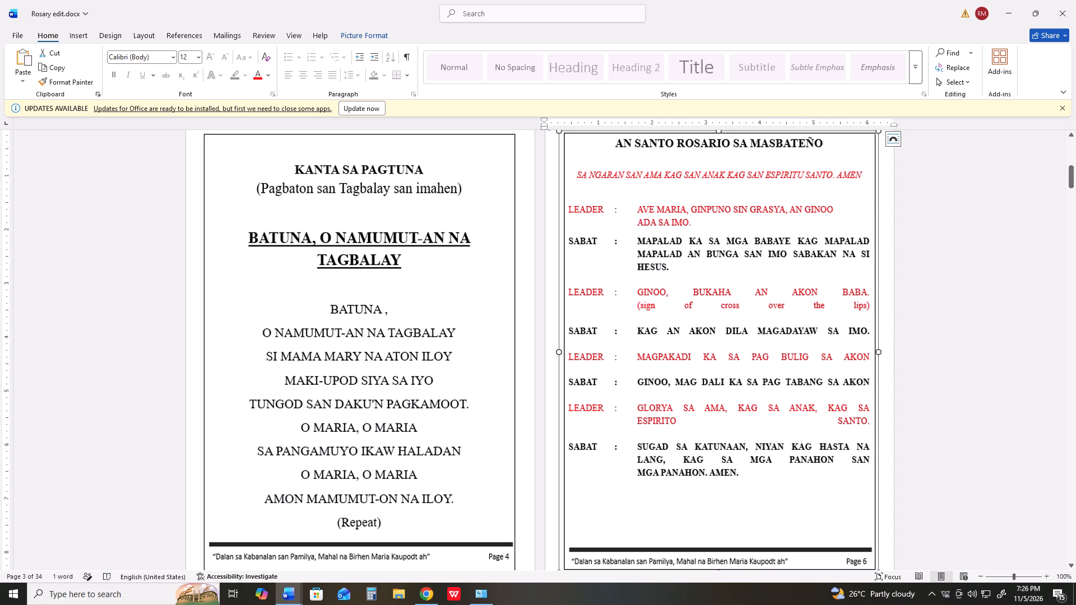
# Narrow the Glorya and Misteryo san Kalipay picture (footer Page 10) by pulling in its right edge in two small adjustments.
pyautogui.scroll(-1, 820, 365)
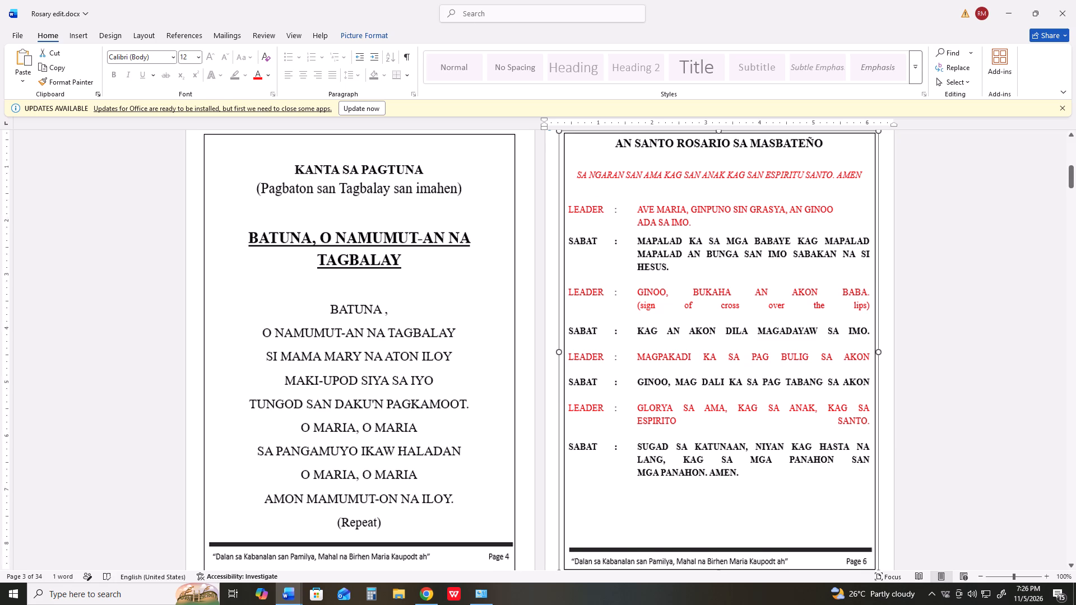
pyautogui.scroll(-16, 820, 365)
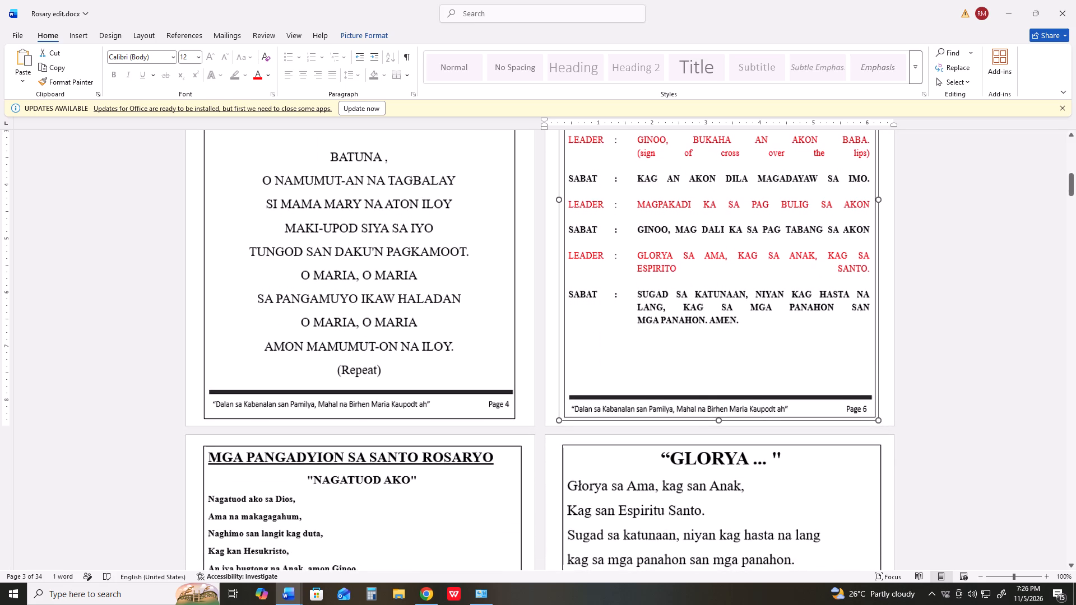
pyautogui.scroll(-14, 755, 424)
pyautogui.scroll(-7, 750, 421)
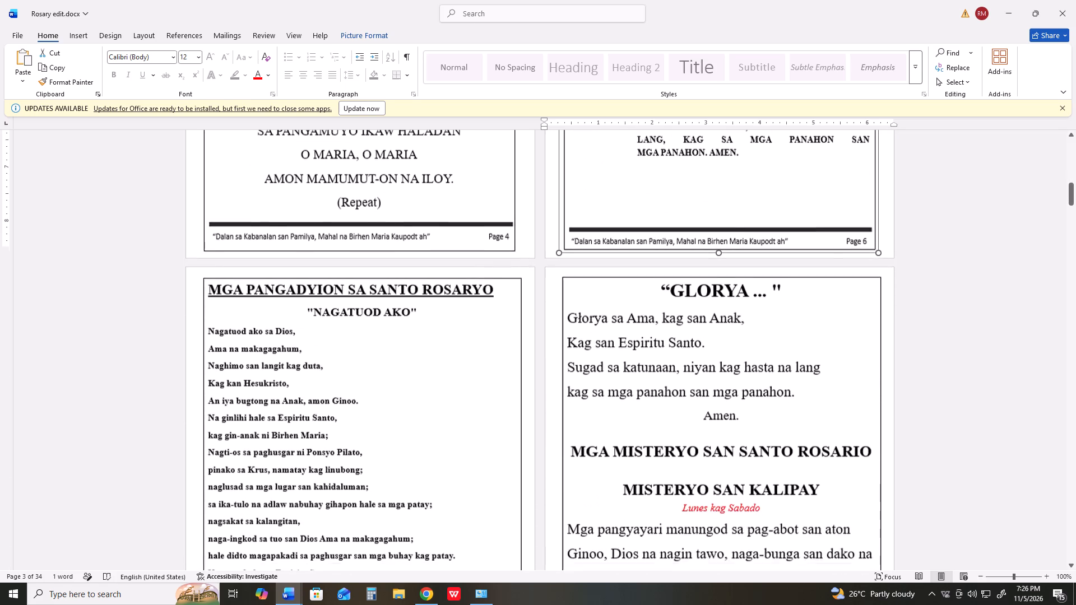
pyautogui.scroll(-15, 750, 421)
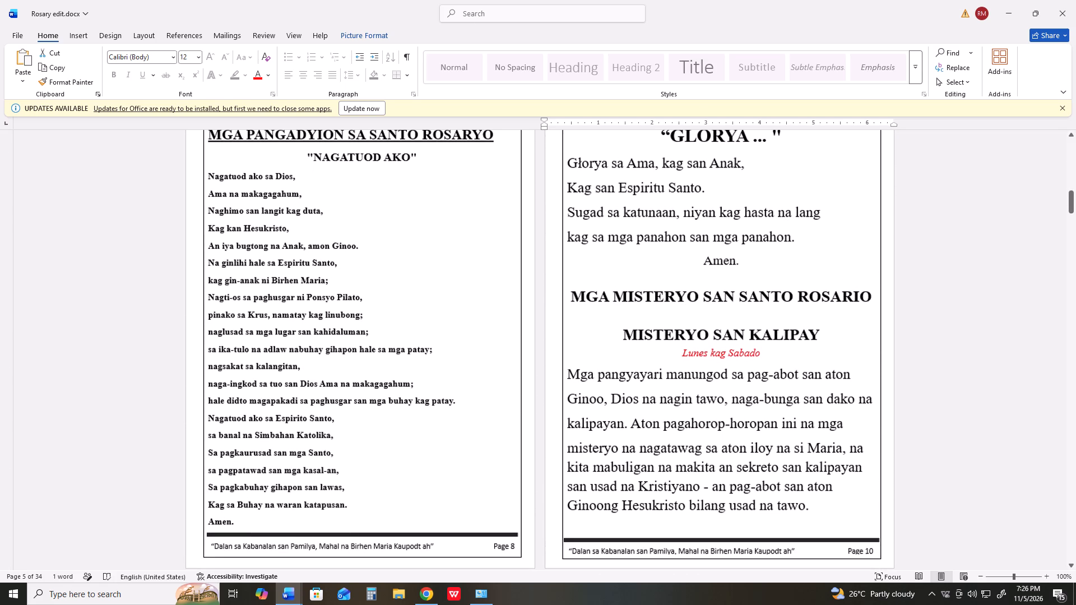
pyautogui.click(818, 412)
pyautogui.moveTo(882, 342); pyautogui.dragTo(878, 342)
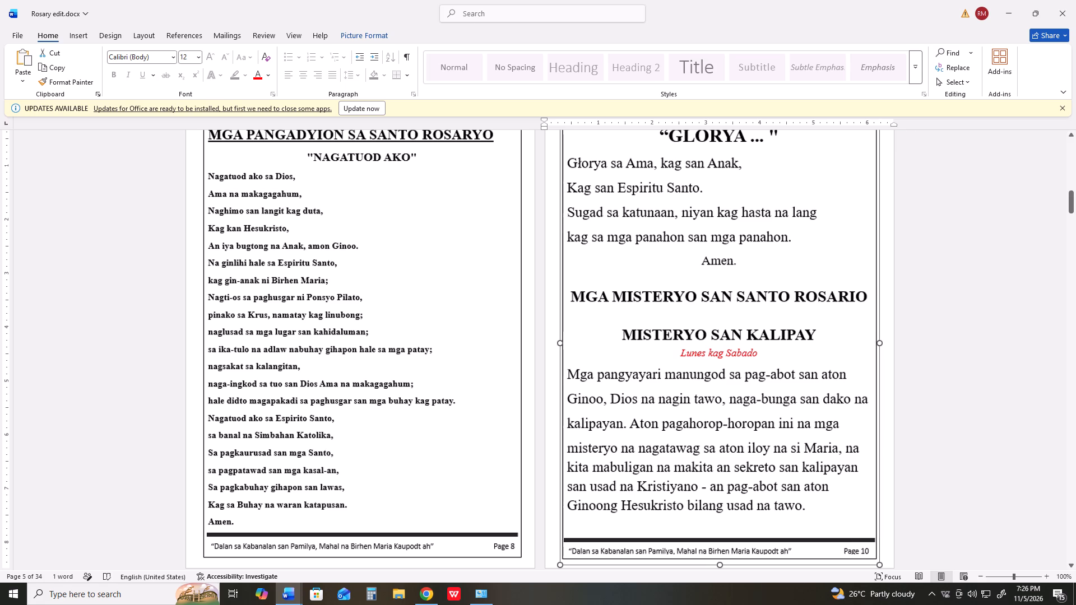
pyautogui.moveTo(878, 342); pyautogui.dragTo(877, 343)
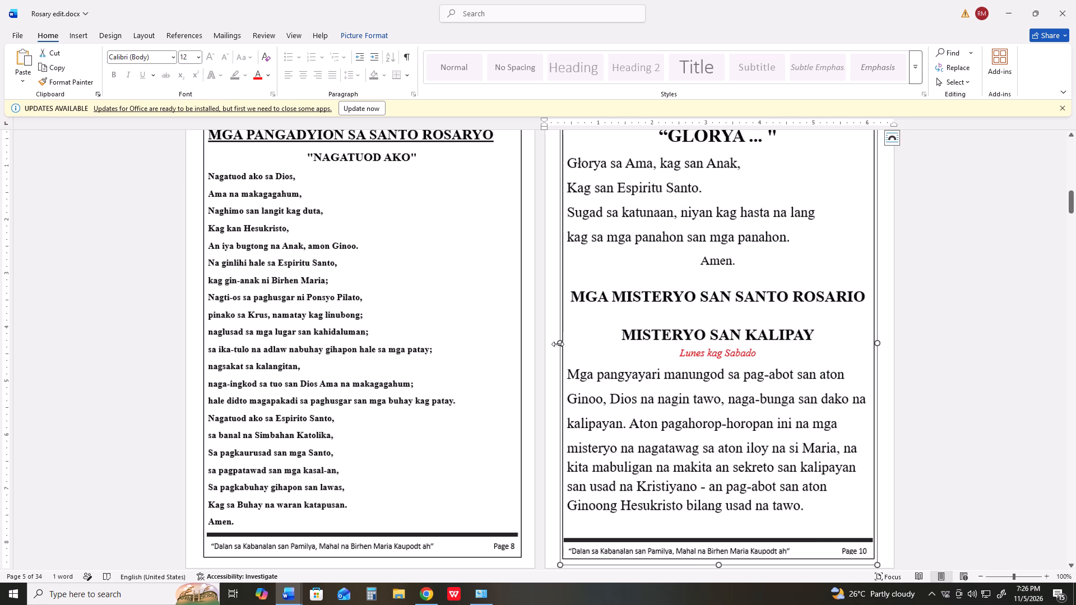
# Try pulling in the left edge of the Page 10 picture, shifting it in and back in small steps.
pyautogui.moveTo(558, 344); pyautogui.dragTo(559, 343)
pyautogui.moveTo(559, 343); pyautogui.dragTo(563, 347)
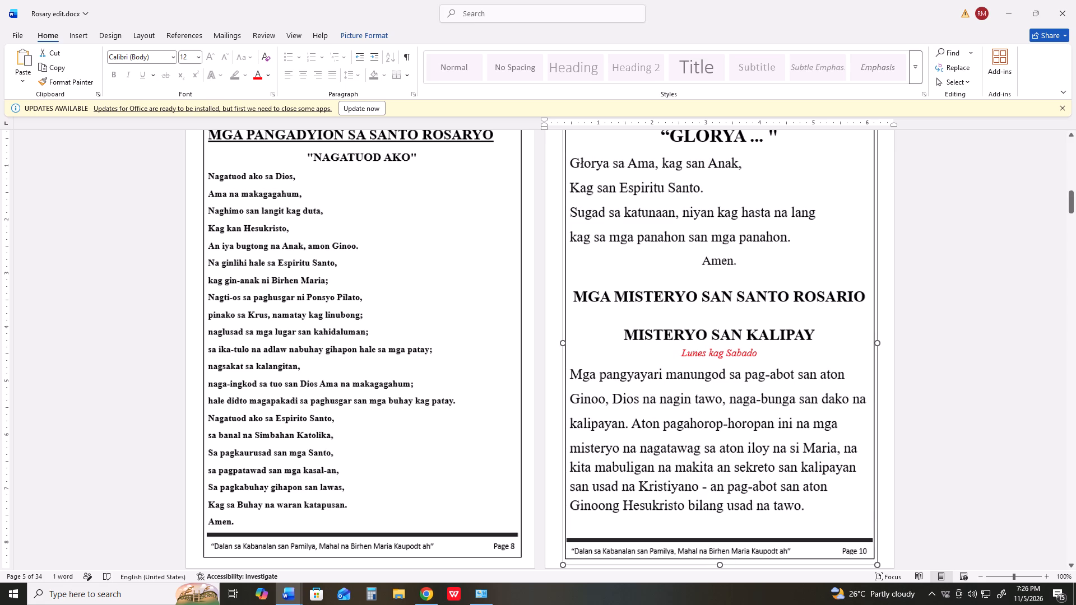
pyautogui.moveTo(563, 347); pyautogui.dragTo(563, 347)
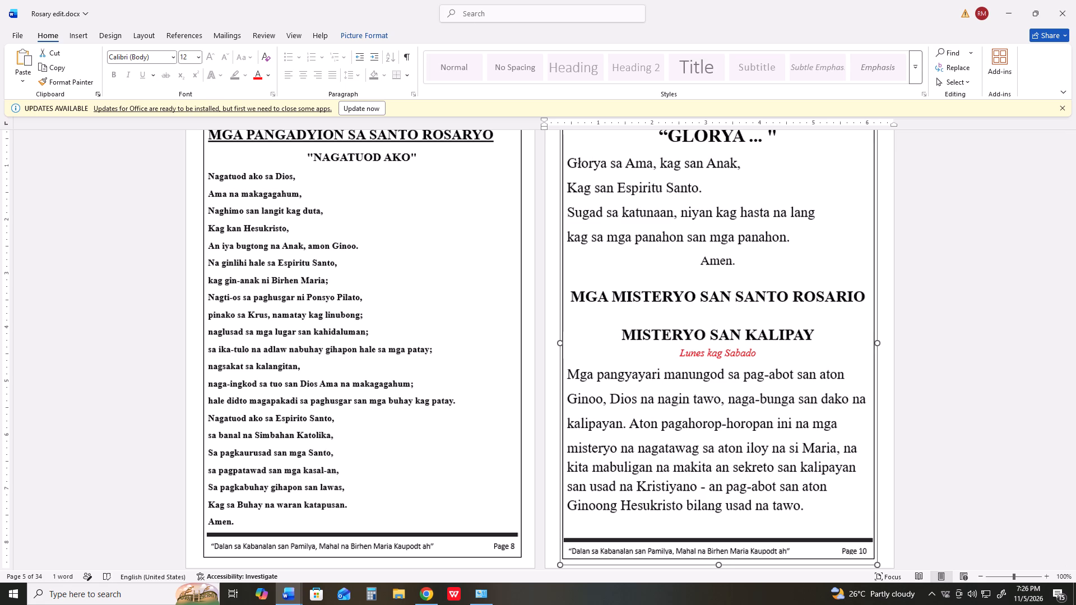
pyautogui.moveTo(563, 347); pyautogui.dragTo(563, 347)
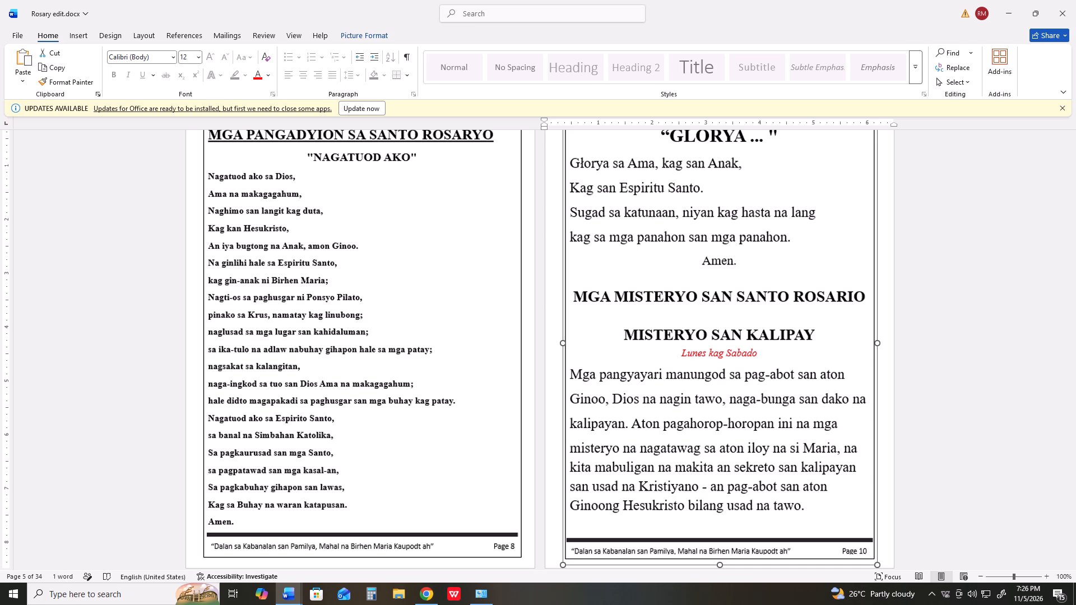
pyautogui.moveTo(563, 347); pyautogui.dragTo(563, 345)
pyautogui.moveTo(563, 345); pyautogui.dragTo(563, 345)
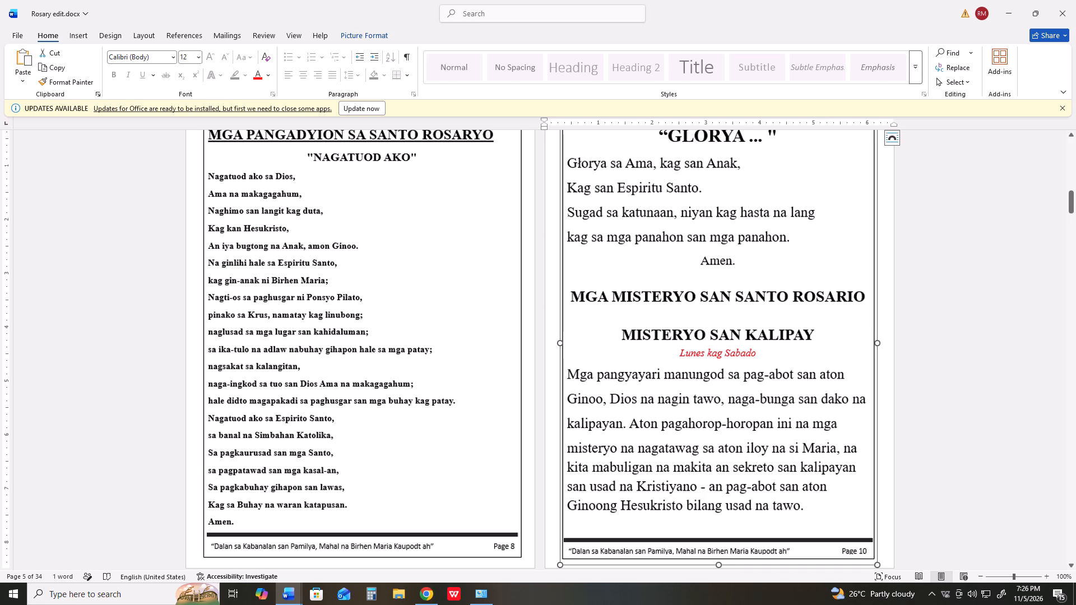
# Nudge the Page 10 picture slightly to the right.
pyautogui.press('Right')
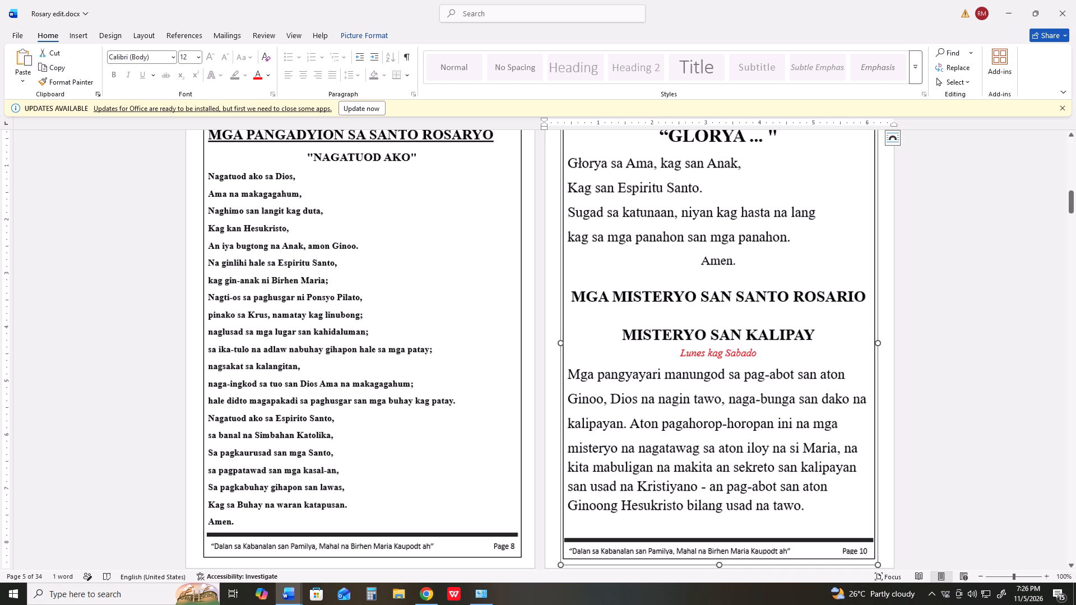
# Narrow the Mga Pangadyion sa Santo Rosaryo picture (footer Page 8) by pulling in both side edges, and nudge it slightly left.
pyautogui.click(424, 325)
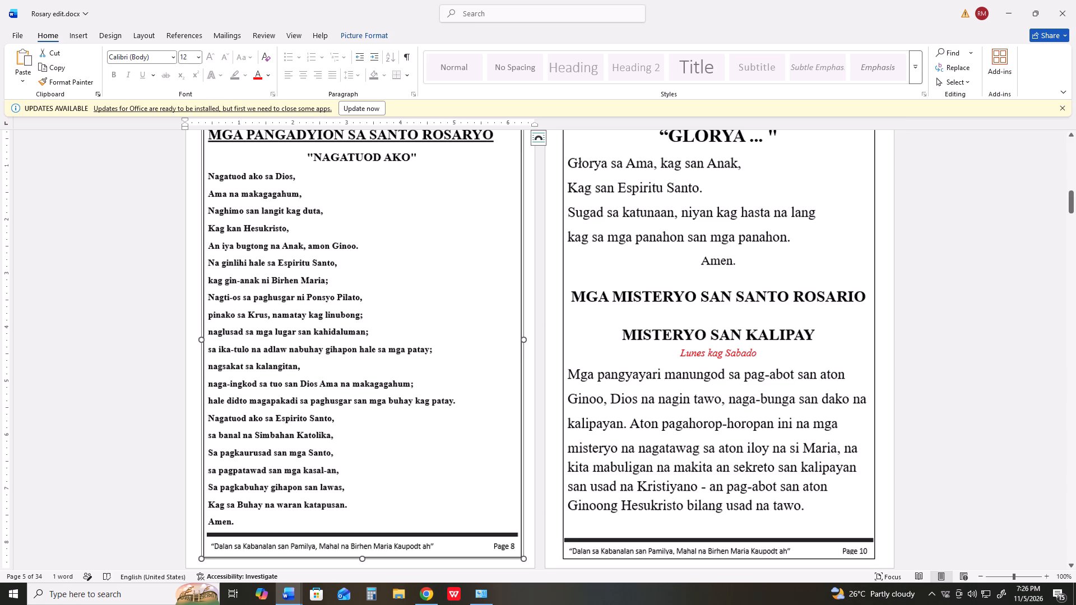
pyautogui.moveTo(523, 342); pyautogui.dragTo(518, 340)
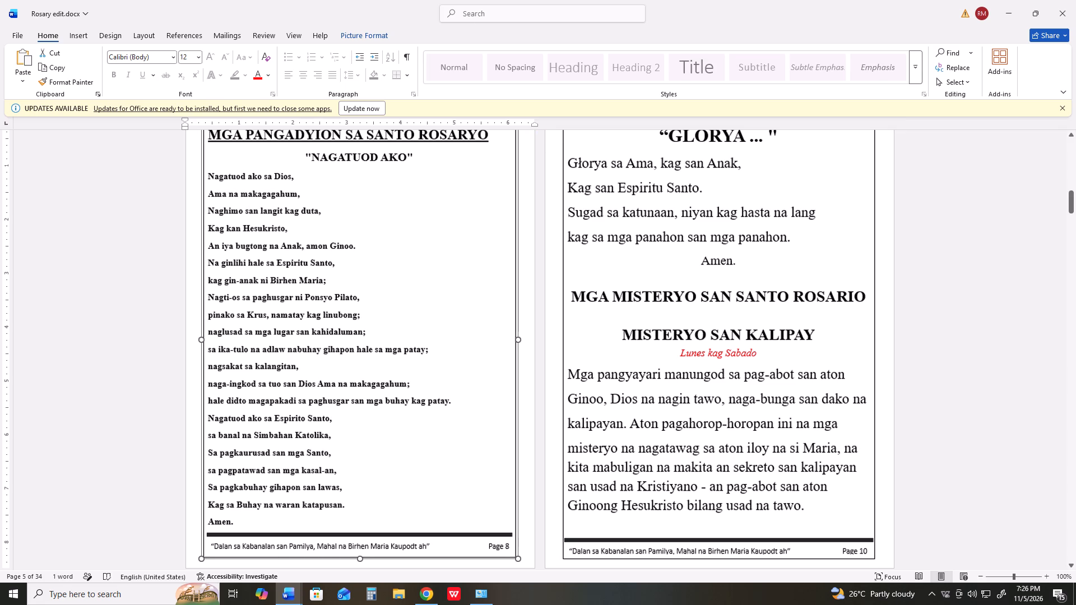
pyautogui.moveTo(518, 340); pyautogui.dragTo(517, 341)
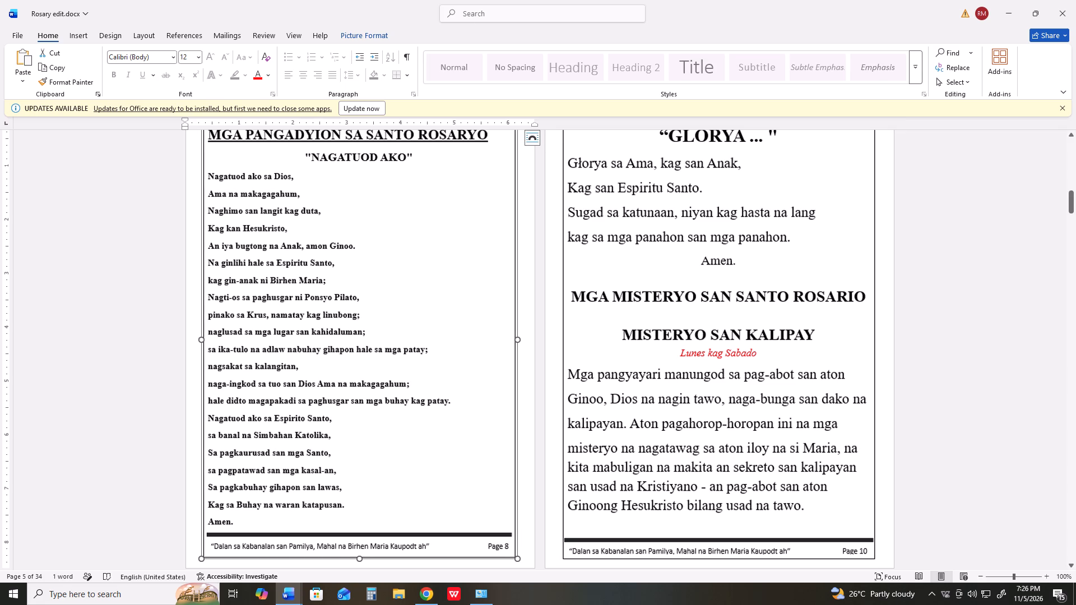
pyautogui.click(201, 337)
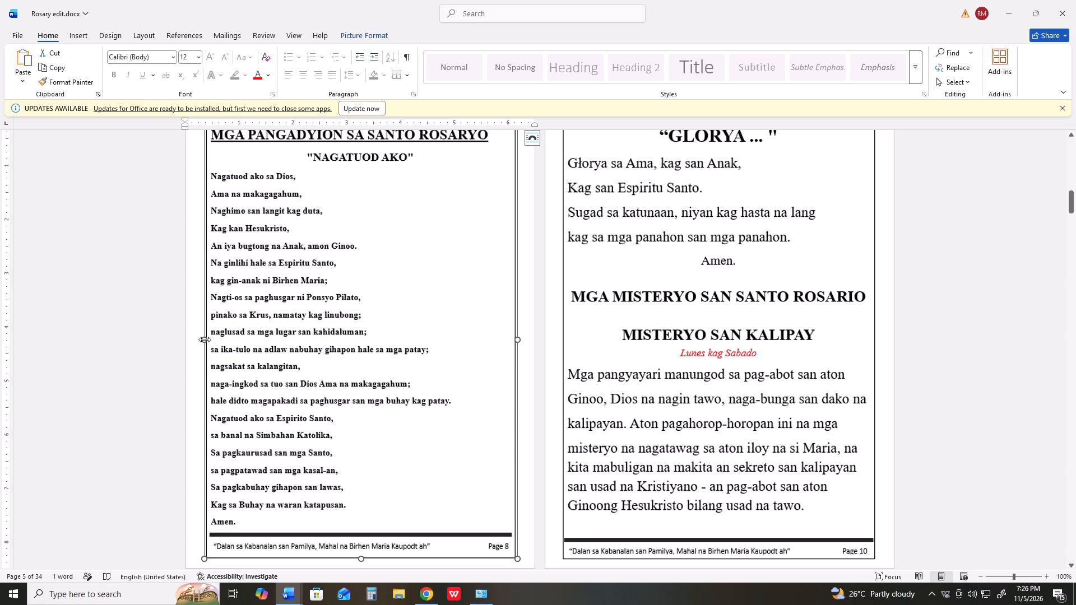
pyautogui.press('Left')
# Narrow the Ama Namon prayer picture (footer Page 14) by pulling in its right edge in two small adjustments.
pyautogui.scroll(-10, 205, 339)
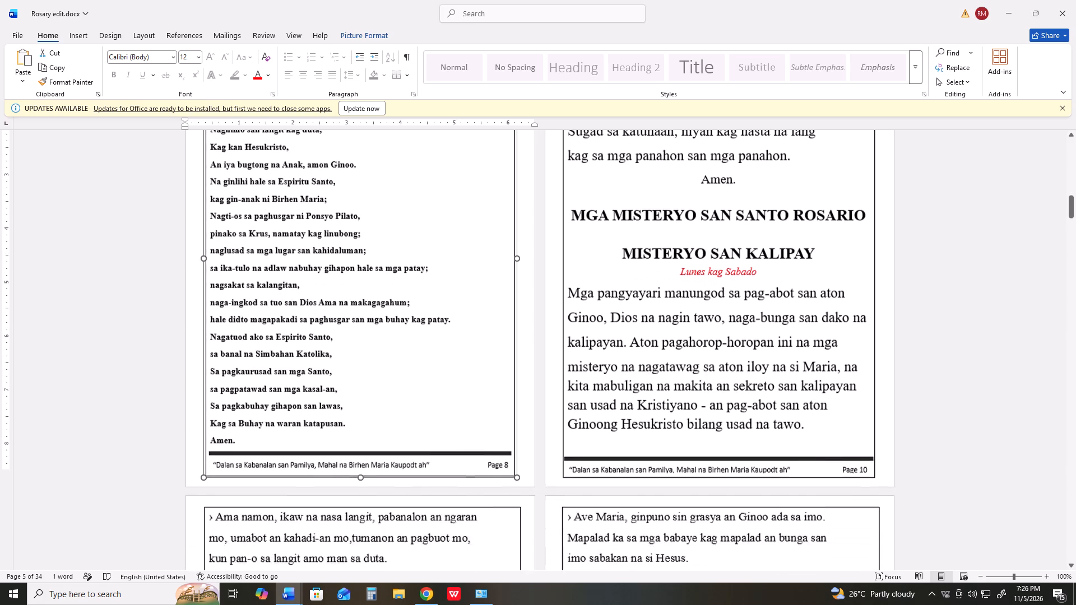
pyautogui.scroll(-20, 206, 339)
pyautogui.scroll(-15, 206, 339)
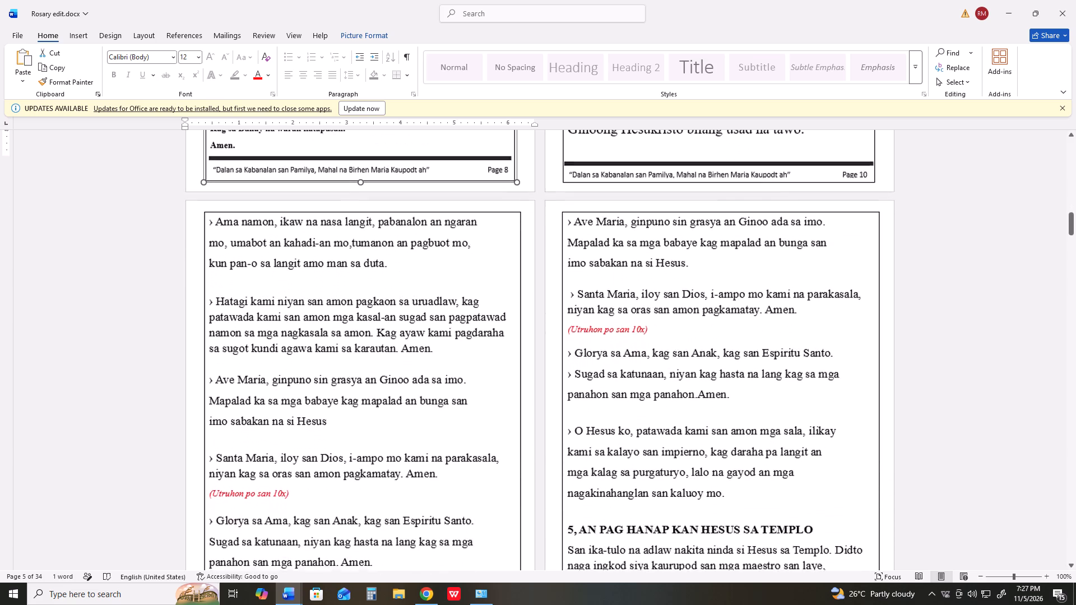
pyautogui.scroll(-8, 203, 341)
pyautogui.click(392, 350)
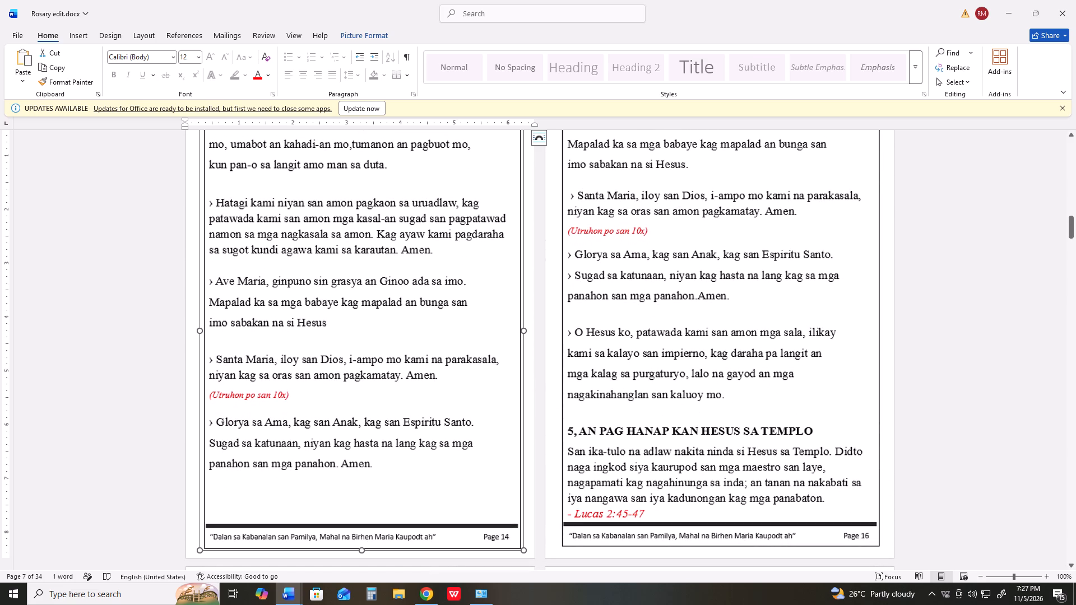
pyautogui.moveTo(525, 331); pyautogui.dragTo(518, 331)
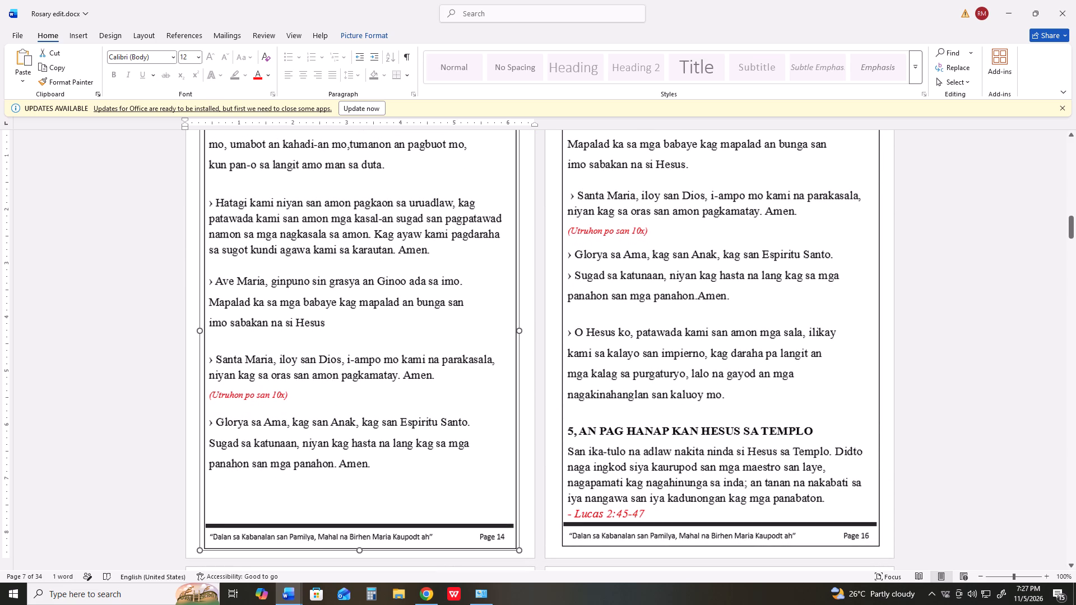
pyautogui.moveTo(518, 331); pyautogui.dragTo(518, 331)
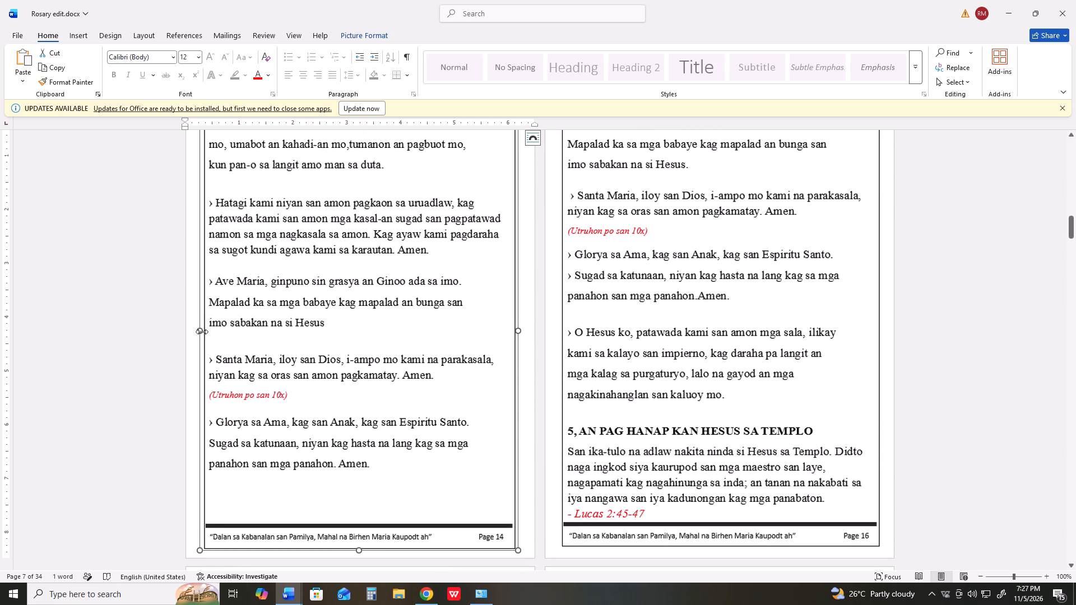
pyautogui.click(202, 331)
# Narrow the Ave Maria prayer picture (footer Page 16) slightly by pulling in its left and right edges.
pyautogui.click(731, 335)
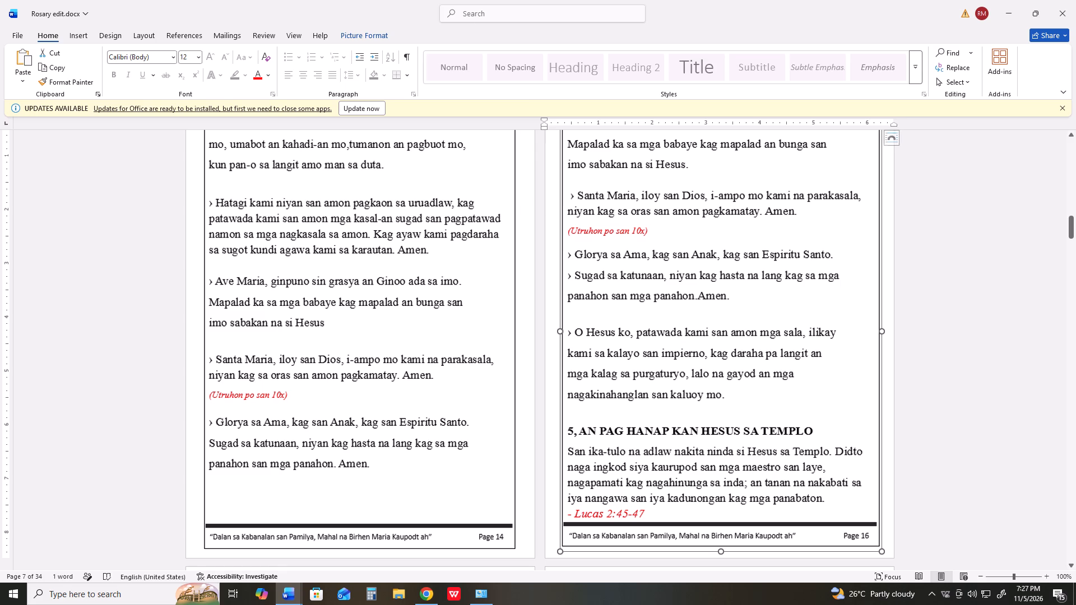
pyautogui.click(560, 333)
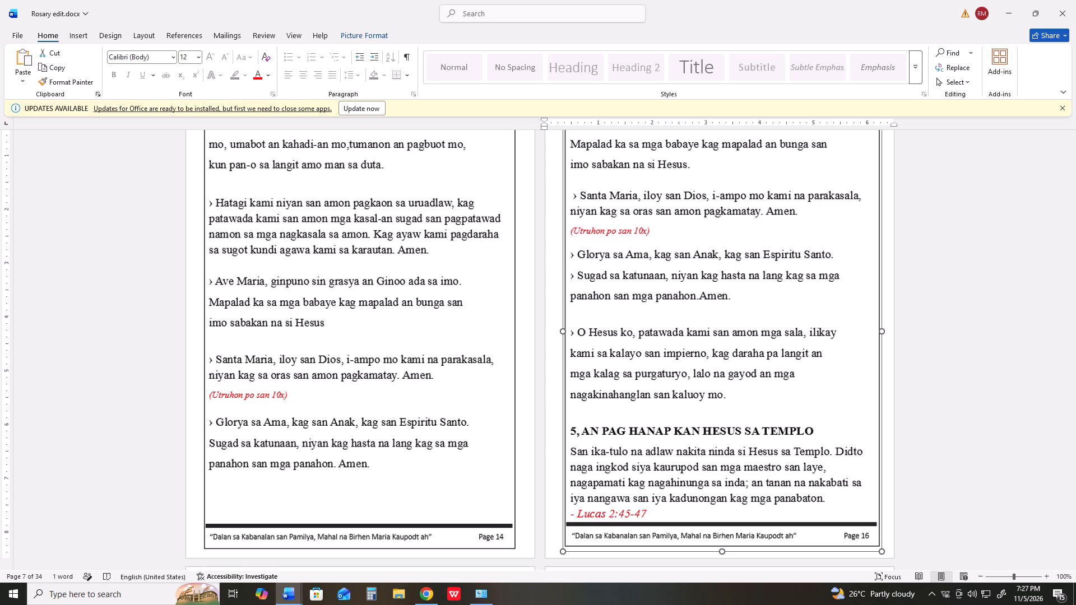
pyautogui.click(882, 333)
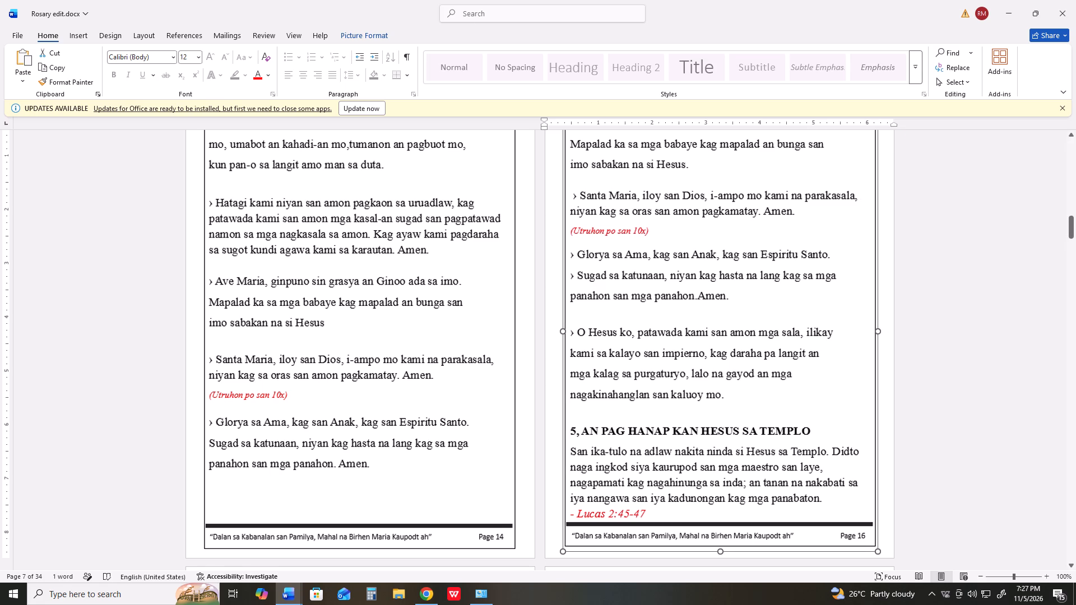
# Narrow the O Banal na Reyna picture (footer Page 18) by pulling in its right and left edges, and nudge it slightly left.
pyautogui.scroll(-20, 815, 362)
pyautogui.scroll(-2, 815, 362)
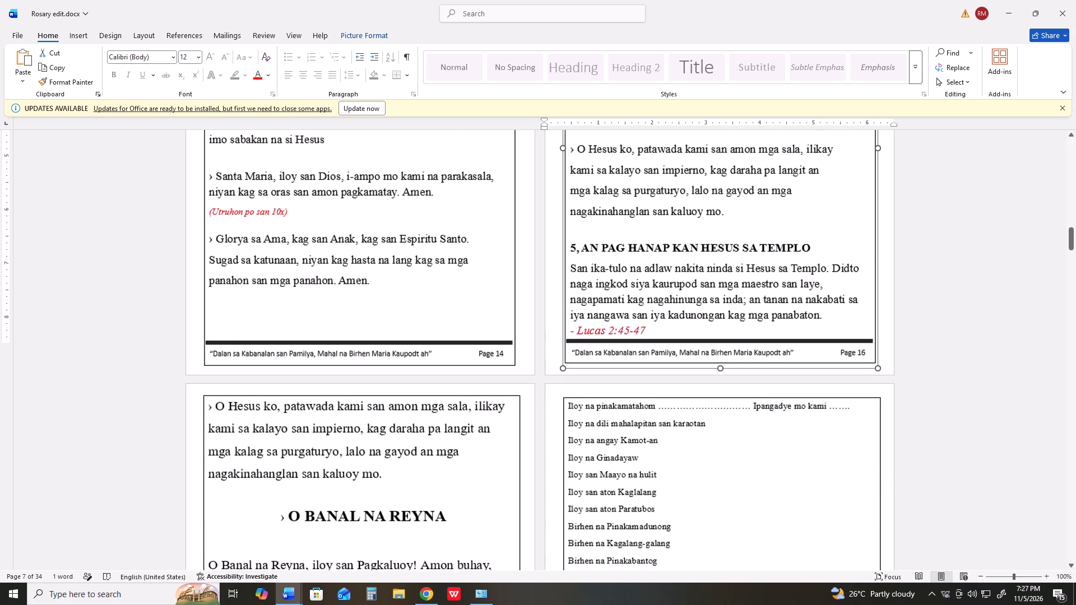
pyautogui.scroll(-20, 813, 351)
pyautogui.scroll(-11, 813, 351)
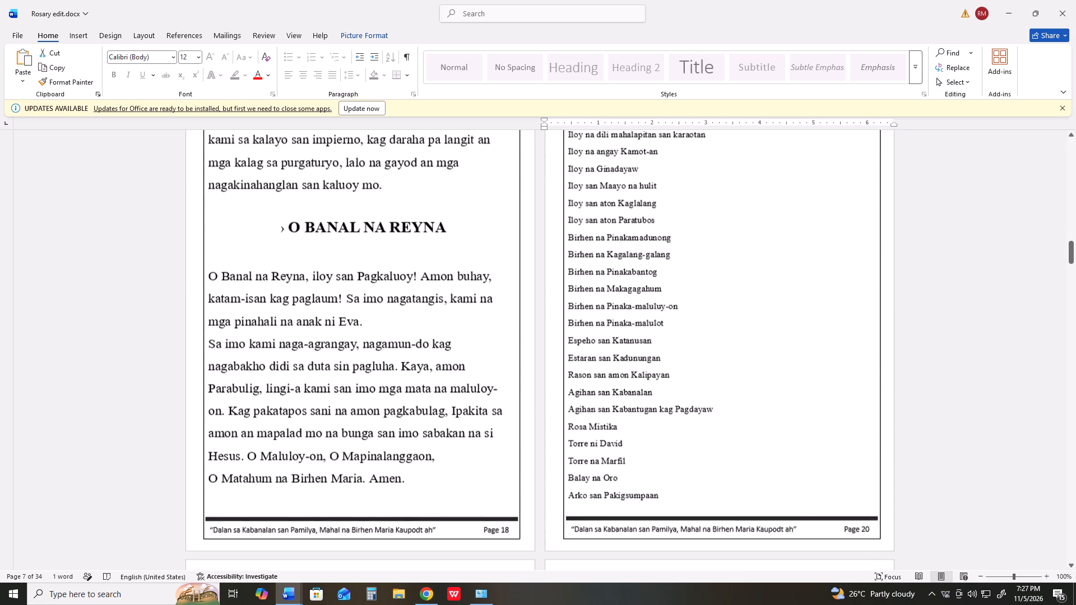
pyautogui.scroll(-3, 685, 362)
pyautogui.click(393, 334)
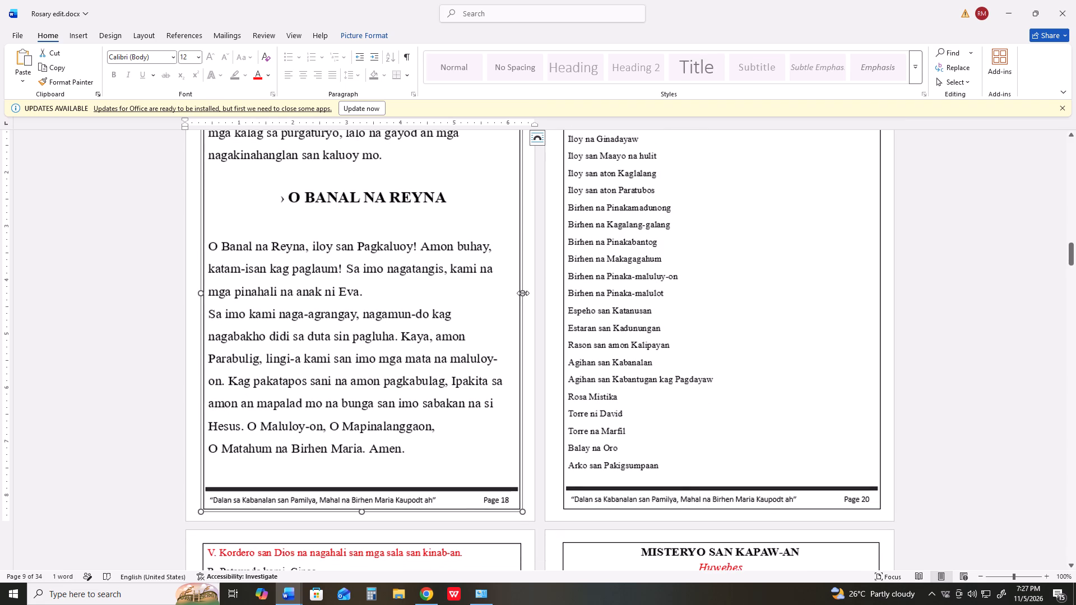
pyautogui.moveTo(523, 293); pyautogui.dragTo(518, 295)
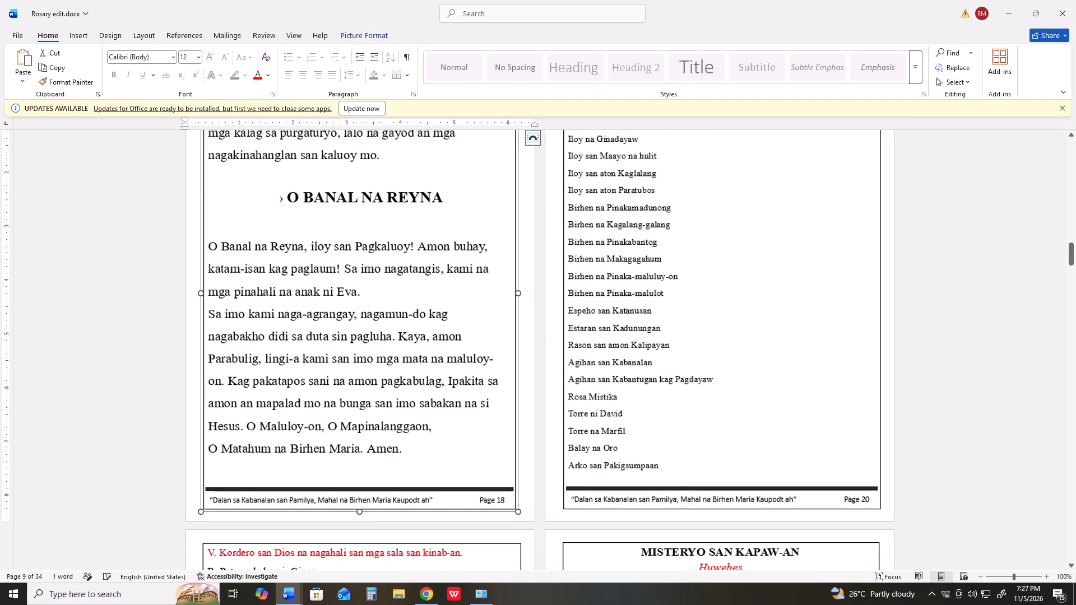
pyautogui.click(202, 293)
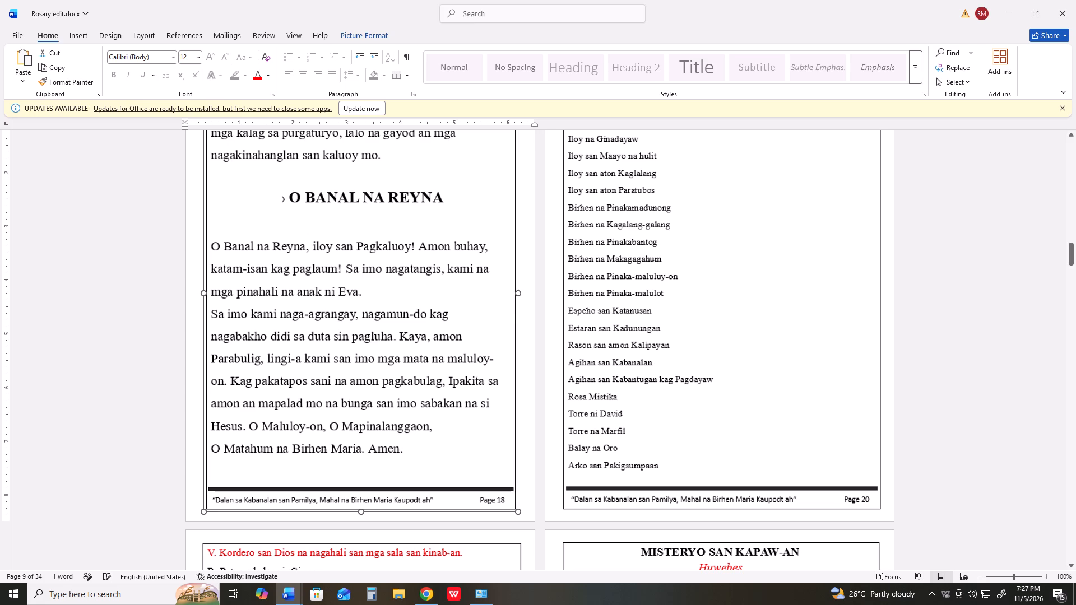
pyautogui.press('Left')
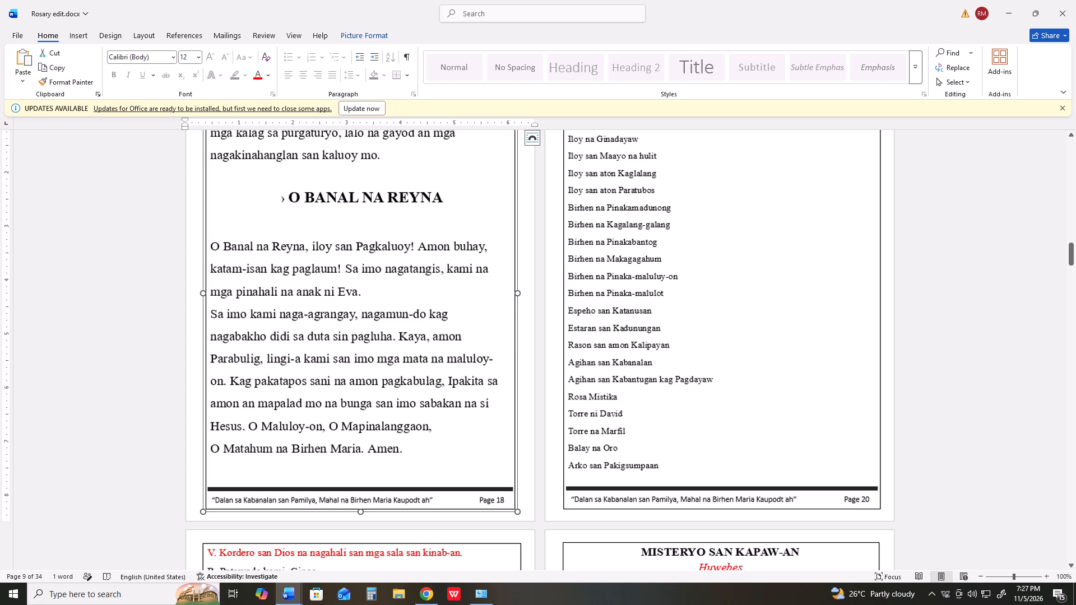
# Narrow the Iloy and Birhen litany picture (footer Page 20) by pulling in its right edge in three small adjustments.
pyautogui.click(636, 340)
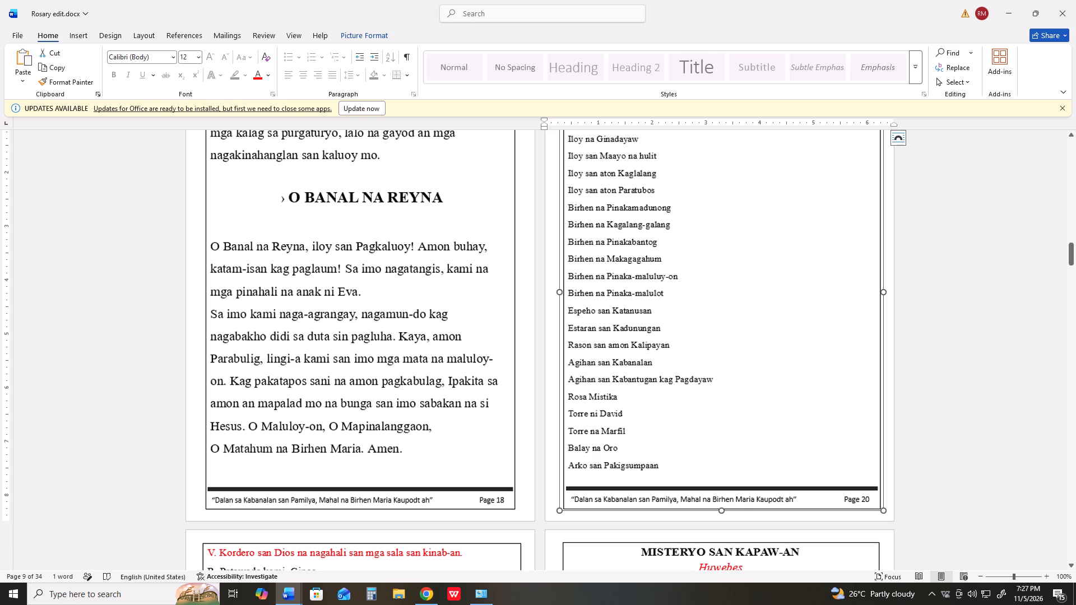
pyautogui.moveTo(885, 294); pyautogui.dragTo(880, 294)
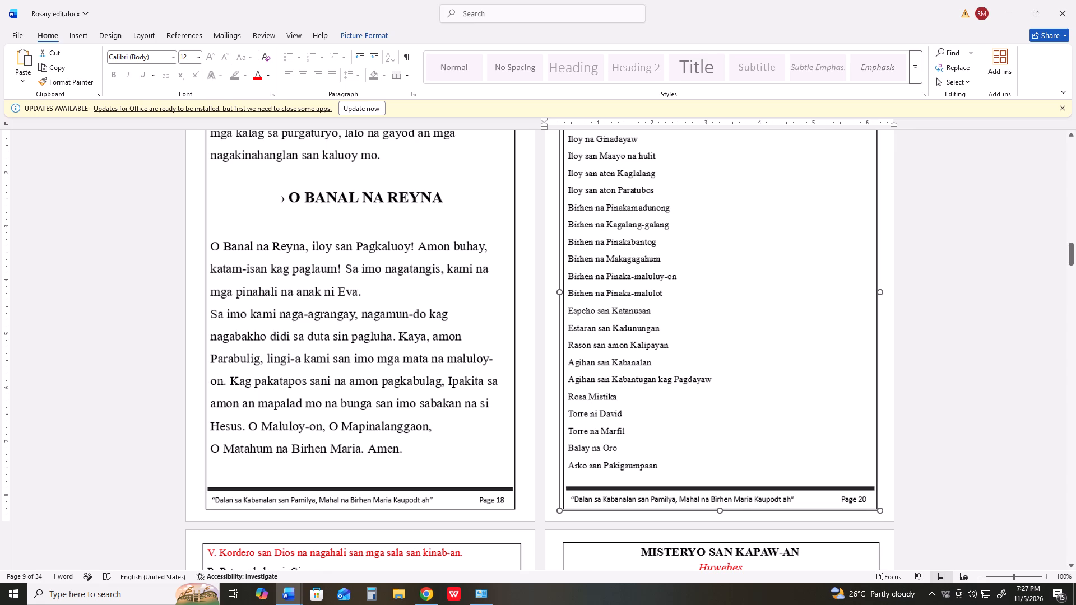
pyautogui.moveTo(880, 294); pyautogui.dragTo(877, 295)
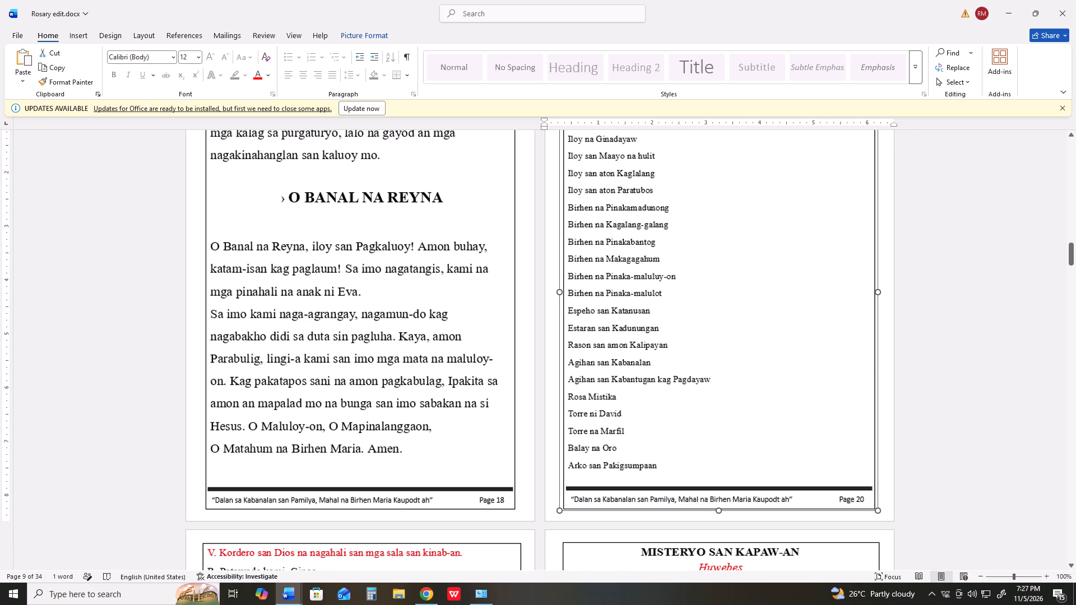
pyautogui.moveTo(877, 295); pyautogui.dragTo(876, 296)
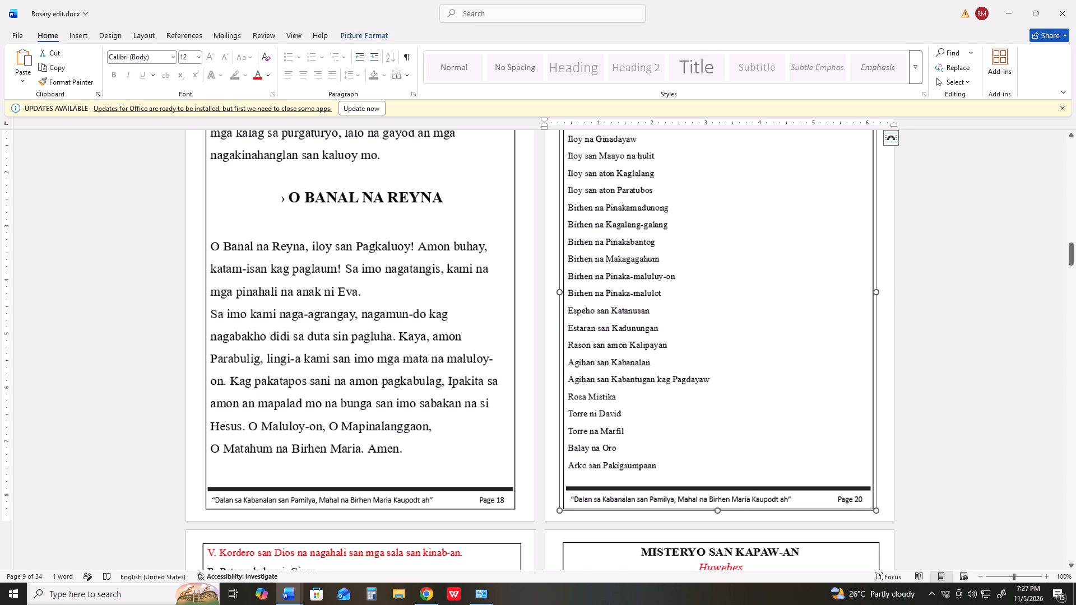
# Nudge the Iloy and Birhen litany picture (footer Page 20) slightly to the right.
pyautogui.press('Right')
pyautogui.press('Right')
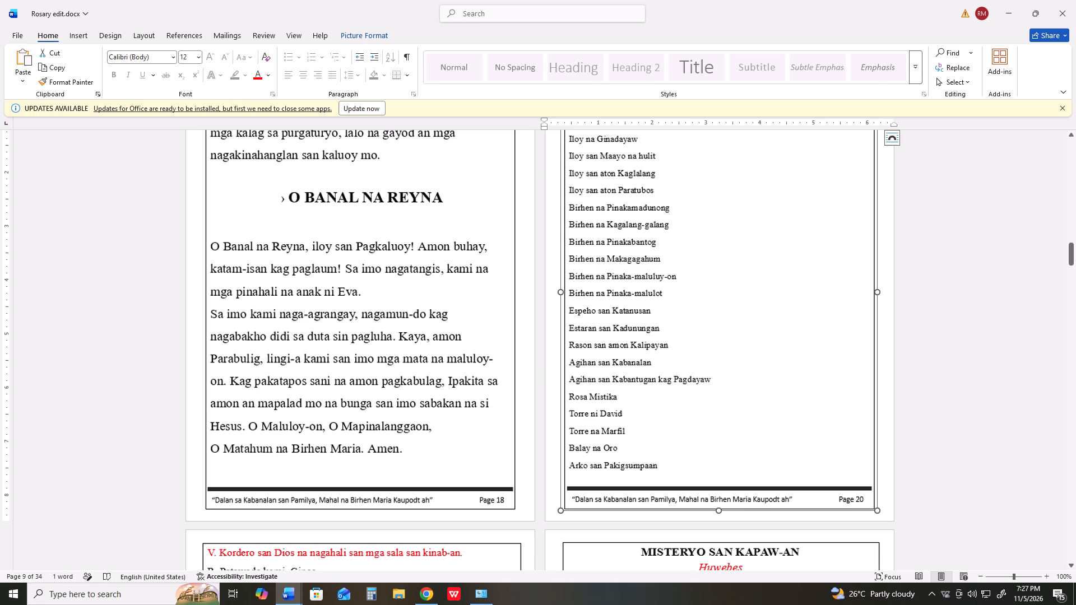
# Narrow the Misteryo san Kapaw-an picture (footer Page 24) by pulling in its right edge in two adjustments, and nudge it slightly right.
pyautogui.scroll(-20, 899, 308)
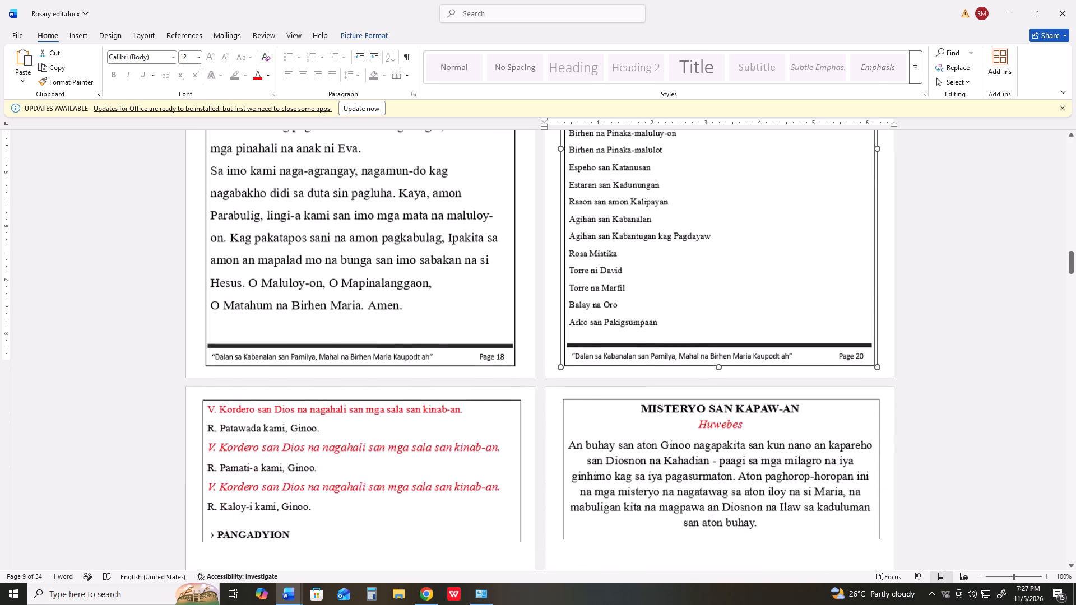
pyautogui.scroll(-4, 899, 308)
pyautogui.scroll(-20, 899, 308)
pyautogui.scroll(-3, 899, 308)
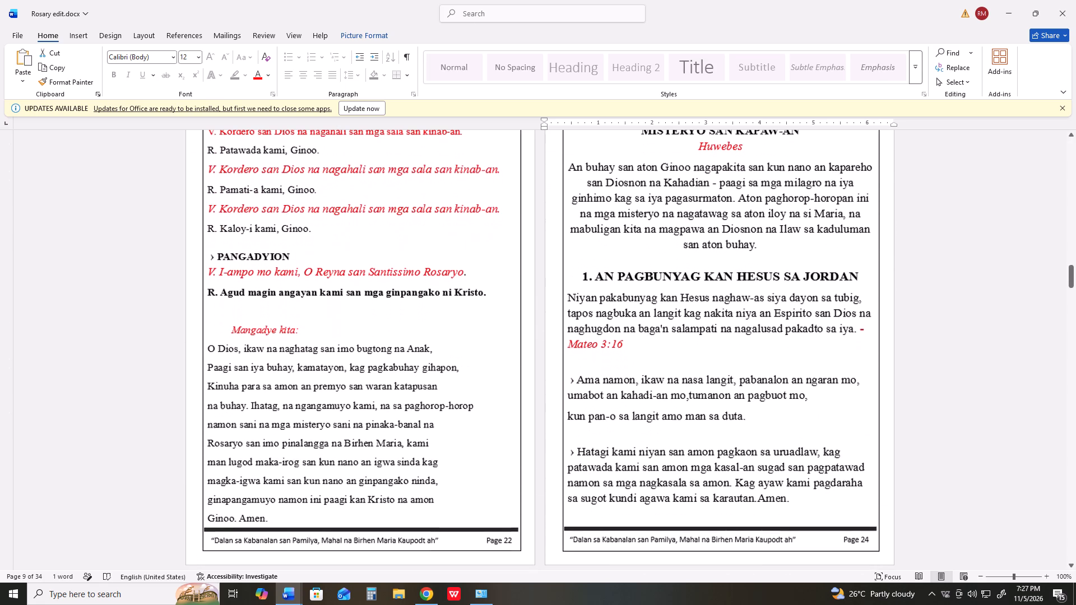
pyautogui.click(701, 347)
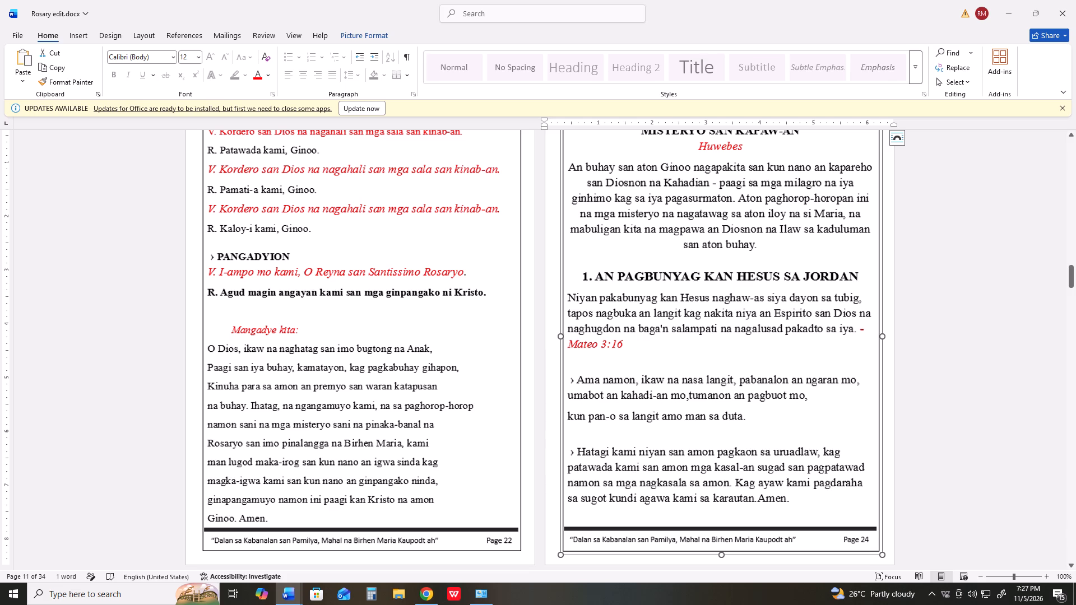
pyautogui.click(560, 337)
pyautogui.moveTo(884, 336); pyautogui.dragTo(877, 337)
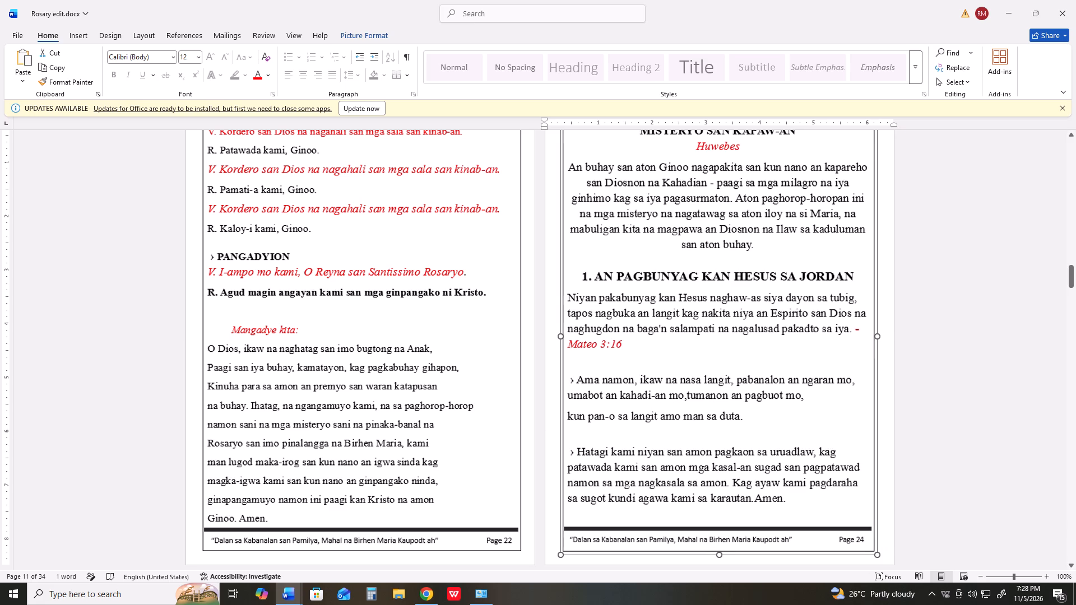
pyautogui.moveTo(877, 337); pyautogui.dragTo(875, 337)
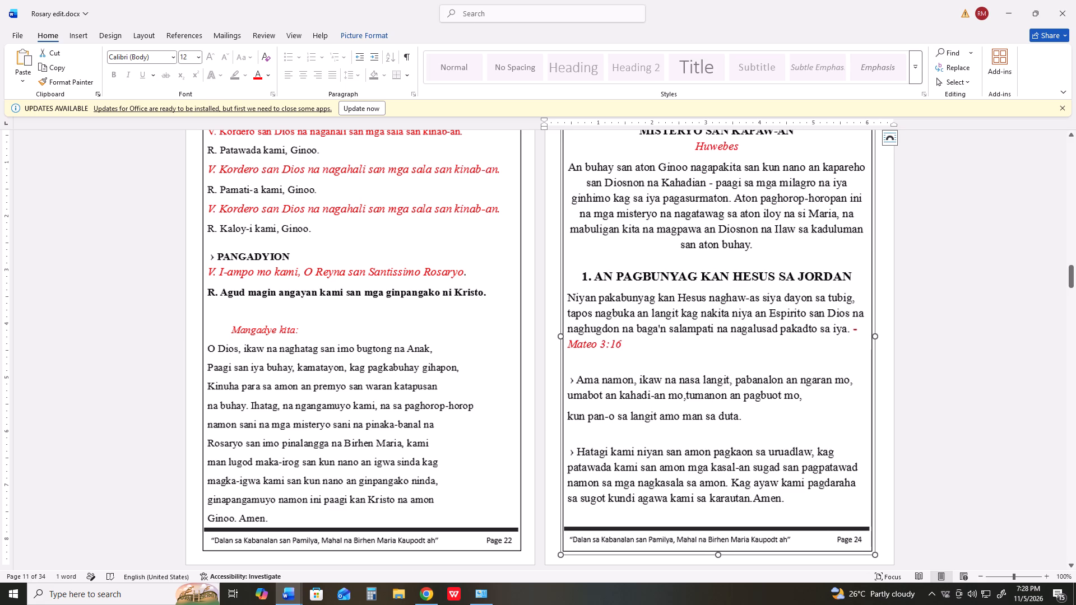
pyautogui.press('Right')
pyautogui.press('Right')
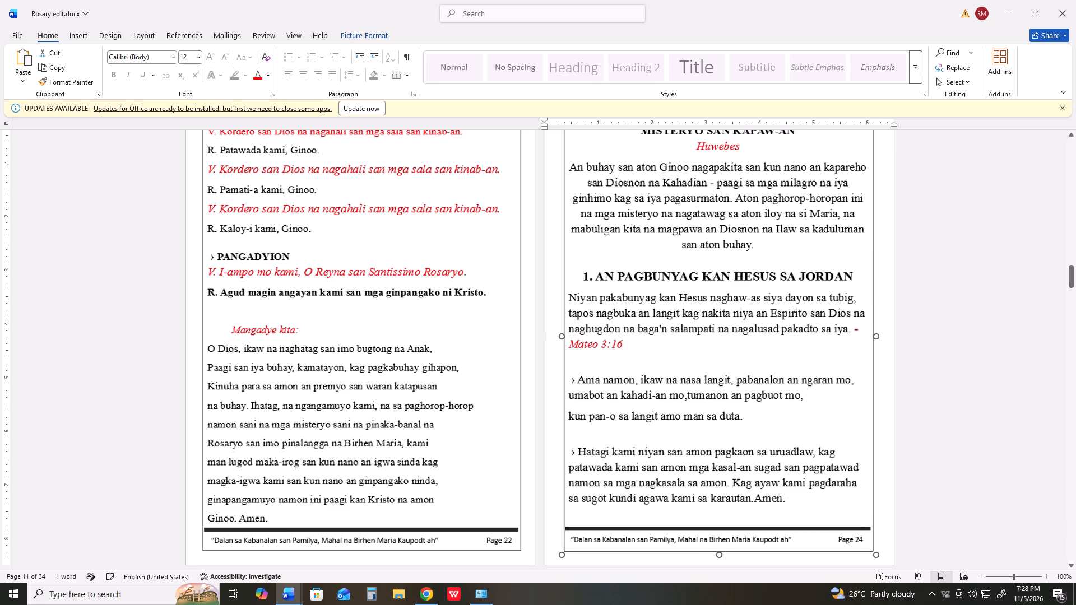
pyautogui.press('Right')
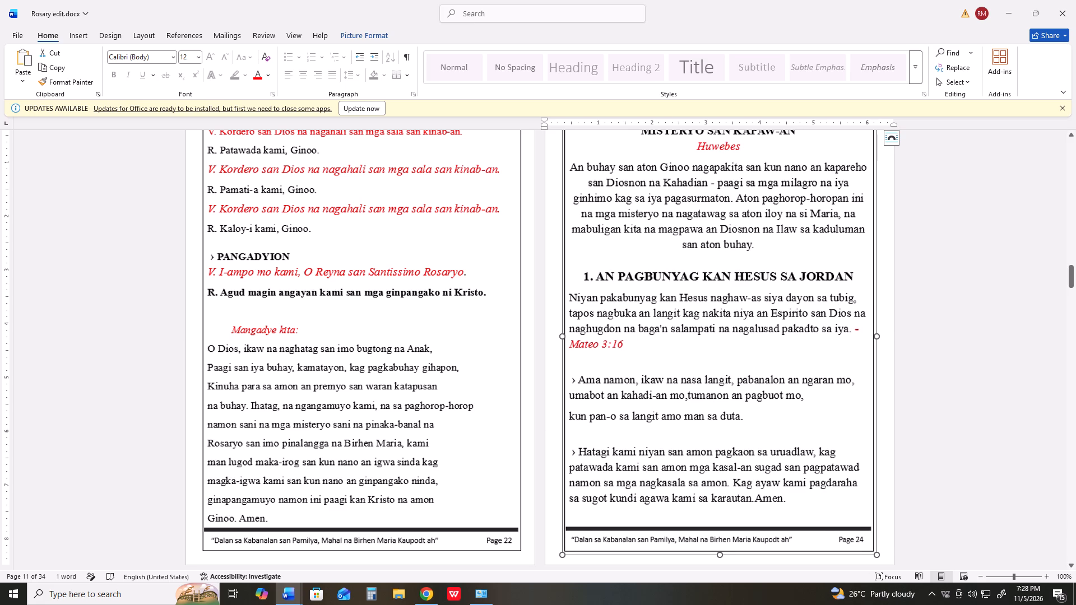
pyautogui.press('Right')
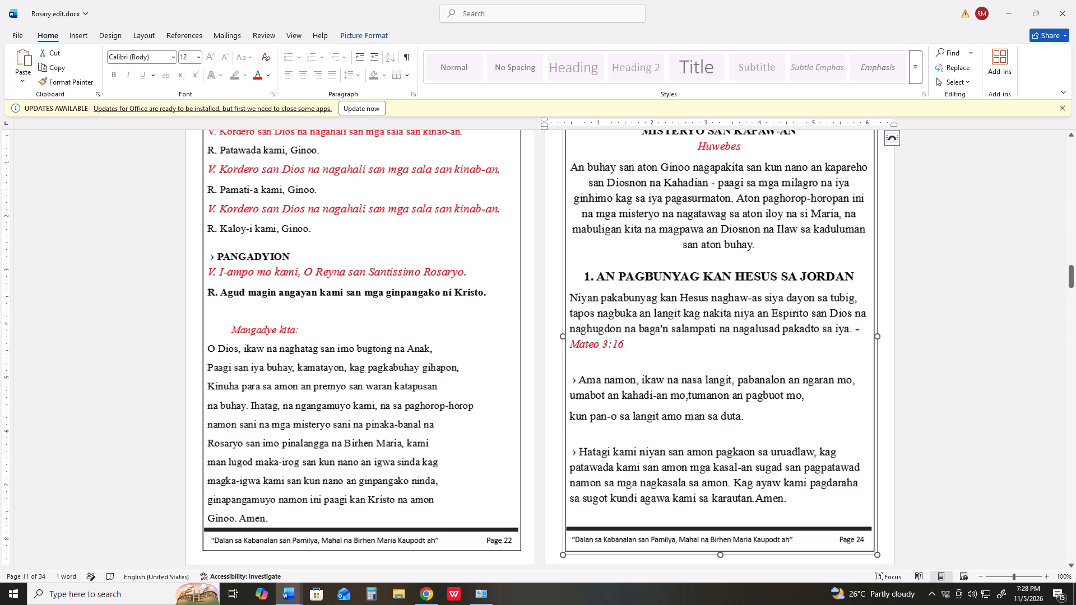
# Narrow the Pangadyion picture (footer Page 22) by pulling in its right edge and its left edge slightly.
pyautogui.scroll(-20, 684, 383)
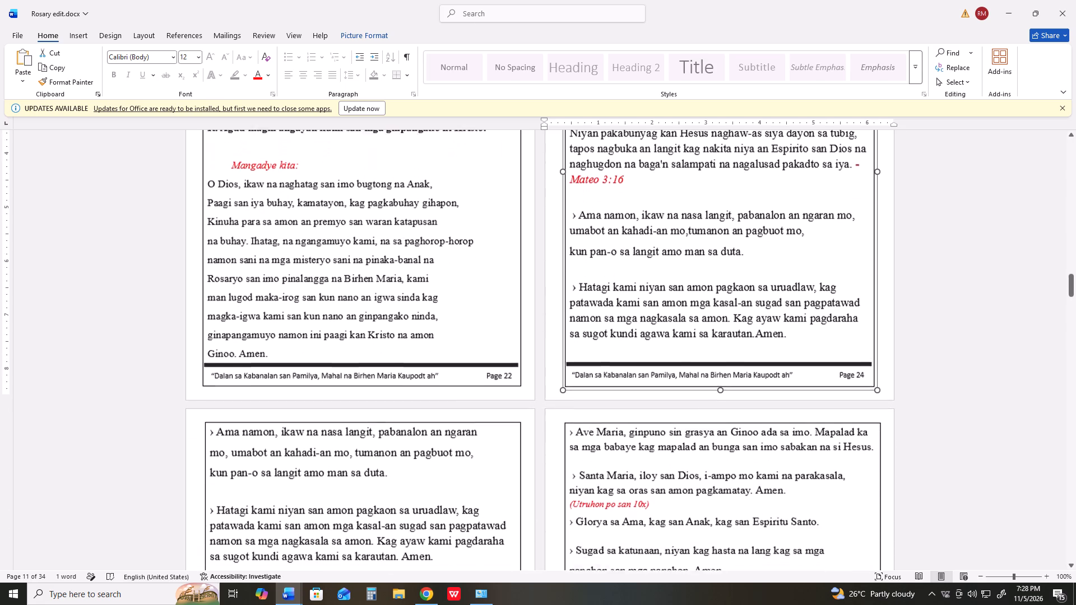
pyautogui.scroll(-13, 683, 373)
pyautogui.scroll(11, 683, 373)
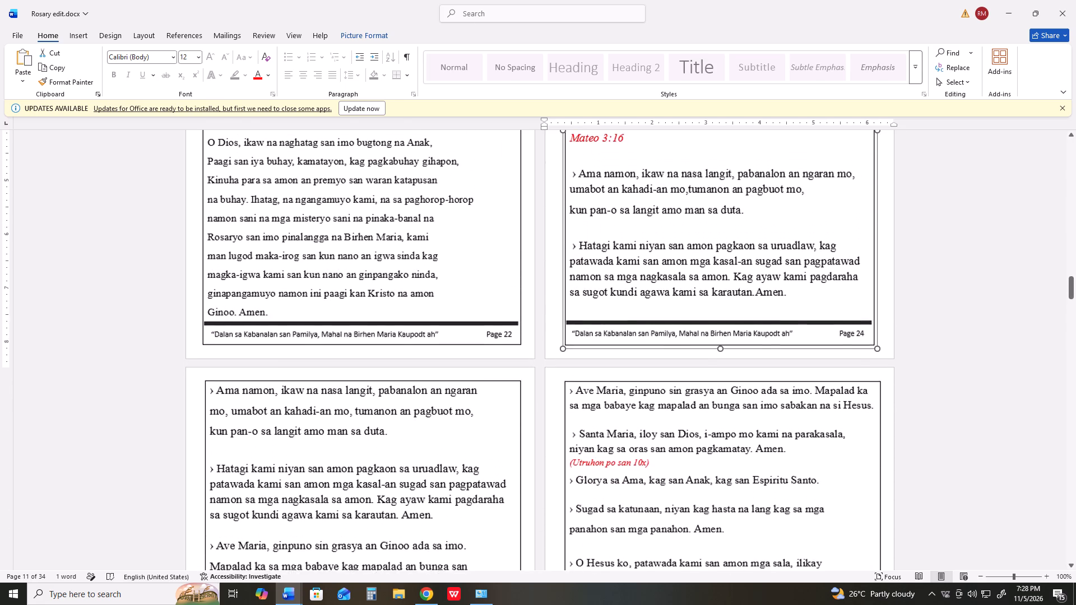
pyautogui.scroll(3, 681, 373)
pyautogui.click(436, 320)
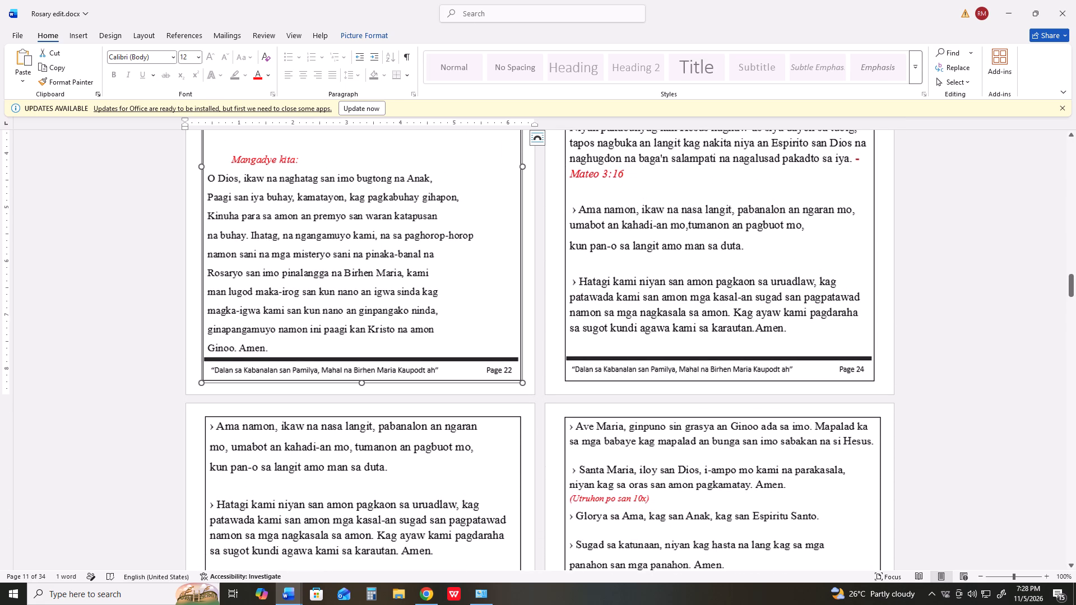
pyautogui.moveTo(523, 167); pyautogui.dragTo(517, 168)
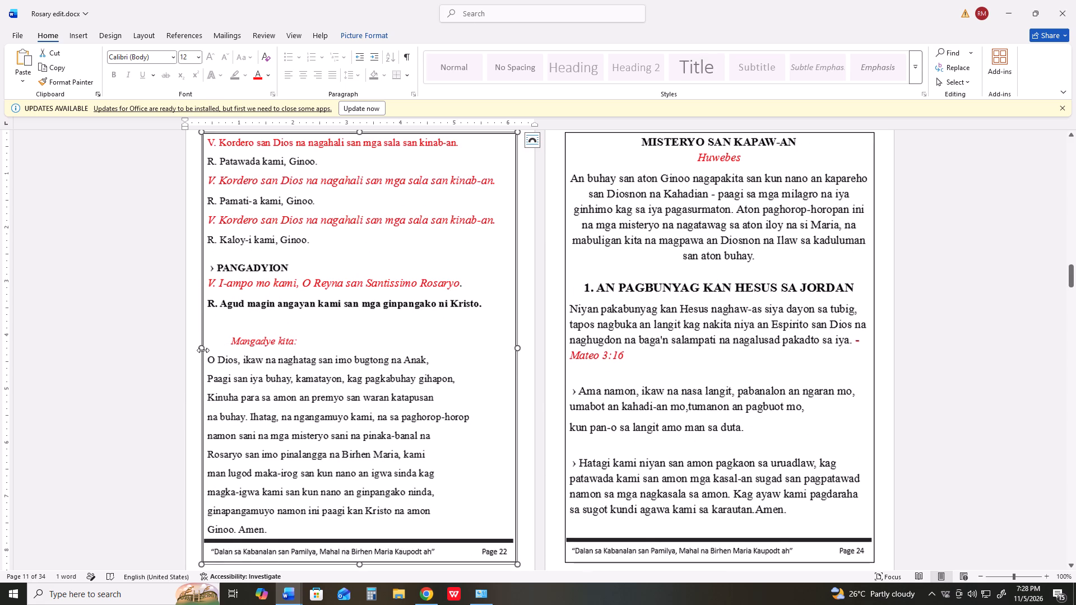
pyautogui.click(203, 350)
# Narrow the Ama Namon and Ave Maria picture (footer Page 26) by pulling in its right edge in two small adjustments.
pyautogui.scroll(-20, 347, 327)
pyautogui.scroll(-4, 347, 327)
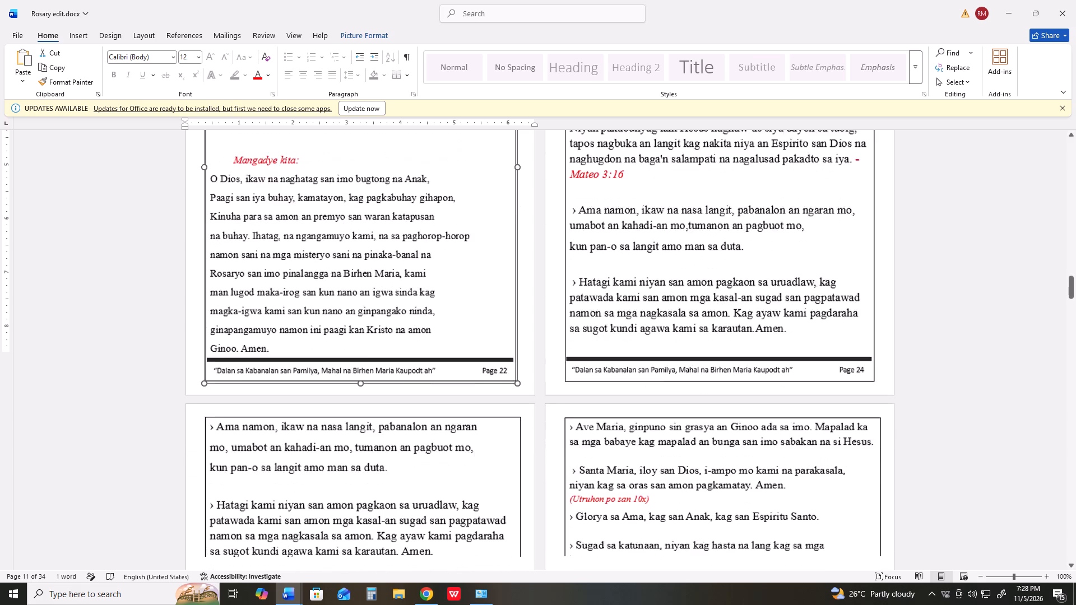
pyautogui.scroll(-10, 360, 305)
pyautogui.click(349, 348)
pyautogui.scroll(-4, 354, 329)
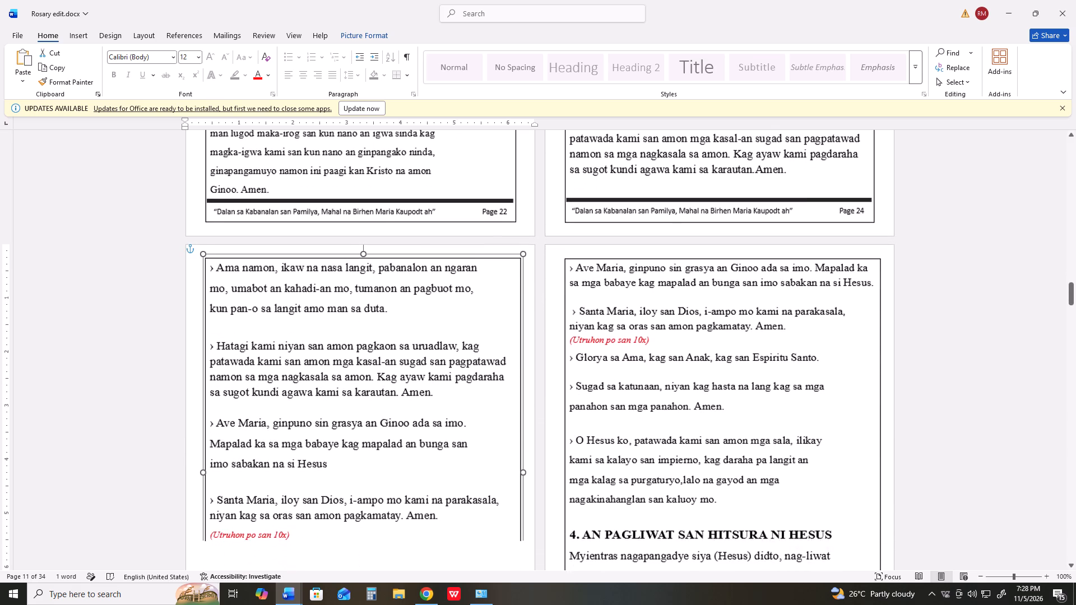
pyautogui.scroll(-18, 355, 328)
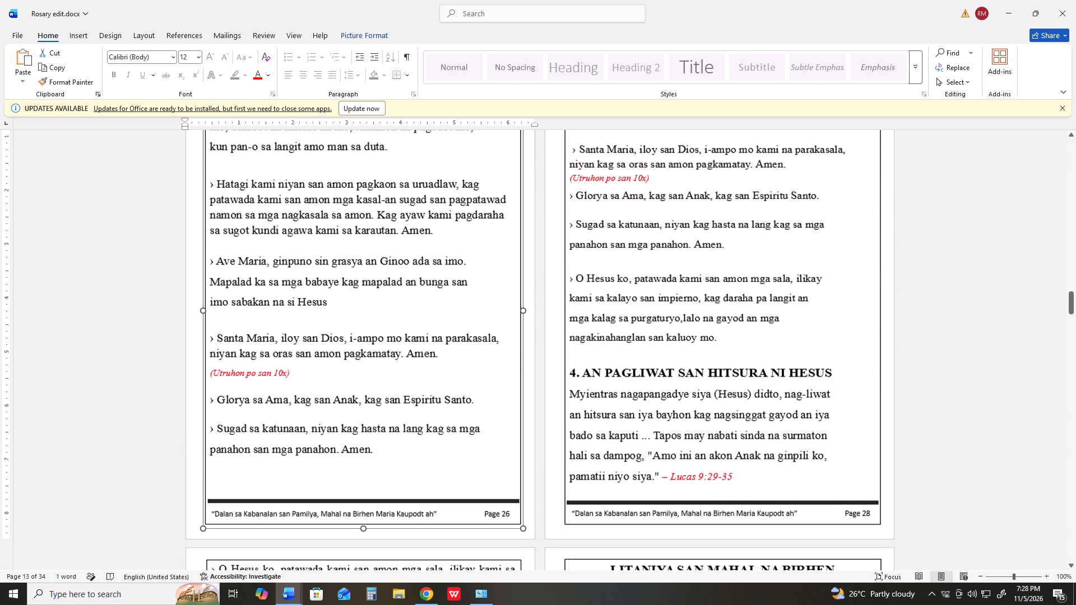
pyautogui.moveTo(522, 310); pyautogui.dragTo(518, 310)
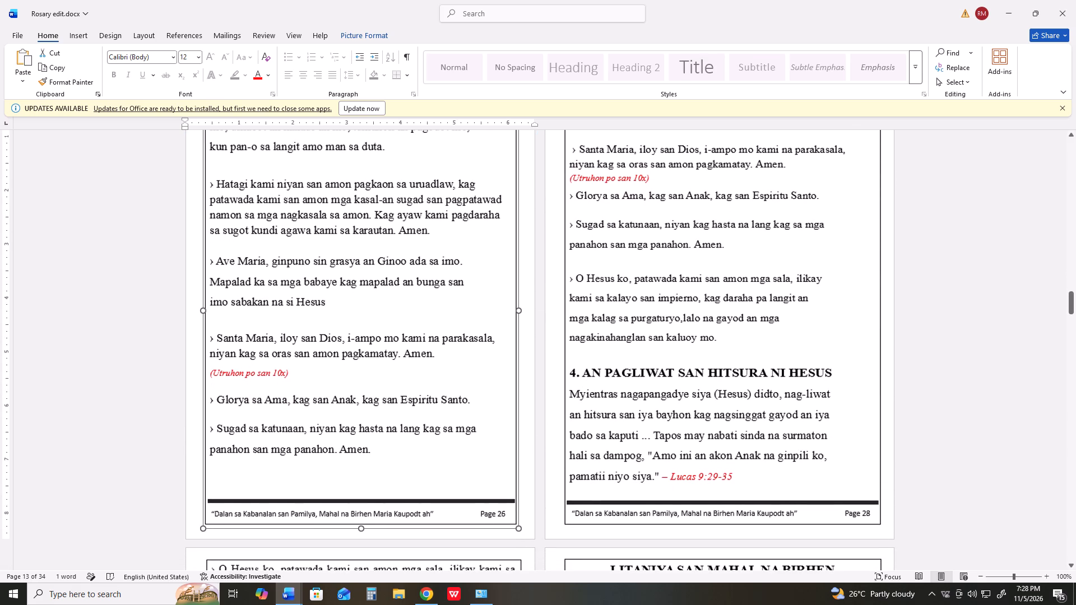
pyautogui.moveTo(518, 310); pyautogui.dragTo(517, 311)
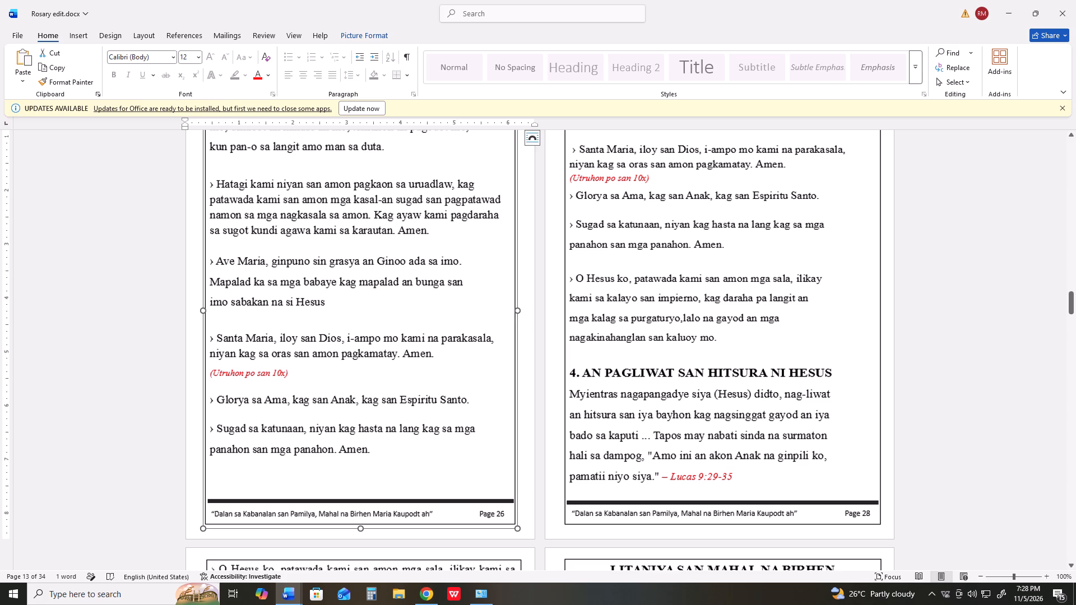
# Narrow the An Pagliwat san Hitsura ni Hesus picture (footer Page 28) by pulling in its right edge.
pyautogui.click(671, 319)
pyautogui.click(566, 309)
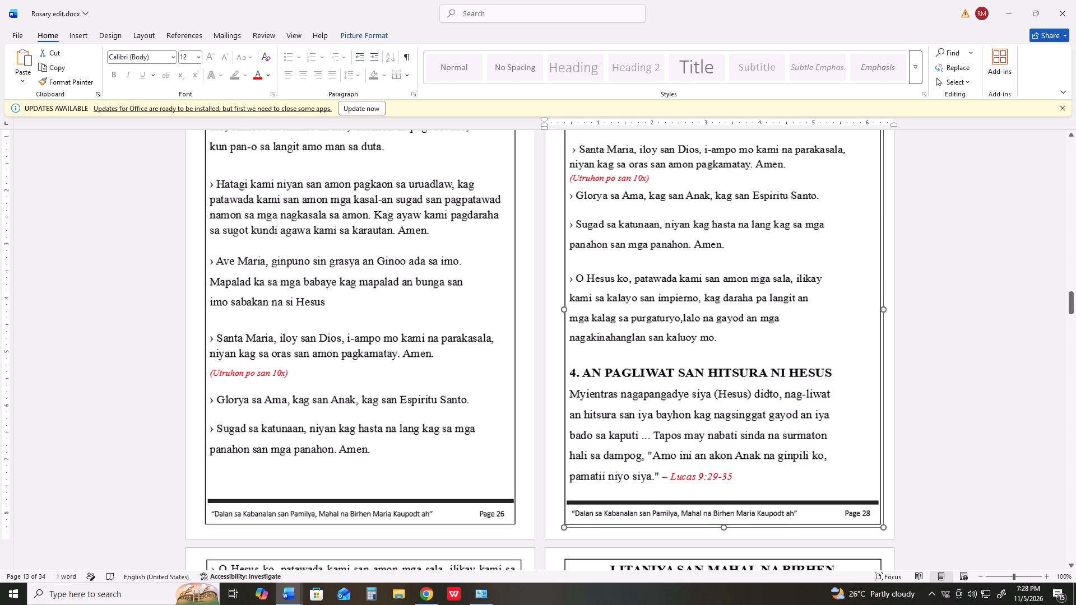
pyautogui.click(882, 309)
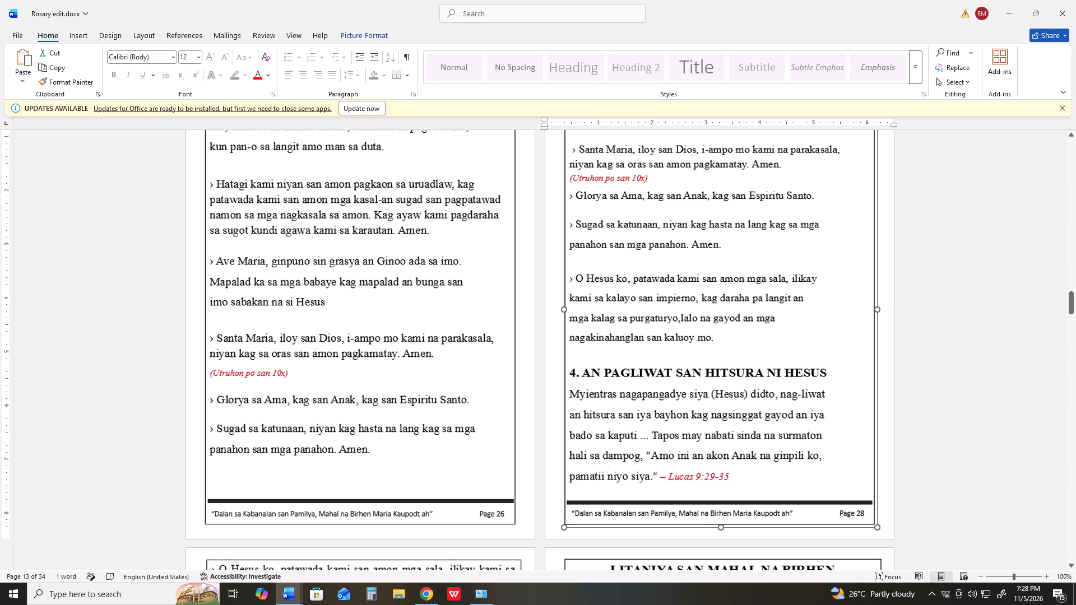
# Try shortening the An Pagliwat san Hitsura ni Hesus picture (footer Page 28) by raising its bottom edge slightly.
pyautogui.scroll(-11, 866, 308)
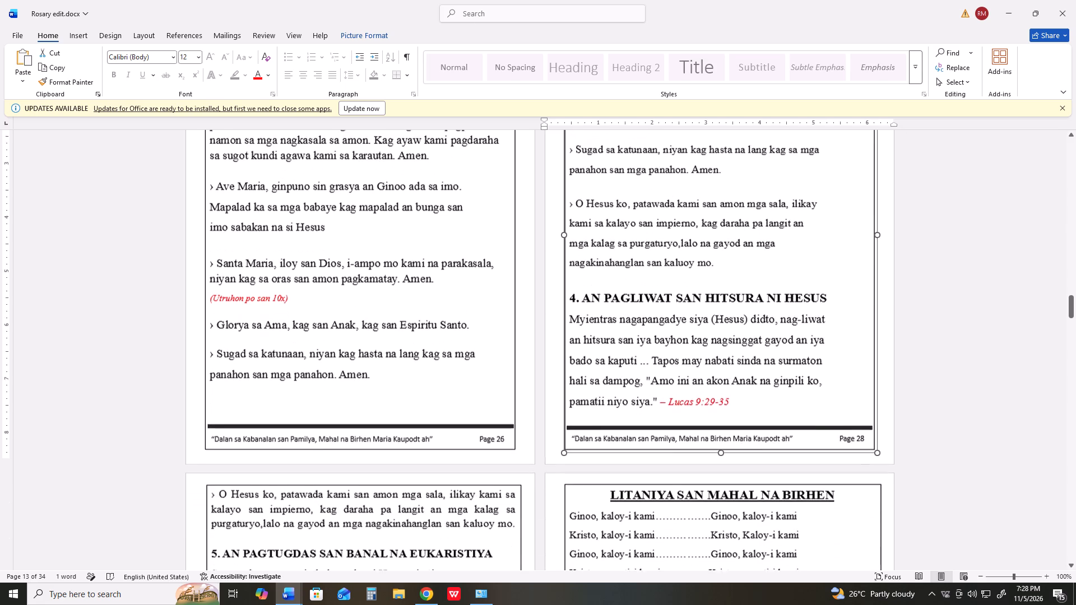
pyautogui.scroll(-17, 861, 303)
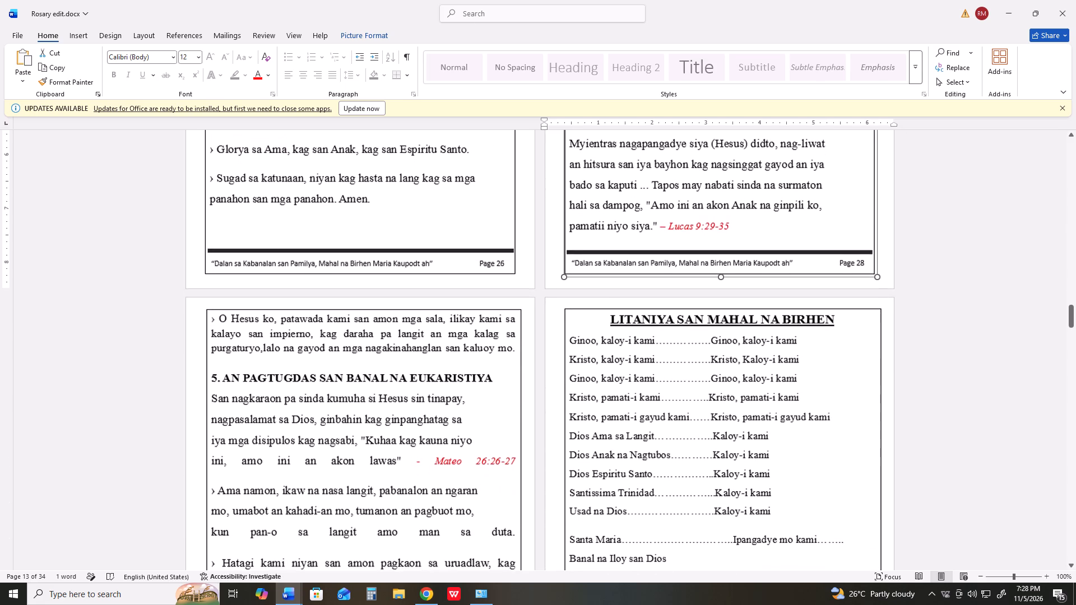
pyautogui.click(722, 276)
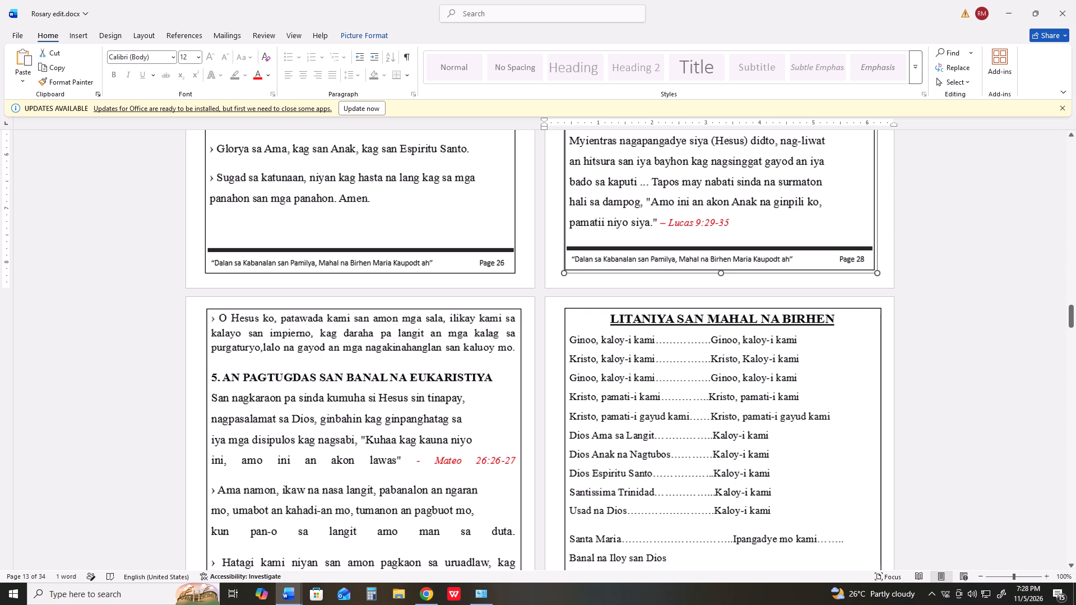
# Narrow the Litaniya san Mahal na Birhen picture (footer Page 32) by pulling in its right edge in two small adjustments.
pyautogui.scroll(-17, 710, 367)
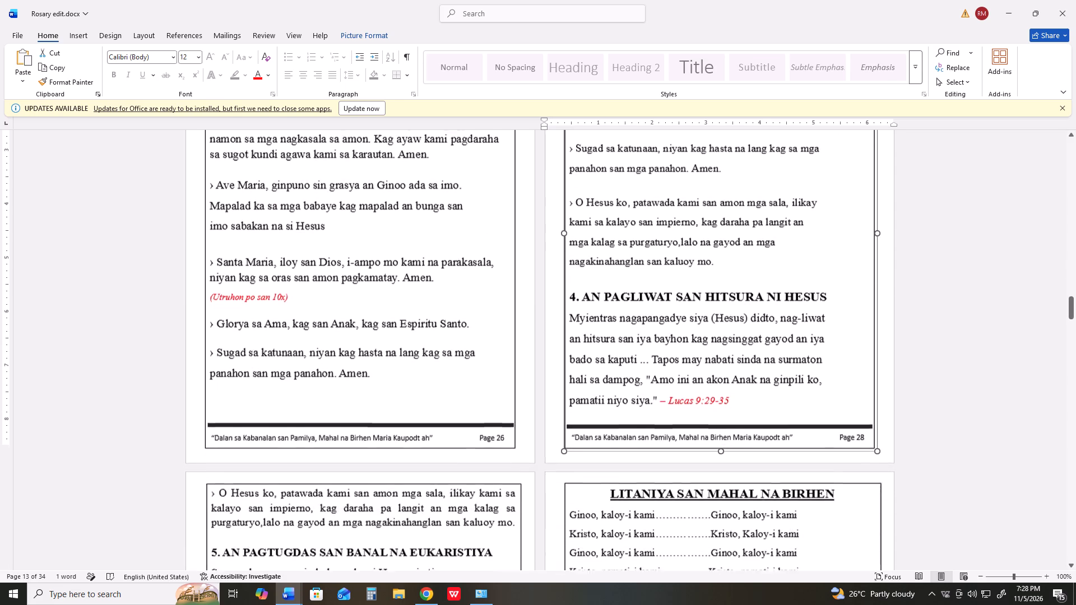
pyautogui.scroll(-2, 713, 355)
pyautogui.click(730, 481)
pyautogui.scroll(-6, 734, 468)
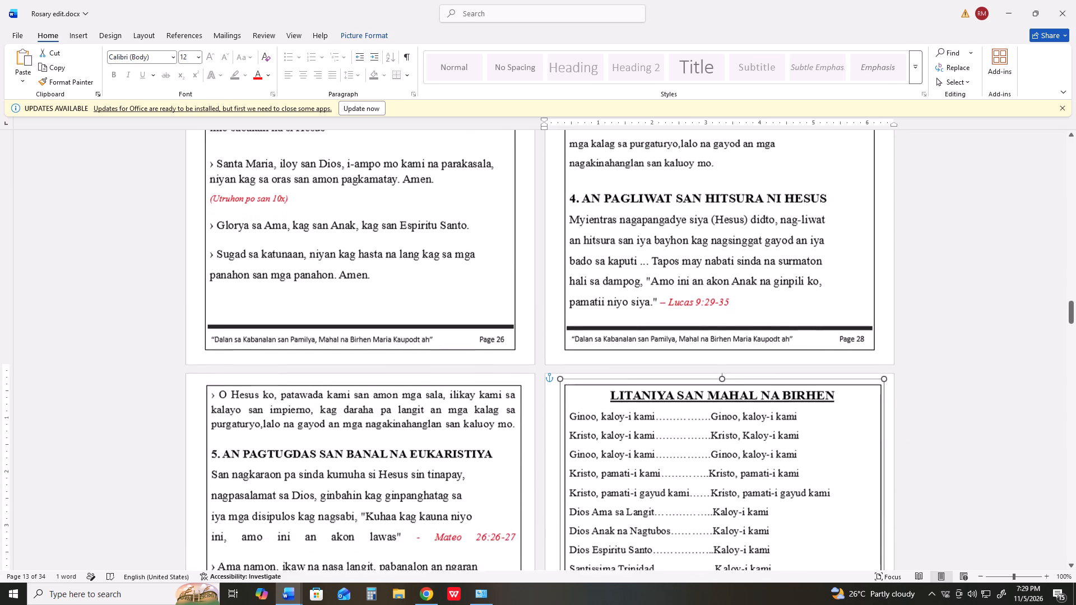
pyautogui.scroll(-15, 734, 463)
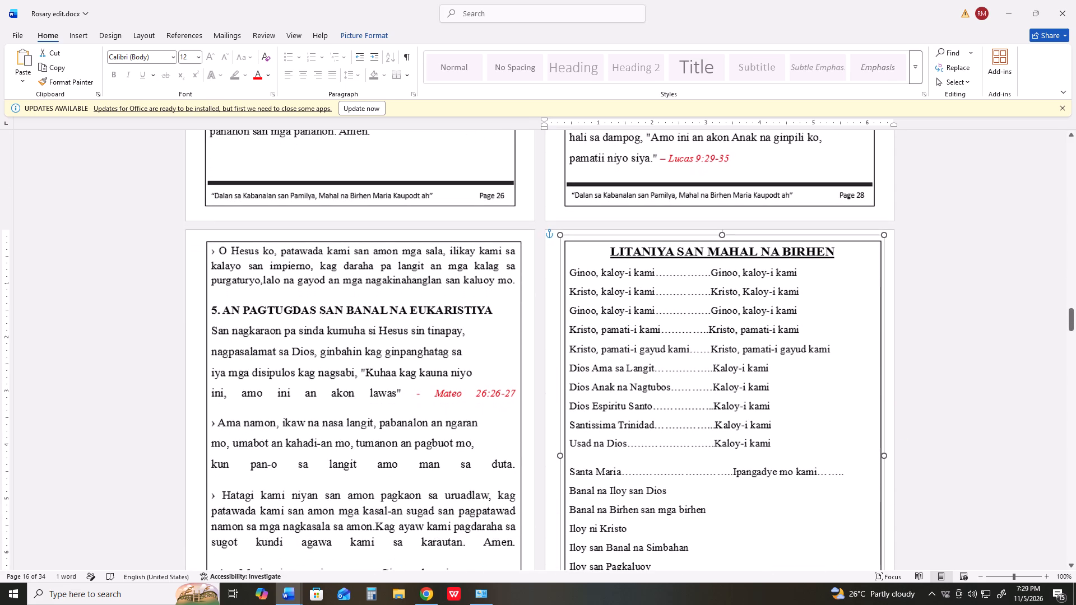
pyautogui.click(419, 422)
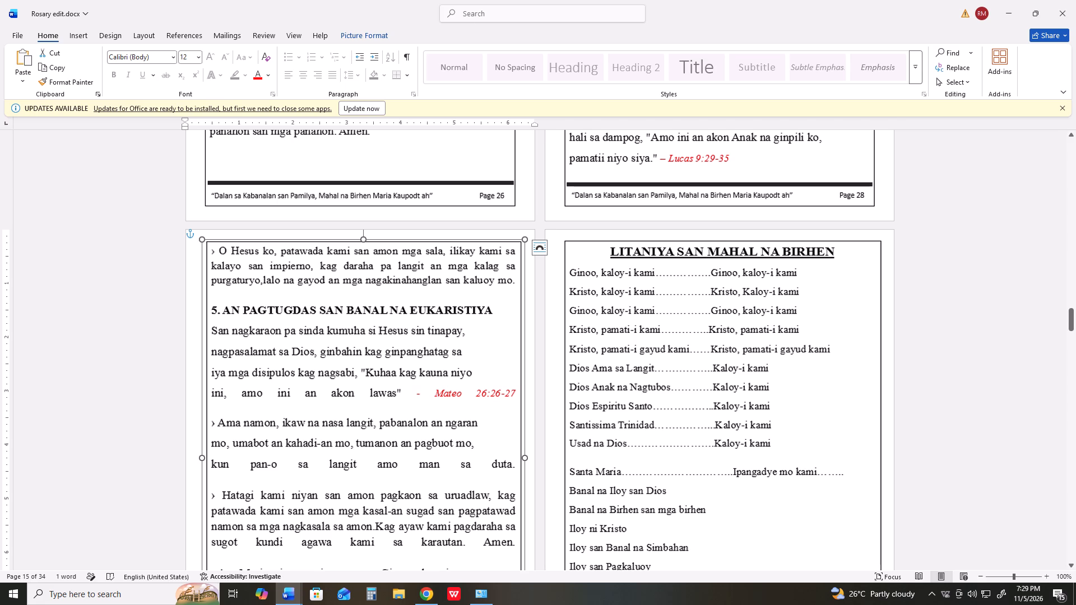
pyautogui.click(807, 448)
pyautogui.scroll(-5, 889, 457)
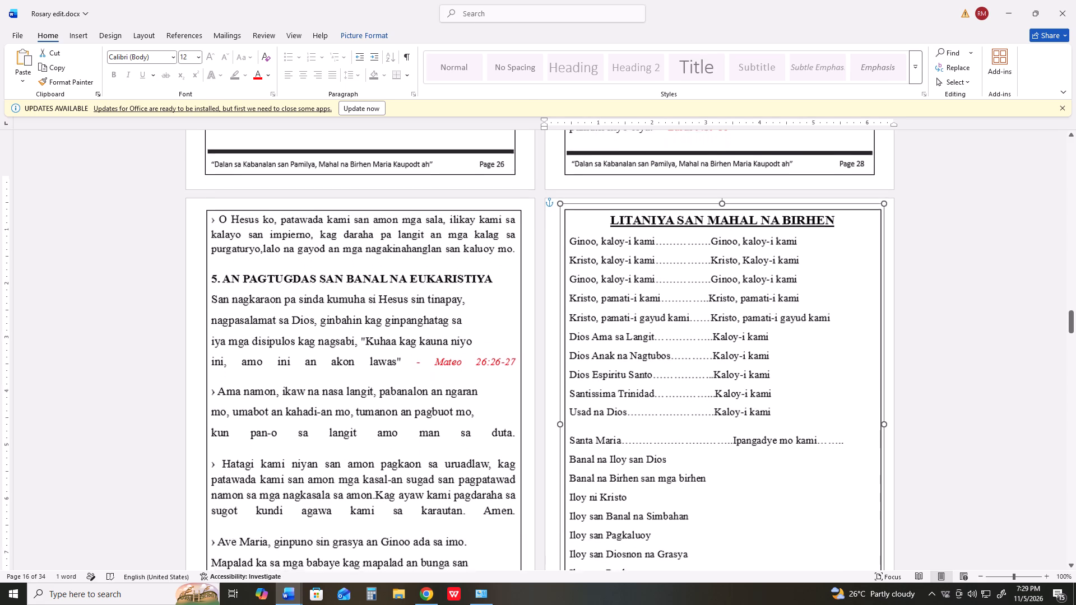
pyautogui.scroll(-14, 888, 453)
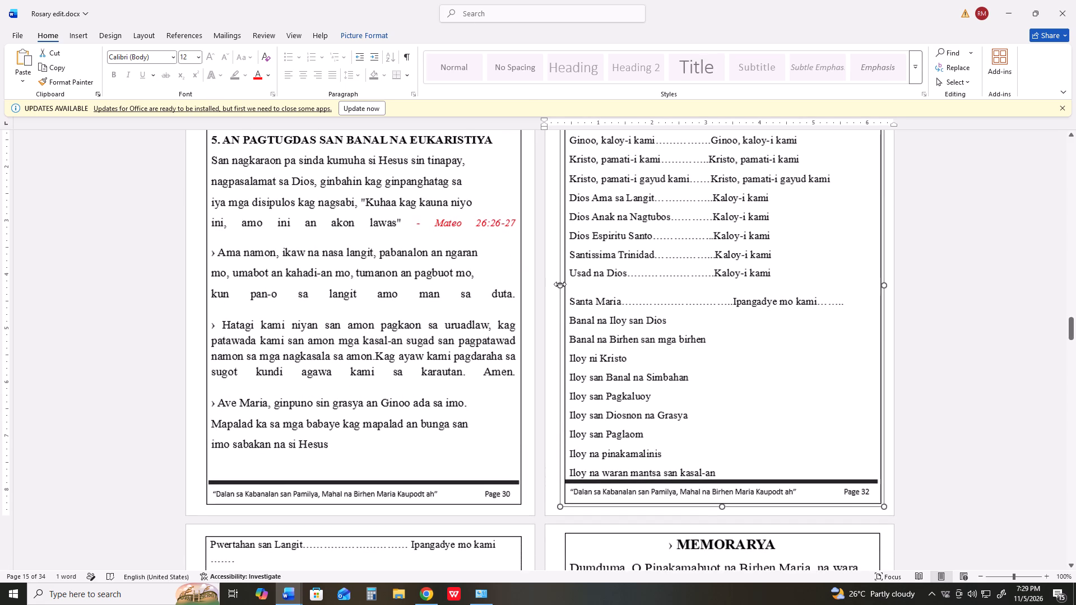
pyautogui.click(560, 284)
pyautogui.moveTo(884, 286); pyautogui.dragTo(879, 286)
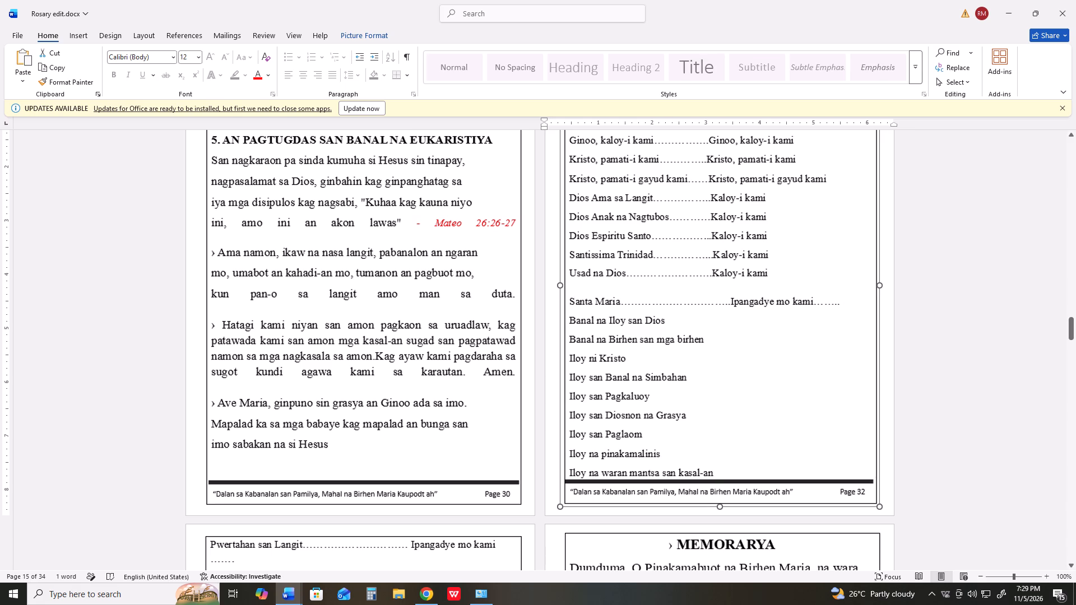
pyautogui.moveTo(879, 286); pyautogui.dragTo(877, 287)
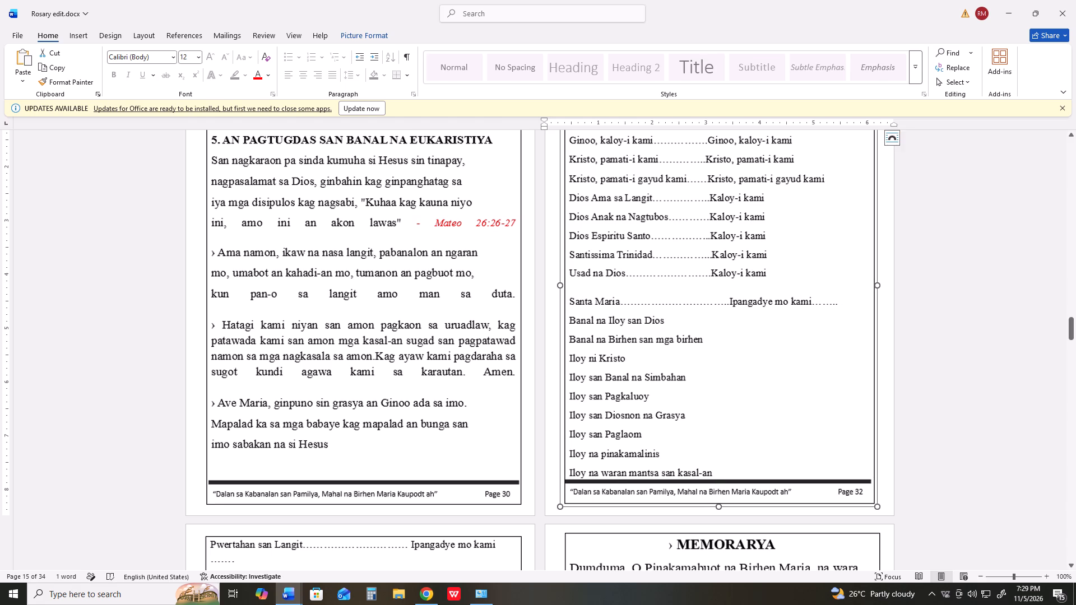
# Narrow the An Pagtugdas san Banal na Eukaristiya picture (footer Page 30) by pulling in its right edge.
pyautogui.click(452, 344)
pyautogui.moveTo(526, 288); pyautogui.dragTo(520, 288)
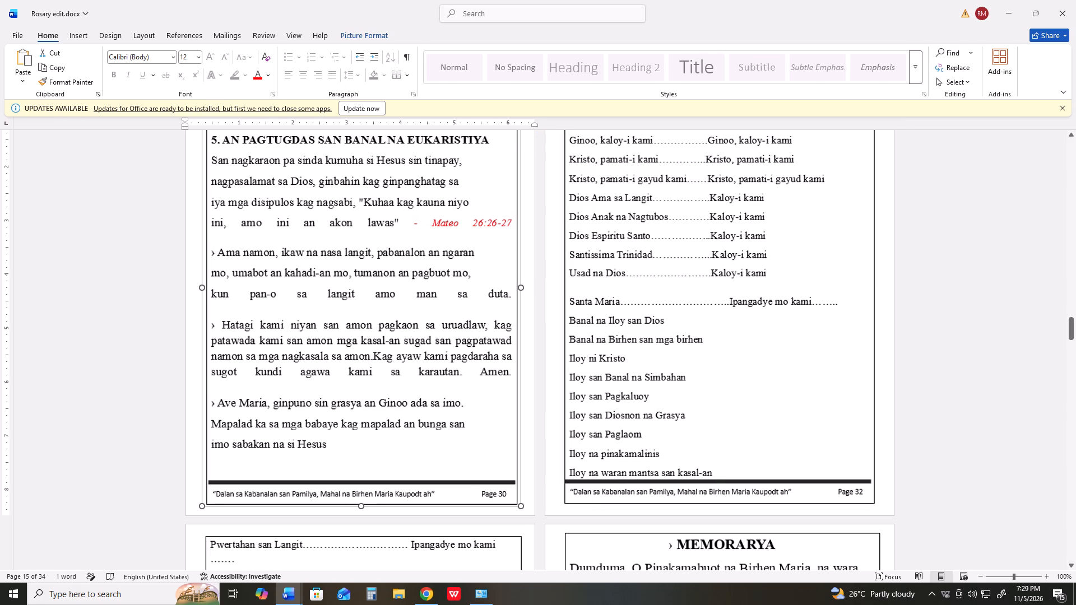
# Narrow the An Pagtugdas san Banal na Eukaristiya picture (footer Page 30) slightly more by pulling in its right edge.
pyautogui.moveTo(520, 288); pyautogui.dragTo(518, 289)
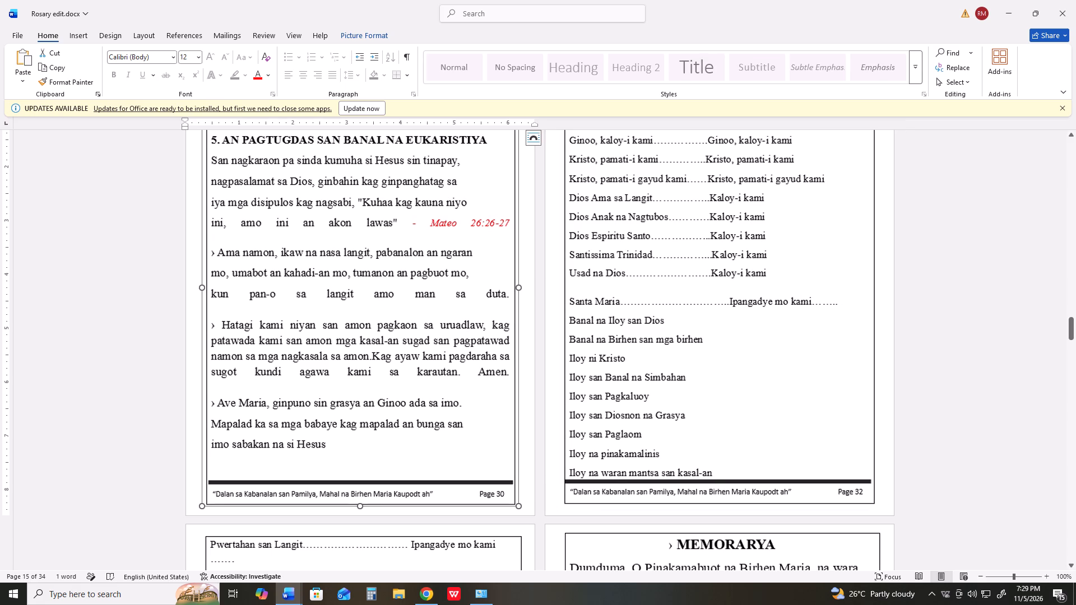
pyautogui.click(204, 288)
# Narrow the litany continuation picture starting with Pwertahan san Langit (footer Page 34) by pulling in its right edge in small adjustments.
pyautogui.scroll(-1, 282, 338)
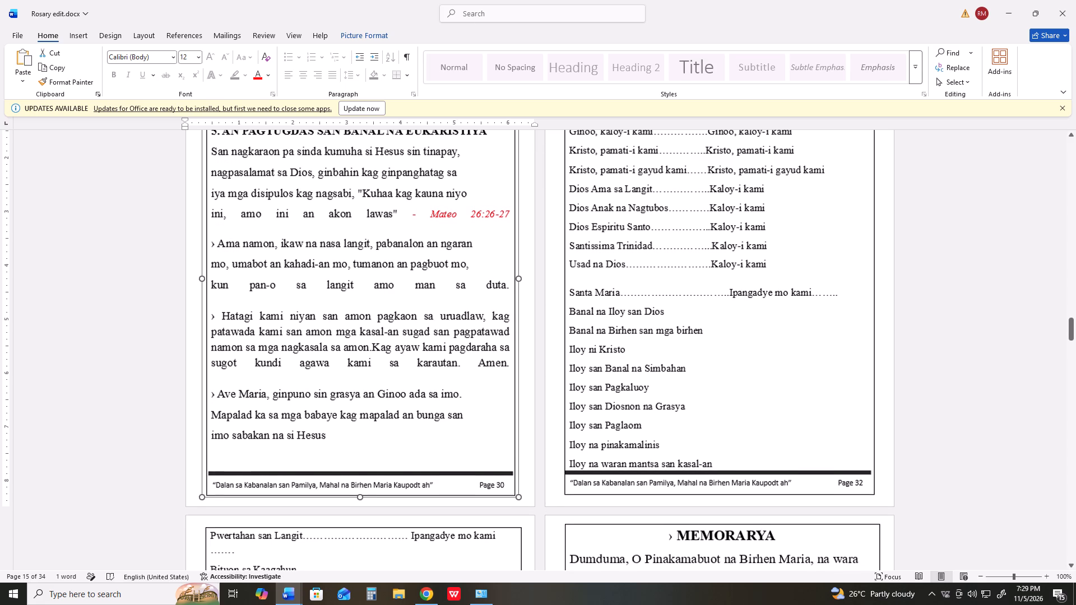
pyautogui.scroll(-2, 282, 338)
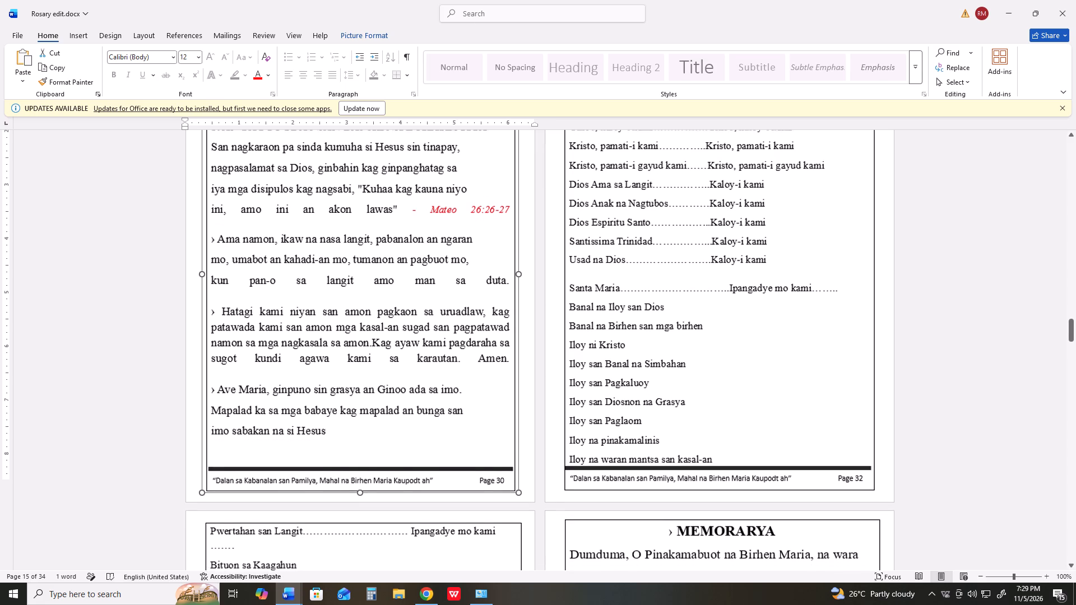
pyautogui.scroll(-20, 282, 338)
pyautogui.scroll(-13, 282, 338)
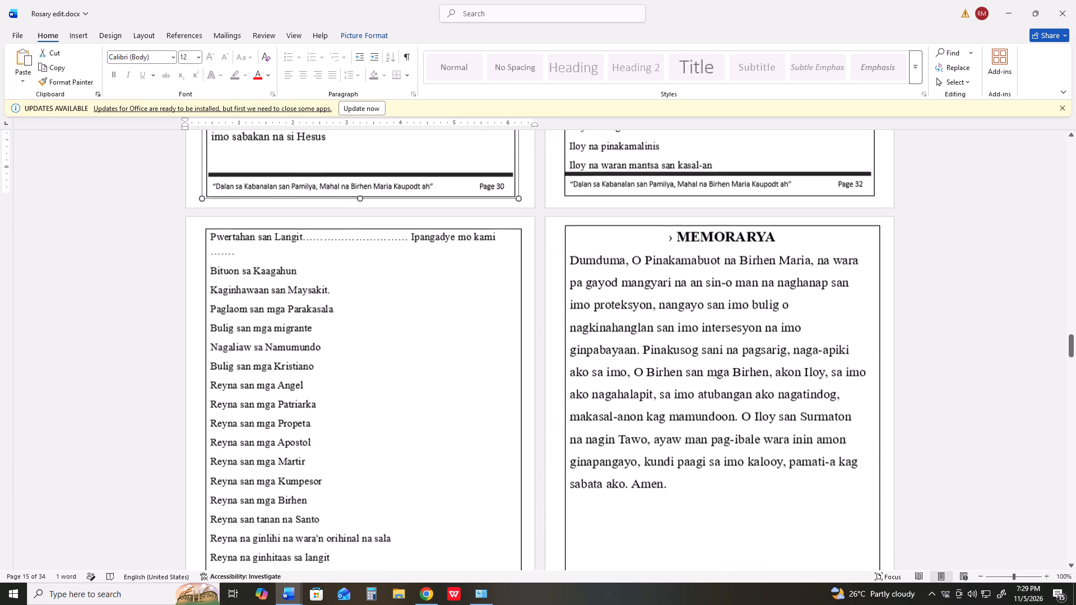
pyautogui.scroll(-13, 284, 331)
pyautogui.scroll(3, 279, 328)
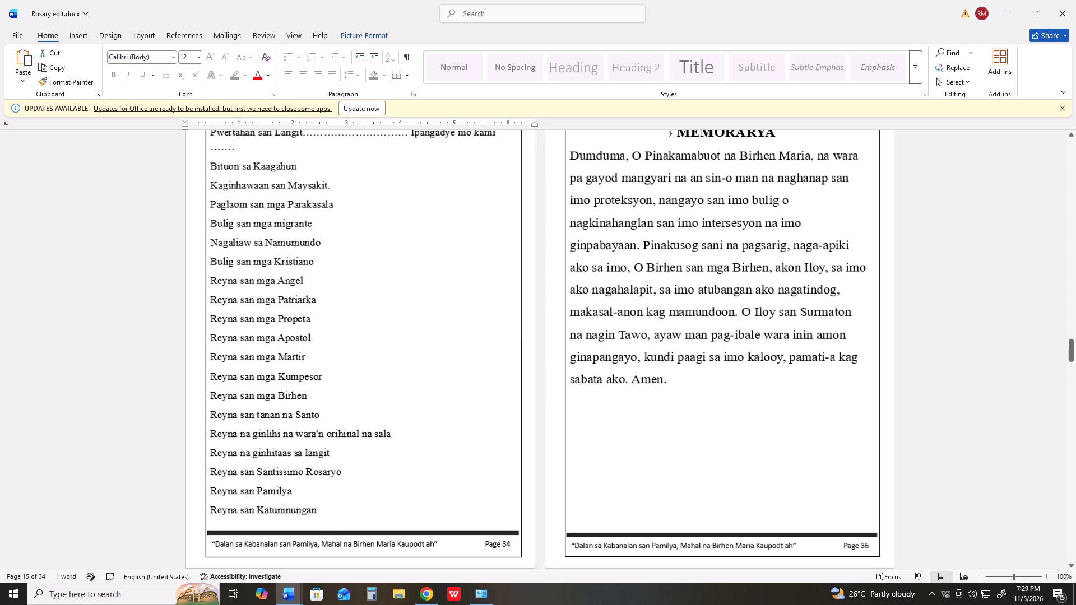
pyautogui.click(279, 328)
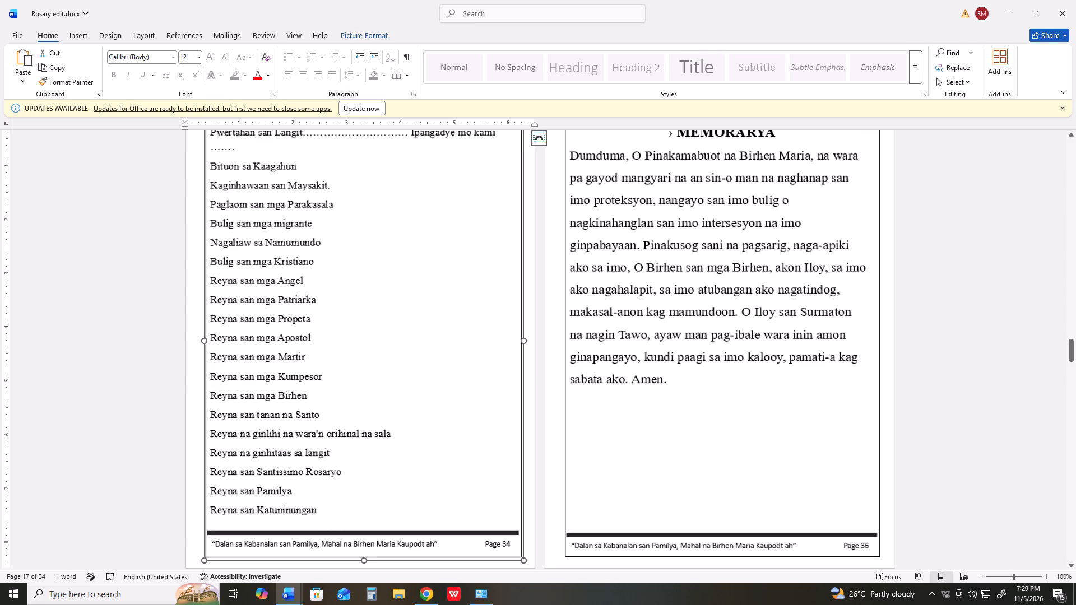
pyautogui.moveTo(526, 341); pyautogui.dragTo(519, 340)
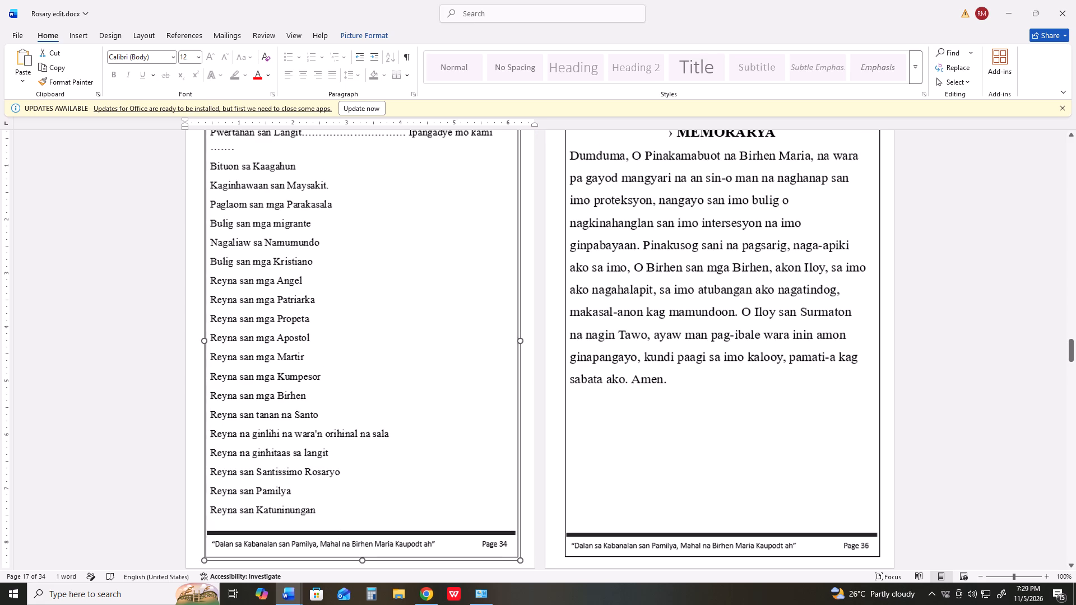
pyautogui.moveTo(519, 340); pyautogui.dragTo(517, 340)
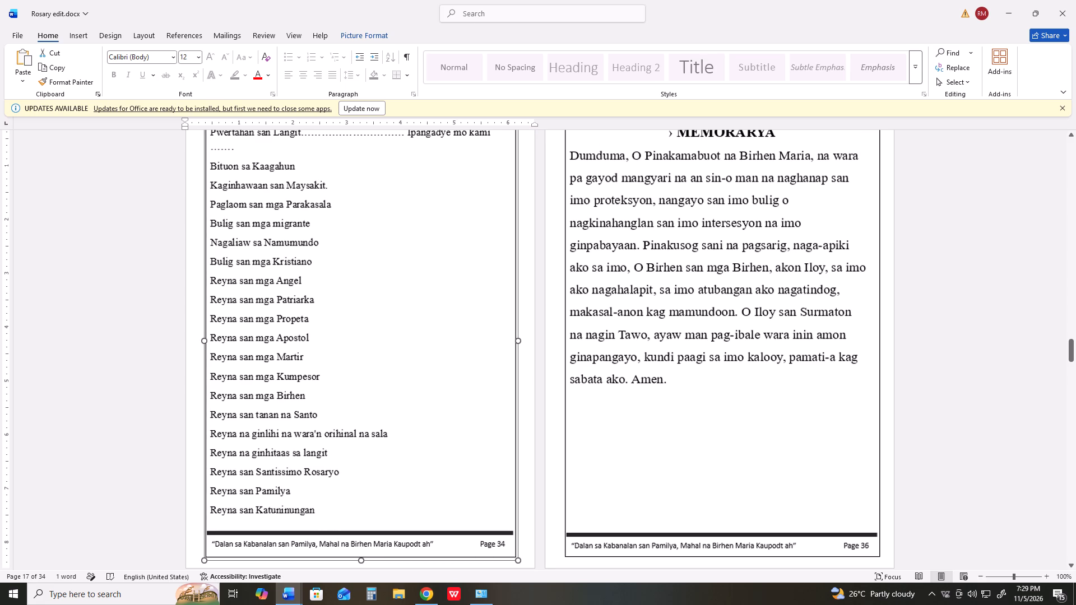
pyautogui.moveTo(517, 340); pyautogui.dragTo(517, 341)
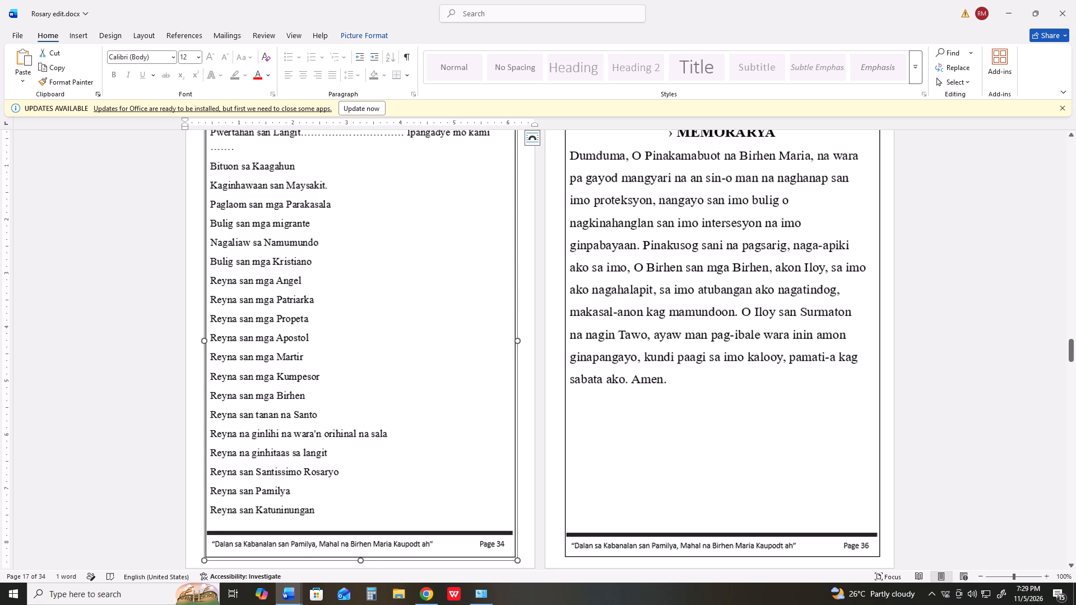
# Narrow the Memorarya picture (footer Page 36) by pulling in its right edge, and nudge it slightly to the left.
pyautogui.scroll(10, 706, 362)
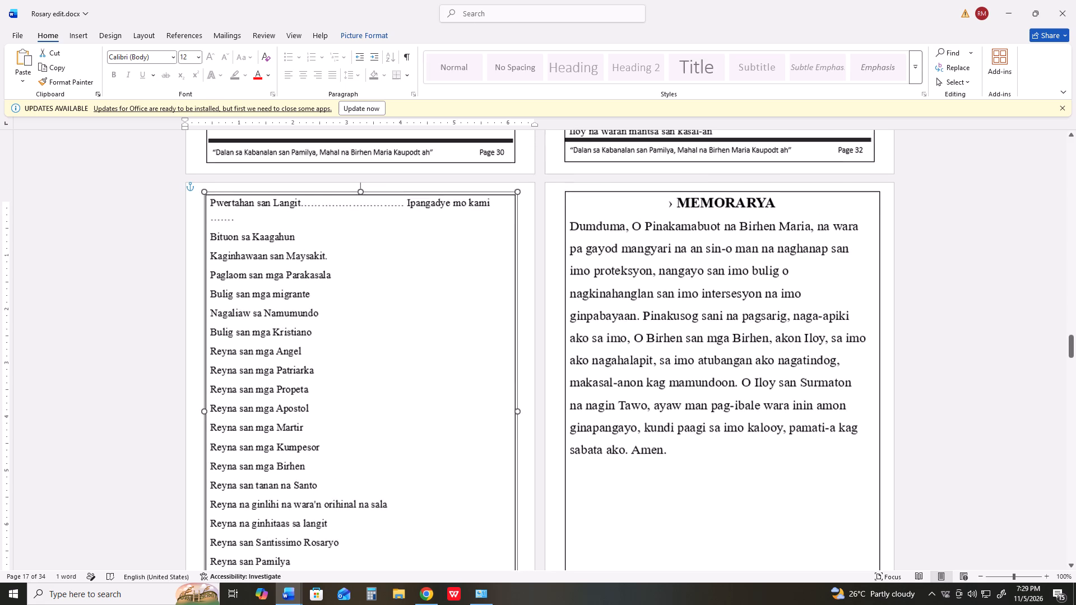
pyautogui.scroll(-9, 713, 356)
pyautogui.click(795, 348)
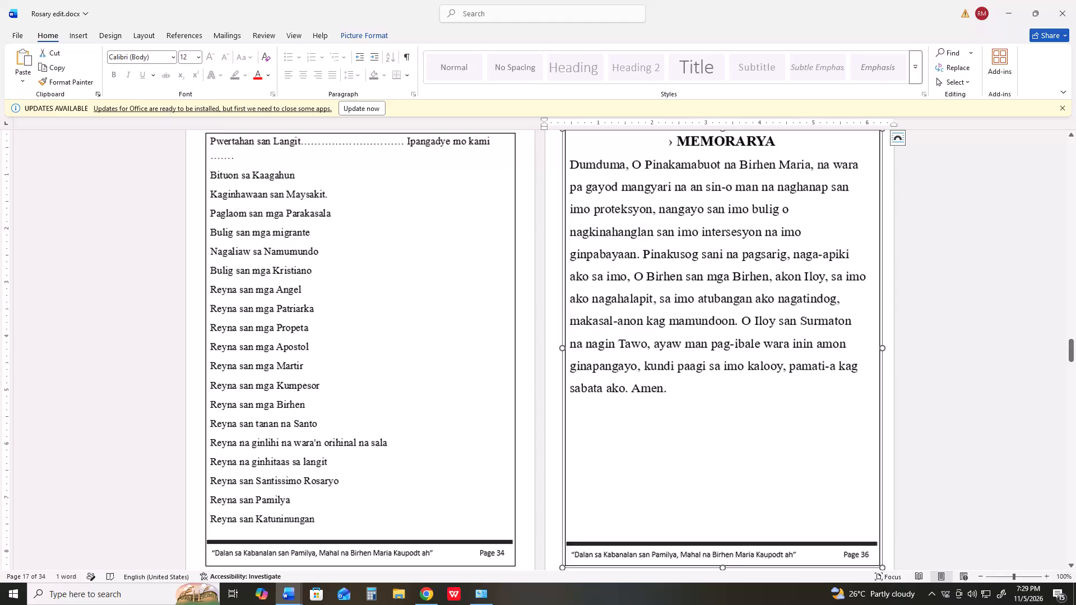
pyautogui.click(562, 347)
pyautogui.click(882, 347)
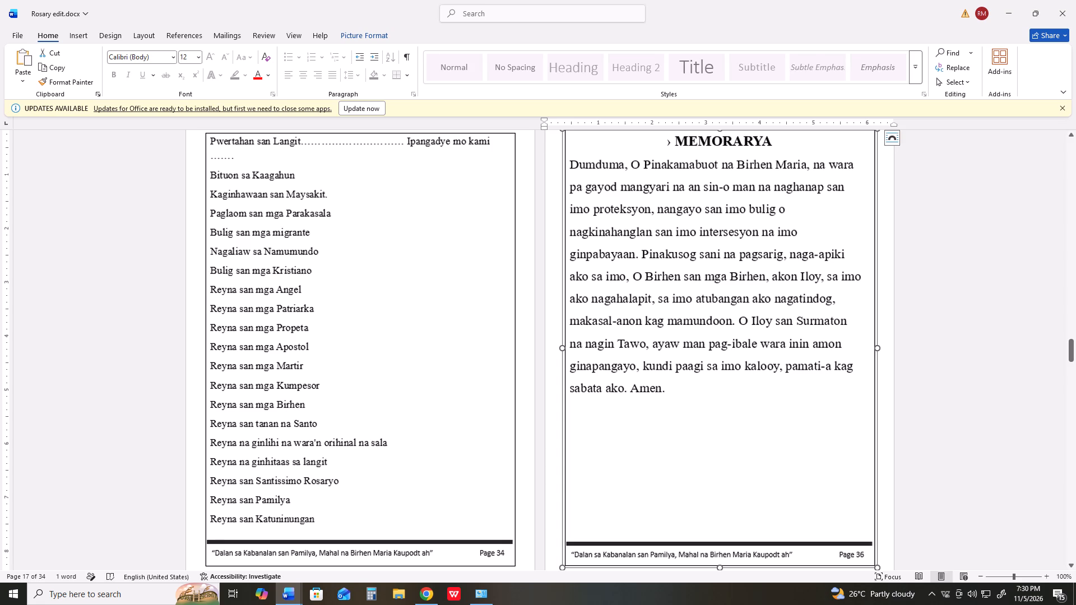
pyautogui.press('Left')
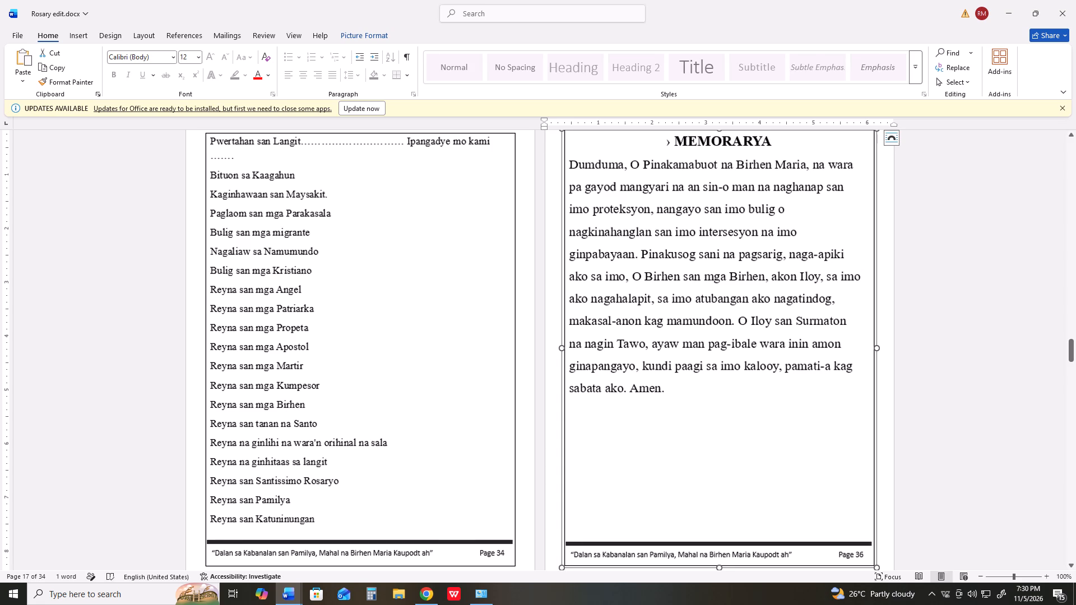
pyautogui.scroll(4, 803, 356)
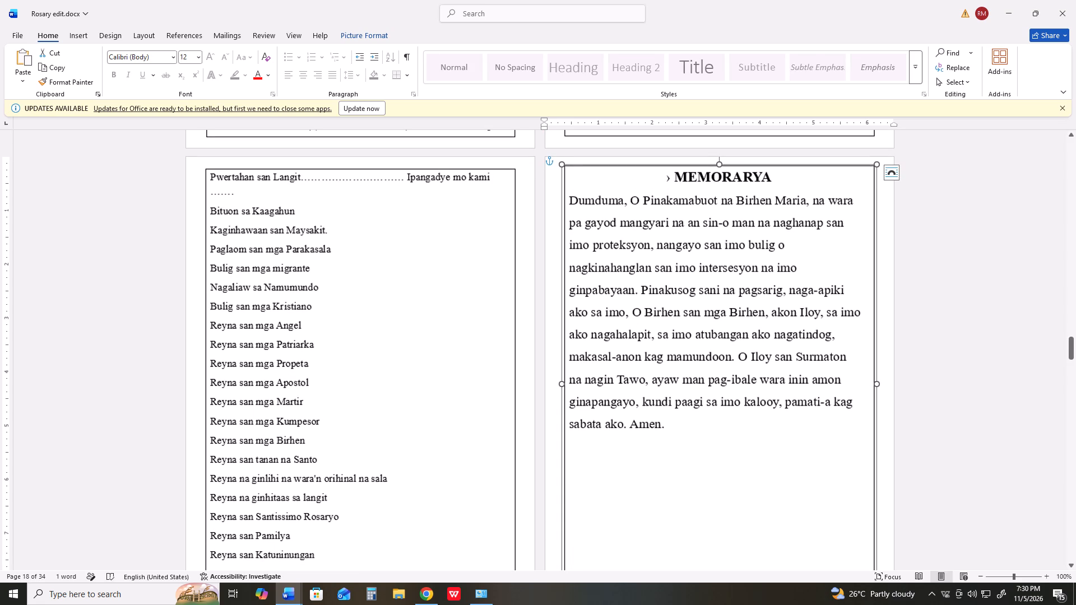
# Align the An Pag-korona sin Tunok kan Hesus picture (footer Page 40) by pulling in its left edge and extending its right edge outward.
pyautogui.scroll(-10, 803, 356)
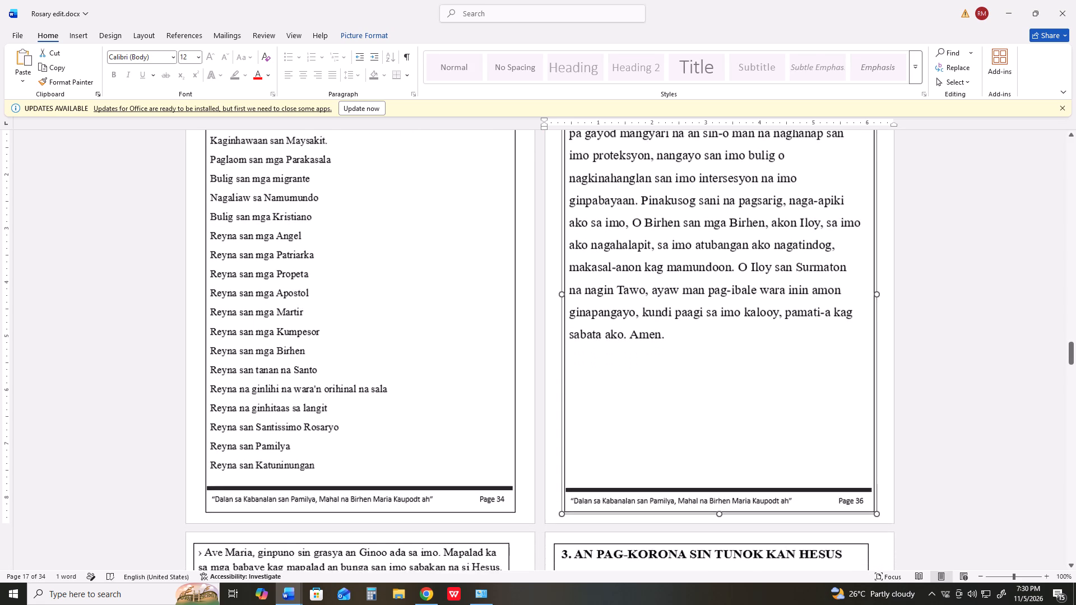
pyautogui.scroll(-20, 803, 356)
pyautogui.scroll(-18, 803, 356)
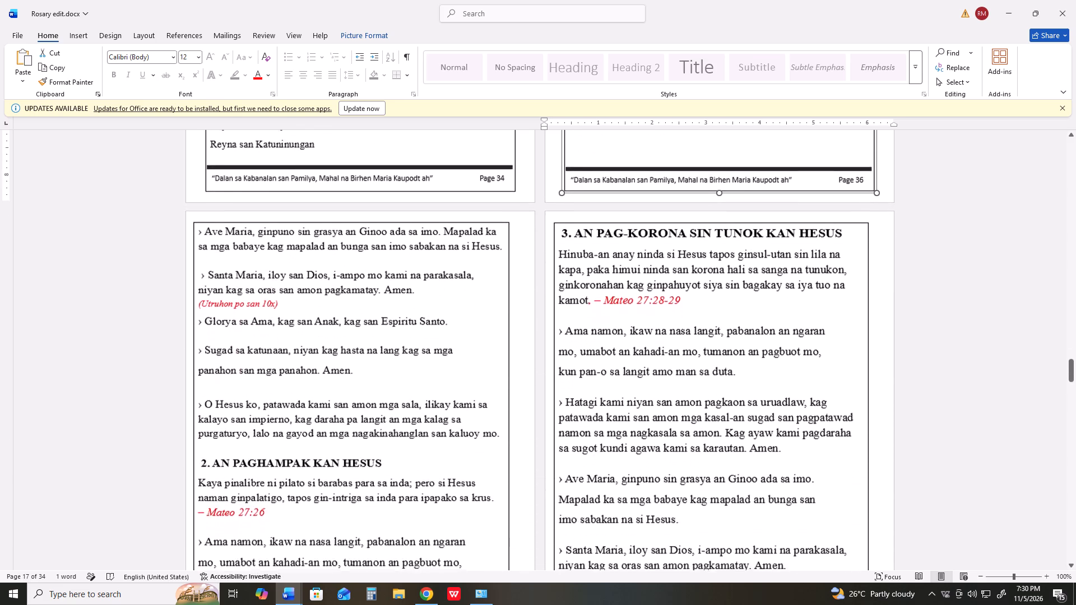
pyautogui.scroll(-10, 802, 356)
pyautogui.click(729, 362)
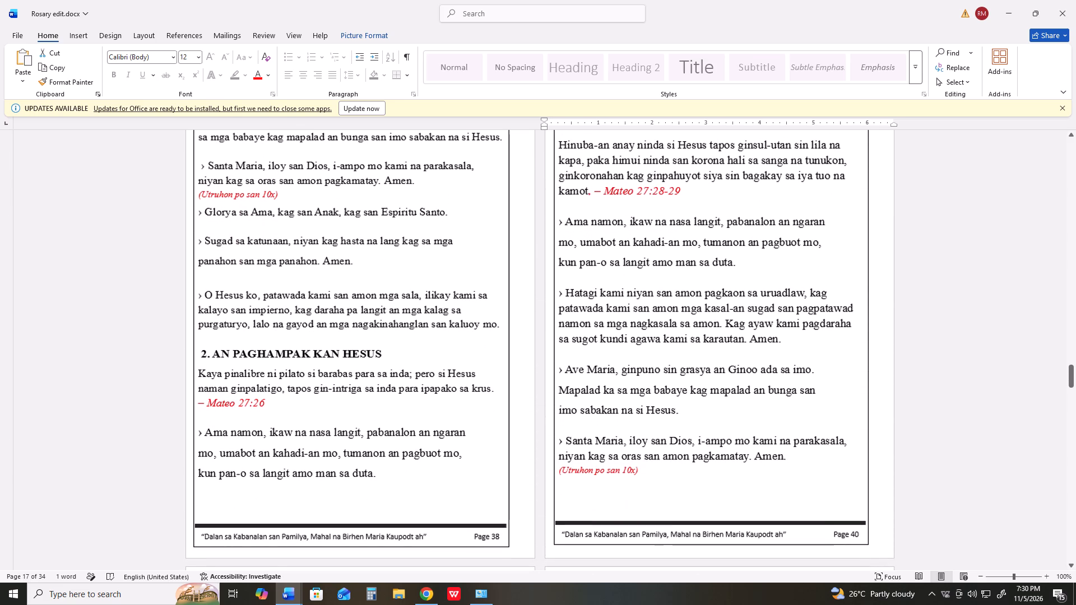
pyautogui.moveTo(550, 330); pyautogui.dragTo(555, 331)
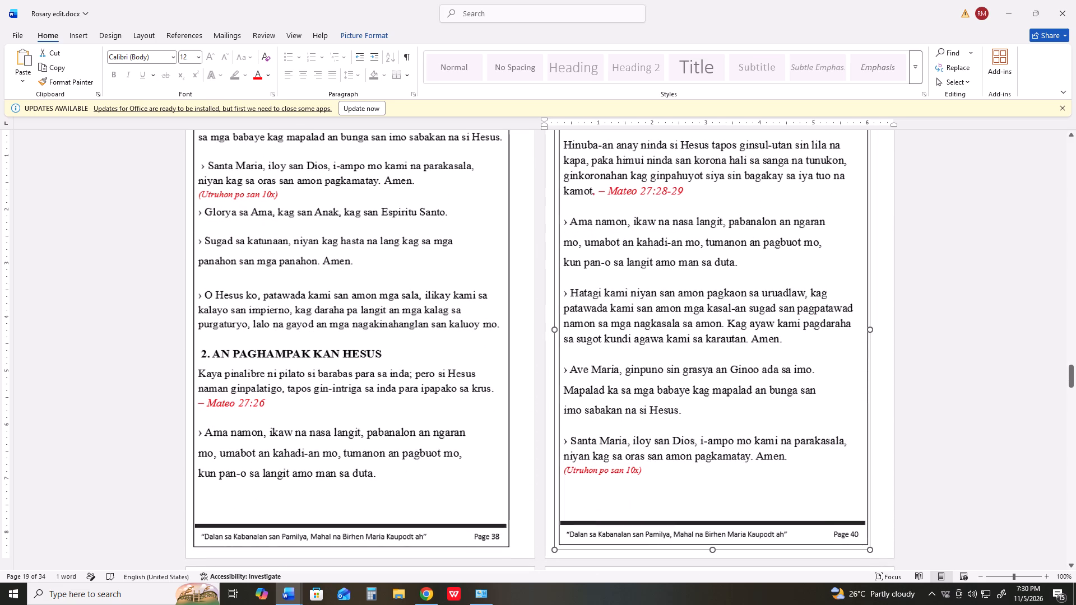
pyautogui.moveTo(555, 331); pyautogui.dragTo(559, 332)
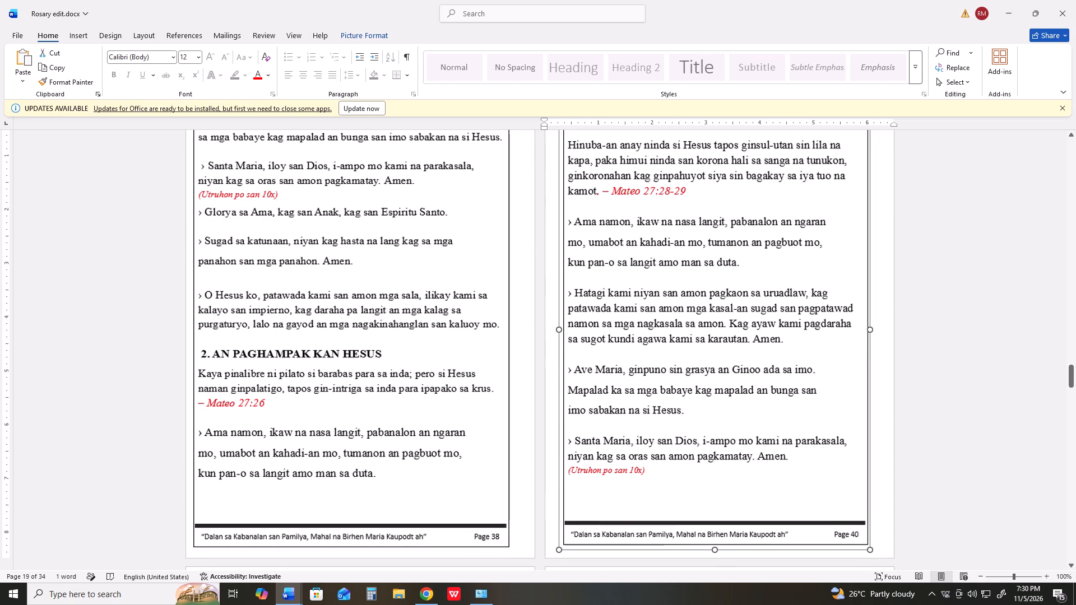
pyautogui.moveTo(559, 332); pyautogui.dragTo(560, 333)
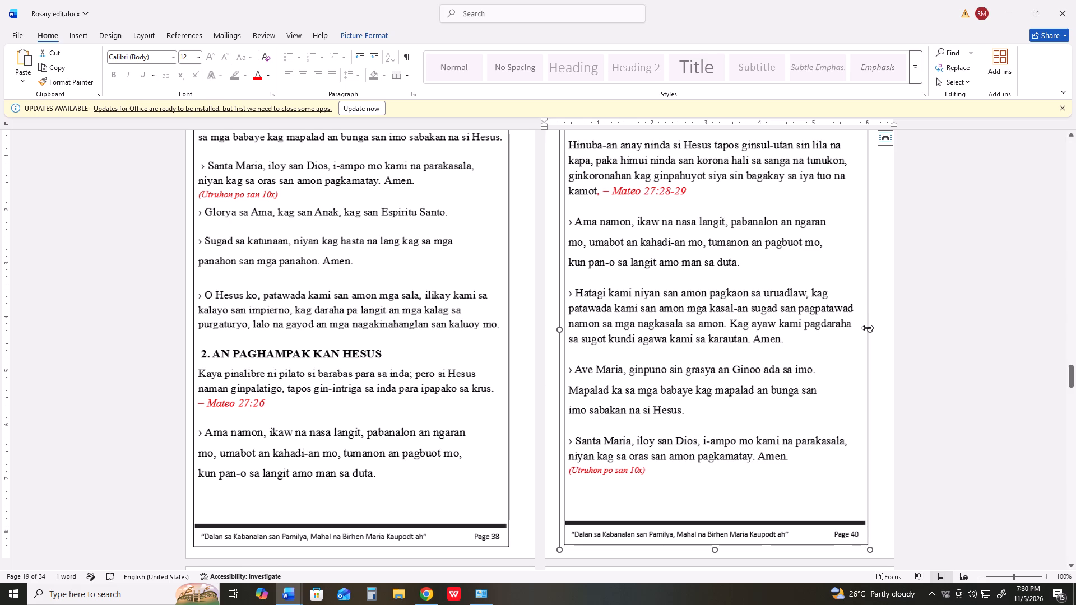
pyautogui.moveTo(869, 329); pyautogui.dragTo(874, 329)
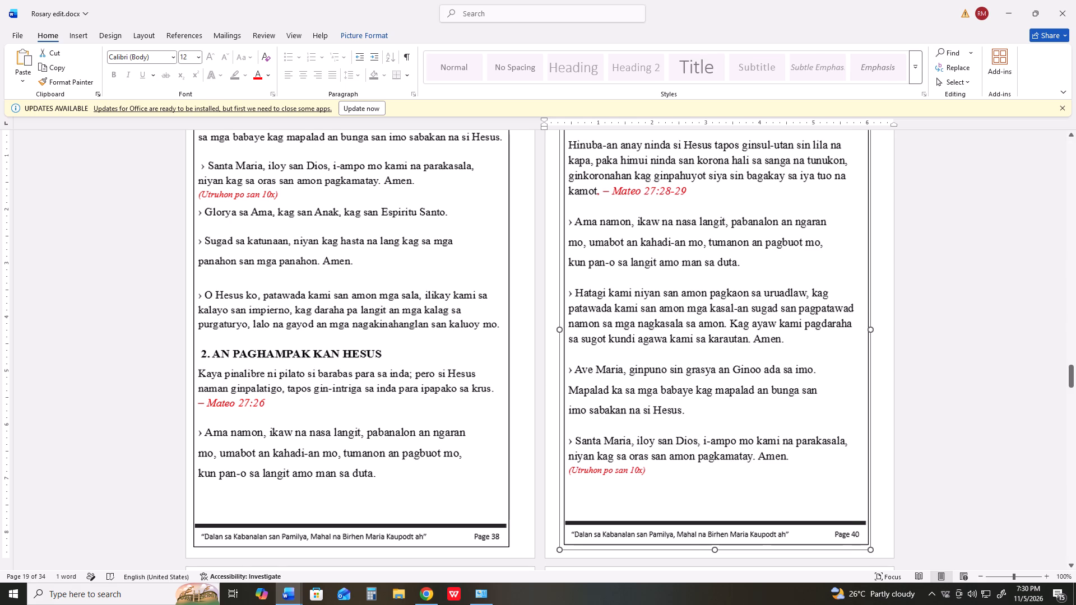
pyautogui.moveTo(874, 329); pyautogui.dragTo(876, 329)
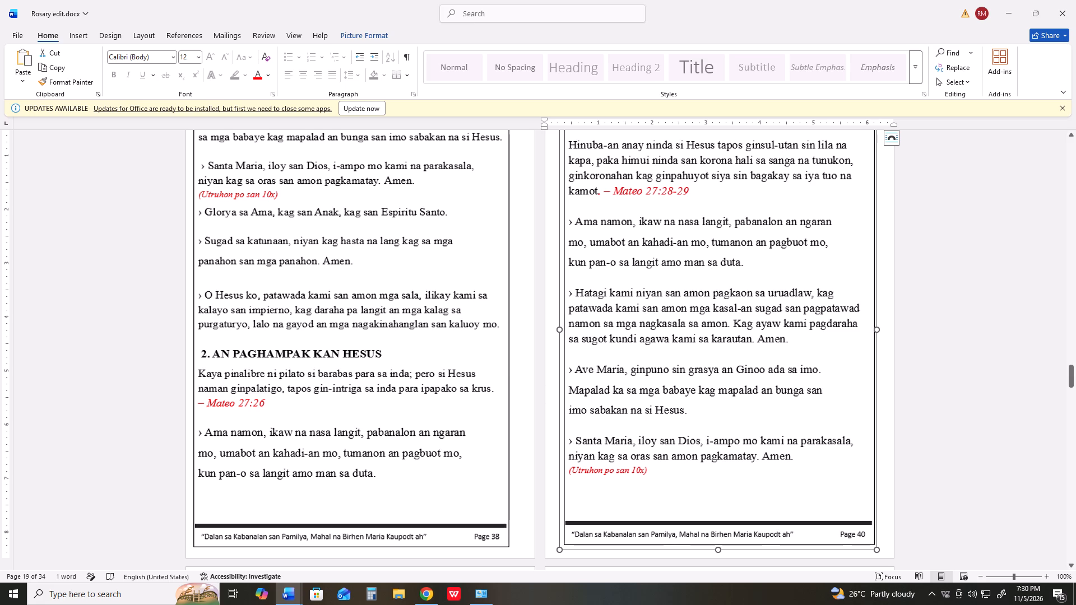
# Align the An Paghampak kan Hesus picture (footer Page 38) by extending its right edge outward and pulling in its left edge.
pyautogui.scroll(-12, 804, 329)
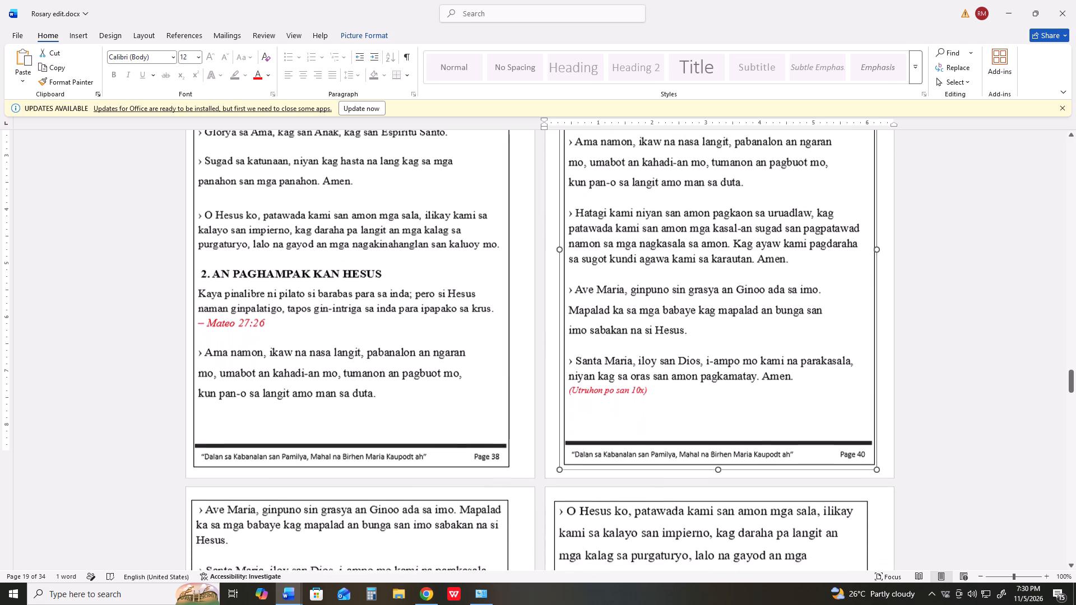
pyautogui.scroll(-6, 806, 323)
pyautogui.scroll(4, 683, 312)
pyautogui.click(488, 280)
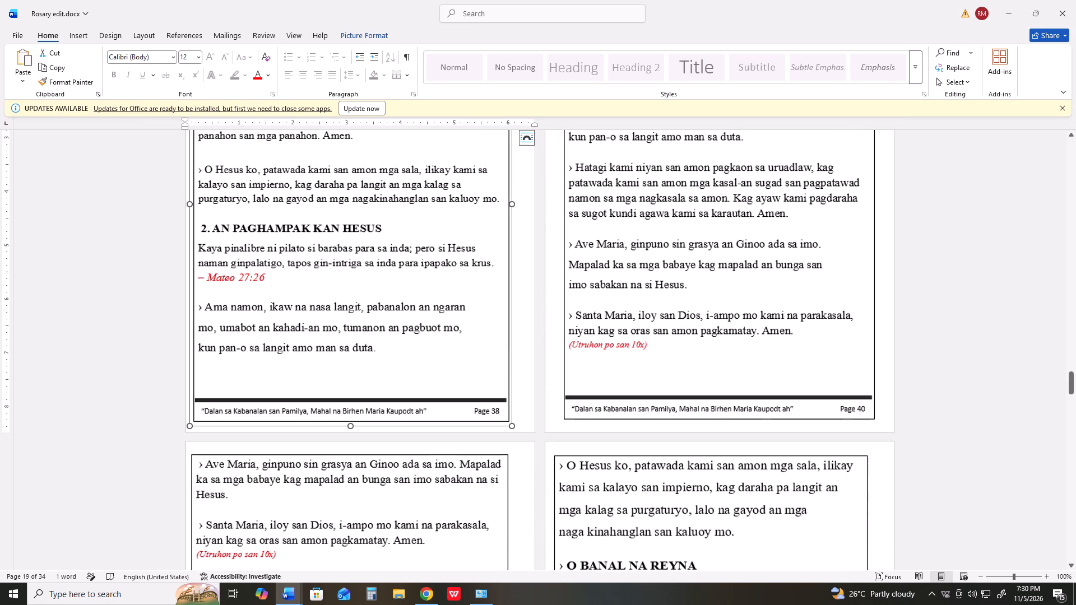
pyautogui.moveTo(511, 204); pyautogui.dragTo(514, 204)
pyautogui.moveTo(514, 204); pyautogui.dragTo(517, 206)
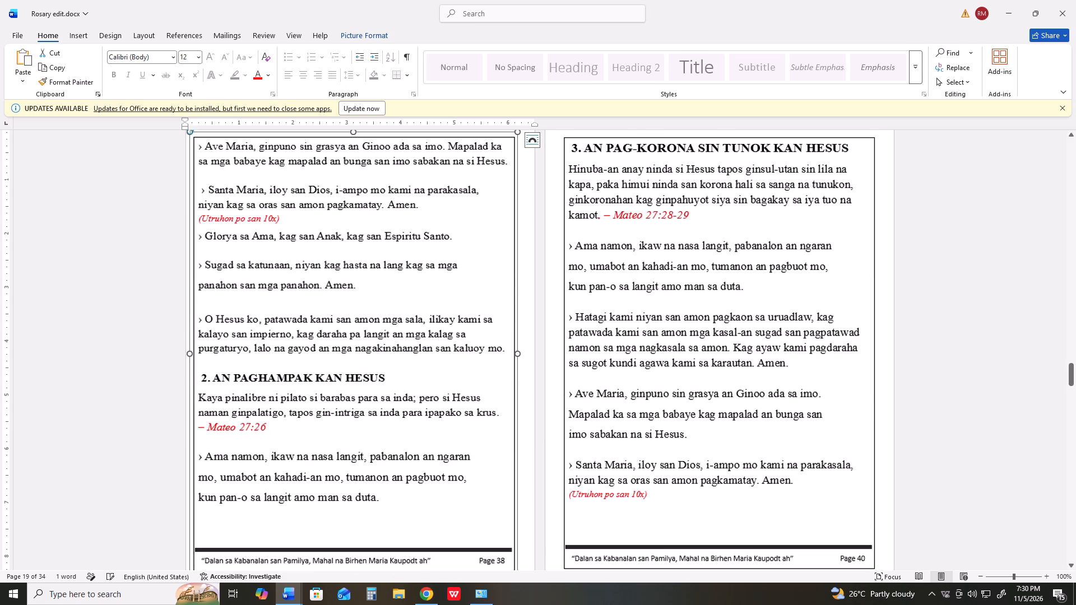
pyautogui.moveTo(188, 355); pyautogui.dragTo(194, 354)
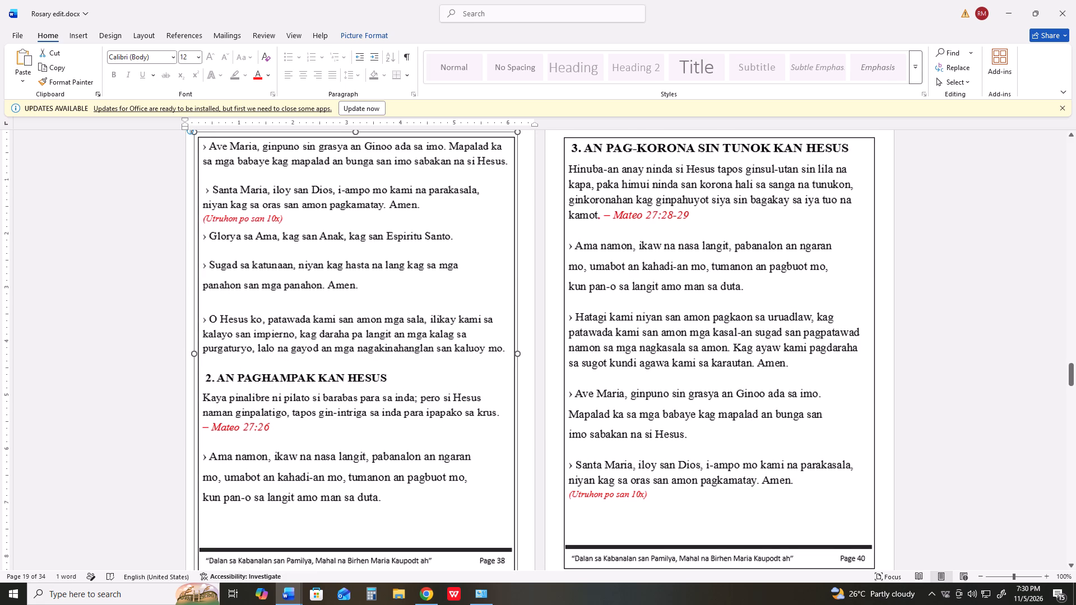
pyautogui.moveTo(194, 354); pyautogui.dragTo(200, 355)
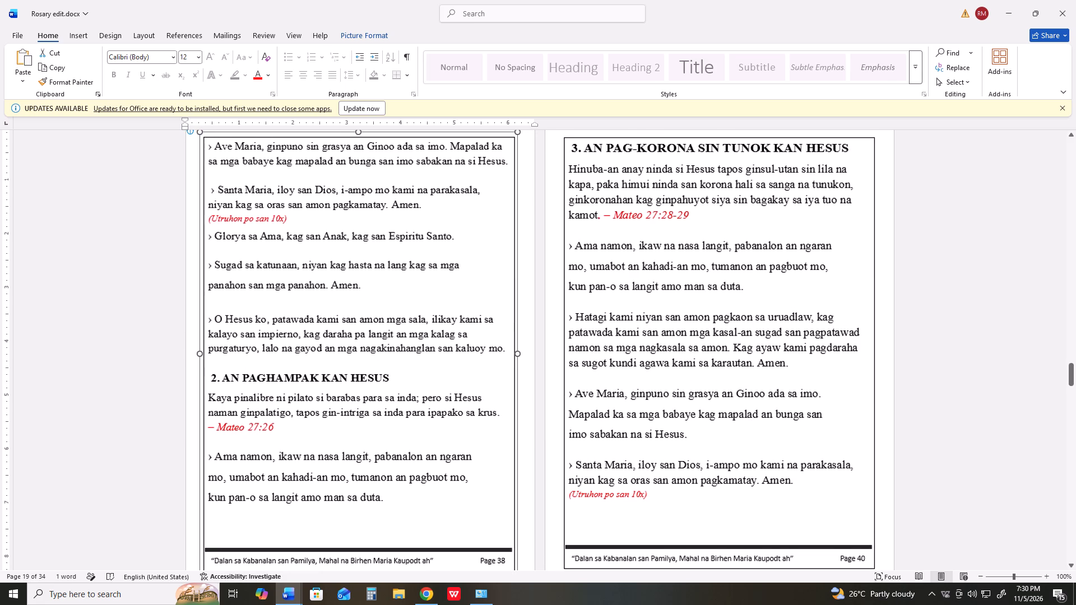
pyautogui.moveTo(200, 355); pyautogui.dragTo(201, 355)
# Align the O Banal na Reyna picture (footer Page 44) by pulling in its left edge, extending its right edge outward and nudging it slightly right.
pyautogui.scroll(-7, 219, 348)
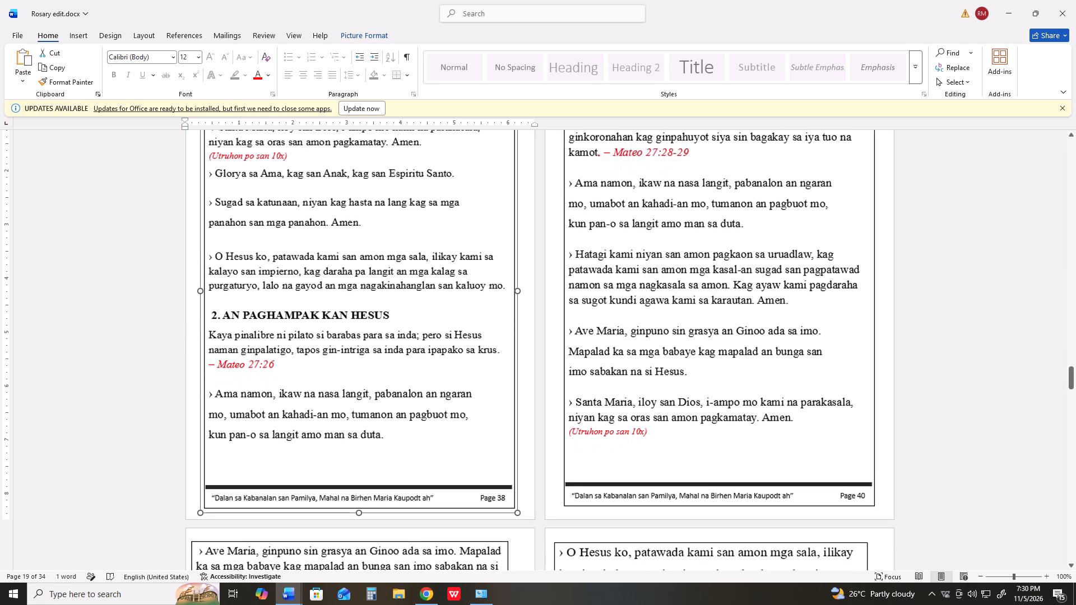
pyautogui.scroll(-12, 219, 348)
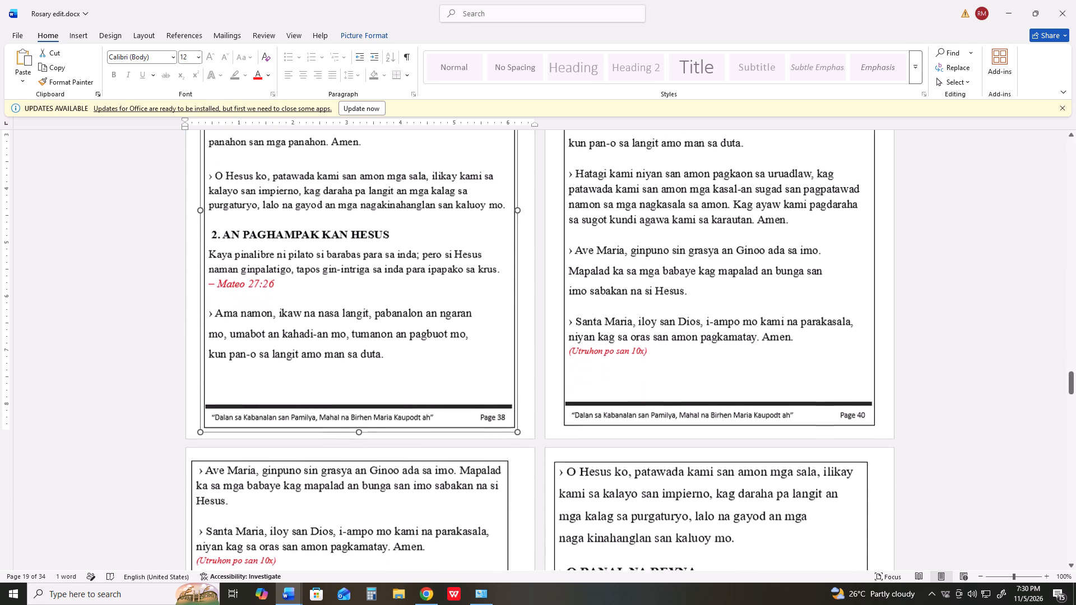
pyautogui.scroll(-17, 219, 348)
pyautogui.scroll(-4, 219, 348)
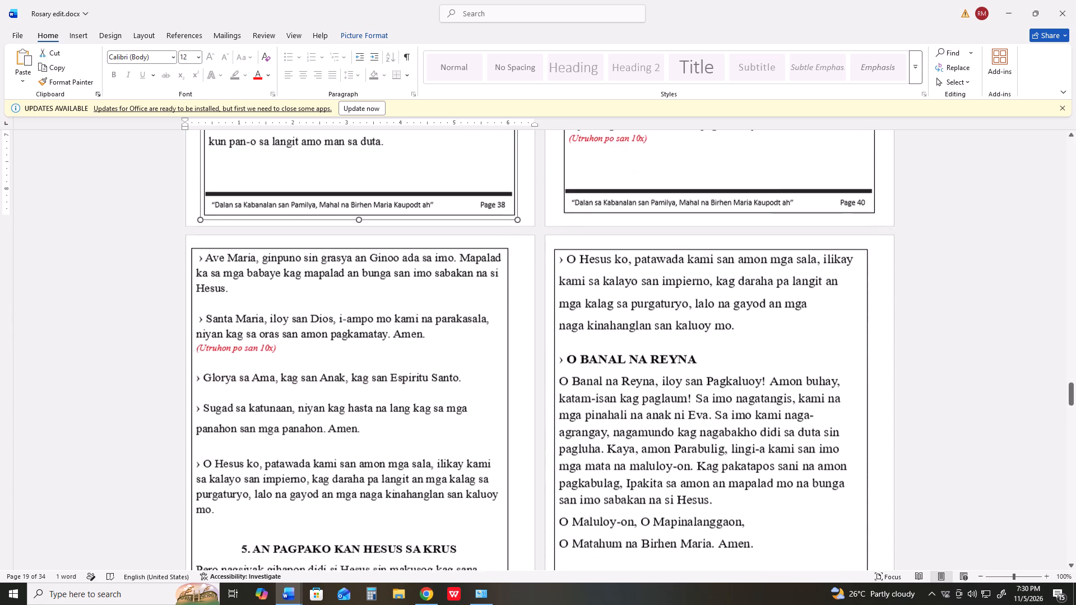
pyautogui.scroll(-7, 219, 348)
pyautogui.click(683, 369)
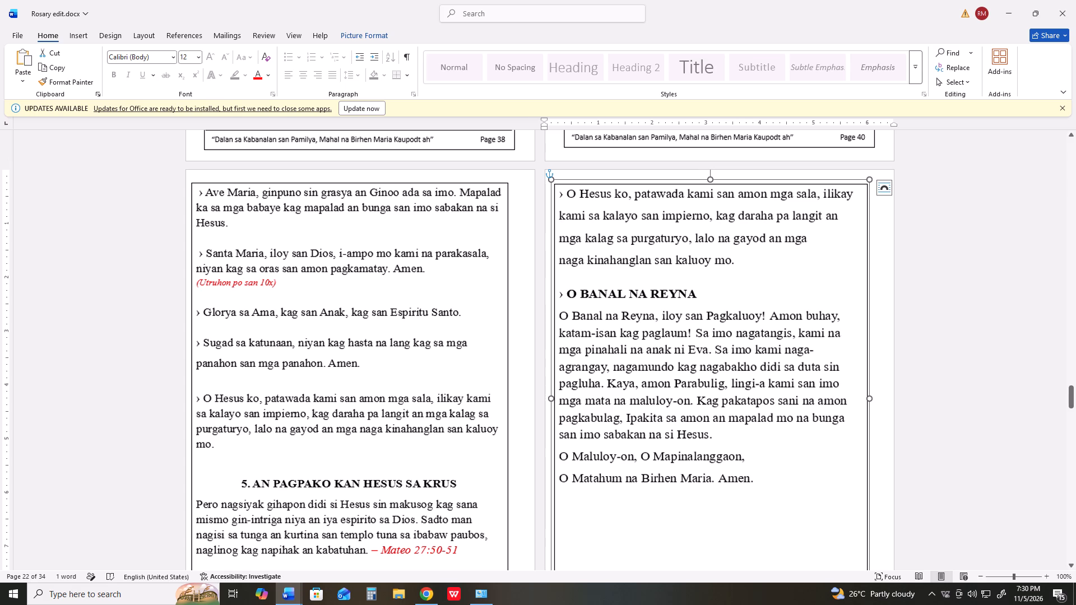
pyautogui.scroll(-7, 678, 362)
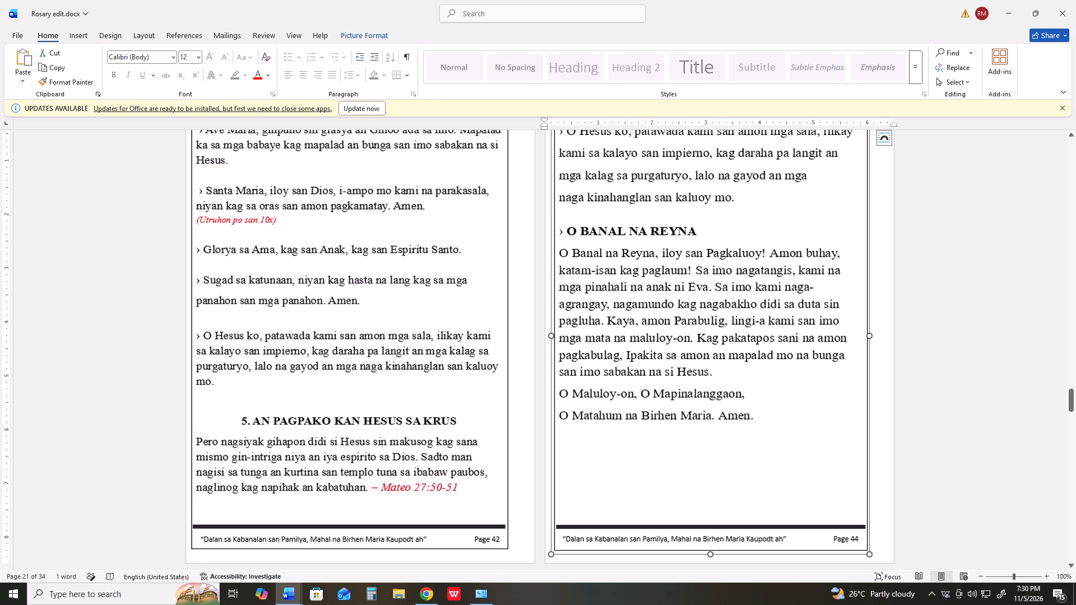
pyautogui.moveTo(549, 337); pyautogui.dragTo(559, 337)
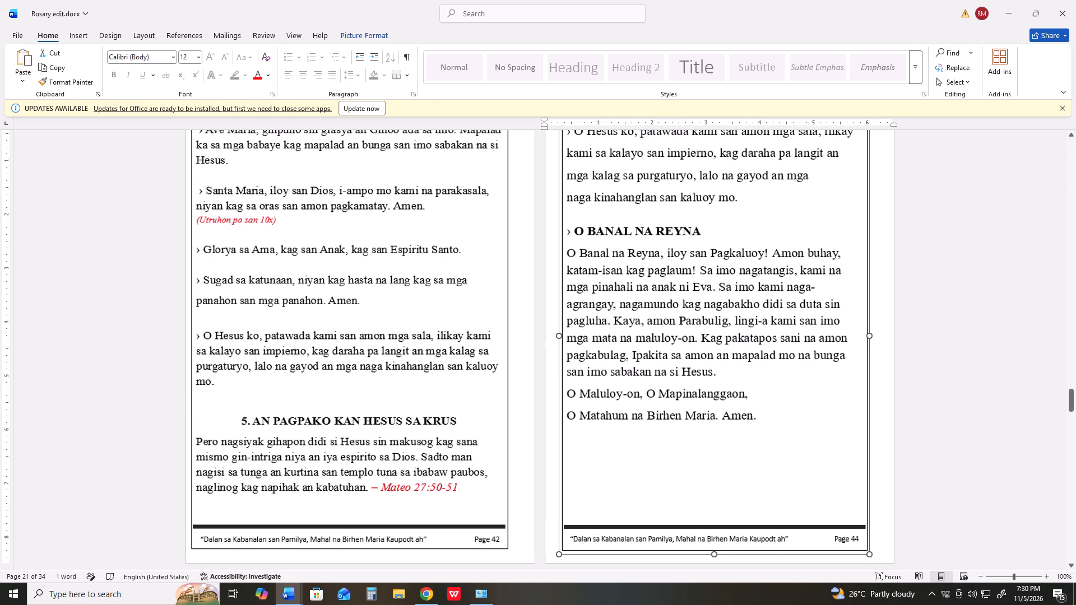
pyautogui.moveTo(559, 337); pyautogui.dragTo(561, 340)
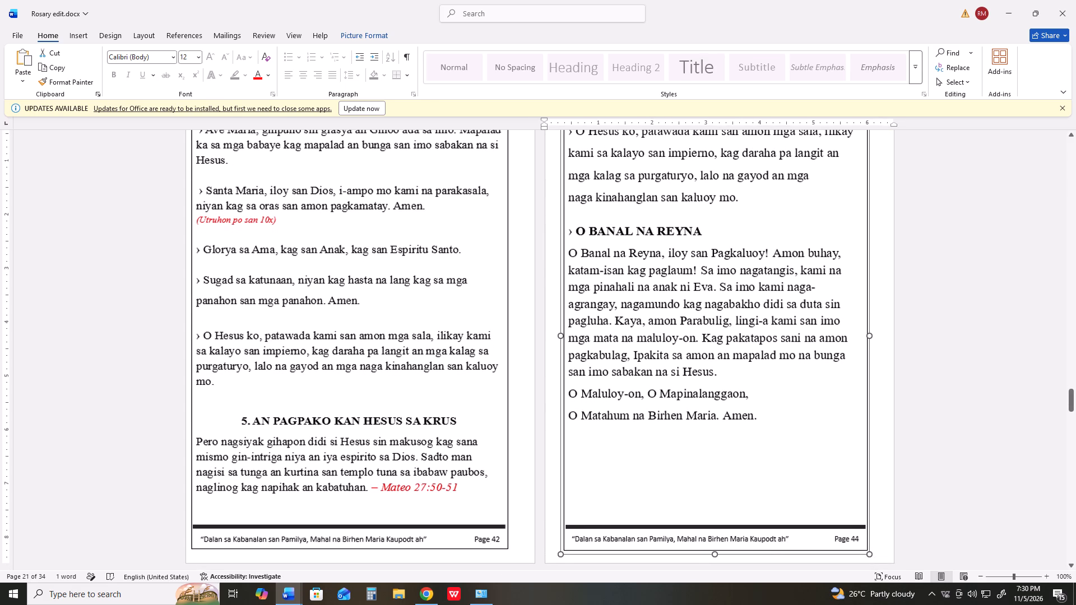
pyautogui.moveTo(561, 340); pyautogui.dragTo(561, 341)
pyautogui.click(870, 338)
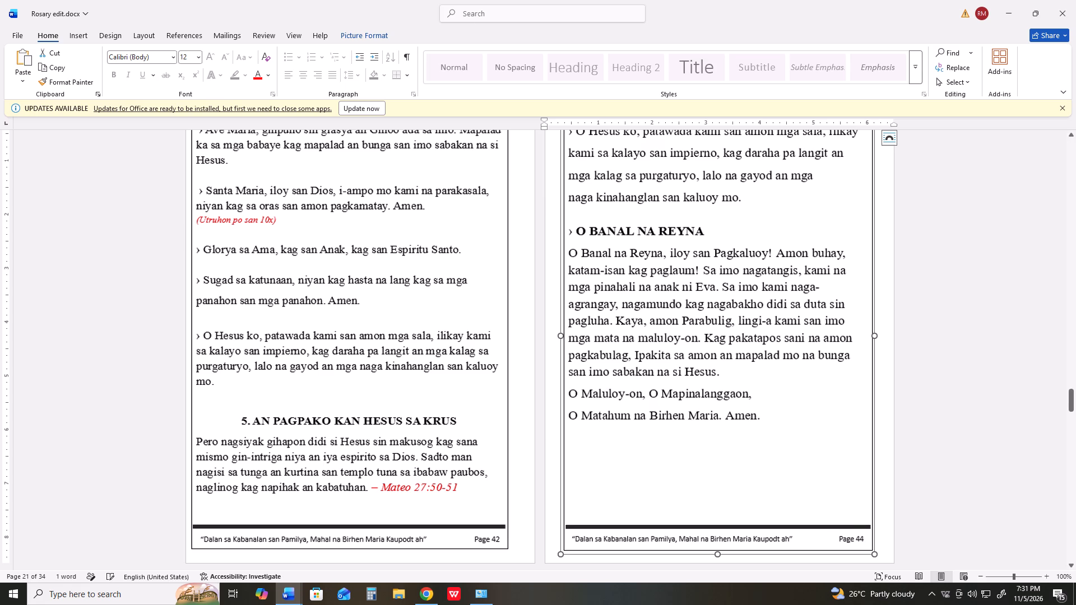
pyautogui.press('Right')
pyautogui.press('Right')
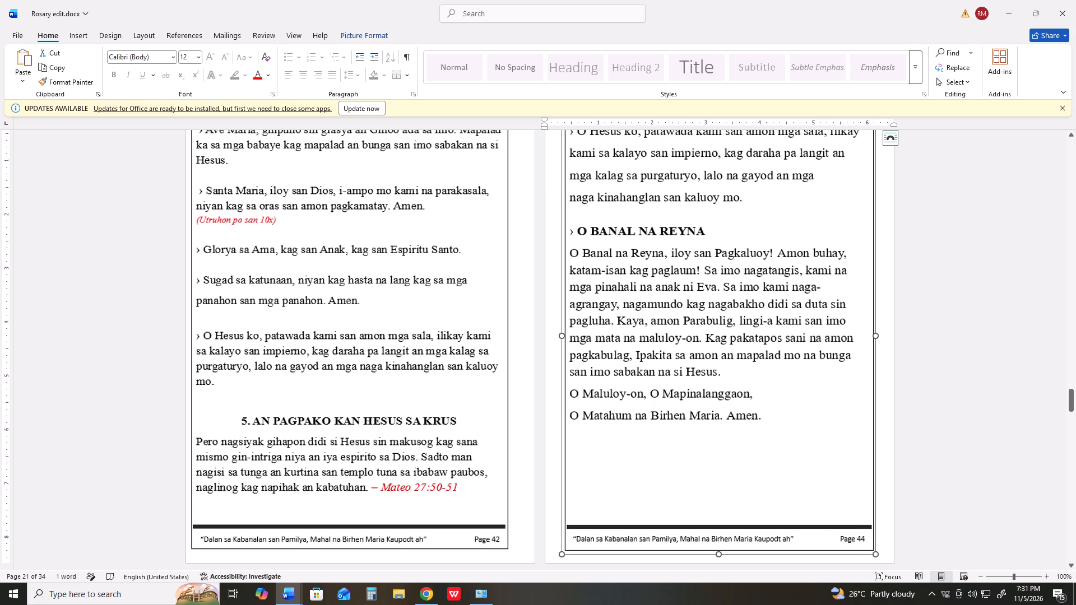
pyautogui.press('Left')
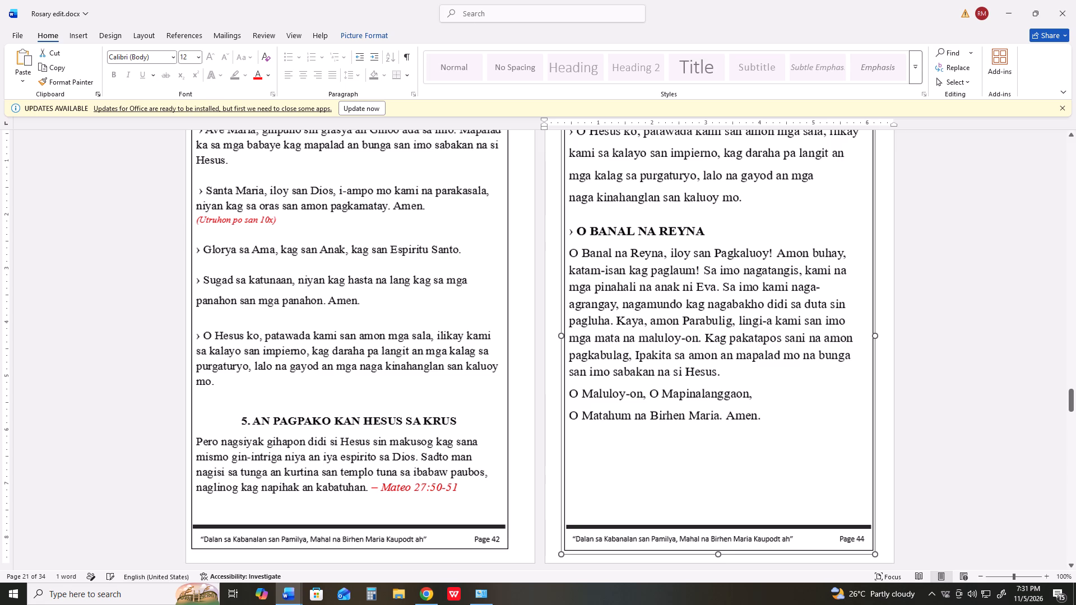
# Align the An Pagpako kan Hesus sa Krus picture (footer Page 42) by pulling in its left edge, extending its right edge and nudging it right.
pyautogui.click(361, 340)
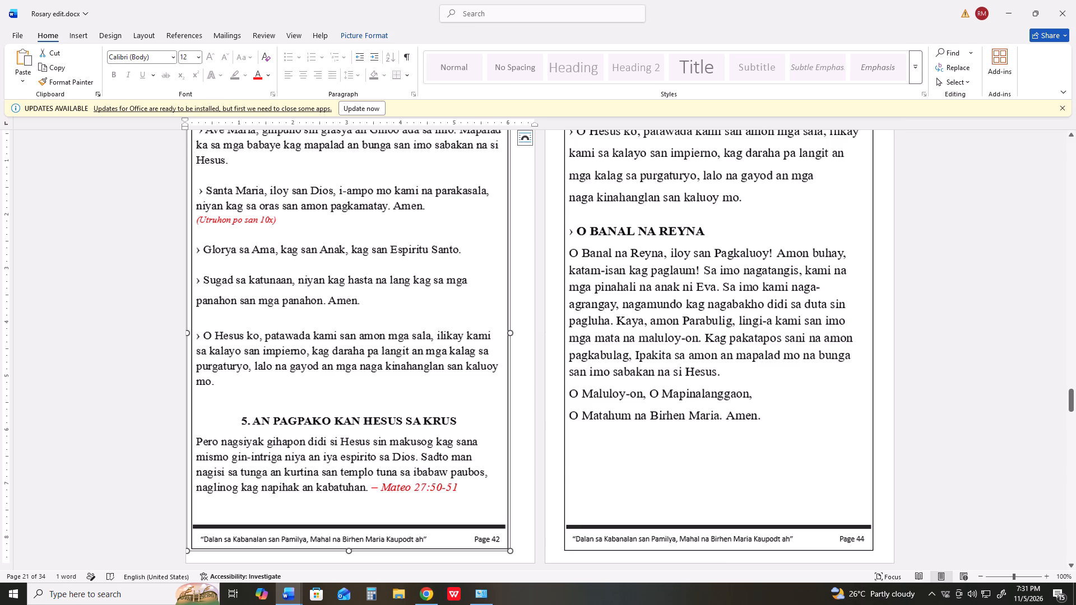
pyautogui.moveTo(188, 334); pyautogui.dragTo(190, 334)
pyautogui.moveTo(190, 334); pyautogui.dragTo(201, 339)
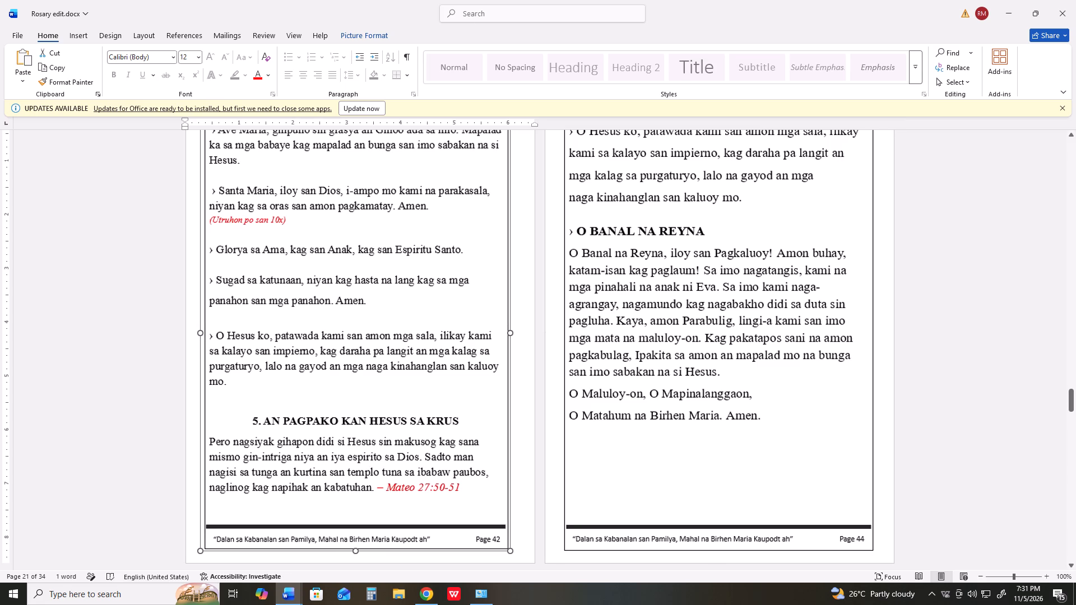
pyautogui.moveTo(201, 339); pyautogui.dragTo(201, 341)
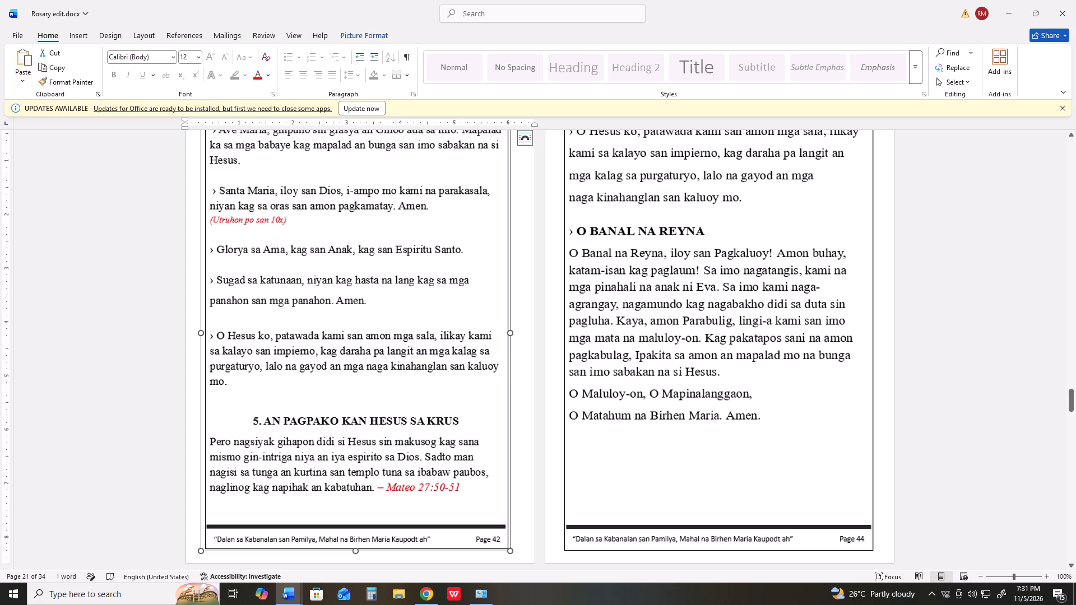
pyautogui.moveTo(509, 335); pyautogui.dragTo(516, 338)
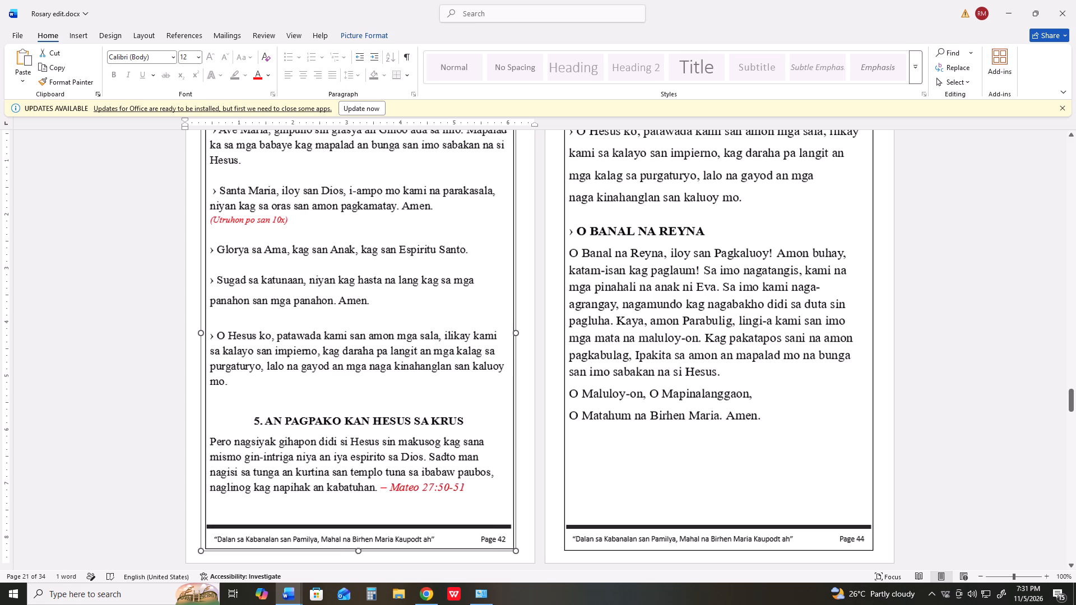
pyautogui.moveTo(516, 338); pyautogui.dragTo(516, 343)
pyautogui.press('Right')
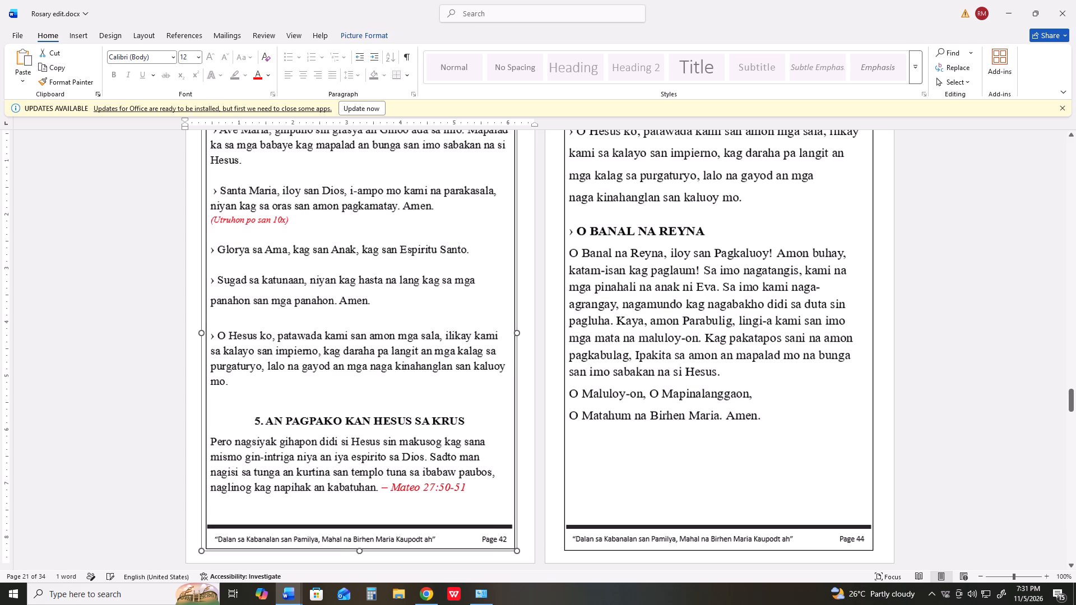
# Align the Pangadyion picture (footer Page 48) by pulling in its left edge, extending its right edge outward and nudging it slightly left.
pyautogui.scroll(-7, 402, 334)
pyautogui.click(736, 325)
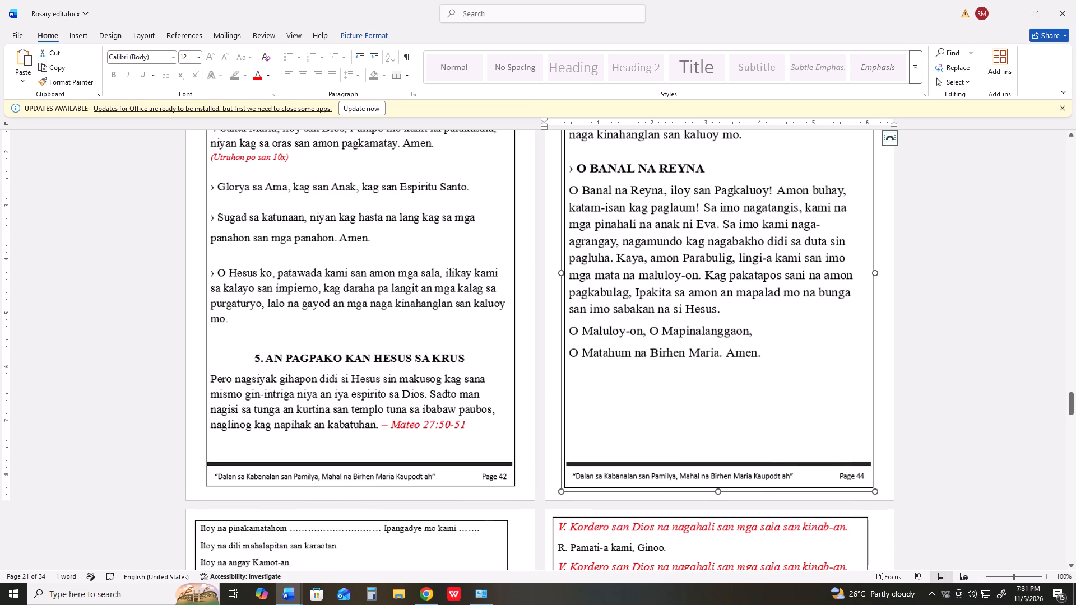
pyautogui.scroll(-4, 687, 336)
pyautogui.scroll(-20, 687, 336)
pyautogui.scroll(-1, 687, 336)
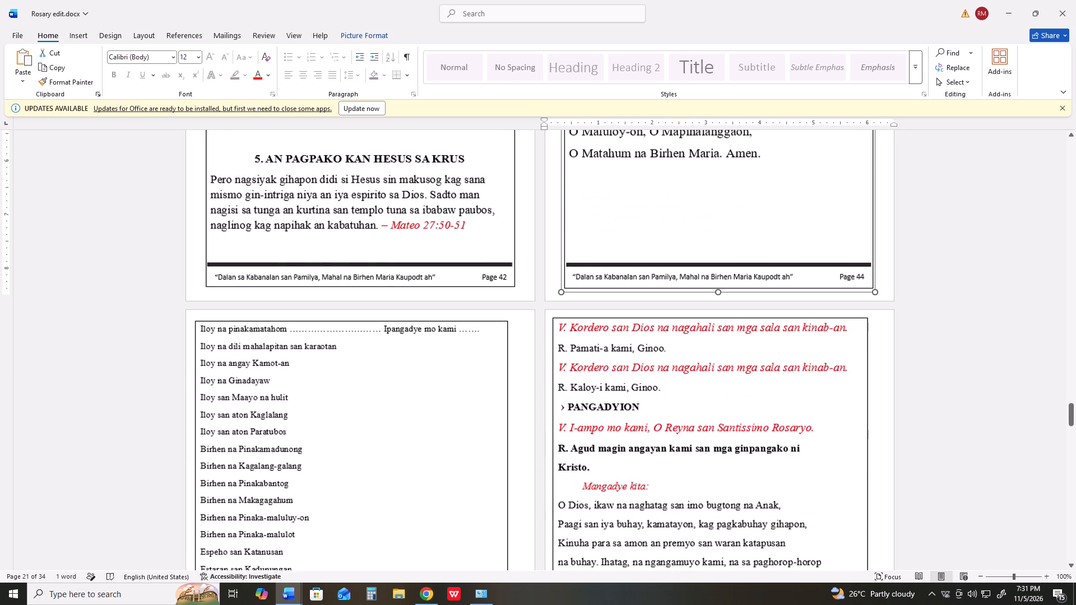
pyautogui.scroll(-13, 687, 336)
pyautogui.click(688, 336)
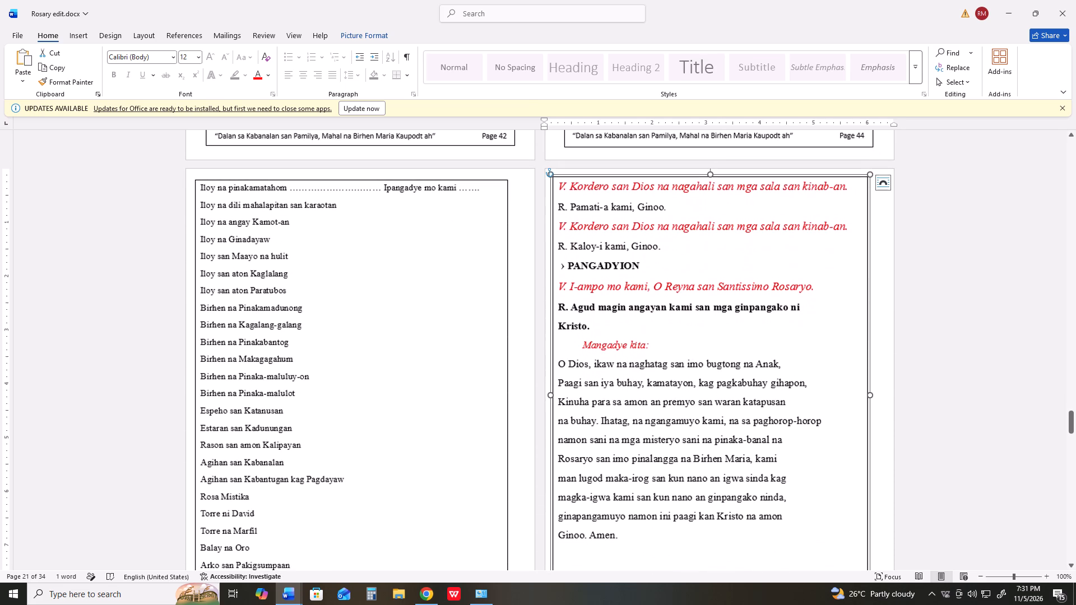
pyautogui.moveTo(550, 397); pyautogui.dragTo(553, 397)
pyautogui.moveTo(553, 397); pyautogui.dragTo(563, 401)
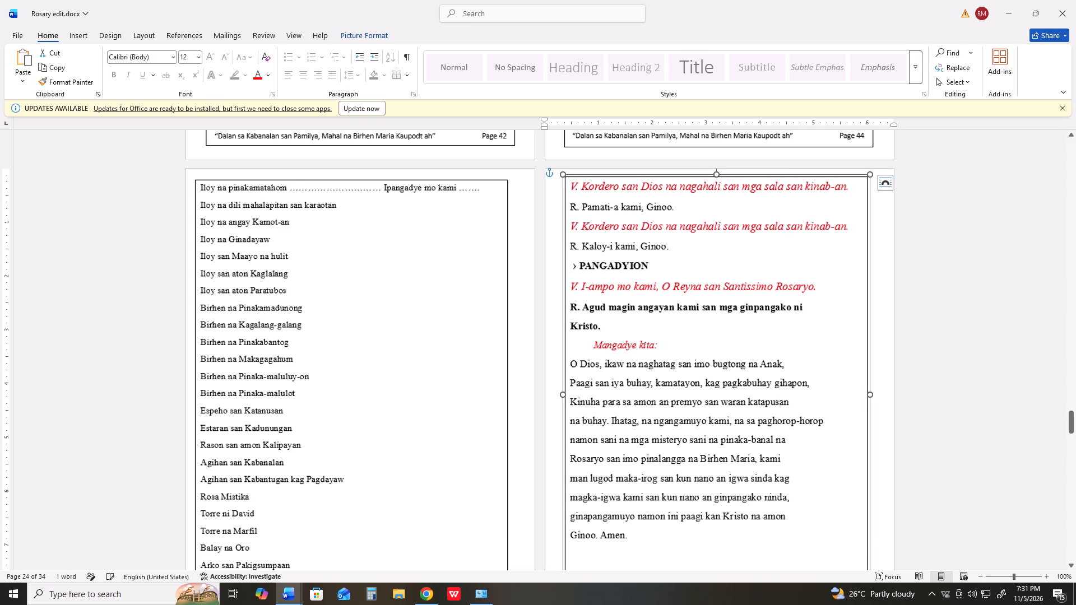
pyautogui.scroll(-7, 563, 399)
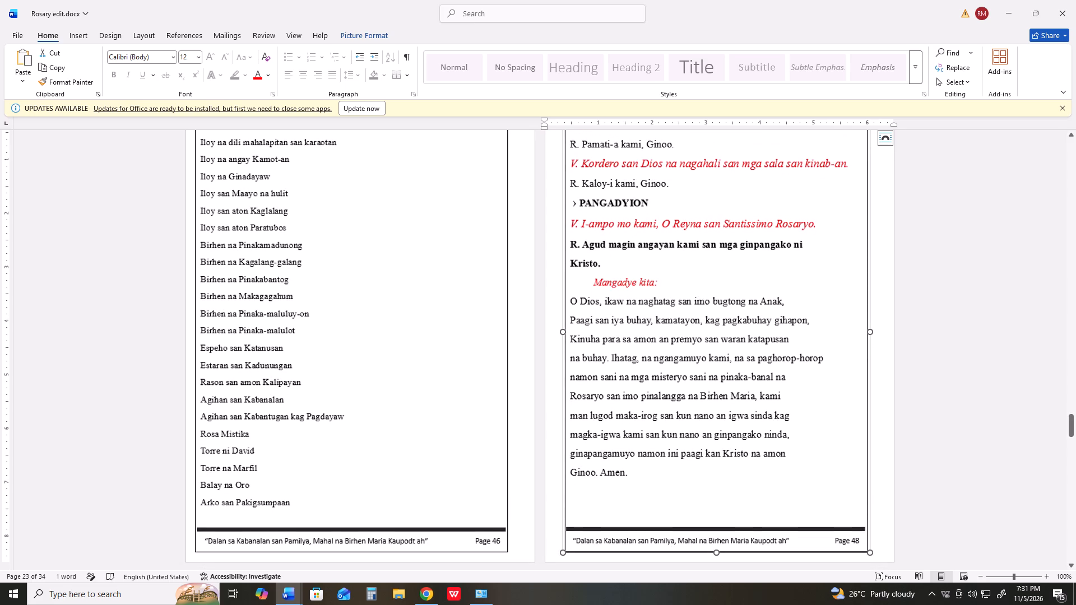
pyautogui.moveTo(871, 333); pyautogui.dragTo(878, 332)
pyautogui.press('Left')
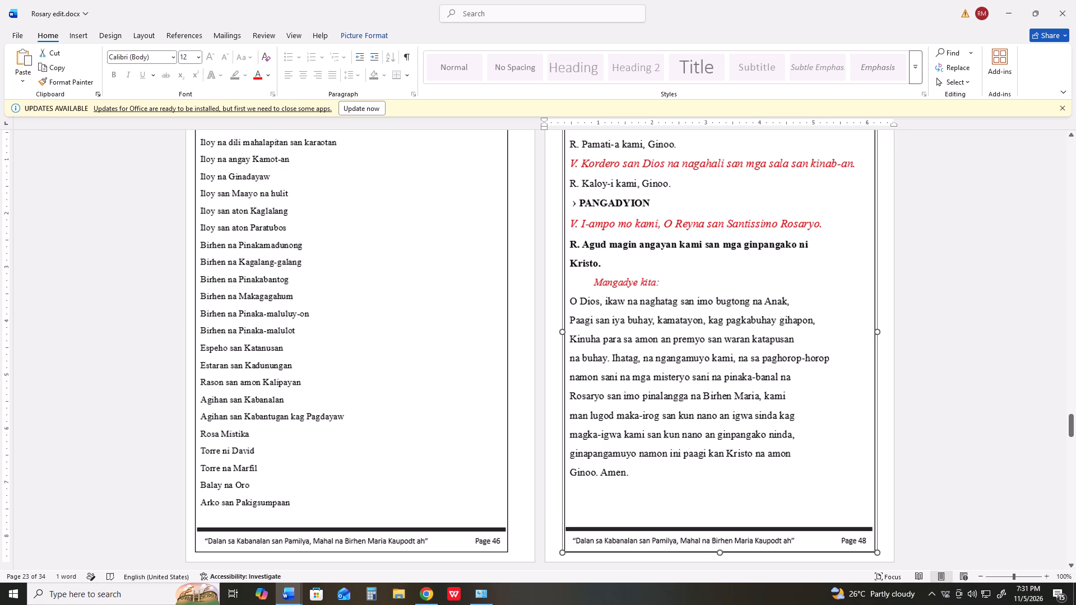
pyautogui.press('Left')
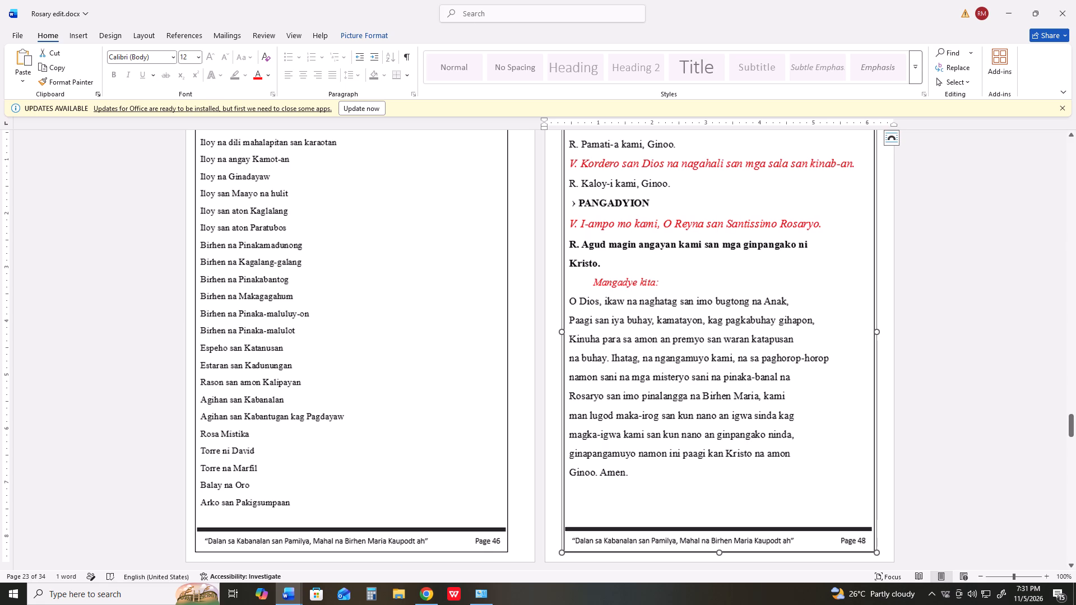
# Align the Iloy na pinakamatahom litany picture (footer Page 46) by pulling in its left edge, extending its right edge and nudging it right.
pyautogui.click(319, 356)
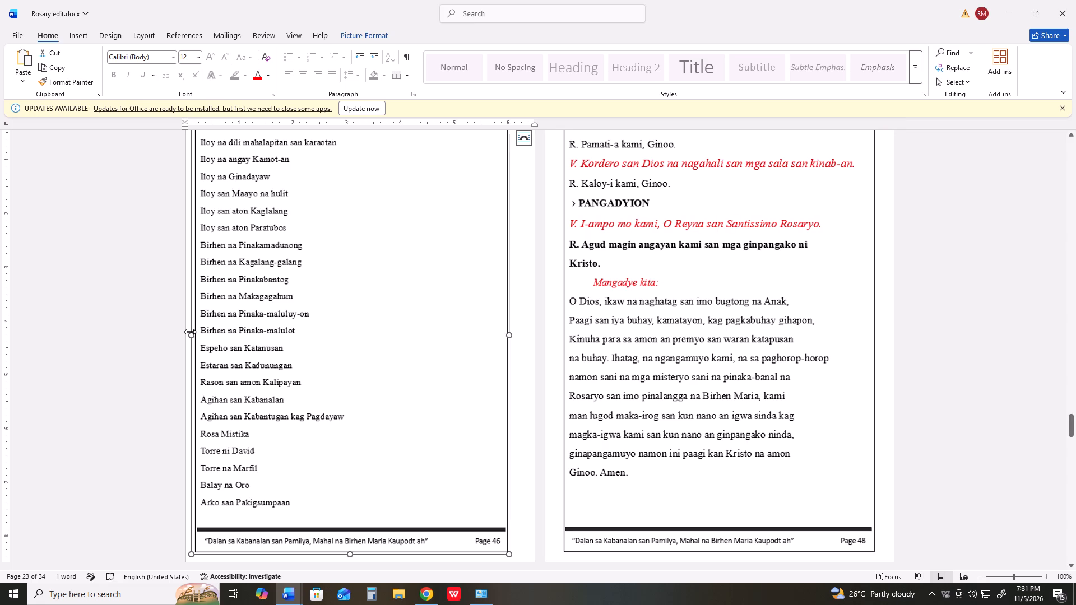
pyautogui.moveTo(191, 334); pyautogui.dragTo(197, 337)
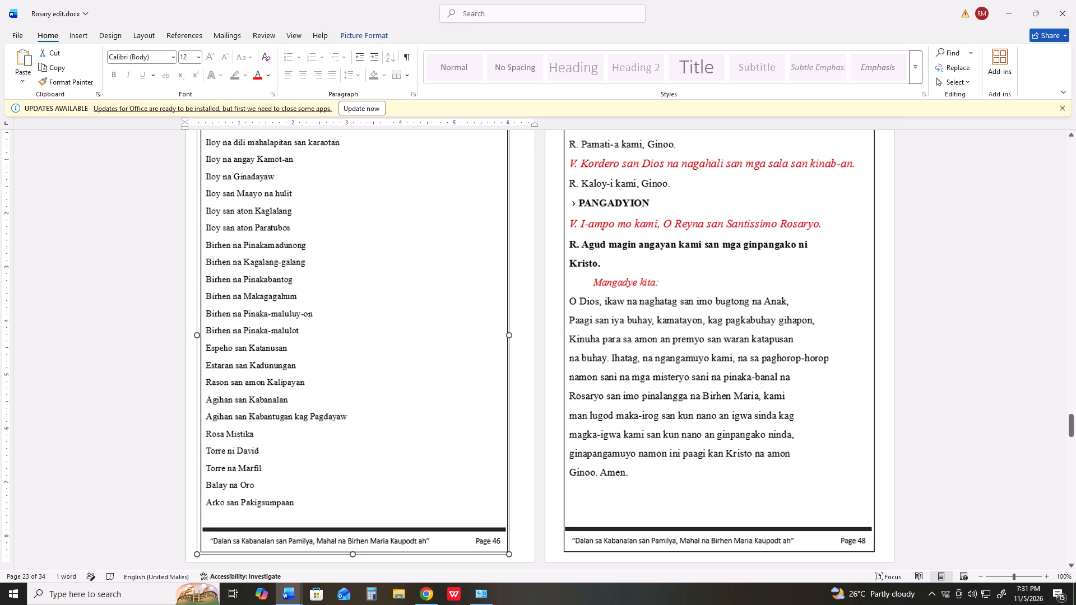
pyautogui.moveTo(197, 337); pyautogui.dragTo(201, 341)
pyautogui.click(512, 334)
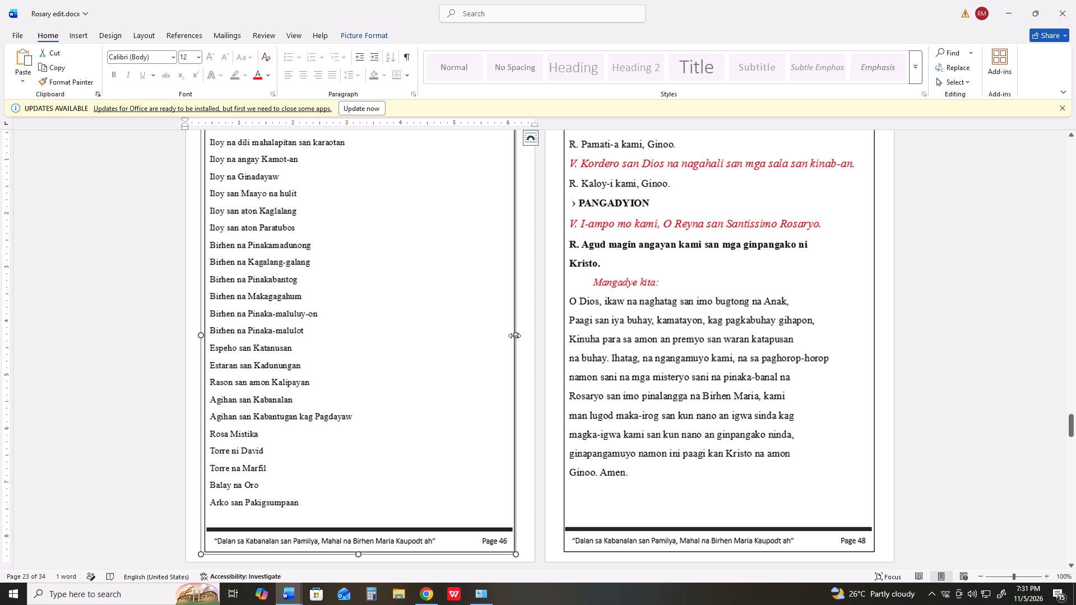
pyautogui.press('Right')
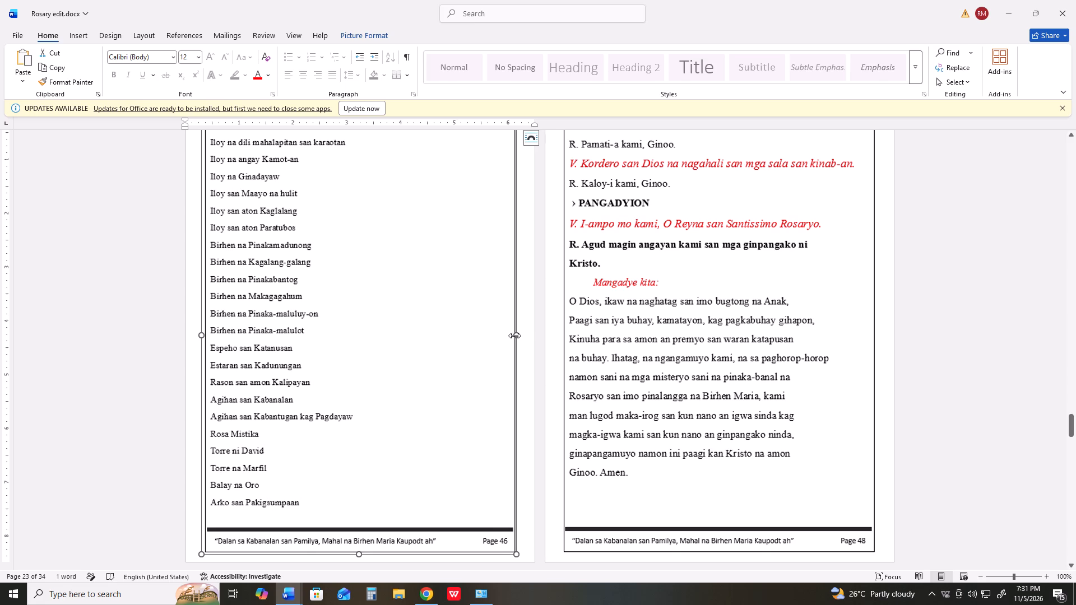
# Align the An Paglusad san Espiritu Santo picture (footer Page 52) by pulling in its left edge and extending its right edge outward.
pyautogui.scroll(-13, 514, 335)
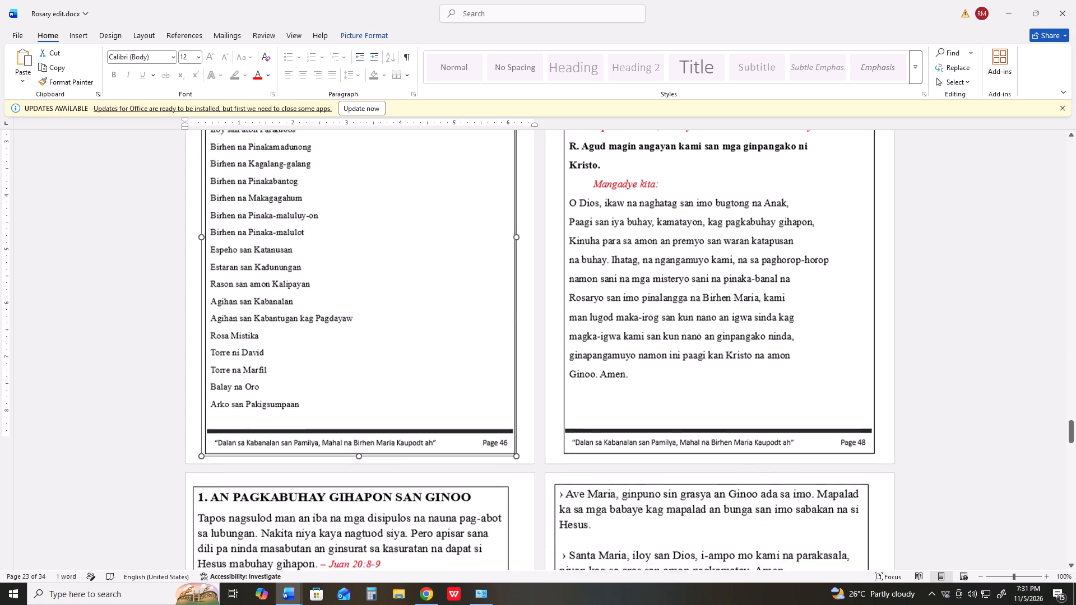
pyautogui.scroll(-5, 514, 335)
pyautogui.click(748, 268)
pyautogui.scroll(-3, 669, 311)
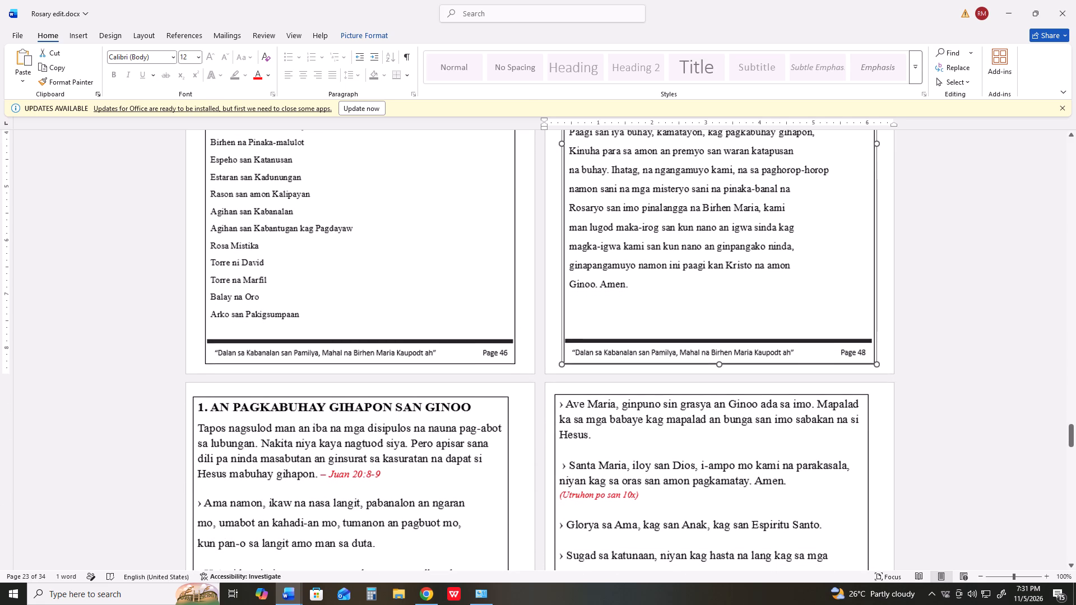
pyautogui.scroll(-20, 669, 311)
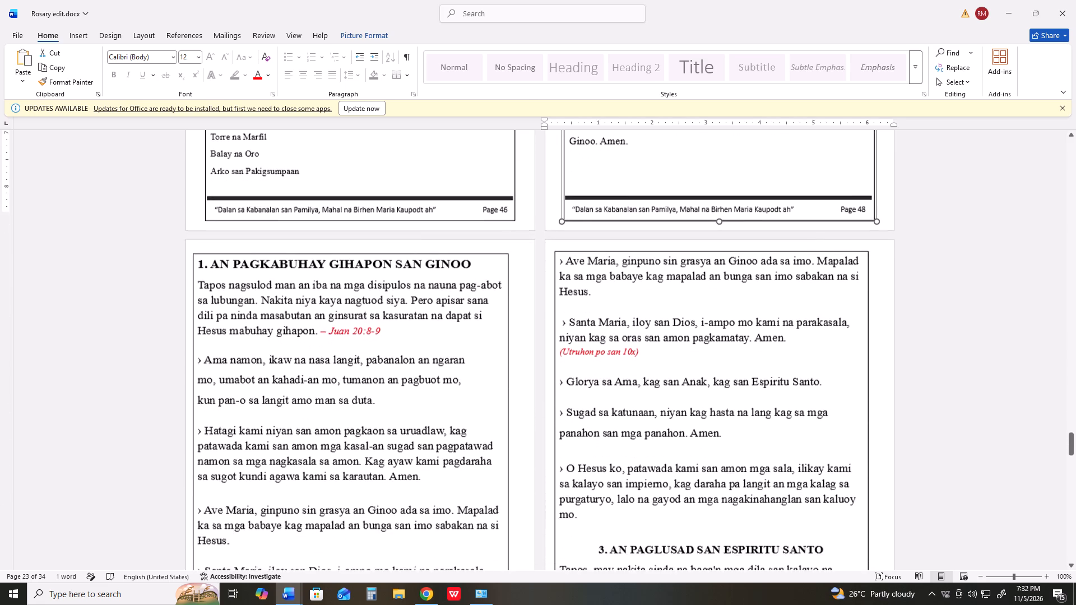
pyautogui.scroll(-6, 672, 311)
pyautogui.click(673, 310)
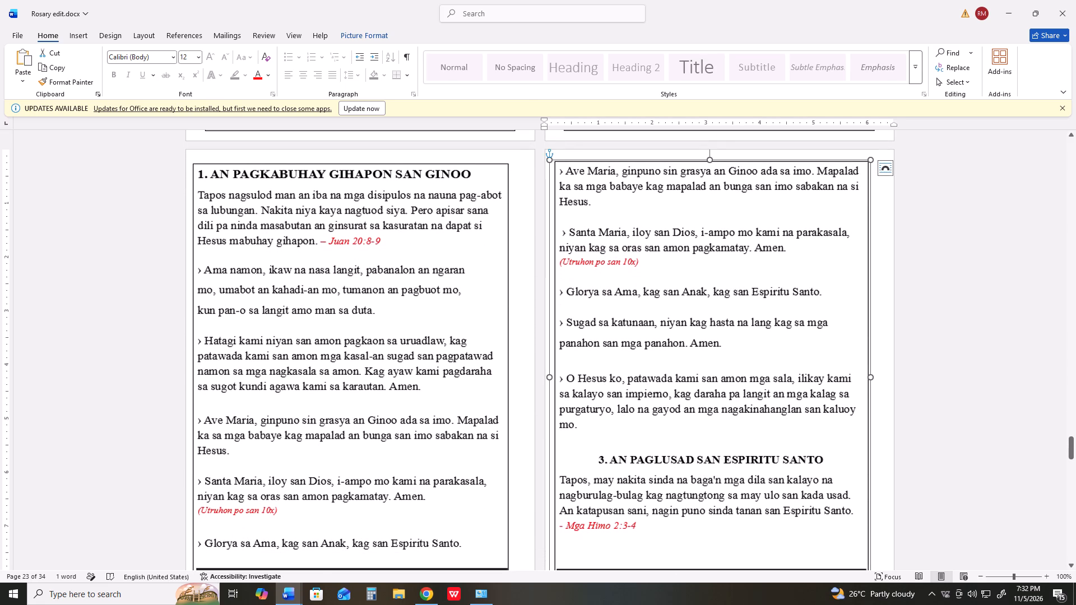
pyautogui.scroll(-4, 598, 348)
pyautogui.moveTo(550, 340); pyautogui.dragTo(552, 341)
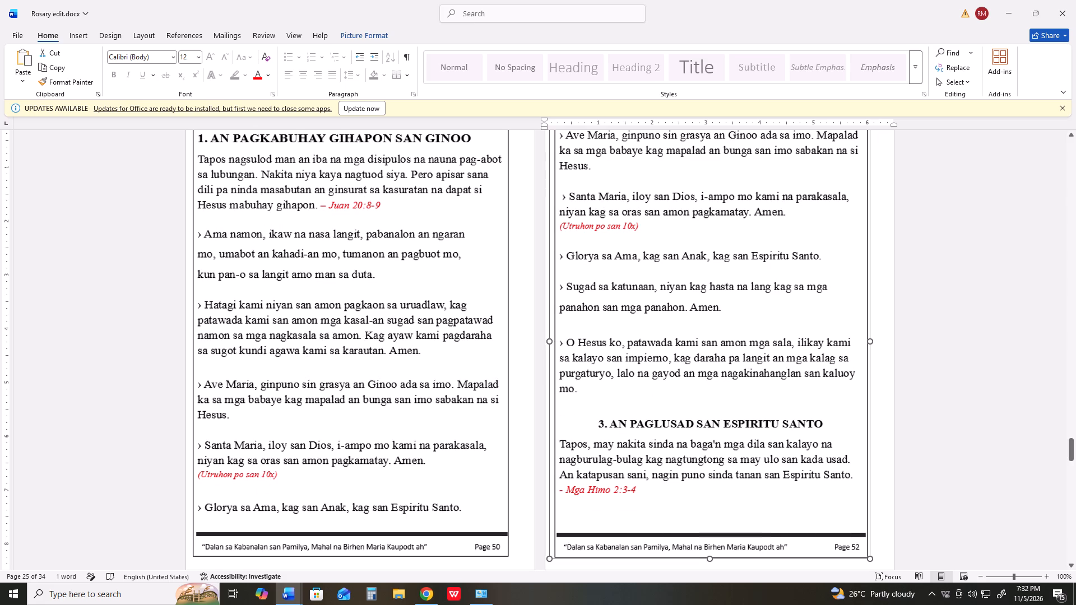
pyautogui.moveTo(552, 341); pyautogui.dragTo(559, 342)
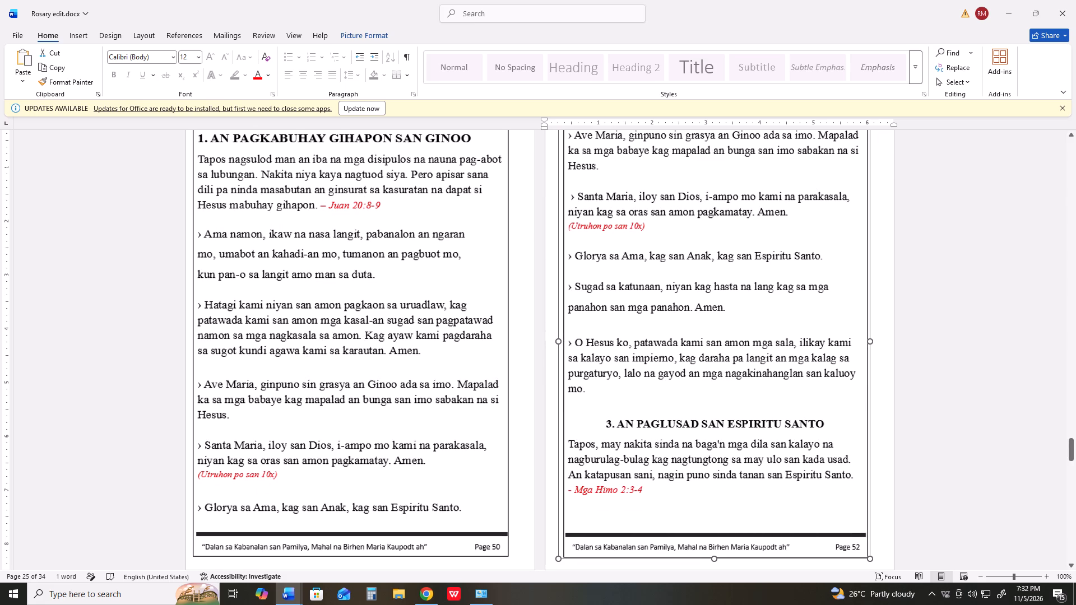
pyautogui.moveTo(559, 342); pyautogui.dragTo(559, 342)
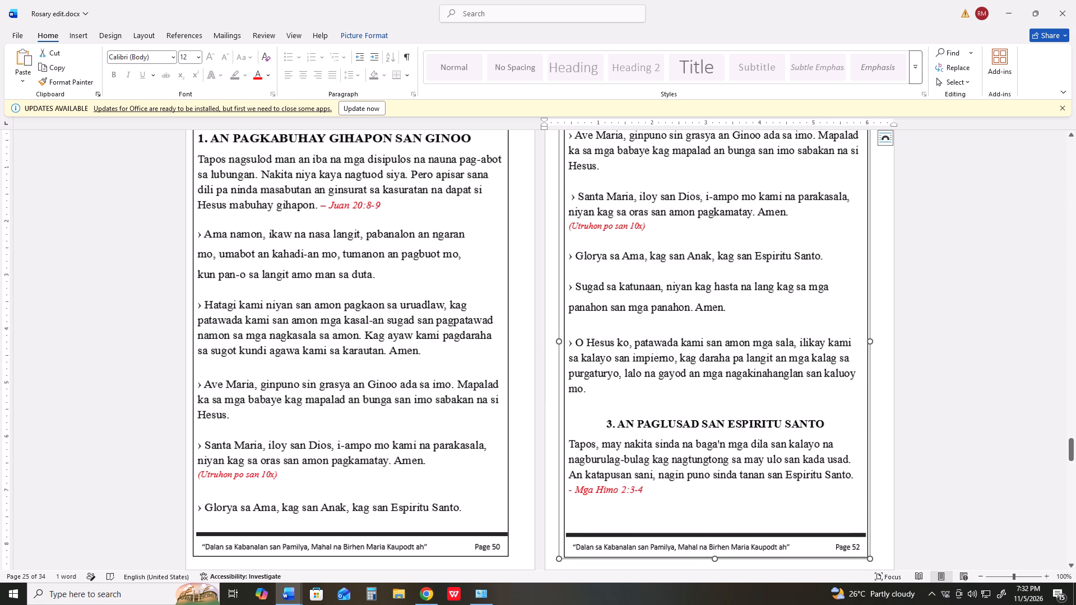
pyautogui.moveTo(870, 340); pyautogui.dragTo(876, 340)
# Align the An Pagkabuhay Gihapon san Ginoo picture (footer Page 50) by extending its right edge, pulling in its left edge and nudging it slightly left.
pyautogui.click(453, 346)
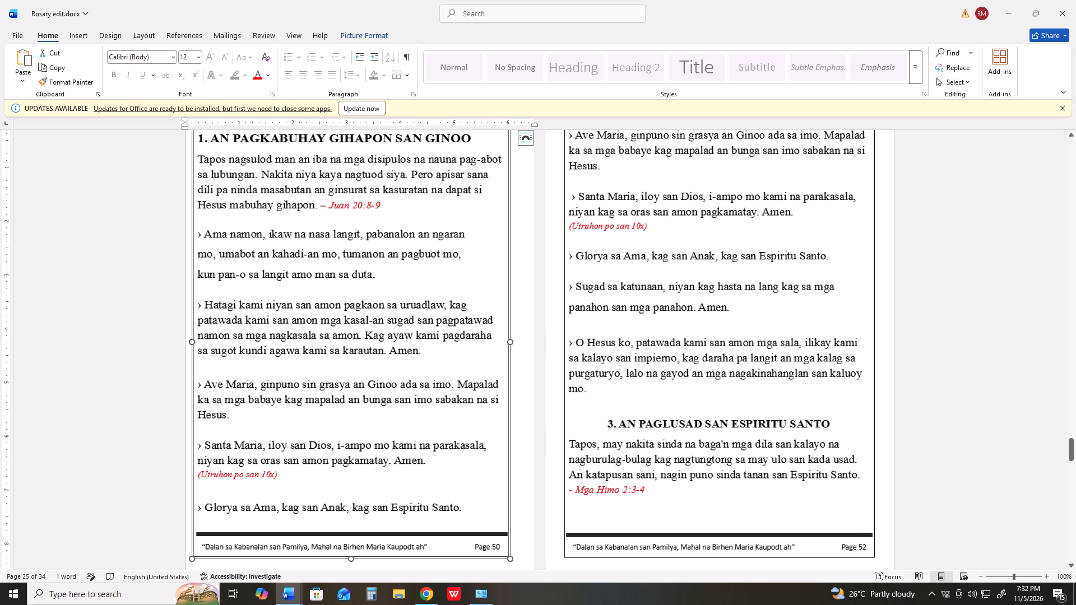
pyautogui.moveTo(509, 343); pyautogui.dragTo(513, 342)
pyautogui.moveTo(513, 342); pyautogui.dragTo(517, 343)
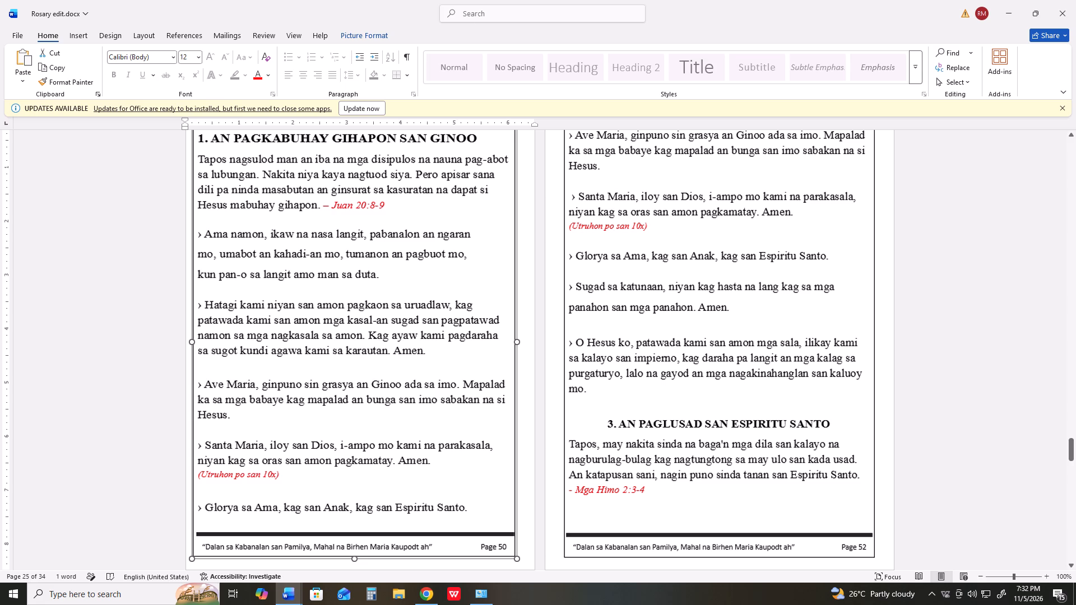
pyautogui.moveTo(517, 343); pyautogui.dragTo(517, 344)
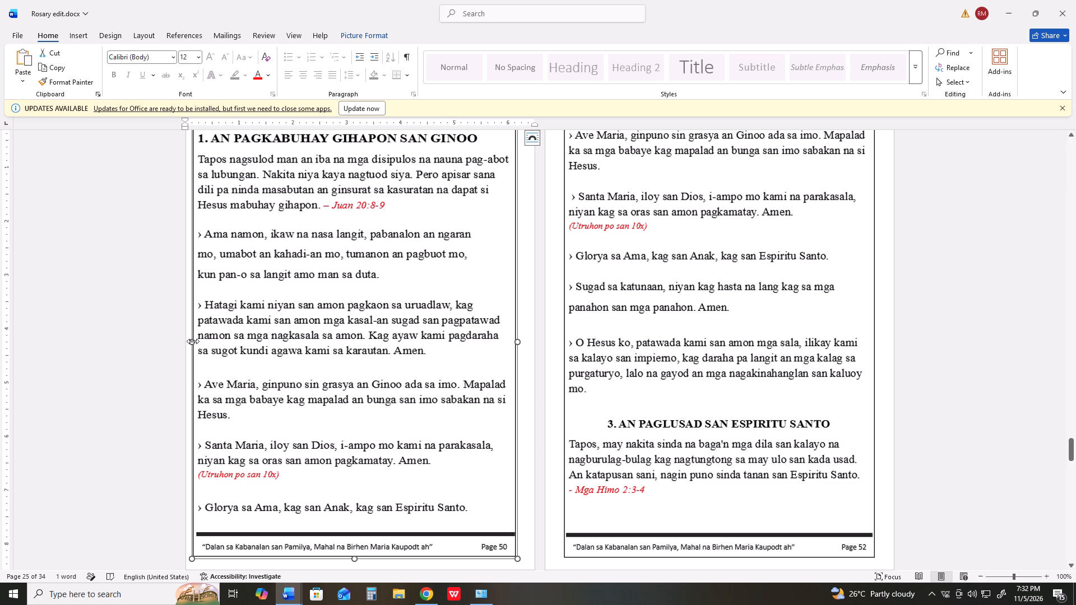
pyautogui.moveTo(193, 341); pyautogui.dragTo(203, 341)
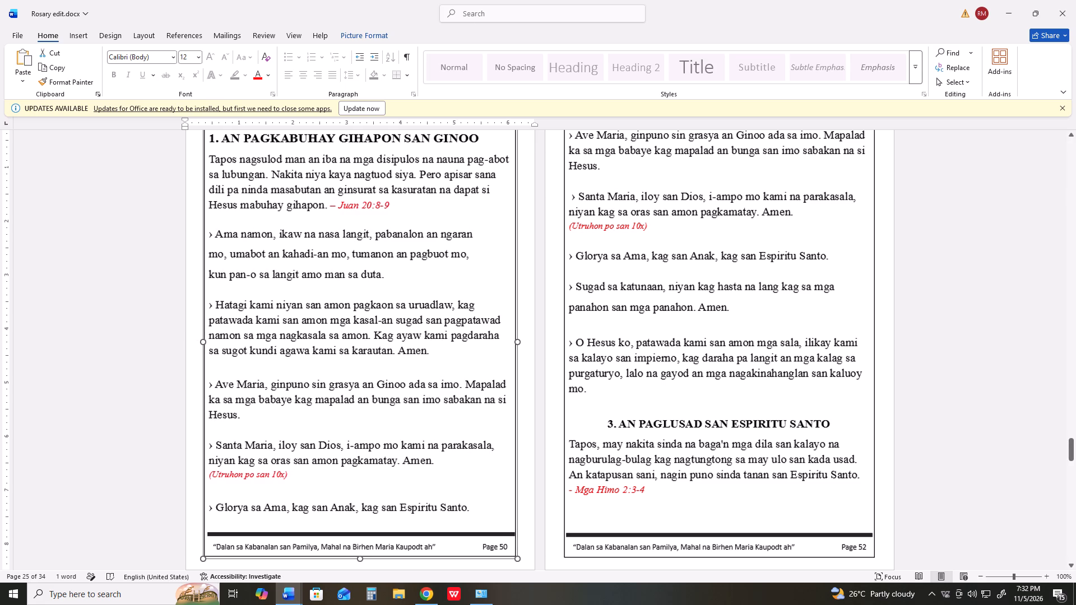
pyautogui.moveTo(203, 341); pyautogui.dragTo(204, 341)
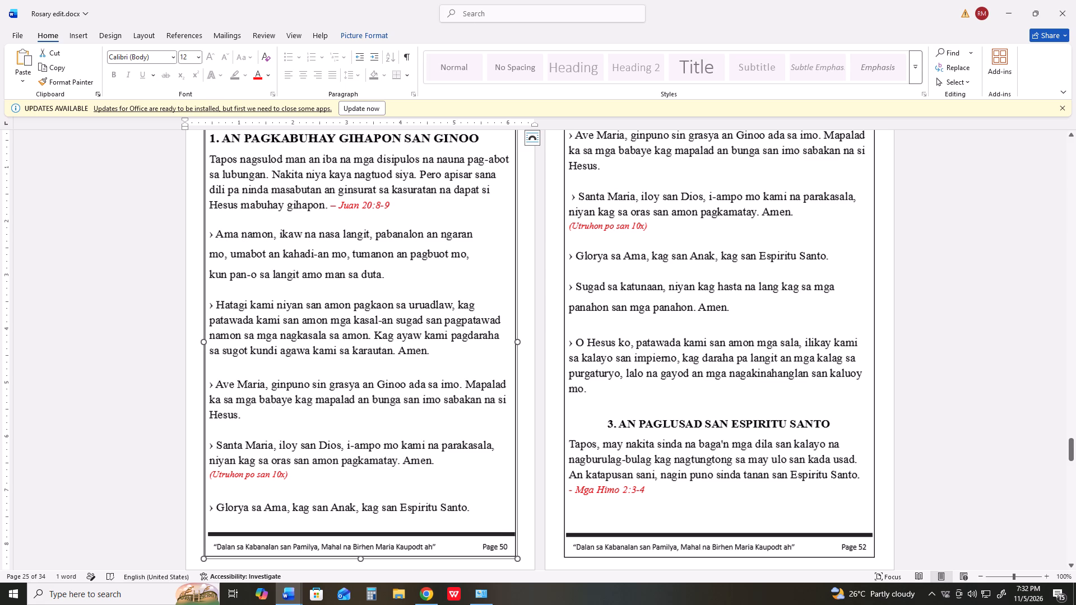
pyautogui.press('Left')
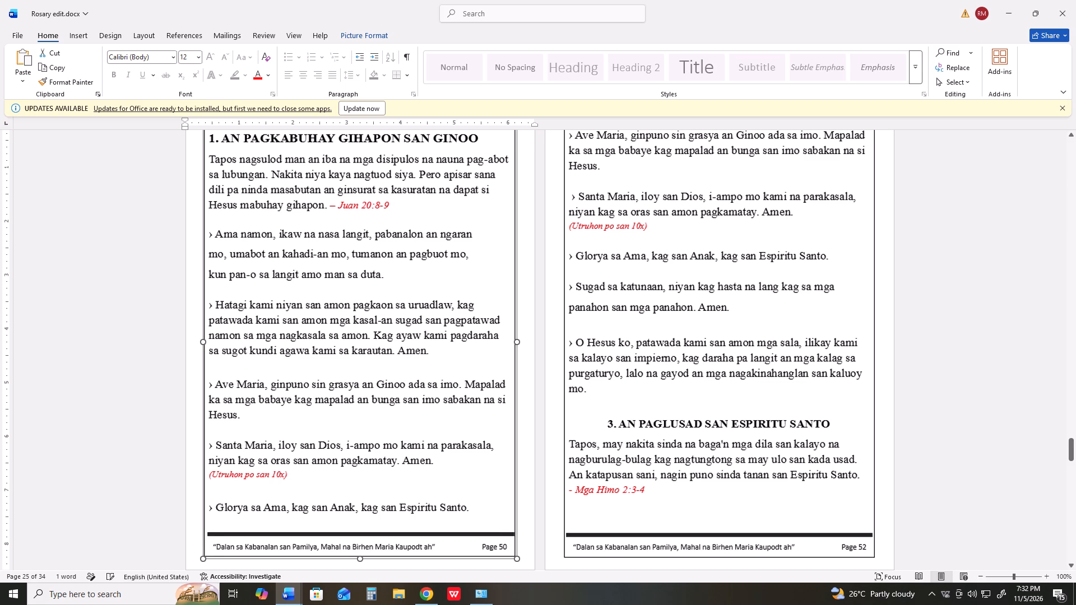
# Review the frame alignment of the earlier page pictures against the An Pagkabuhay Gihapon san Ginoo page (footer Page 50).
pyautogui.scroll(-6, 326, 324)
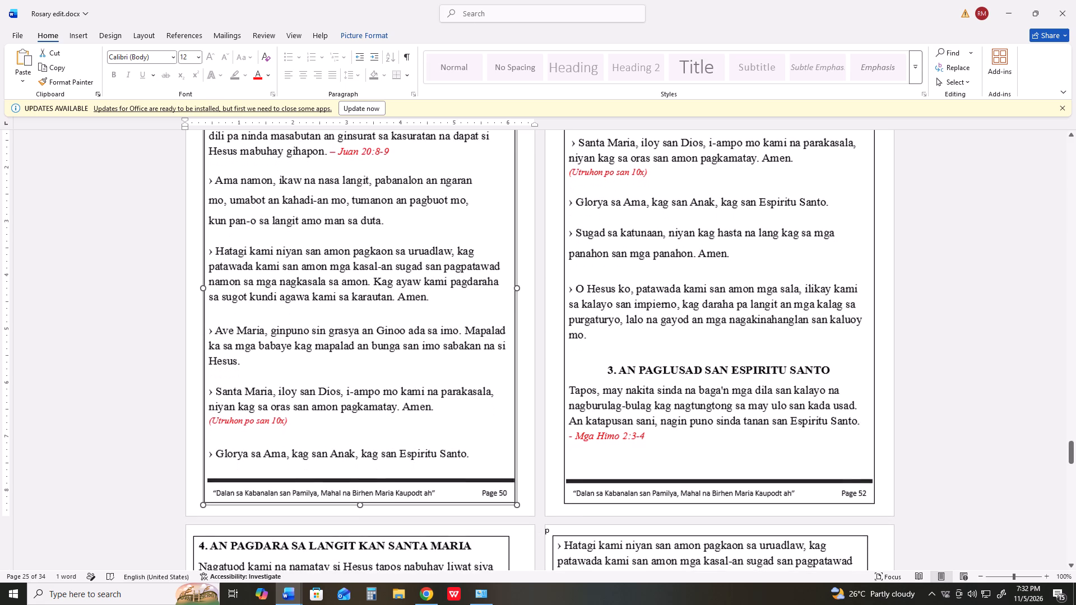
pyautogui.moveTo(1069, 457); pyautogui.dragTo(1069, 443)
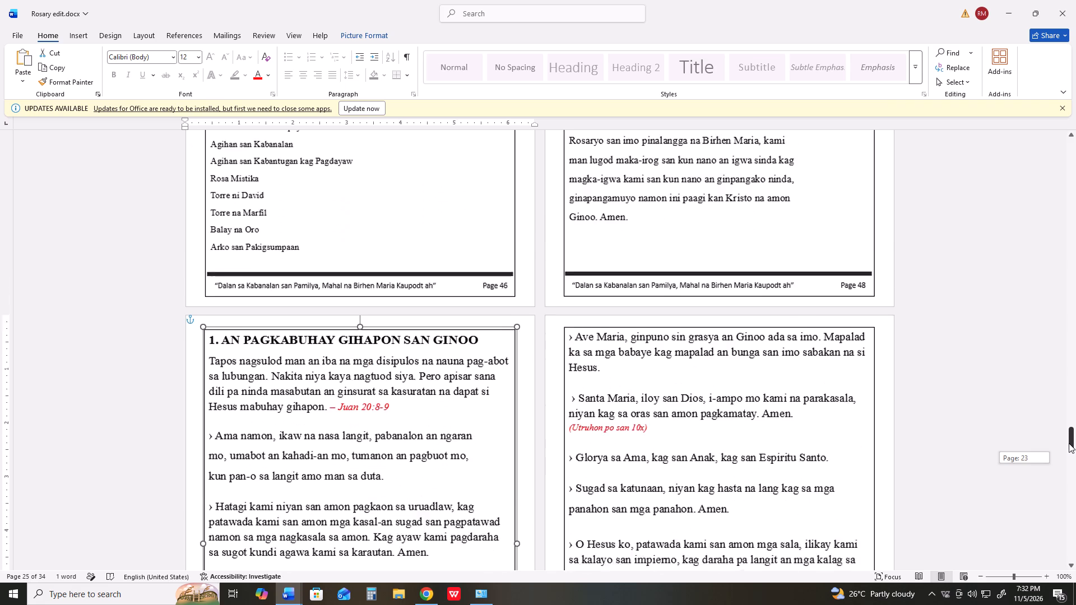
pyautogui.moveTo(1069, 443); pyautogui.dragTo(1064, 405)
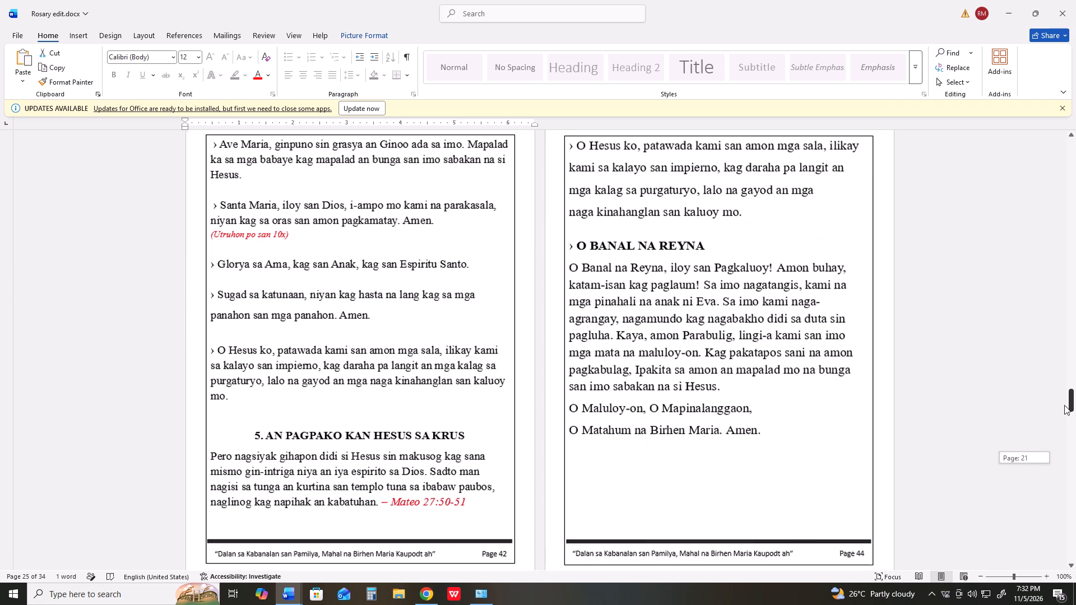
pyautogui.moveTo(1064, 405); pyautogui.dragTo(1061, 380)
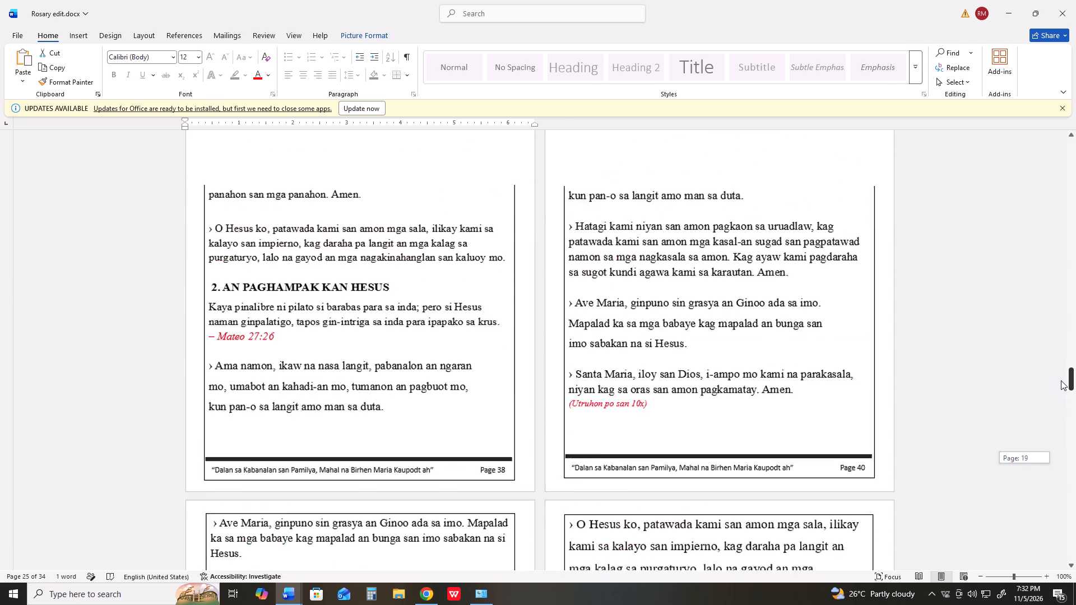
pyautogui.moveTo(1061, 380); pyautogui.dragTo(1055, 348)
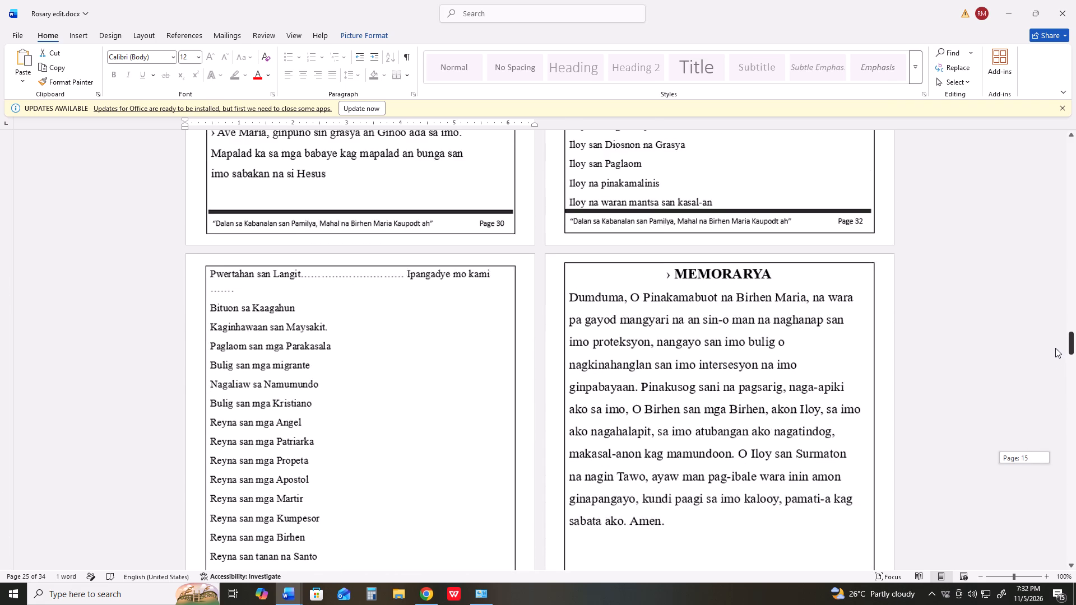
pyautogui.moveTo(1055, 348); pyautogui.dragTo(1050, 358)
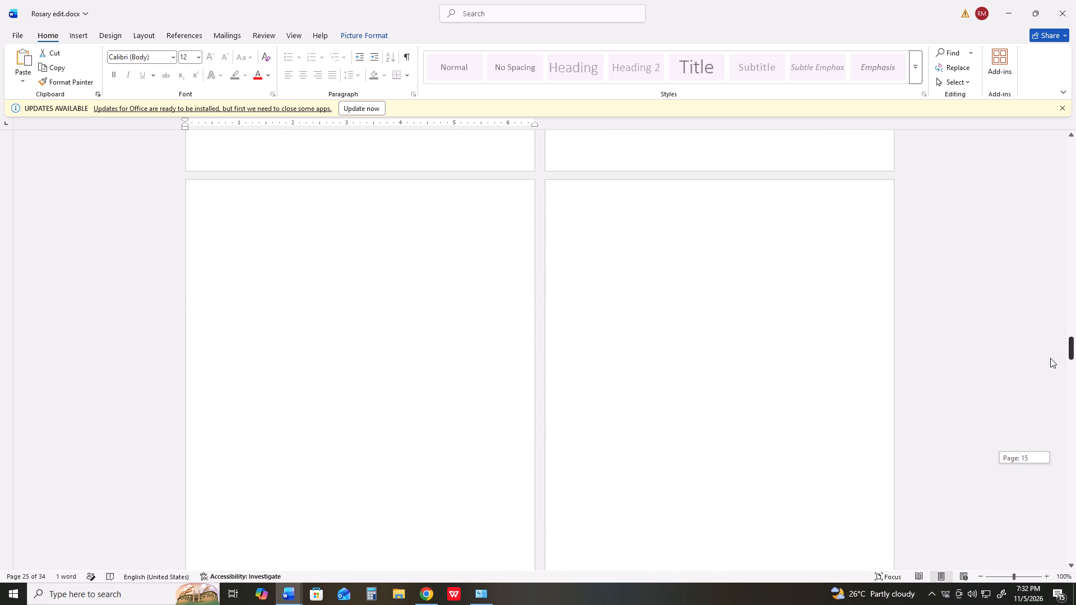
pyautogui.moveTo(1050, 358); pyautogui.dragTo(1053, 401)
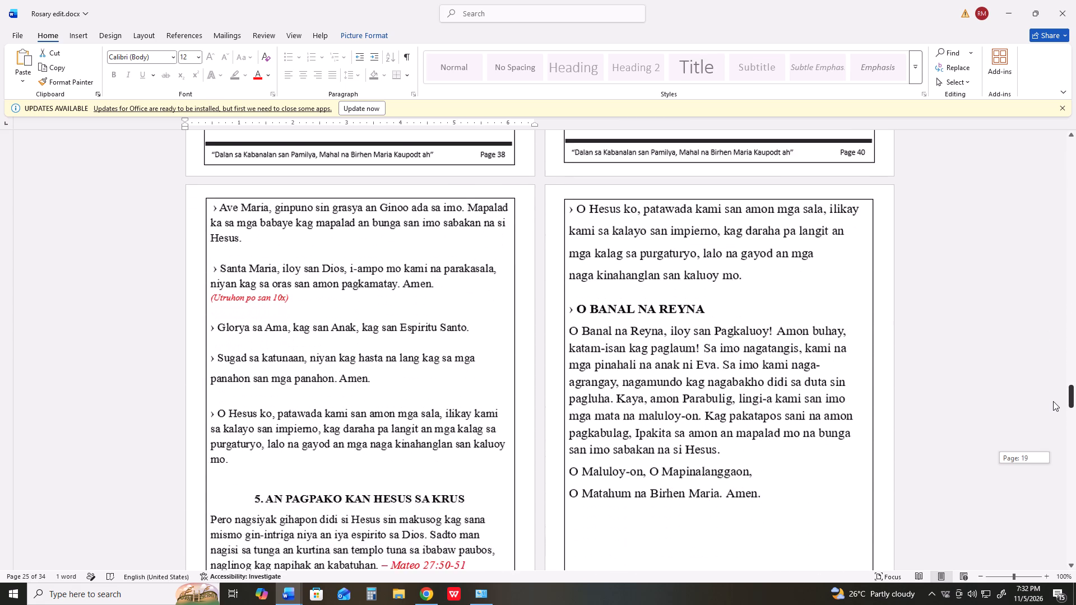
pyautogui.moveTo(1053, 401); pyautogui.dragTo(1050, 444)
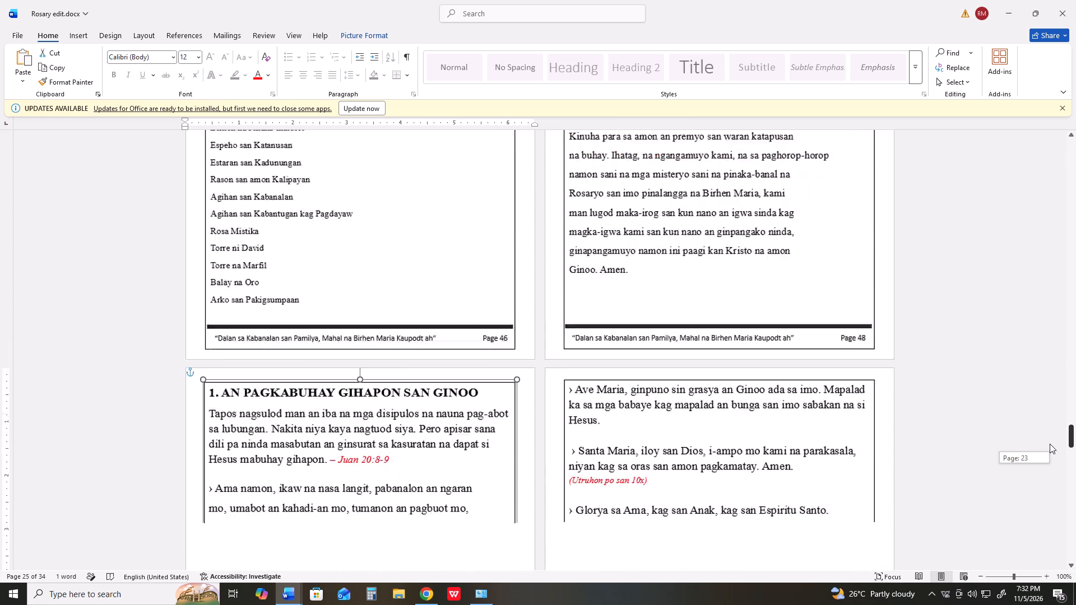
pyautogui.moveTo(1050, 444); pyautogui.dragTo(1048, 451)
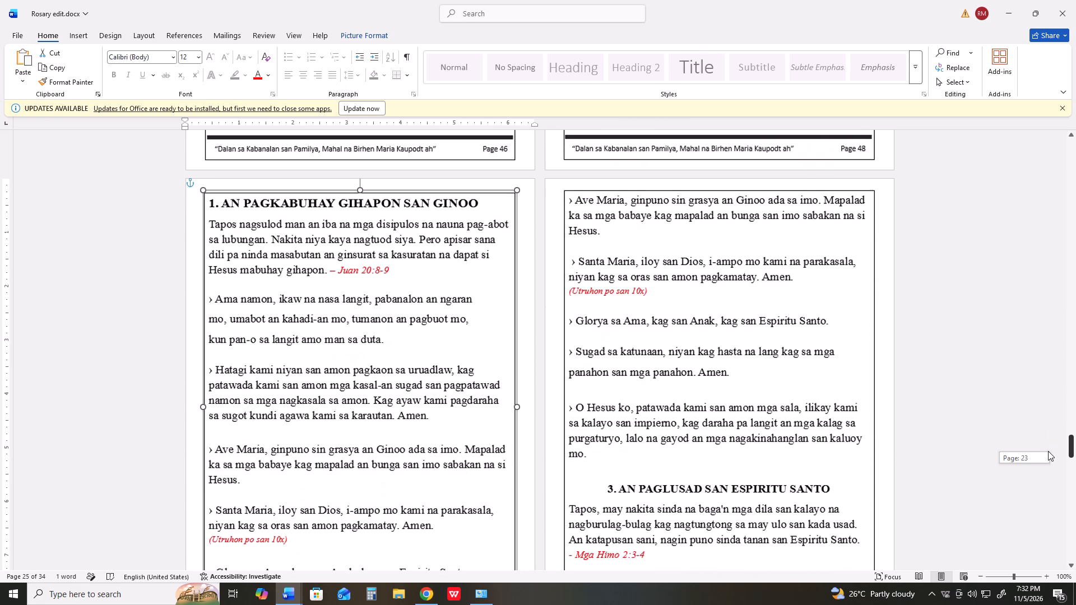
pyautogui.moveTo(1048, 451); pyautogui.dragTo(1048, 452)
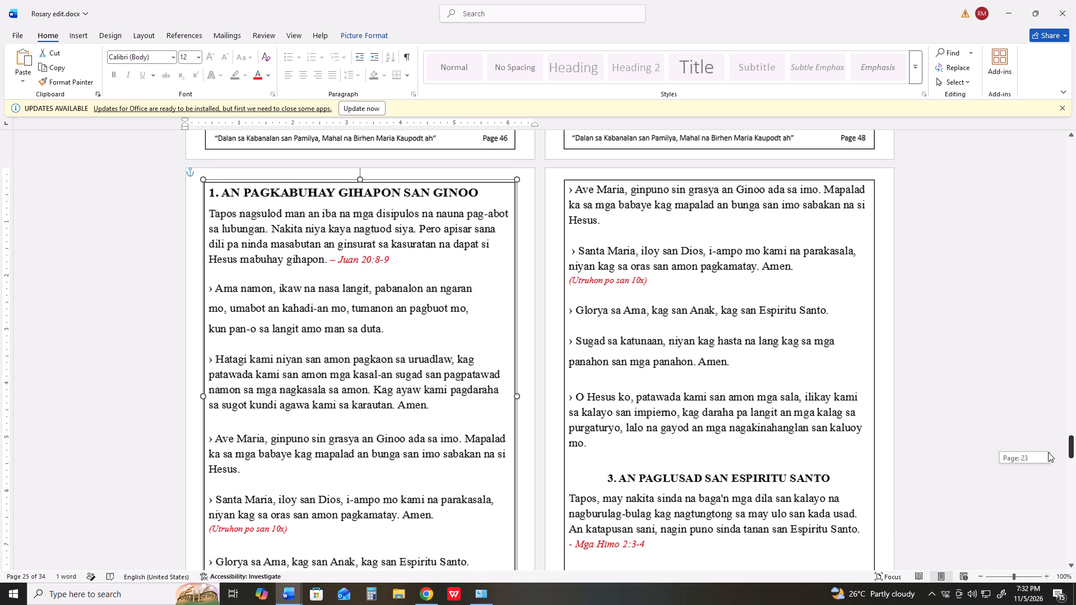
pyautogui.moveTo(1048, 452); pyautogui.dragTo(1047, 455)
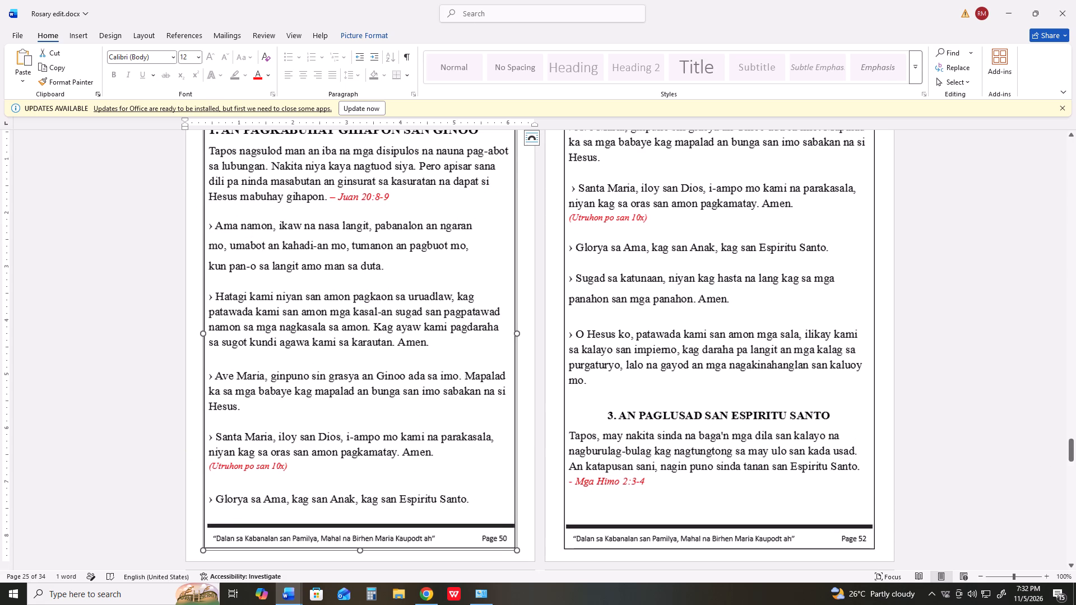
# Nudge the An Pagkabuhay Gihapon san Ginoo picture (footer Page 50) slightly right.
pyautogui.press('Right')
pyautogui.click(787, 408)
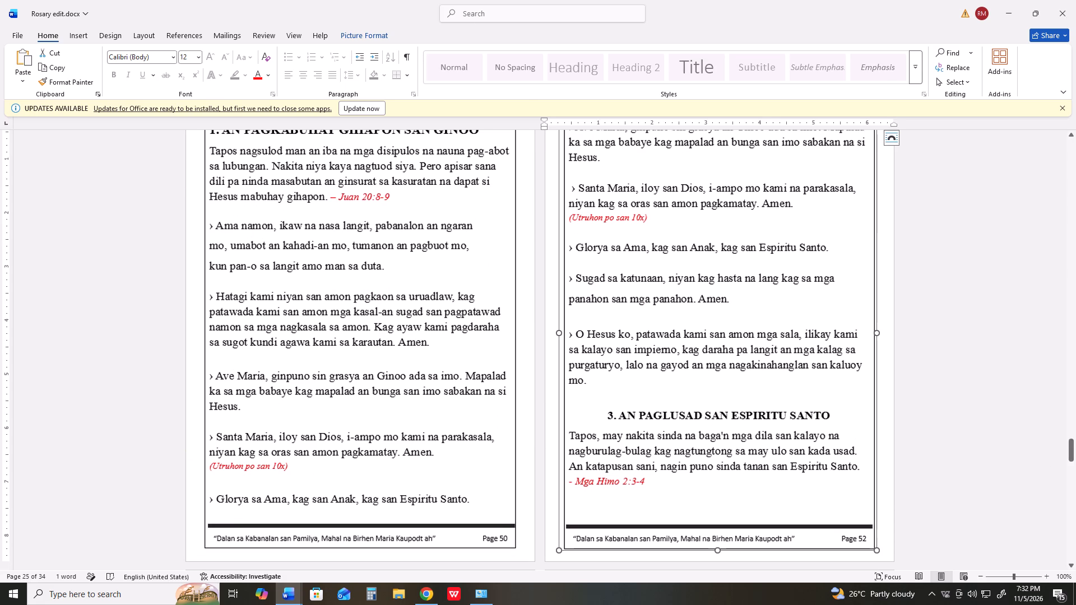
# Align the Hatagi kami niyan picture (footer Page 56) by pulling in its left edge and extending its right edge outward.
pyautogui.scroll(-6, 746, 411)
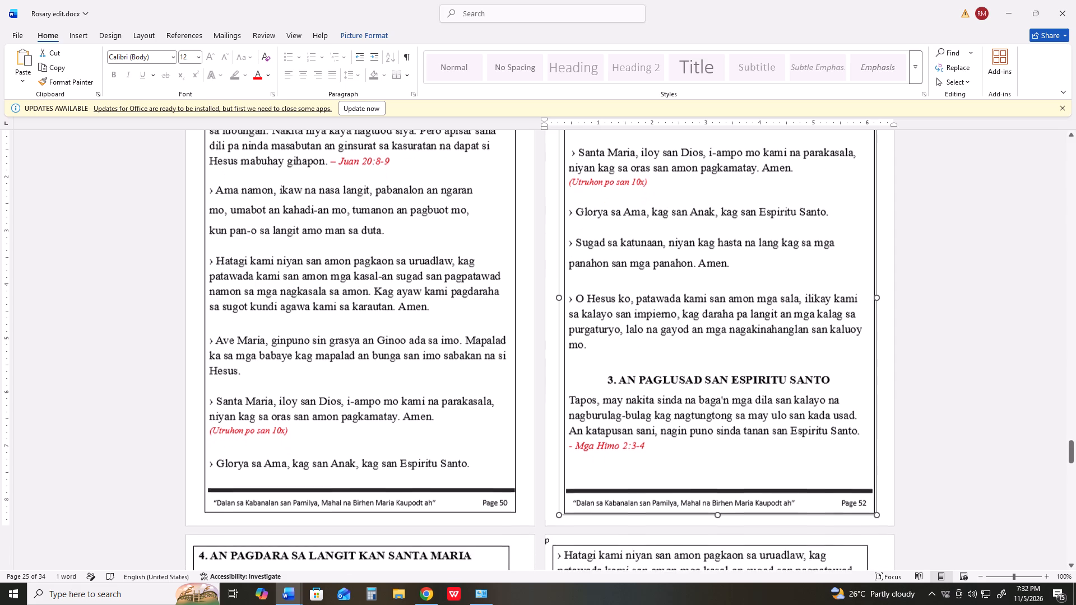
pyautogui.scroll(-20, 746, 411)
pyautogui.scroll(-11, 746, 411)
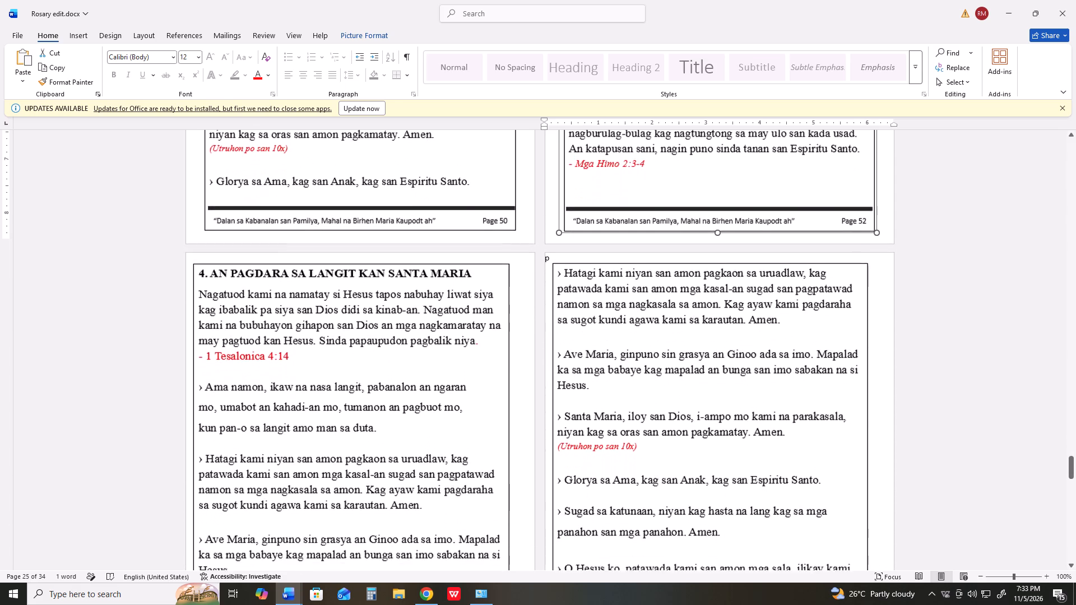
pyautogui.scroll(-14, 746, 411)
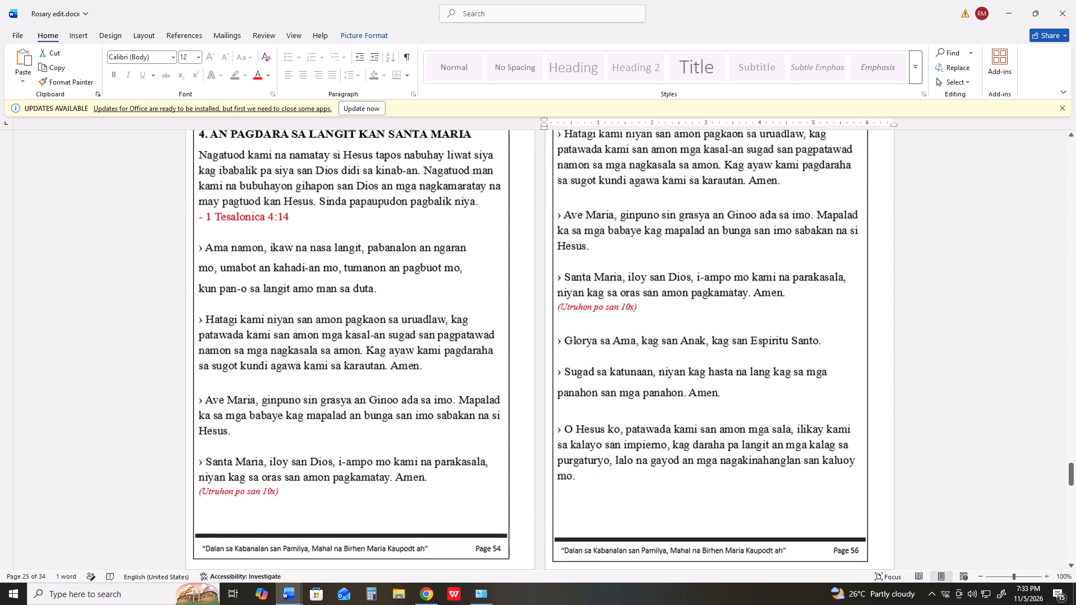
pyautogui.click(746, 411)
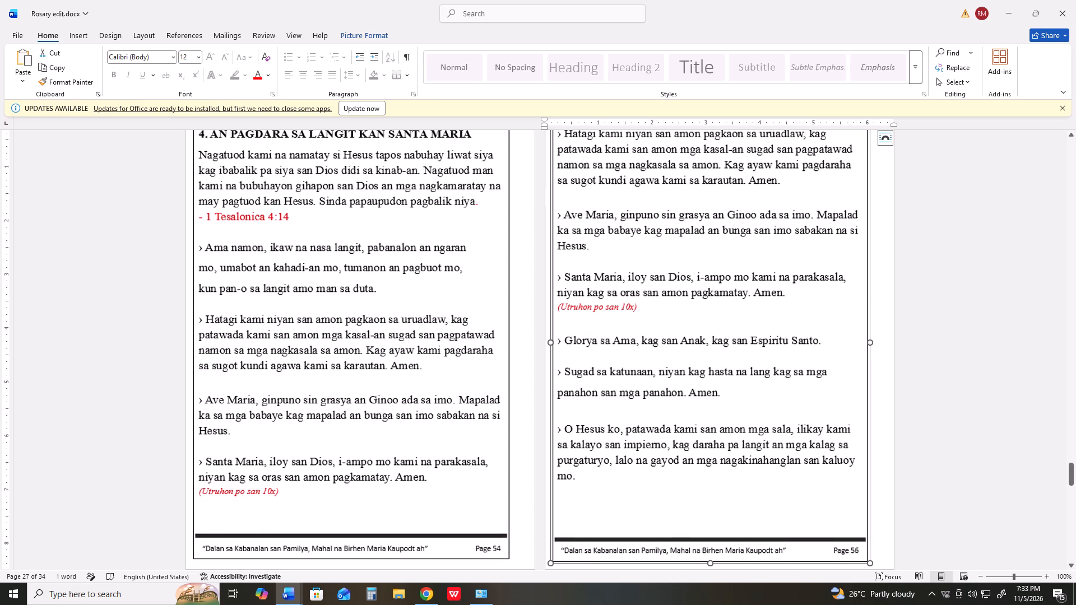
pyautogui.scroll(-1, 556, 347)
pyautogui.moveTo(551, 333); pyautogui.dragTo(562, 336)
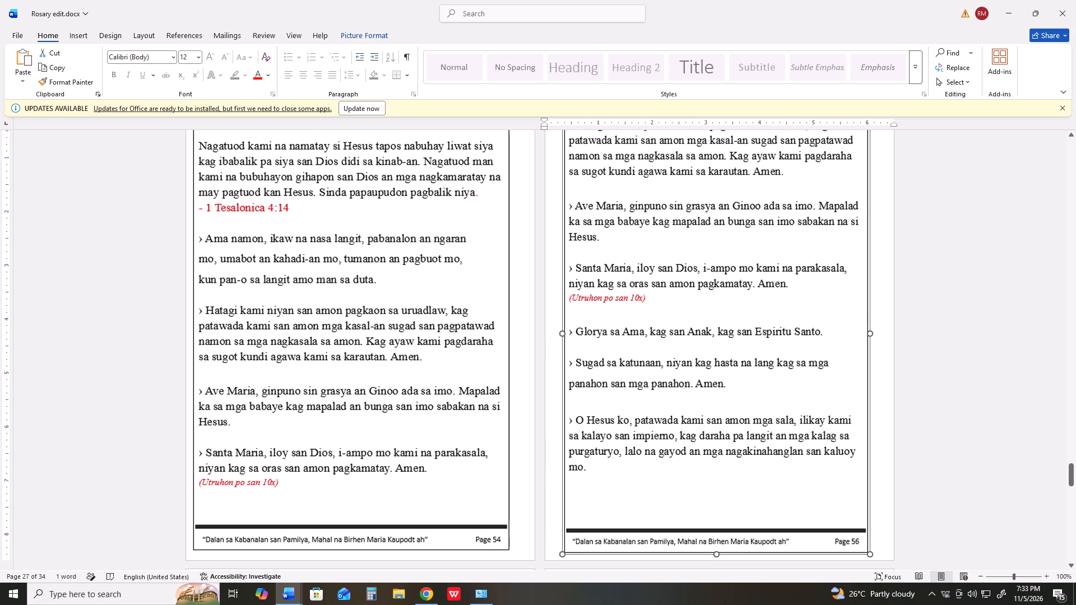
pyautogui.moveTo(562, 336); pyautogui.dragTo(562, 336)
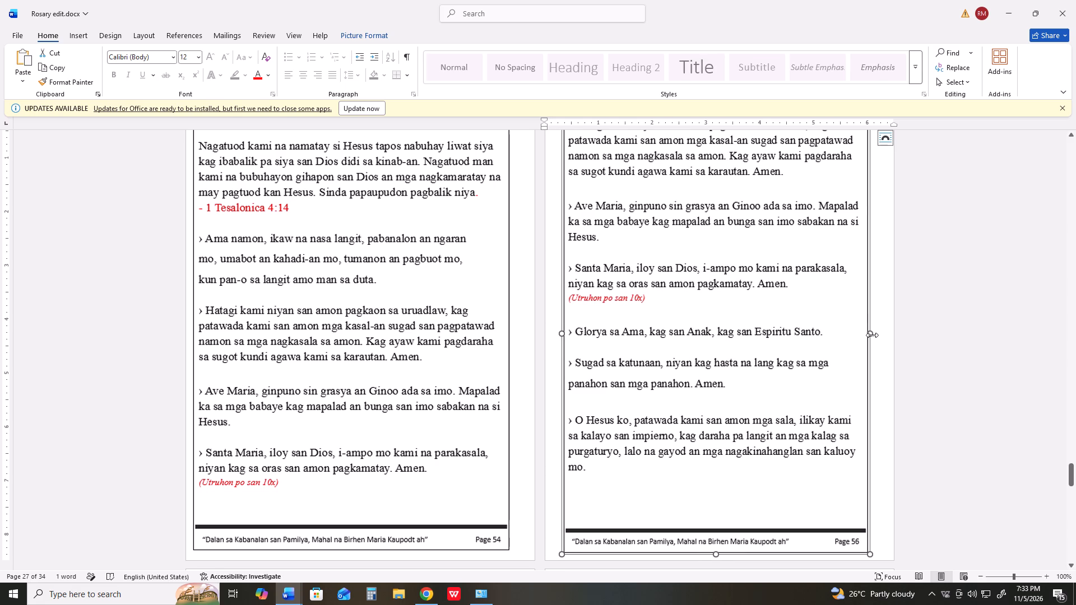
pyautogui.moveTo(871, 334); pyautogui.dragTo(877, 336)
pyautogui.click(722, 554)
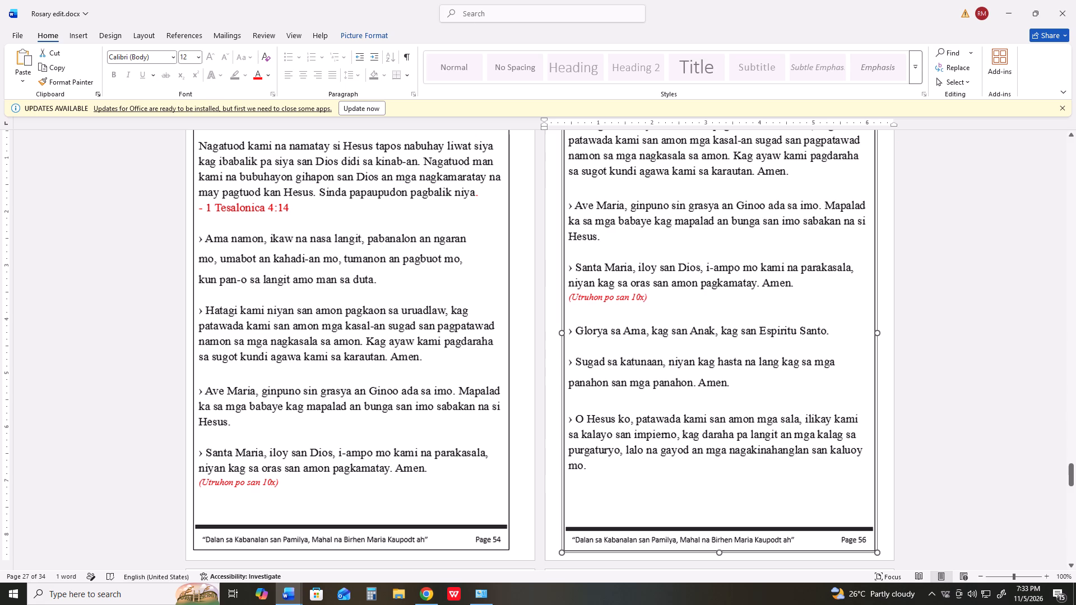
# Align the An Pagdara sa Langit kan Santa Maria picture (footer Page 54) by extending its right edge and pulling in its left edge.
pyautogui.click(435, 436)
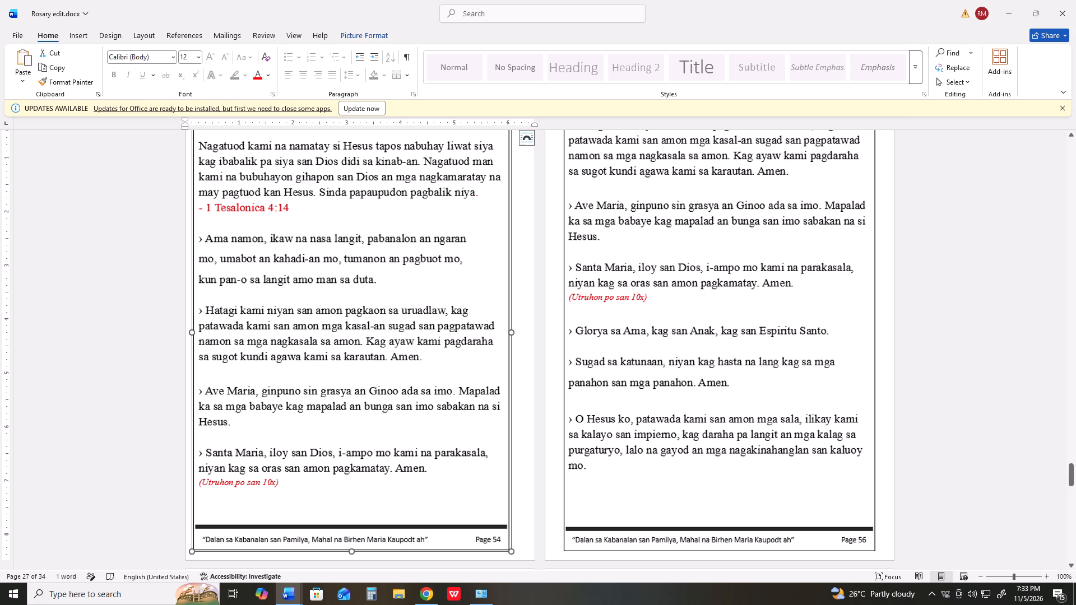
pyautogui.moveTo(510, 334); pyautogui.dragTo(517, 333)
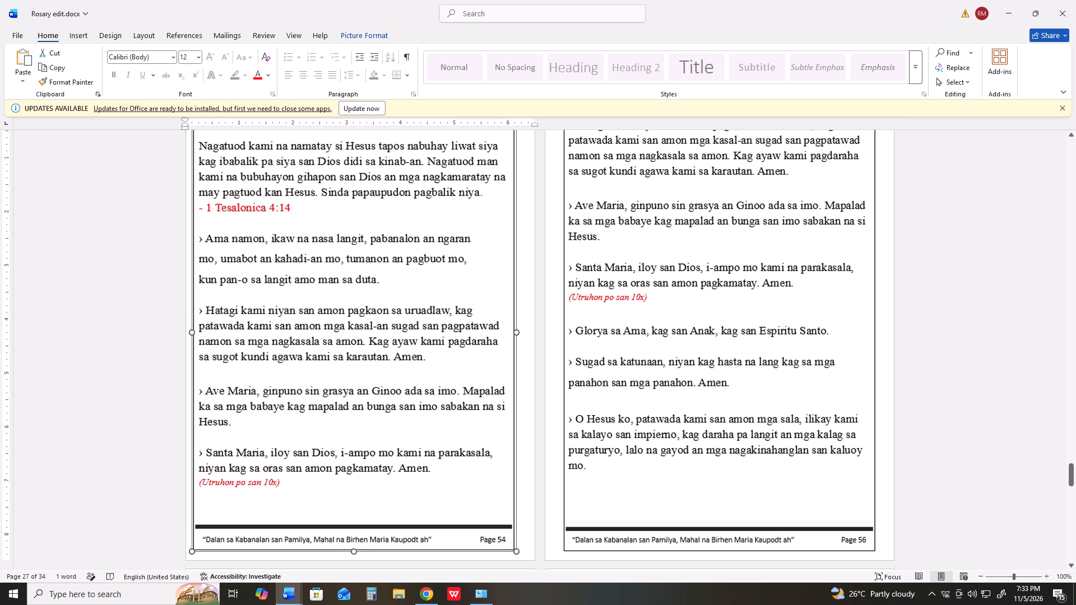
pyautogui.moveTo(517, 333); pyautogui.dragTo(518, 333)
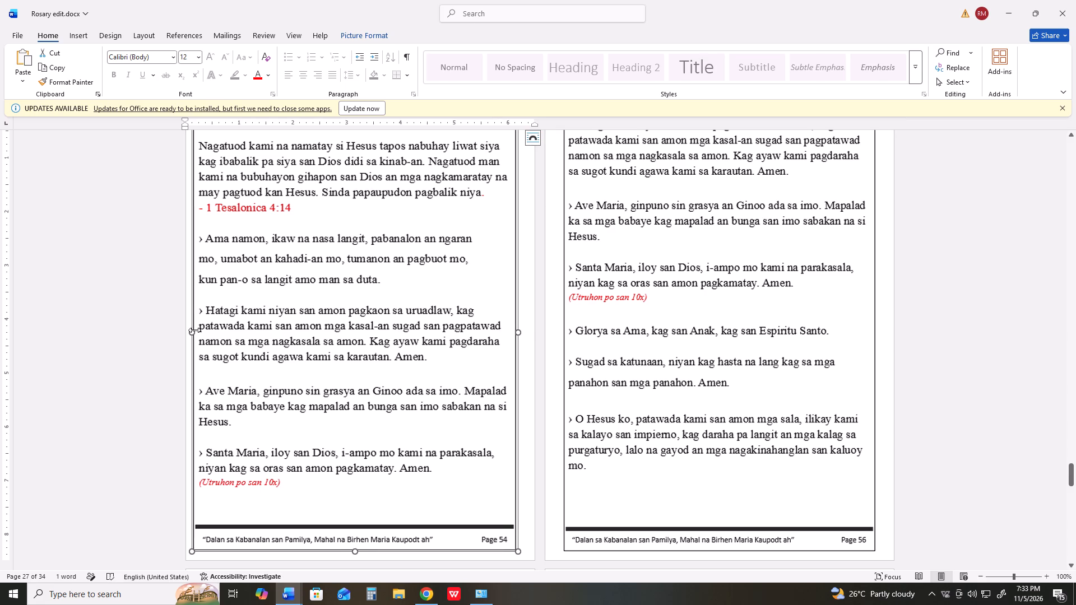
pyautogui.moveTo(194, 333); pyautogui.dragTo(202, 333)
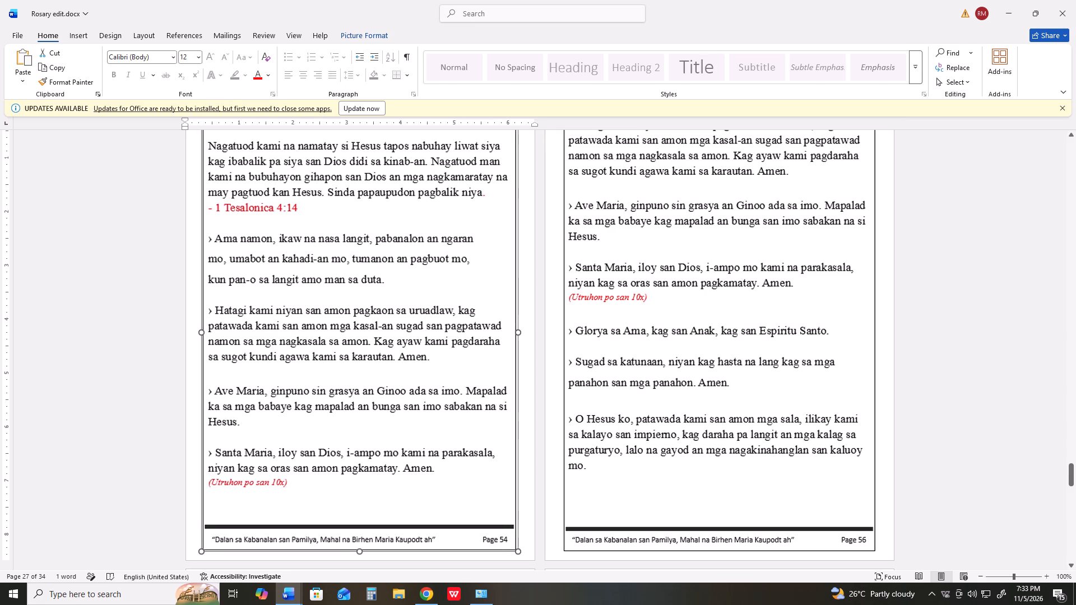
pyautogui.moveTo(202, 333); pyautogui.dragTo(204, 334)
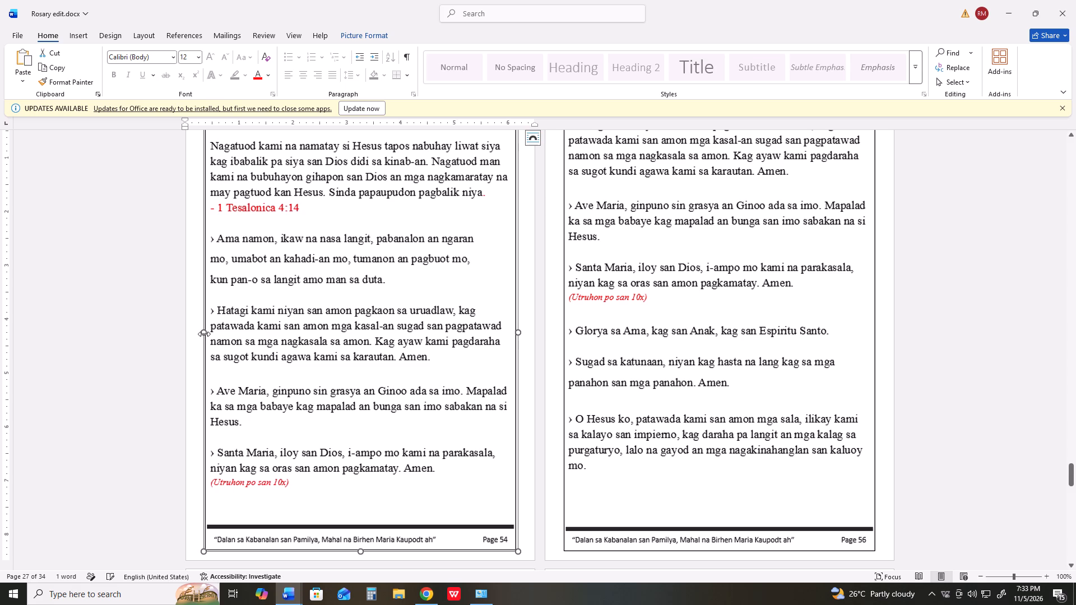
# Align the Litaniya san Mahal na Birhen picture (footer Page 58) by pulling in its left edge and extending its right edge outward.
pyautogui.scroll(-13, 303, 344)
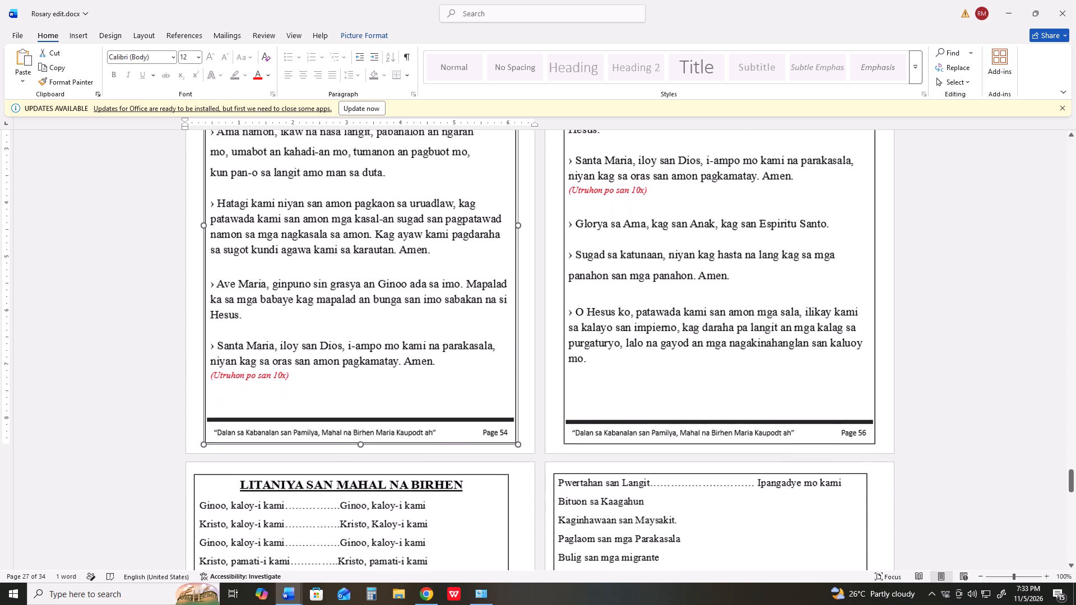
pyautogui.scroll(-20, 303, 343)
pyautogui.scroll(-4, 303, 343)
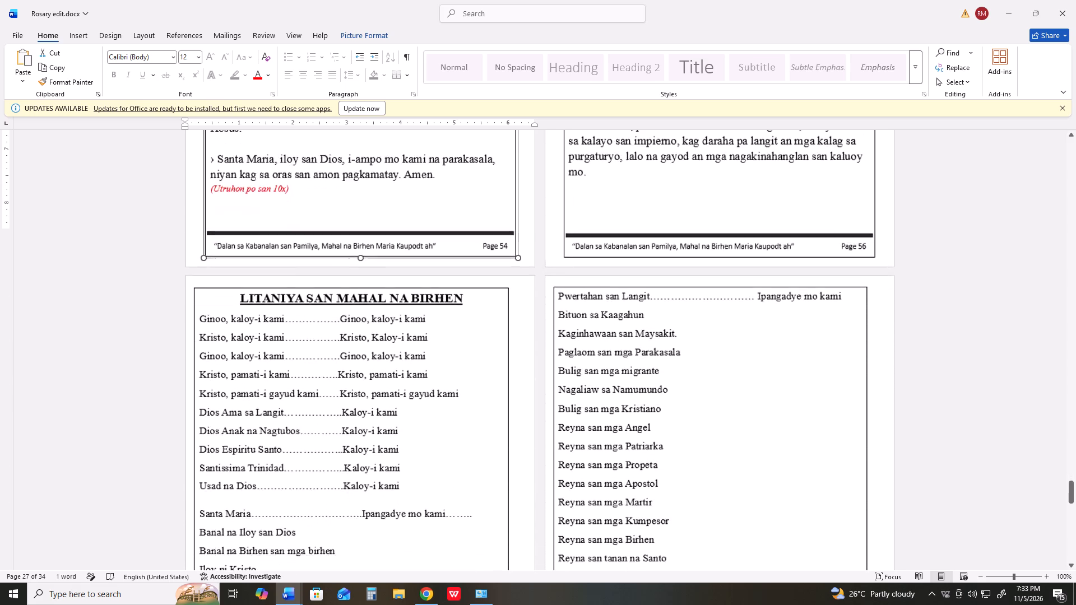
pyautogui.scroll(-16, 303, 343)
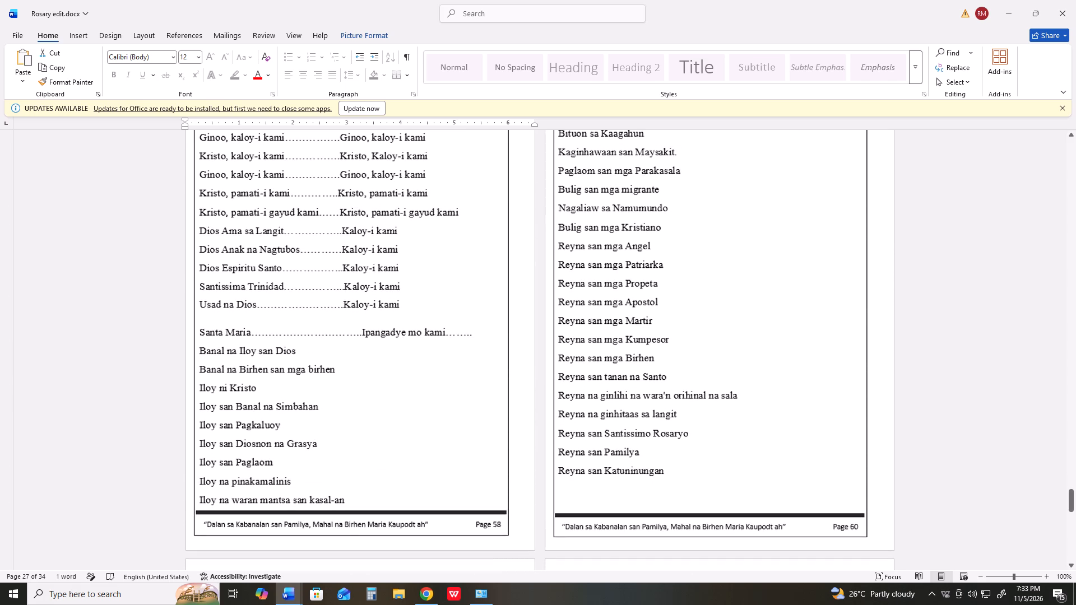
pyautogui.click(303, 343)
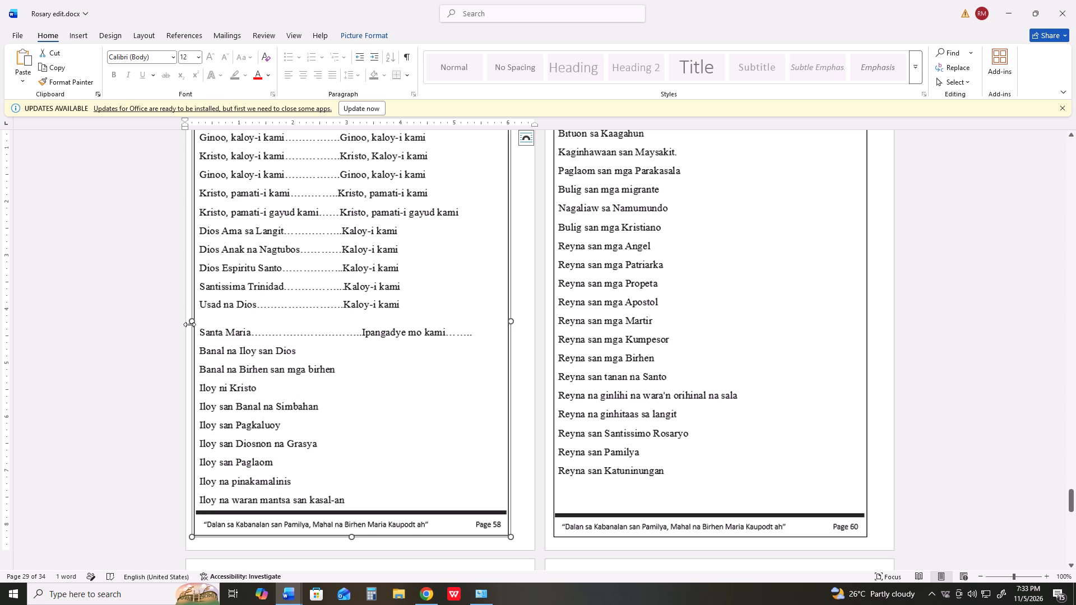
pyautogui.moveTo(189, 324); pyautogui.dragTo(203, 325)
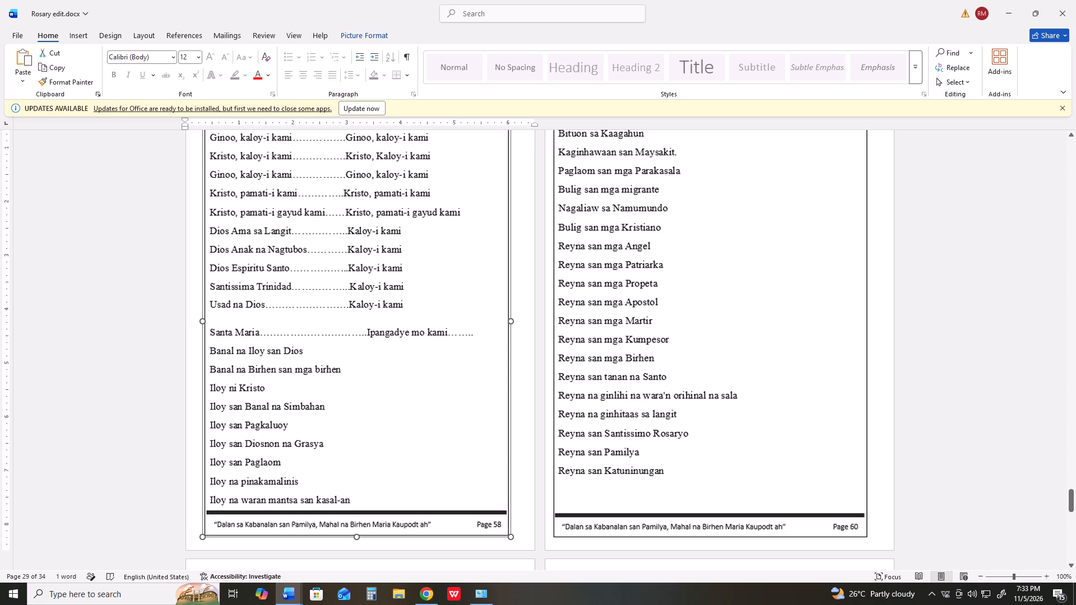
pyautogui.moveTo(203, 325); pyautogui.dragTo(203, 325)
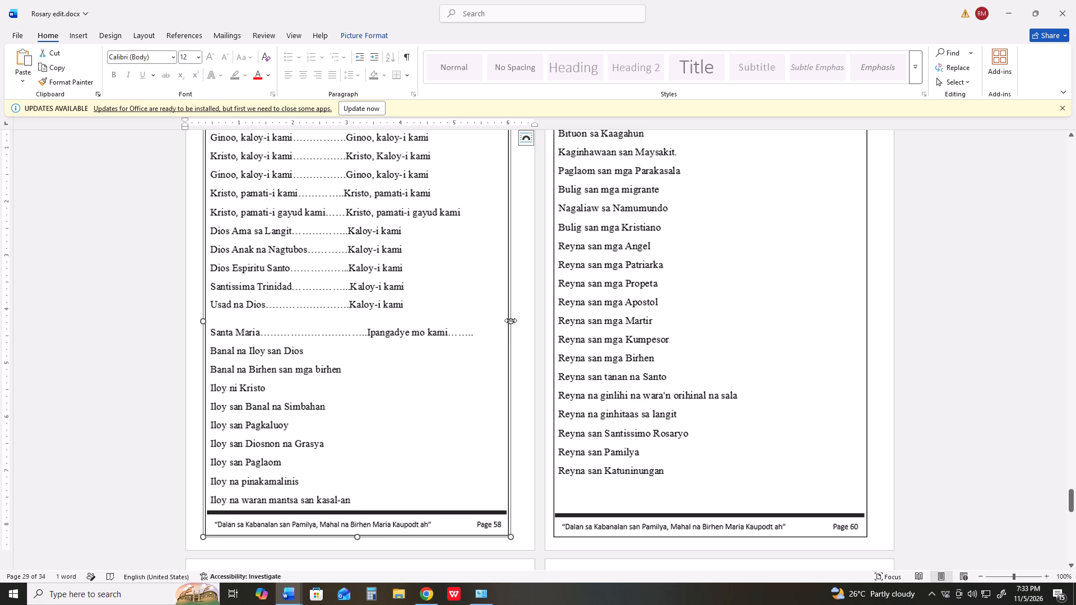
pyautogui.moveTo(511, 320); pyautogui.dragTo(517, 324)
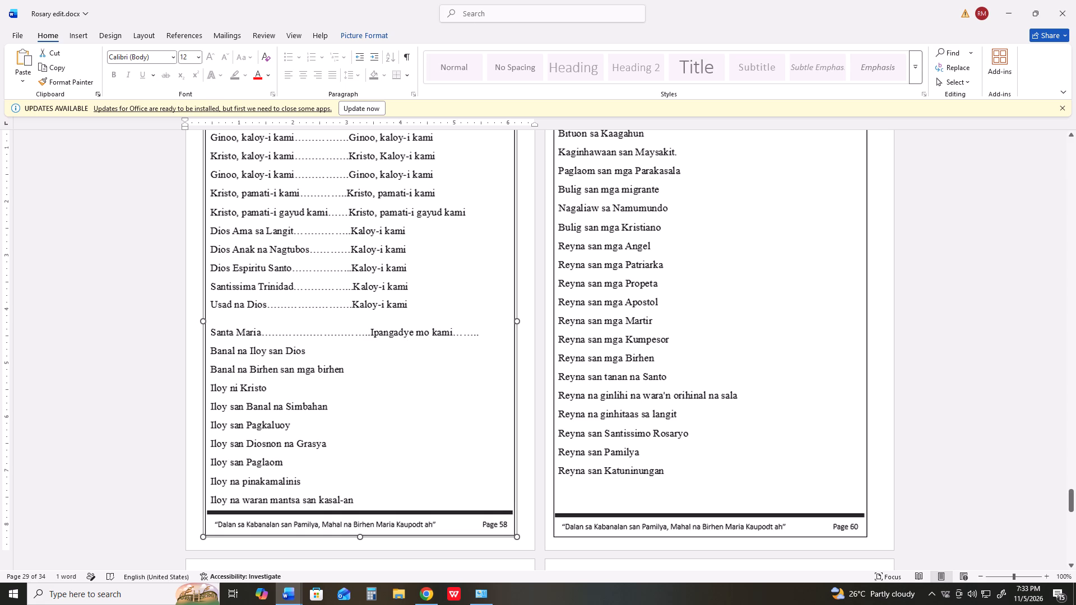
pyautogui.moveTo(517, 324); pyautogui.dragTo(517, 324)
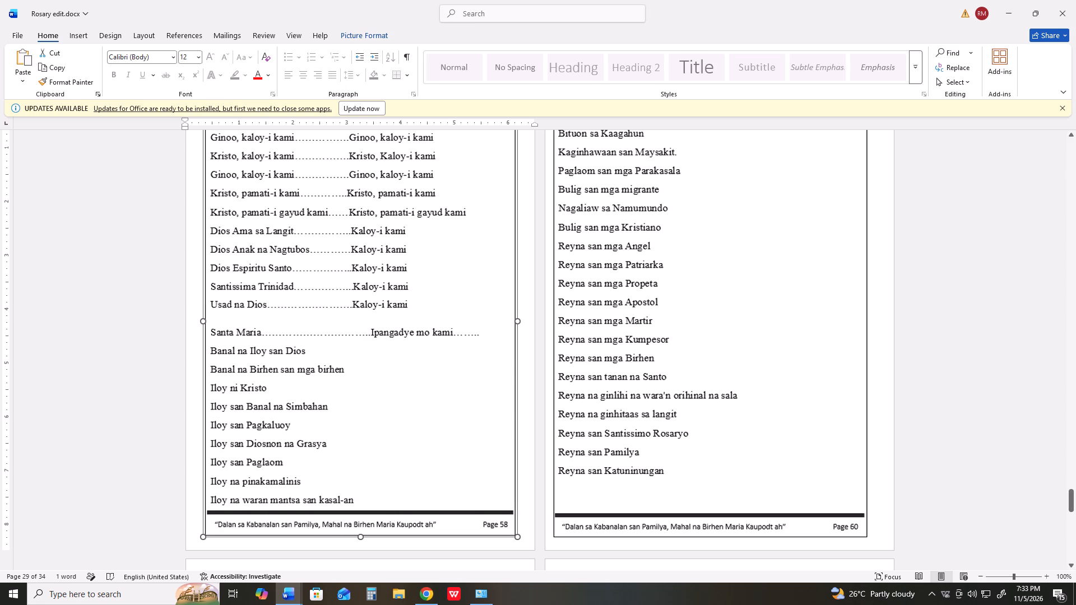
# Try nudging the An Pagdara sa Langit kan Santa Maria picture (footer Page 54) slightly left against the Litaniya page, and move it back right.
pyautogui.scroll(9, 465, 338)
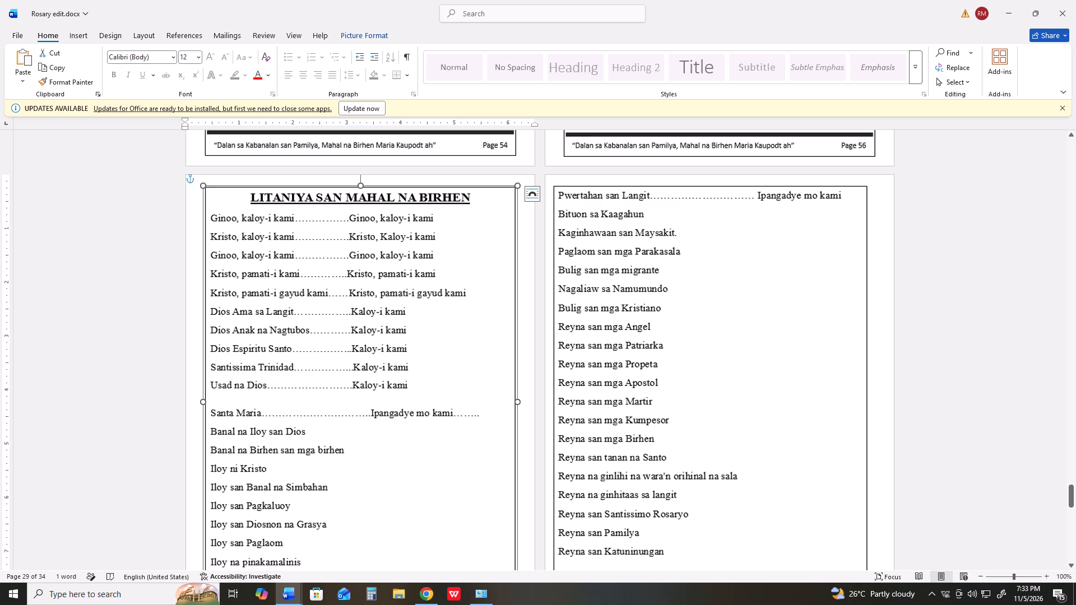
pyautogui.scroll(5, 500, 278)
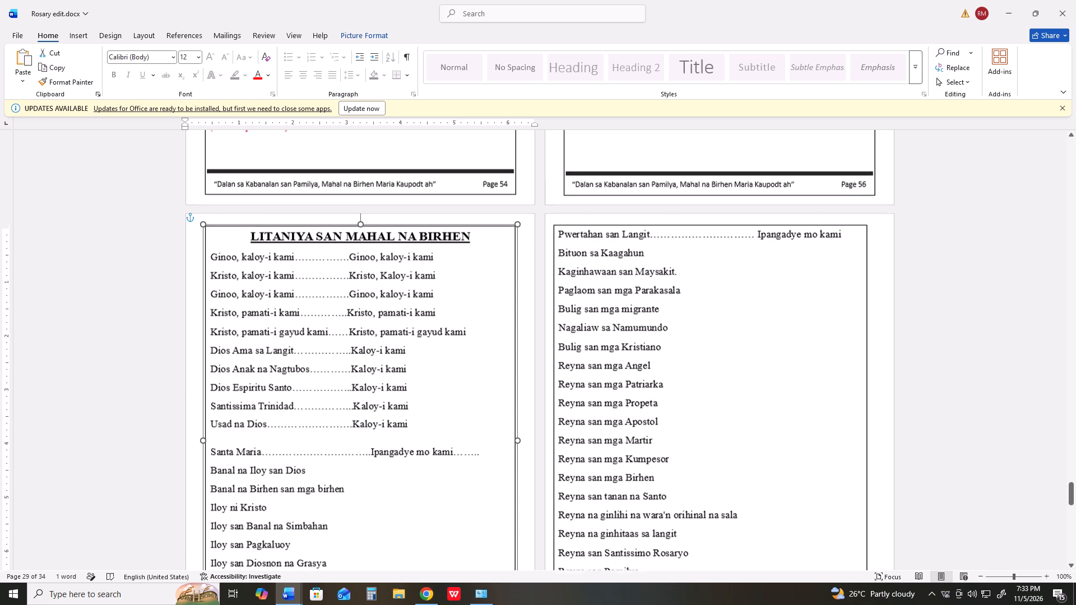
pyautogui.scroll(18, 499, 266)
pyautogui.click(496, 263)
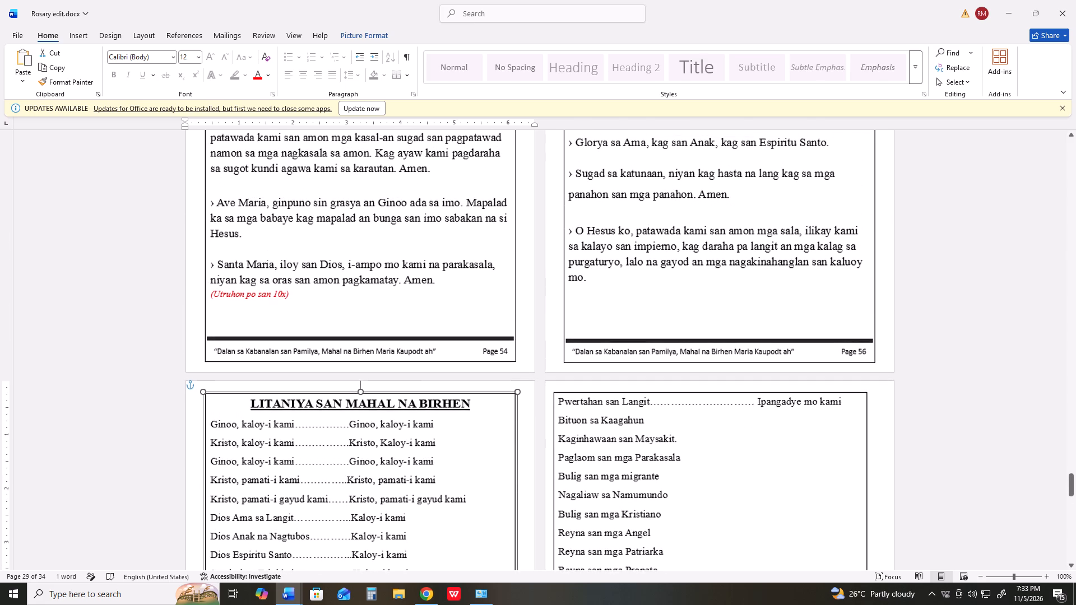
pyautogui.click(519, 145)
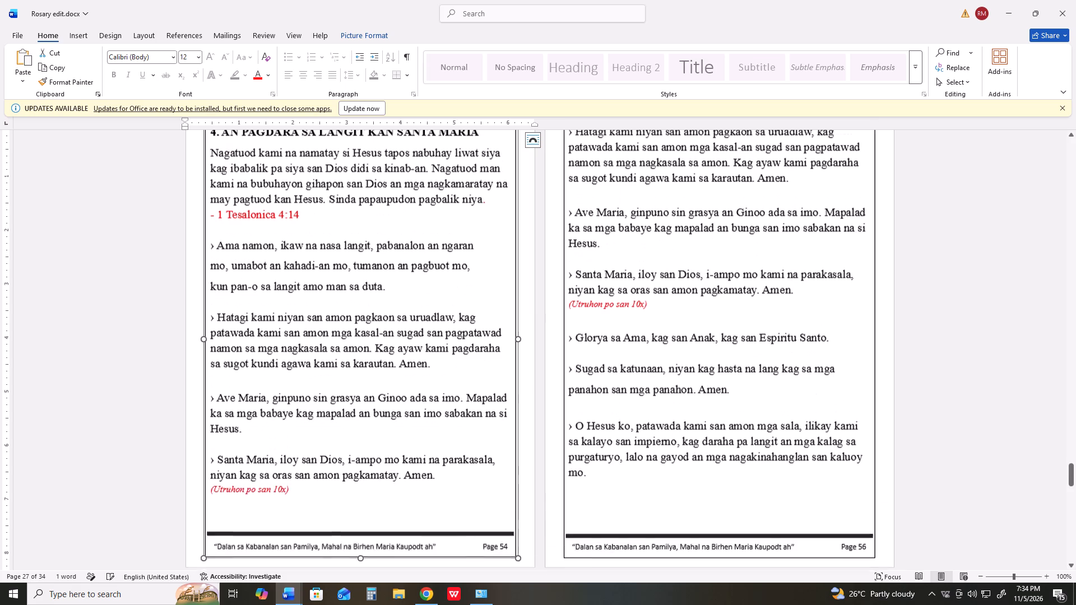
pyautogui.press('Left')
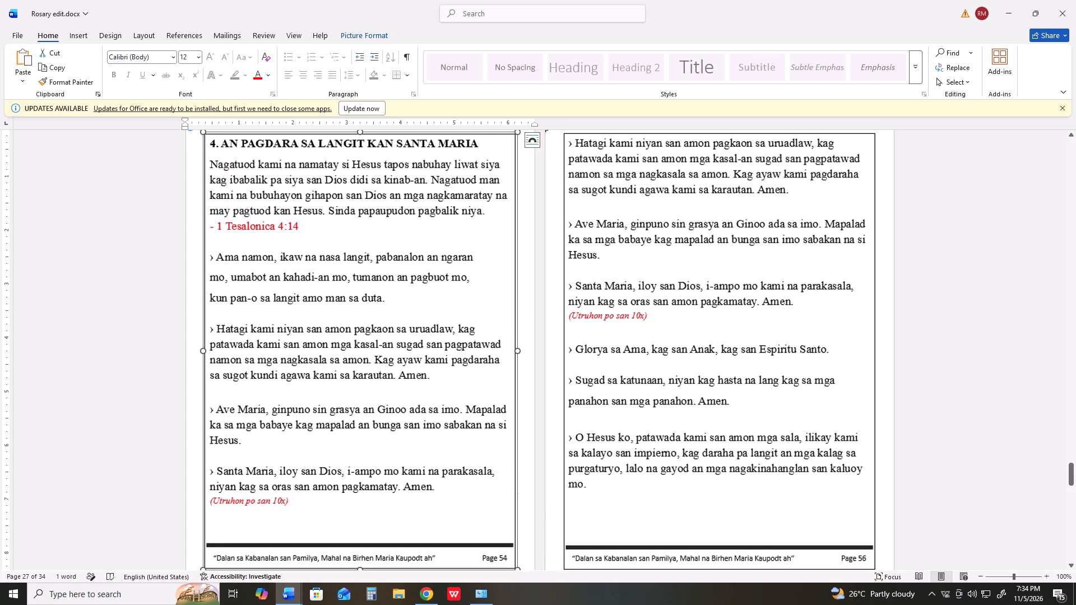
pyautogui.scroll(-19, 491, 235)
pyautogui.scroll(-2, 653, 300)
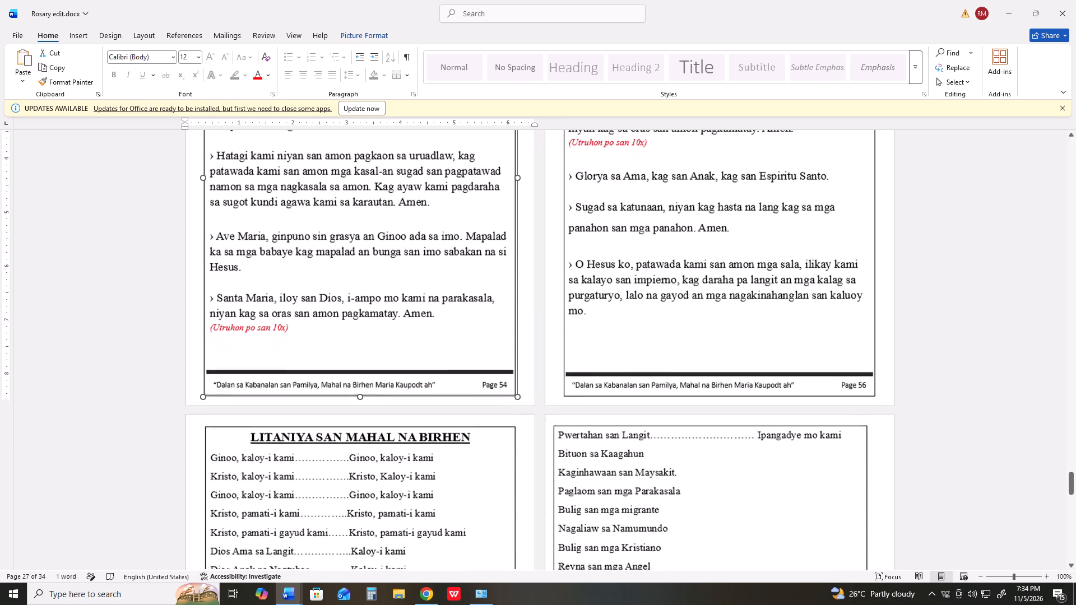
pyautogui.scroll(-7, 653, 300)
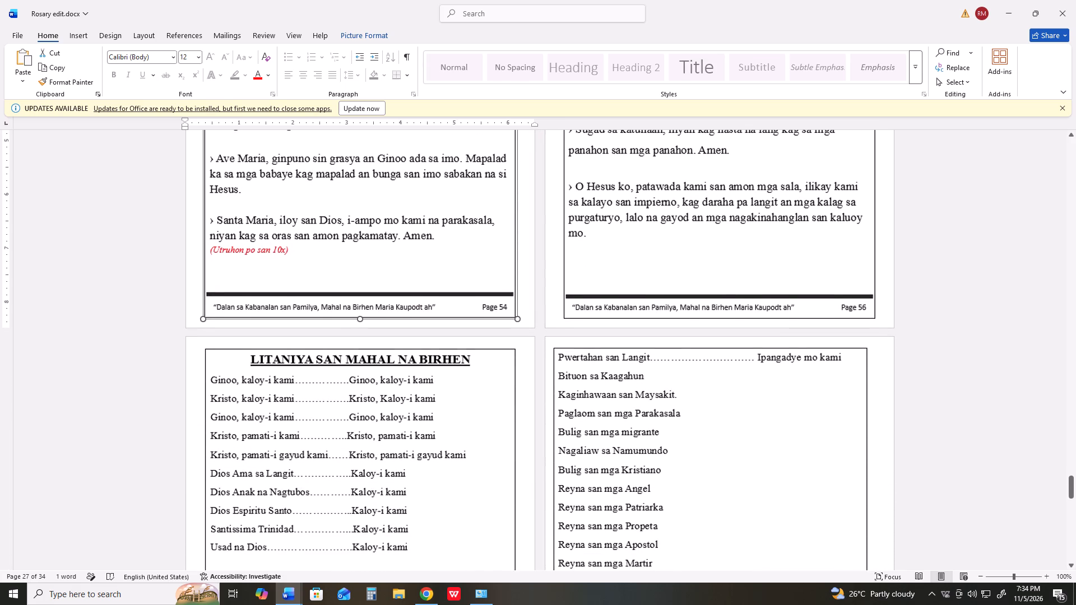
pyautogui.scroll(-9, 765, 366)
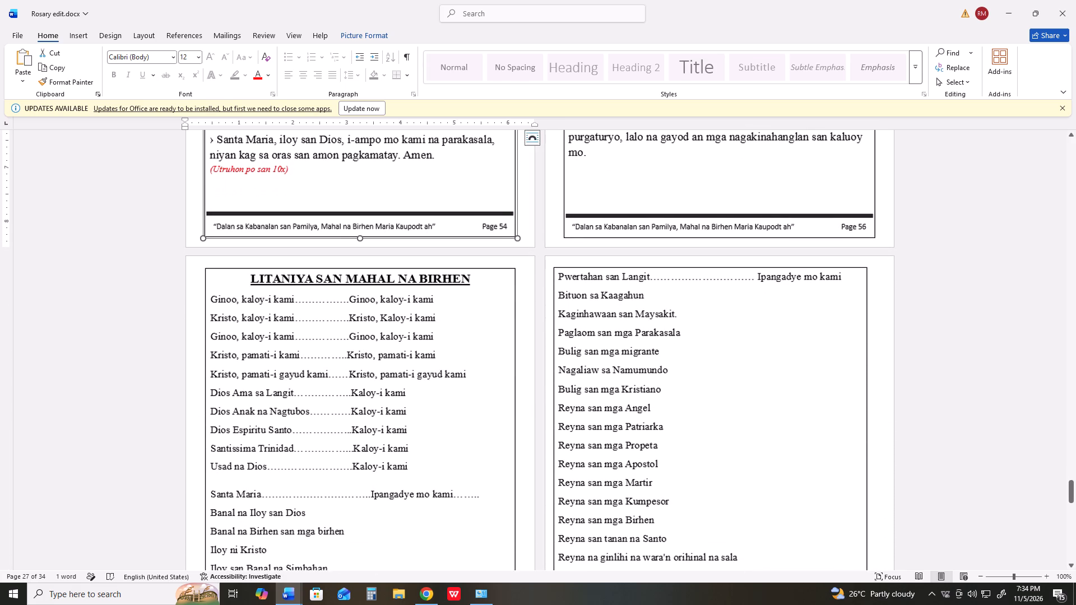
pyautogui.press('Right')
# Align the Pwertahan san Langit picture (footer Page 60) by pulling in its left edge and extending its right edge outward.
pyautogui.scroll(-9, 752, 366)
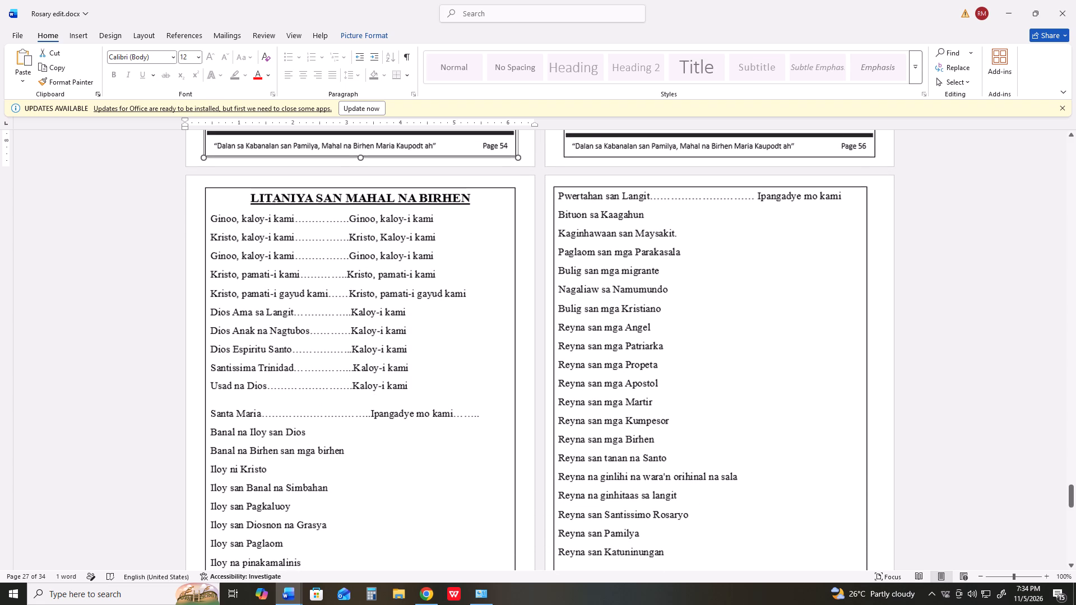
pyautogui.scroll(-9, 622, 390)
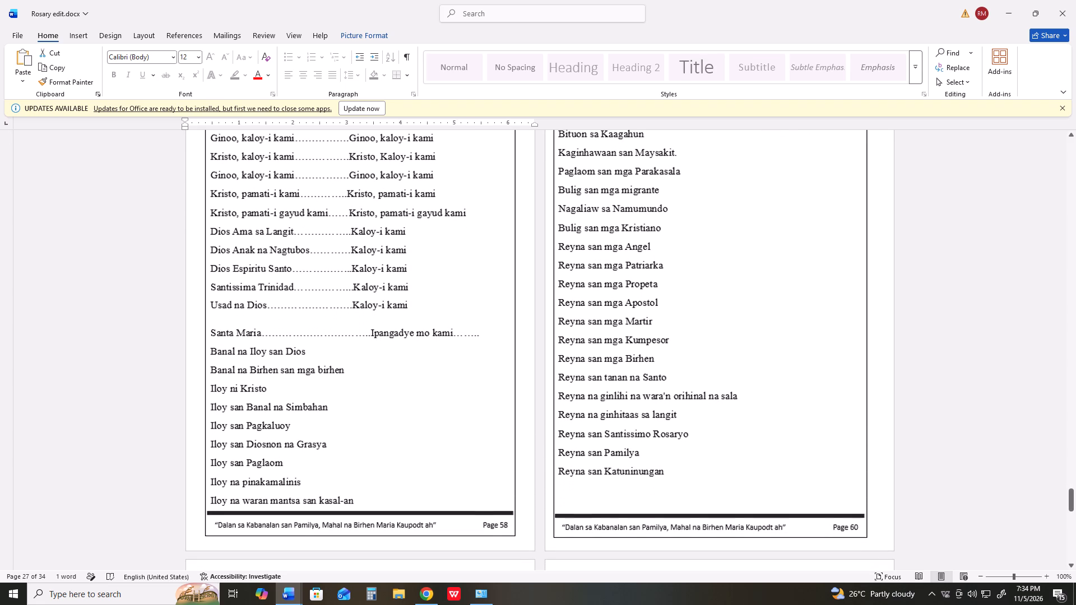
pyautogui.click(678, 390)
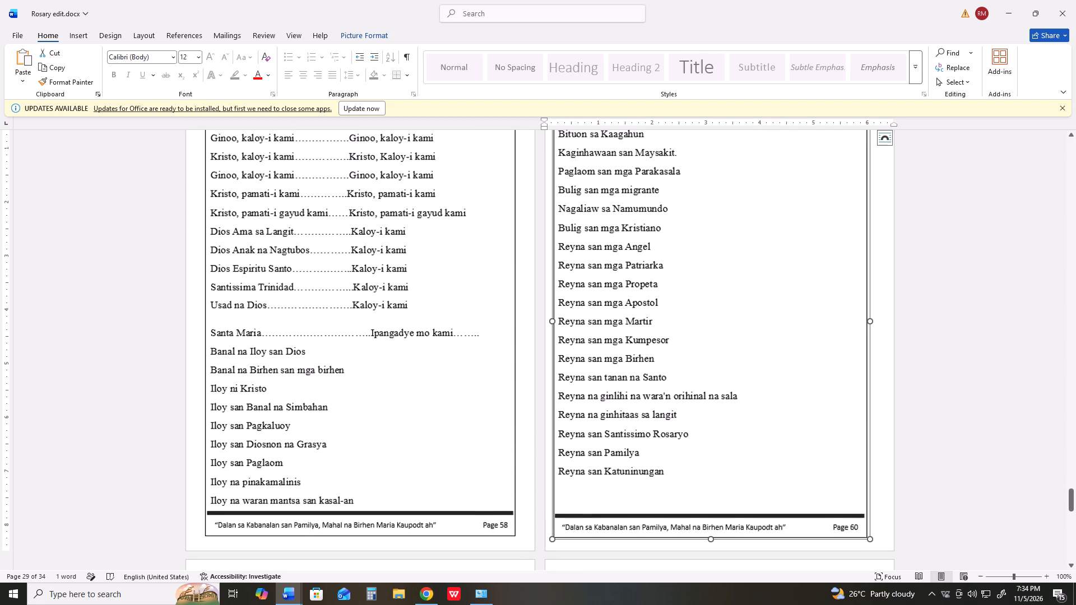
pyautogui.click(712, 539)
pyautogui.moveTo(553, 322); pyautogui.dragTo(563, 324)
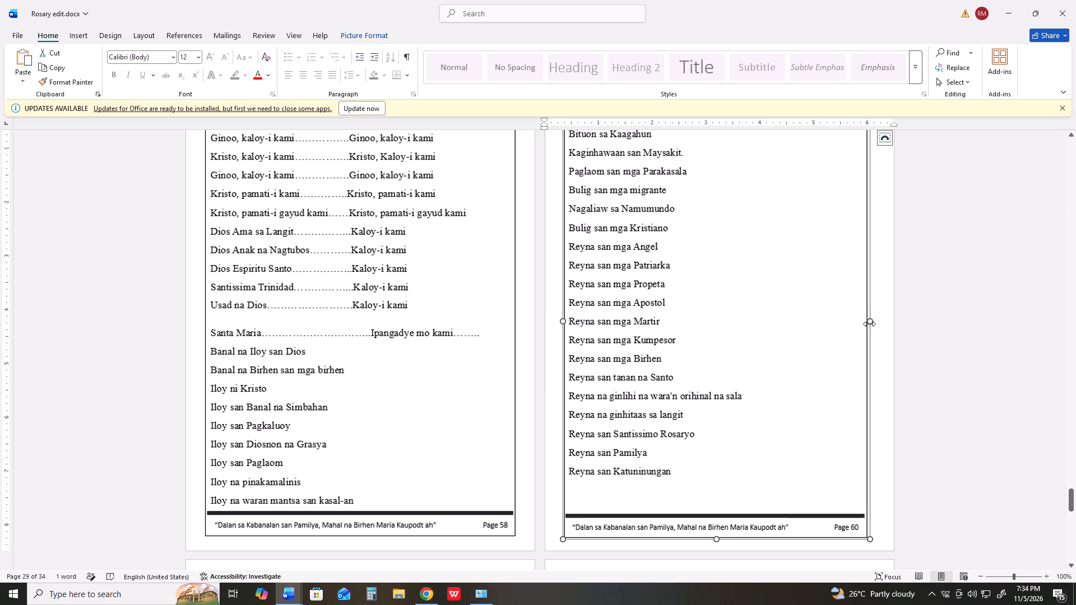
pyautogui.moveTo(869, 324); pyautogui.dragTo(876, 324)
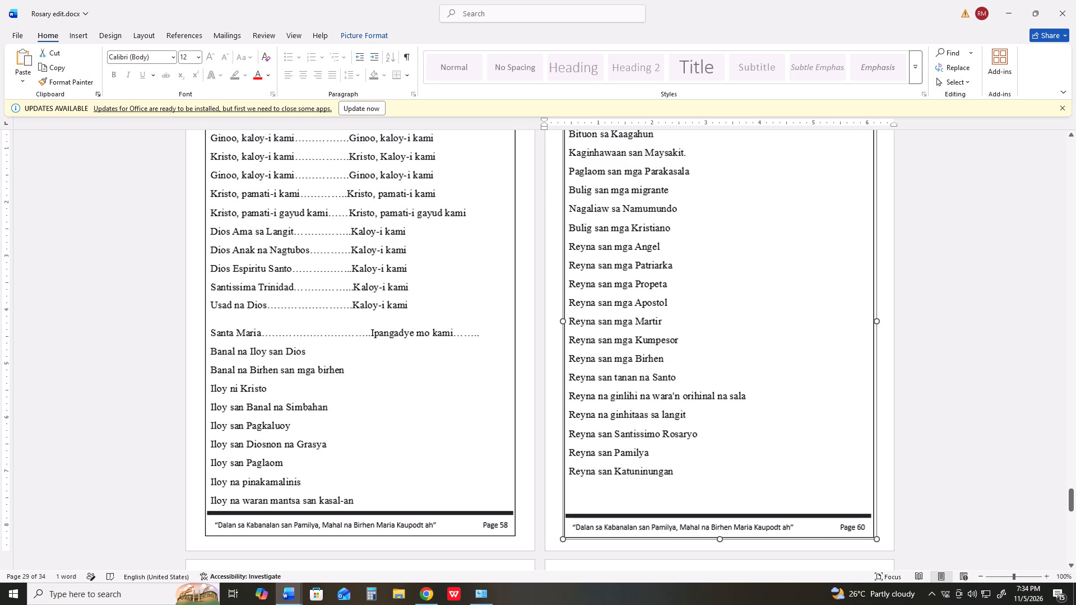
pyautogui.moveTo(876, 324); pyautogui.dragTo(876, 325)
pyautogui.moveTo(876, 325); pyautogui.dragTo(878, 326)
# Align the Para sa mga maysakit picture (footer Page 64) by pulling in its left edge, extending its right edge and nudging it slightly right.
pyautogui.scroll(-3, 840, 355)
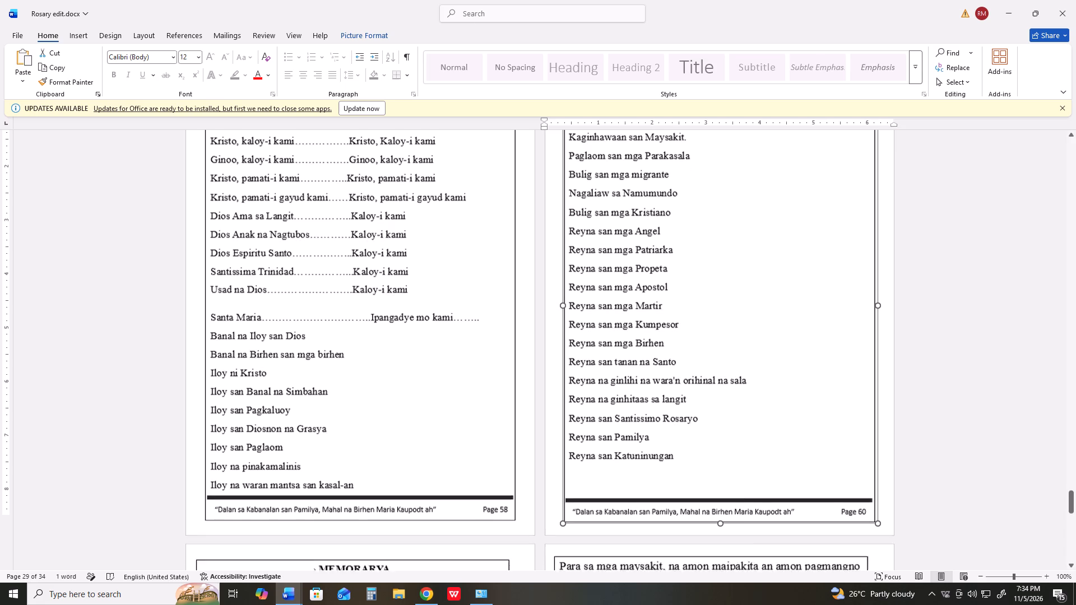
pyautogui.scroll(-20, 840, 355)
pyautogui.scroll(-8, 840, 355)
pyautogui.scroll(-2, 790, 370)
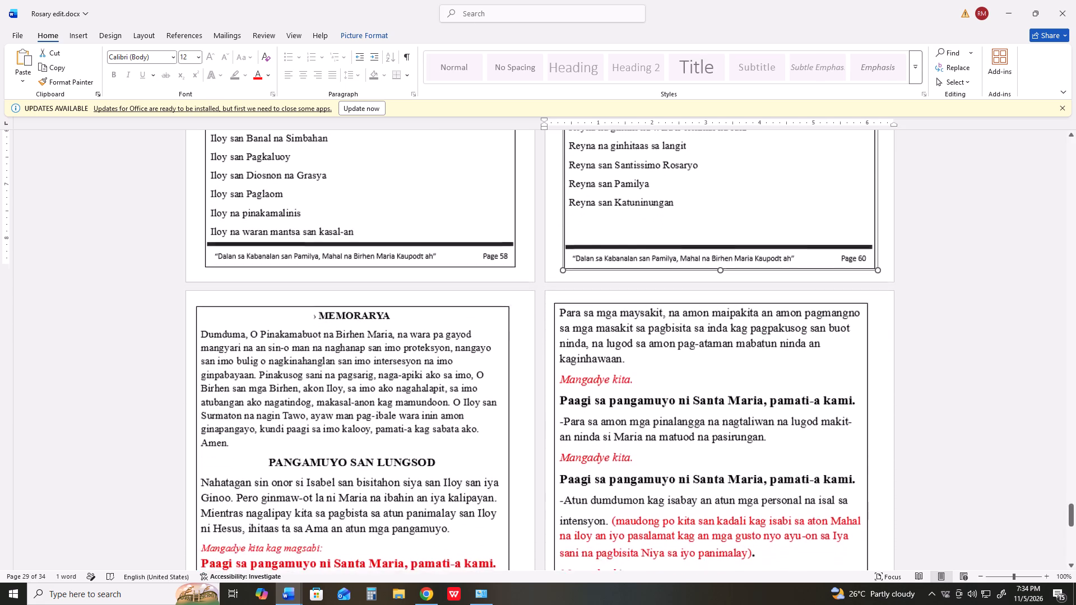
pyautogui.scroll(-7, 789, 370)
pyautogui.click(789, 370)
pyautogui.scroll(-4, 788, 371)
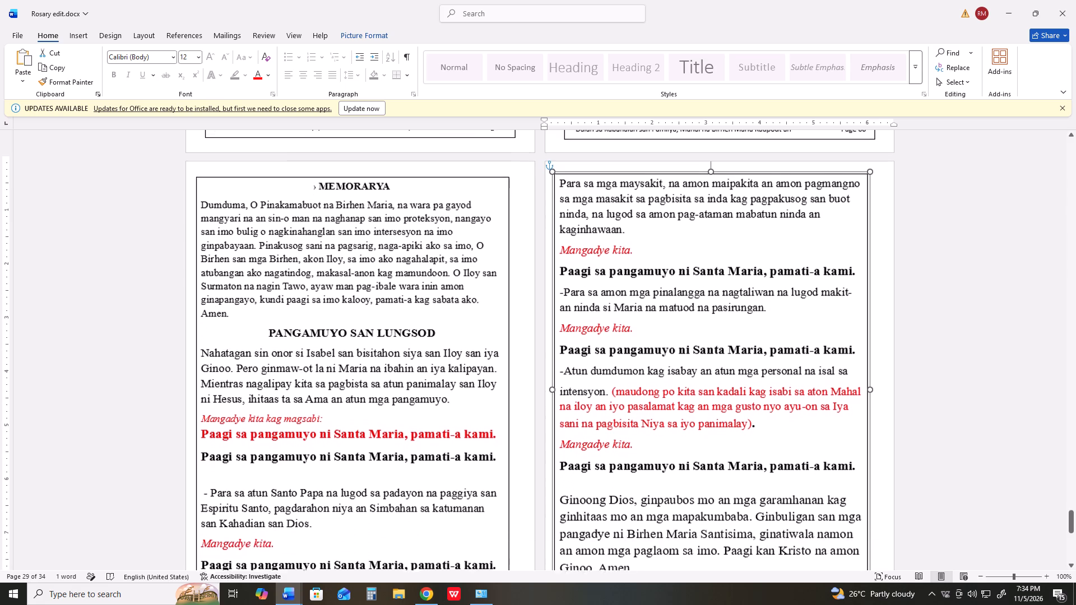
pyautogui.scroll(-4, 788, 371)
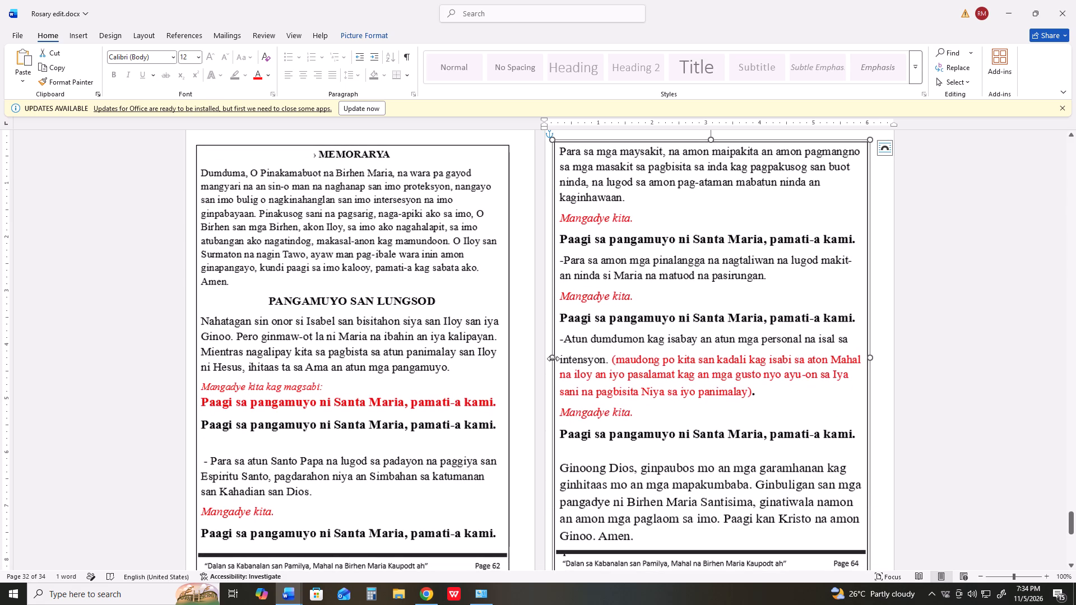
pyautogui.moveTo(553, 359); pyautogui.dragTo(562, 359)
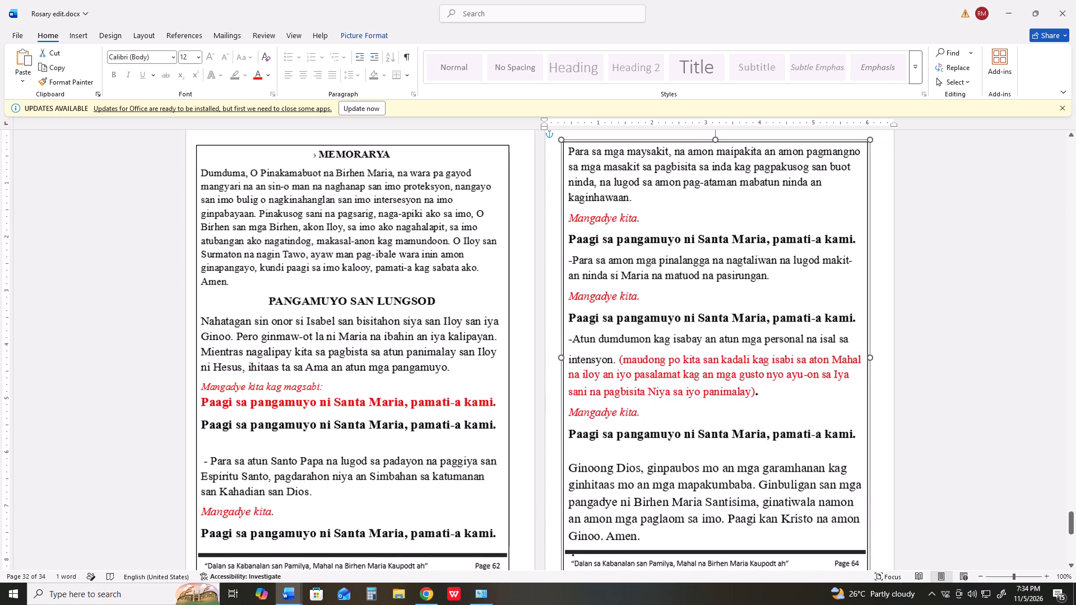
pyautogui.moveTo(562, 359); pyautogui.dragTo(562, 360)
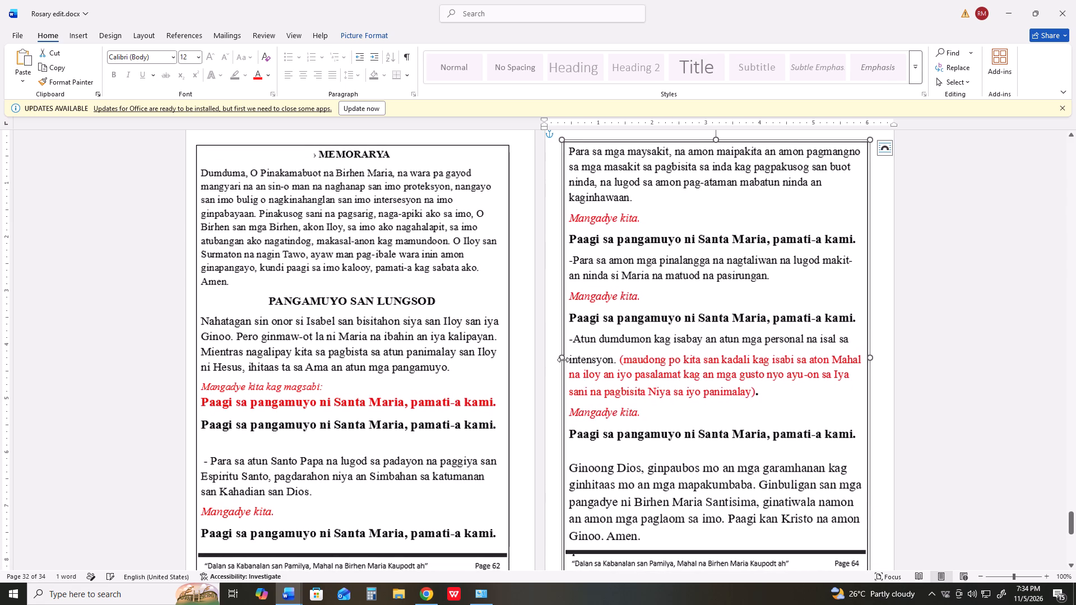
pyautogui.scroll(-4, 563, 360)
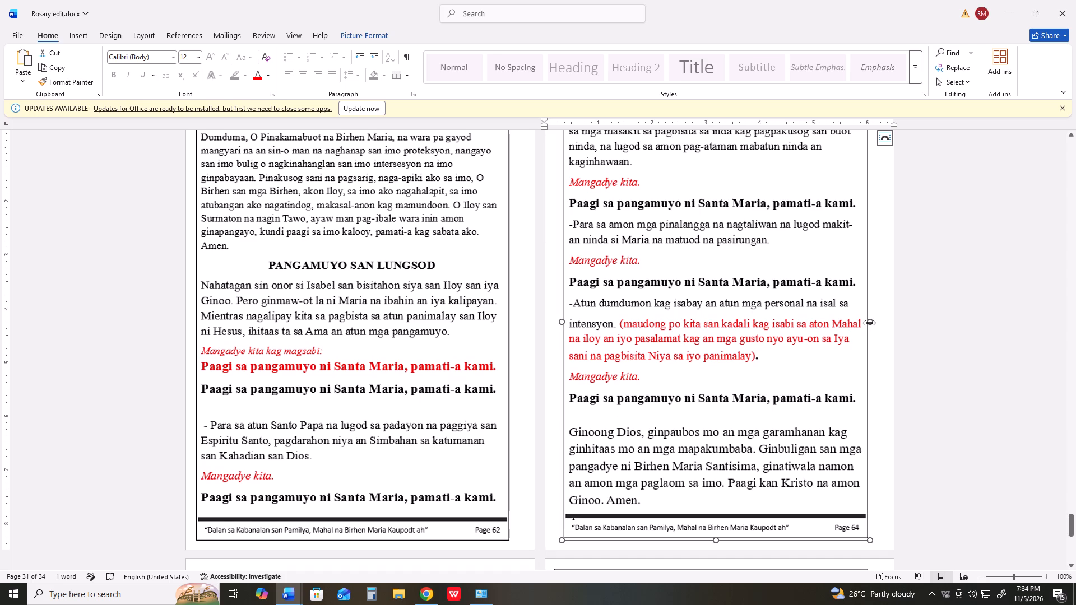
pyautogui.moveTo(870, 324); pyautogui.dragTo(875, 324)
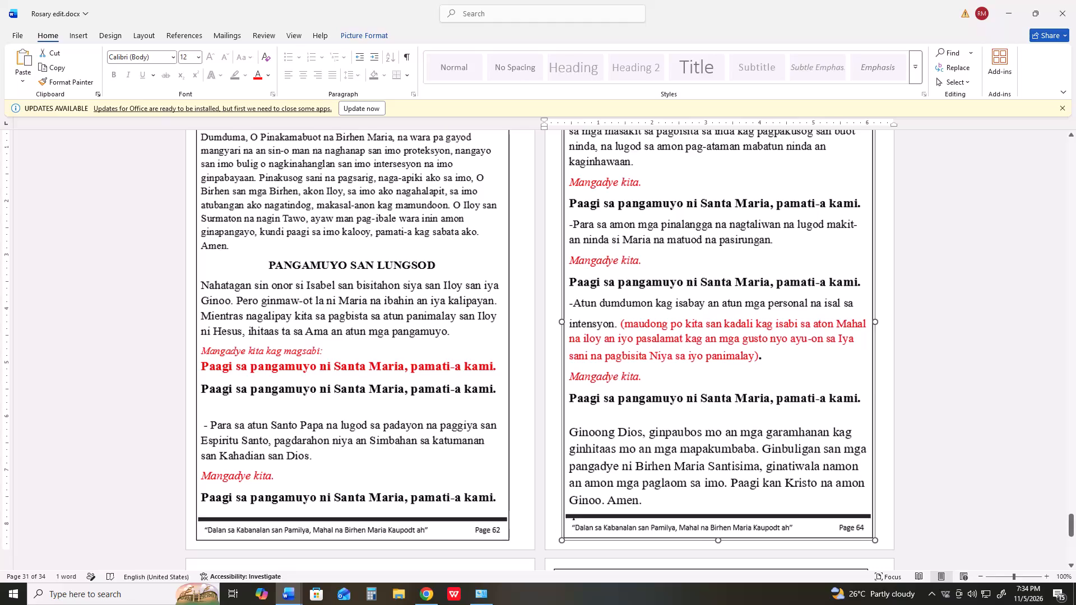
pyautogui.moveTo(875, 324); pyautogui.dragTo(875, 324)
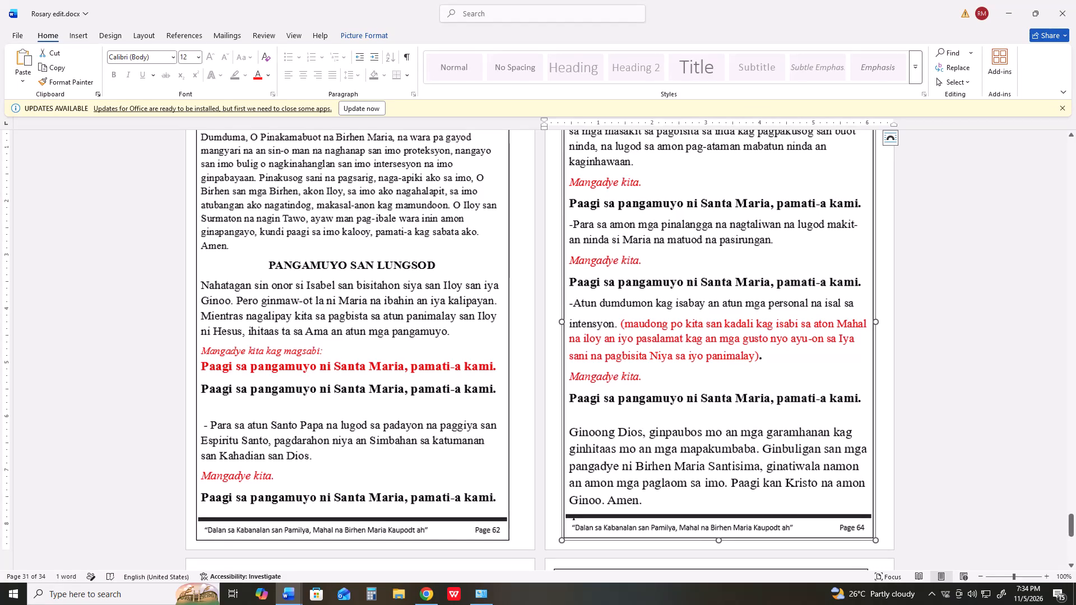
pyautogui.press('Right')
pyautogui.press('Right')
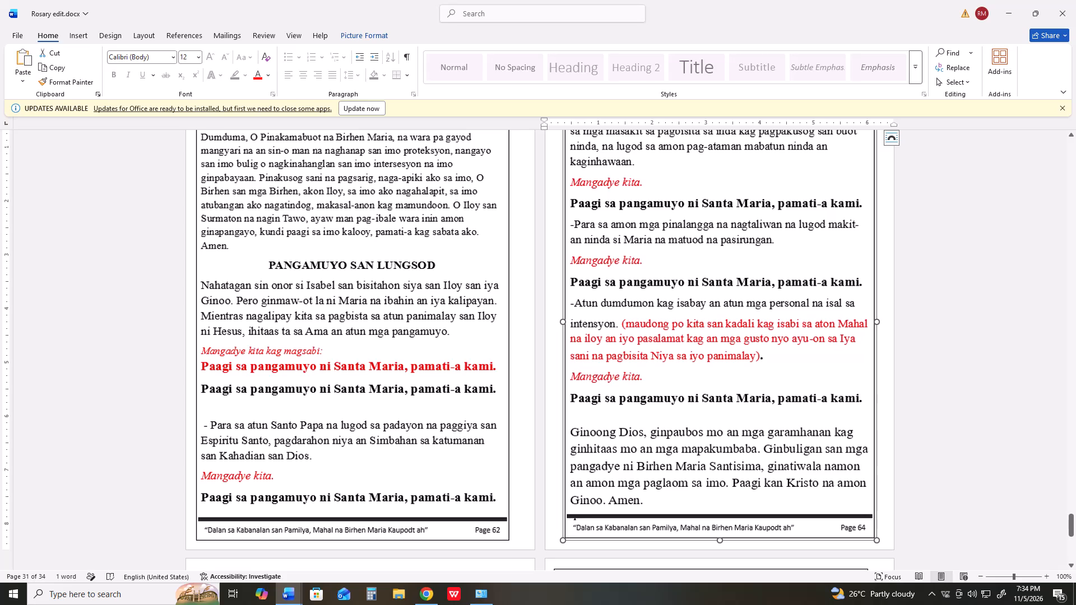
# Align the Memorarya picture (footer Page 62) by pulling in its left edge, extending its right edge, nudging it right and slightly raising its bottom edge.
pyautogui.click(374, 271)
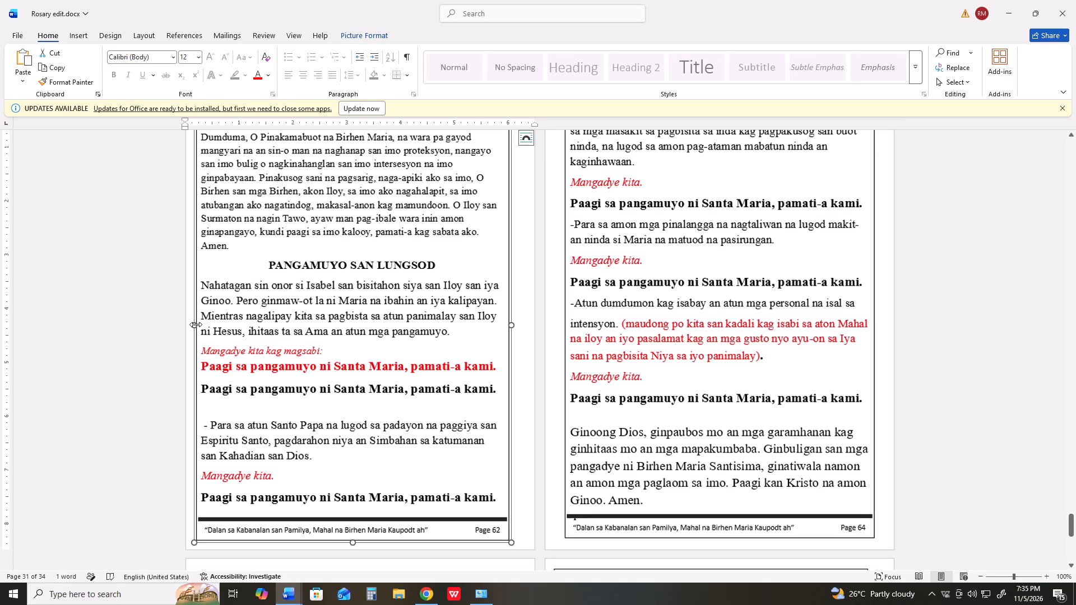
pyautogui.moveTo(196, 324); pyautogui.dragTo(202, 327)
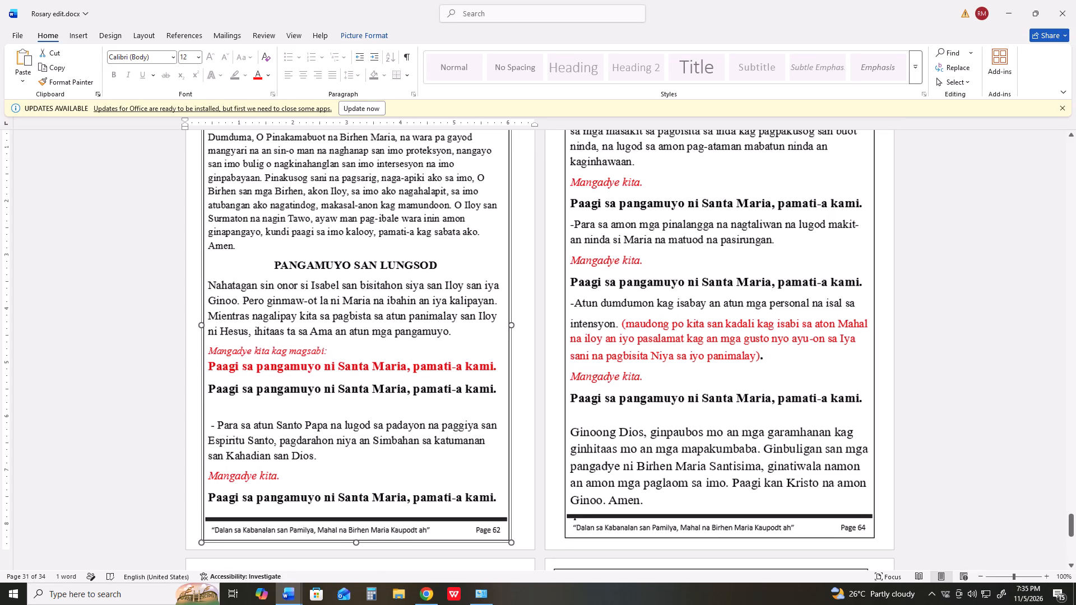
pyautogui.moveTo(202, 327); pyautogui.dragTo(203, 329)
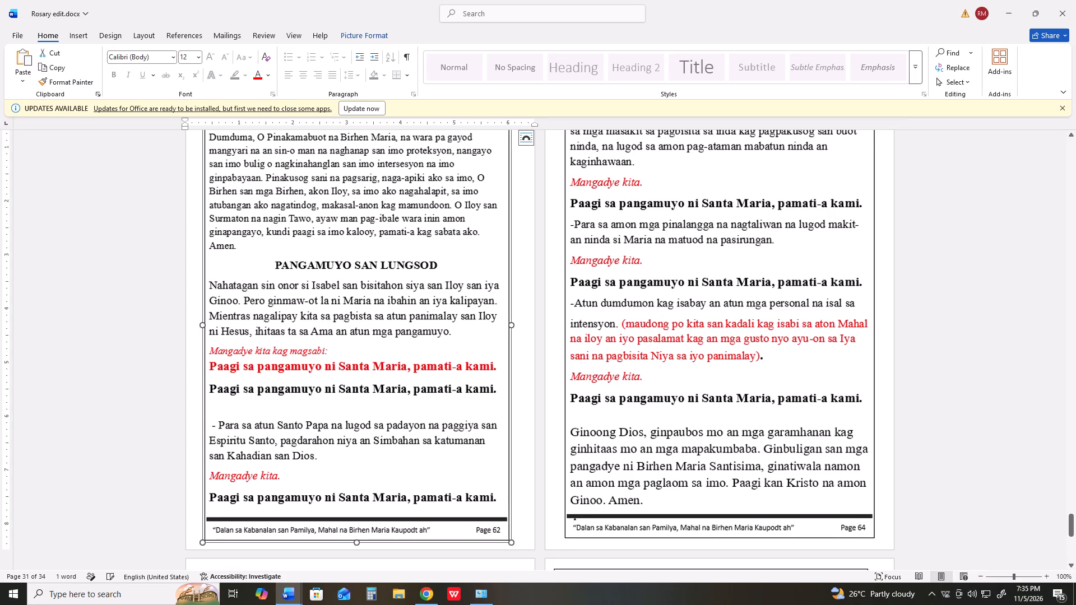
pyautogui.moveTo(510, 325); pyautogui.dragTo(512, 325)
pyautogui.moveTo(512, 325); pyautogui.dragTo(516, 325)
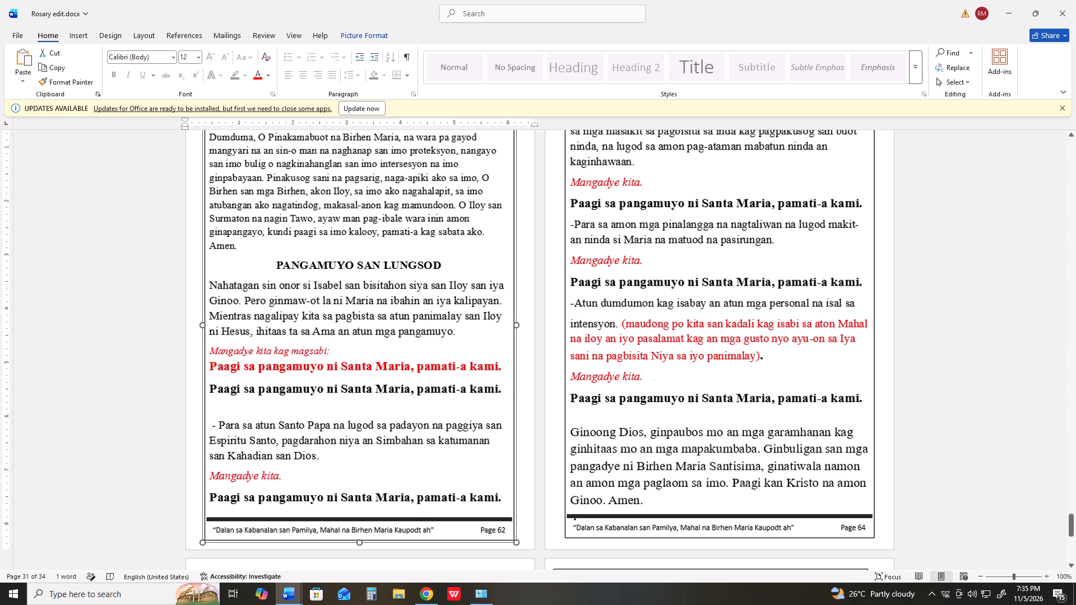
pyautogui.moveTo(516, 325); pyautogui.dragTo(517, 325)
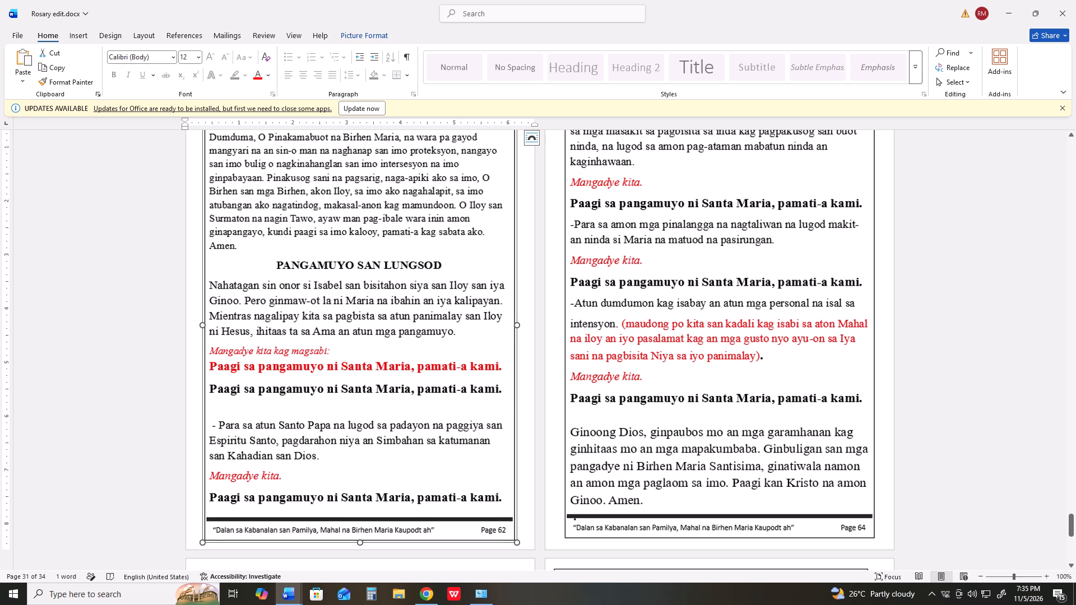
pyautogui.press('Right')
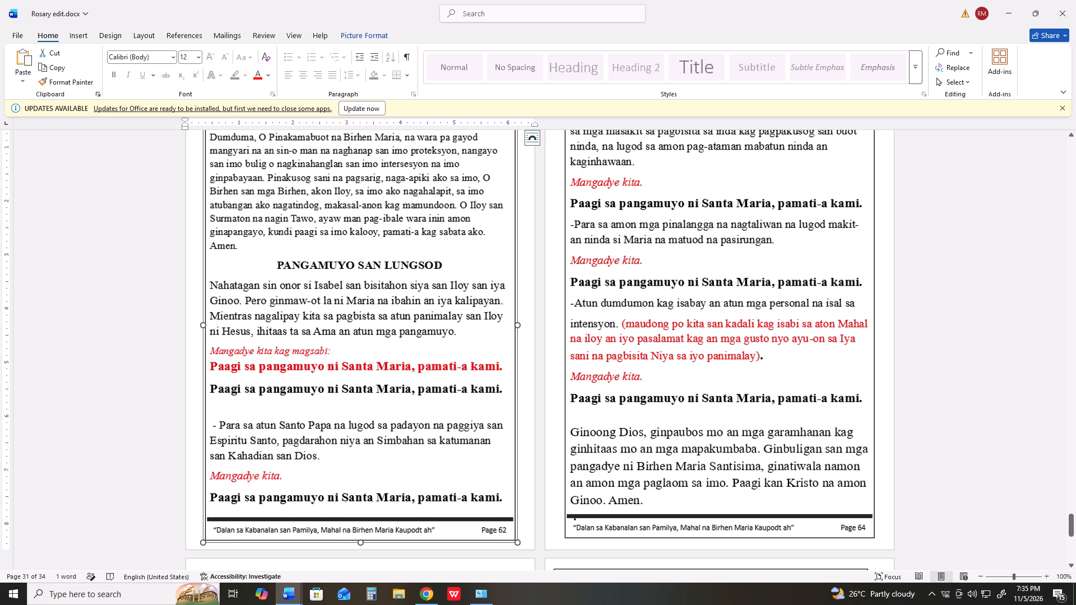
pyautogui.scroll(-12, 467, 274)
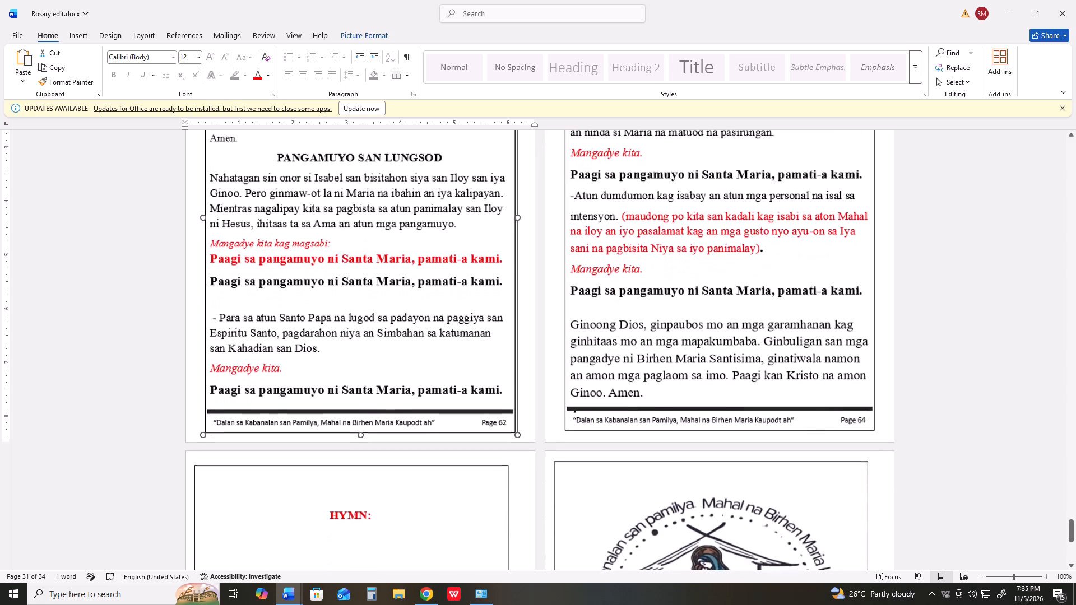
pyautogui.scroll(-10, 467, 274)
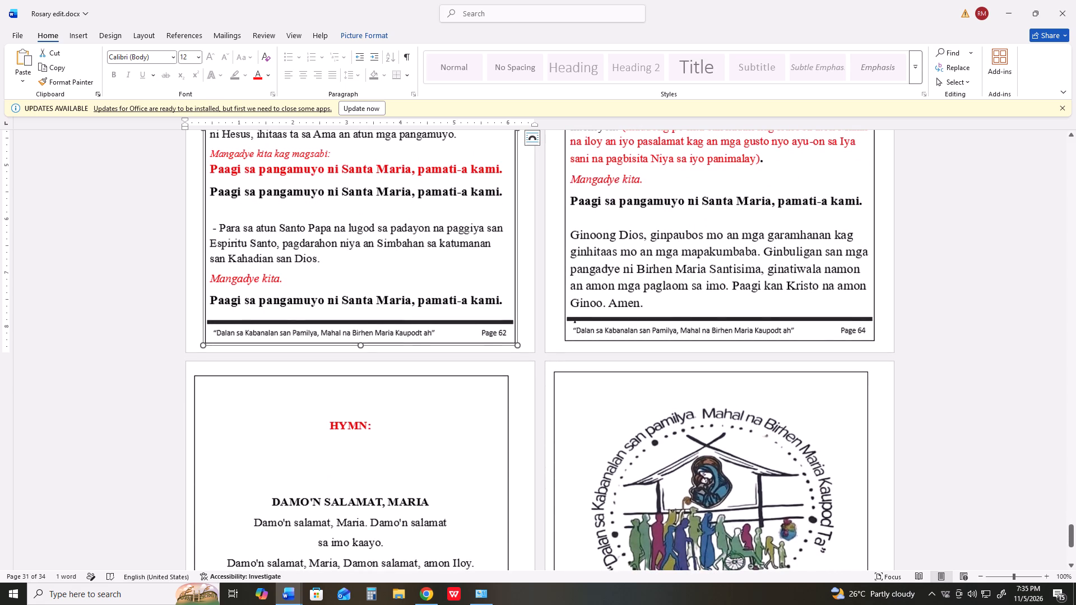
pyautogui.moveTo(360, 346); pyautogui.dragTo(361, 341)
# Align the Hymn picture (footer Page 66) by pulling in its left edge, extending its right edge and nudging it slightly right.
pyautogui.scroll(-11, 560, 350)
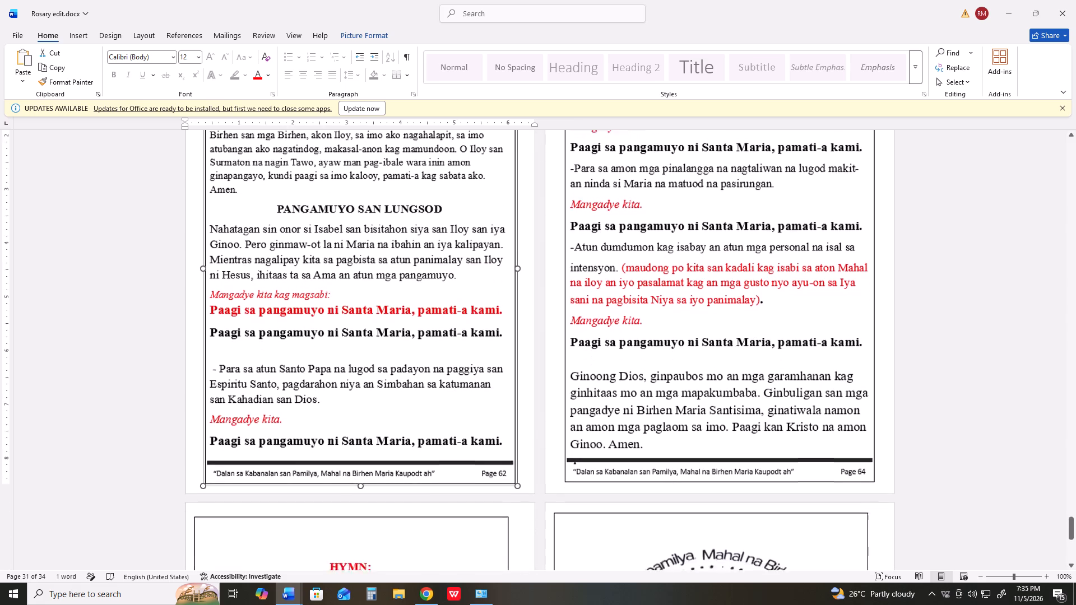
pyautogui.scroll(-20, 562, 344)
pyautogui.scroll(-12, 562, 344)
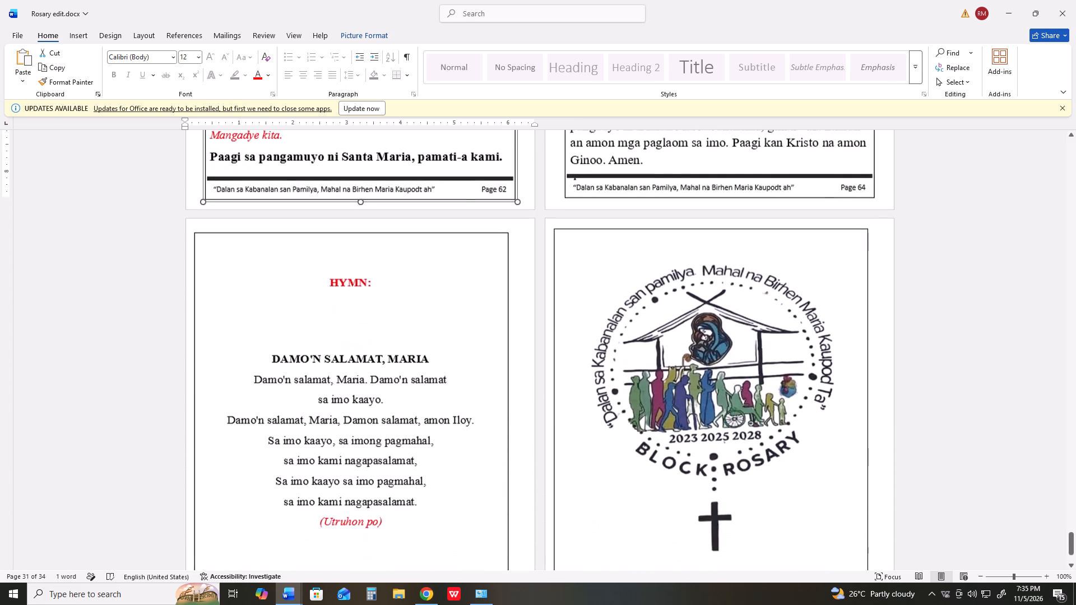
pyautogui.scroll(-13, 562, 343)
pyautogui.scroll(2, 484, 358)
pyautogui.click(419, 353)
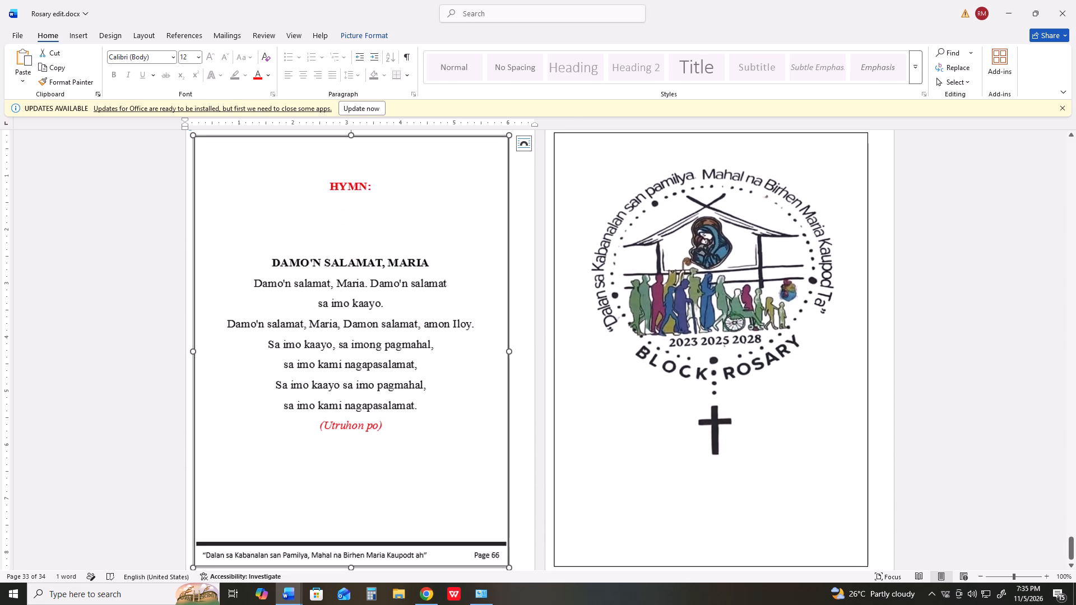
pyautogui.moveTo(194, 352); pyautogui.dragTo(203, 353)
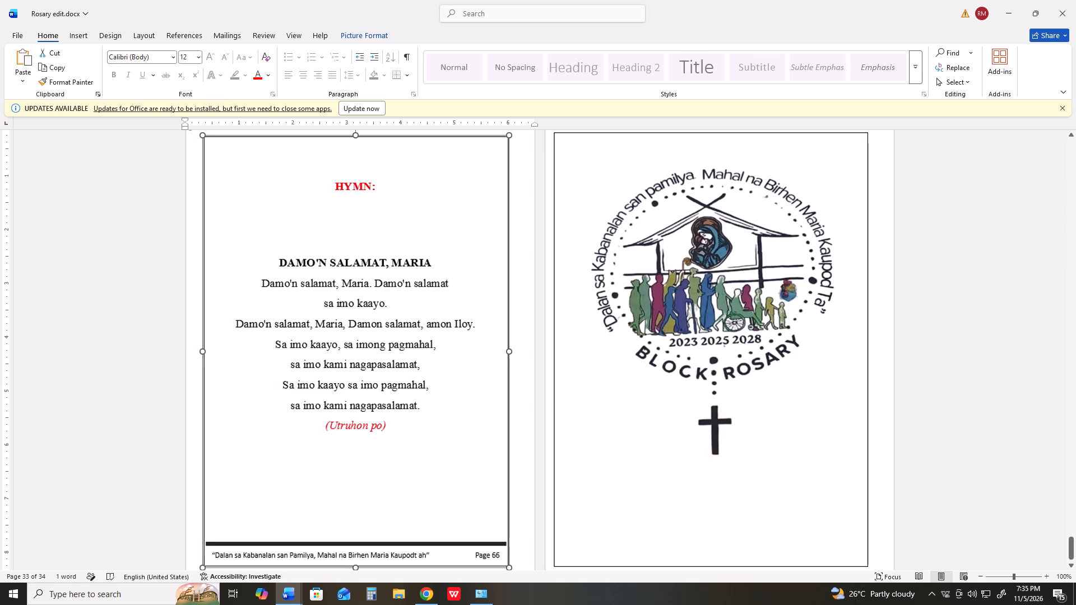
pyautogui.moveTo(203, 353); pyautogui.dragTo(204, 355)
pyautogui.click(260, 360)
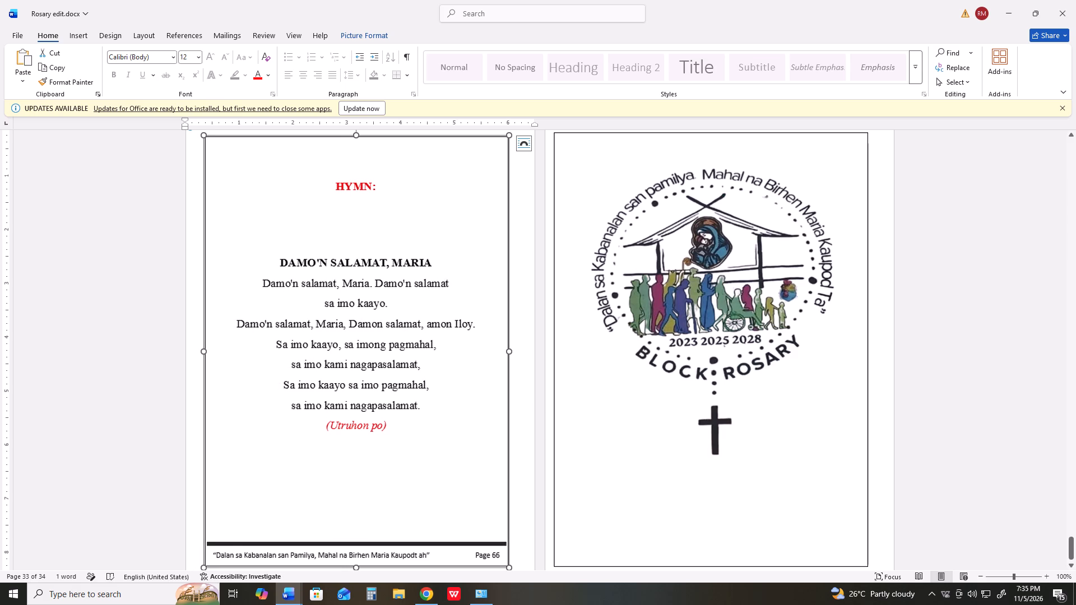
pyautogui.scroll(-5, 451, 347)
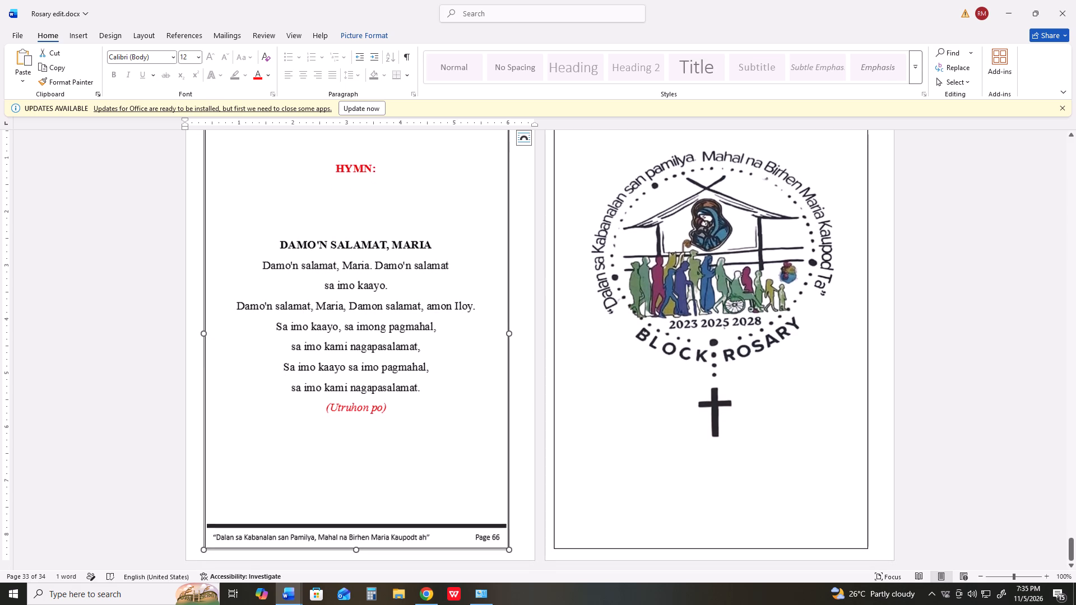
pyautogui.moveTo(506, 333); pyautogui.dragTo(513, 334)
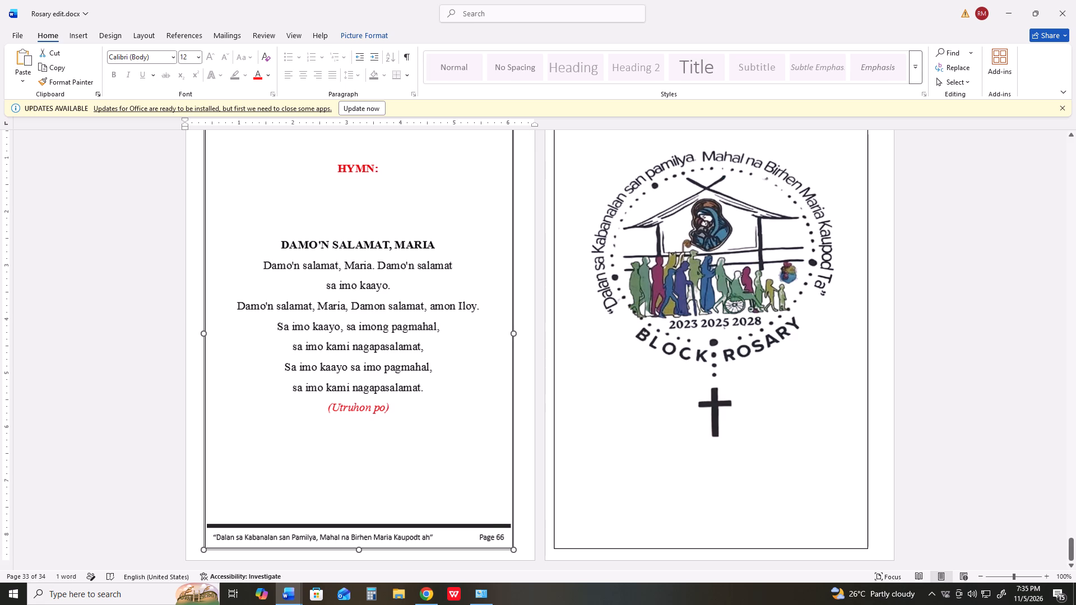
pyautogui.moveTo(513, 334); pyautogui.dragTo(514, 334)
pyautogui.press('Right')
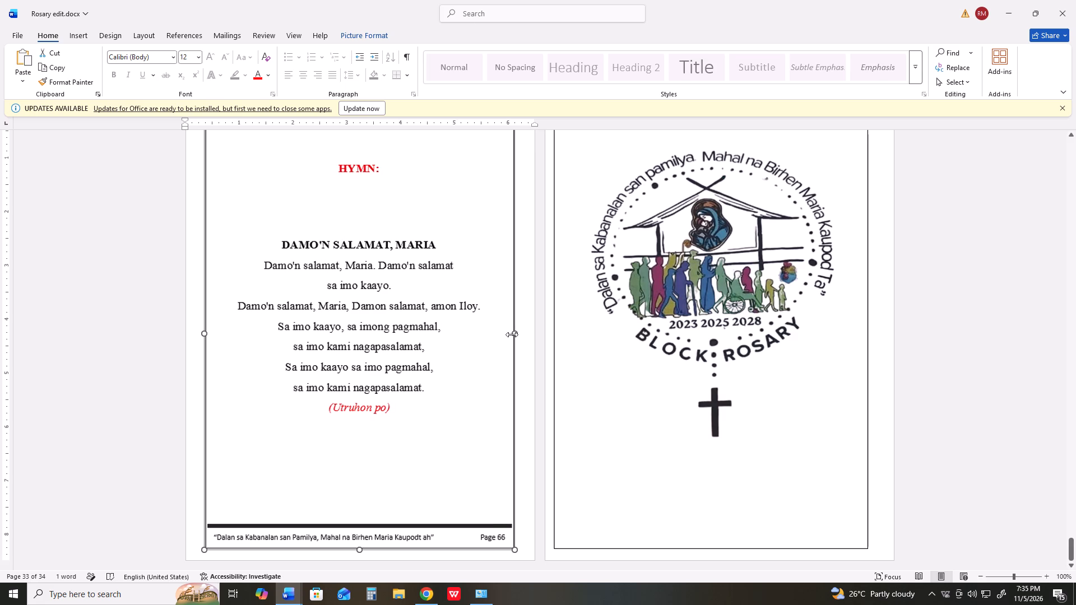
# Align the Block Rosary logo picture on the last page by pulling in its left edge and extending its right edge outward.
pyautogui.click(673, 322)
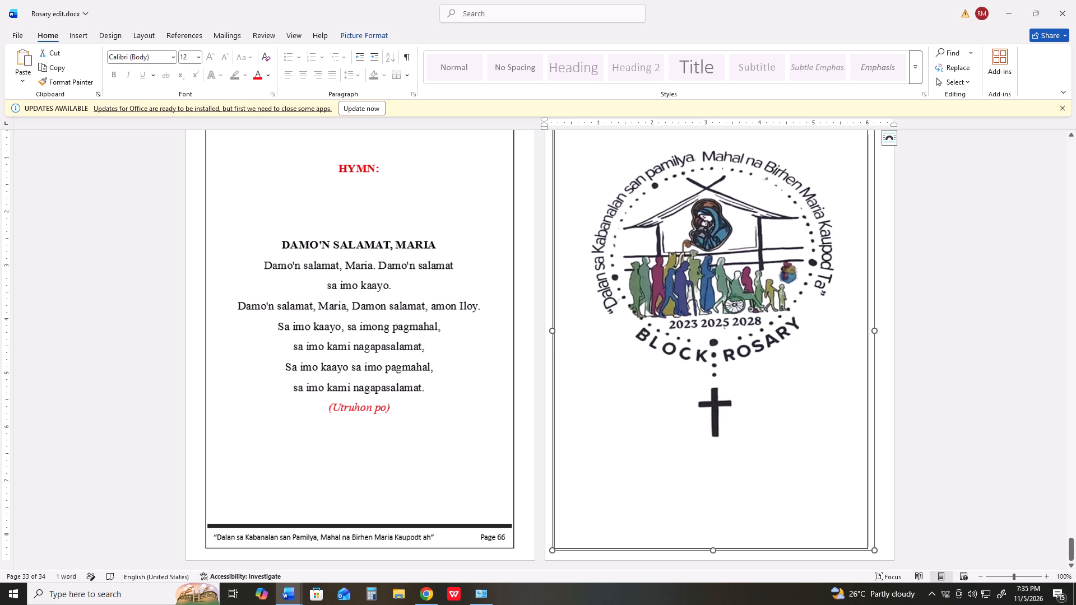
pyautogui.moveTo(555, 333); pyautogui.dragTo(563, 333)
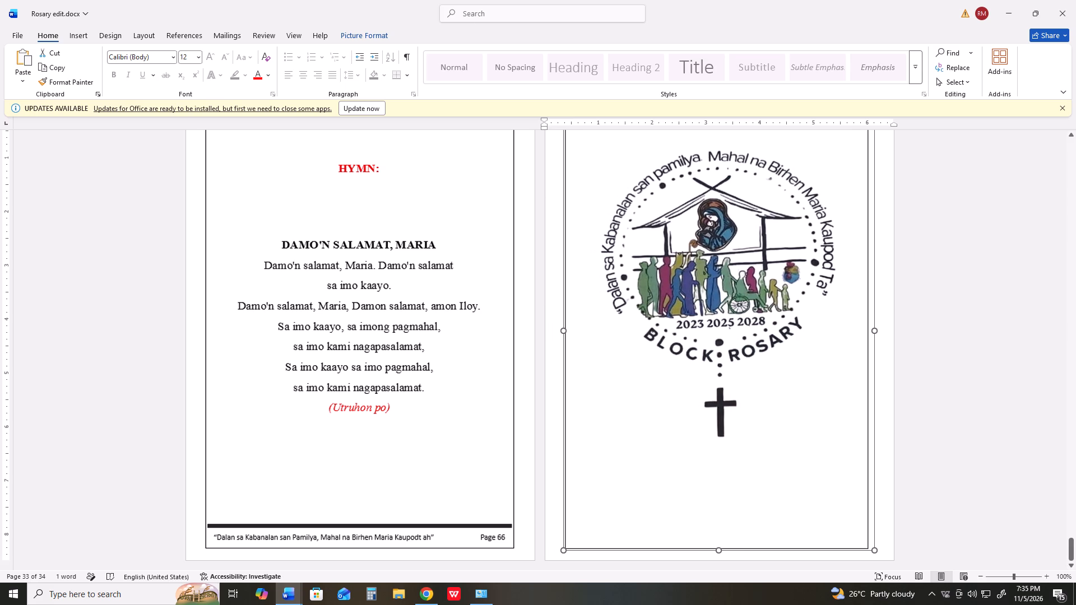
pyautogui.moveTo(563, 333); pyautogui.dragTo(563, 333)
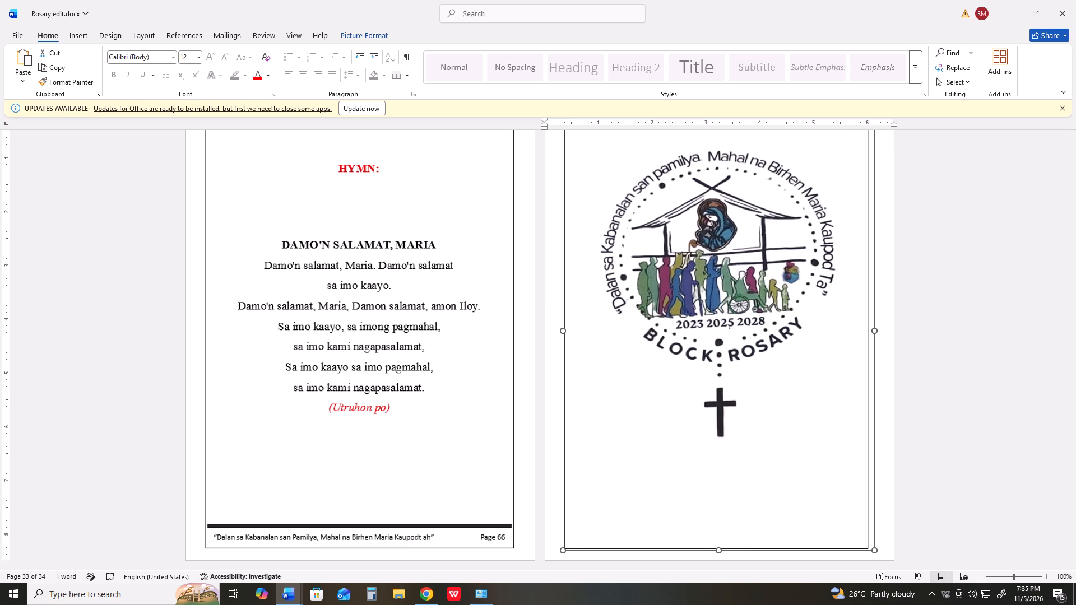
pyautogui.moveTo(563, 333); pyautogui.dragTo(563, 334)
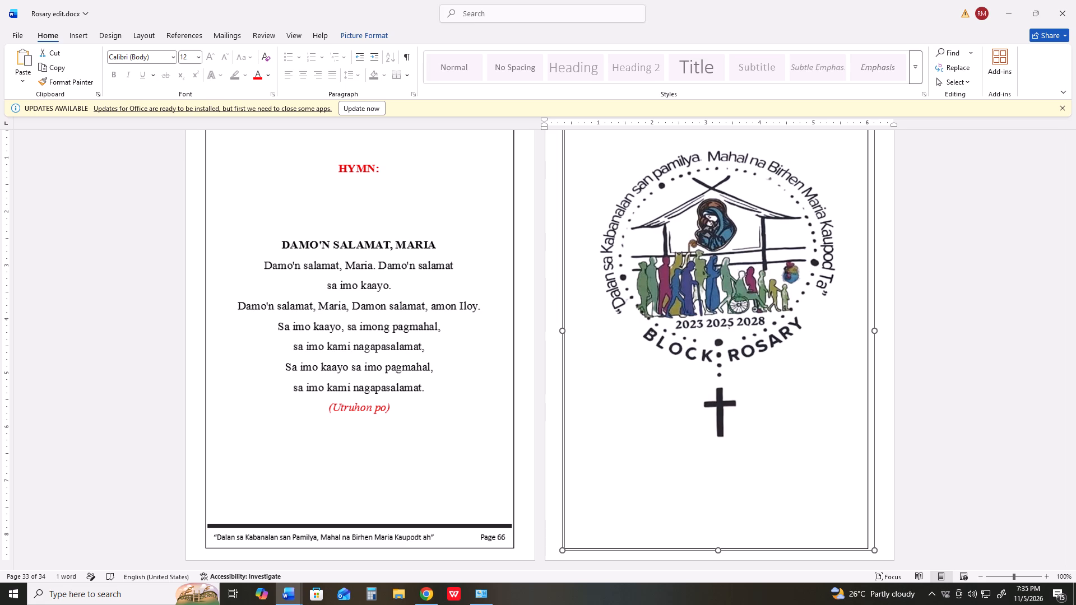
pyautogui.moveTo(563, 334); pyautogui.dragTo(563, 334)
pyautogui.moveTo(874, 331); pyautogui.dragTo(879, 331)
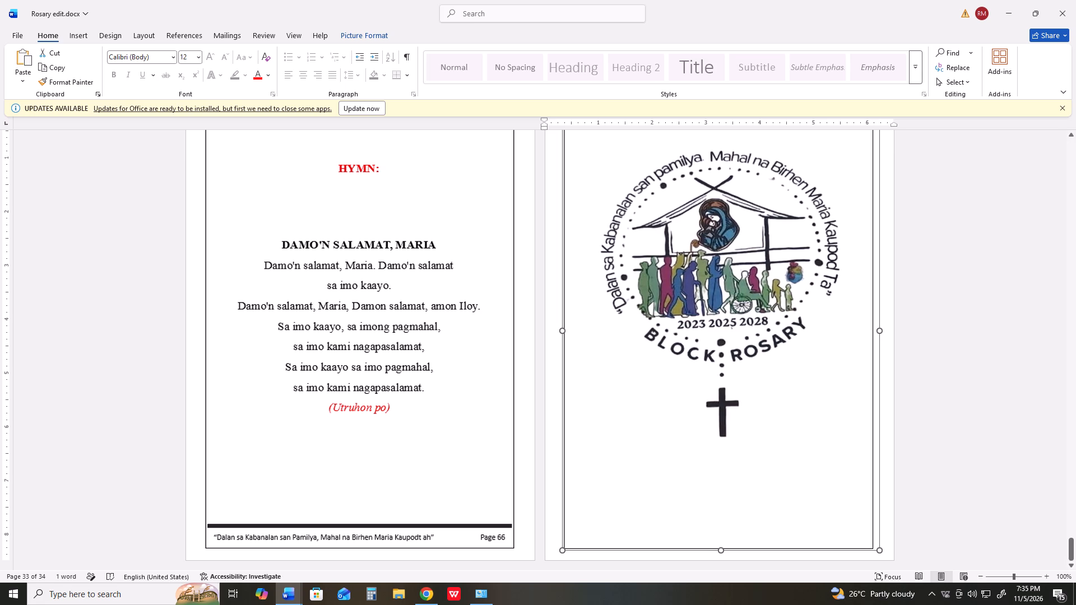
pyautogui.moveTo(879, 331); pyautogui.dragTo(881, 331)
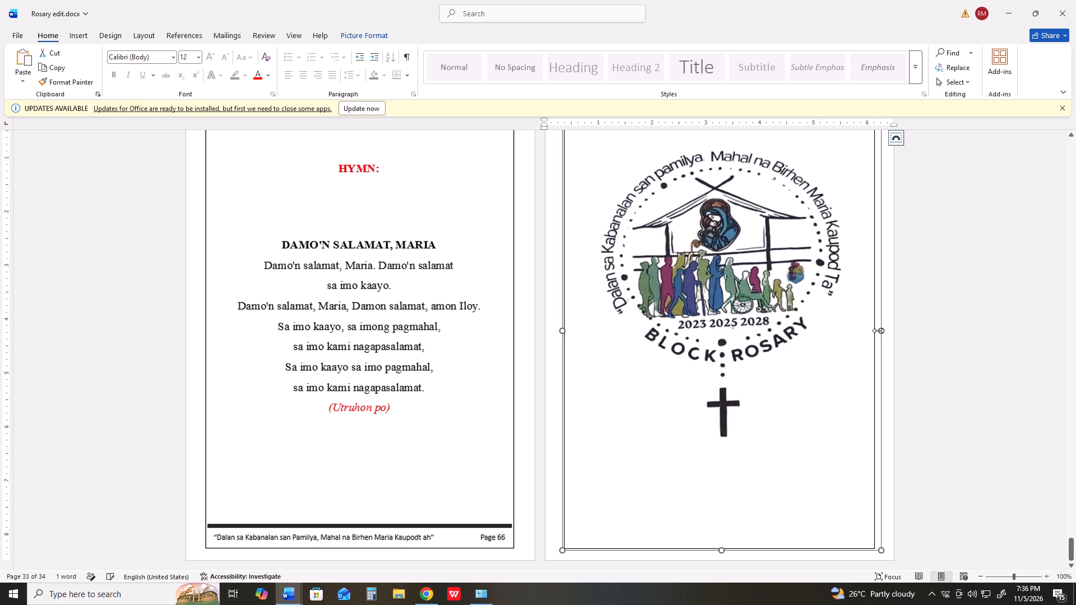
pyautogui.scroll(-6, 793, 331)
# Examine the frame alignment on the closing pages, from the Litaniya san Mahal na Birhen pages through the Hymn and Block Rosary logo pages.
pyautogui.click(519, 490)
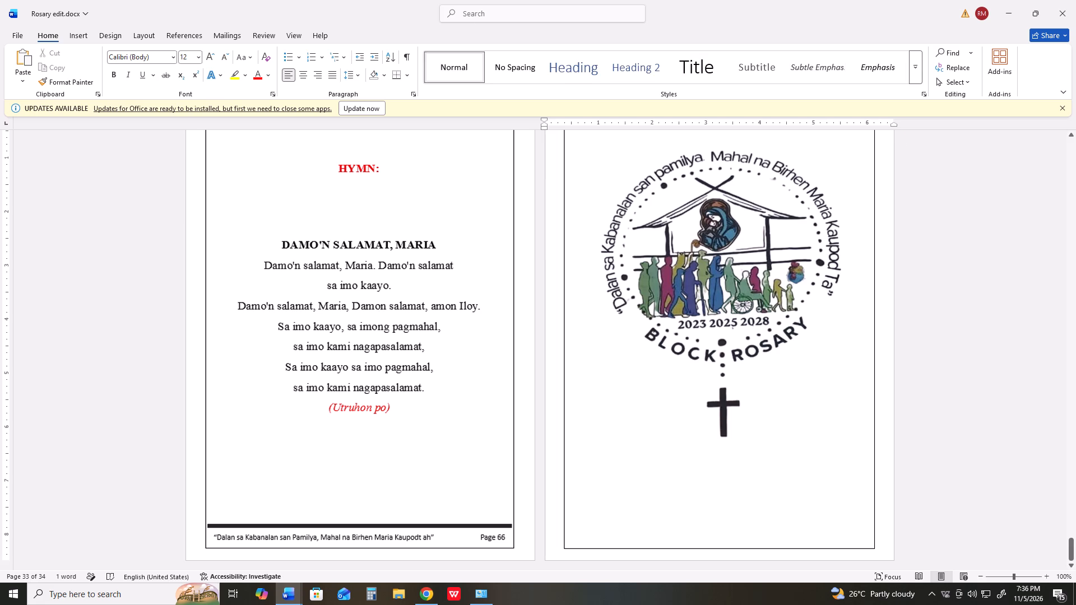
pyautogui.moveTo(1071, 542); pyautogui.dragTo(1072, 524)
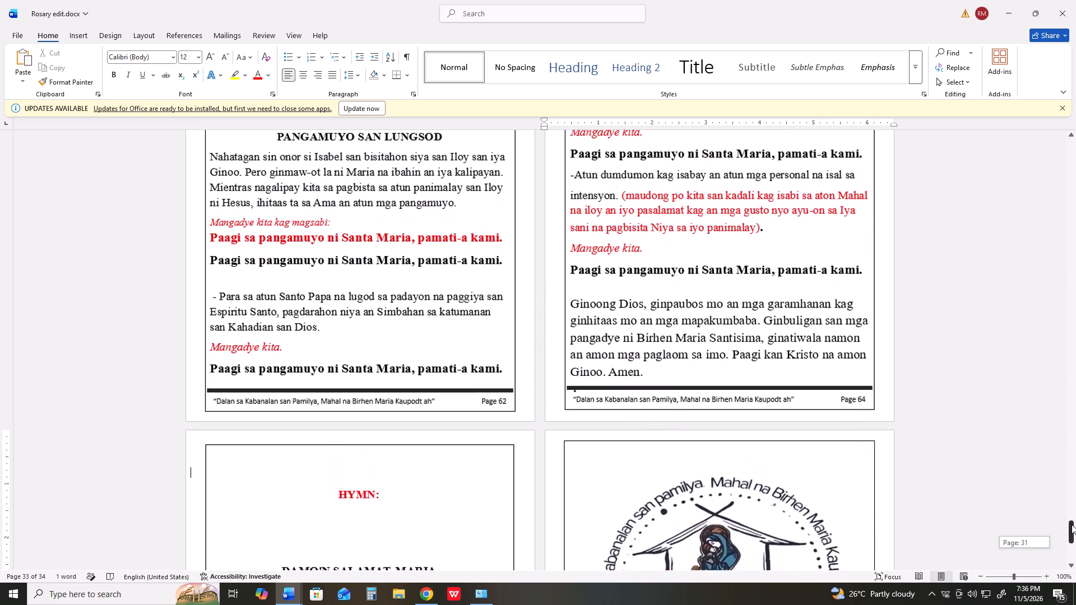
pyautogui.moveTo(1072, 524); pyautogui.dragTo(1069, 604)
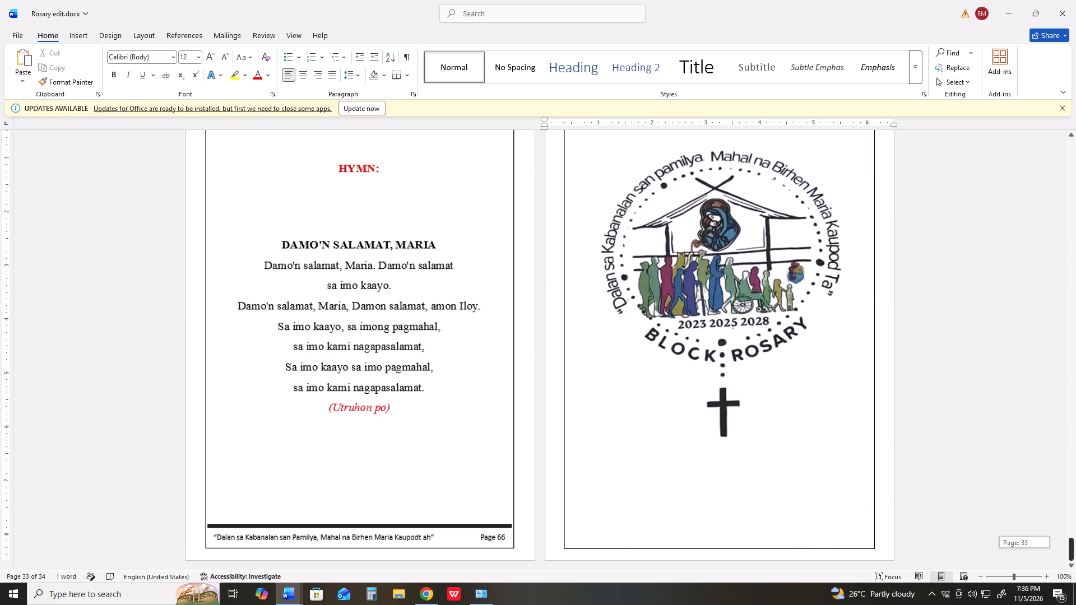
pyautogui.moveTo(1069, 604); pyautogui.dragTo(1066, 515)
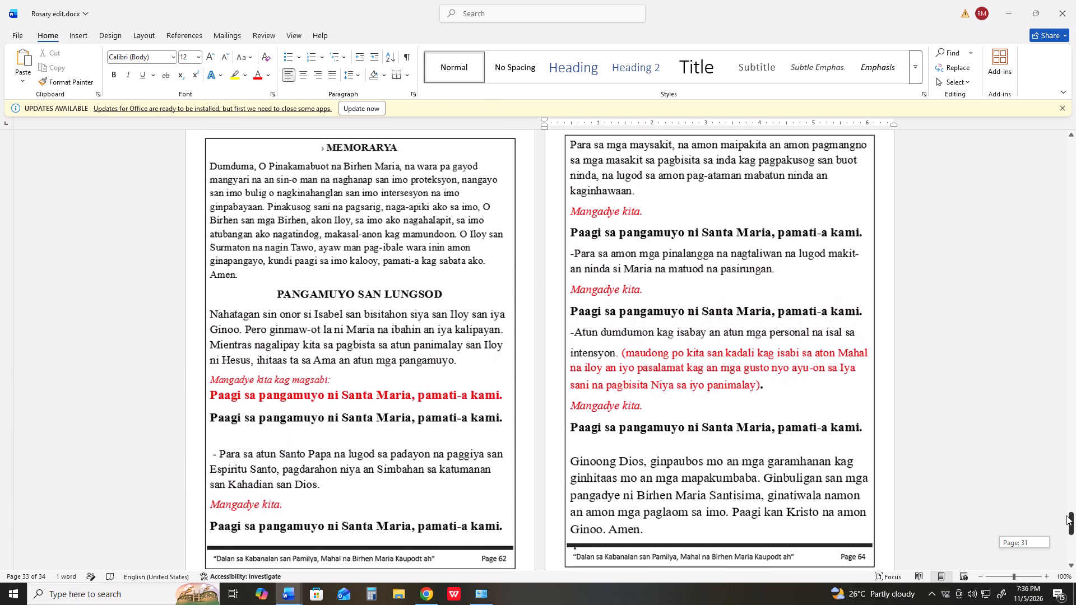
pyautogui.moveTo(1066, 515); pyautogui.dragTo(1063, 488)
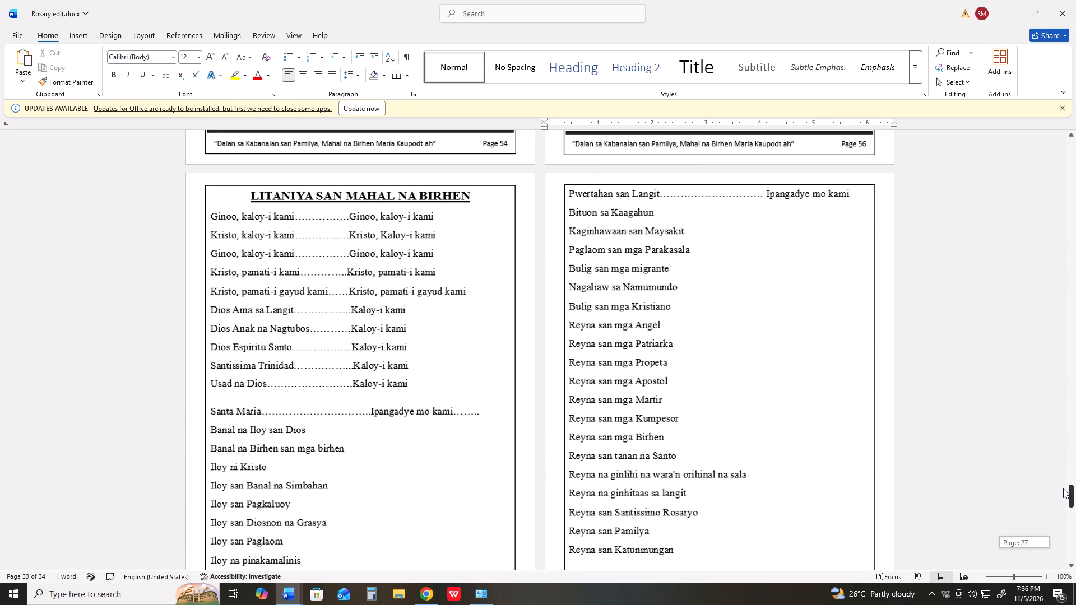
pyautogui.moveTo(1063, 488); pyautogui.dragTo(1061, 501)
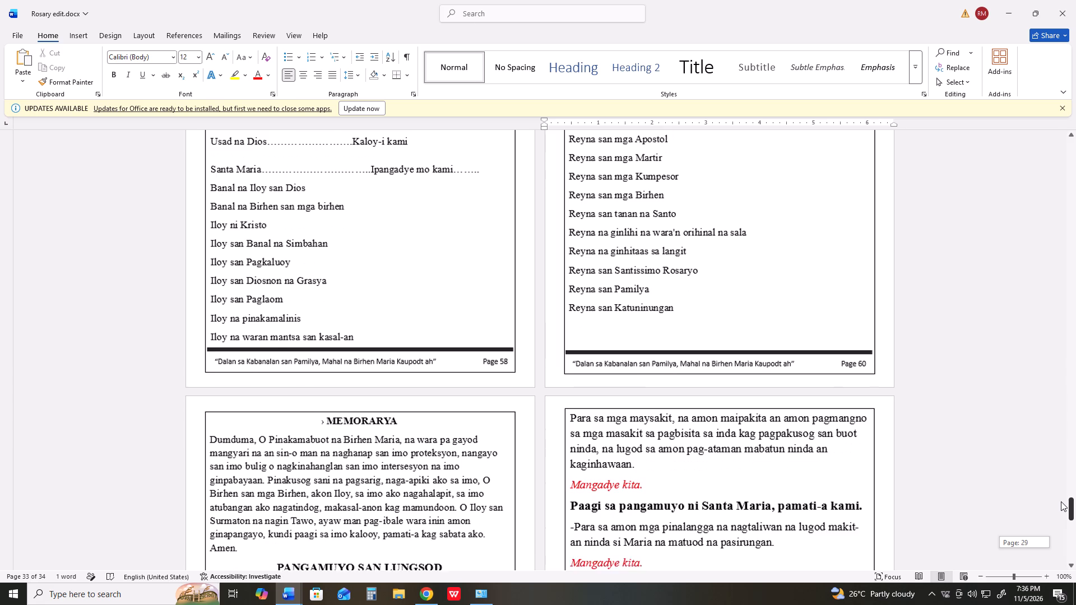
pyautogui.moveTo(1061, 501); pyautogui.dragTo(1060, 511)
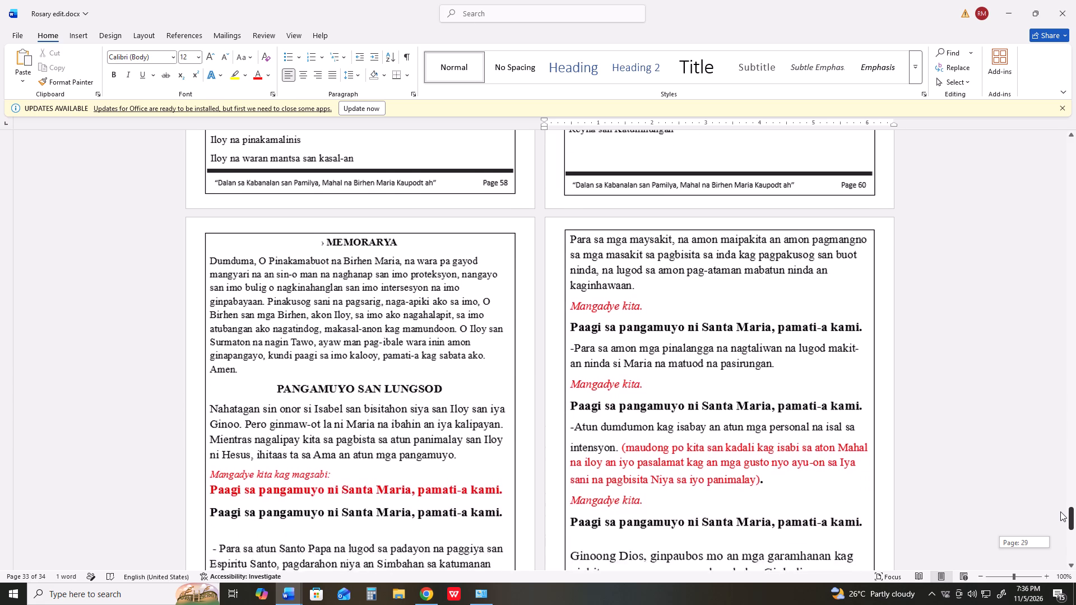
pyautogui.moveTo(1060, 511); pyautogui.dragTo(1056, 532)
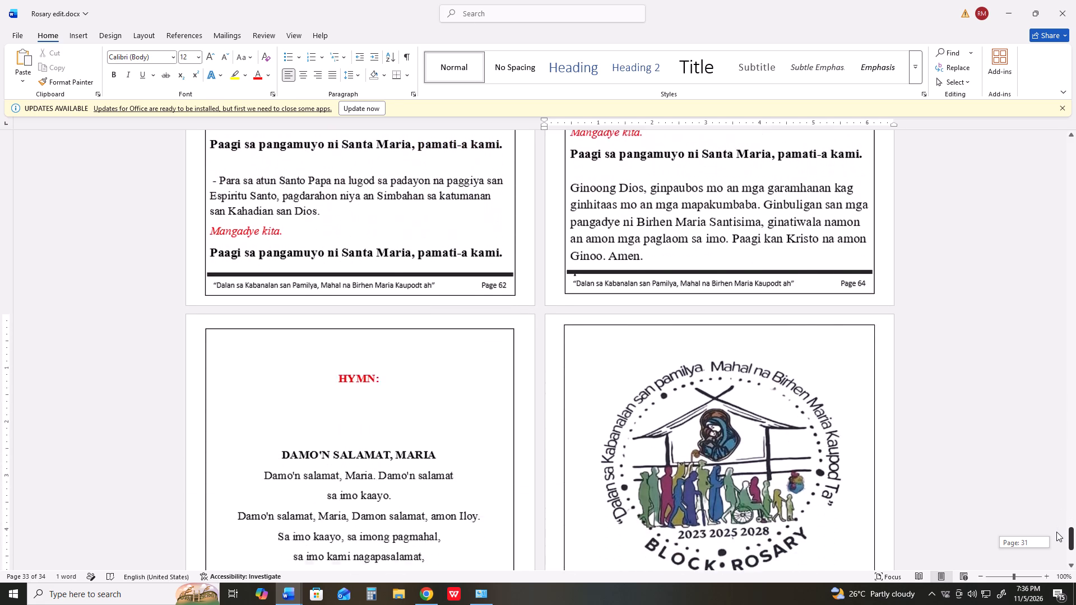
pyautogui.moveTo(1056, 532); pyautogui.dragTo(1056, 523)
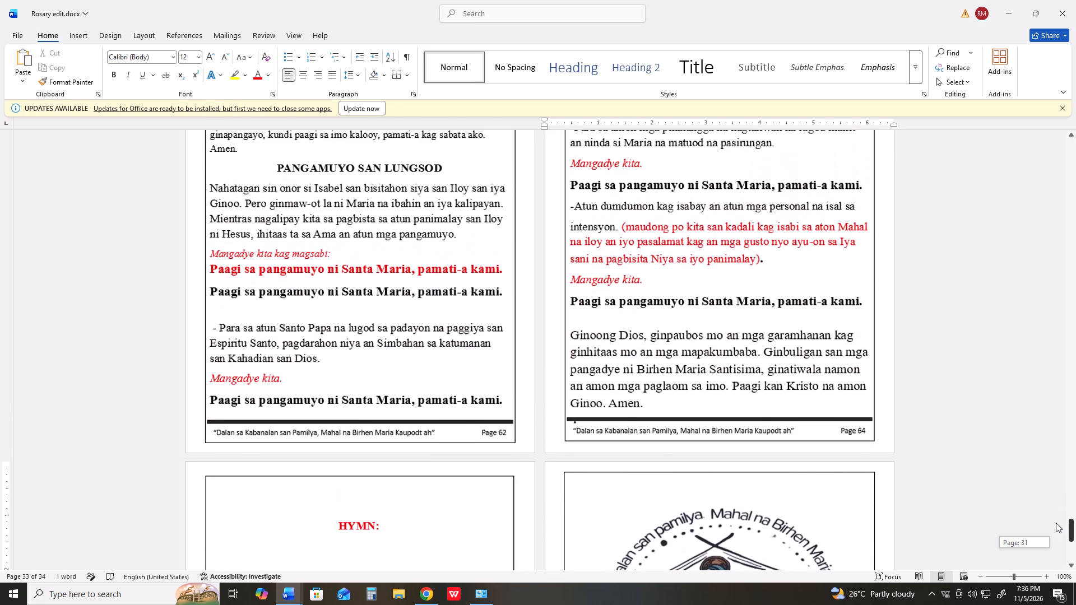
pyautogui.moveTo(1056, 523); pyautogui.dragTo(1055, 528)
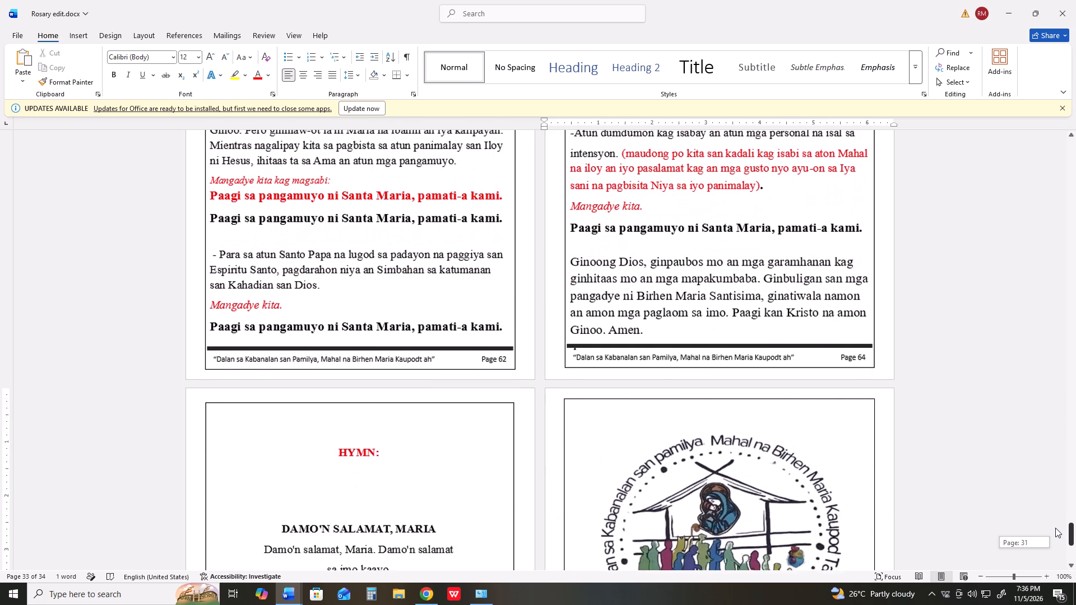
pyautogui.moveTo(1055, 528); pyautogui.dragTo(1054, 543)
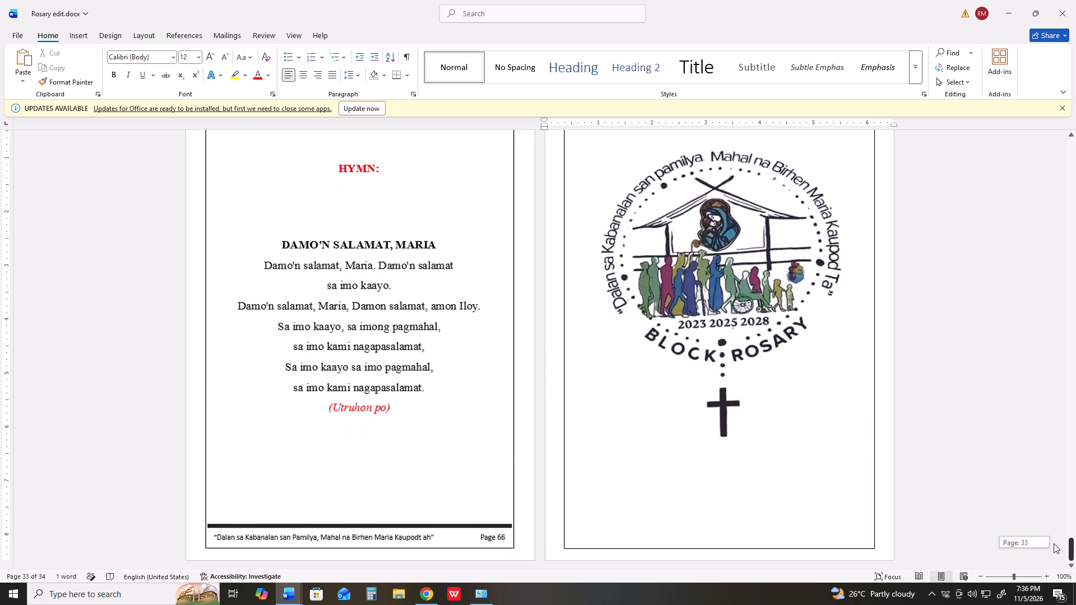
pyautogui.moveTo(1054, 543); pyautogui.dragTo(1053, 546)
pyautogui.moveTo(1053, 546); pyautogui.dragTo(1053, 532)
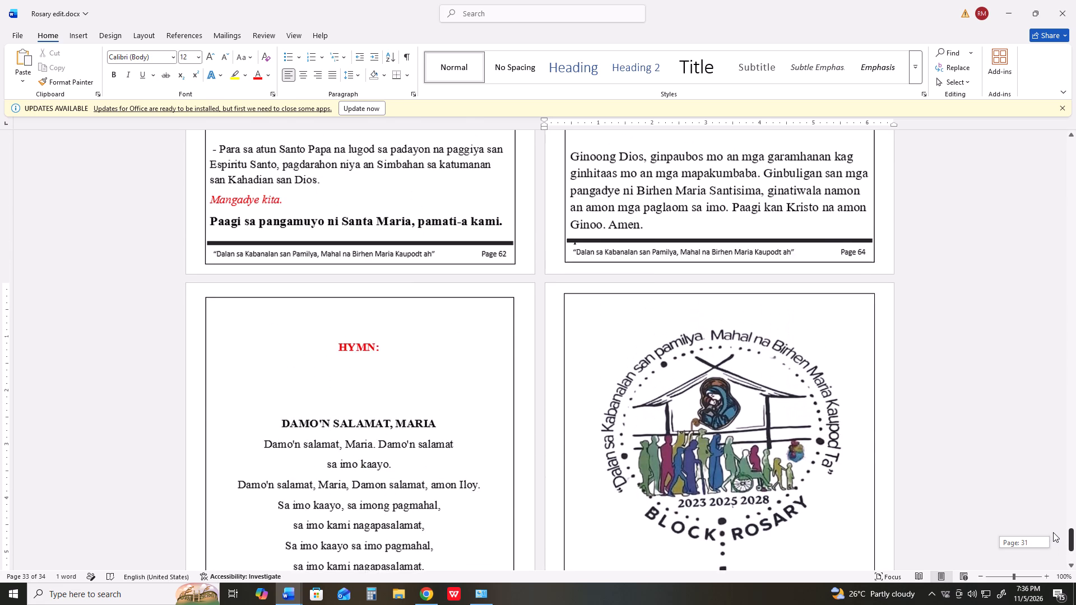
pyautogui.moveTo(1053, 532); pyautogui.dragTo(1053, 537)
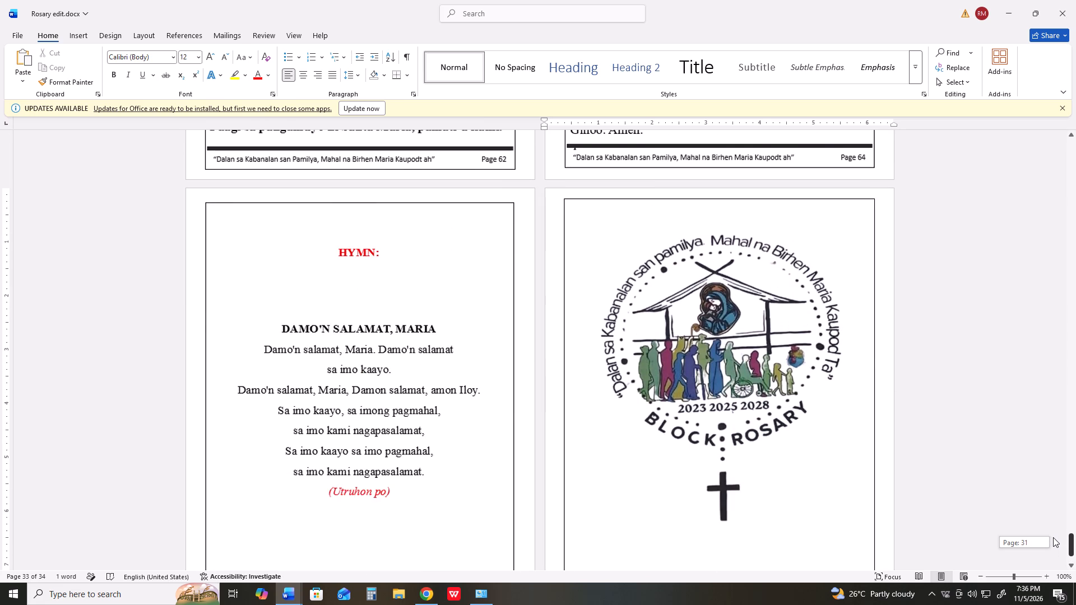
pyautogui.moveTo(1053, 537); pyautogui.dragTo(1052, 534)
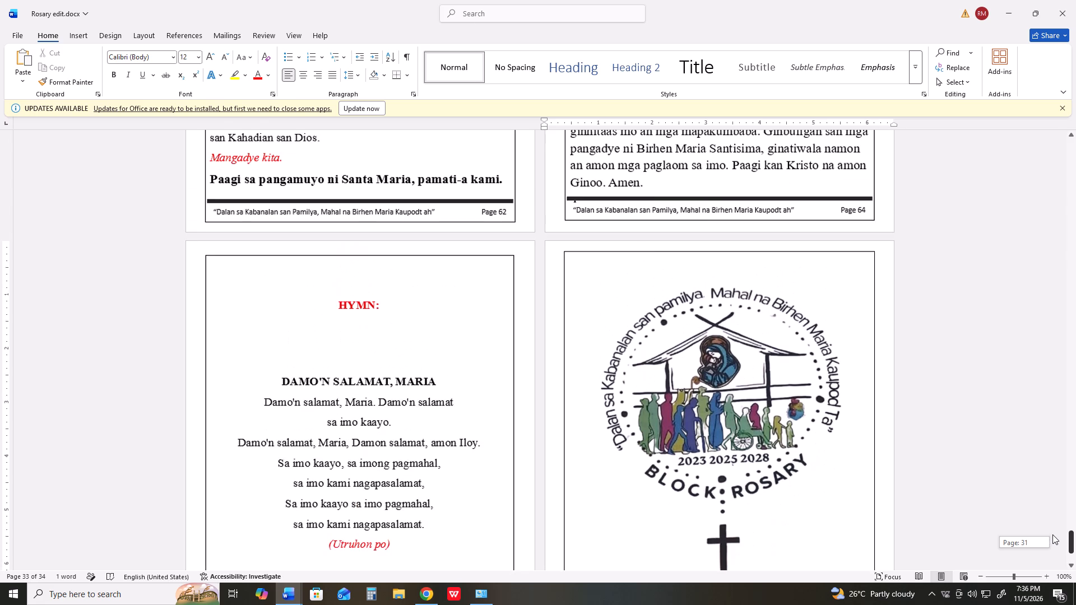
pyautogui.moveTo(1052, 534); pyautogui.dragTo(1054, 520)
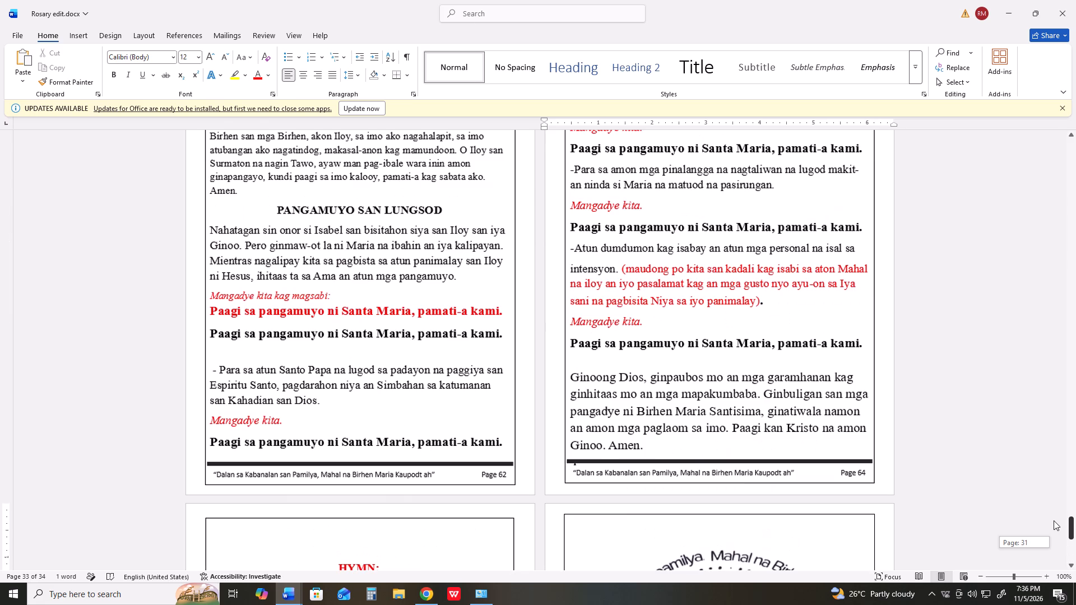
pyautogui.moveTo(1054, 520); pyautogui.dragTo(1054, 518)
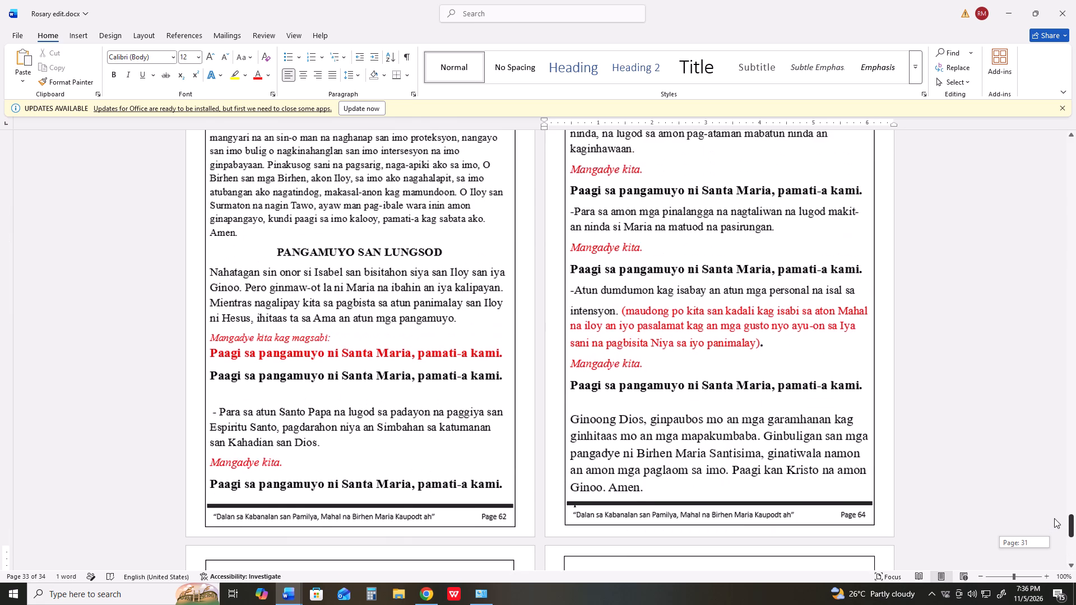
# Return to the beginning of the booklet and examine the picture frames on the opening pages, up to footer Page 6.
pyautogui.moveTo(1054, 518); pyautogui.dragTo(1053, 383)
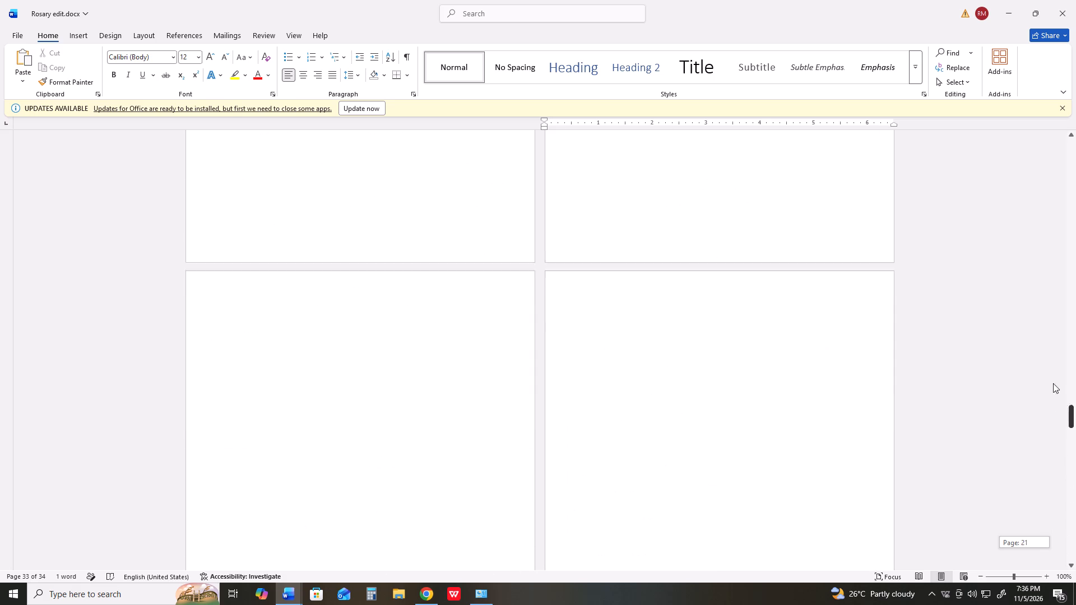
pyautogui.moveTo(1053, 383); pyautogui.dragTo(1052, 150)
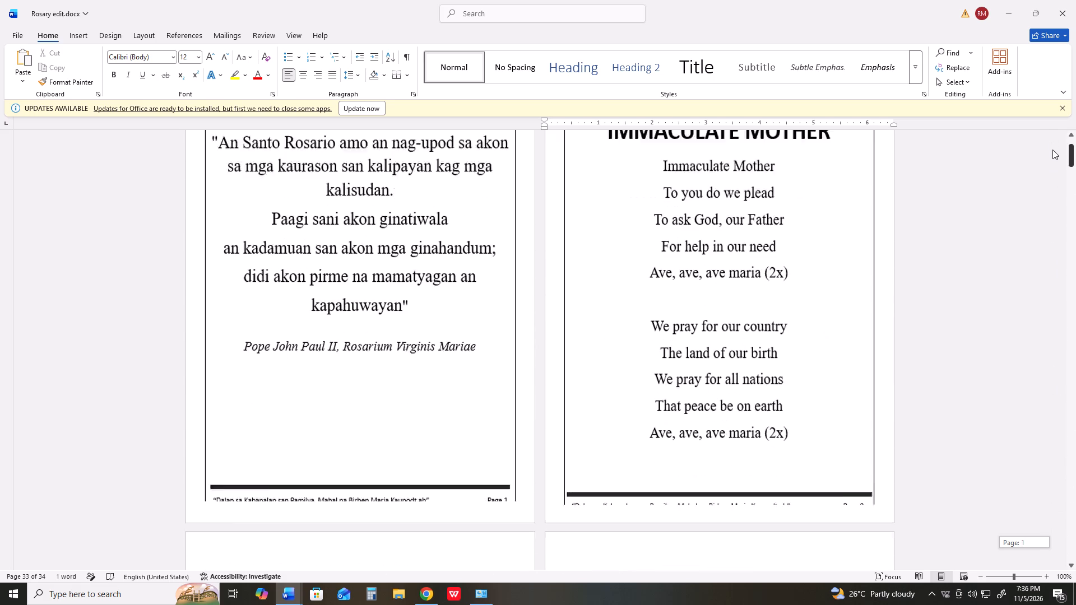
pyautogui.moveTo(1052, 150); pyautogui.dragTo(1055, 164)
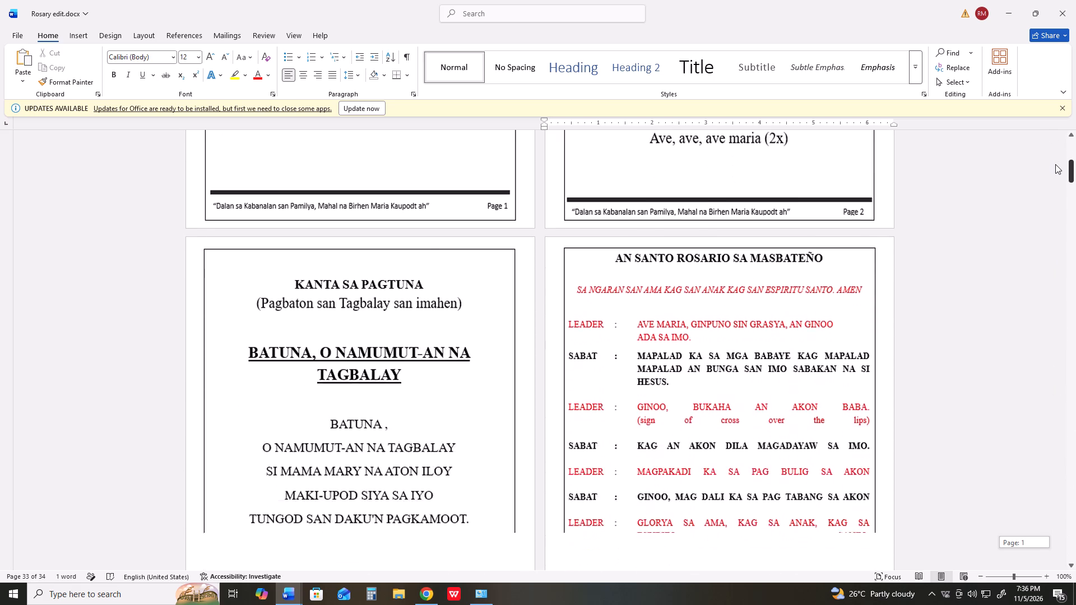
pyautogui.moveTo(1055, 164); pyautogui.dragTo(1058, 168)
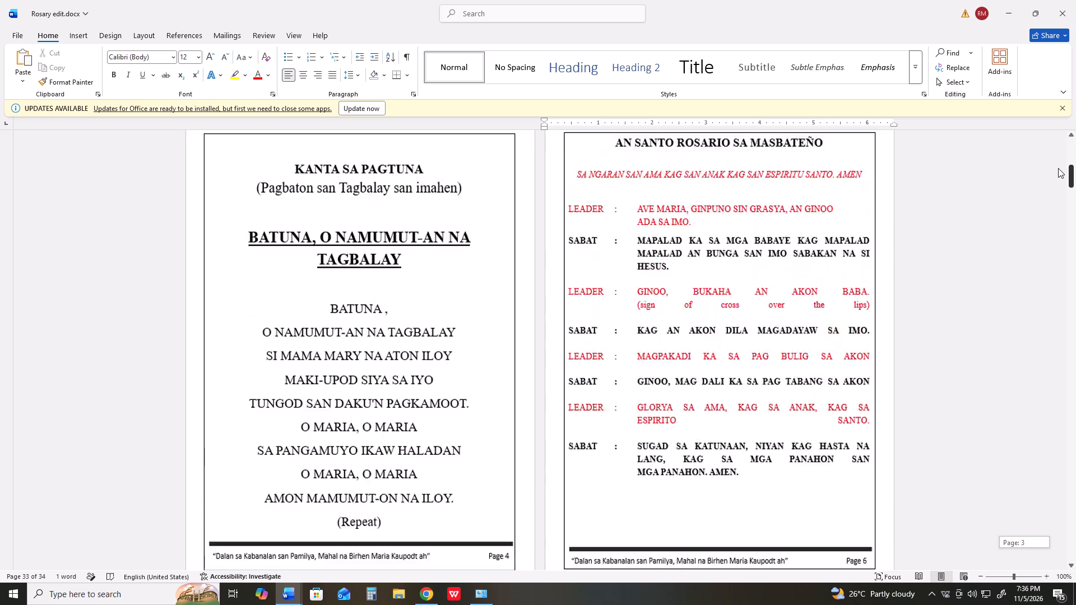
pyautogui.moveTo(1058, 168); pyautogui.dragTo(1059, 173)
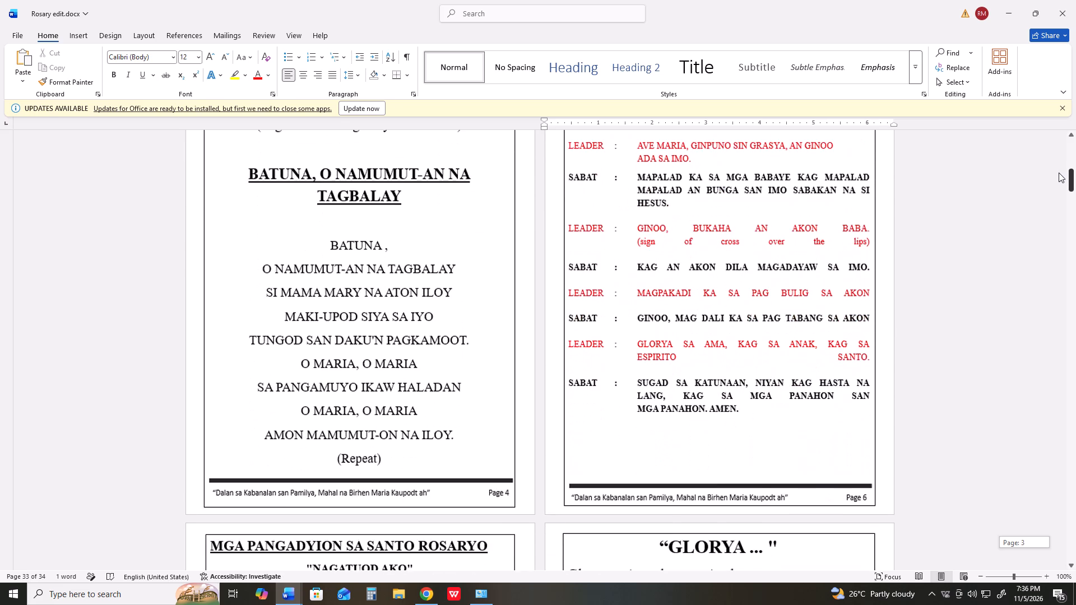
pyautogui.moveTo(1059, 173); pyautogui.dragTo(1059, 163)
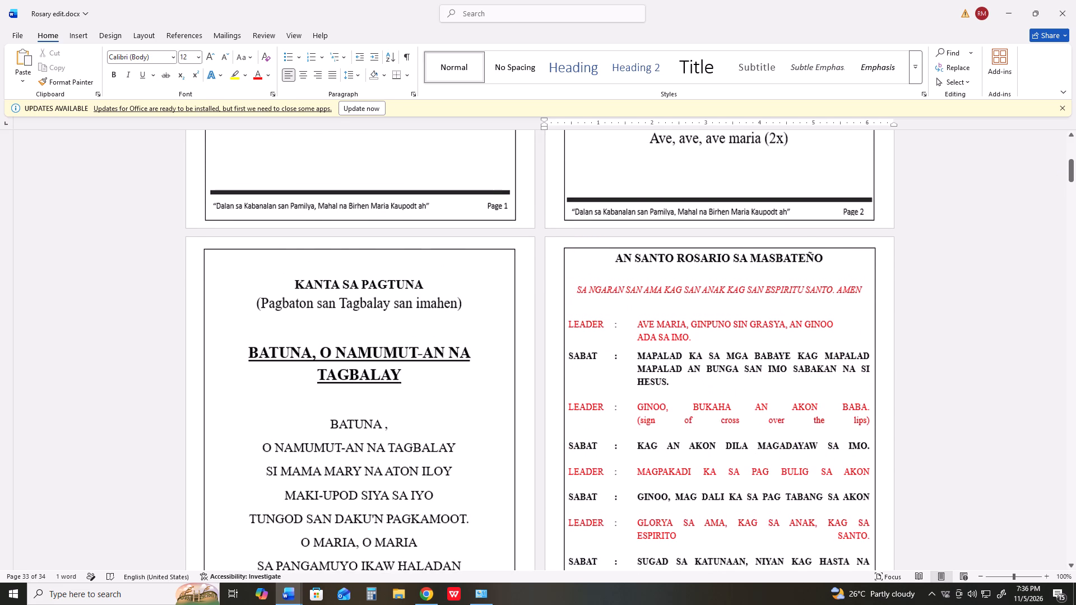
pyautogui.scroll(-18, 629, 338)
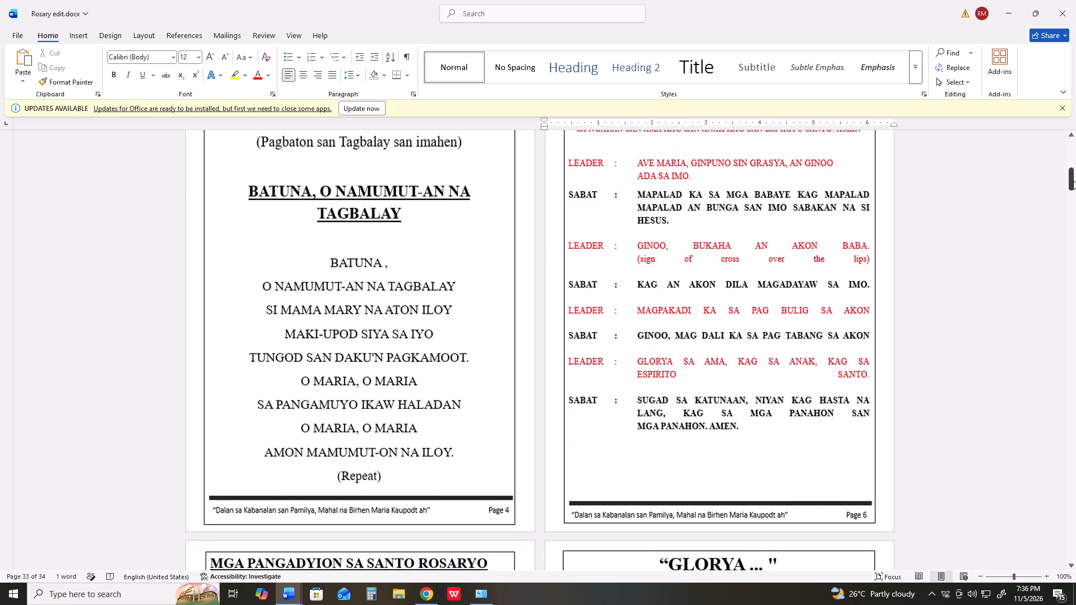
# Examine the picture frames from footer Page 8 through the Block Rosary logo page, and recheck the opening pages.
pyautogui.moveTo(1073, 180); pyautogui.dragTo(1071, 209)
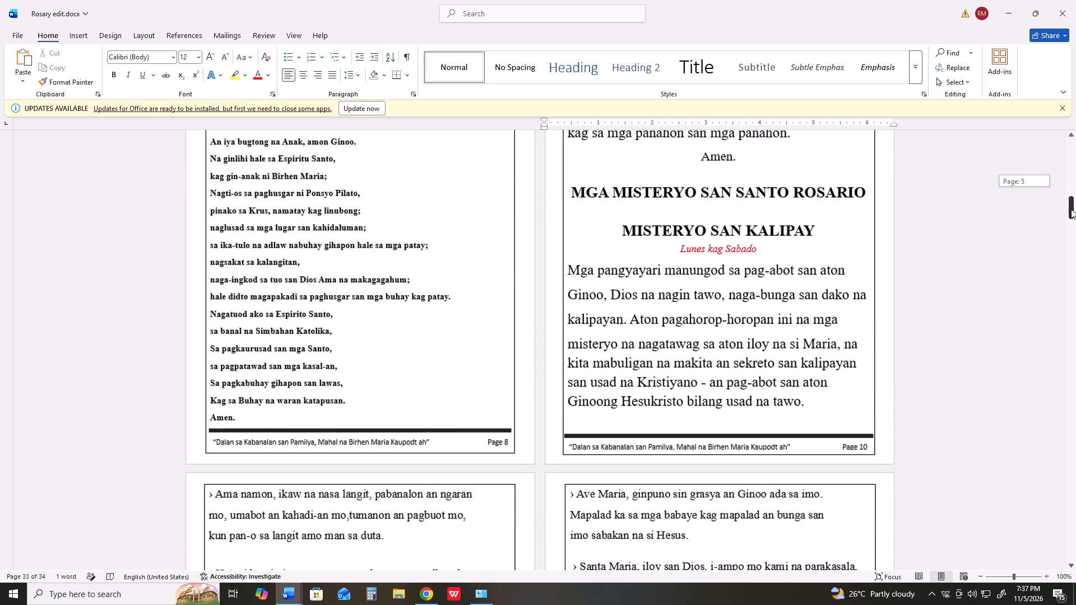
pyautogui.moveTo(1071, 209); pyautogui.dragTo(1071, 210)
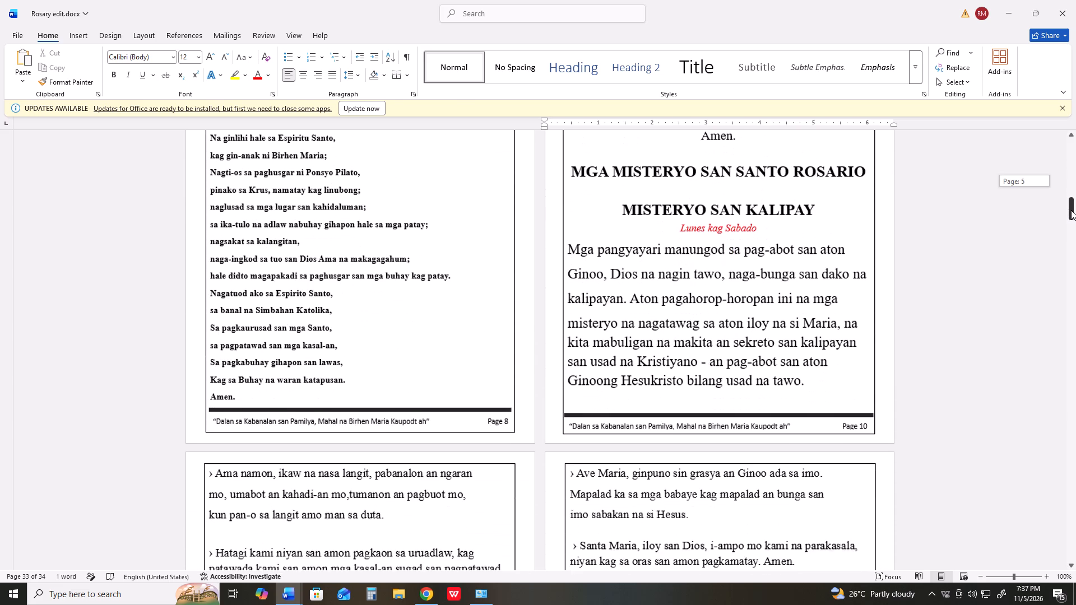
pyautogui.moveTo(1071, 210); pyautogui.dragTo(1070, 217)
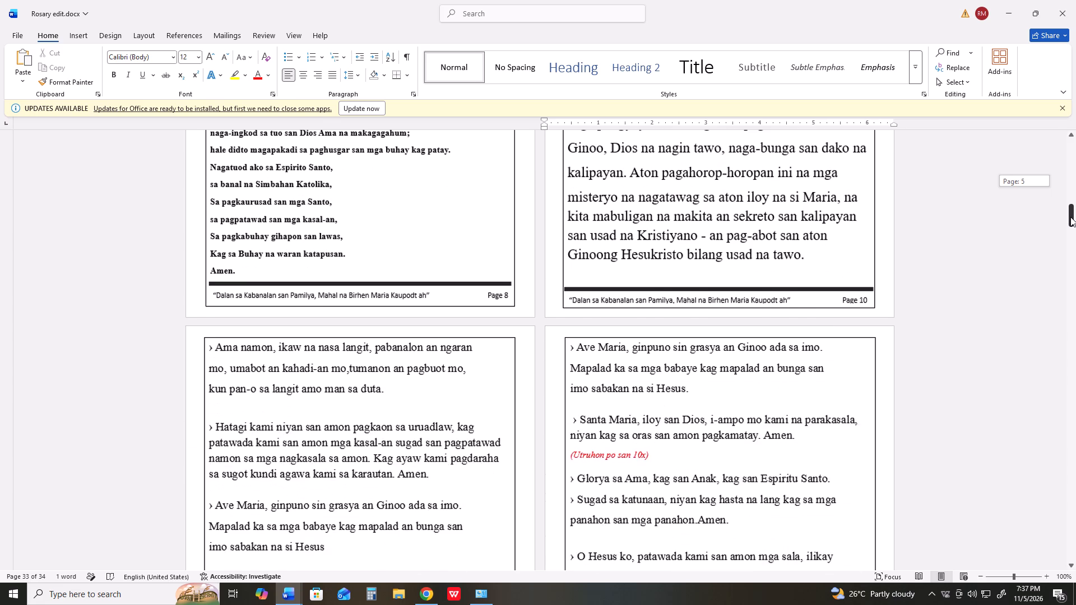
pyautogui.moveTo(1070, 217); pyautogui.dragTo(1070, 233)
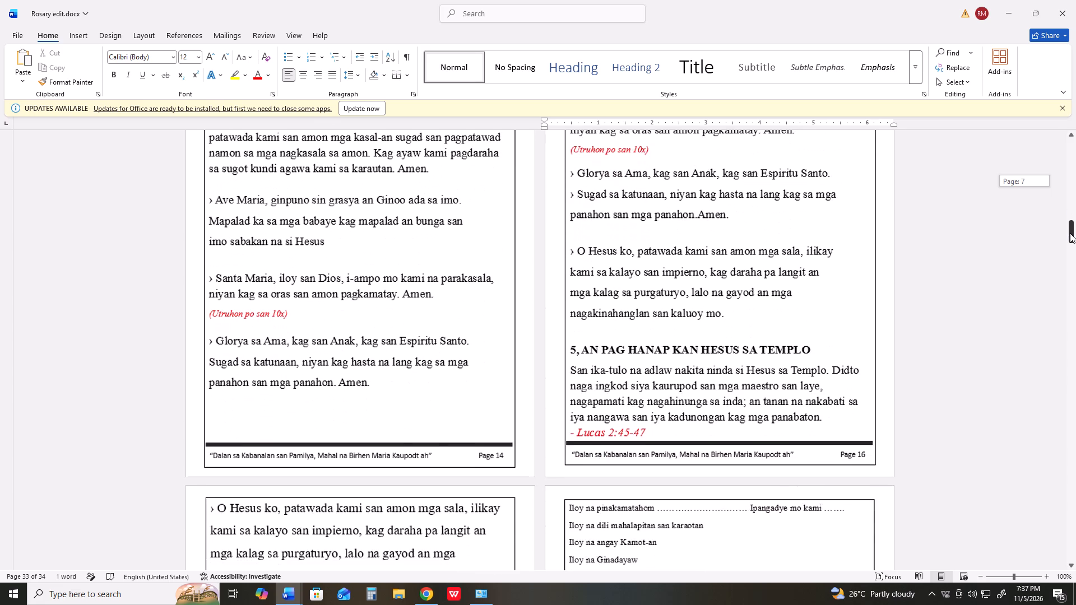
pyautogui.moveTo(1070, 233); pyautogui.dragTo(1069, 241)
pyautogui.click(790, 242)
pyautogui.click(391, 247)
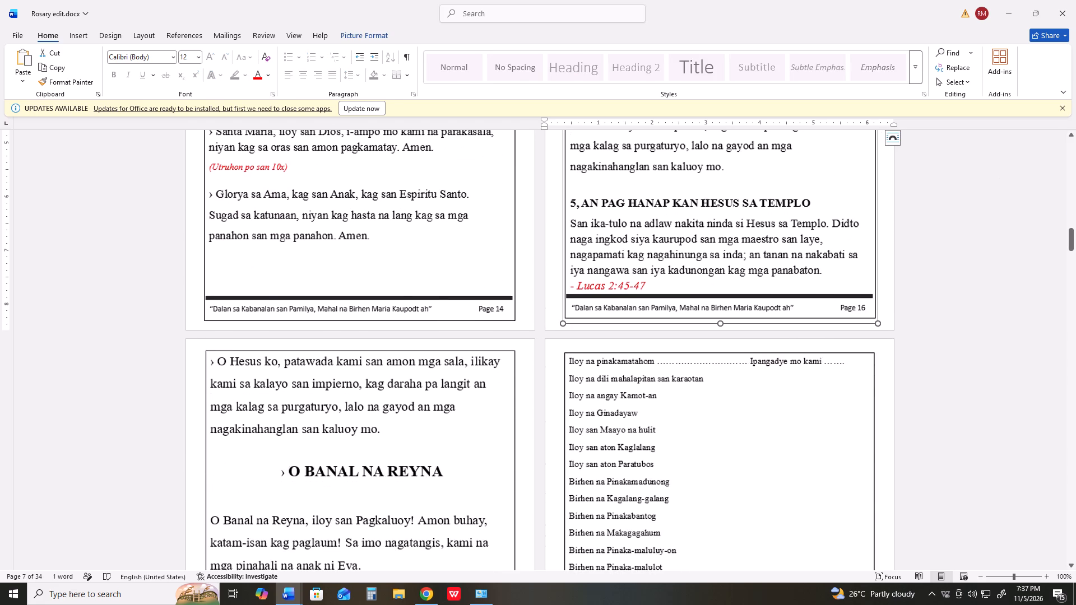
pyautogui.scroll(-14, 474, 313)
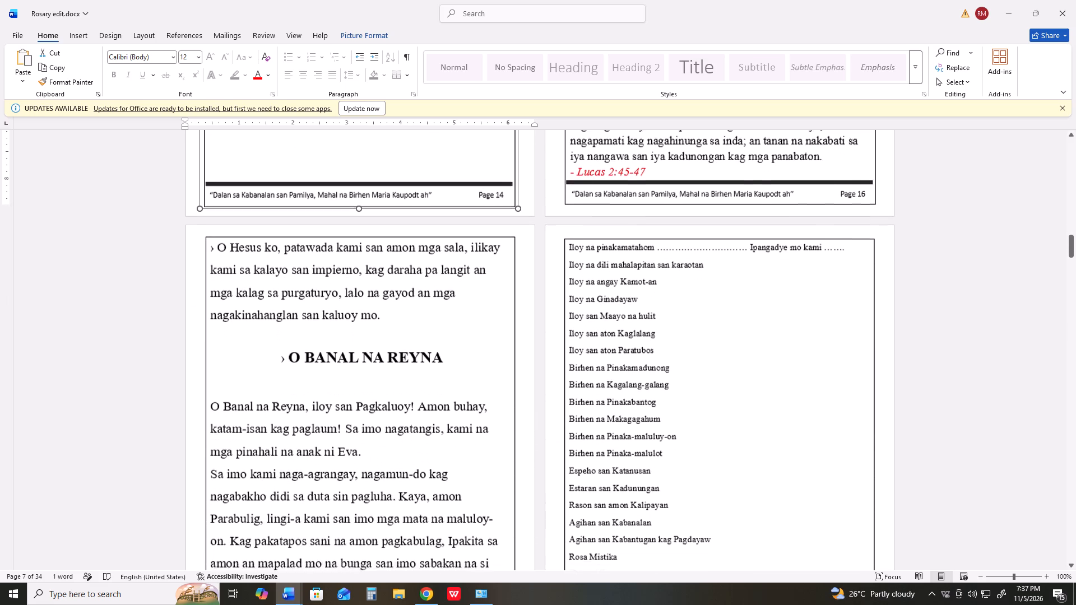
pyautogui.moveTo(1071, 249); pyautogui.dragTo(1068, 288)
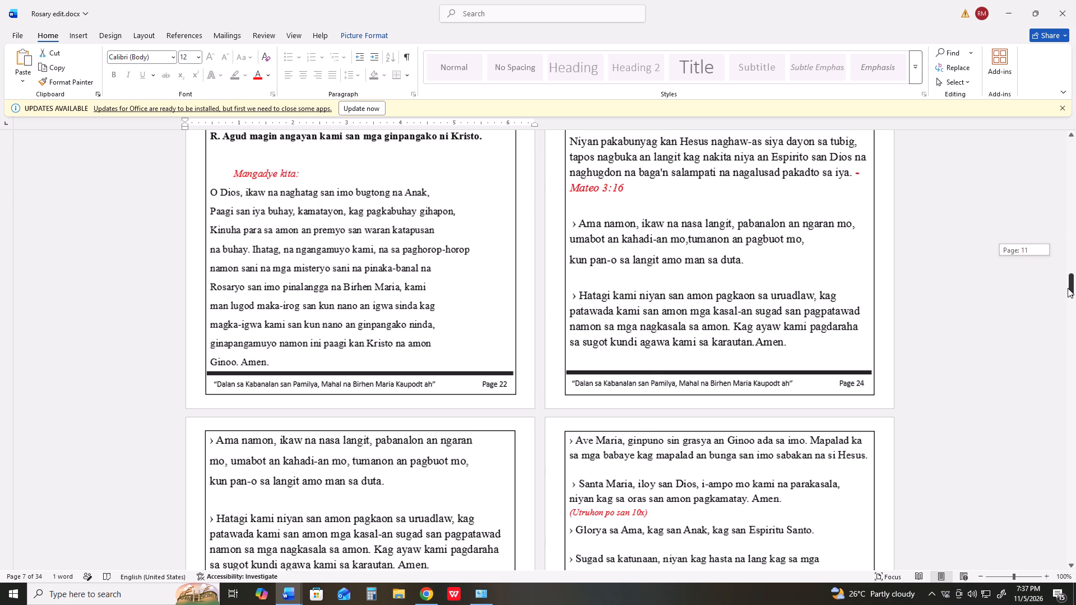
pyautogui.moveTo(1068, 288); pyautogui.dragTo(1063, 374)
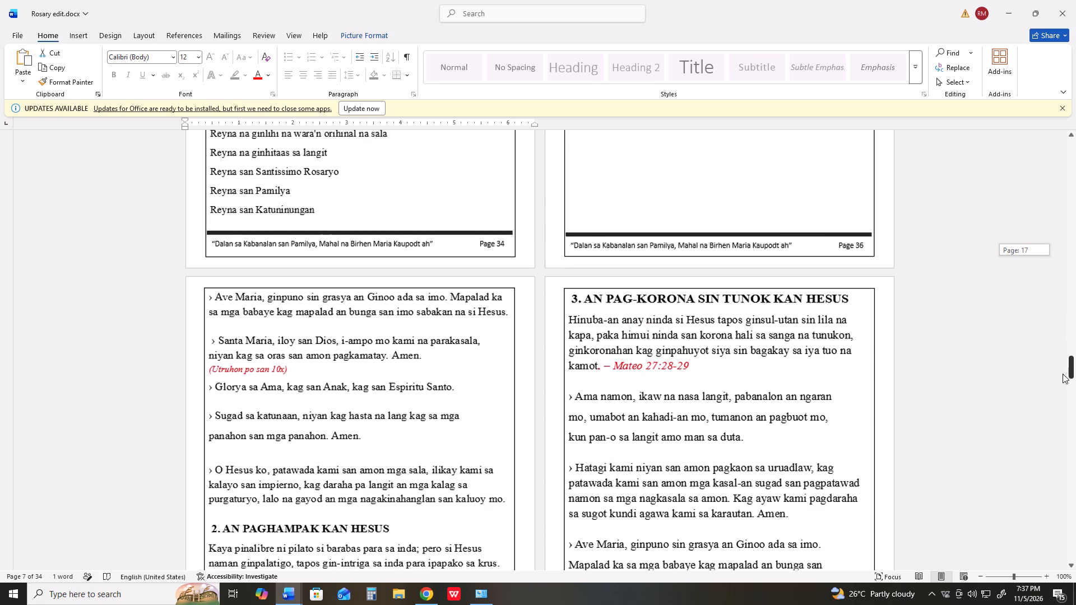
pyautogui.moveTo(1063, 374); pyautogui.dragTo(1029, 569)
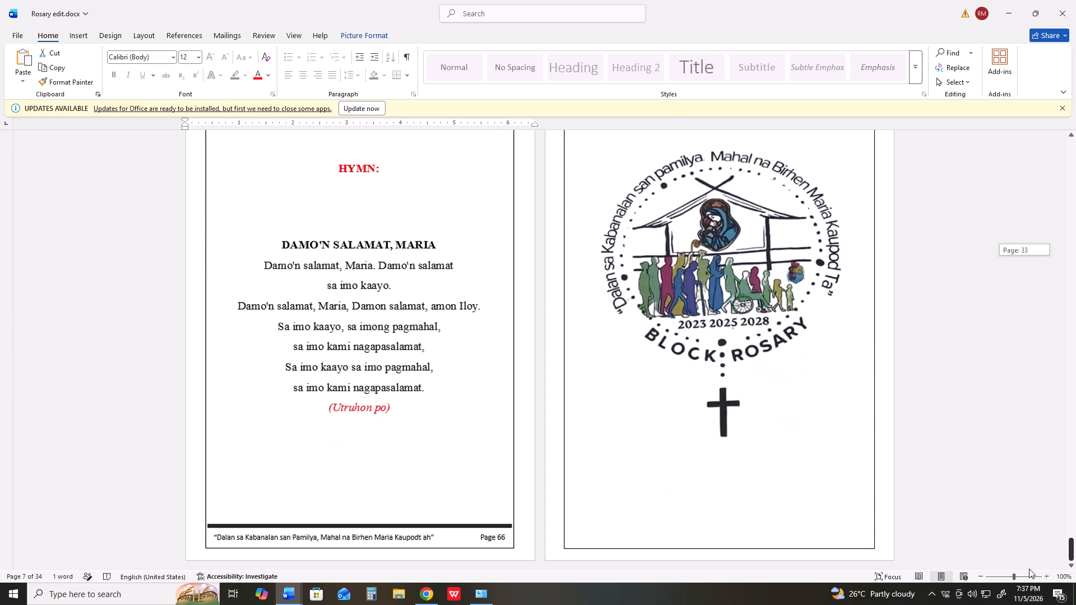
pyautogui.moveTo(1029, 569); pyautogui.dragTo(1044, 415)
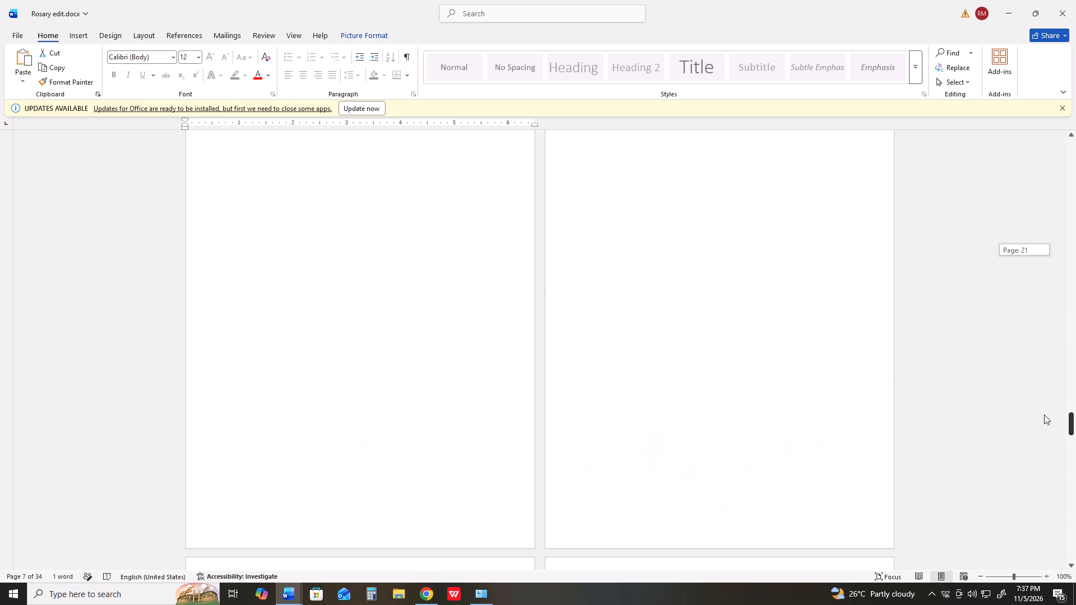
pyautogui.moveTo(1044, 415); pyautogui.dragTo(1027, 204)
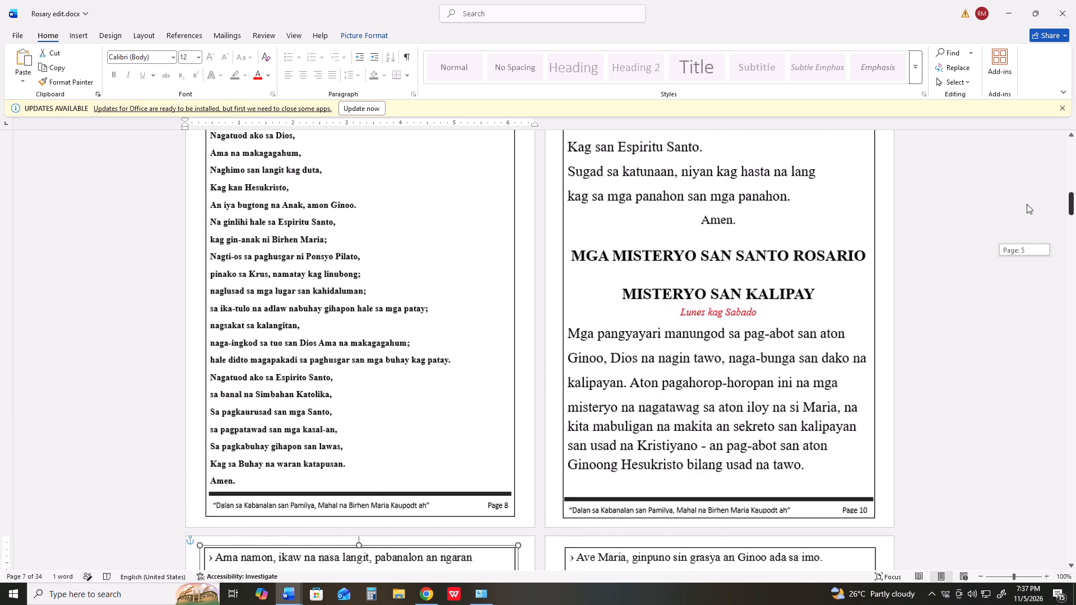
pyautogui.moveTo(1027, 204); pyautogui.dragTo(1025, 151)
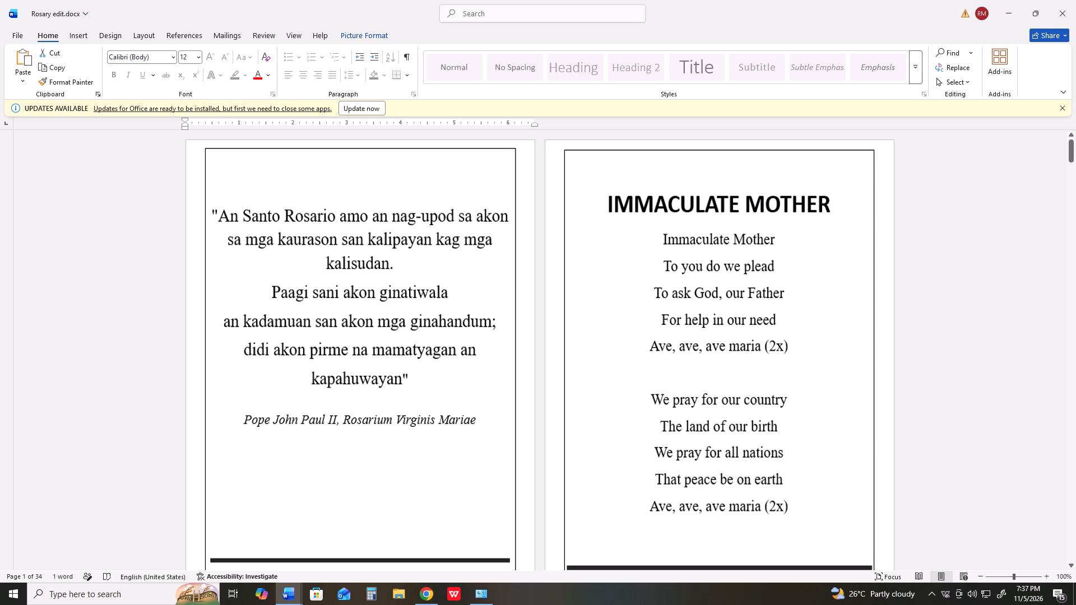
pyautogui.scroll(-6, 858, 285)
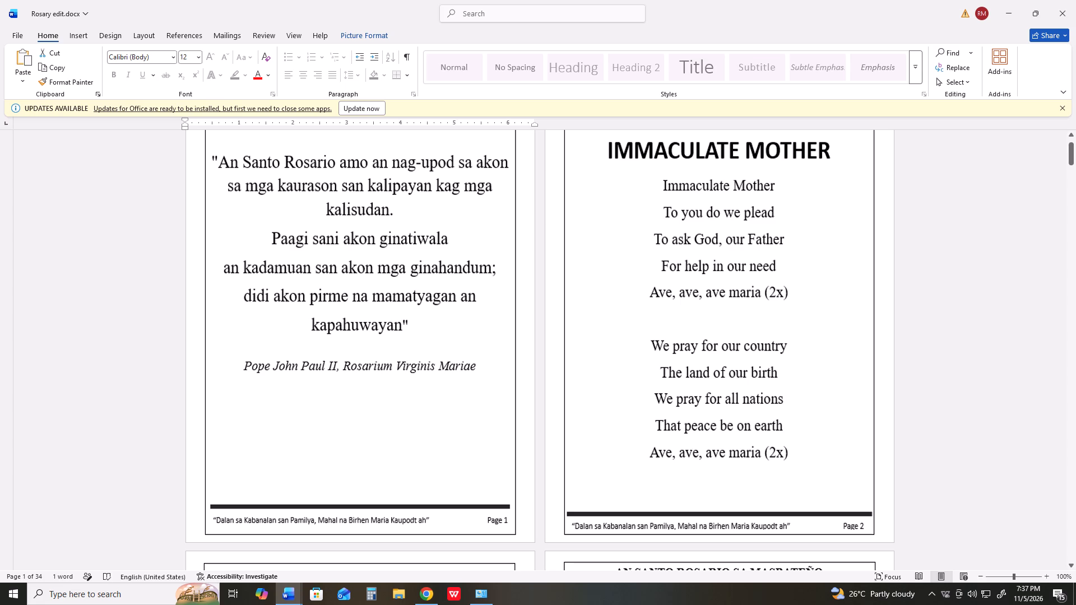
pyautogui.moveTo(1075, 159); pyautogui.dragTo(1073, 187)
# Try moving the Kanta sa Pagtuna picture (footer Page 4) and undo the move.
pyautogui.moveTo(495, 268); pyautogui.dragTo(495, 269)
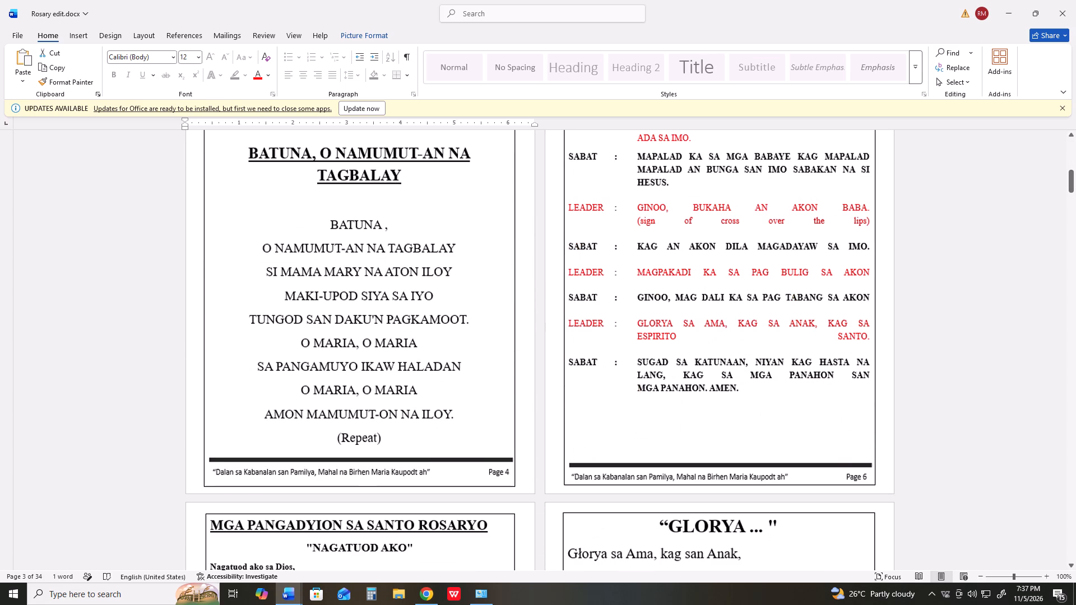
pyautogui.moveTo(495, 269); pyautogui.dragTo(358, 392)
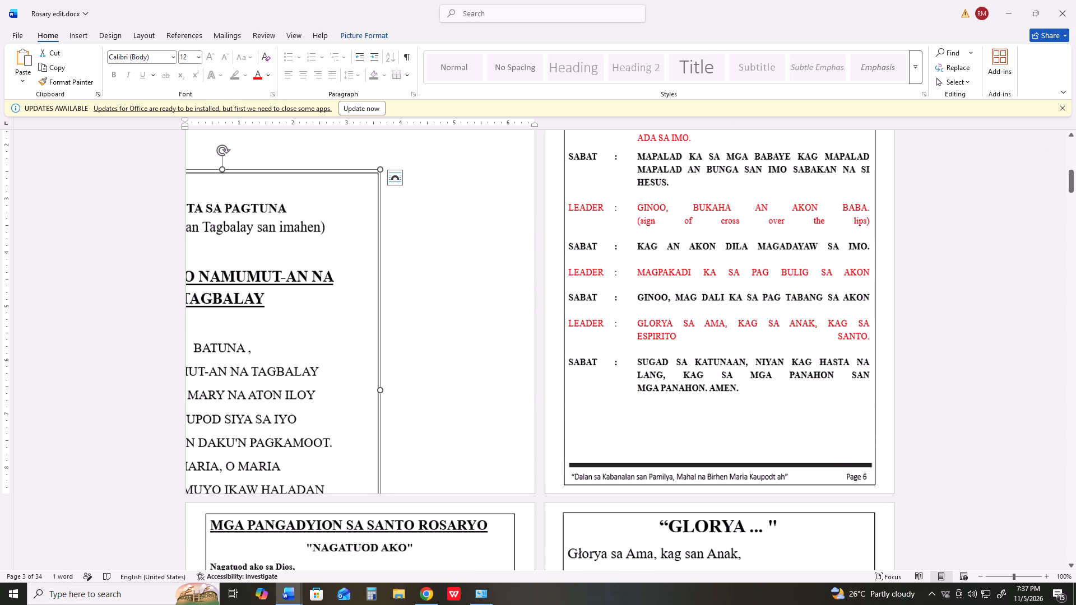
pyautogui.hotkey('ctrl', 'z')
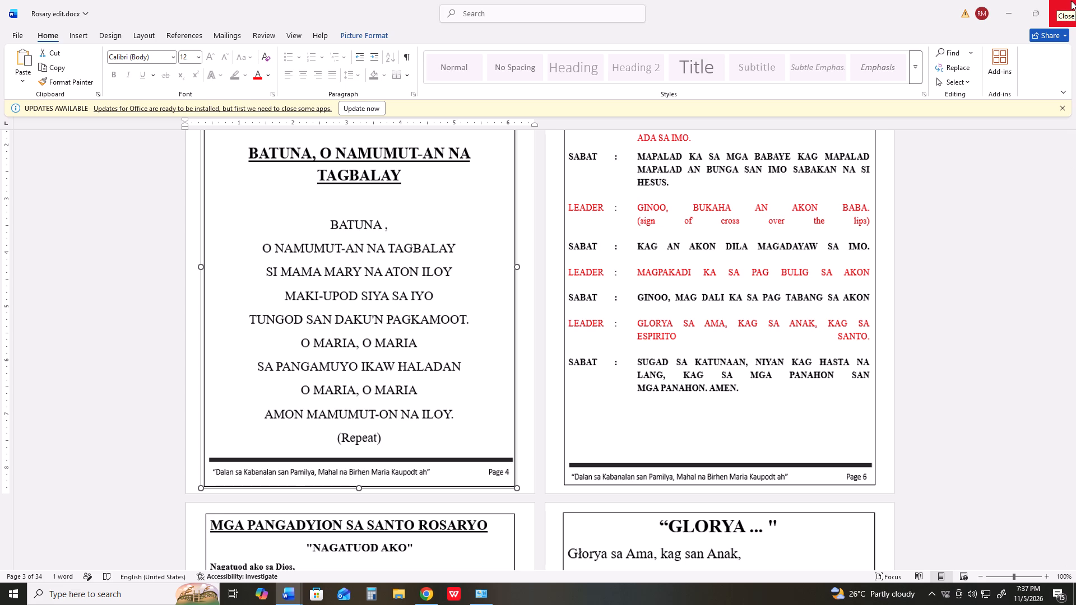
# Close Rosary edit.docx without saving the changes.
pyautogui.click(1069, 2)
pyautogui.click(608, 312)
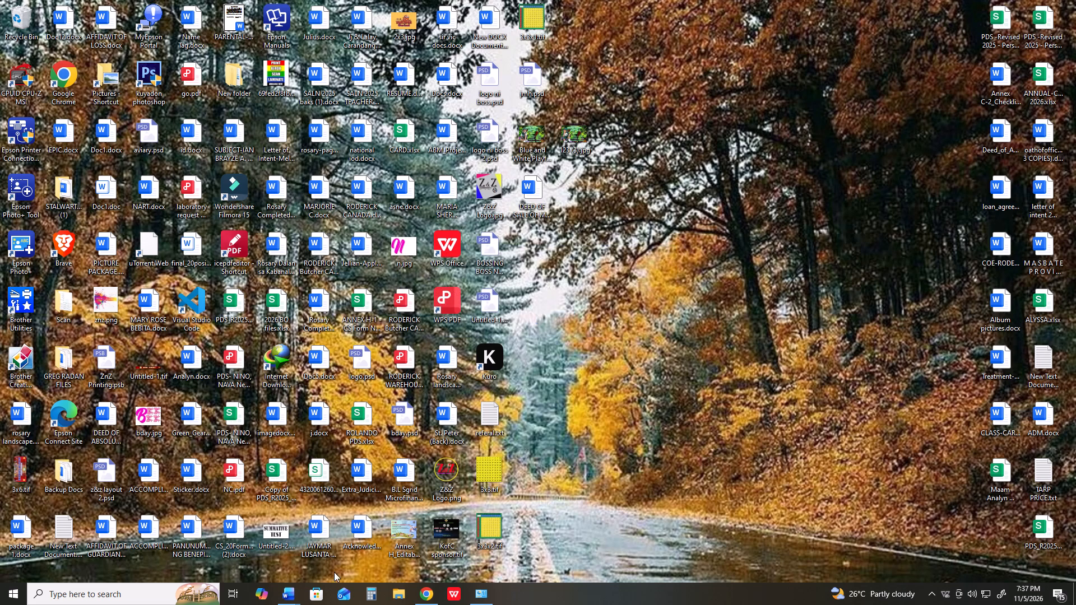
# Reopen Rosary edit.docx in Word from the recent files in File Explorer.
pyautogui.click(392, 592)
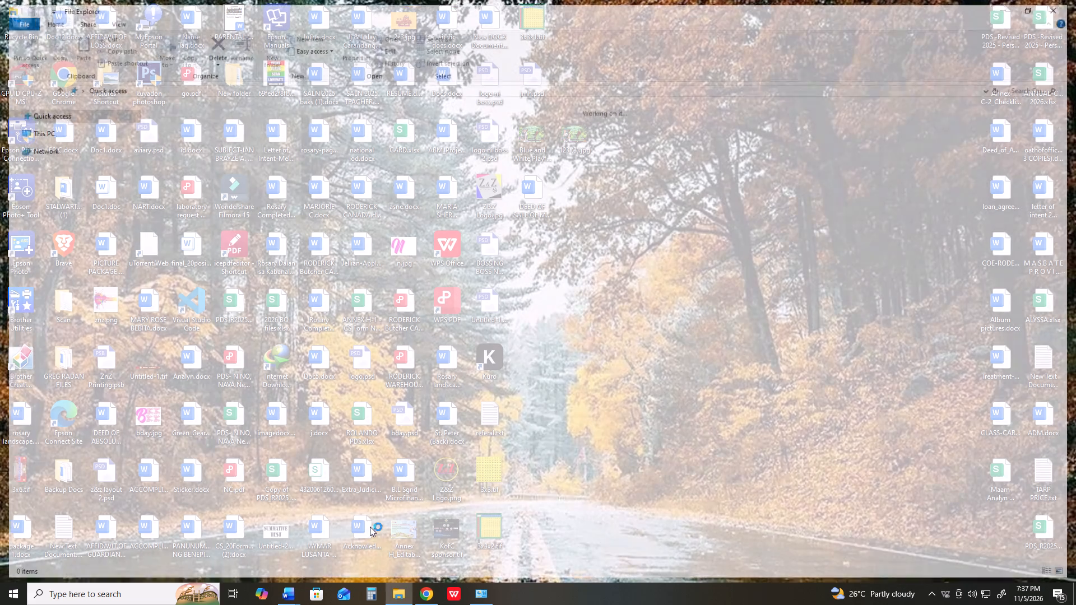
pyautogui.rightClick(219, 224)
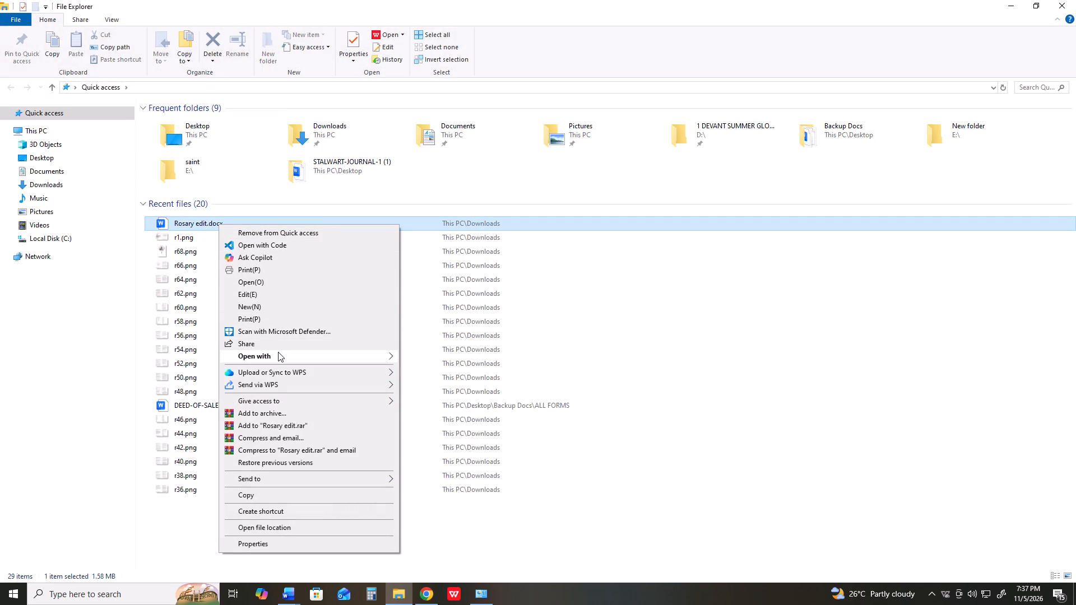
pyautogui.click(278, 352)
pyautogui.click(423, 359)
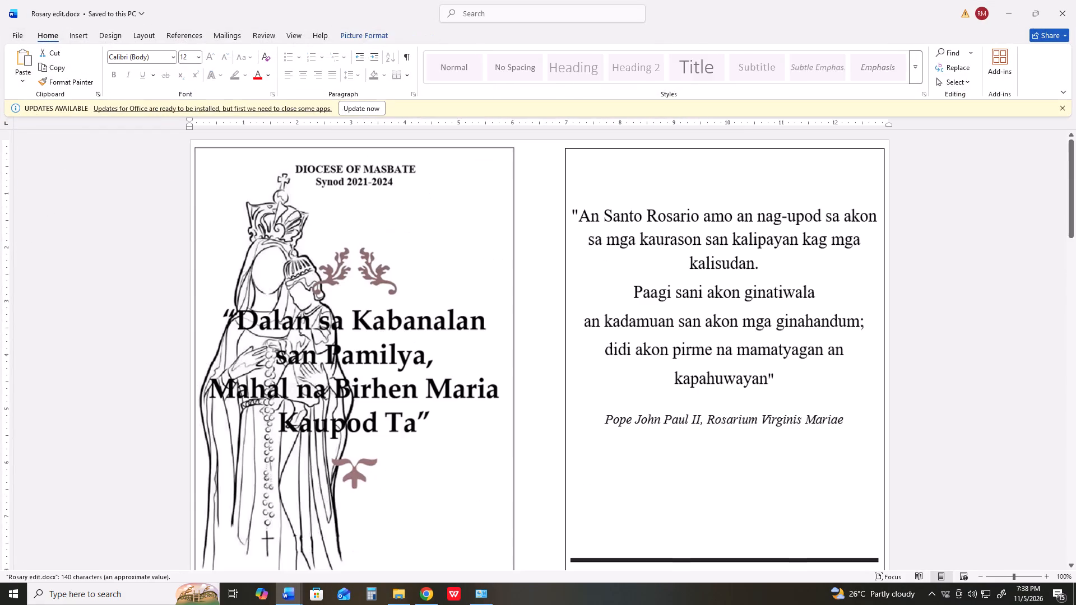
# Inspect the cover and Page 1 pictures on the first sheet of the reopened document, selecting each picture.
pyautogui.scroll(-7, 415, 342)
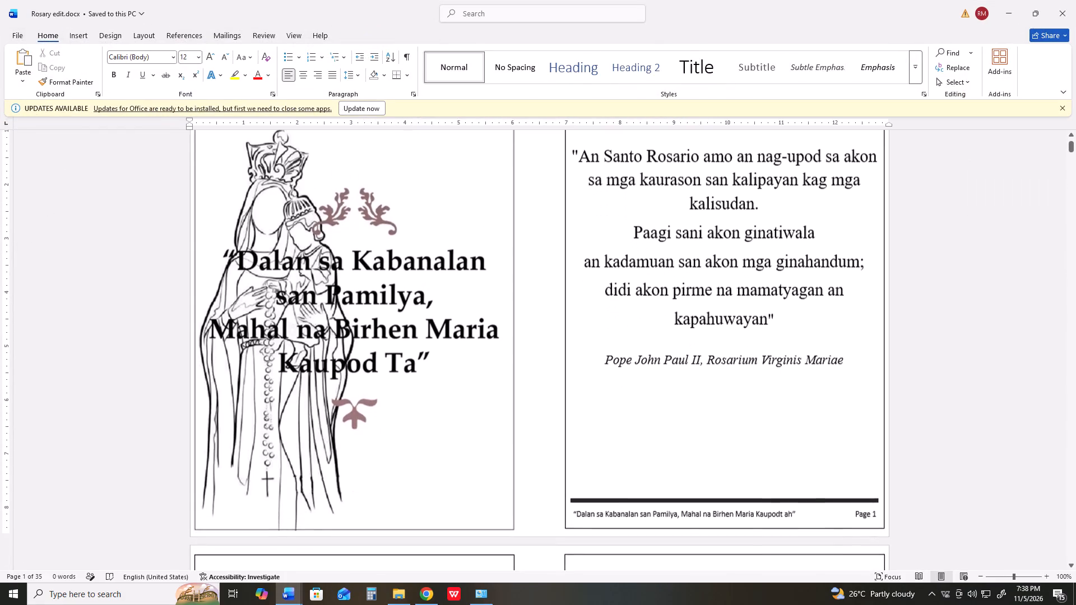
pyautogui.scroll(-3, 415, 341)
pyautogui.click(429, 320)
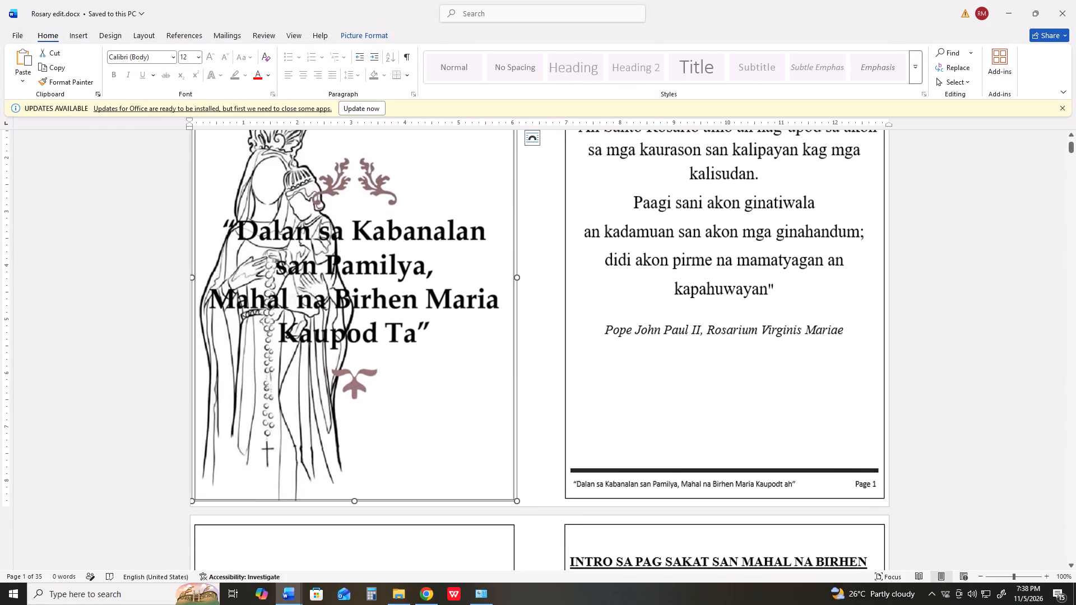
pyautogui.click(652, 277)
pyautogui.scroll(-4, 617, 367)
pyautogui.click(398, 294)
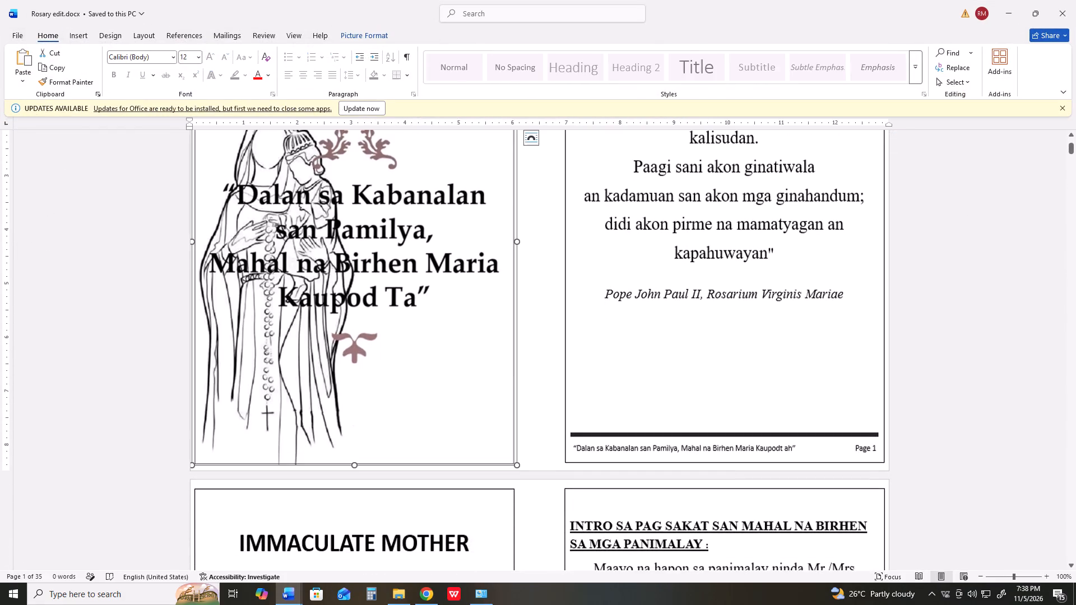
pyautogui.keyDown('ctrl'); pyautogui.rightClick(484, 308); pyautogui.keyUp('ctrl')
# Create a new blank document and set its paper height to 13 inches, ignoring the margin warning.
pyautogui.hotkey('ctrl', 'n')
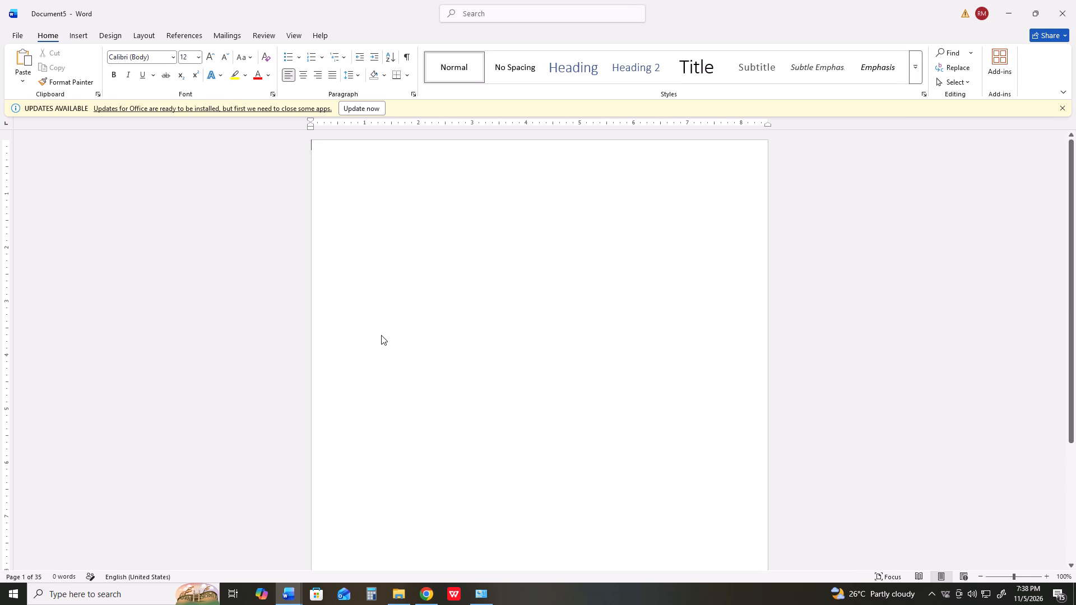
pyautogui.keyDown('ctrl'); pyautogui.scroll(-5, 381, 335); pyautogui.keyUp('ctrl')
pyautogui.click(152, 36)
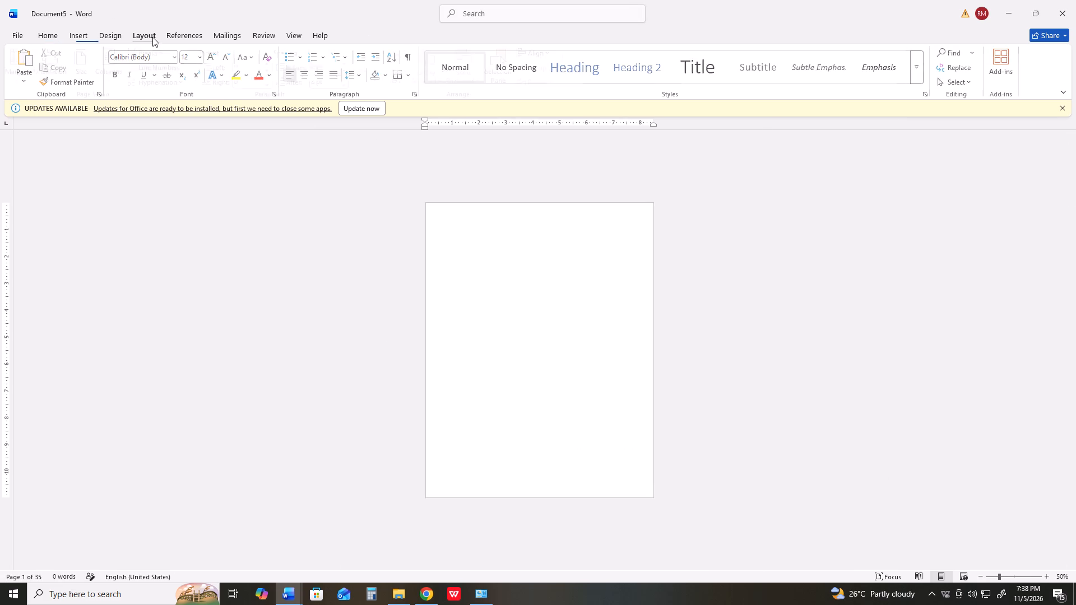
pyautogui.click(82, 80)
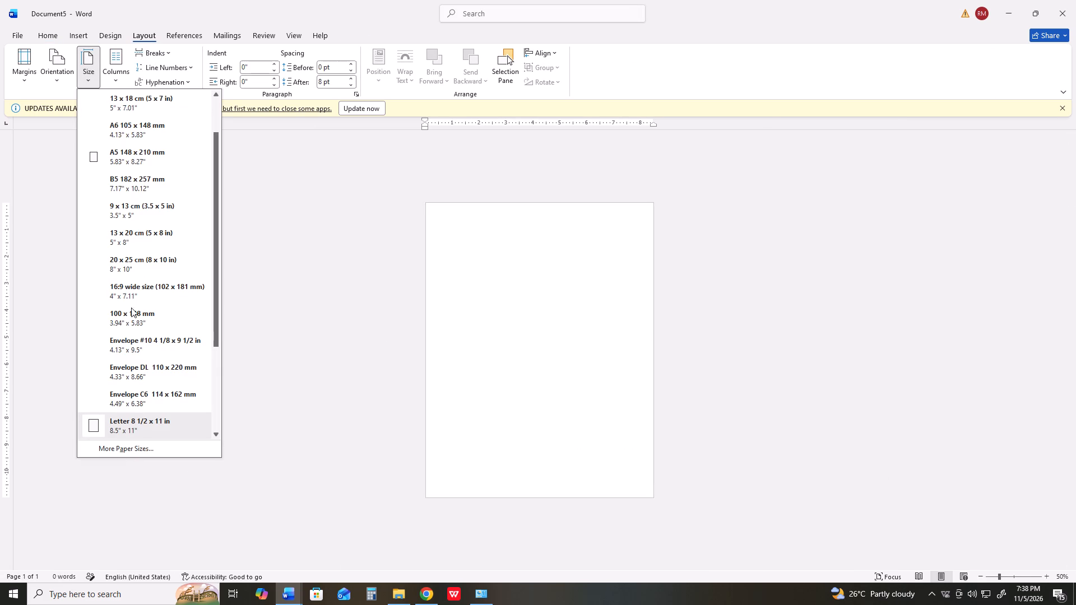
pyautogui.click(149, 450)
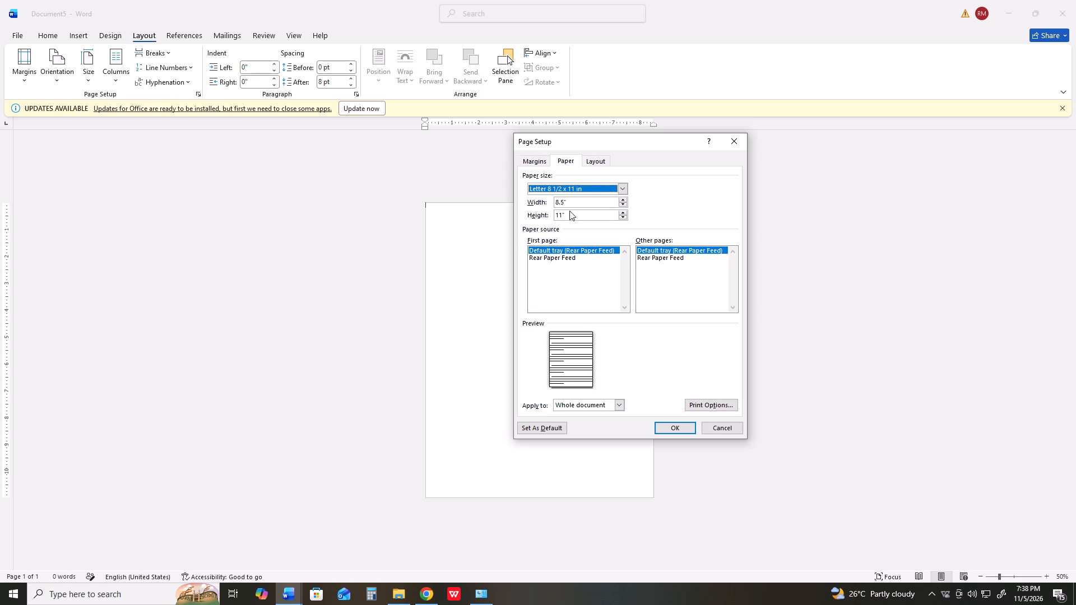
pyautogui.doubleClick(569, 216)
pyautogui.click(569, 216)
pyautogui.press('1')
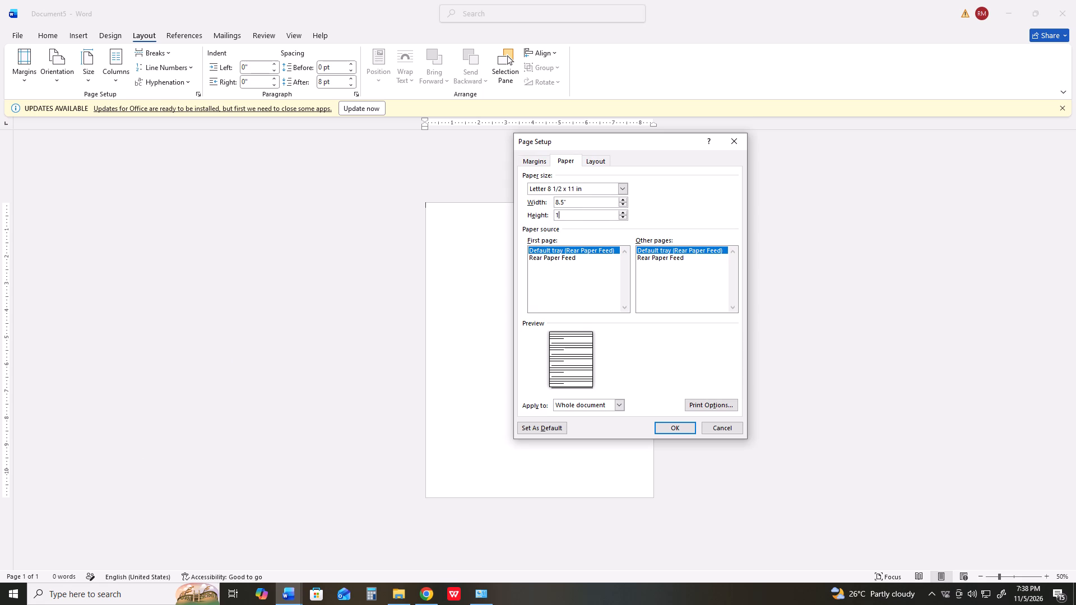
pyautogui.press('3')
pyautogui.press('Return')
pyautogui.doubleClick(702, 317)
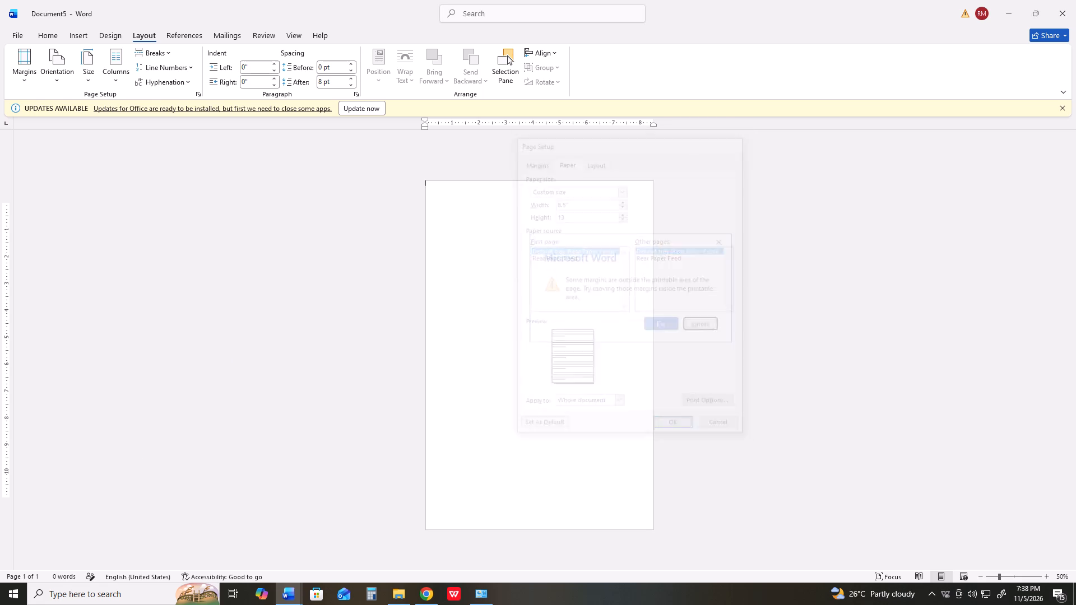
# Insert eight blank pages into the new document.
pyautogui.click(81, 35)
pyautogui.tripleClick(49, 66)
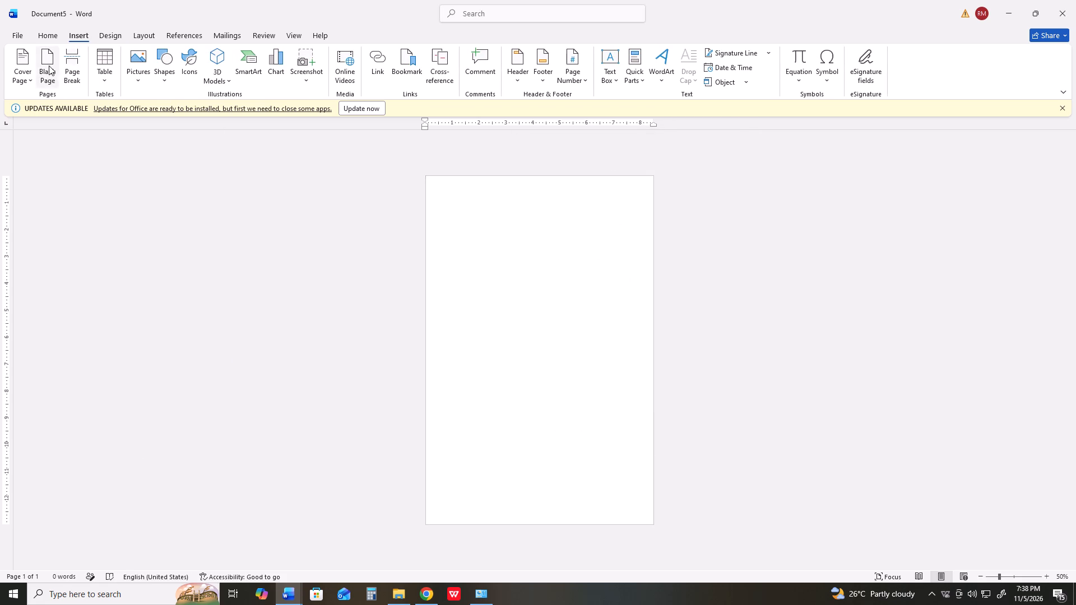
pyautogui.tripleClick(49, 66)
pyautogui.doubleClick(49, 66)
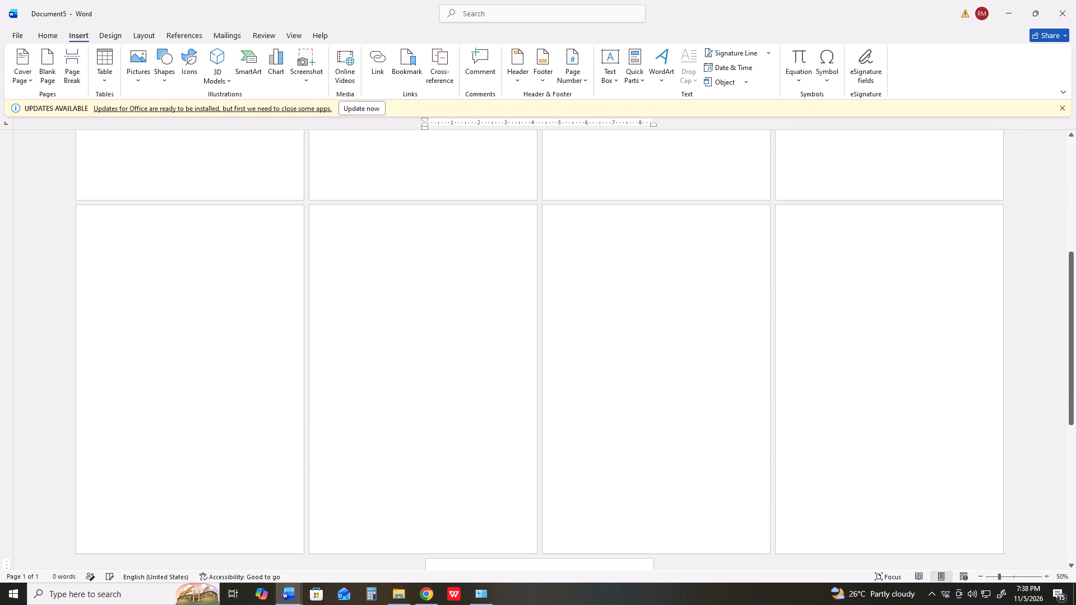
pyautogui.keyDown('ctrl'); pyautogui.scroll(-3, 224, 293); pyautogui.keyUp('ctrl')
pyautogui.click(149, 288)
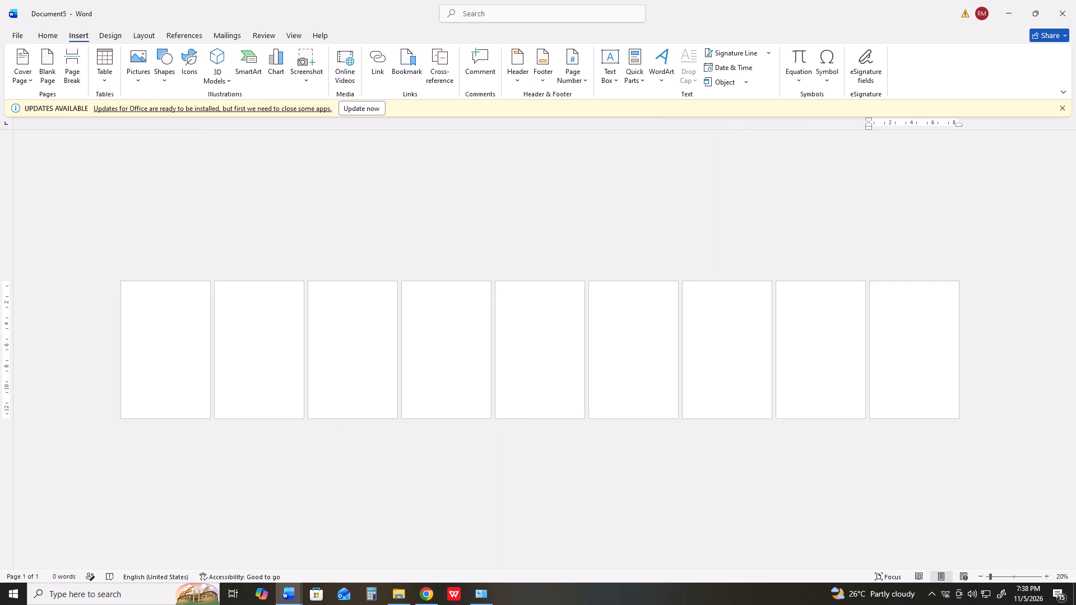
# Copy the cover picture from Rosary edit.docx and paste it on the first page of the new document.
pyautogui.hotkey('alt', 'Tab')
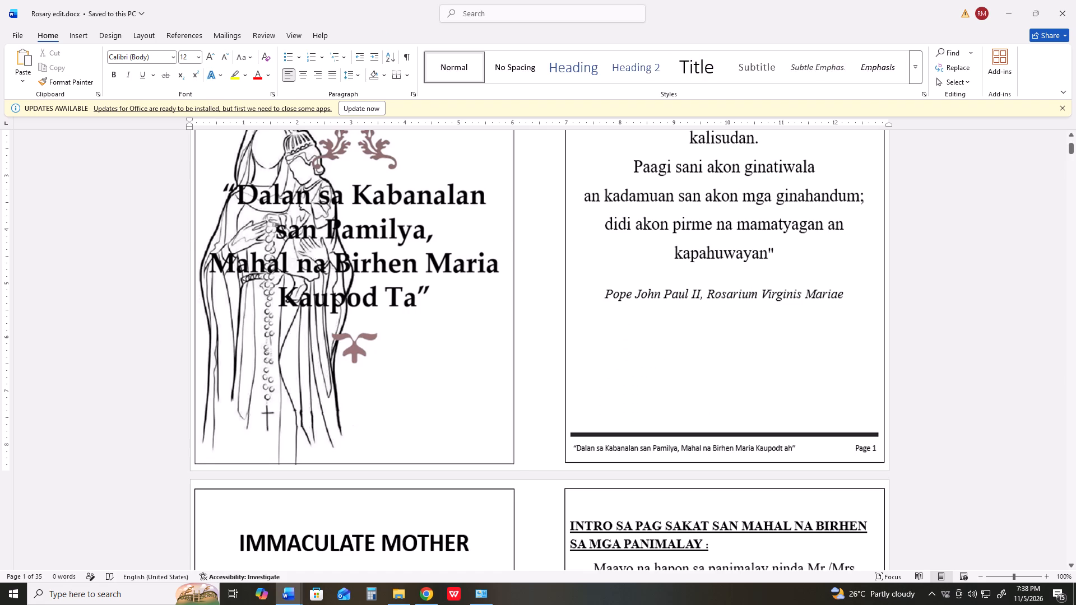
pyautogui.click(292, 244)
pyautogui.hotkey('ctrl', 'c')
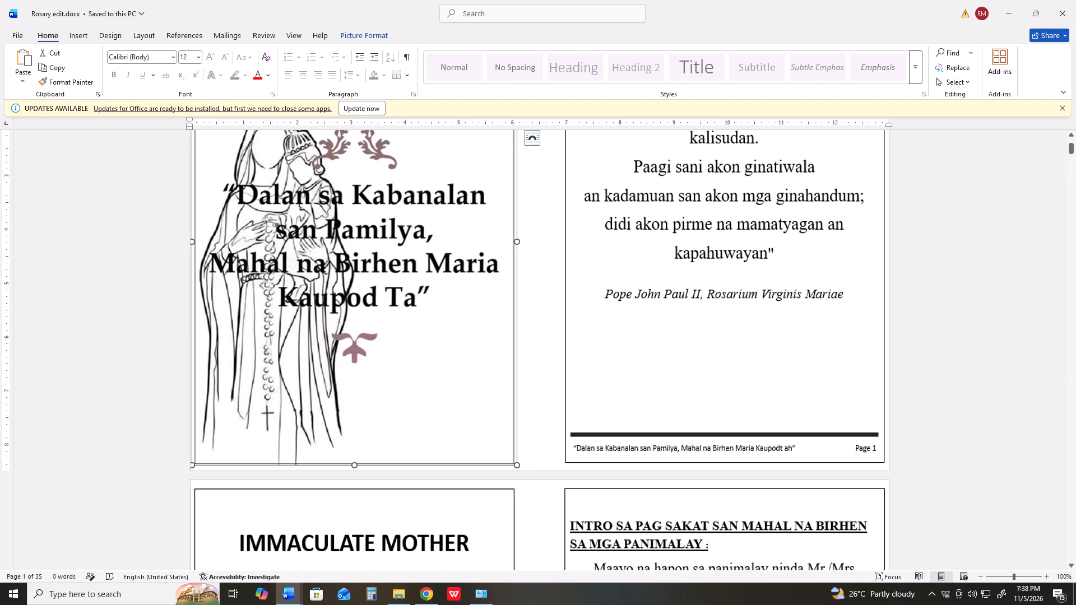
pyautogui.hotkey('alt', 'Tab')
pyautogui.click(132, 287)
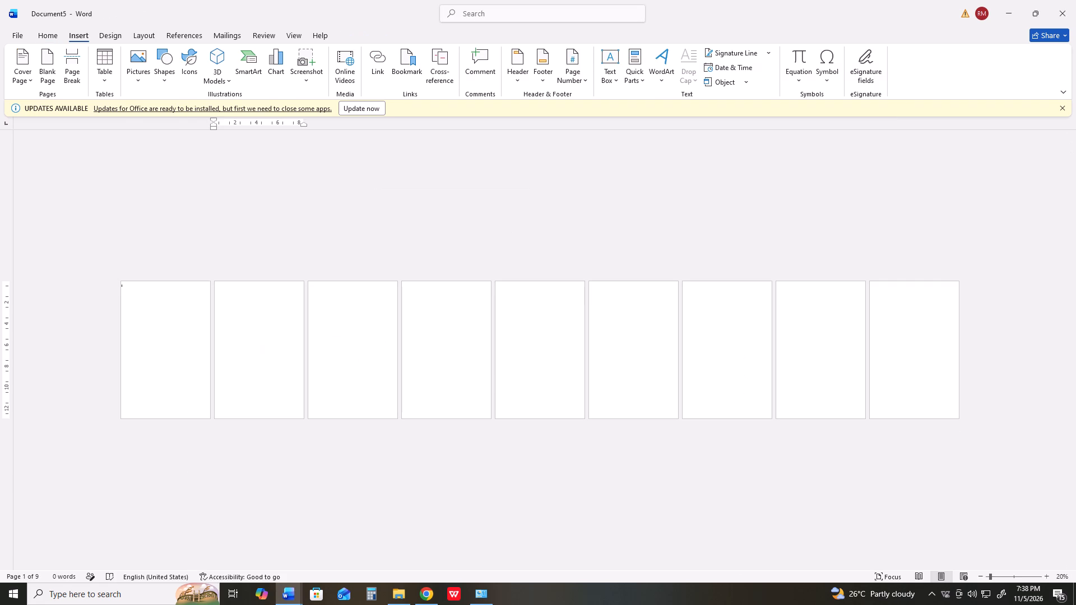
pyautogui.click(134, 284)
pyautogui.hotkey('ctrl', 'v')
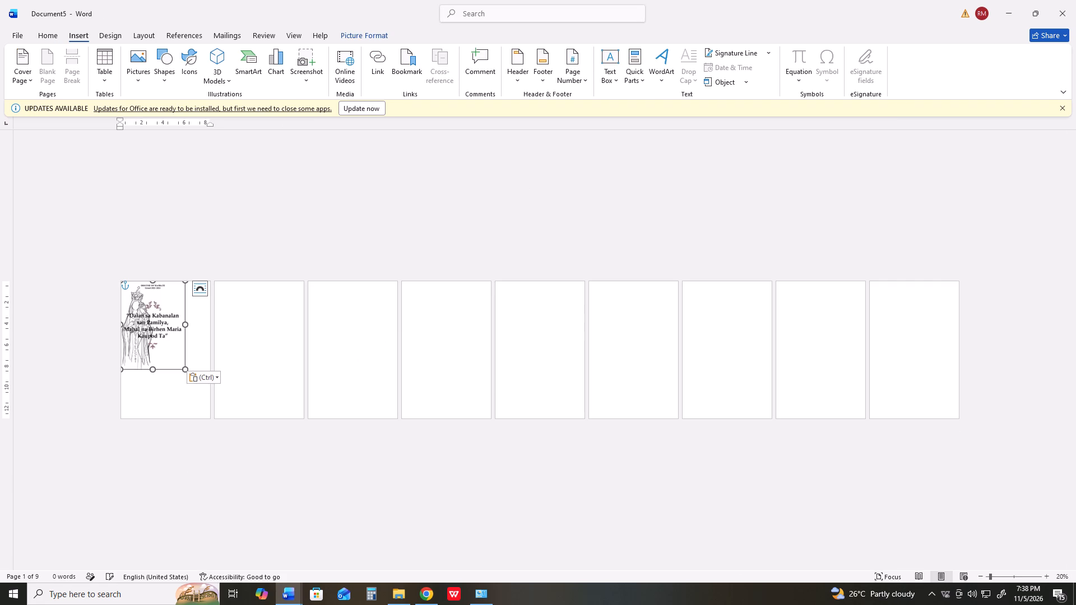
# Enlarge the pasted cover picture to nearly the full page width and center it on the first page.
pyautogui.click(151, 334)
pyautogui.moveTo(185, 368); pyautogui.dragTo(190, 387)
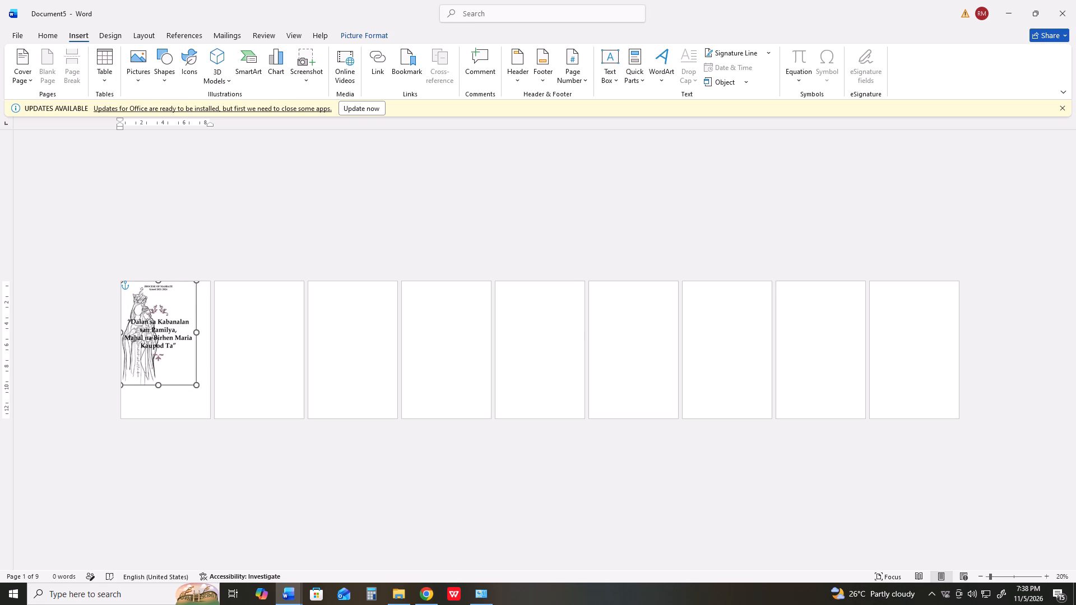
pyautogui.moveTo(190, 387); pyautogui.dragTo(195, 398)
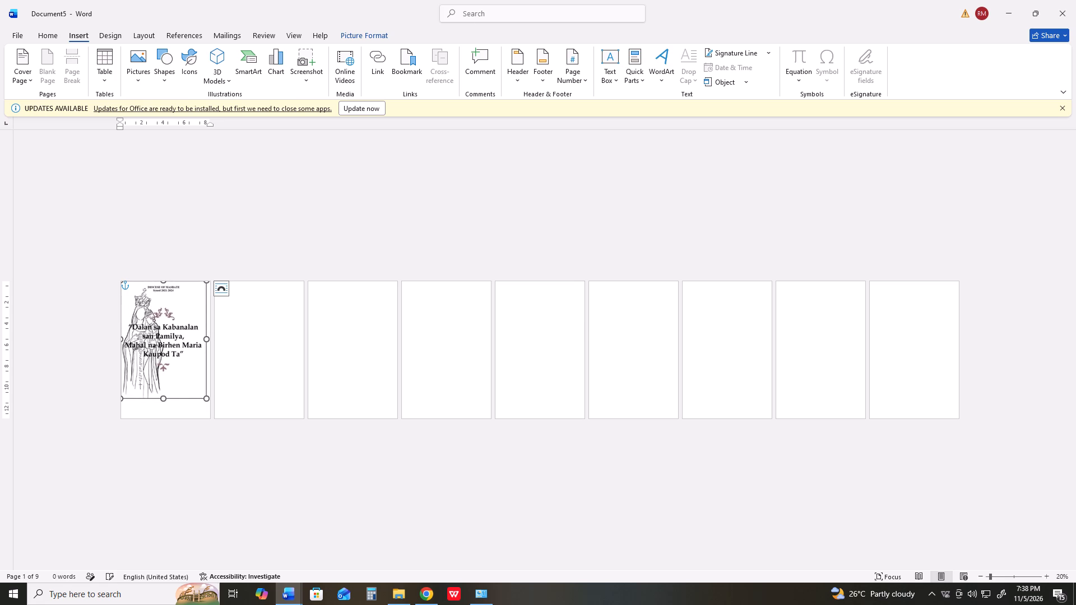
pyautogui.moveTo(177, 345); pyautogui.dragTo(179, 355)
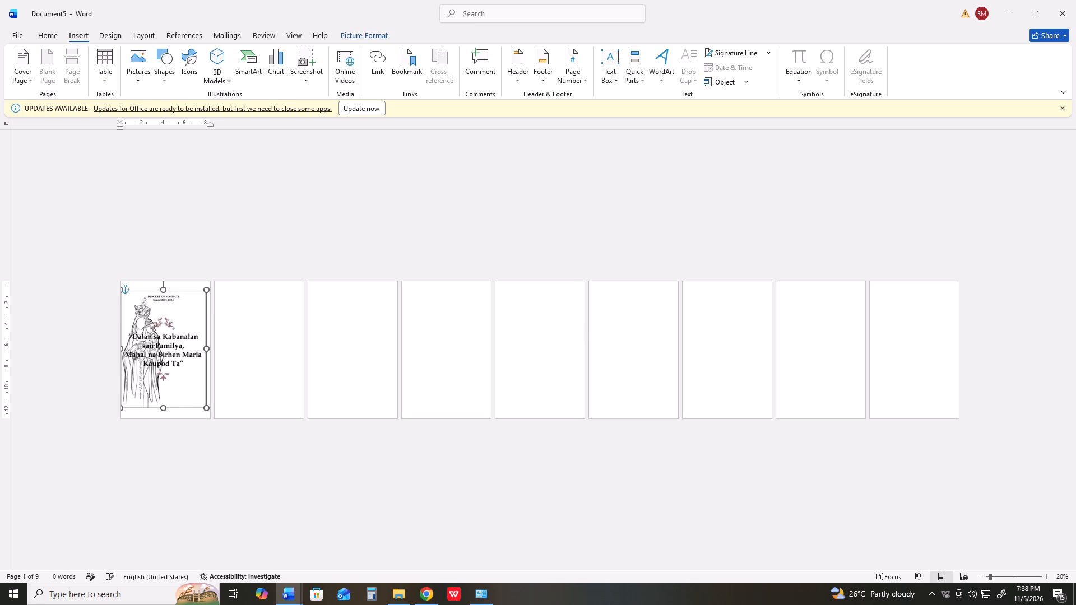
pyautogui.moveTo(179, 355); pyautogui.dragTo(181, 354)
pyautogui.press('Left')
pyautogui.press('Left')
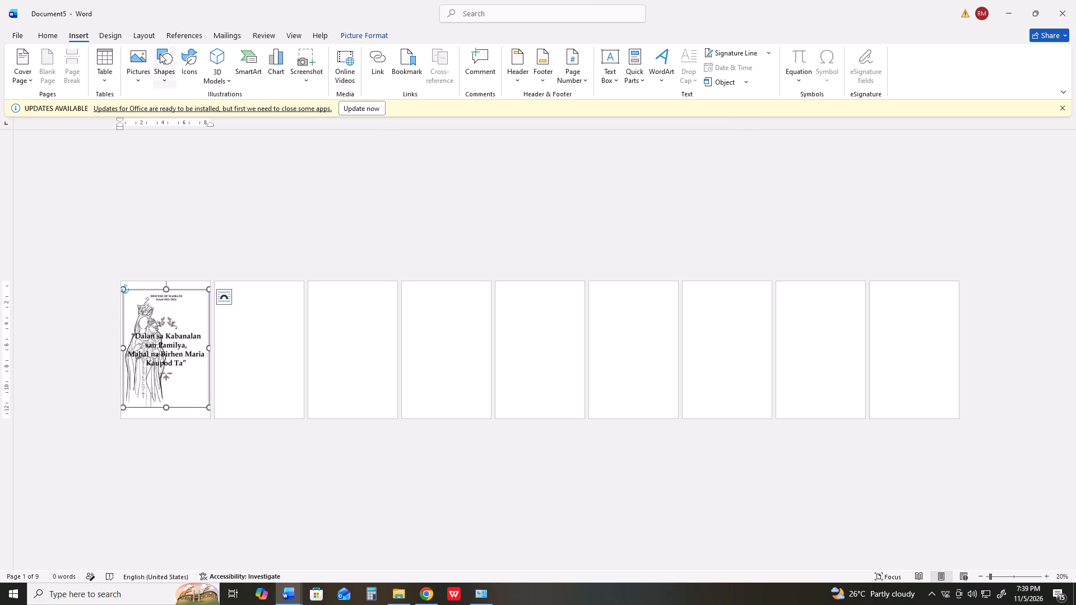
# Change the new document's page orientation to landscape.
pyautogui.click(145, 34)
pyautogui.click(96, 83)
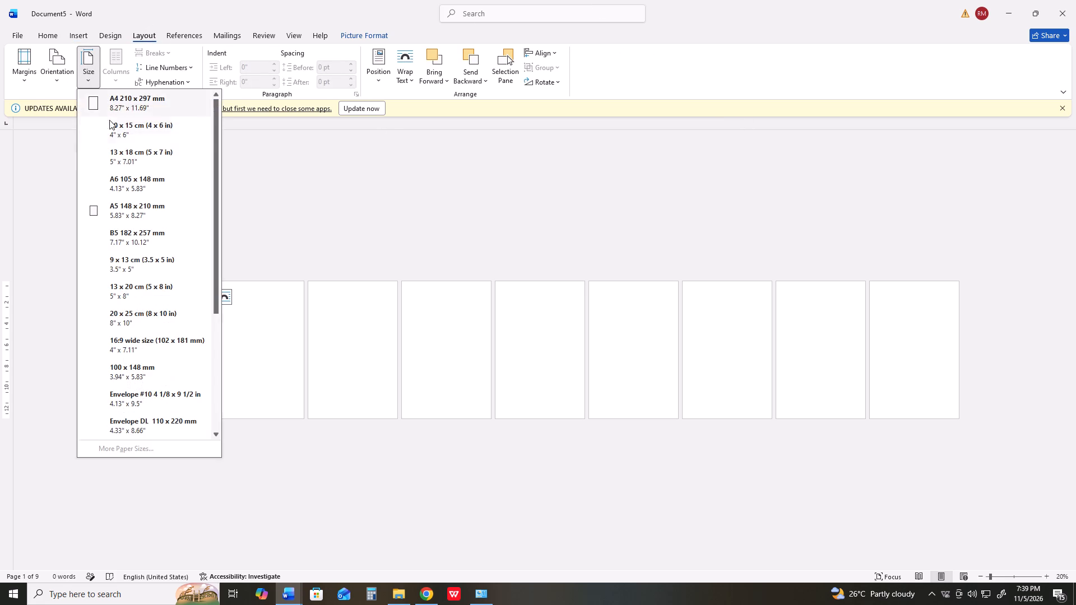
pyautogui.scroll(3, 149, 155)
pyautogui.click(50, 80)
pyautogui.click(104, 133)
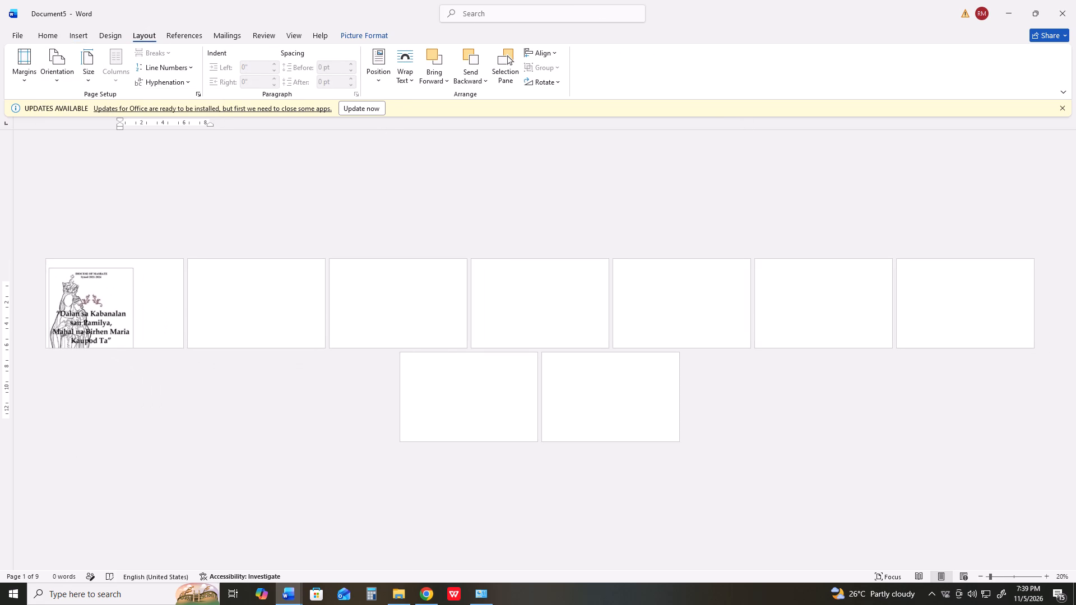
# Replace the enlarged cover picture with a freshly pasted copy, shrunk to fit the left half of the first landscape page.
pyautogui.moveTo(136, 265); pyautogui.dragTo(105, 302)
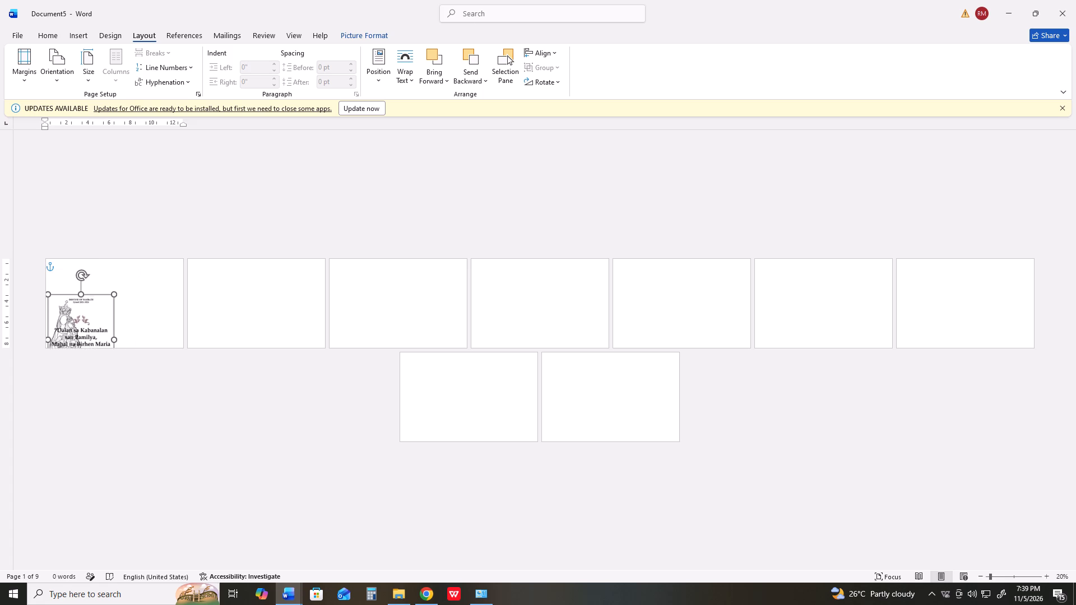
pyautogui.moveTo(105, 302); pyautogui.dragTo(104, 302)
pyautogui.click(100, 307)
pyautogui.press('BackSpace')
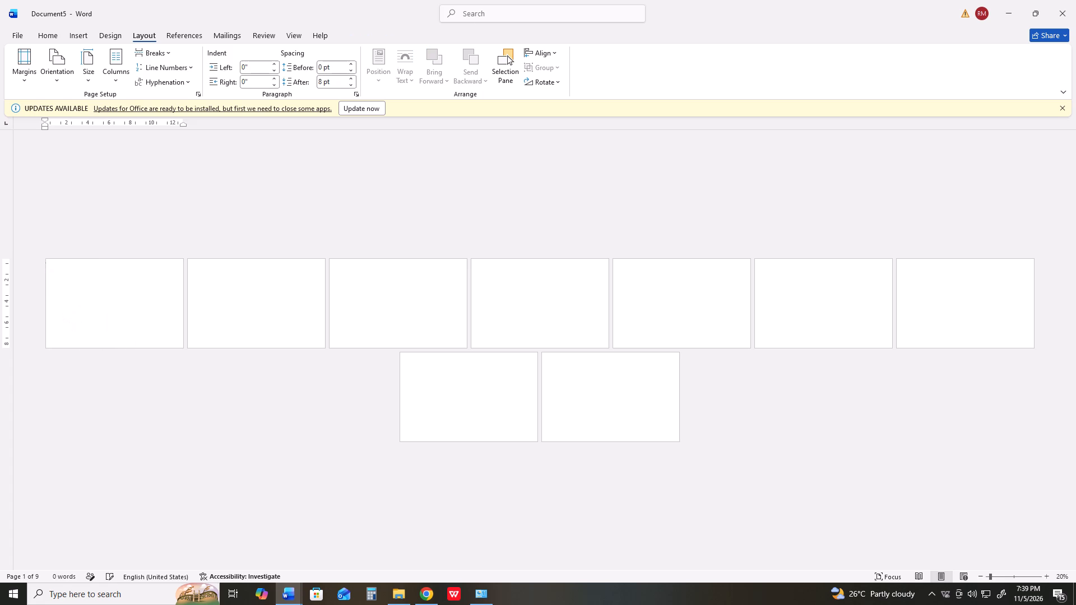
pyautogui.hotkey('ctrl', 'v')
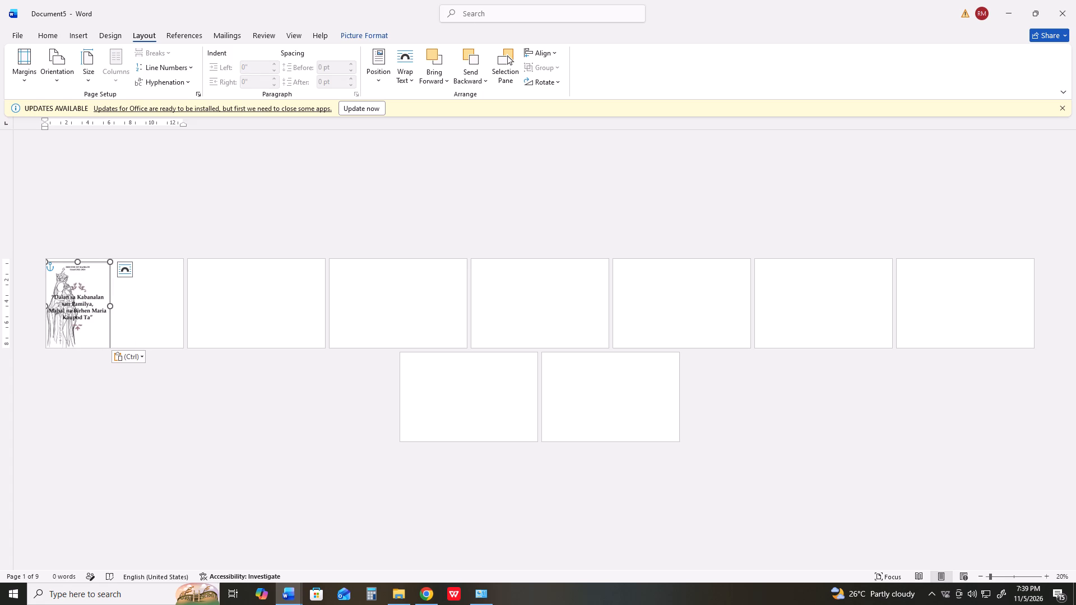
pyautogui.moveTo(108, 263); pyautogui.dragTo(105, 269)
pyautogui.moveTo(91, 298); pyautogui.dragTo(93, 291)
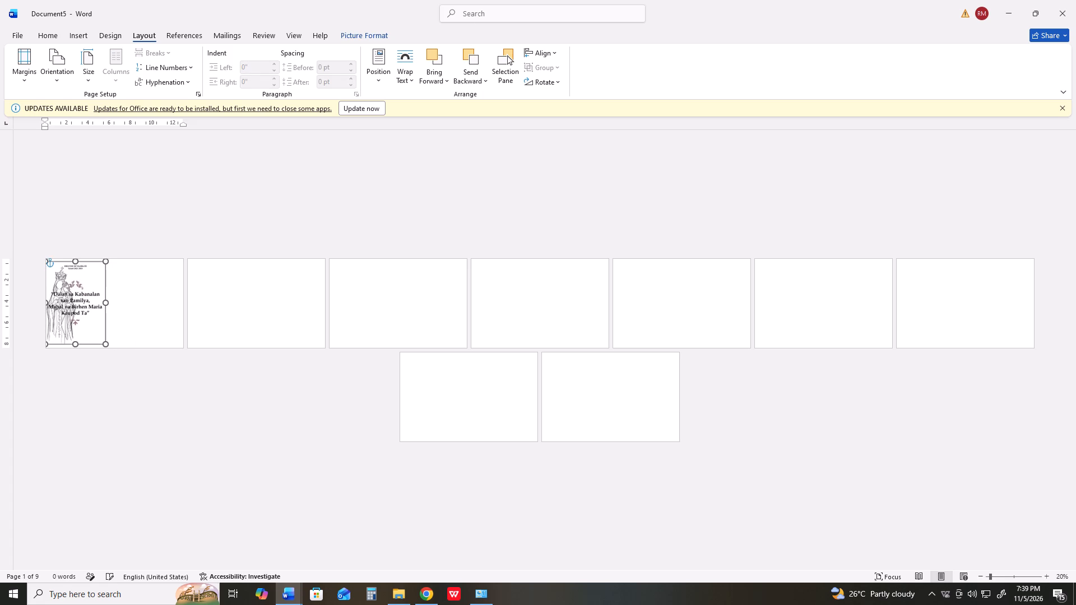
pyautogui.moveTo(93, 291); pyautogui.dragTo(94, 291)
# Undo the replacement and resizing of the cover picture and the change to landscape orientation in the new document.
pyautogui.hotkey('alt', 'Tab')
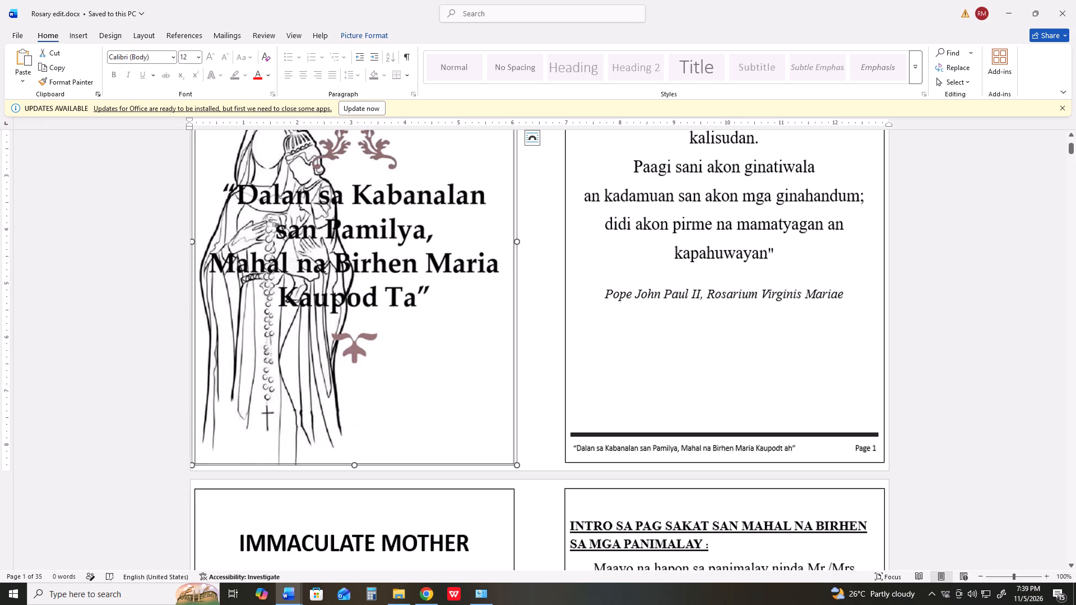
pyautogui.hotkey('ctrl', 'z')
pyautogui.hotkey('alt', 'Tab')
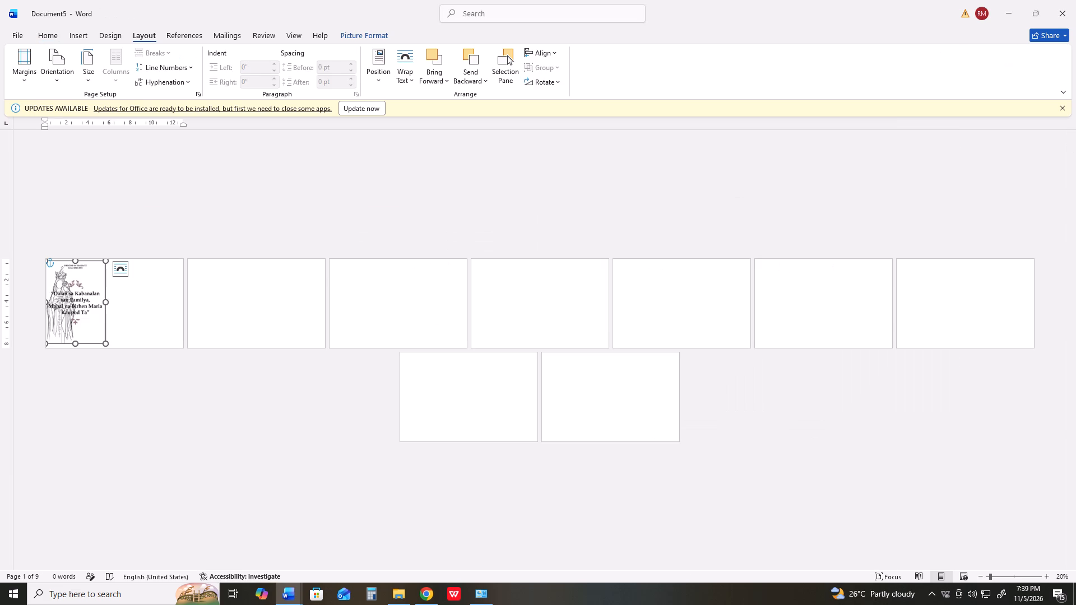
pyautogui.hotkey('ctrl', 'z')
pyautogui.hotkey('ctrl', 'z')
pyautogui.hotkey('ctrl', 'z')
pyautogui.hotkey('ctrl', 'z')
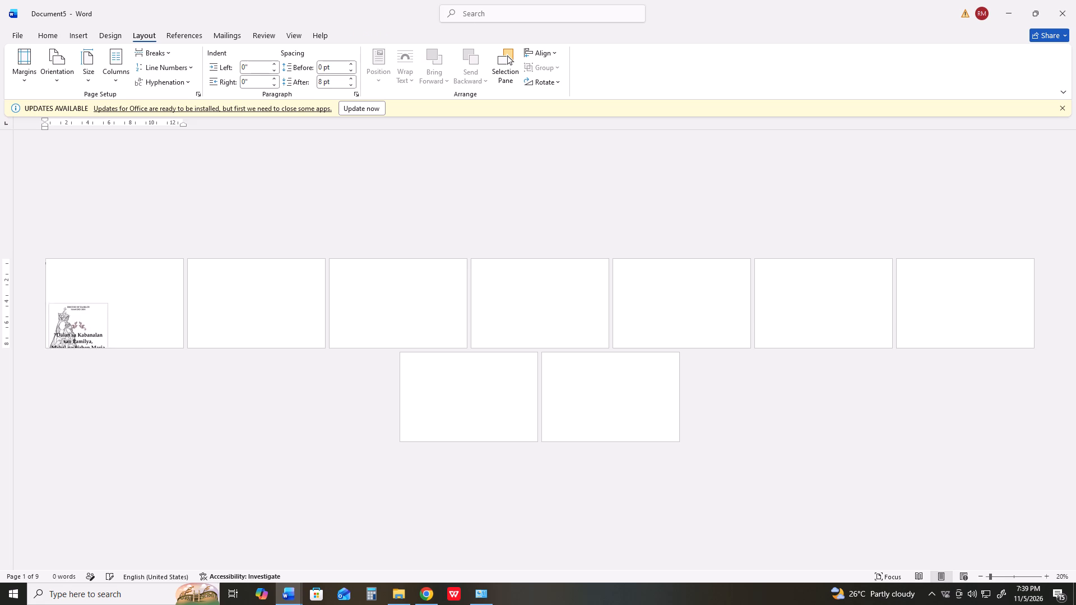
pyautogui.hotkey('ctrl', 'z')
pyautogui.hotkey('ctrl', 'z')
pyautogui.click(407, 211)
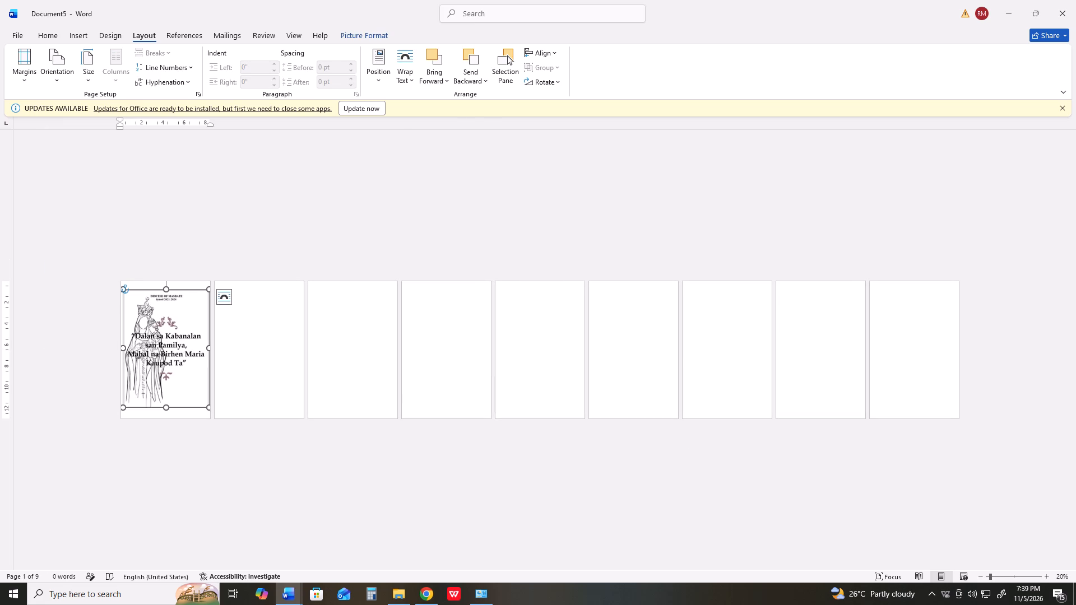
# Look through the page pictures in Rosary edit.docx.
pyautogui.click(248, 281)
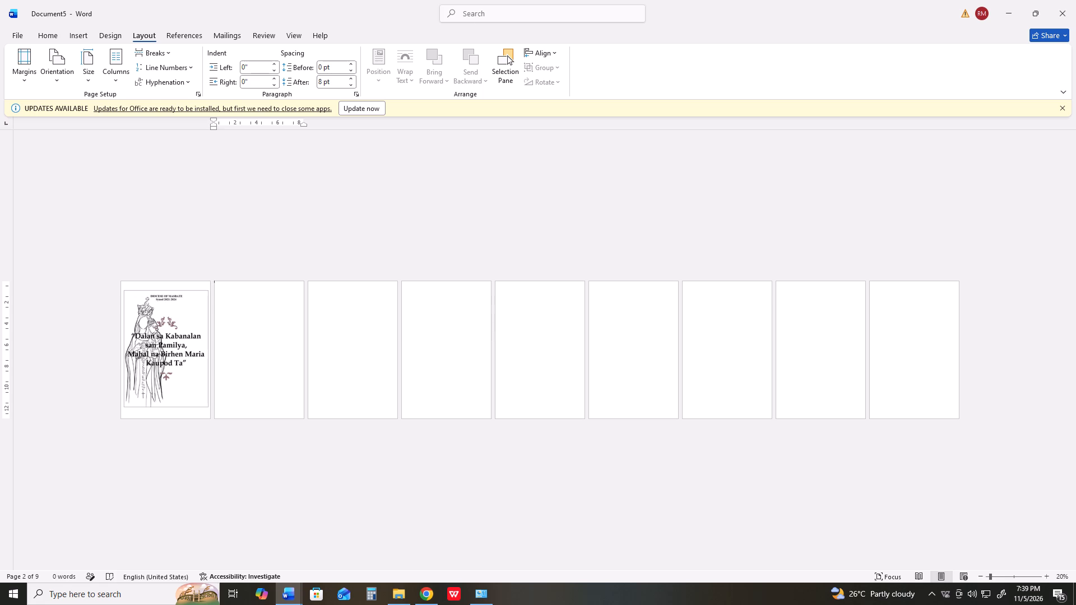
pyautogui.hotkey('alt', 'Tab')
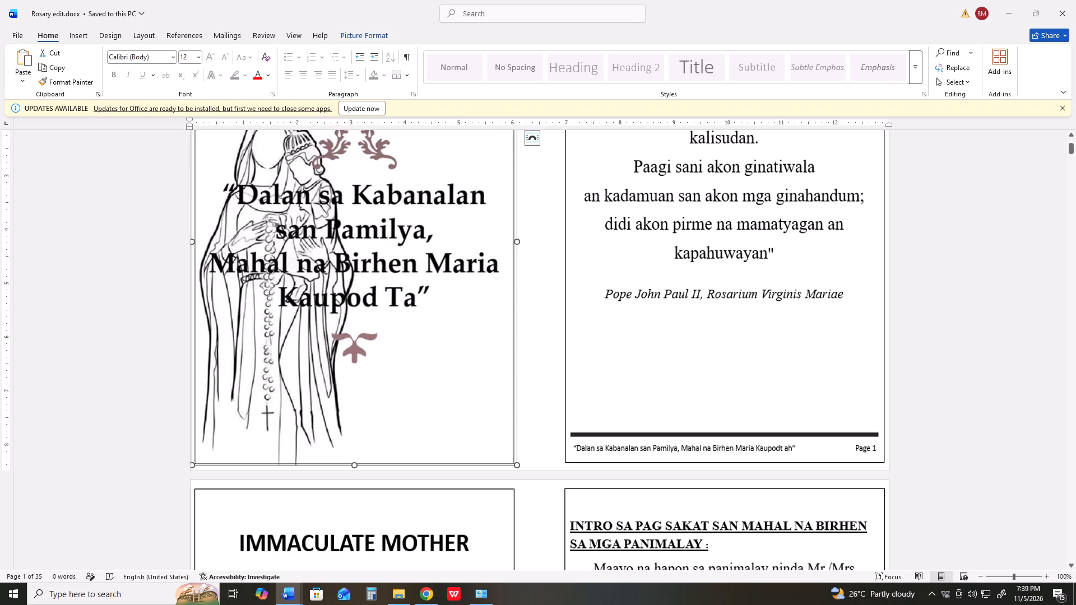
pyautogui.click(1072, 150)
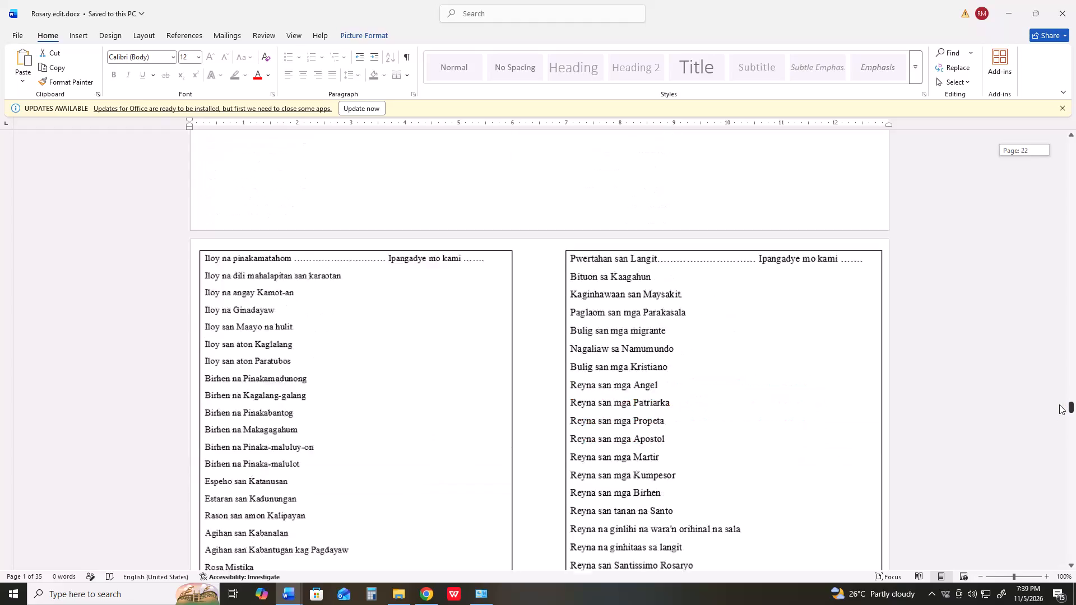
pyautogui.hotkey('alt', 'Tab')
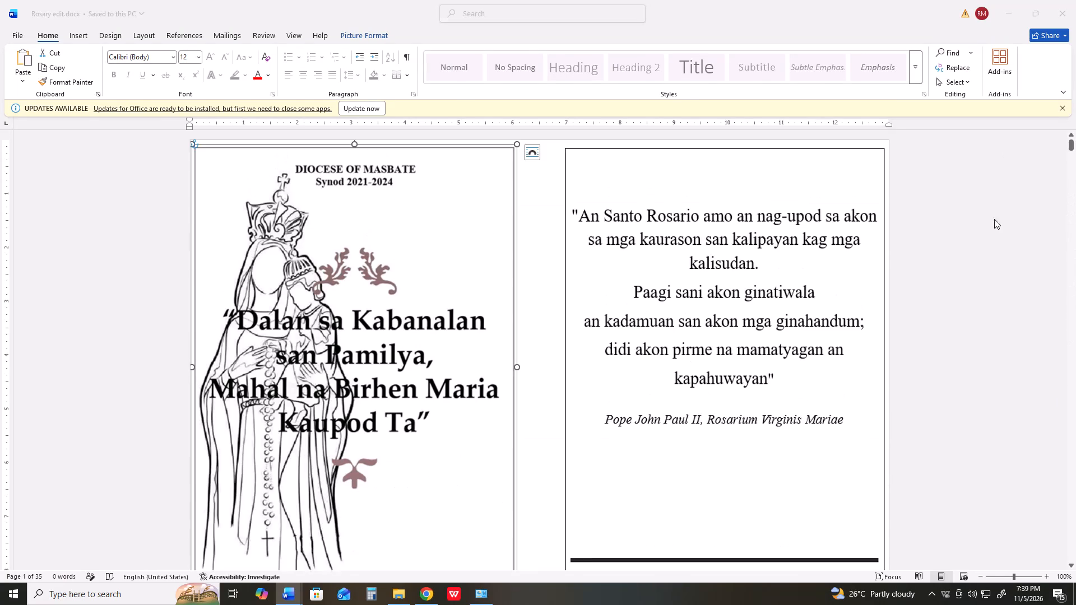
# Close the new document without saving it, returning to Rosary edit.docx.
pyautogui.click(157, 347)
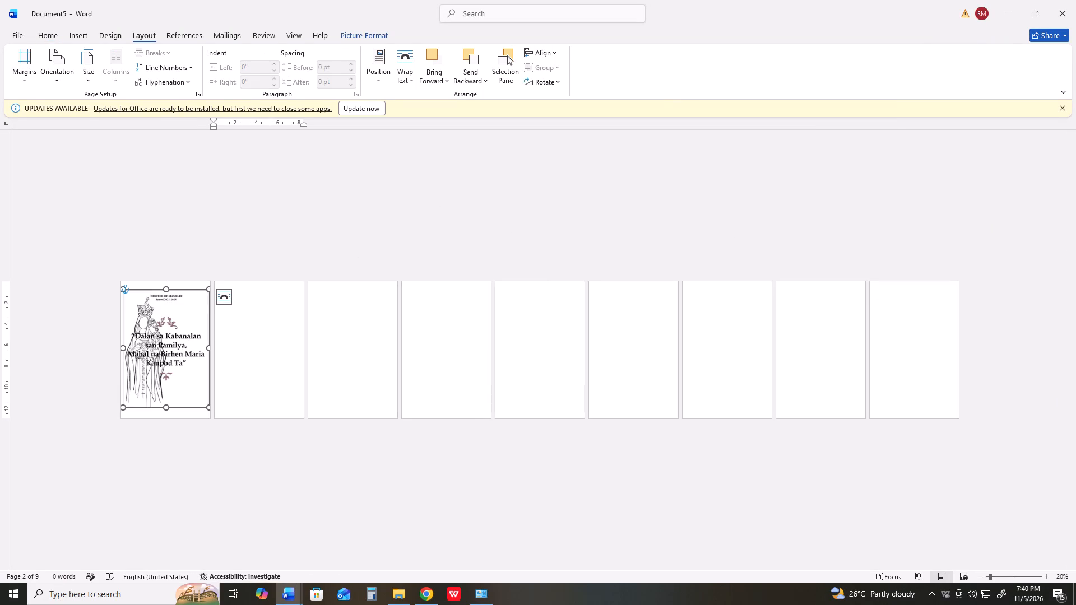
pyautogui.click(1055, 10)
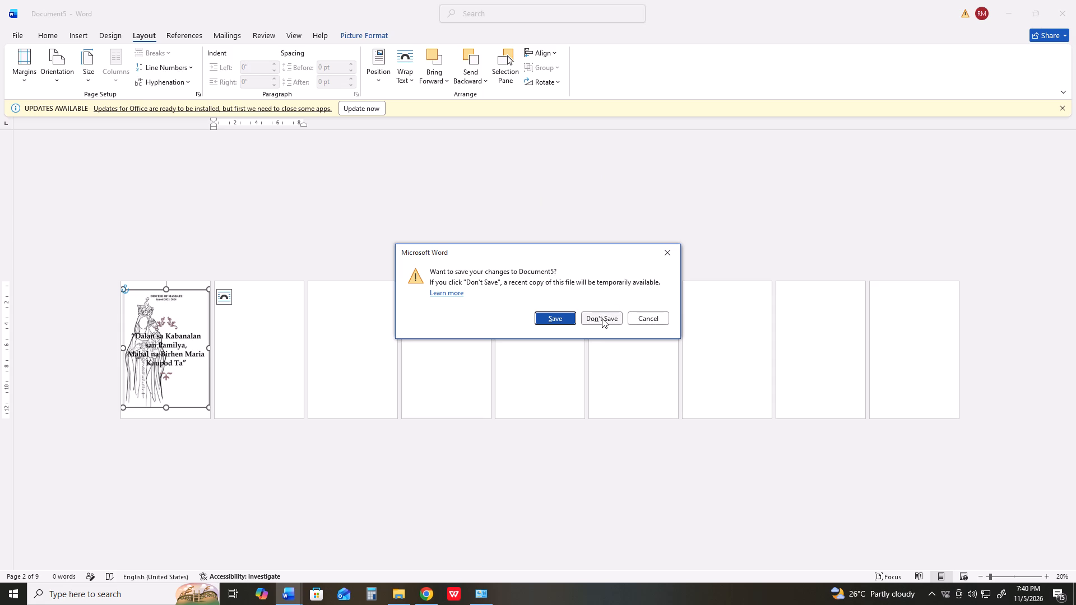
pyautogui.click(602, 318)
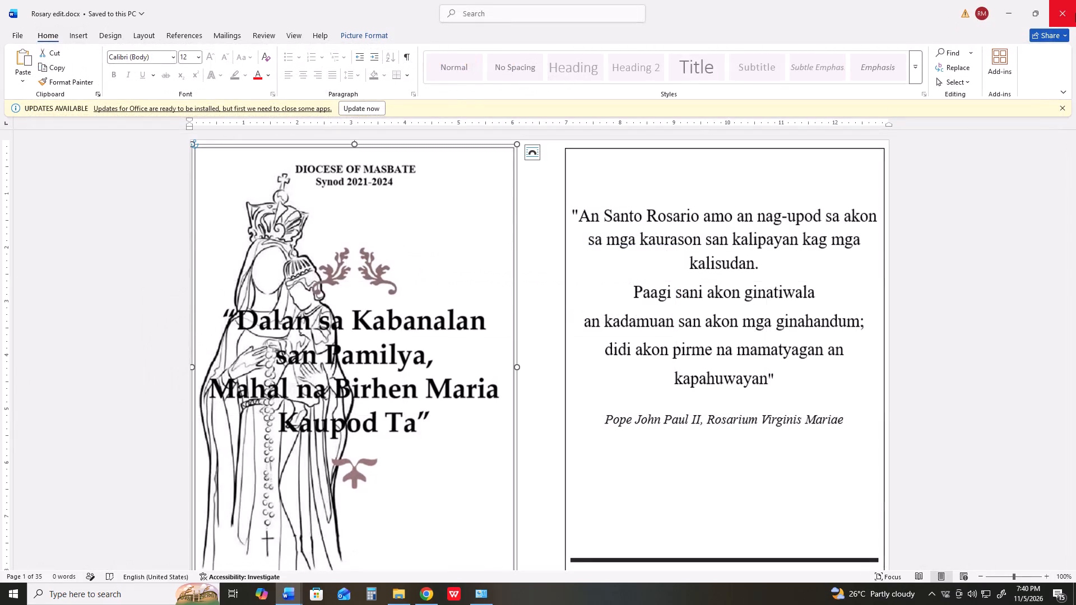
# Close the Rosary edit.docx document.
pyautogui.click(1075, 13)
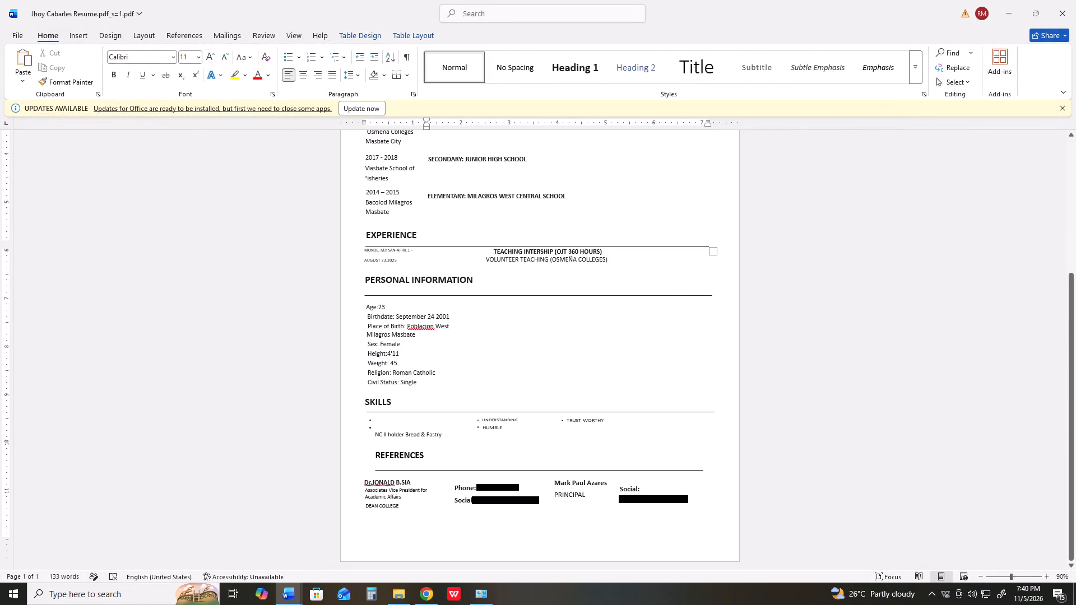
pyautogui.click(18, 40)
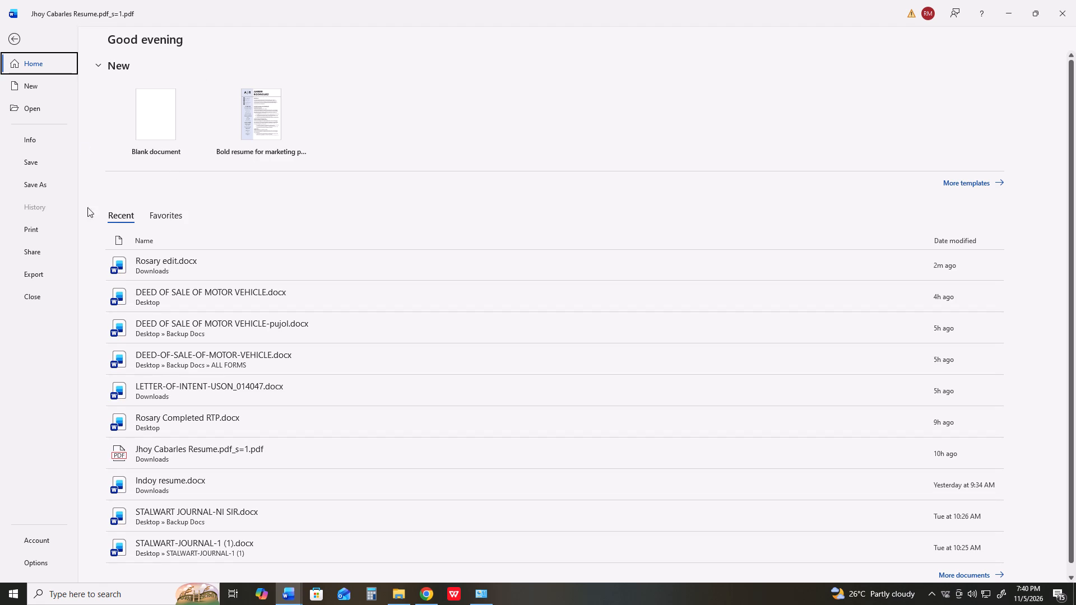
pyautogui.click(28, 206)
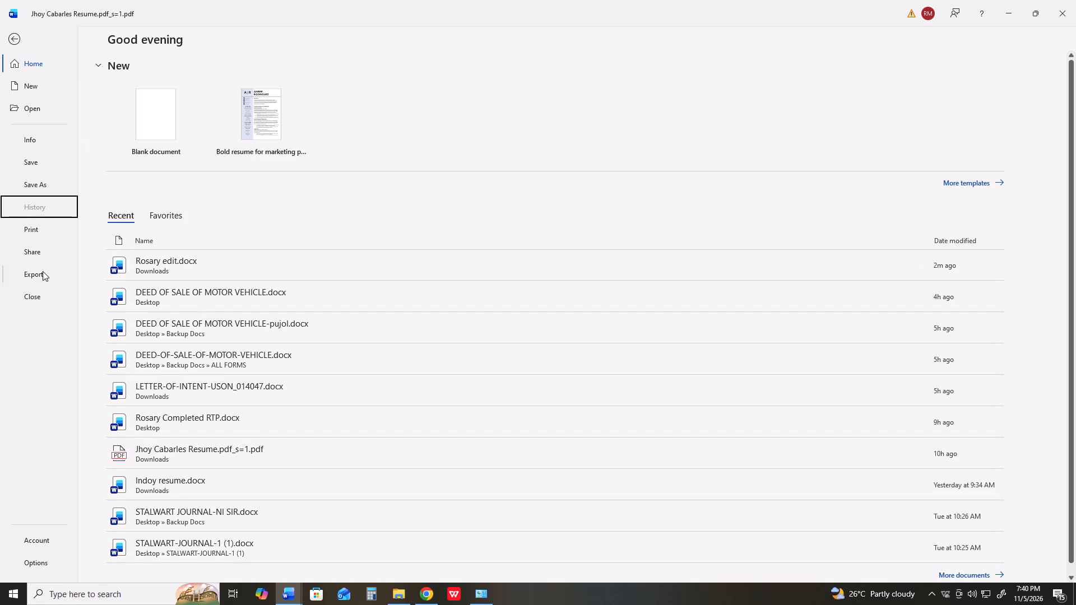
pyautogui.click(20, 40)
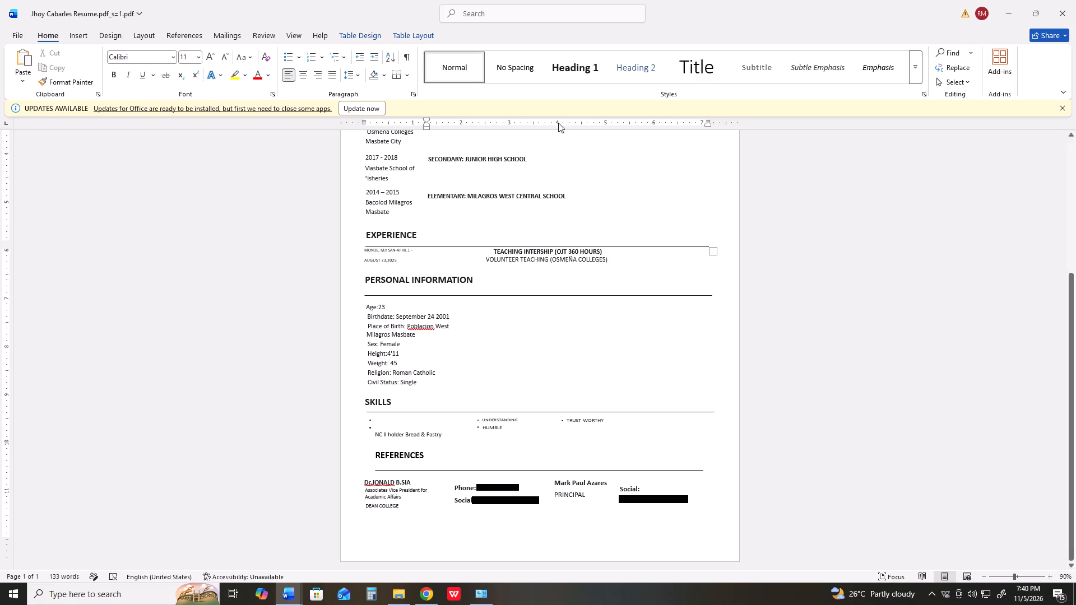
# Close the converted resume PDF document without saving its changes.
pyautogui.click(1054, 16)
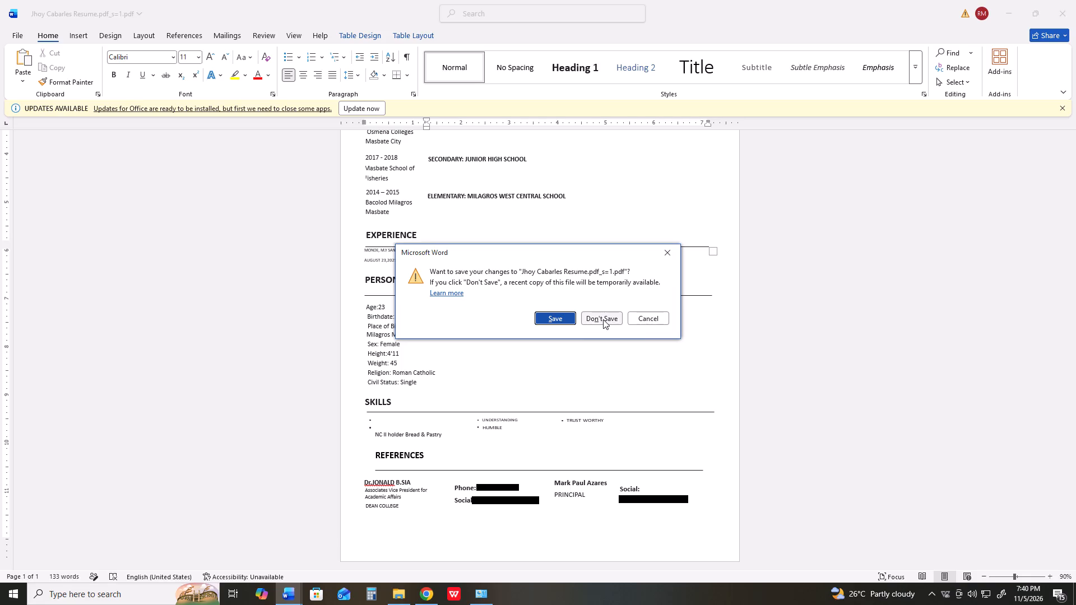
pyautogui.click(603, 319)
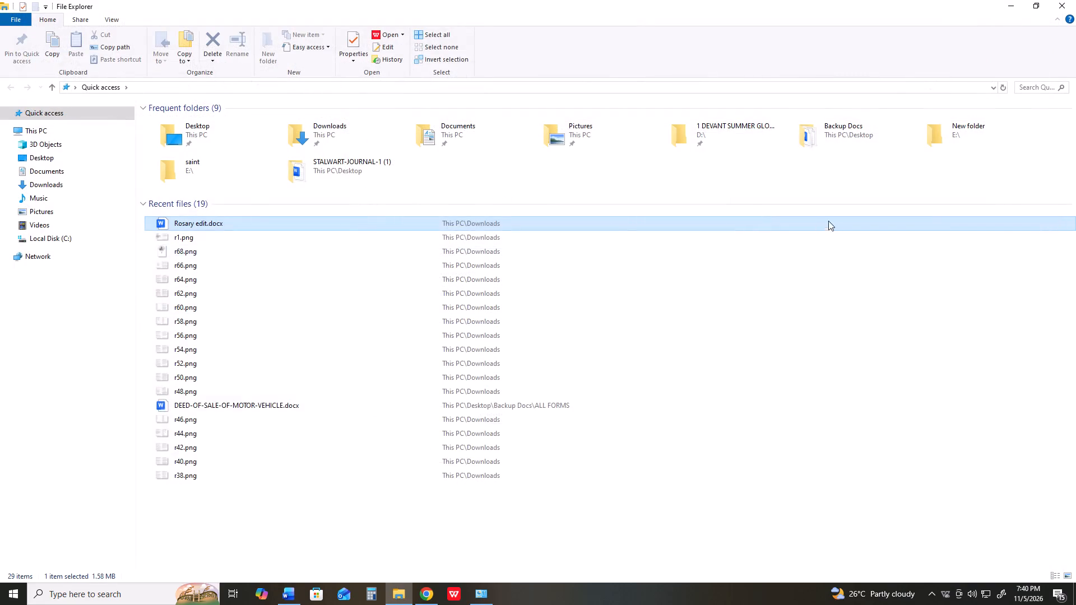
# Close the File Explorer window showing Quick access to return to the desktop.
pyautogui.click(1073, 3)
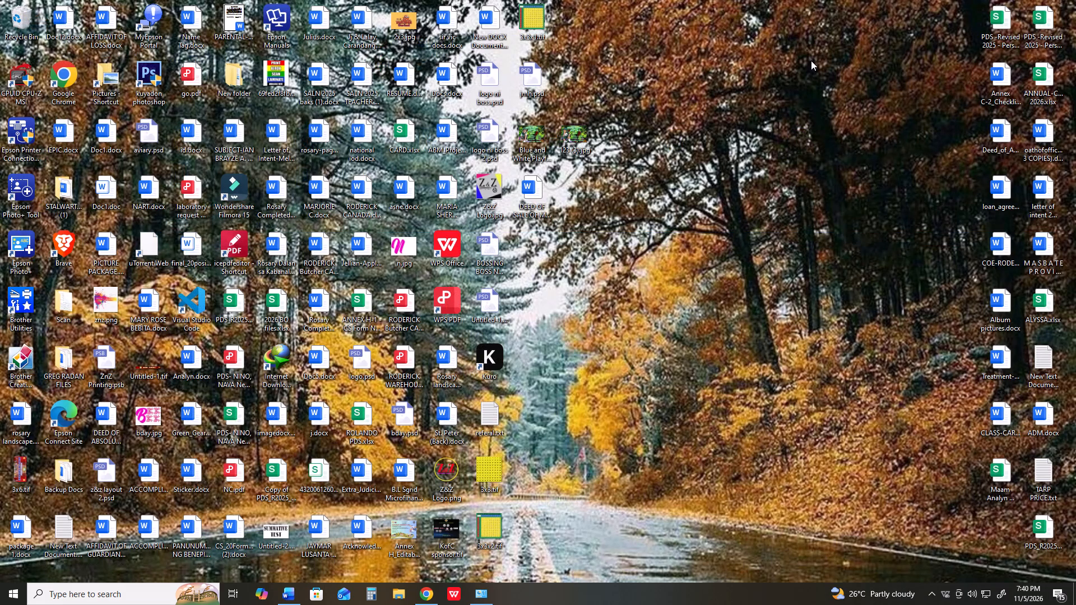